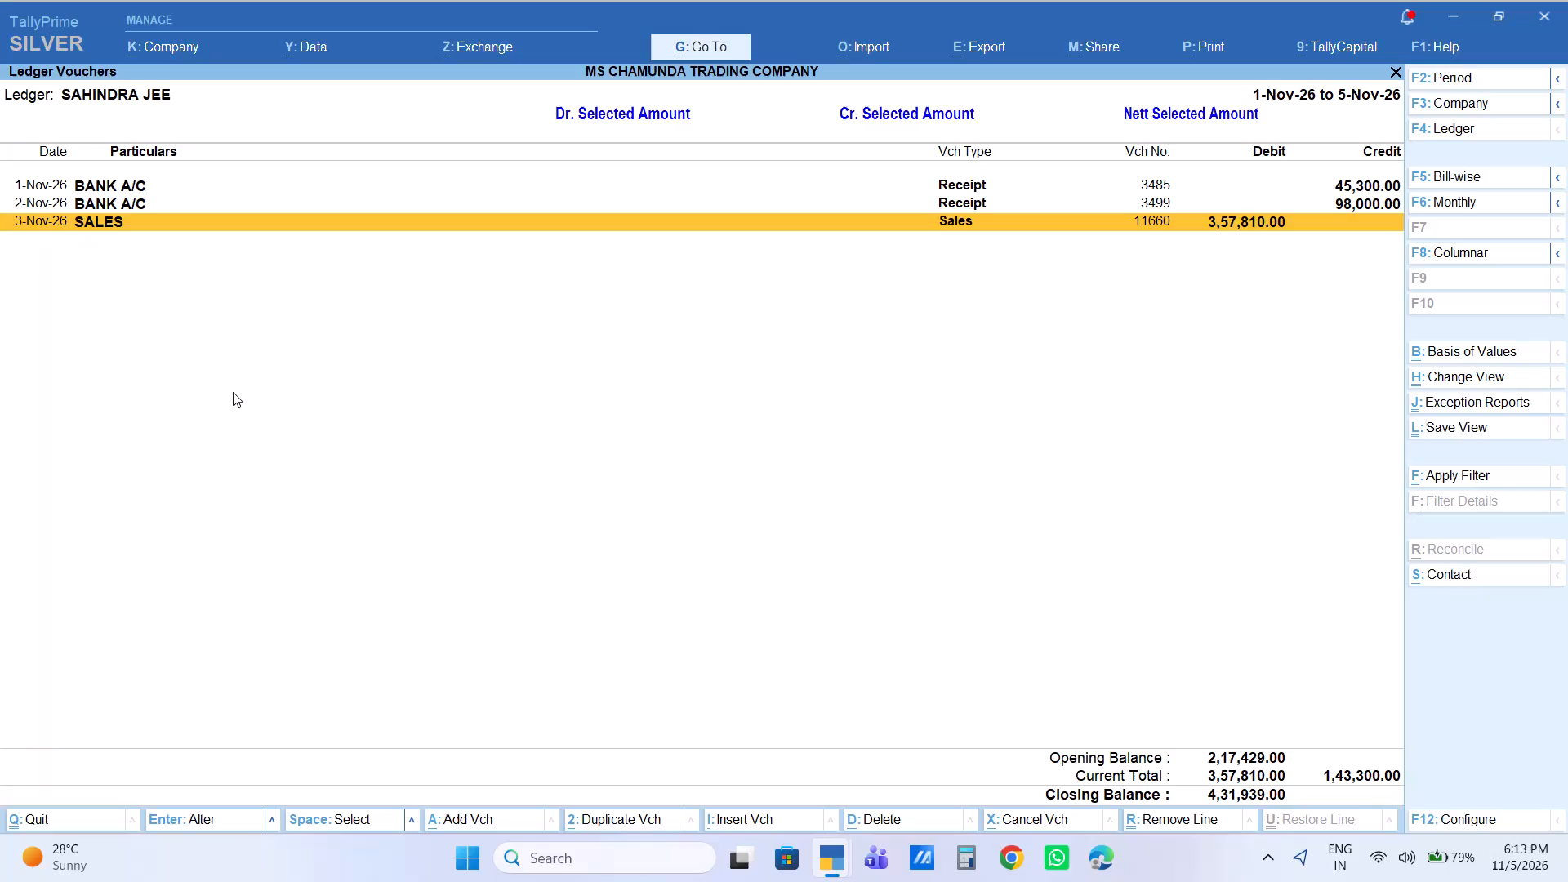
Close the ledger vouchers report and return to the Gateway of Tally.
{"action": "key", "text": "Escape"}
{"action": "key", "text": "Escape"}
{"action": "key", "text": "Escape"}
{"action": "key", "text": "Escape"}
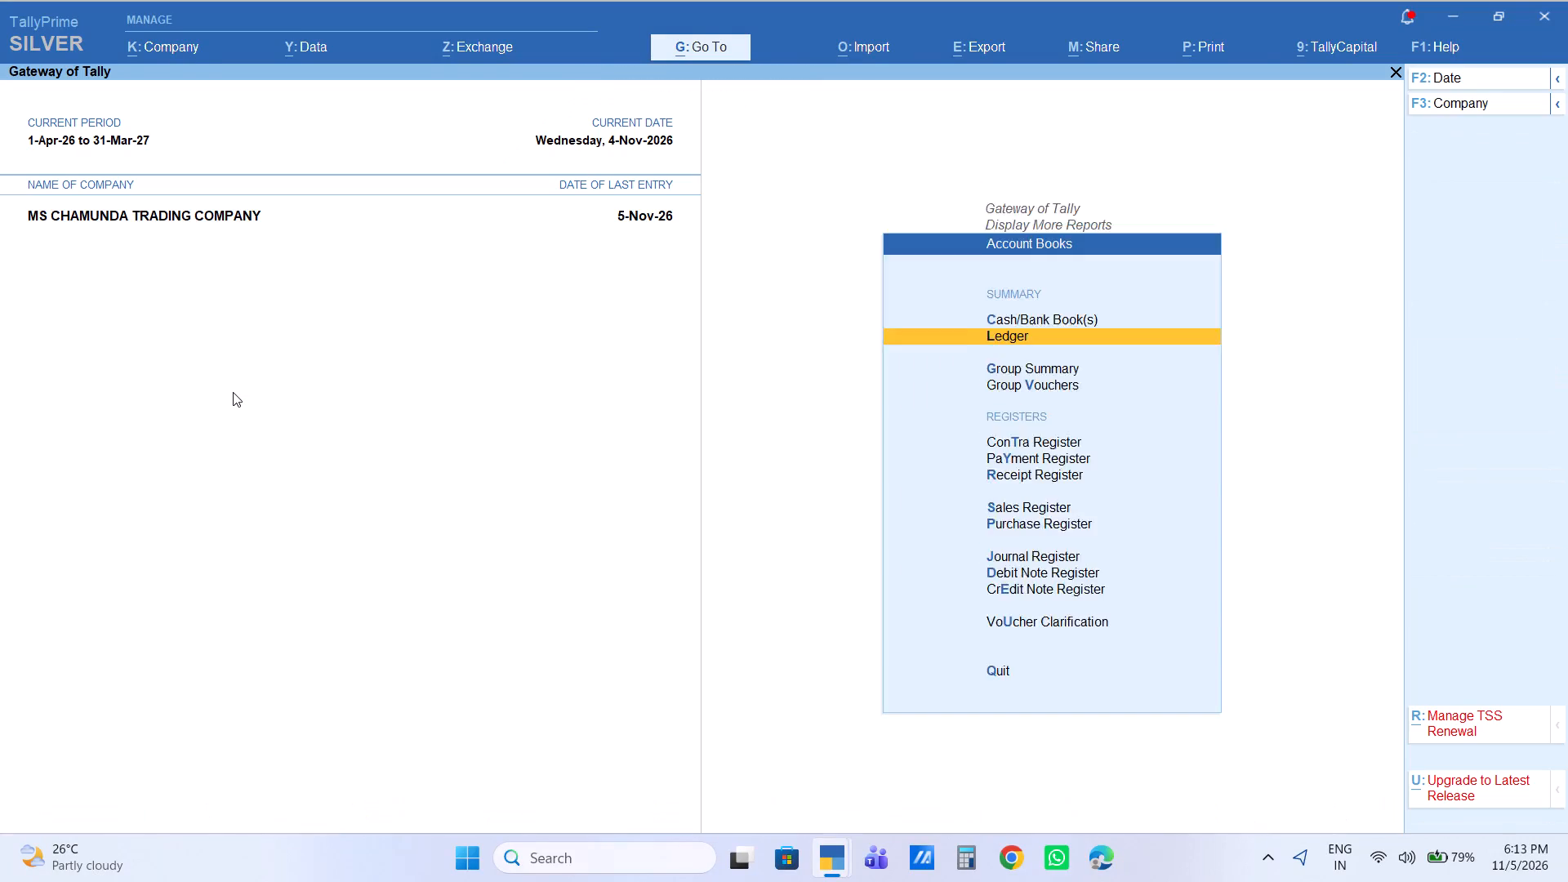
{"action": "key", "text": "Escape"}
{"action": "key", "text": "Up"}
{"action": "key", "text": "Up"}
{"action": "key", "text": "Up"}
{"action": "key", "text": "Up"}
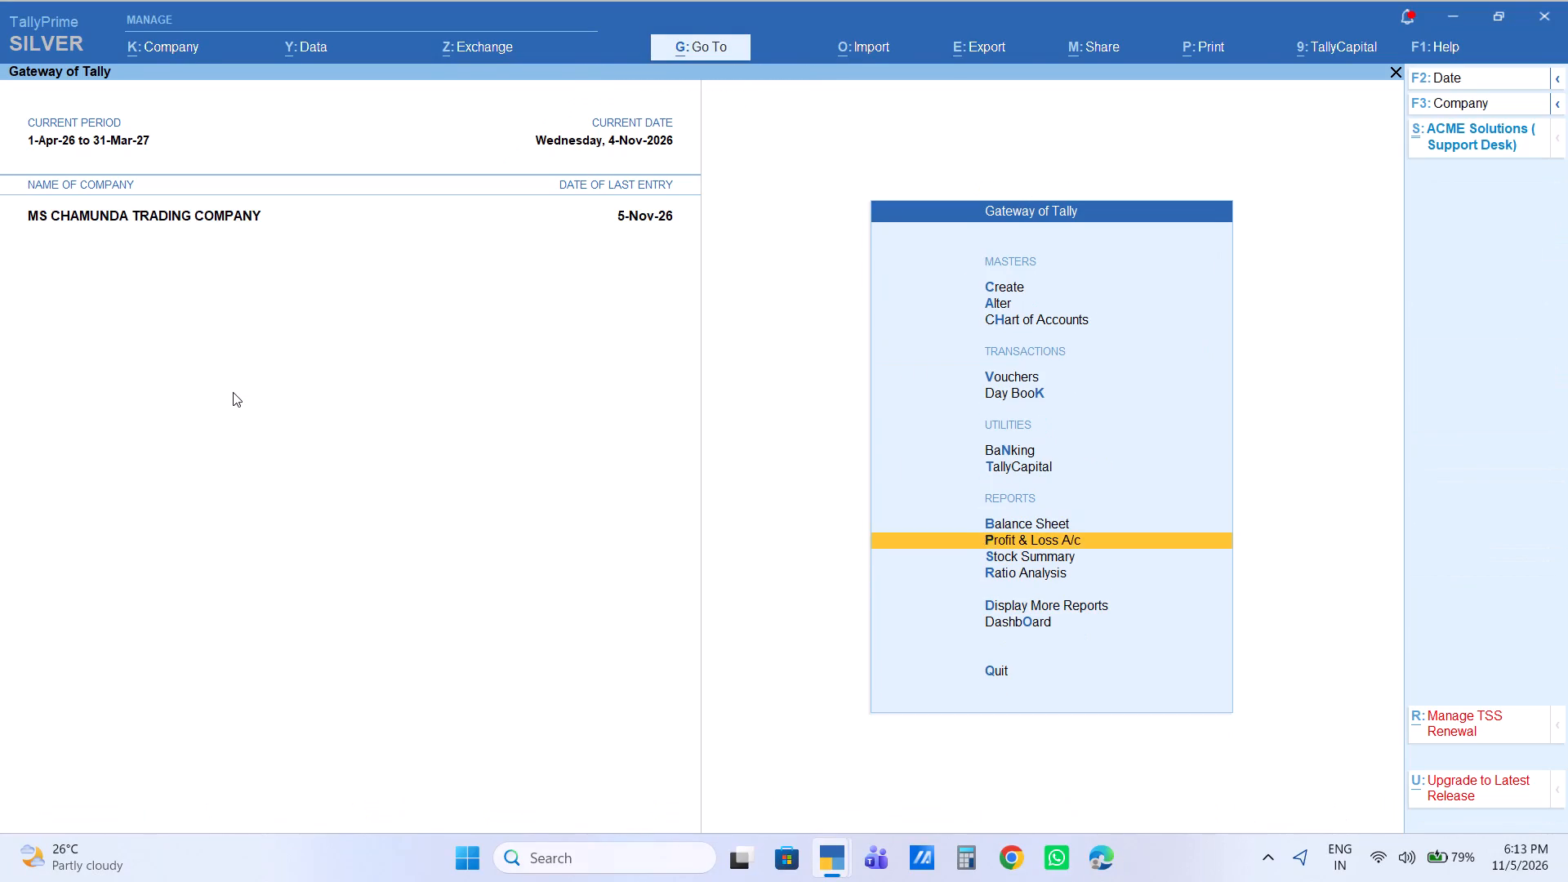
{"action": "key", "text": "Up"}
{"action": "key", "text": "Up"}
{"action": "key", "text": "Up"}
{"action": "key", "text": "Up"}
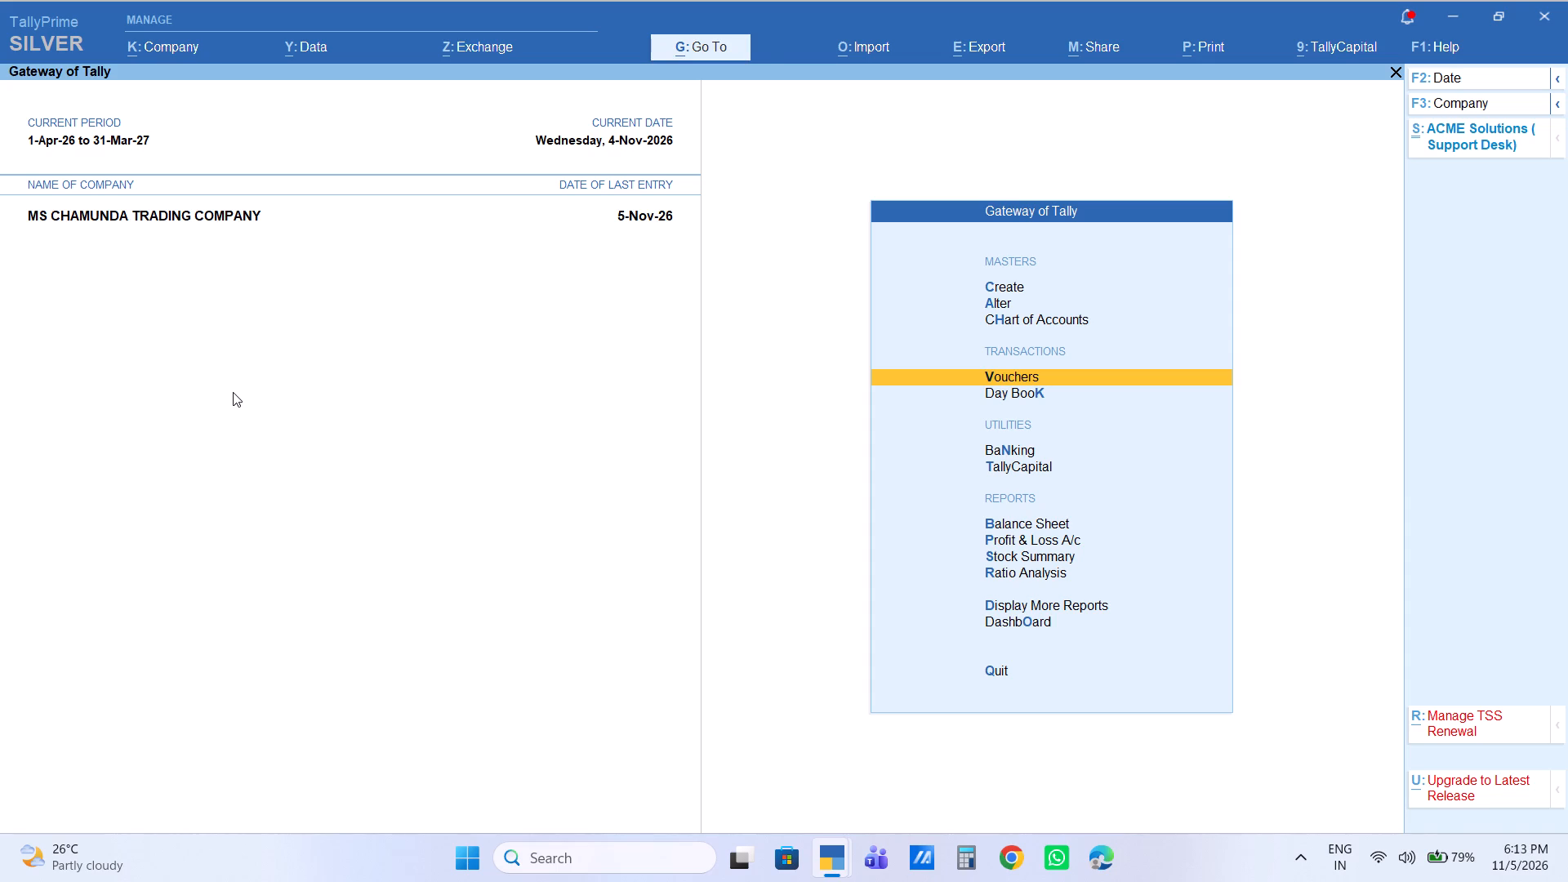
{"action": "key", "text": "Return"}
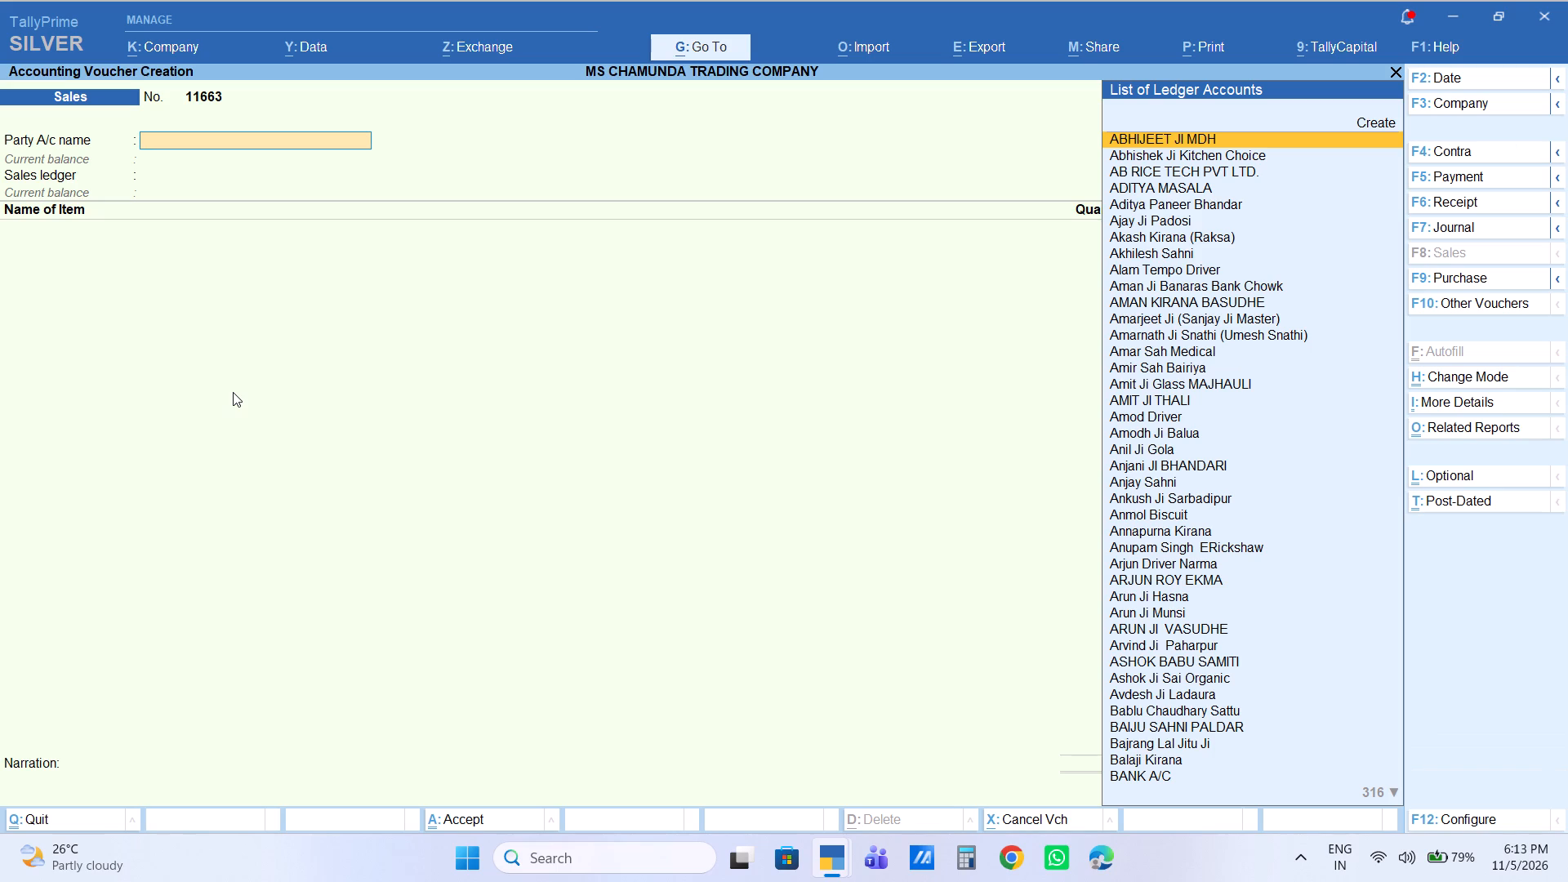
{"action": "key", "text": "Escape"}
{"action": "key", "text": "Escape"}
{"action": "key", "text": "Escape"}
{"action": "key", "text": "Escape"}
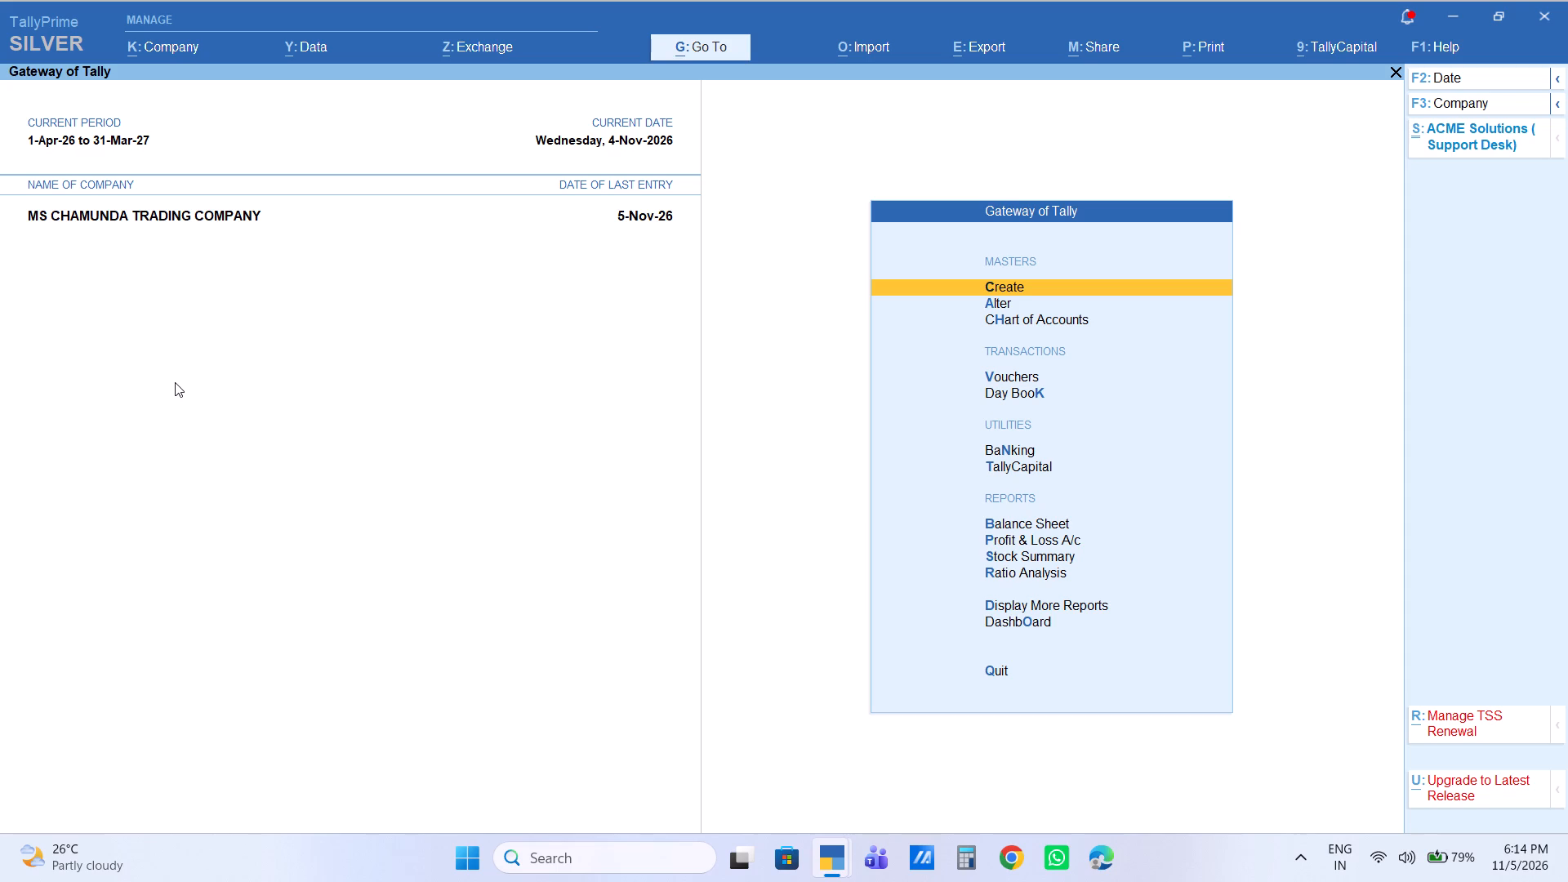
Start a new sales voucher and set its date to 5-11-2026.
{"action": "key", "text": "Right"}
{"action": "key", "text": "Down"}
{"action": "key", "text": "Down"}
{"action": "key", "text": "Down"}
{"action": "key", "text": "Return"}
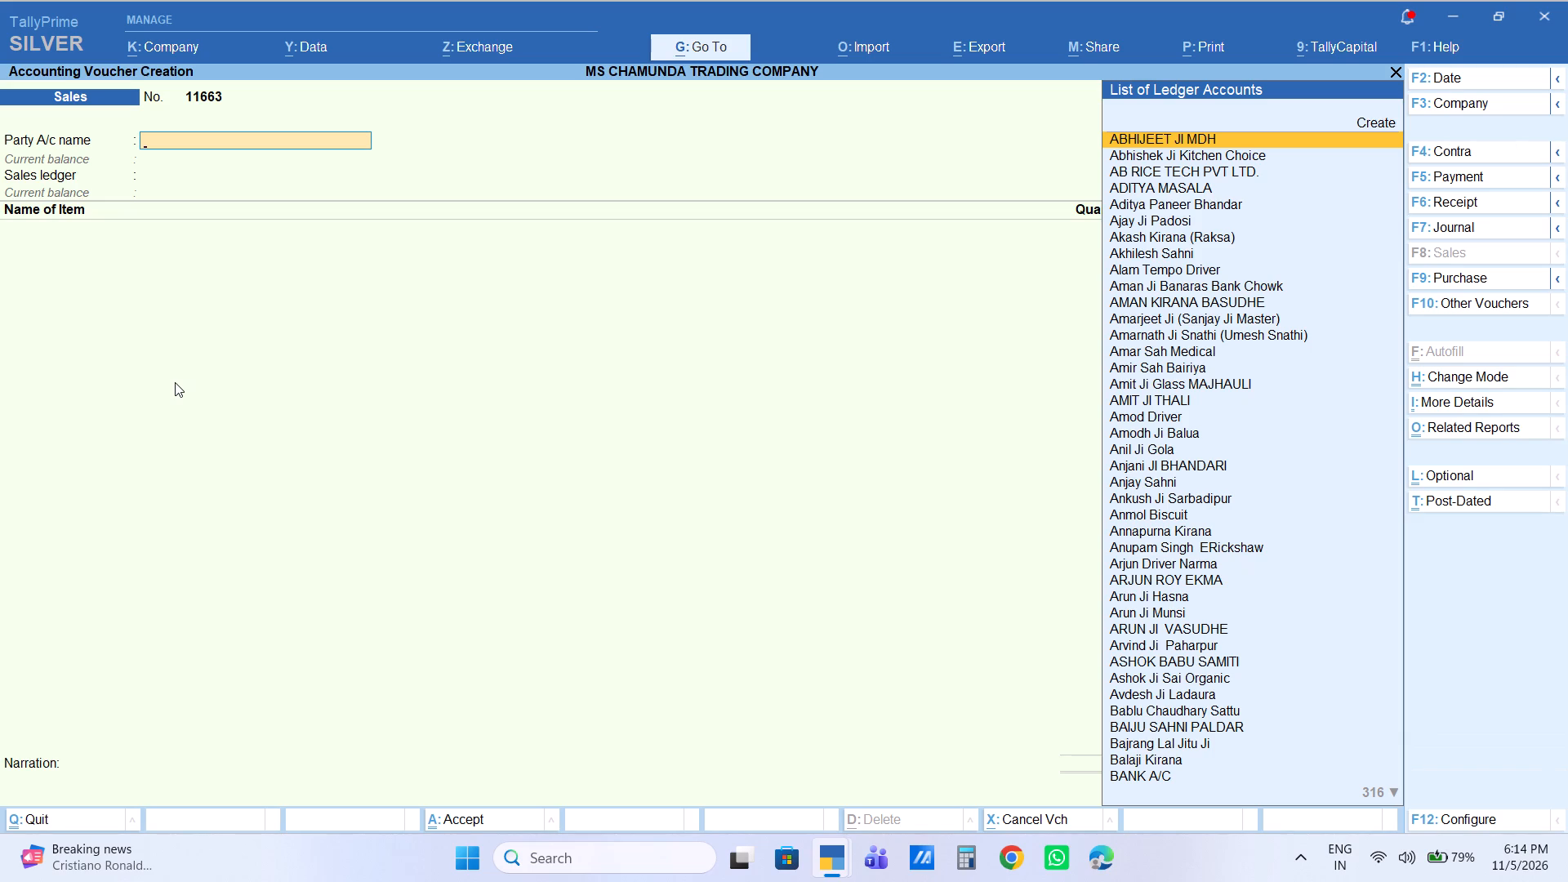
{"action": "key", "text": "F2"}
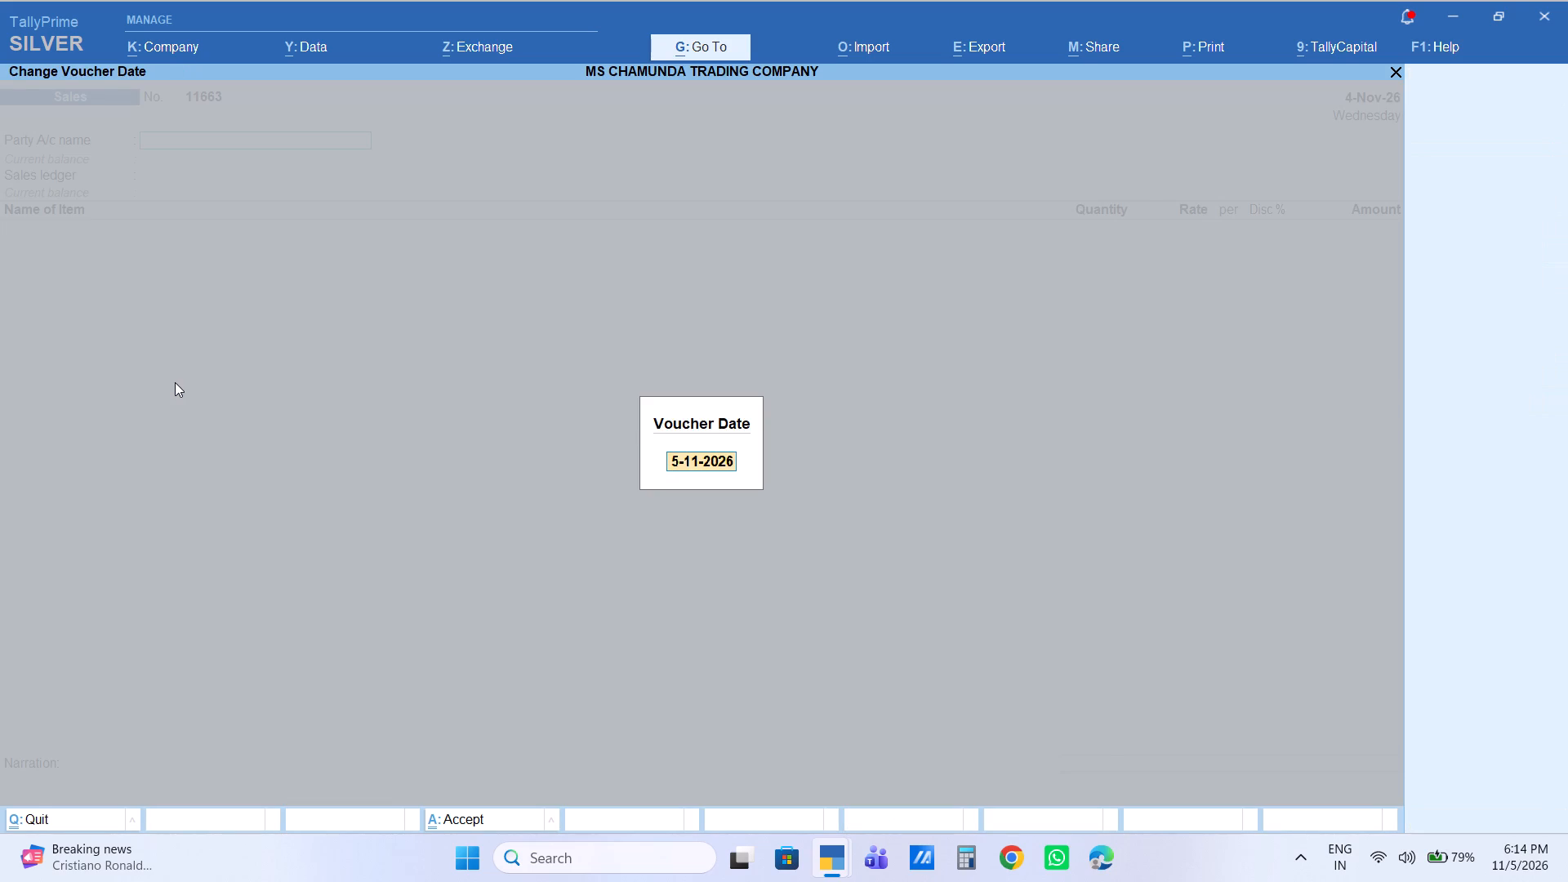
{"action": "key", "text": "Return"}
{"action": "type", "text": "munna"}
{"action": "key", "text": "Down"}
{"action": "key", "text": "Down"}
{"action": "key", "text": "Down"}
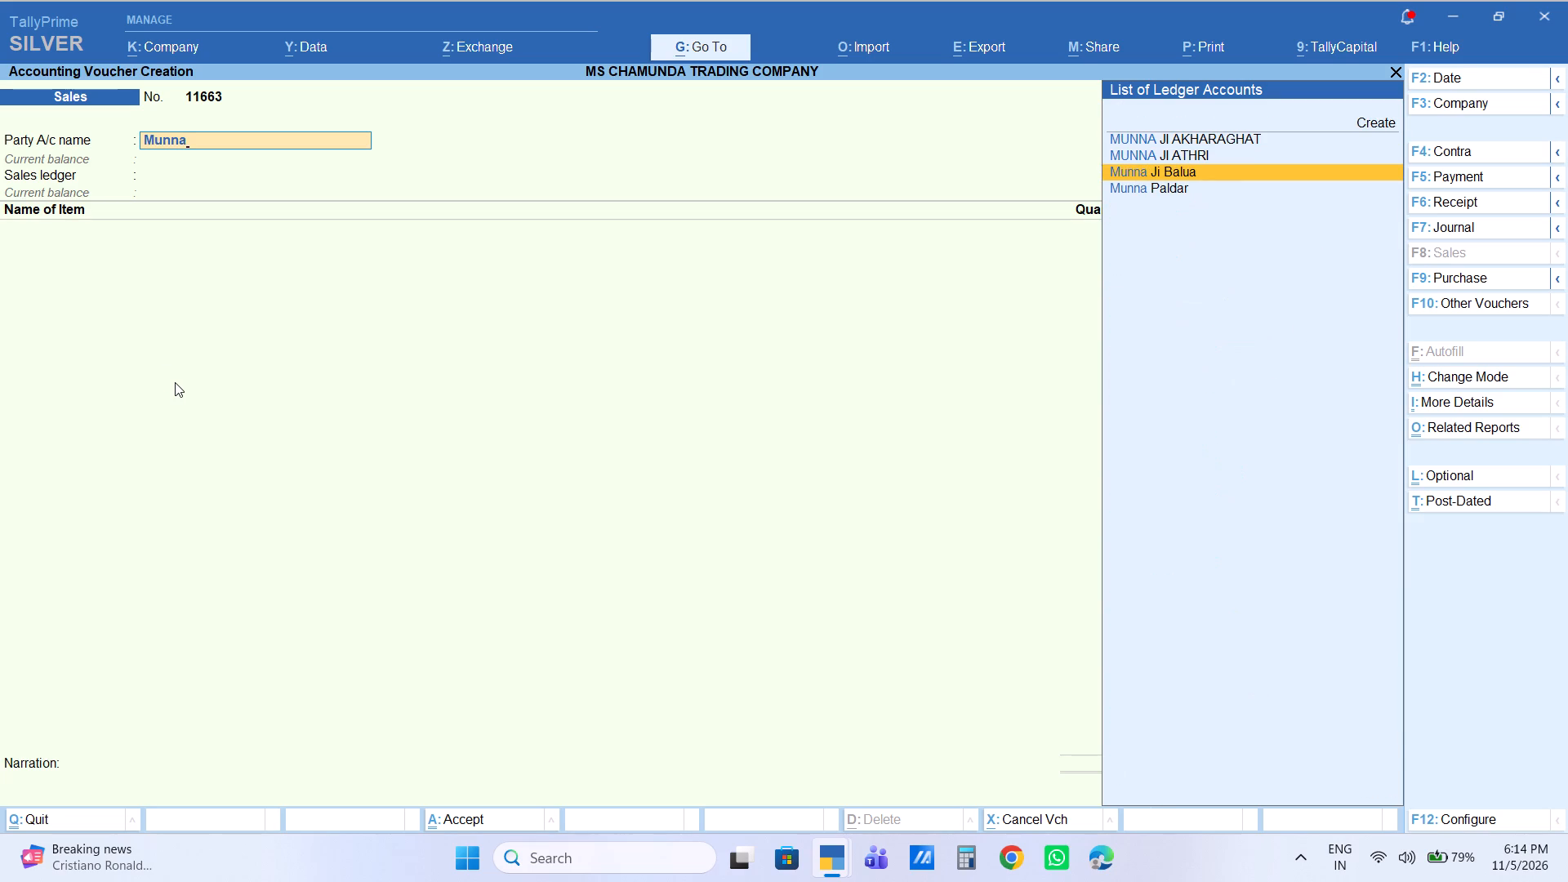
{"action": "key", "text": "Return"}
{"action": "key", "text": "Return"}
{"action": "key", "text": "Return"}
{"action": "key", "text": "Return"}
{"action": "key", "text": "Return"}
{"action": "key", "text": "Return"}
{"action": "key", "text": "Return"}
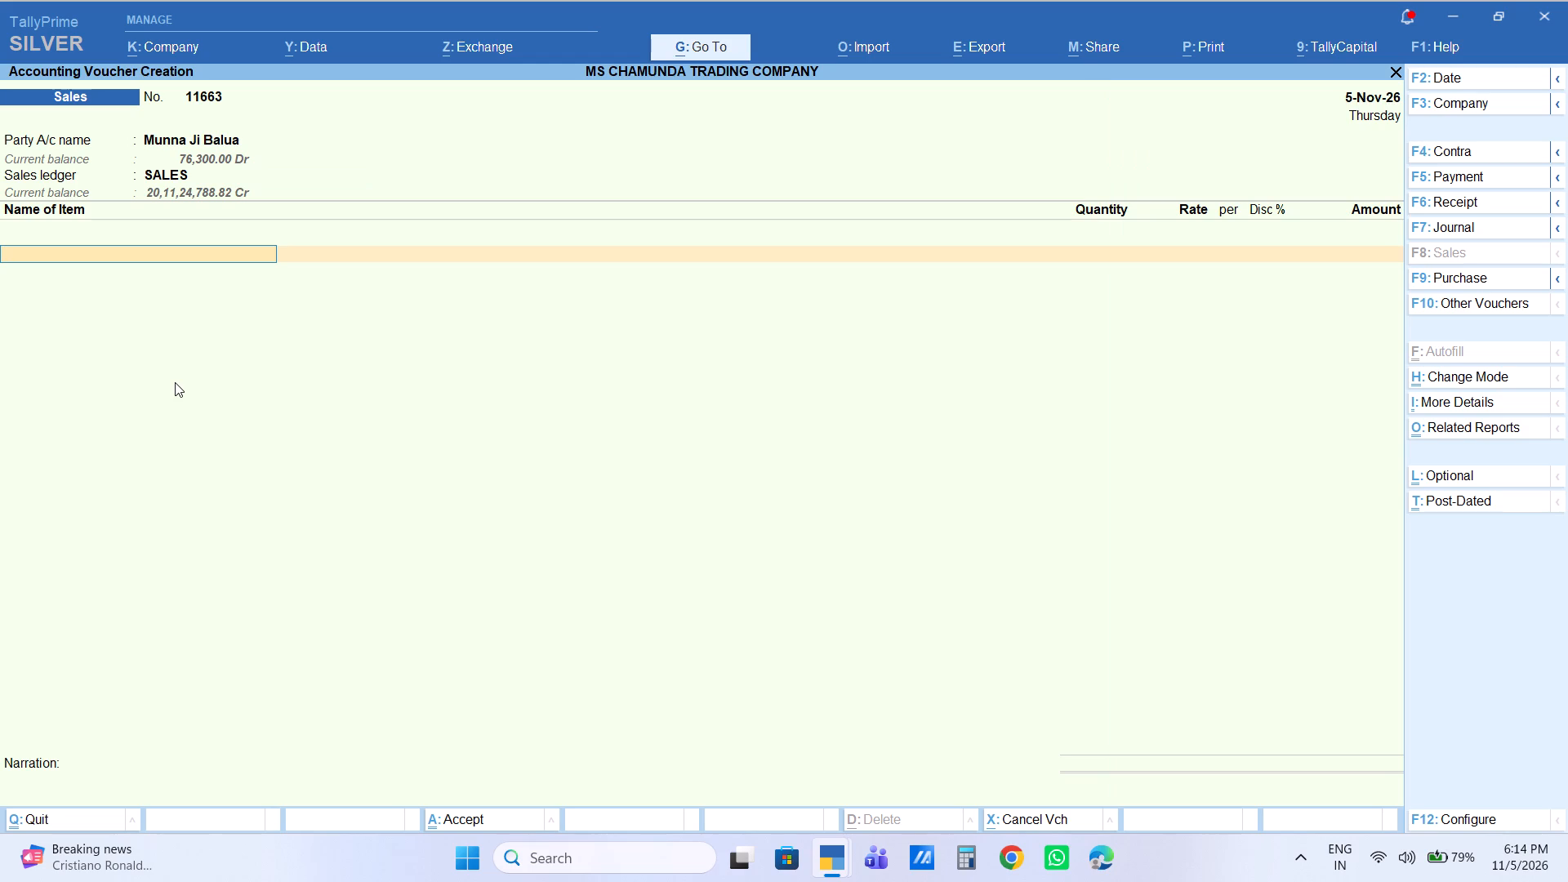
Add the item CHINI SF 50kg with a quantity of 5 bags at the prefilled rate of 3,250.
{"action": "type", "text": "sf"}
{"action": "key", "text": "Return"}
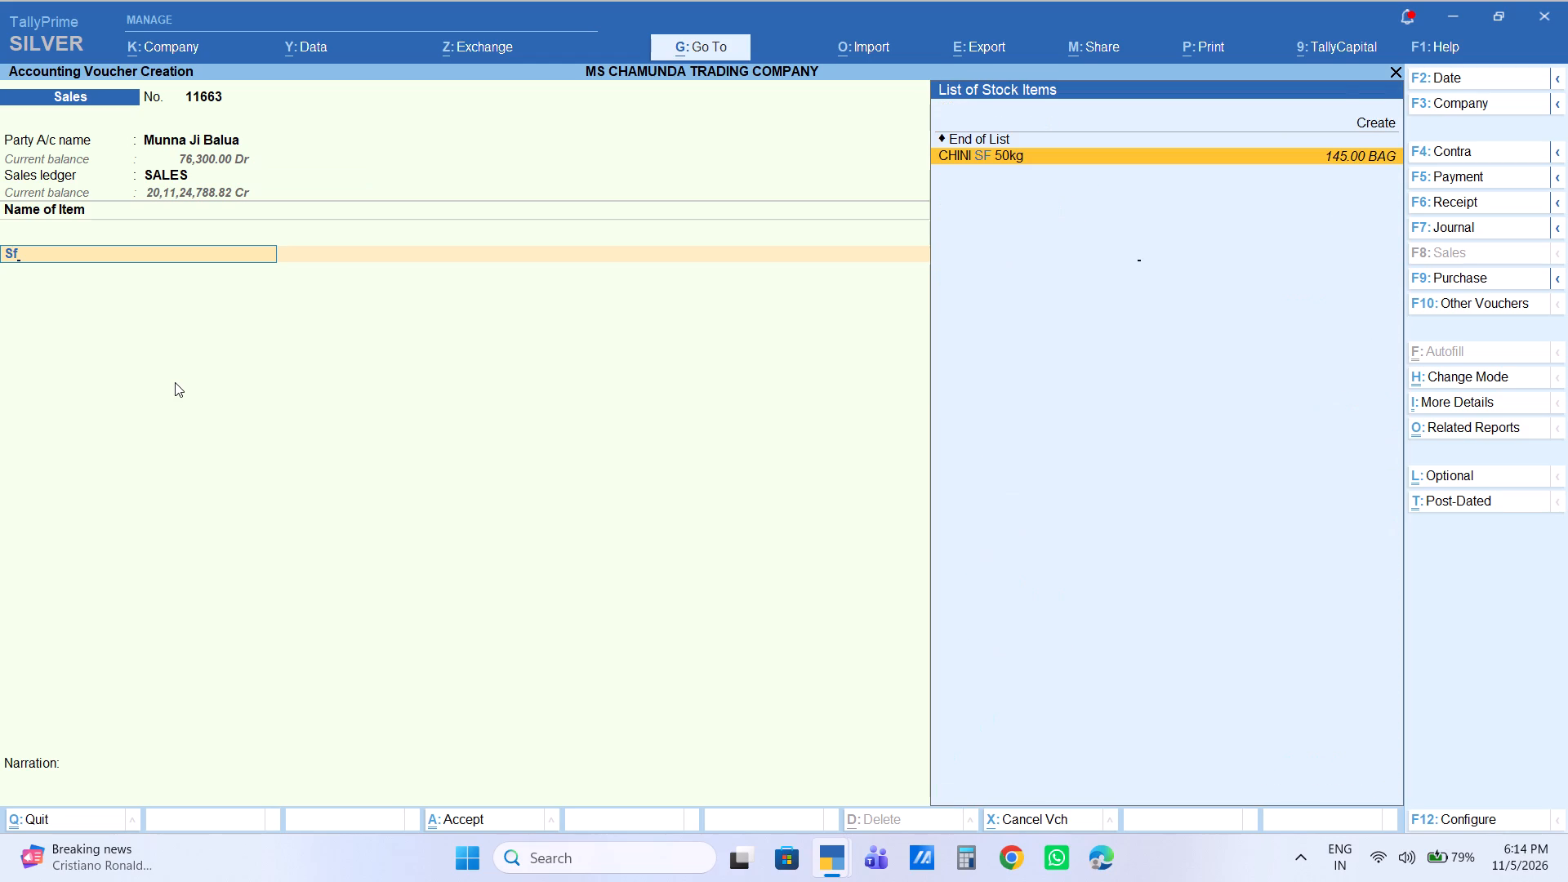
{"action": "key", "text": "5"}
{"action": "key", "text": "Return"}
{"action": "key", "text": "Return"}
{"action": "key", "text": "Return"}
{"action": "key", "text": "Return"}
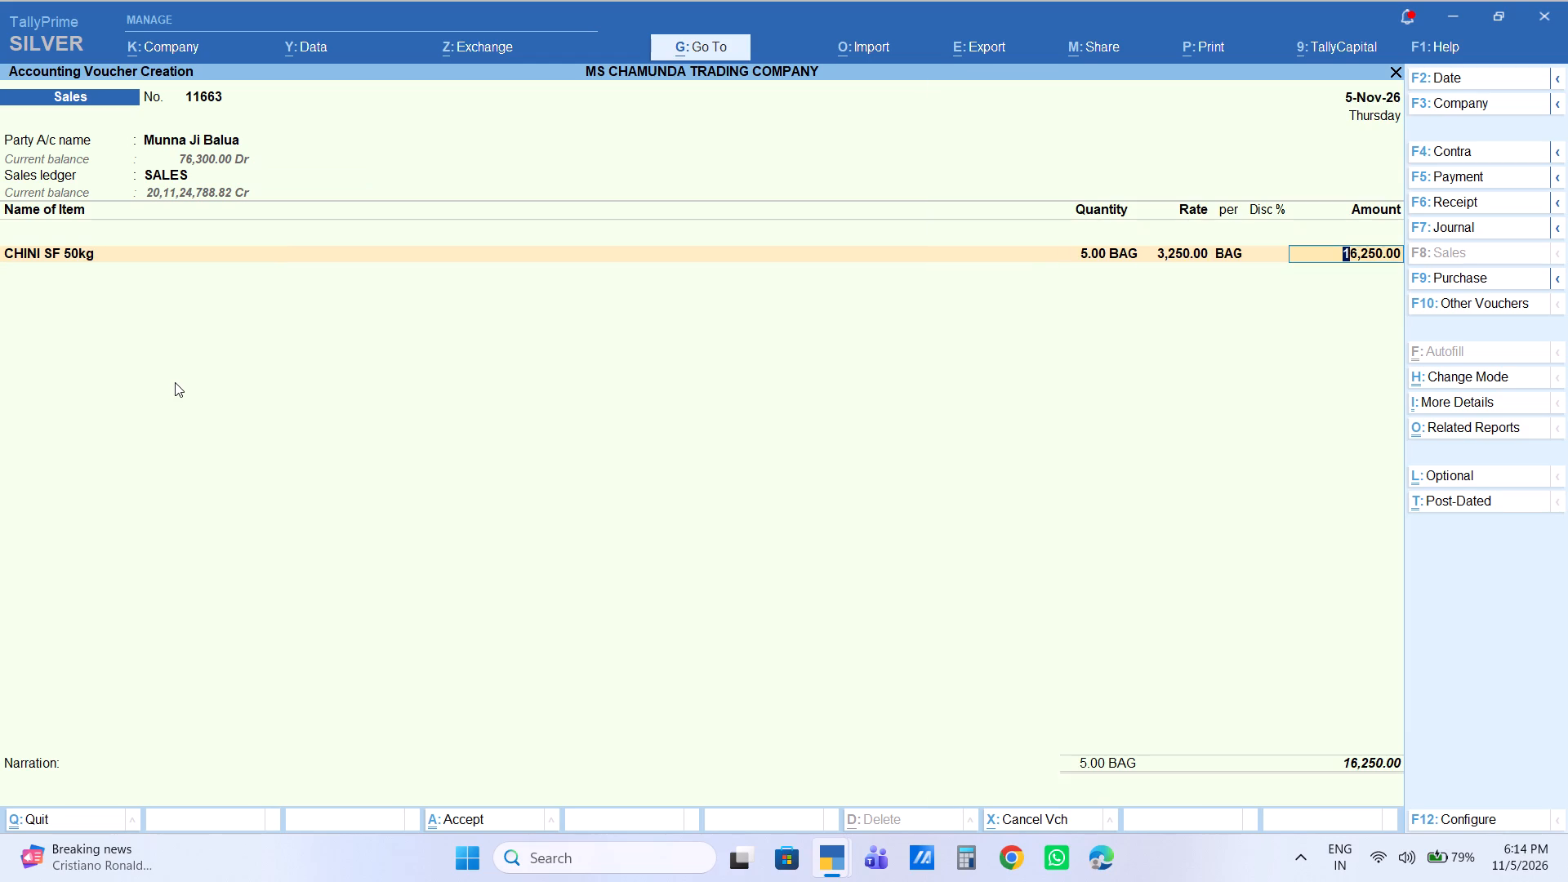
{"action": "key", "text": "Return"}
Add the item MAIDA LV with a quantity of 5 bags at the prefilled rate of 1,580.
{"action": "type", "text": "mai"}
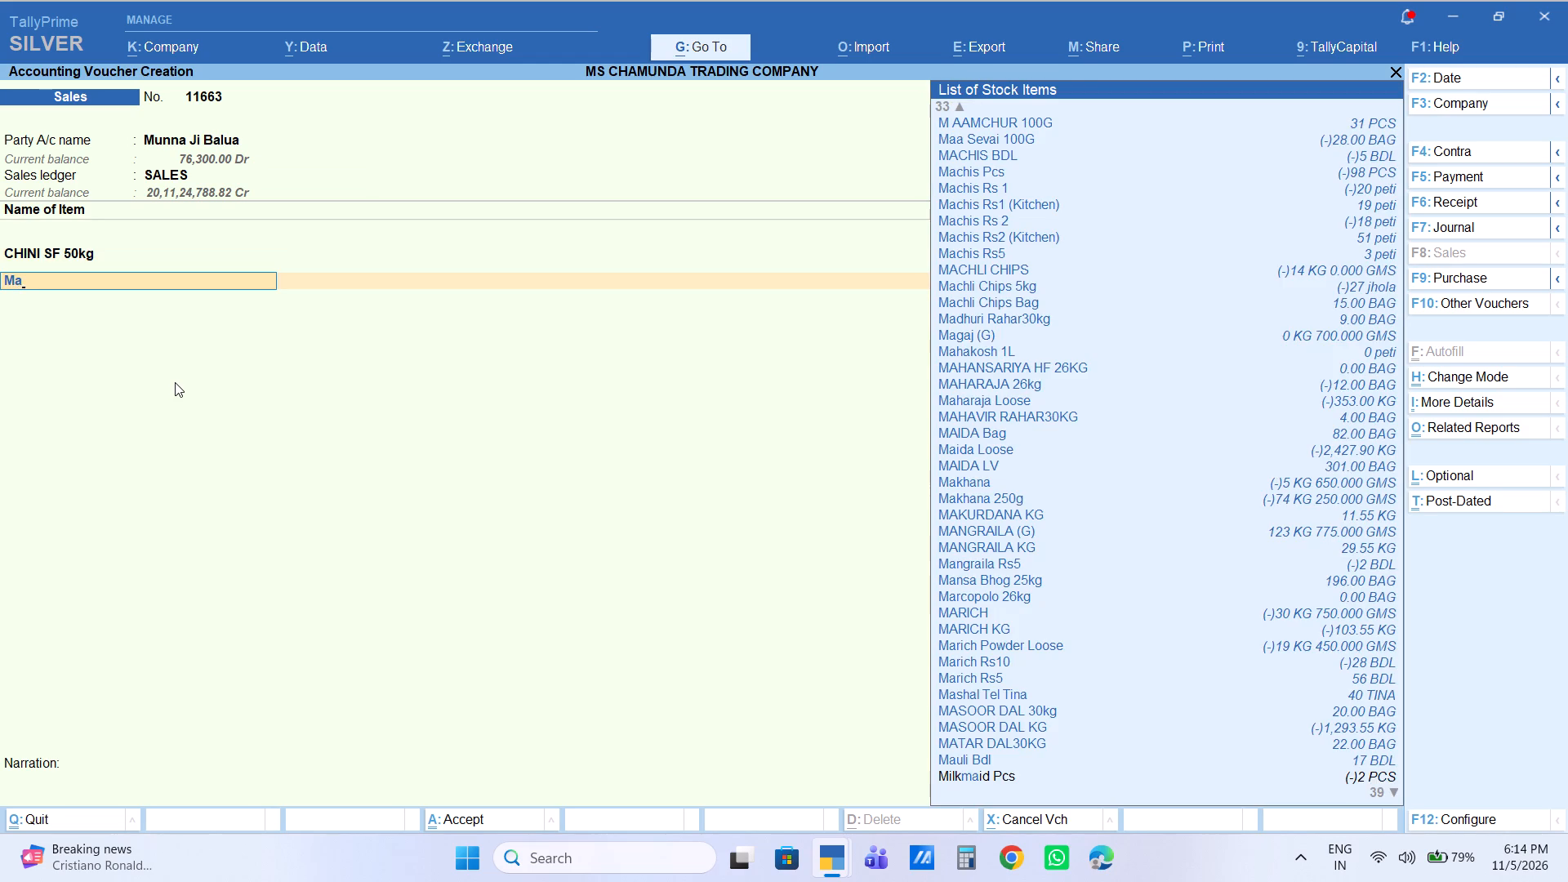
{"action": "type", "text": "da"}
{"action": "key", "text": "Down"}
{"action": "key", "text": "Down"}
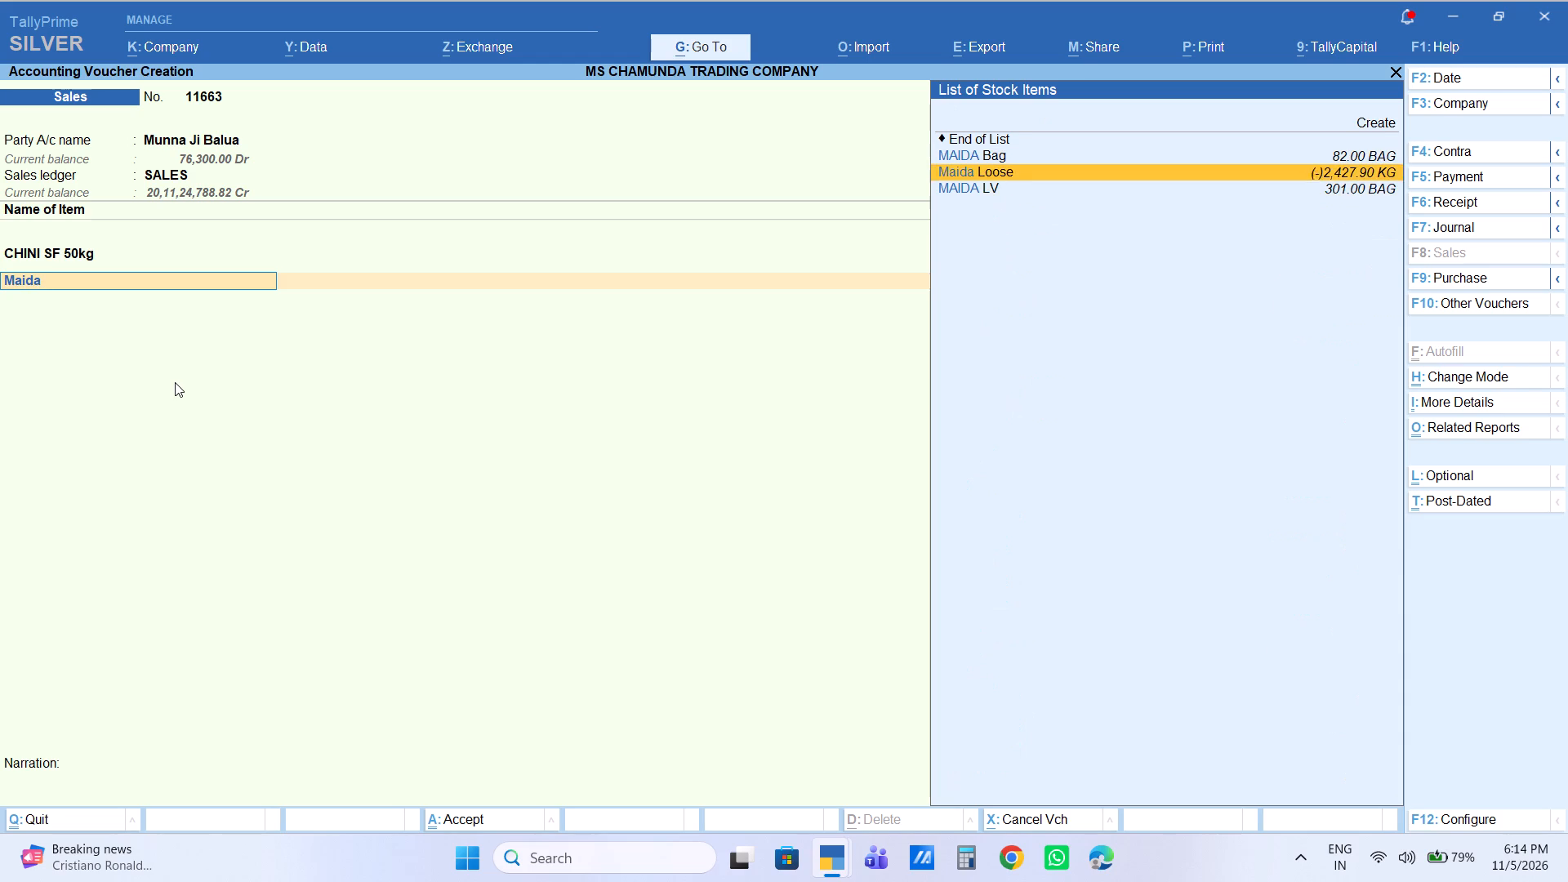
{"action": "key", "text": "Down"}
{"action": "key", "text": "Return"}
{"action": "key", "text": "5"}
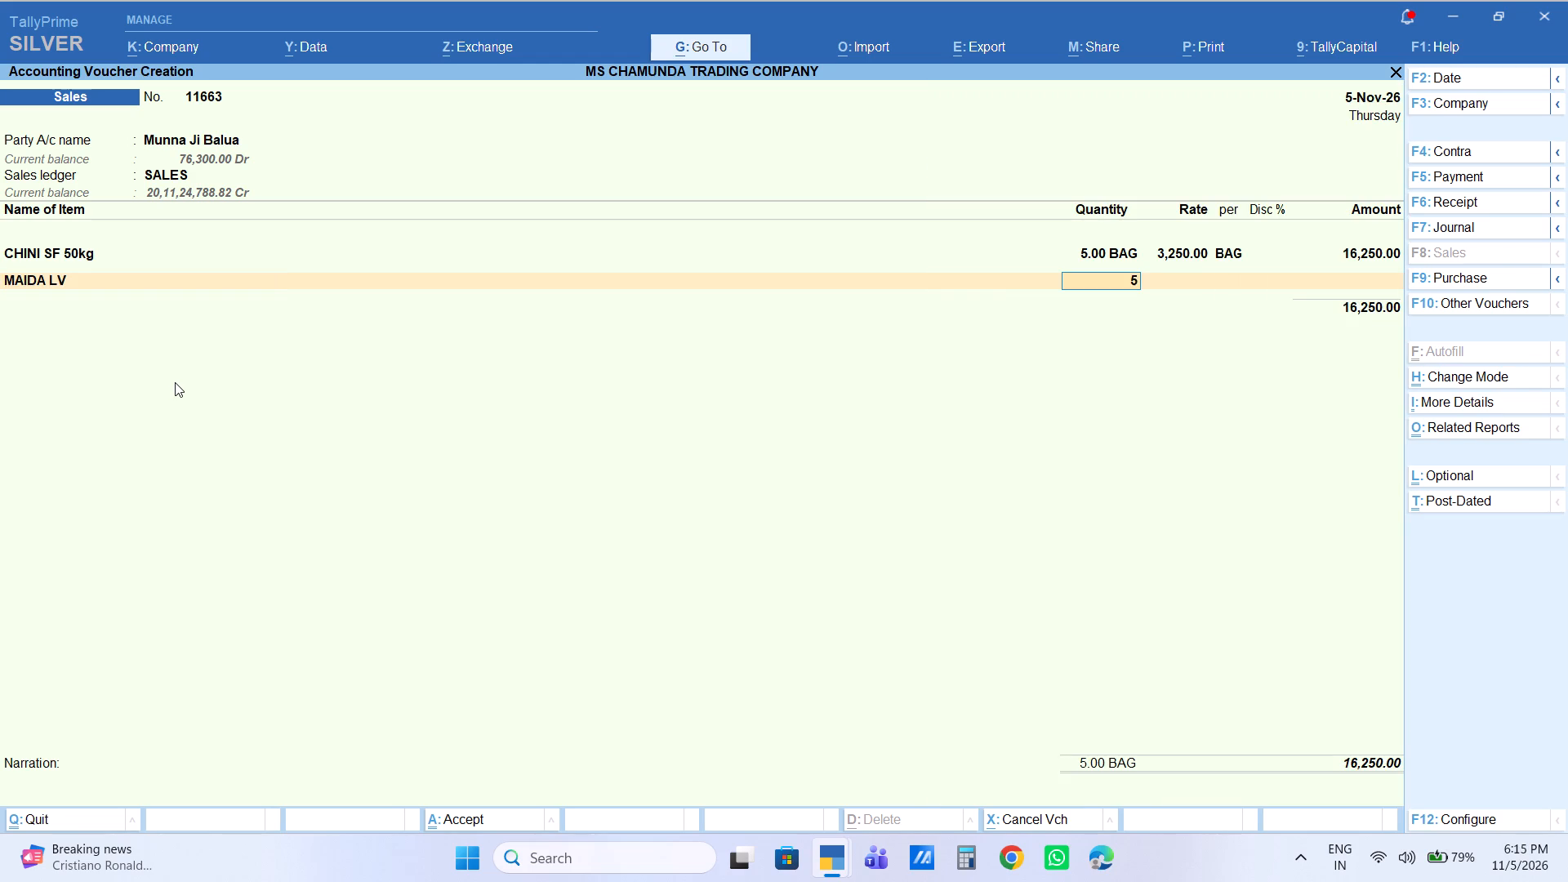
{"action": "key", "text": "Return"}
{"action": "key", "text": "Return"}
{"action": "key", "text": "Return"}
{"action": "key", "text": "Return"}
{"action": "key", "text": "Return"}
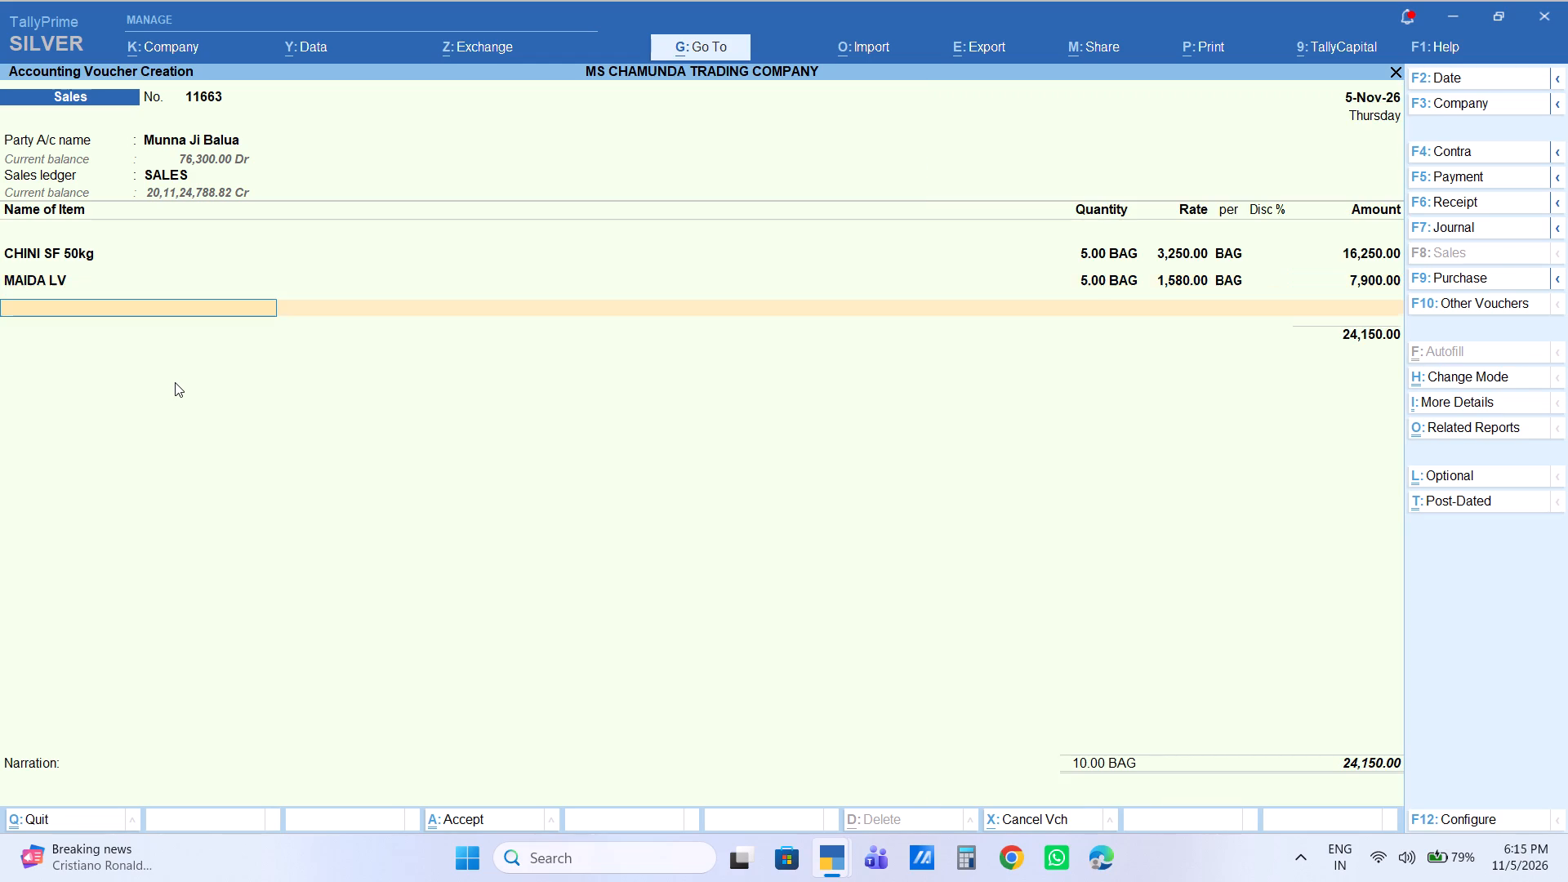
Add the item SOOJI 26KG with a quantity of 4 bags at a rate of 975.
{"action": "type", "text": "sooji26"}
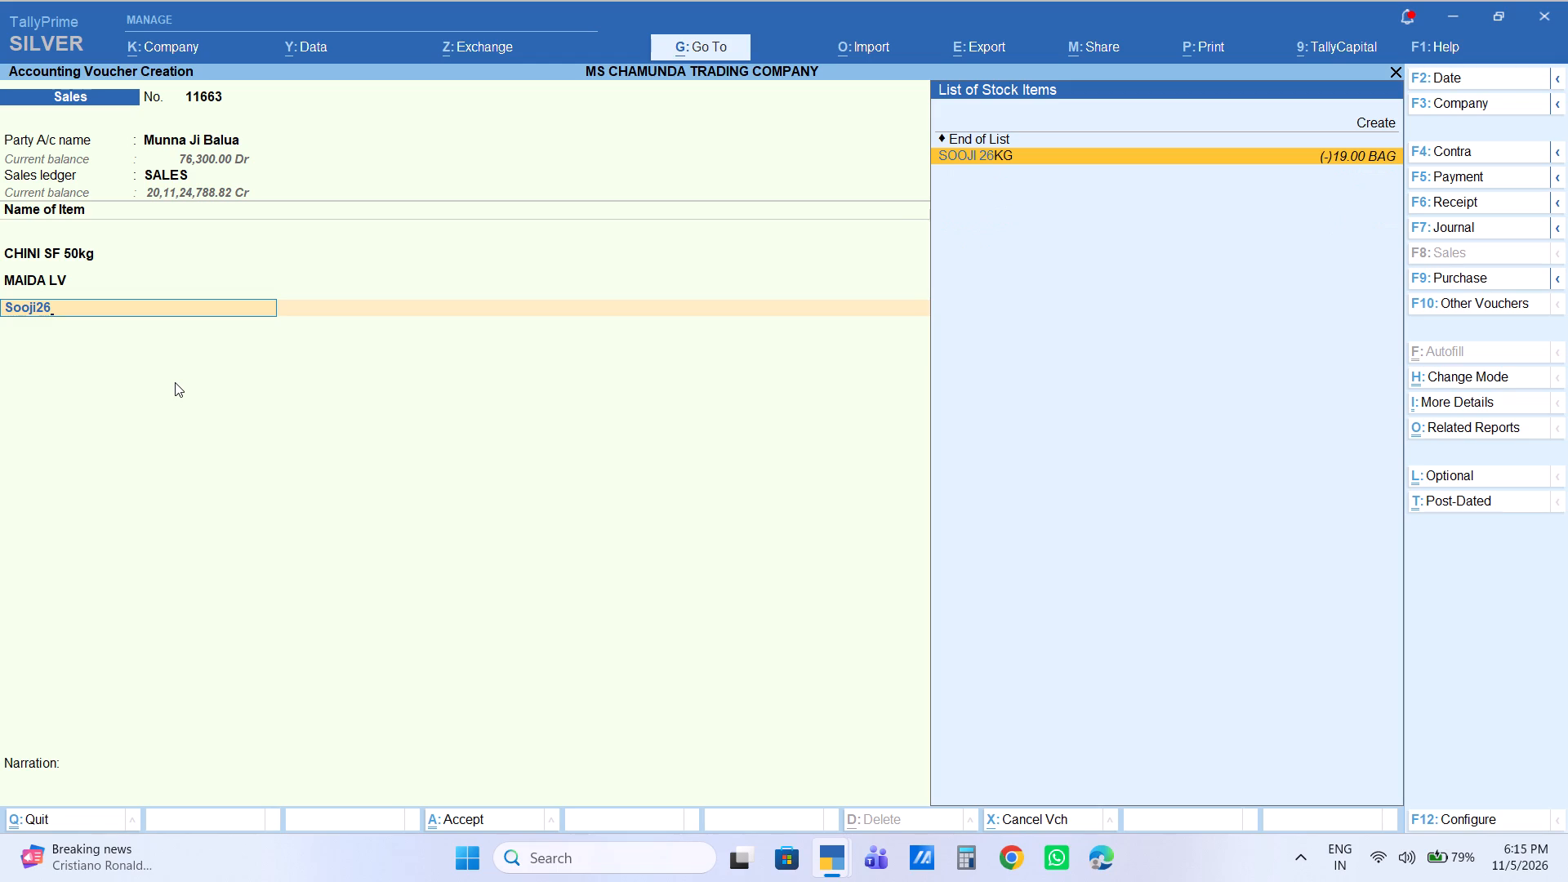
{"action": "key", "text": "Return"}
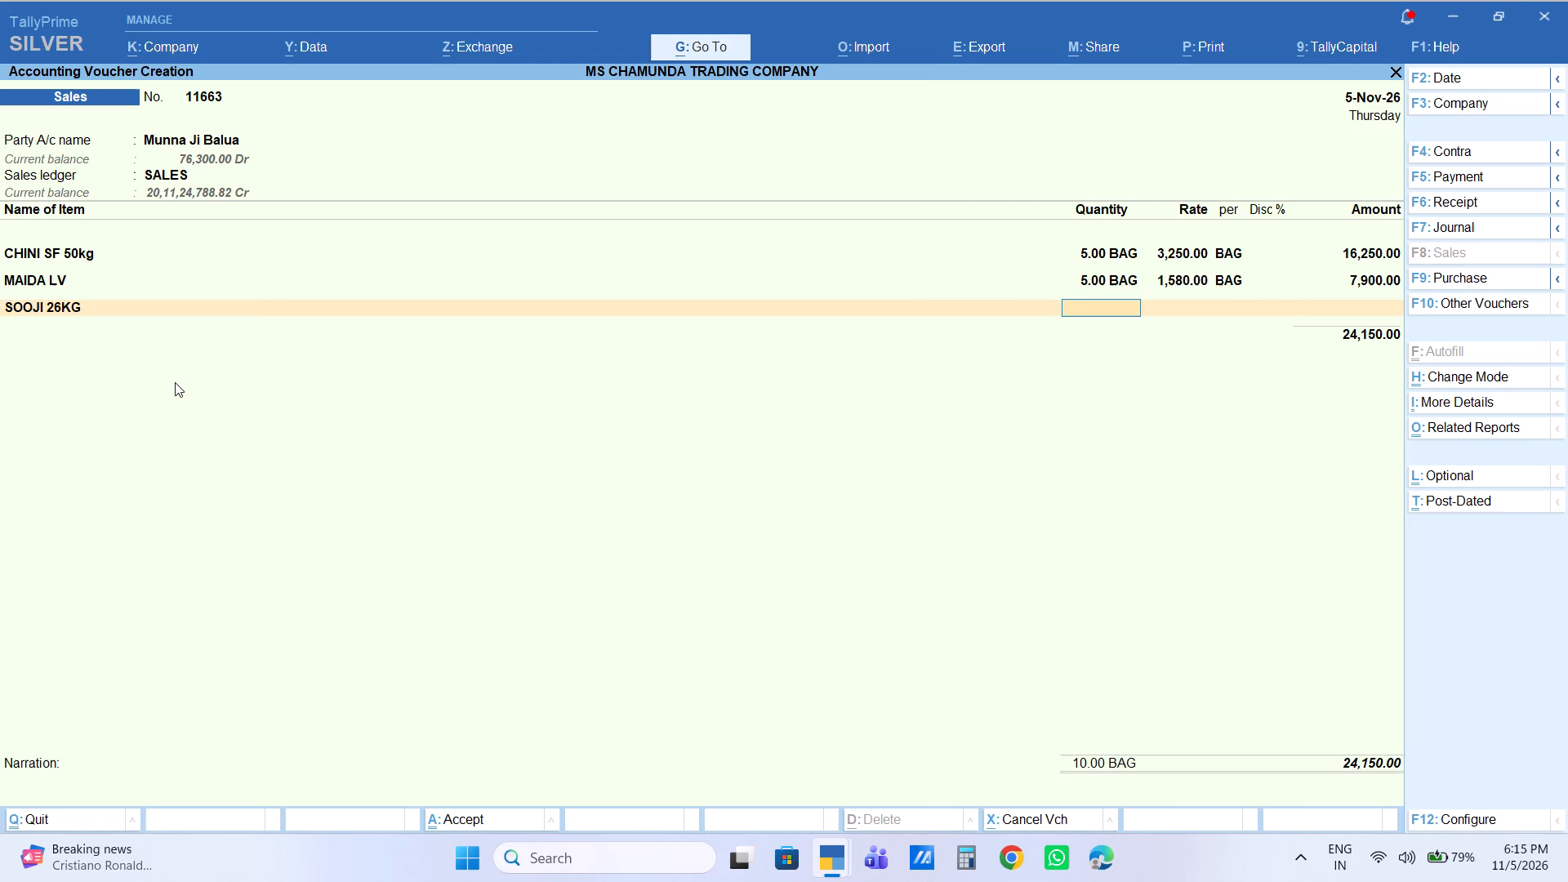
{"action": "key", "text": "4"}
{"action": "key", "text": "Return"}
{"action": "type", "text": "975"}
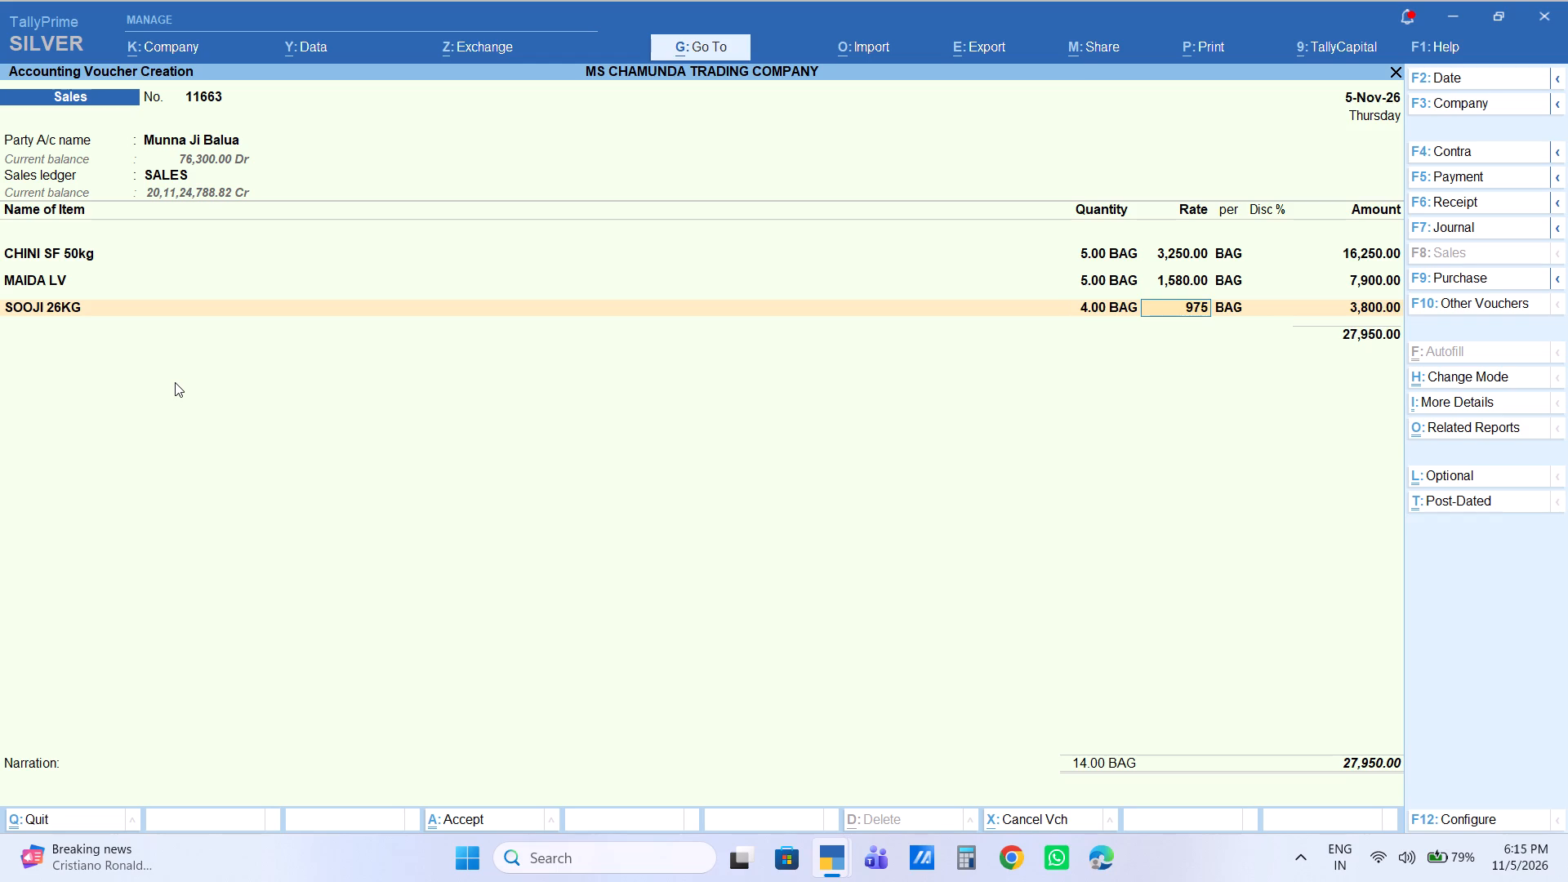
{"action": "key", "text": "Return"}
{"action": "key", "text": "Return"}
{"action": "key", "text": "Return"}
{"action": "key", "text": "Return"}
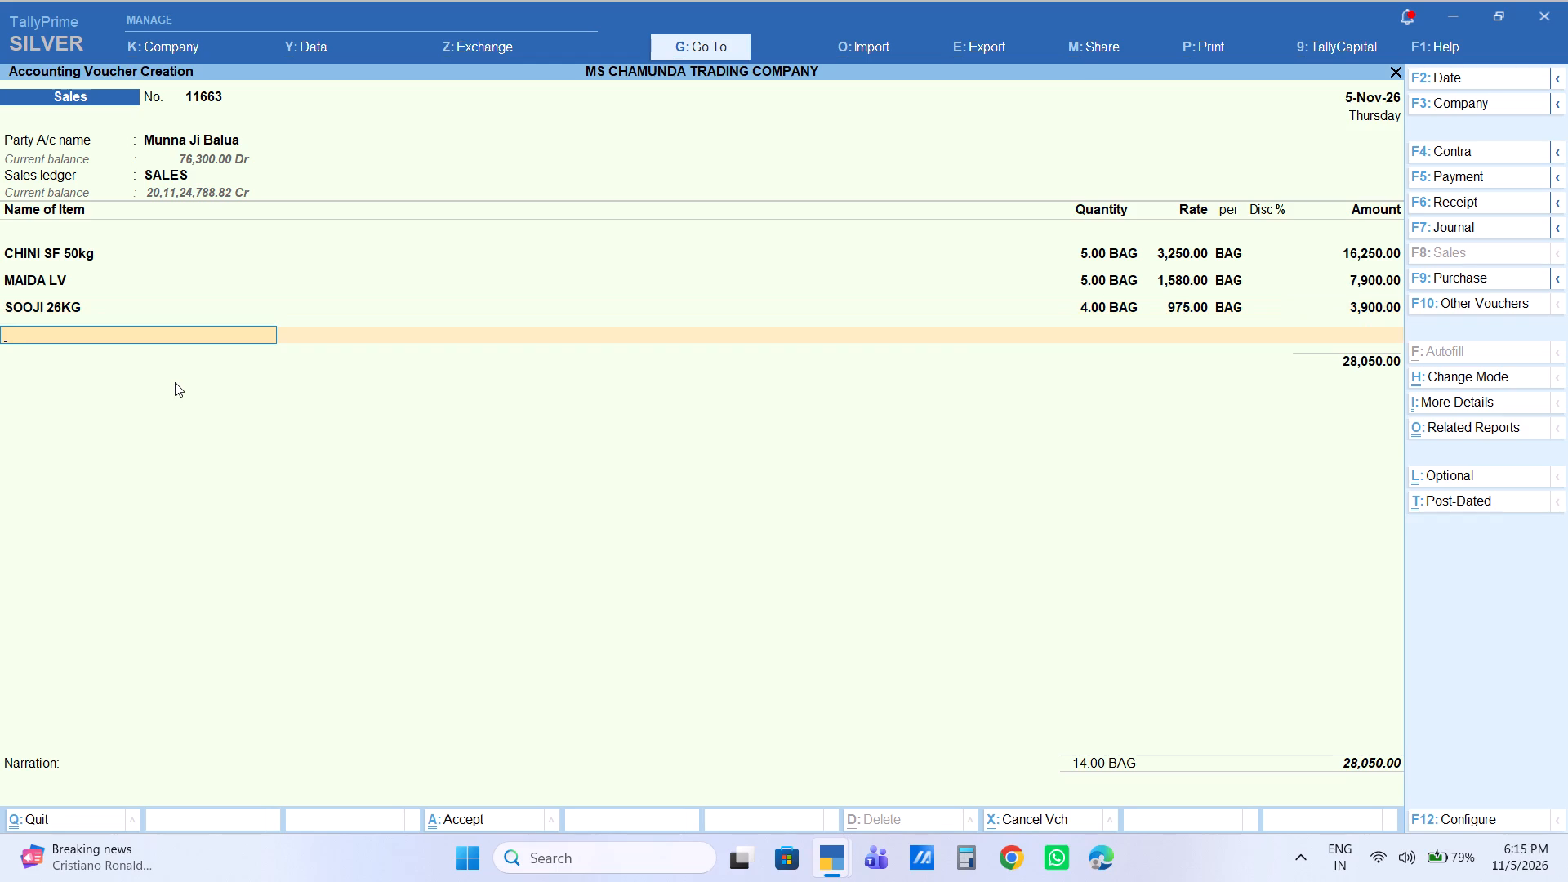
Add the item TARZAN BESAN 5KG with a quantity of 40 jhola at the prefilled rate of 325.
{"action": "type", "text": "tarza"}
{"action": "key", "text": "Down"}
{"action": "key", "text": "Down"}
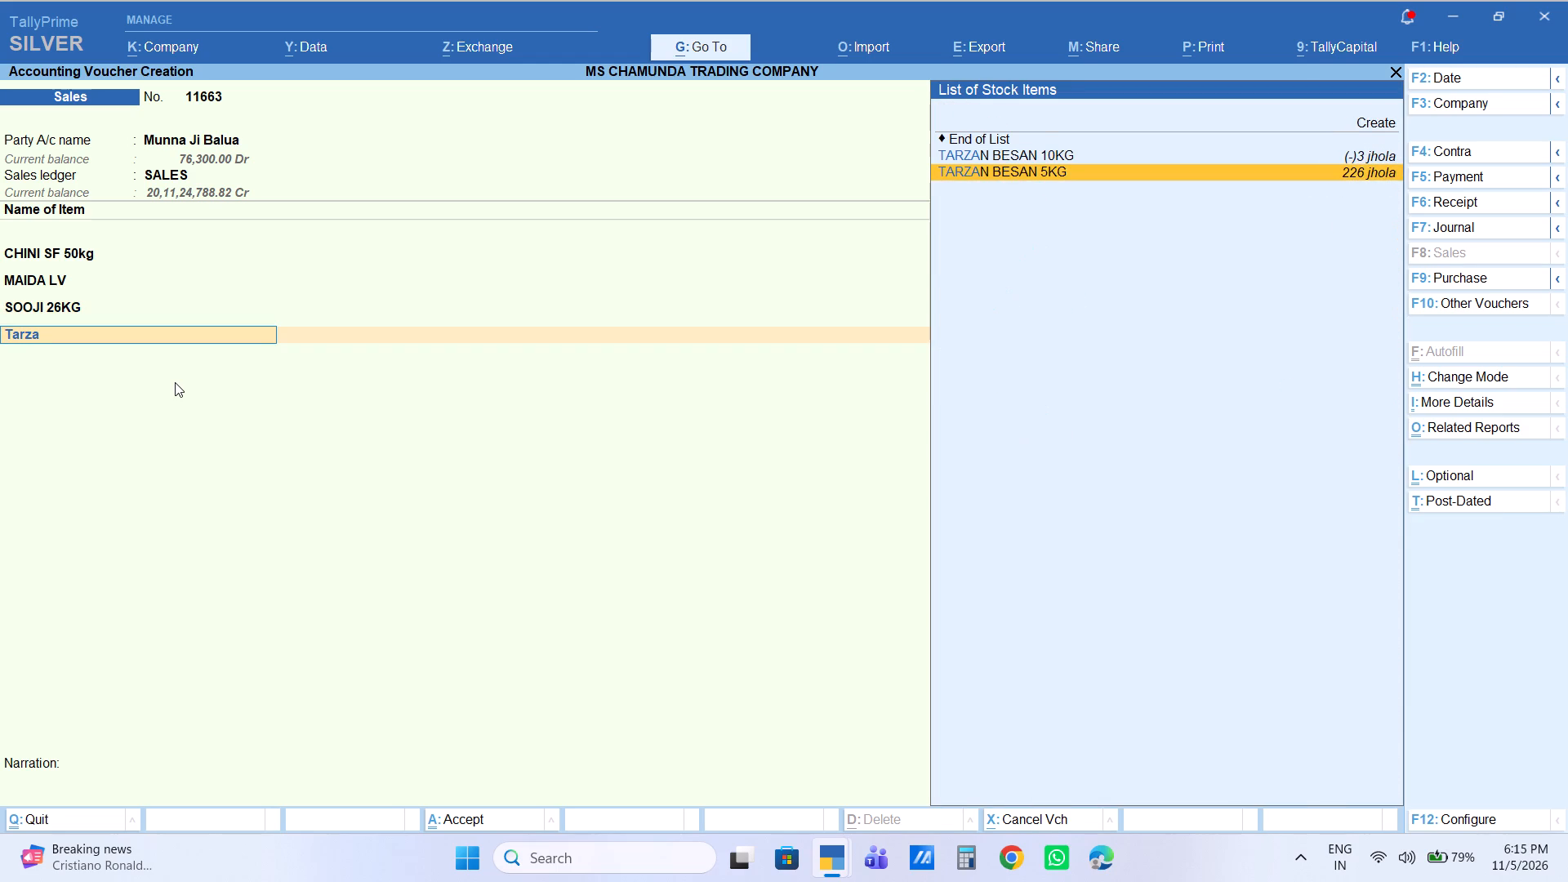
{"action": "key", "text": "Return"}
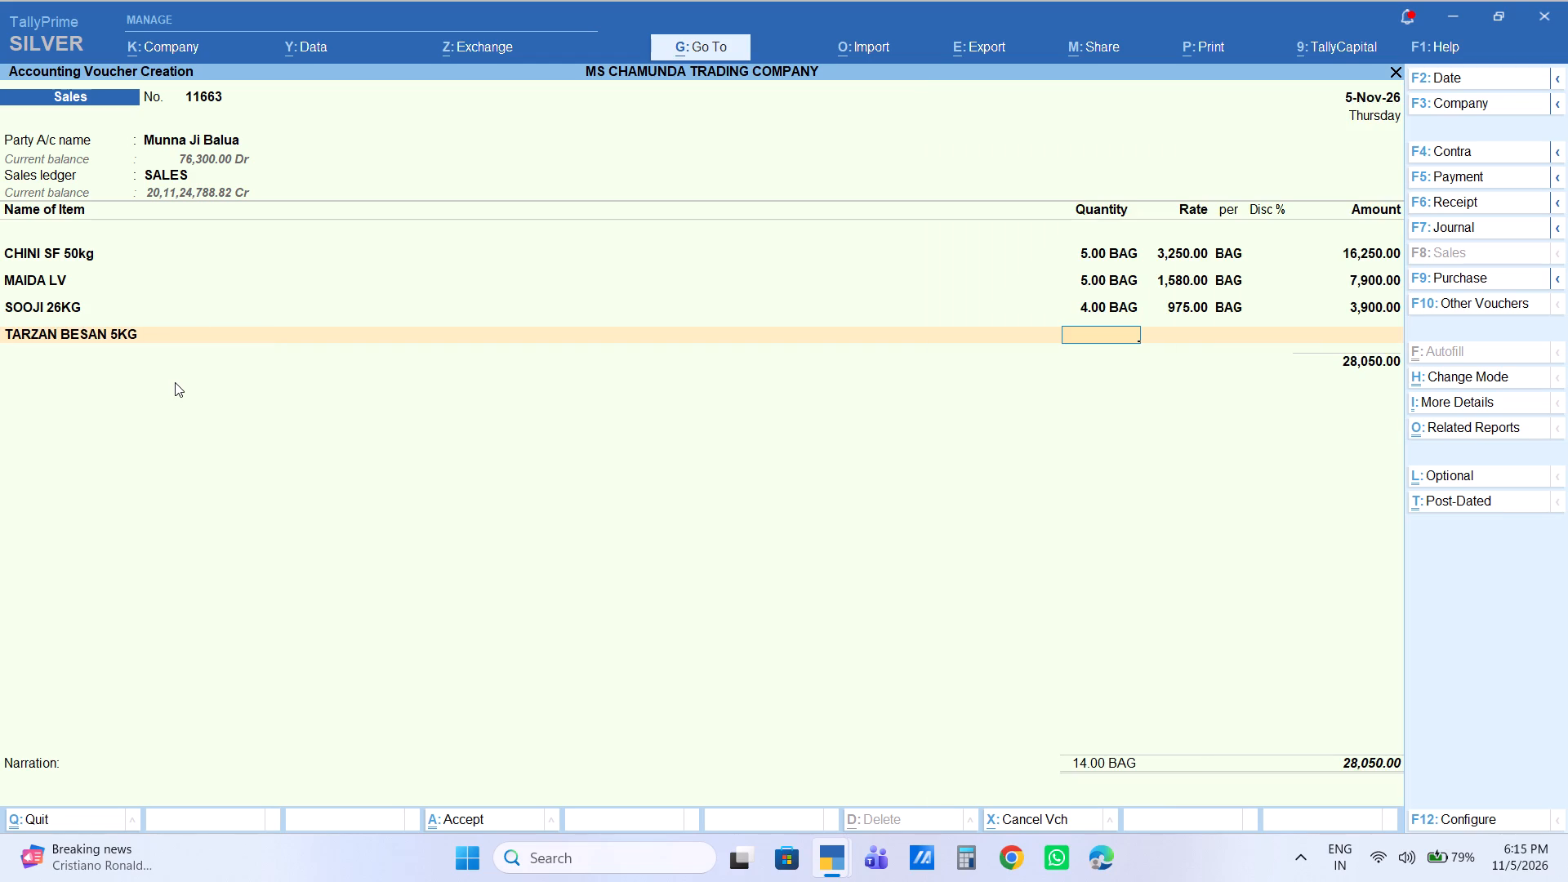
{"action": "type", "text": "40"}
{"action": "key", "text": "Return"}
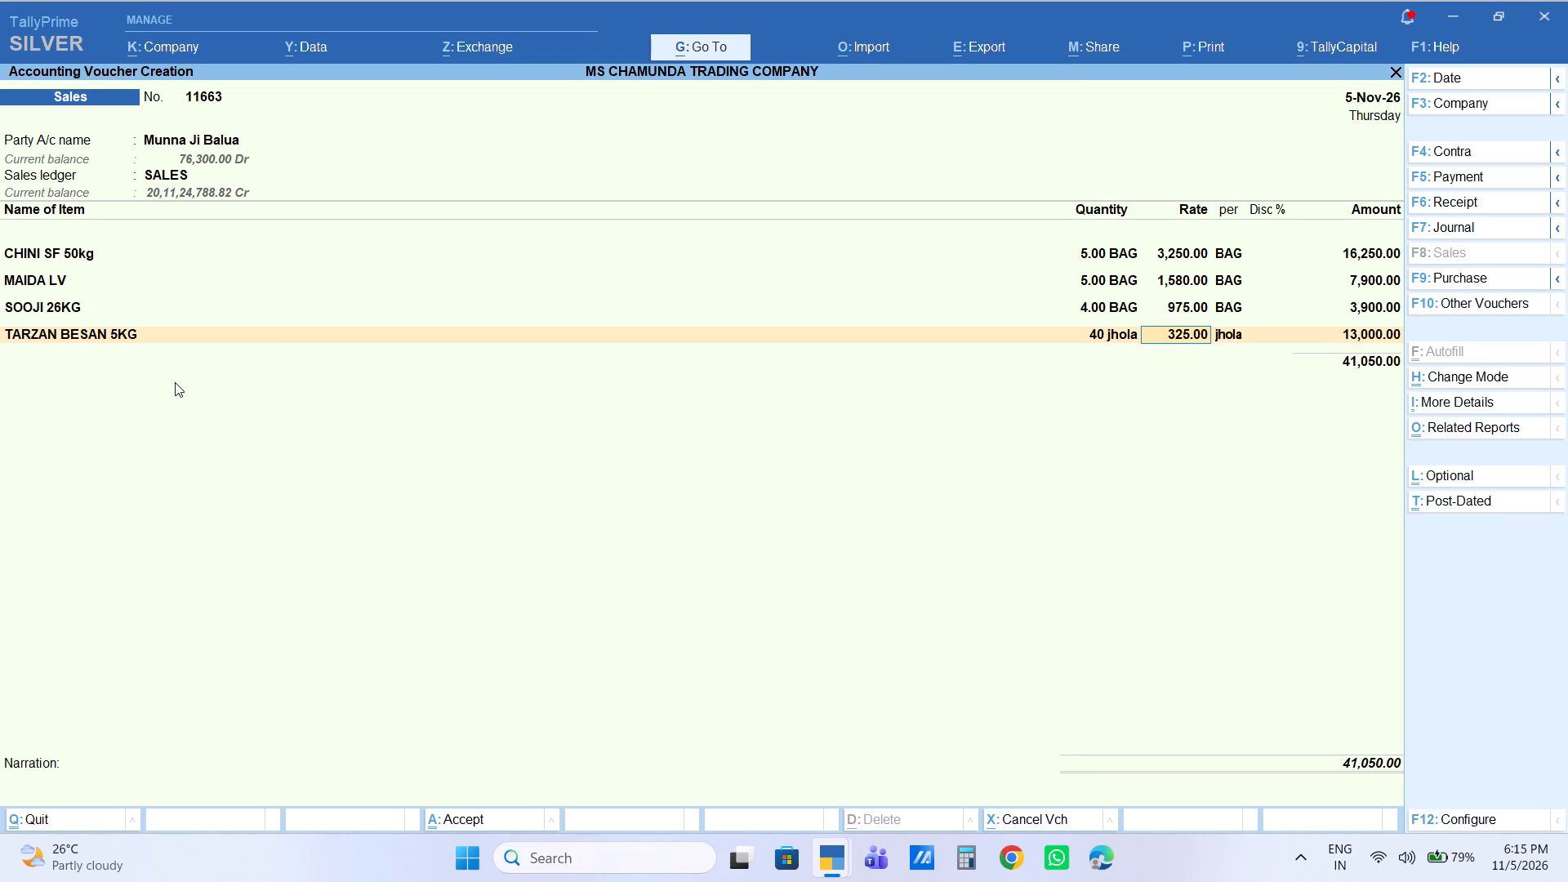
{"action": "key", "text": "Return"}
{"action": "key", "text": "Return"}
{"action": "key", "text": "Return"}
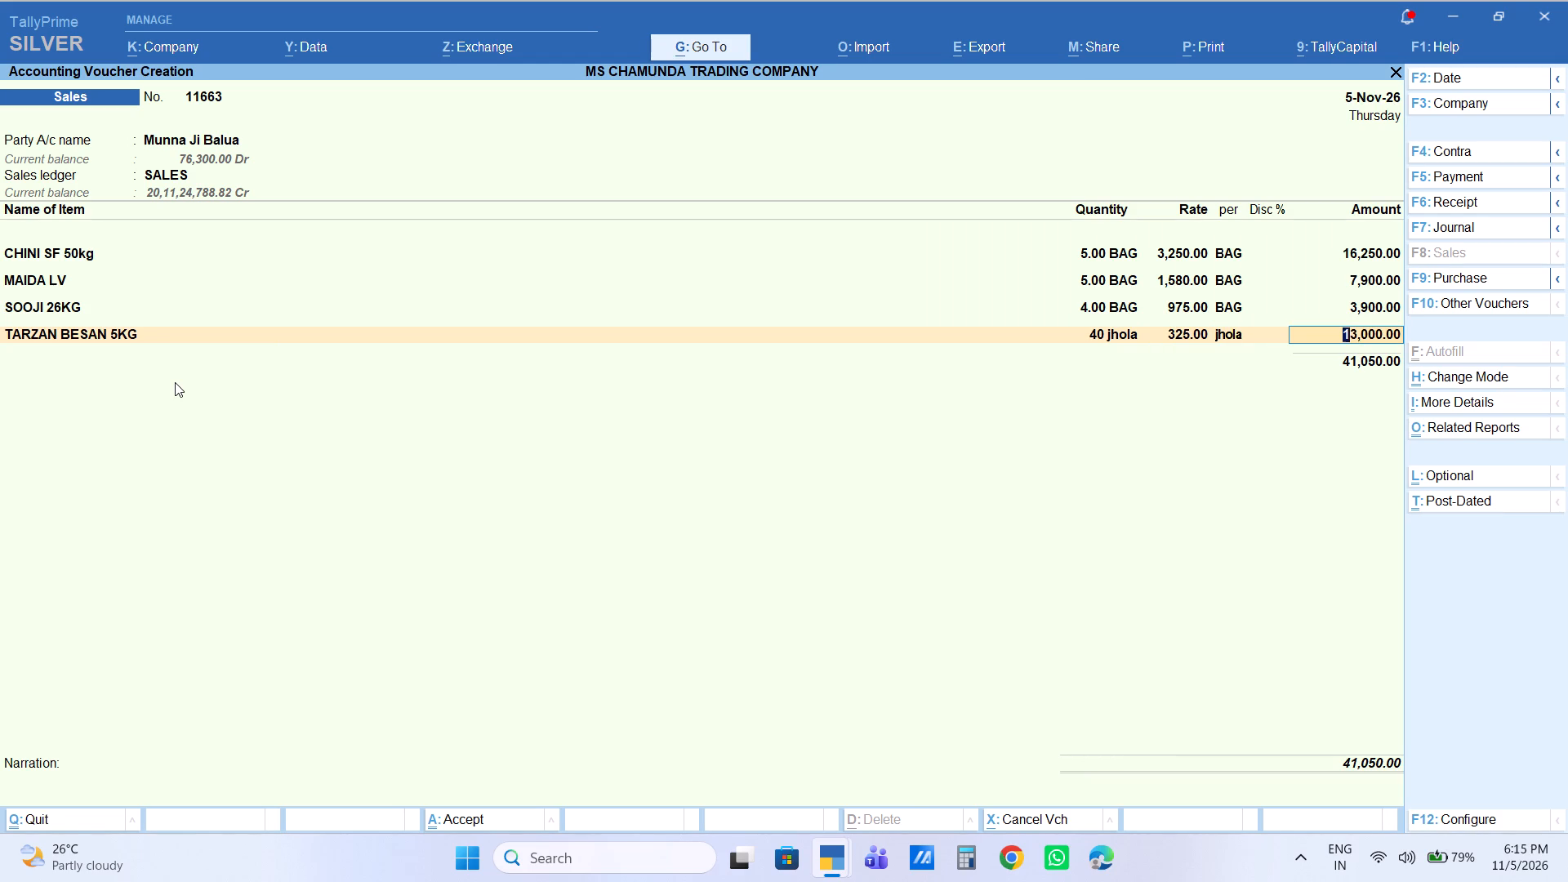
Correct the TARZAN BESAN 5KG line to a quantity of 8 jhola and an amount of 2,480.
{"action": "key", "text": "BackSpace"}
{"action": "key", "text": "BackSpace"}
{"action": "key", "text": "BackSpace"}
{"action": "key", "text": "BackSpace"}
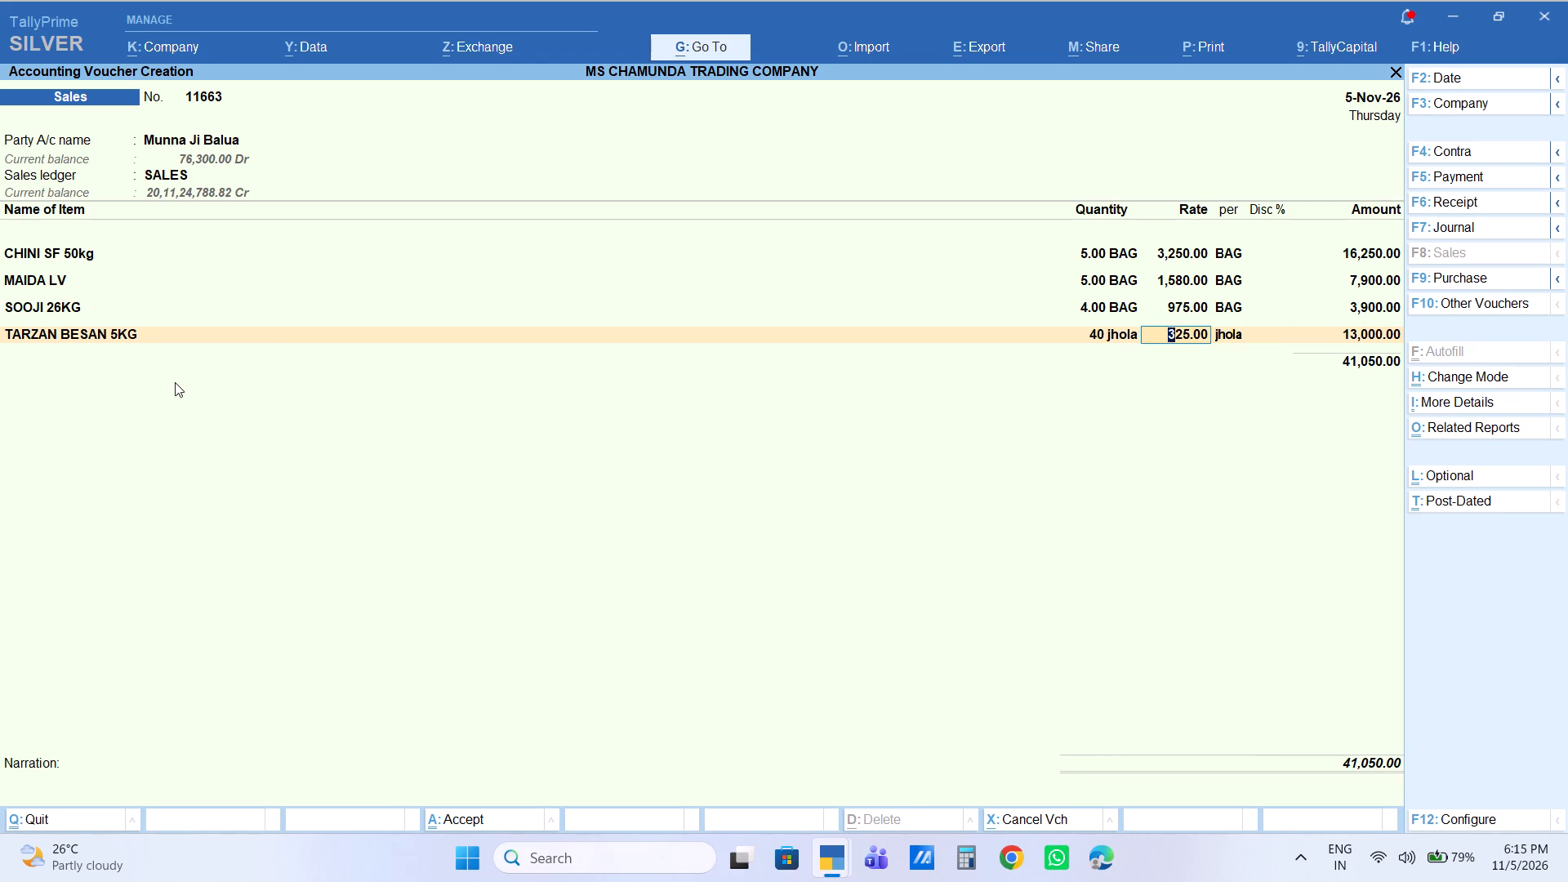
{"action": "key", "text": "8"}
{"action": "key", "text": "Return"}
{"action": "key", "text": "Return"}
{"action": "key", "text": "Return"}
{"action": "key", "text": "Return"}
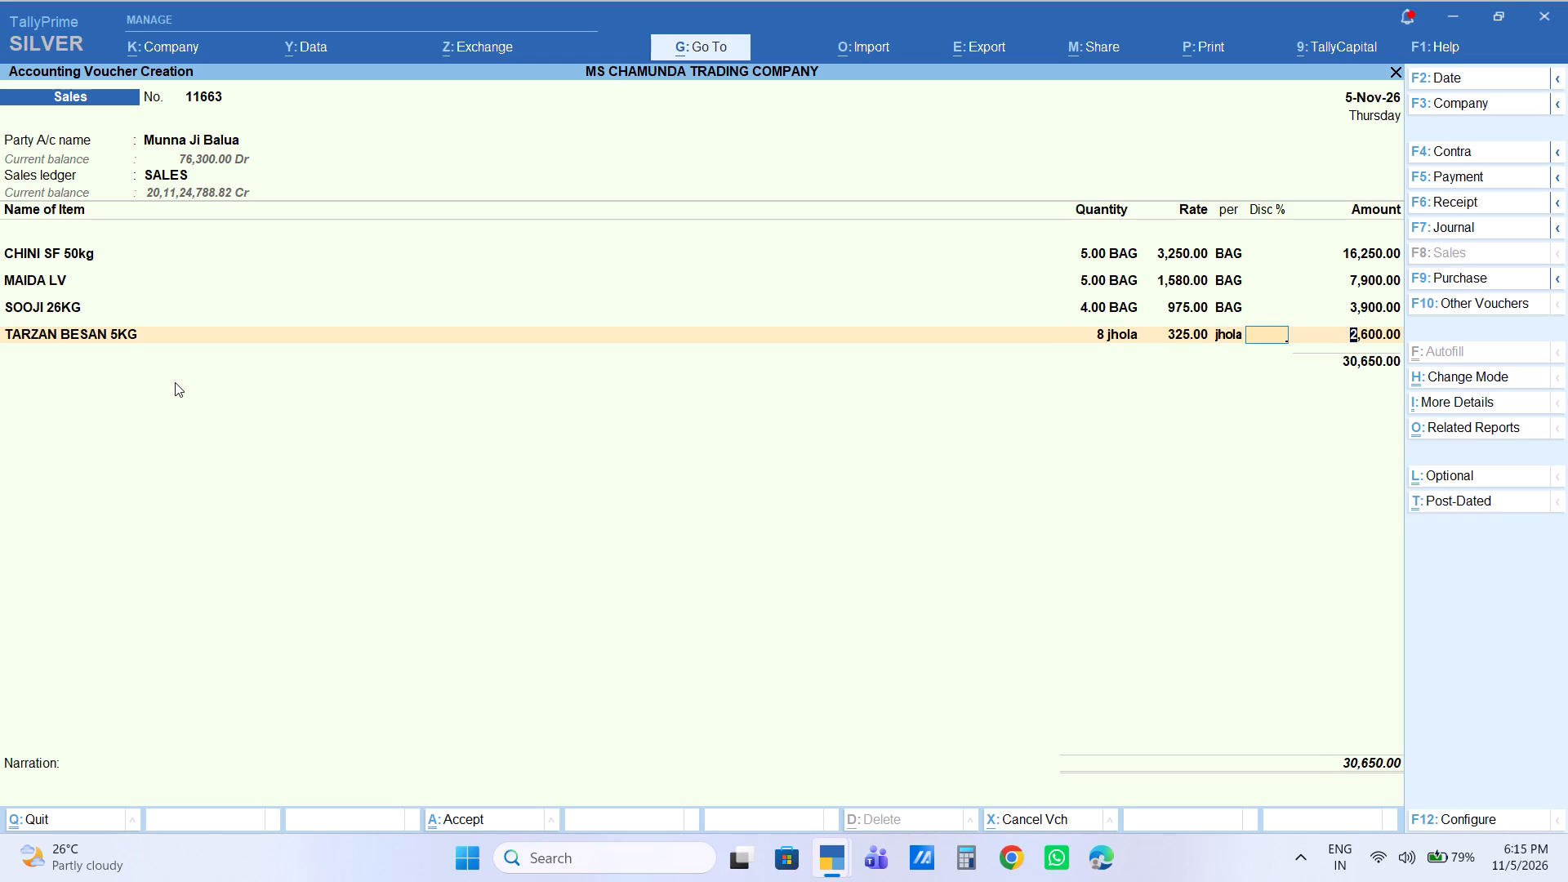
{"action": "type", "text": "2480"}
{"action": "key", "text": "Return"}
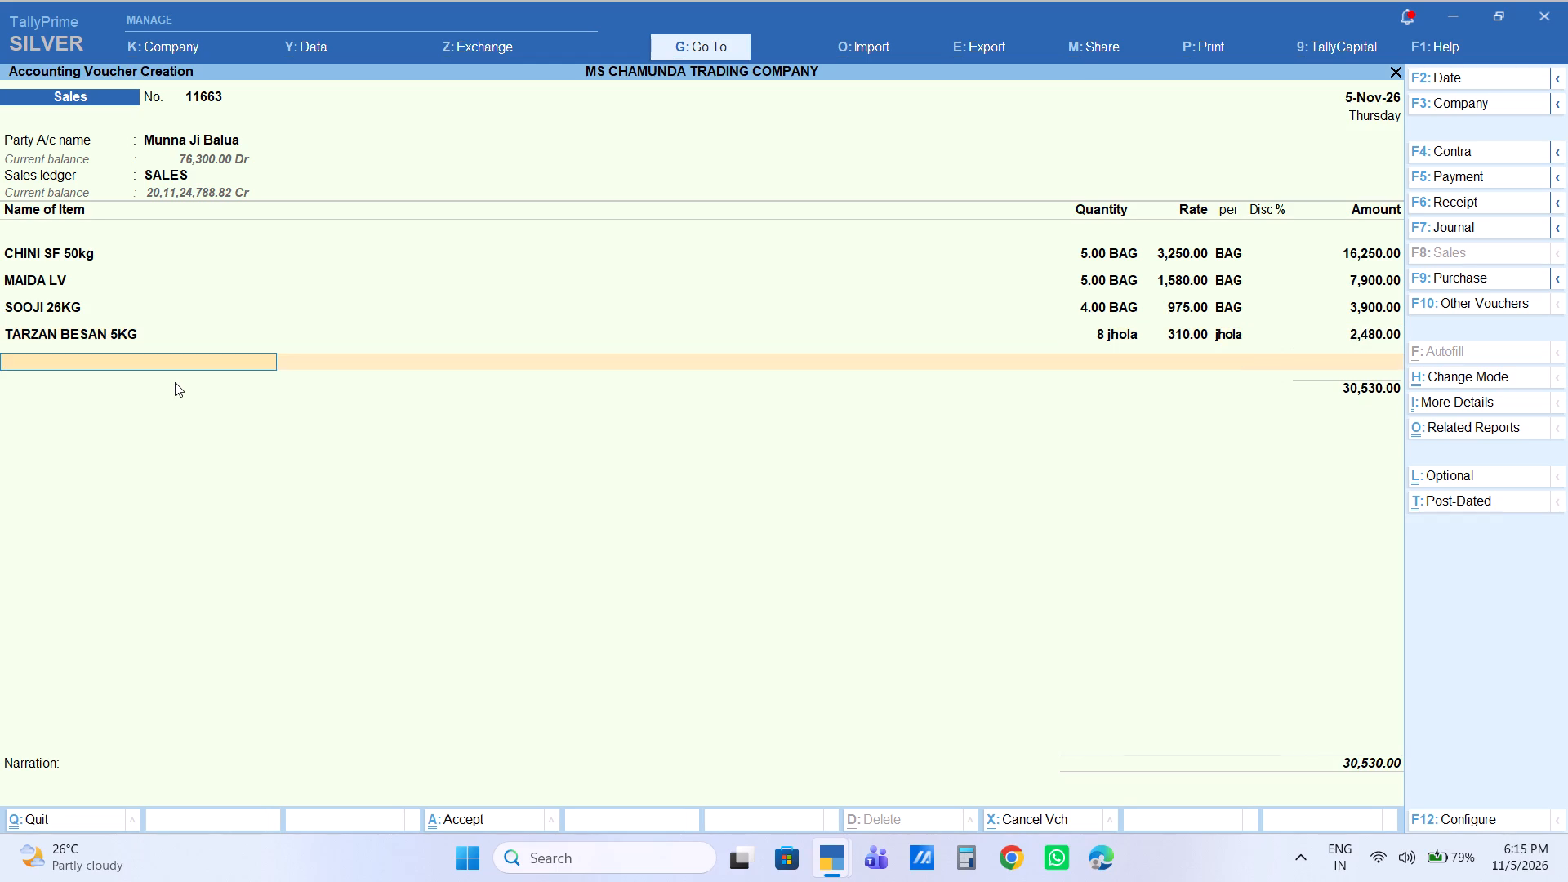
Add the item Ripuraj Sonashakti26kg with a quantity of 3 bags at a rate of 1,880.
{"action": "type", "text": "ripura"}
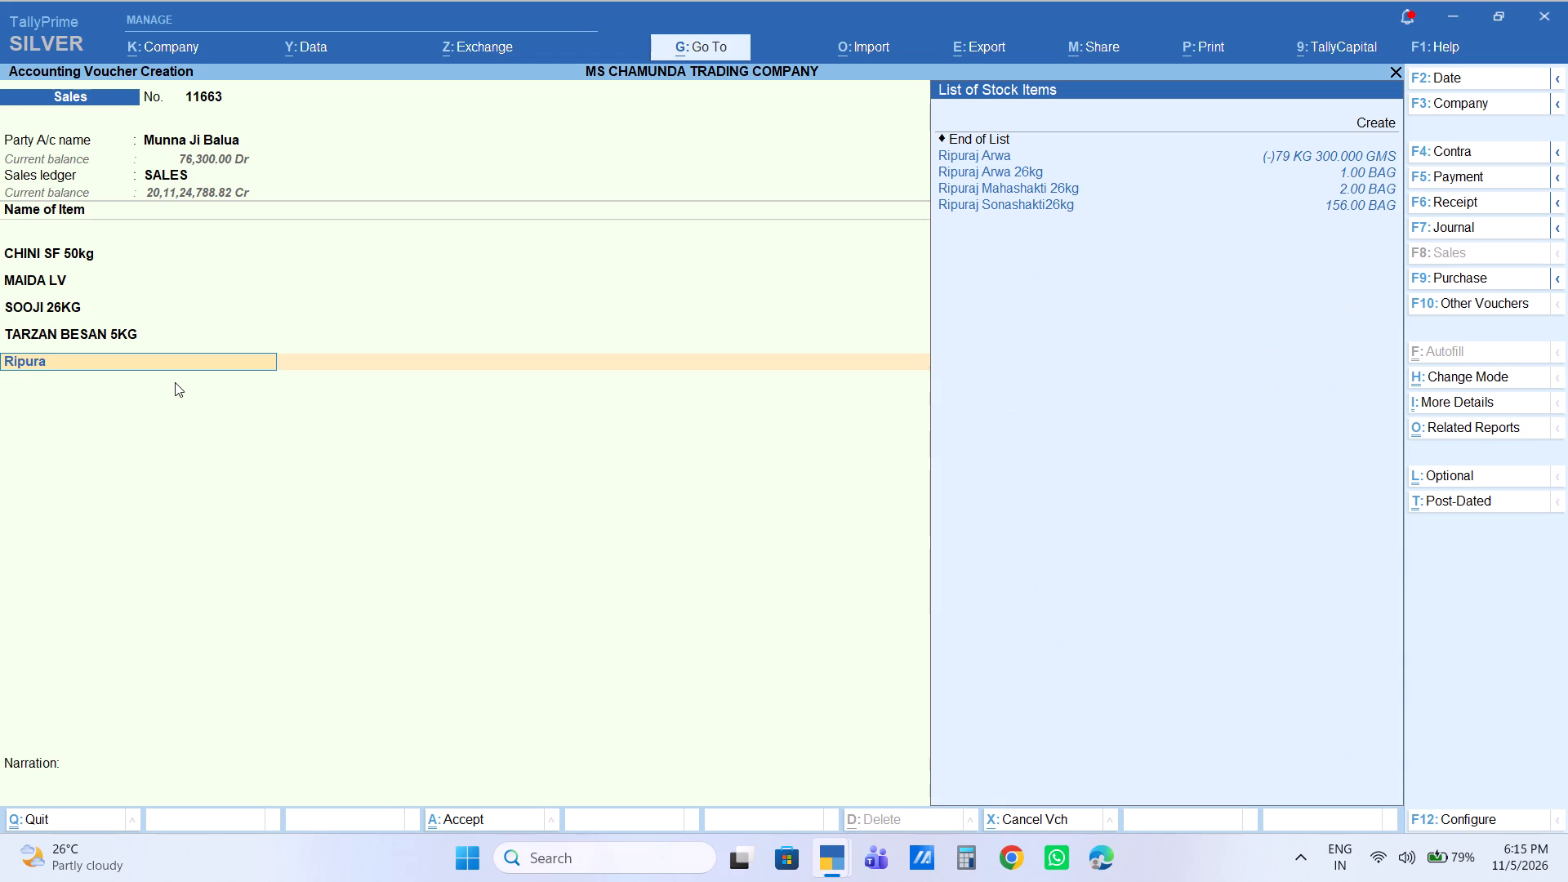
{"action": "key", "text": "Down"}
{"action": "key", "text": "Down"}
{"action": "key", "text": "Down"}
{"action": "key", "text": "Down"}
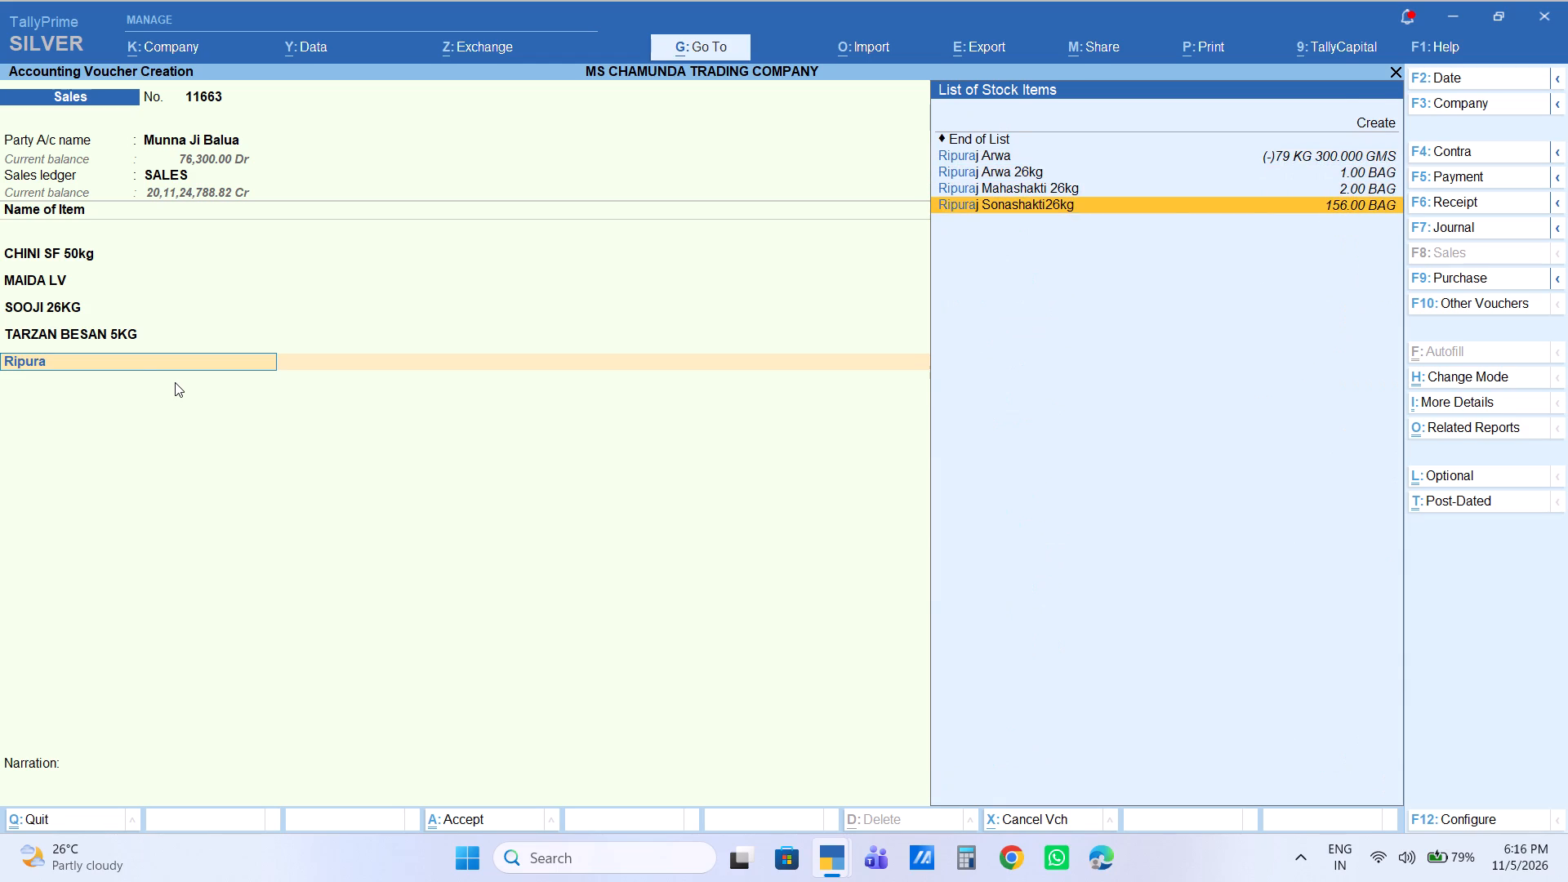
{"action": "key", "text": "Return"}
{"action": "key", "text": "3"}
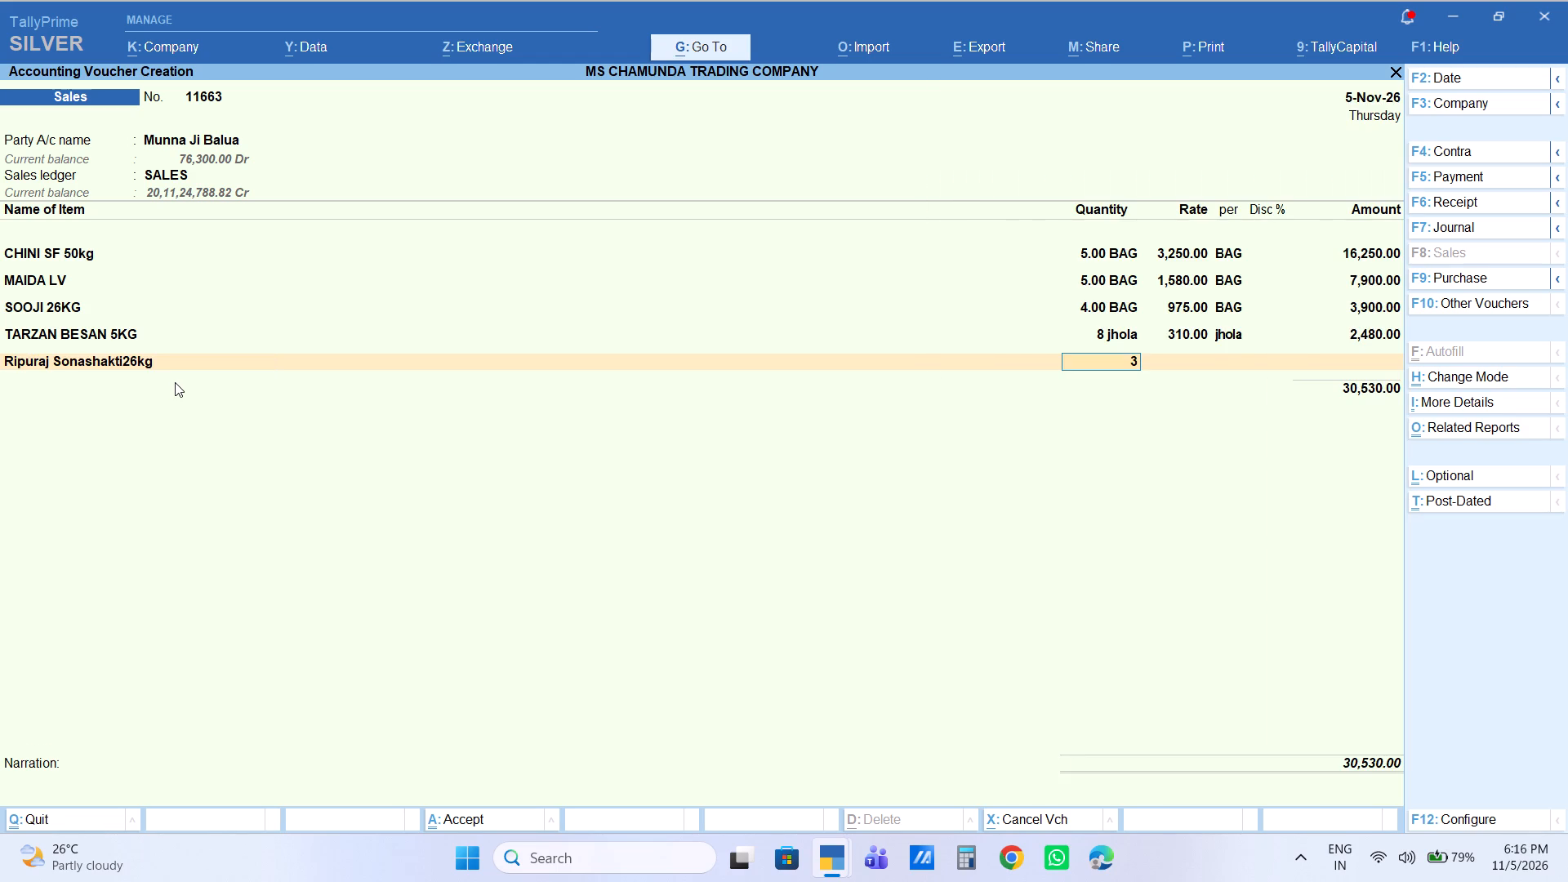
{"action": "key", "text": "Return"}
{"action": "type", "text": "1880"}
{"action": "key", "text": "Return"}
{"action": "key", "text": "Return"}
{"action": "key", "text": "Return"}
{"action": "key", "text": "Return"}
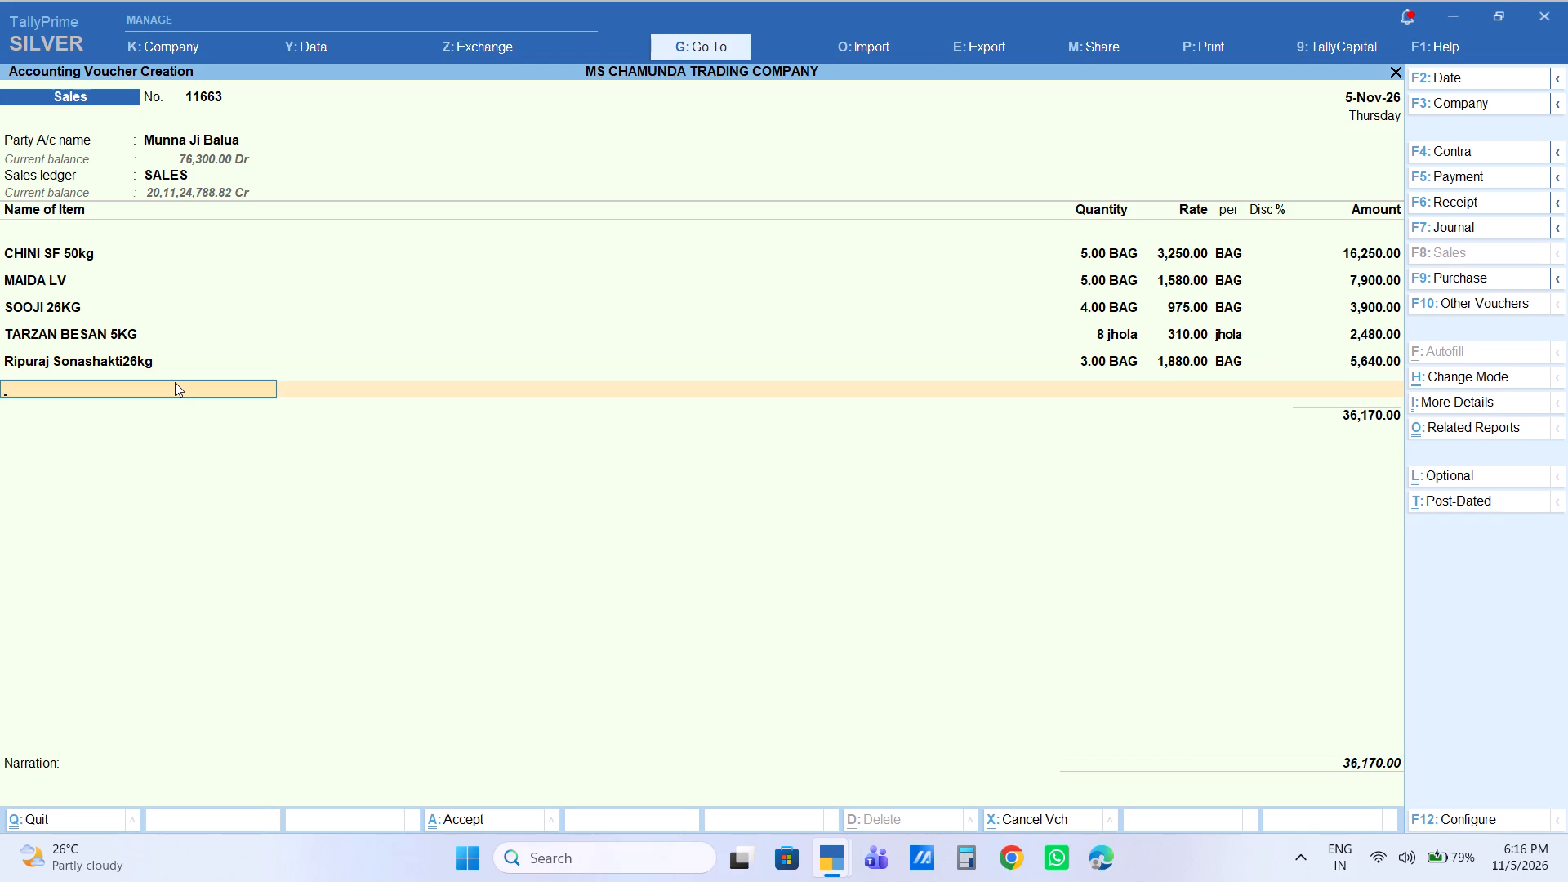
Add the item Marcopolo 26kg with a quantity of 2 bags at a rate of 1,610.
{"action": "type", "text": "marco"}
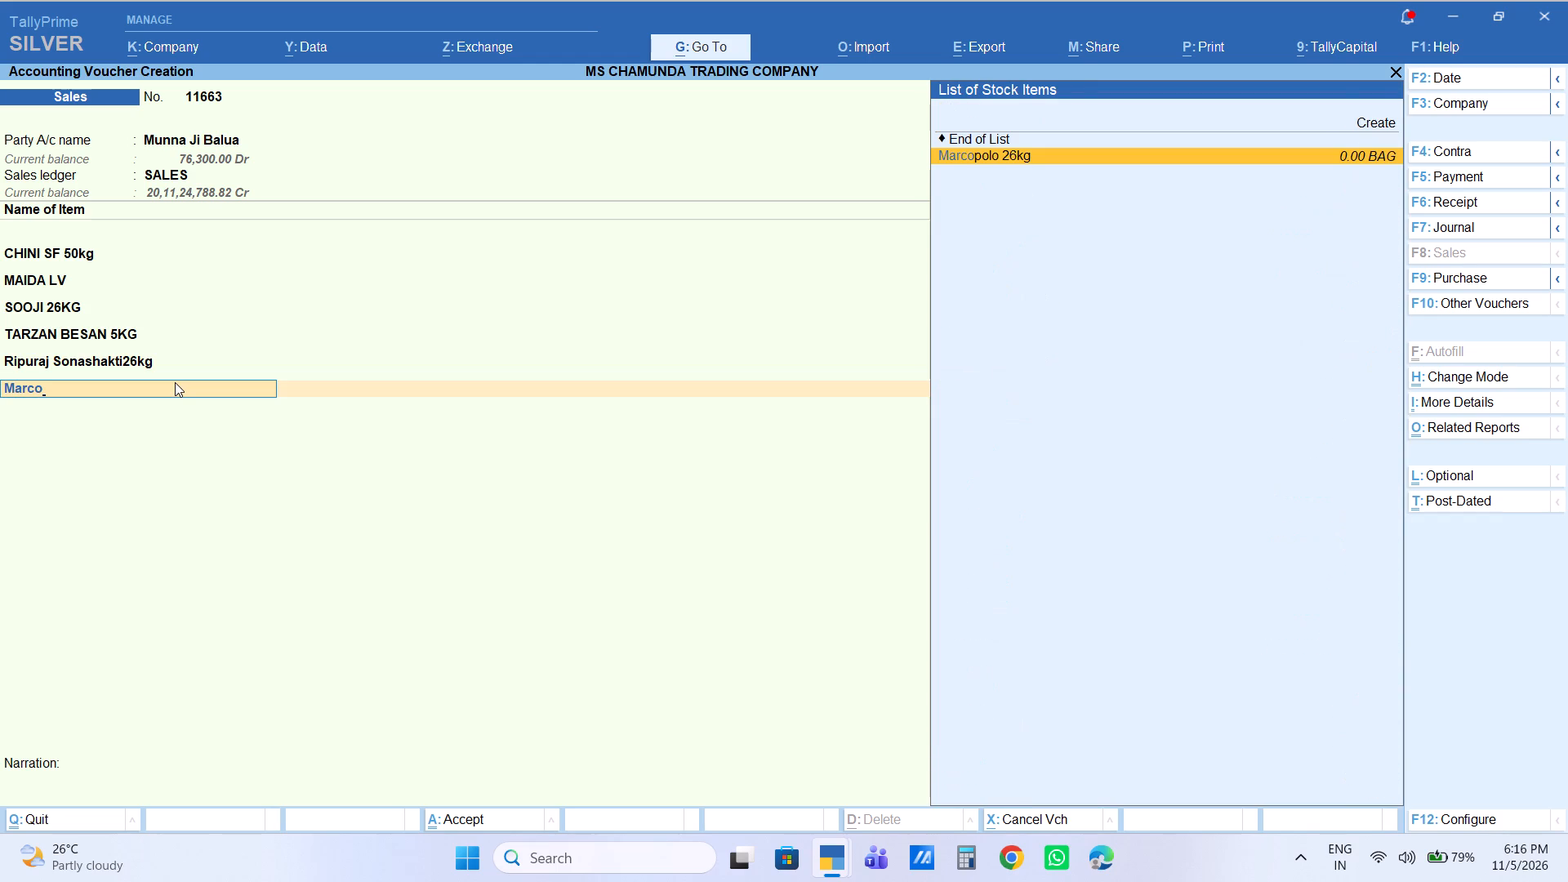
{"action": "key", "text": "Return"}
{"action": "key", "text": "2"}
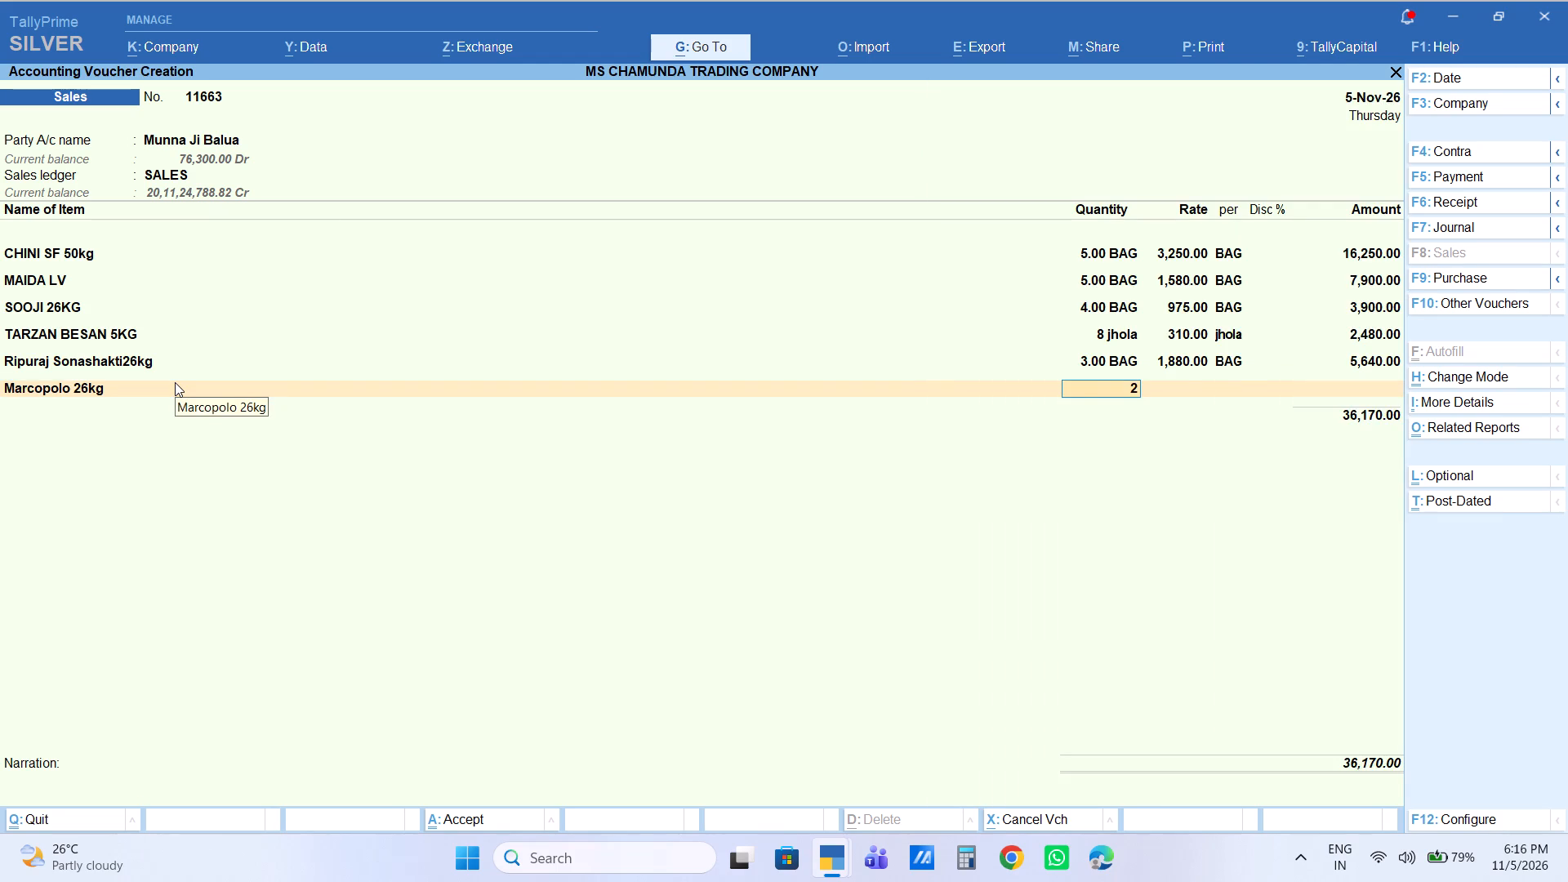
{"action": "key", "text": "Return"}
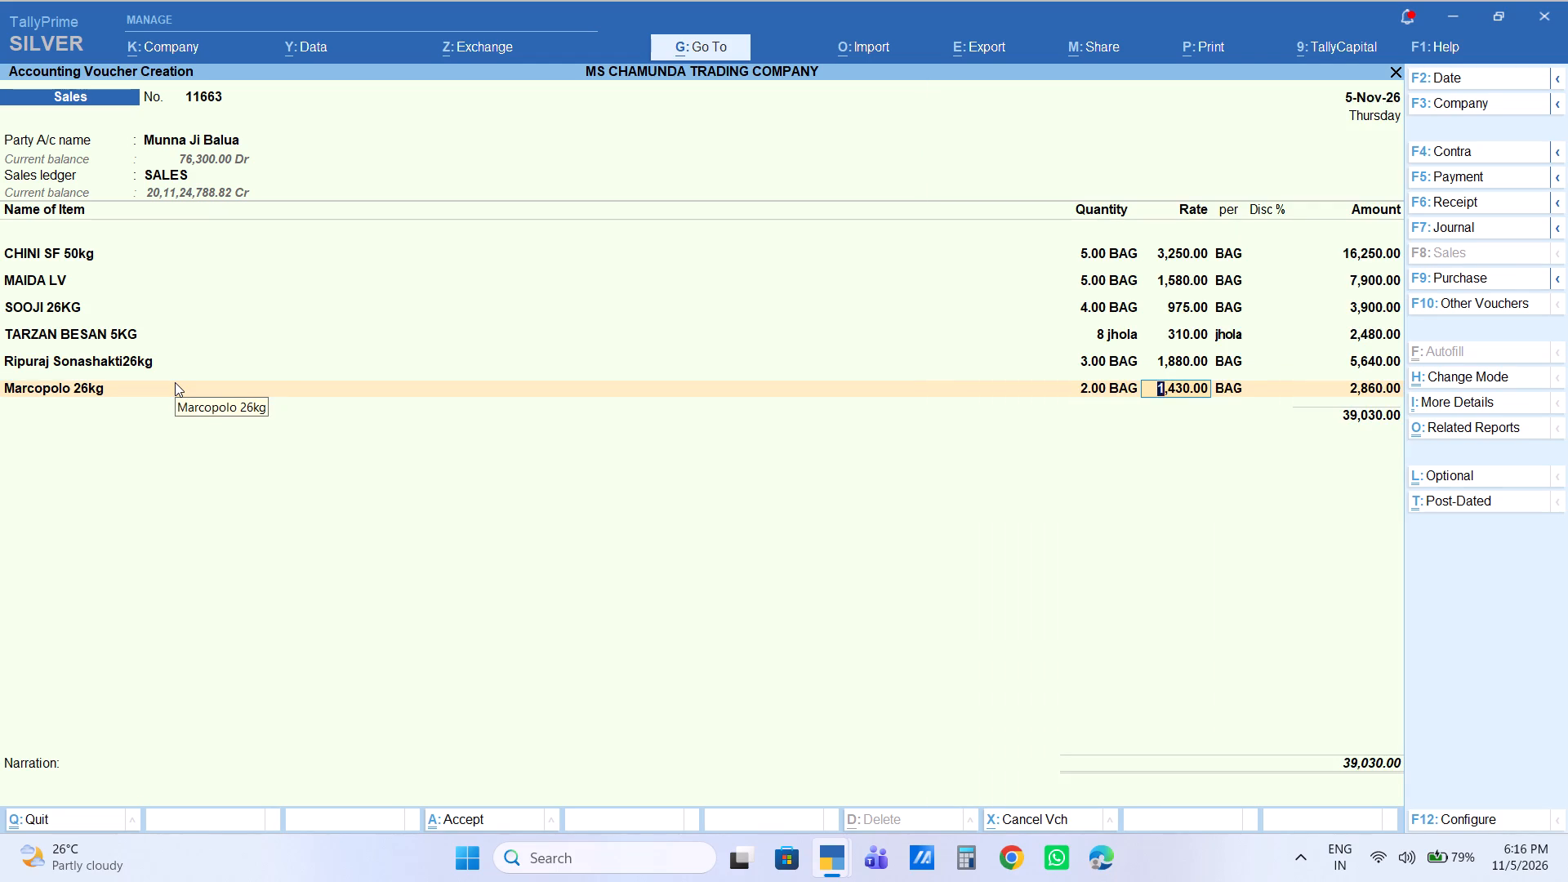
{"action": "type", "text": "1610"}
{"action": "key", "text": "Return"}
{"action": "key", "text": "Return"}
{"action": "key", "text": "Return"}
{"action": "key", "text": "Return"}
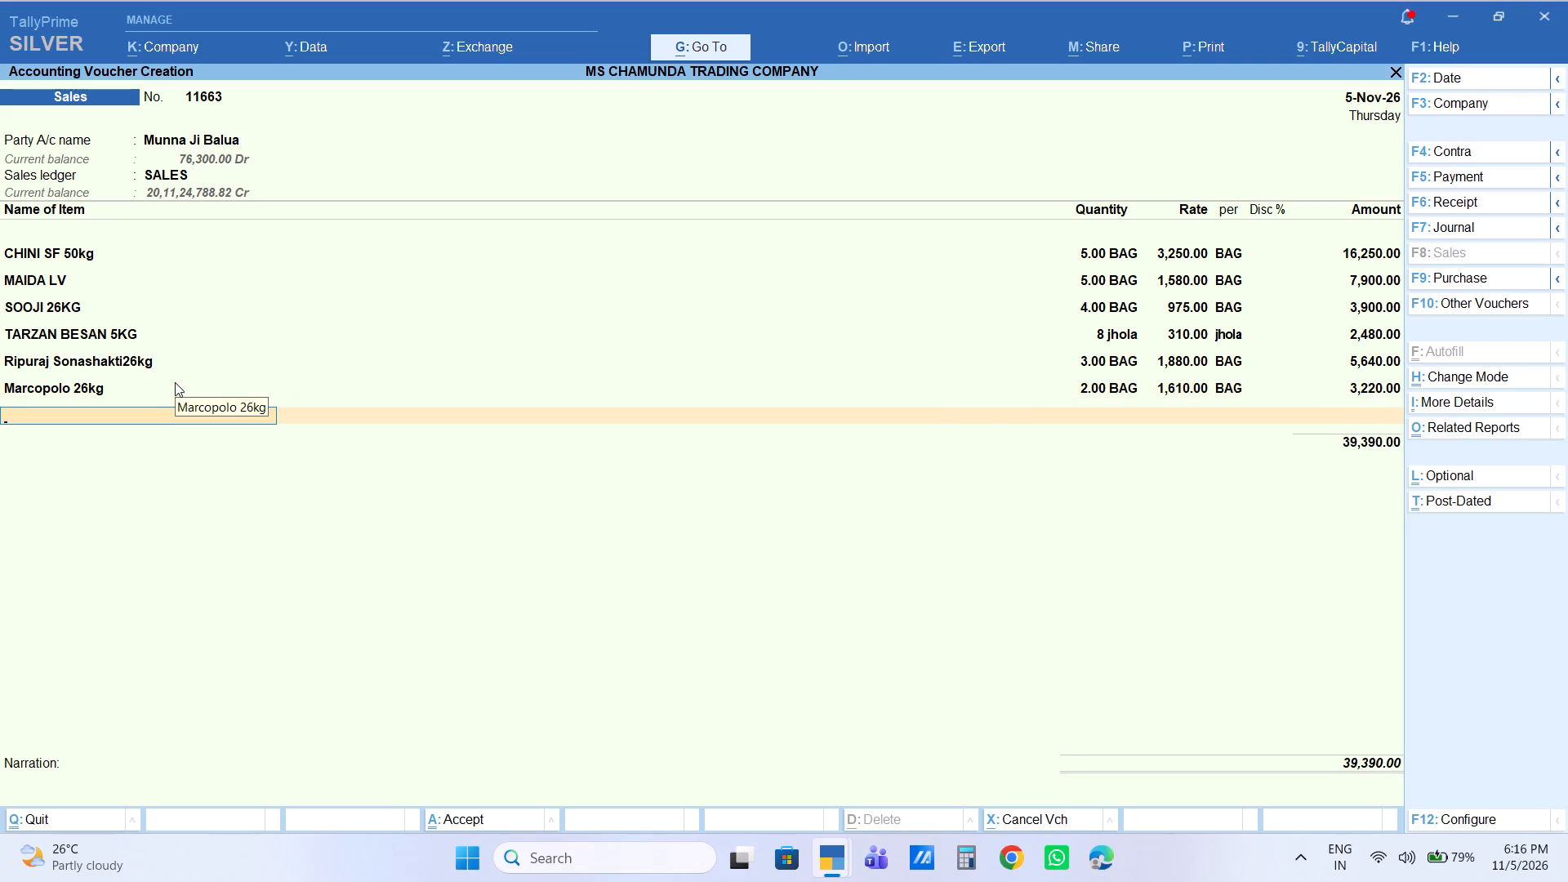
Add the item Kasturi Rahar30kg with a quantity of 1 bag and an amount of 4,200.
{"action": "type", "text": "kast"}
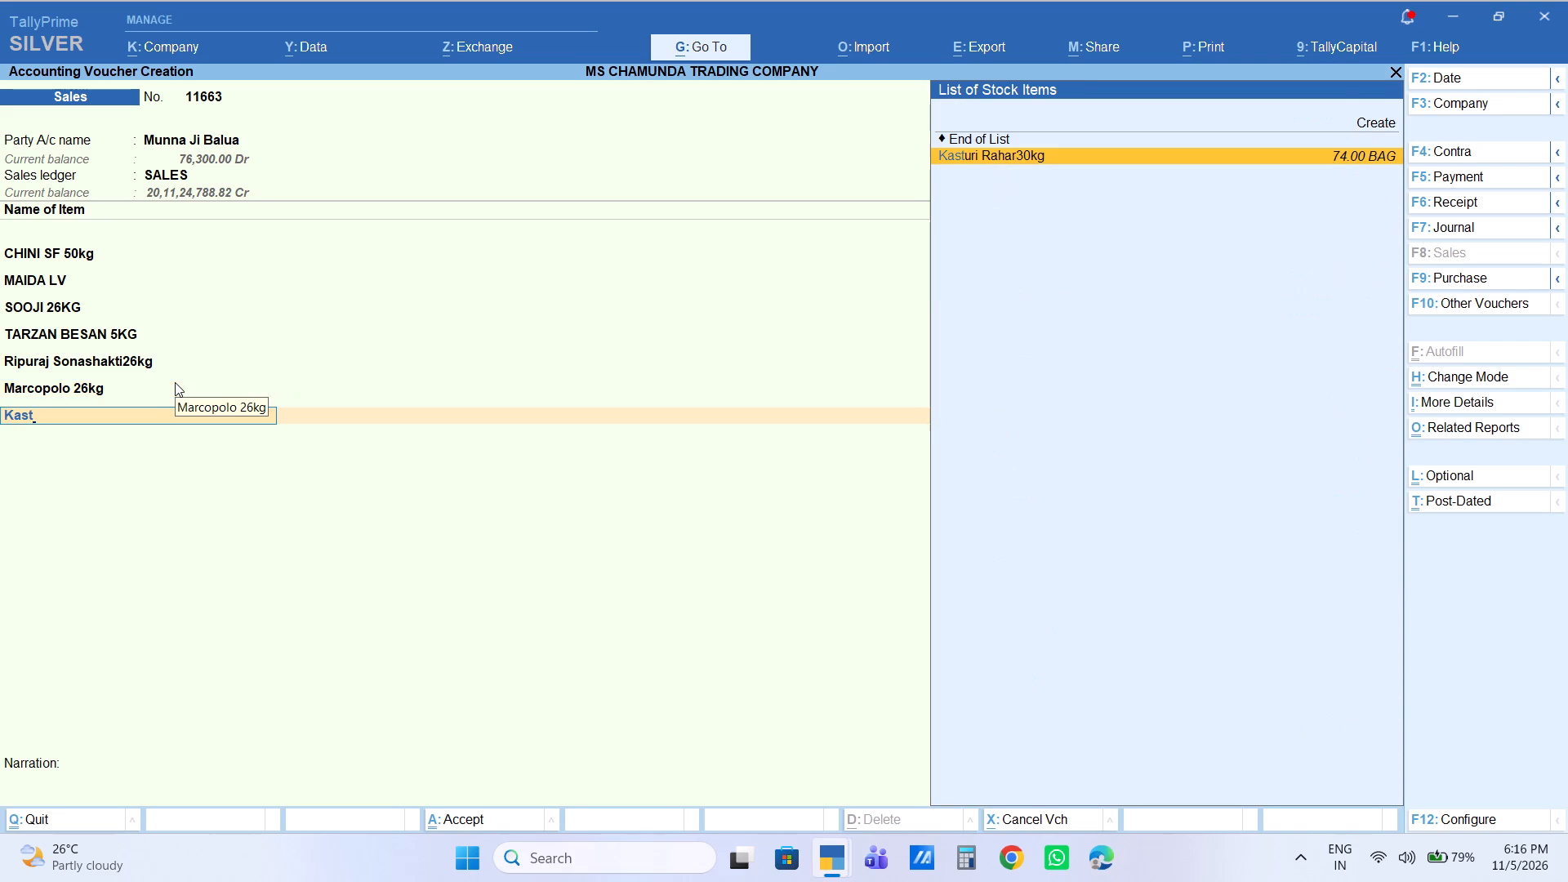
{"action": "key", "text": "Return"}
{"action": "key", "text": "1"}
{"action": "key", "text": "Return"}
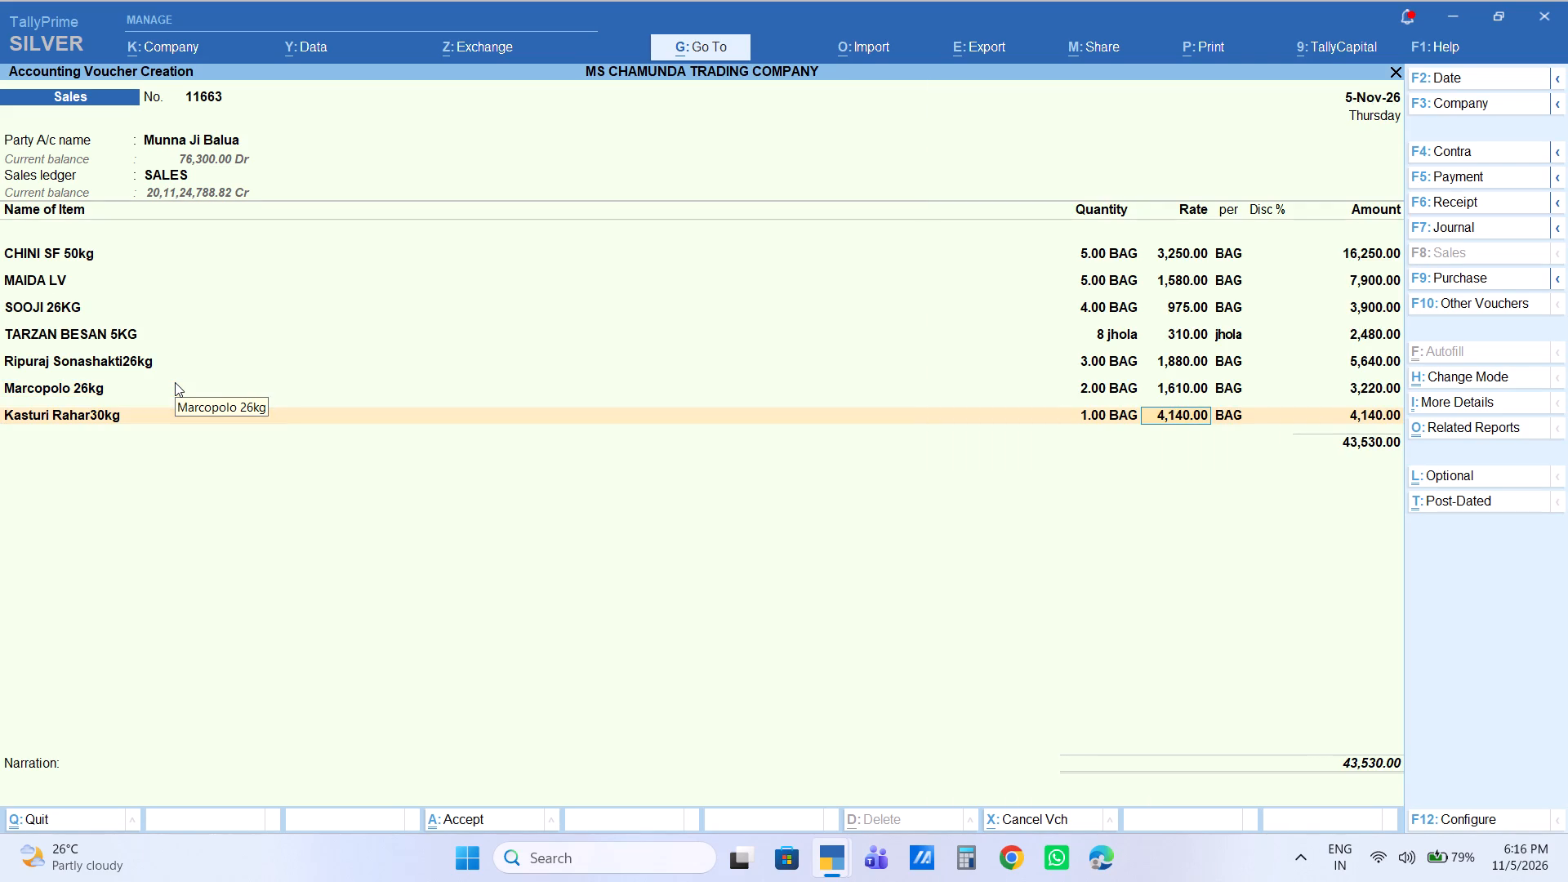
{"action": "key", "text": "Return"}
{"action": "key", "text": "Return"}
{"action": "key", "text": "Return"}
{"action": "type", "text": "4200"}
{"action": "key", "text": "Return"}
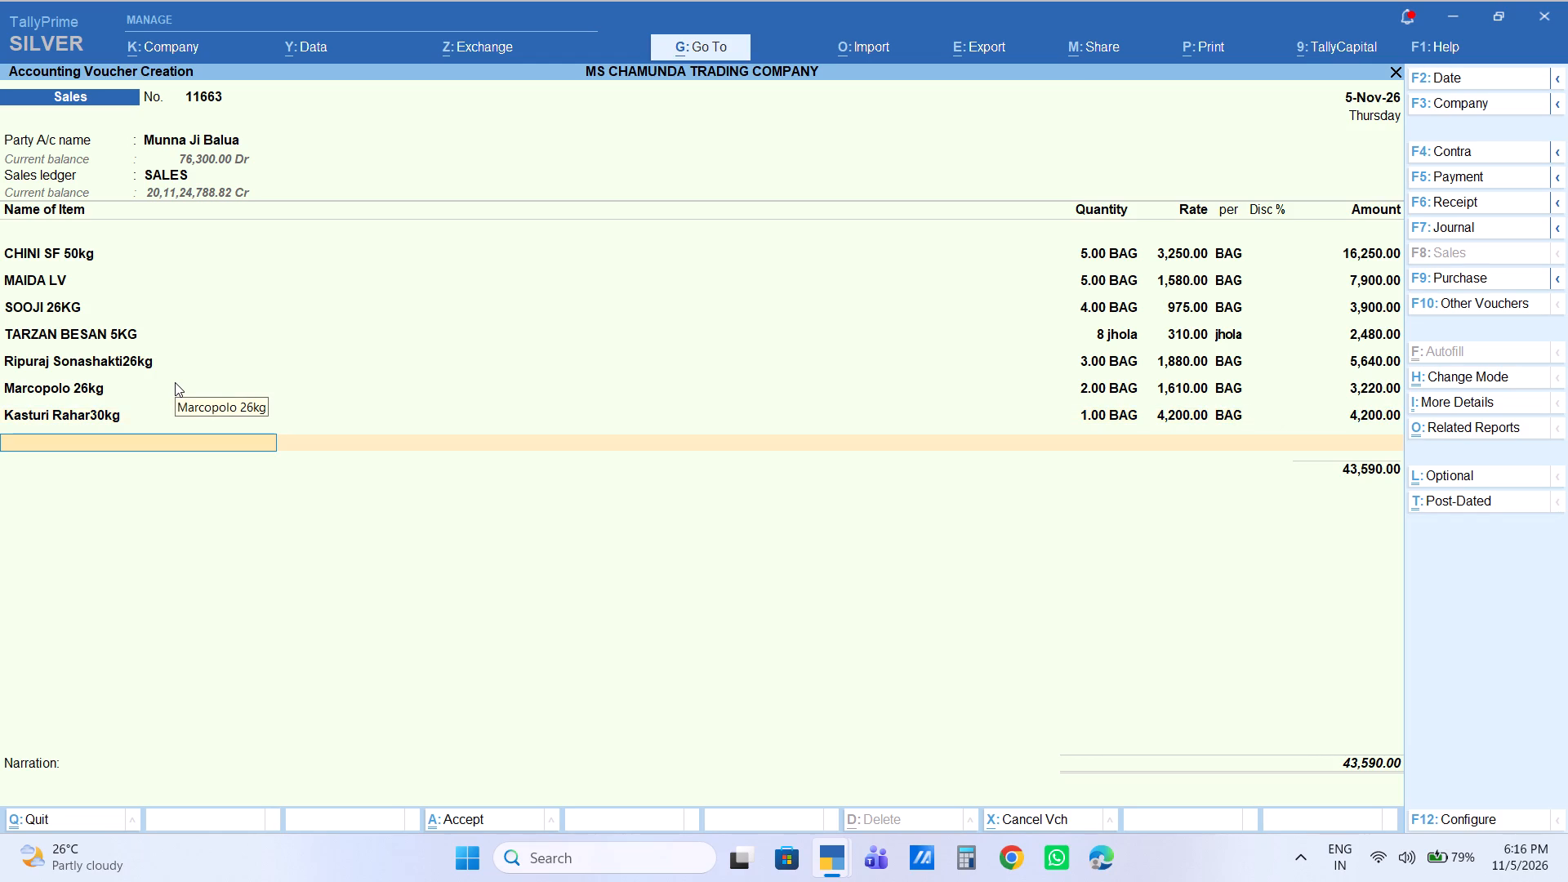
Add the item Bokla Dal 30KG with a quantity of 1 bag and an amount of 1,800.
{"action": "type", "text": "bola"}
{"action": "key", "text": "BackSpace"}
{"action": "key", "text": "BackSpace"}
{"action": "key", "text": "BackSpace"}
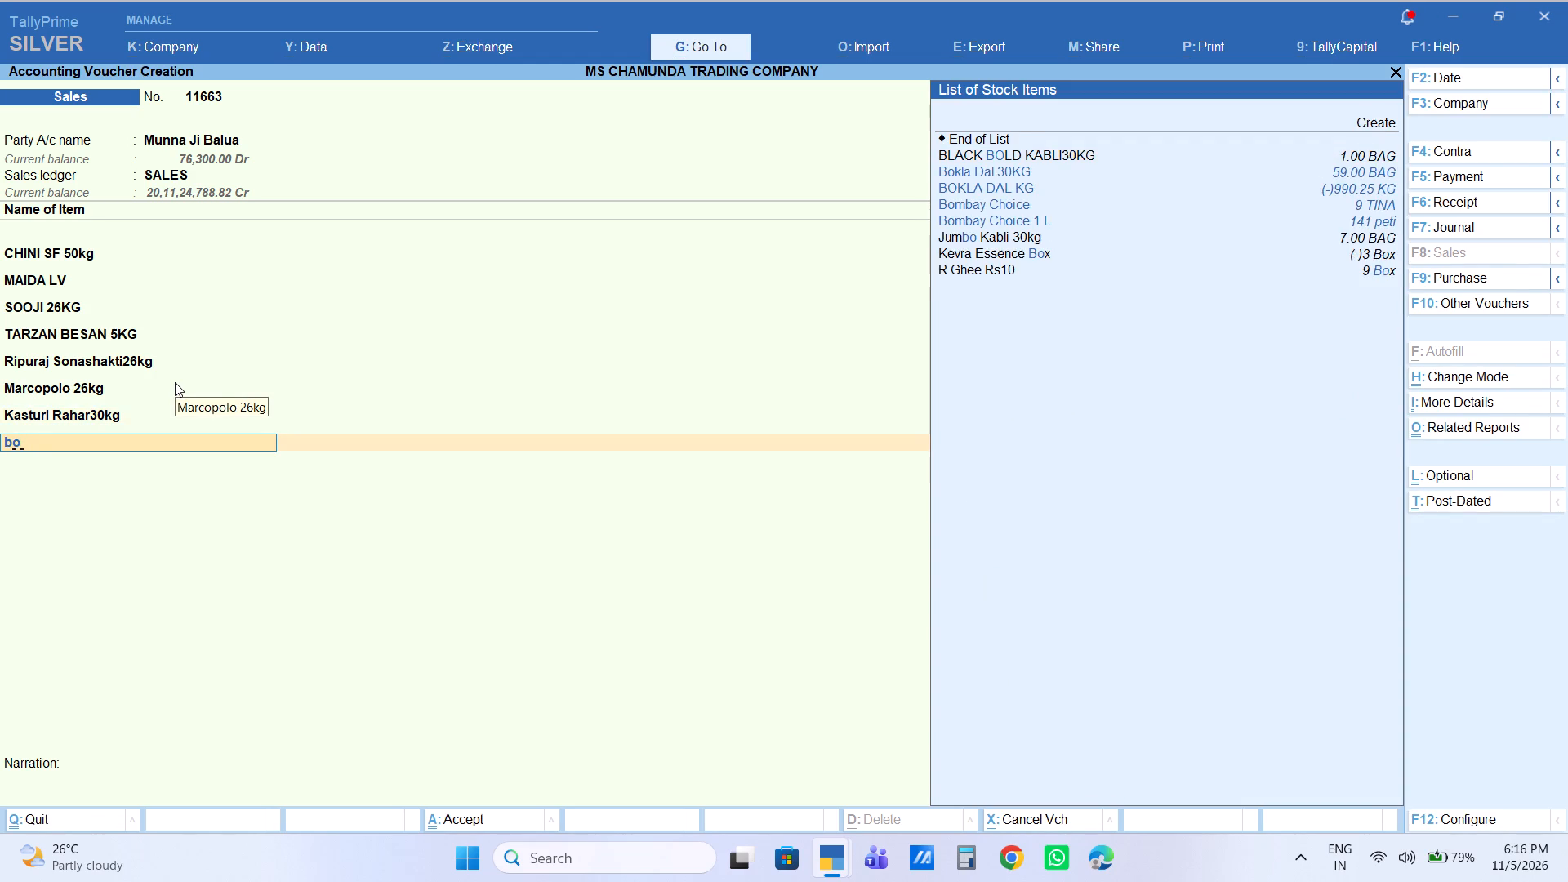
{"action": "type", "text": "okl"}
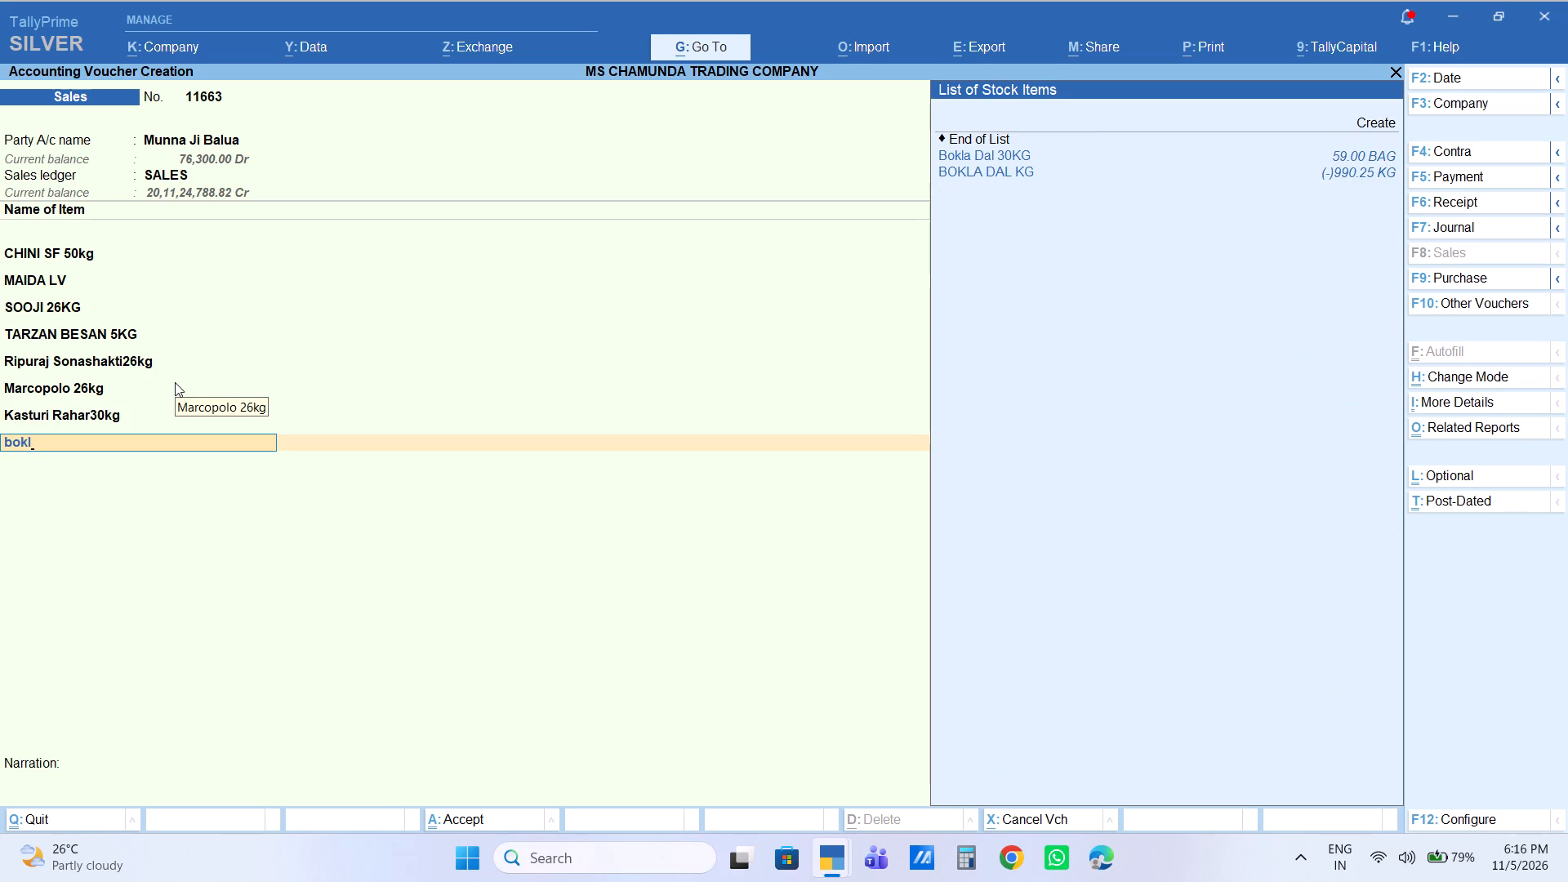
{"action": "key", "text": "Right"}
{"action": "key", "text": "Down"}
{"action": "key", "text": "Return"}
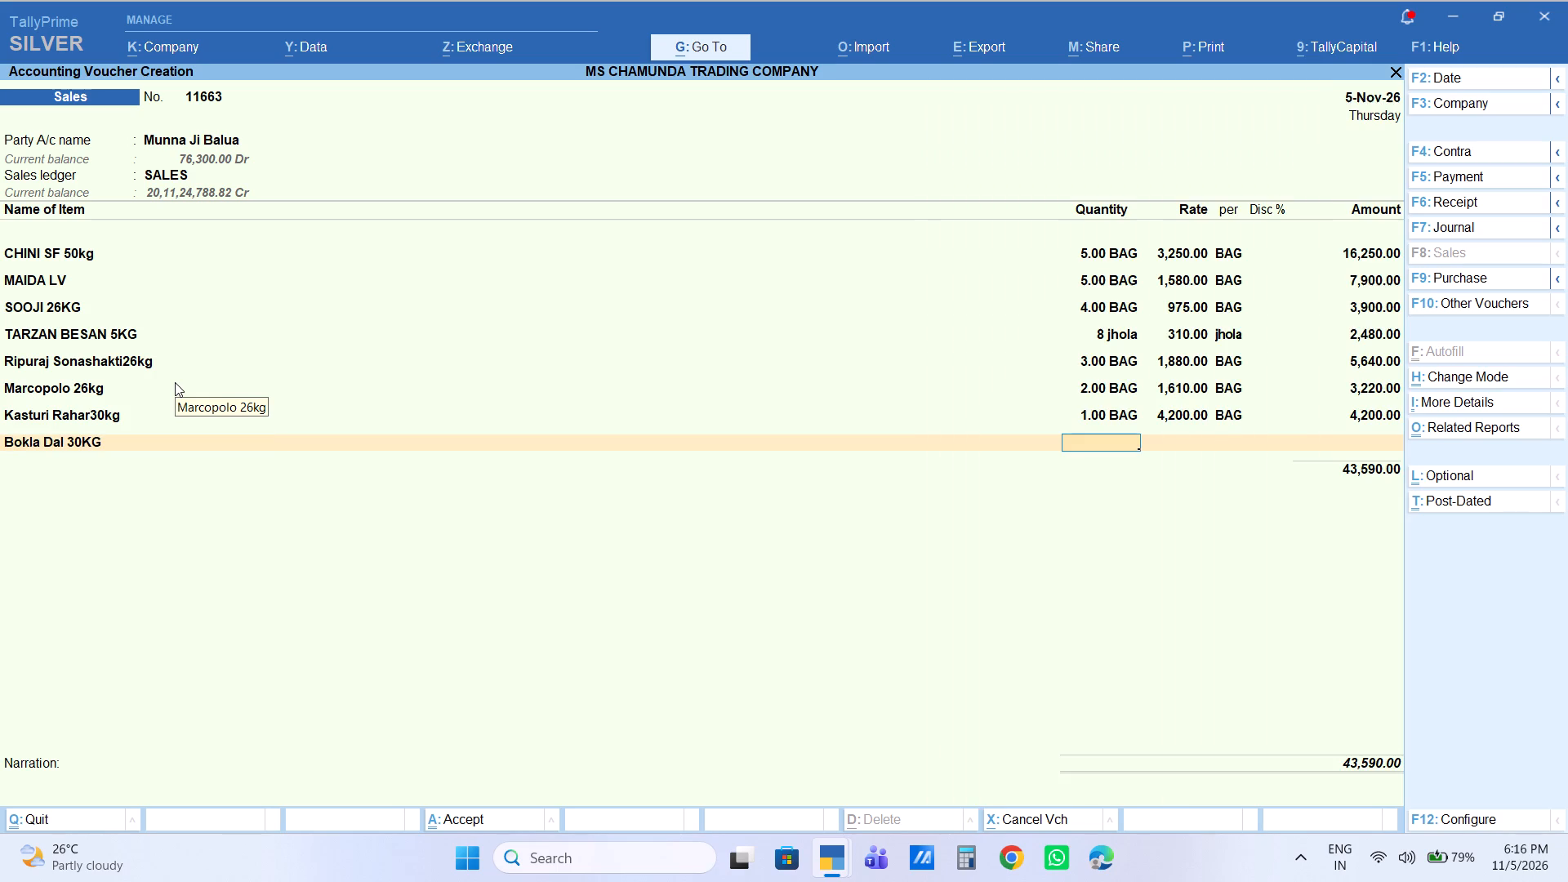
{"action": "key", "text": "1"}
{"action": "key", "text": "Return"}
{"action": "key", "text": "Return"}
{"action": "key", "text": "Return"}
{"action": "key", "text": "Return"}
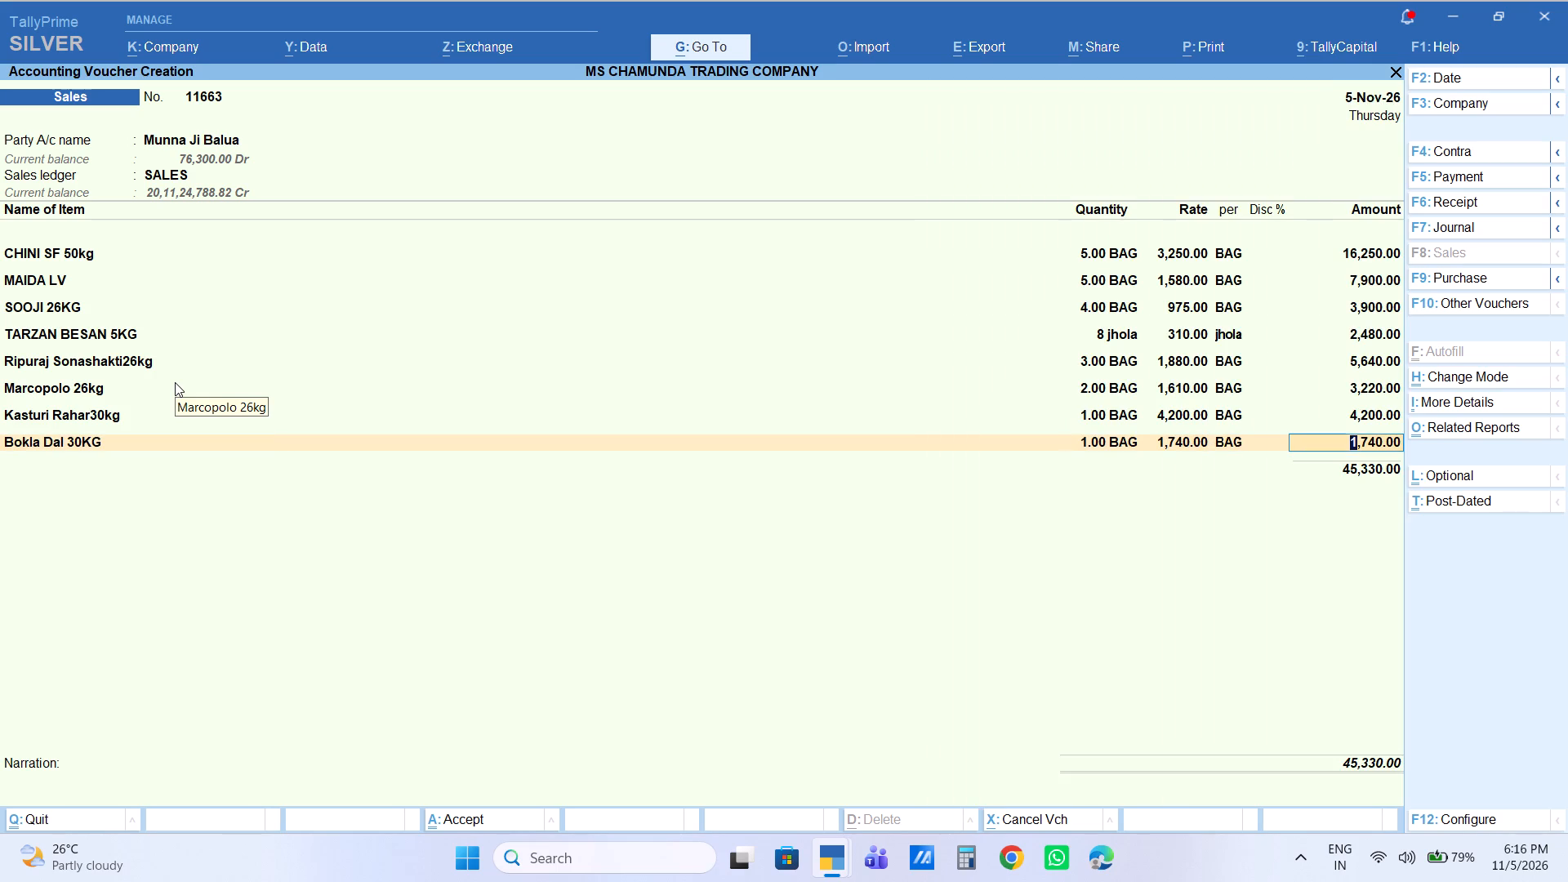
{"action": "type", "text": "1800"}
{"action": "key", "text": "Return"}
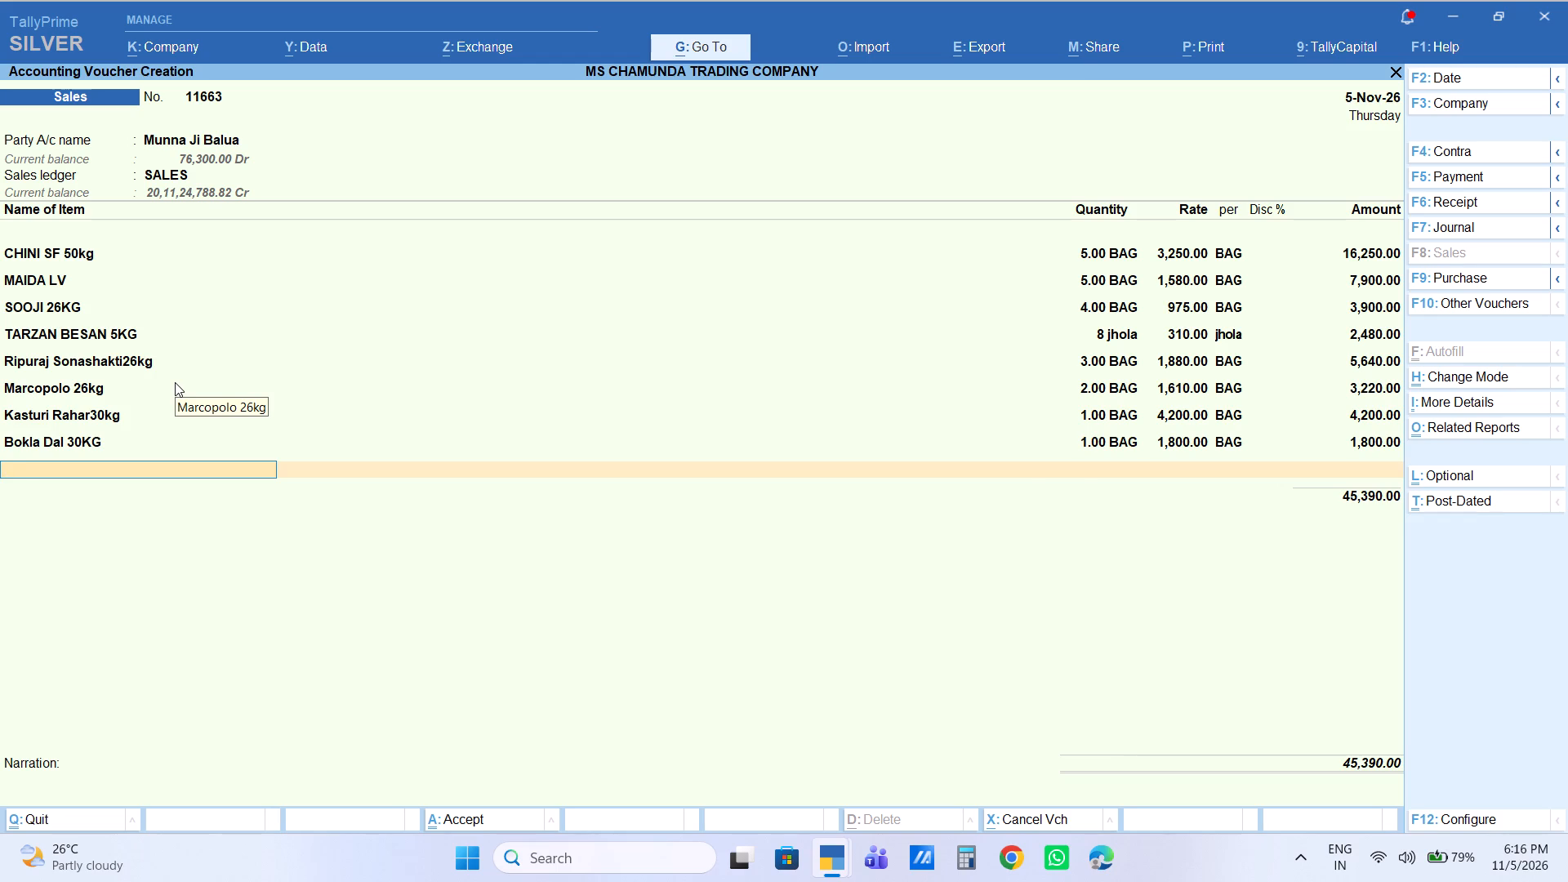
Add the item Sathi Chawal with a quantity of 55 kg at the prefilled rate of 45.
{"action": "type", "text": "sathi"}
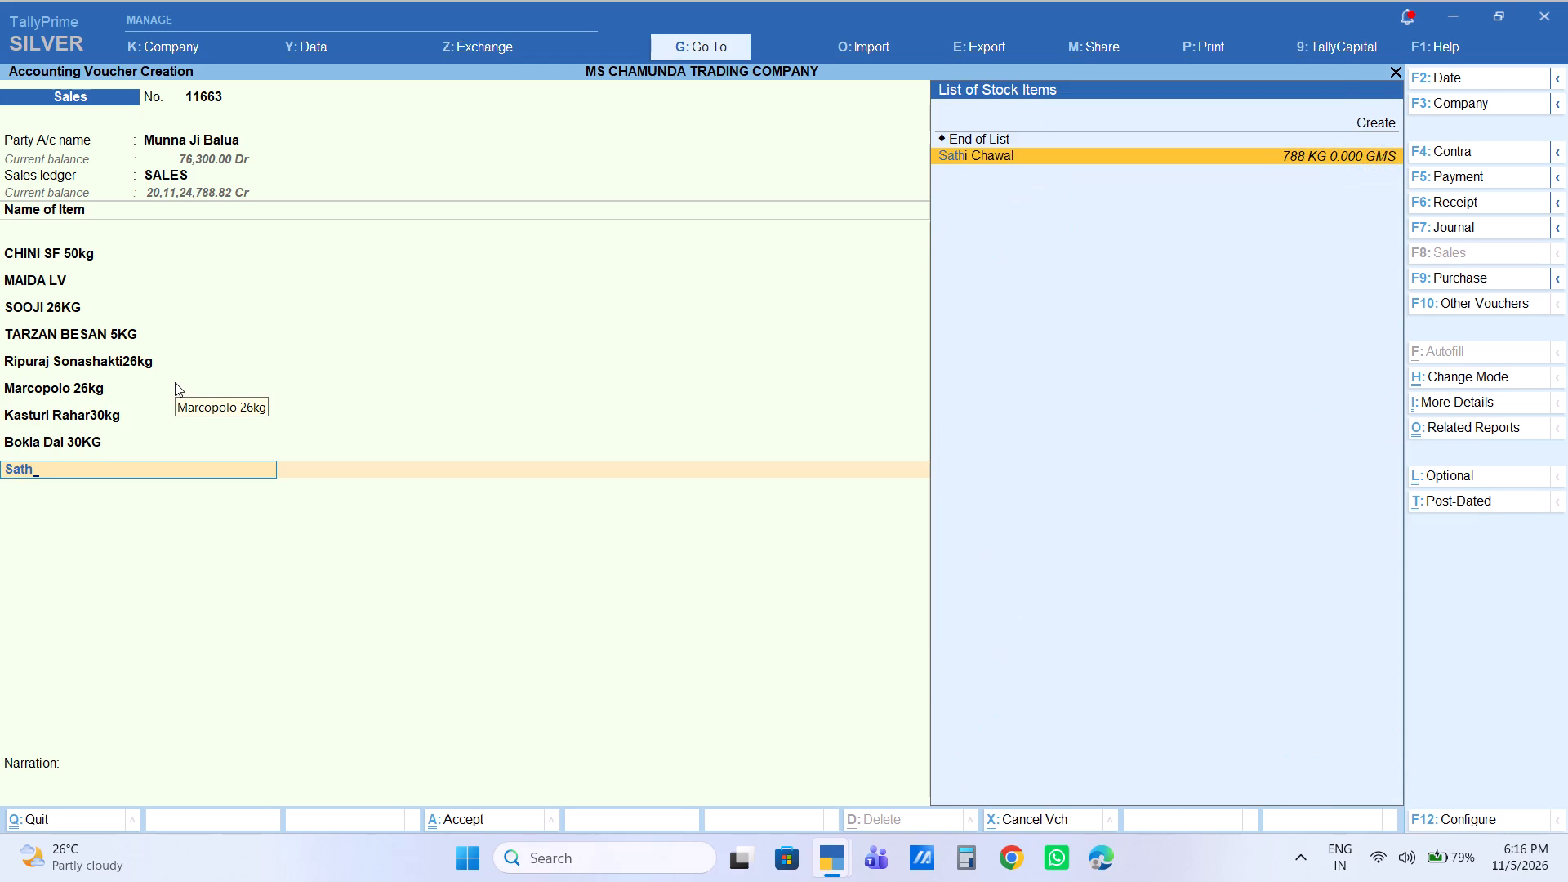
{"action": "key", "text": "Return"}
{"action": "type", "text": "55"}
{"action": "key", "text": "Return"}
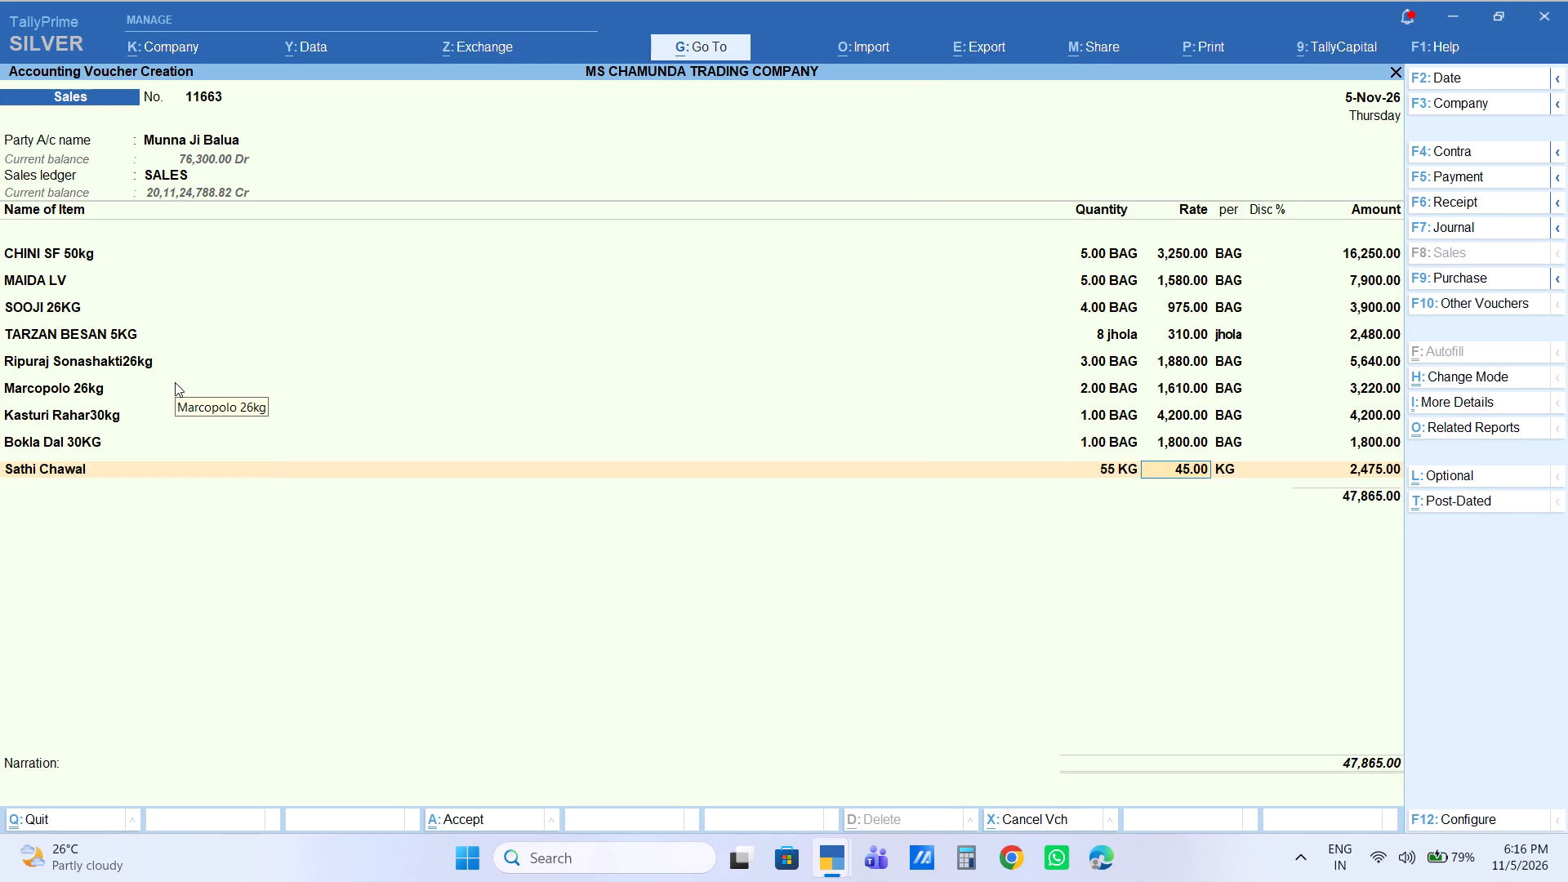
{"action": "key", "text": "Return"}
{"action": "key", "text": "Return"}
{"action": "key", "text": "Return"}
{"action": "key", "text": "Return"}
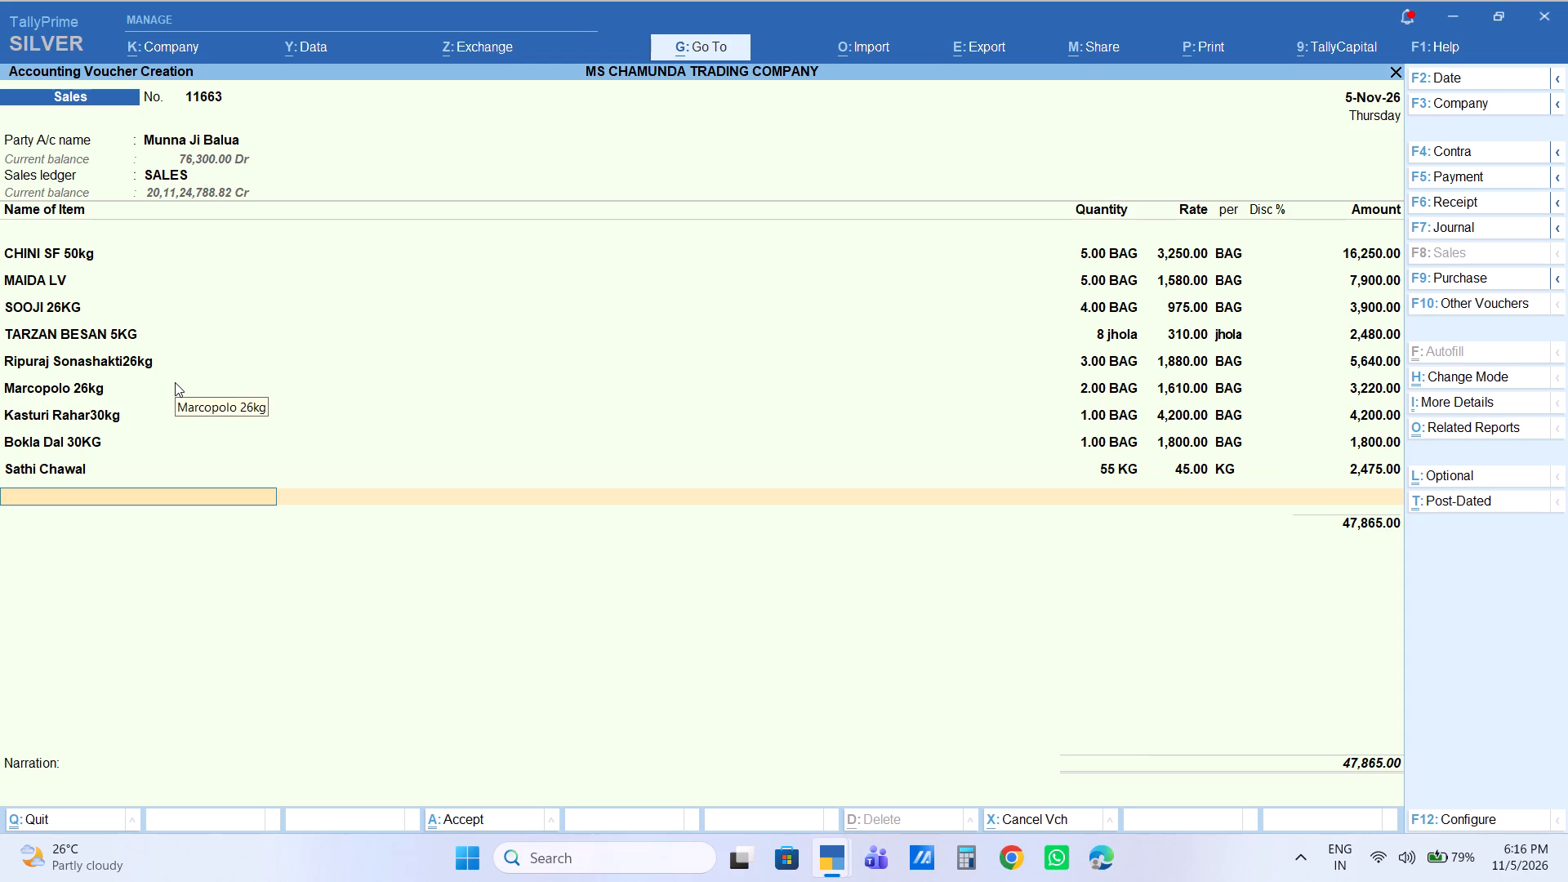
Add the item Thali Bag with a quantity of 1 bag at a rate of 2,250.
{"action": "type", "text": "thali"}
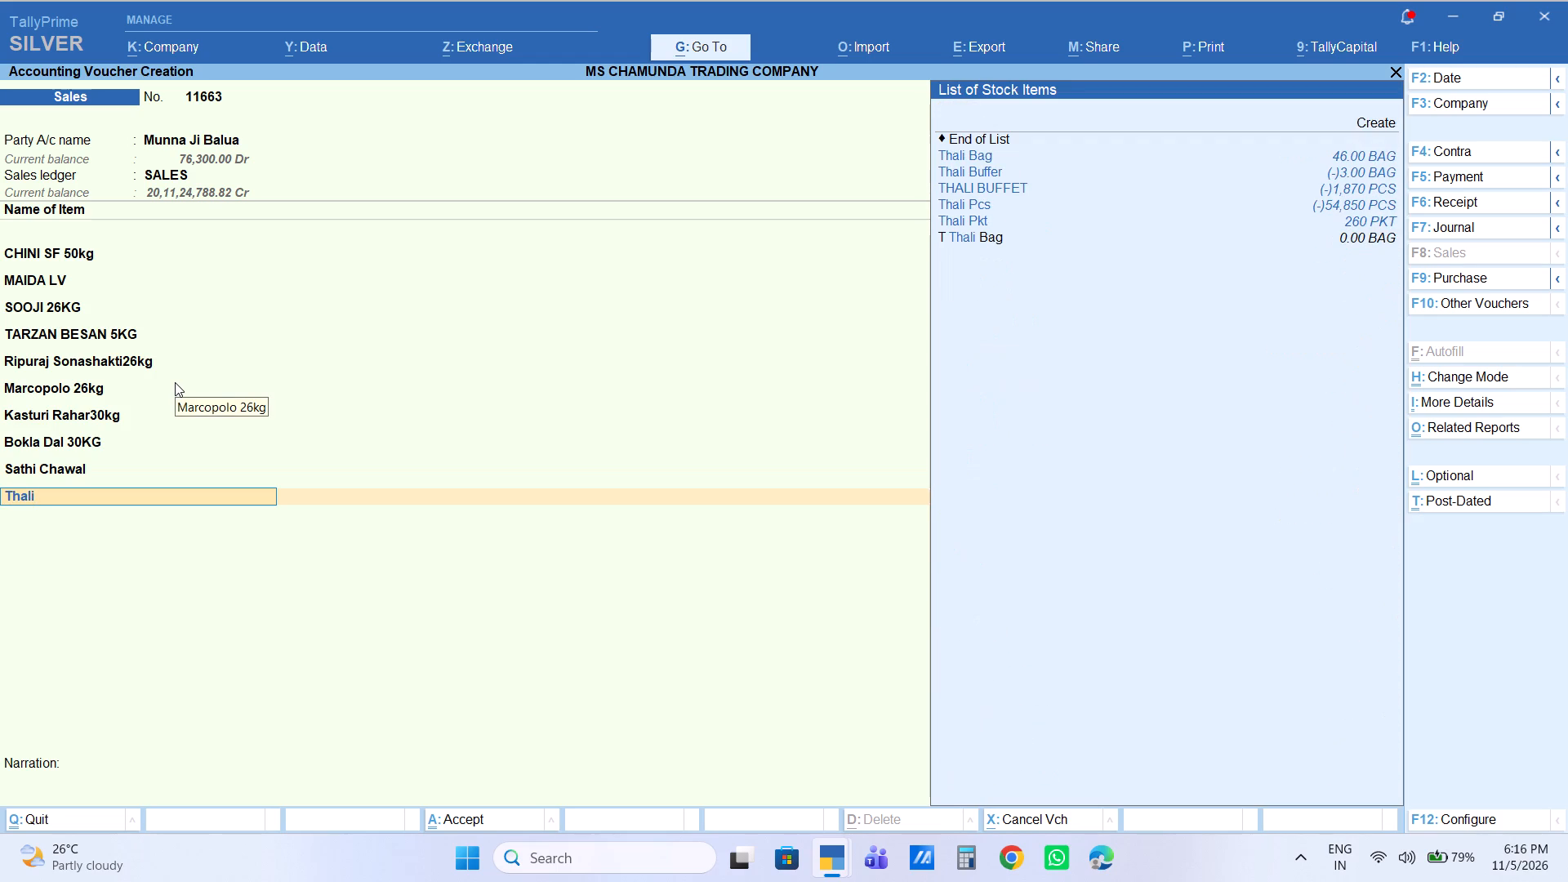
{"action": "key", "text": "Down"}
{"action": "key", "text": "Return"}
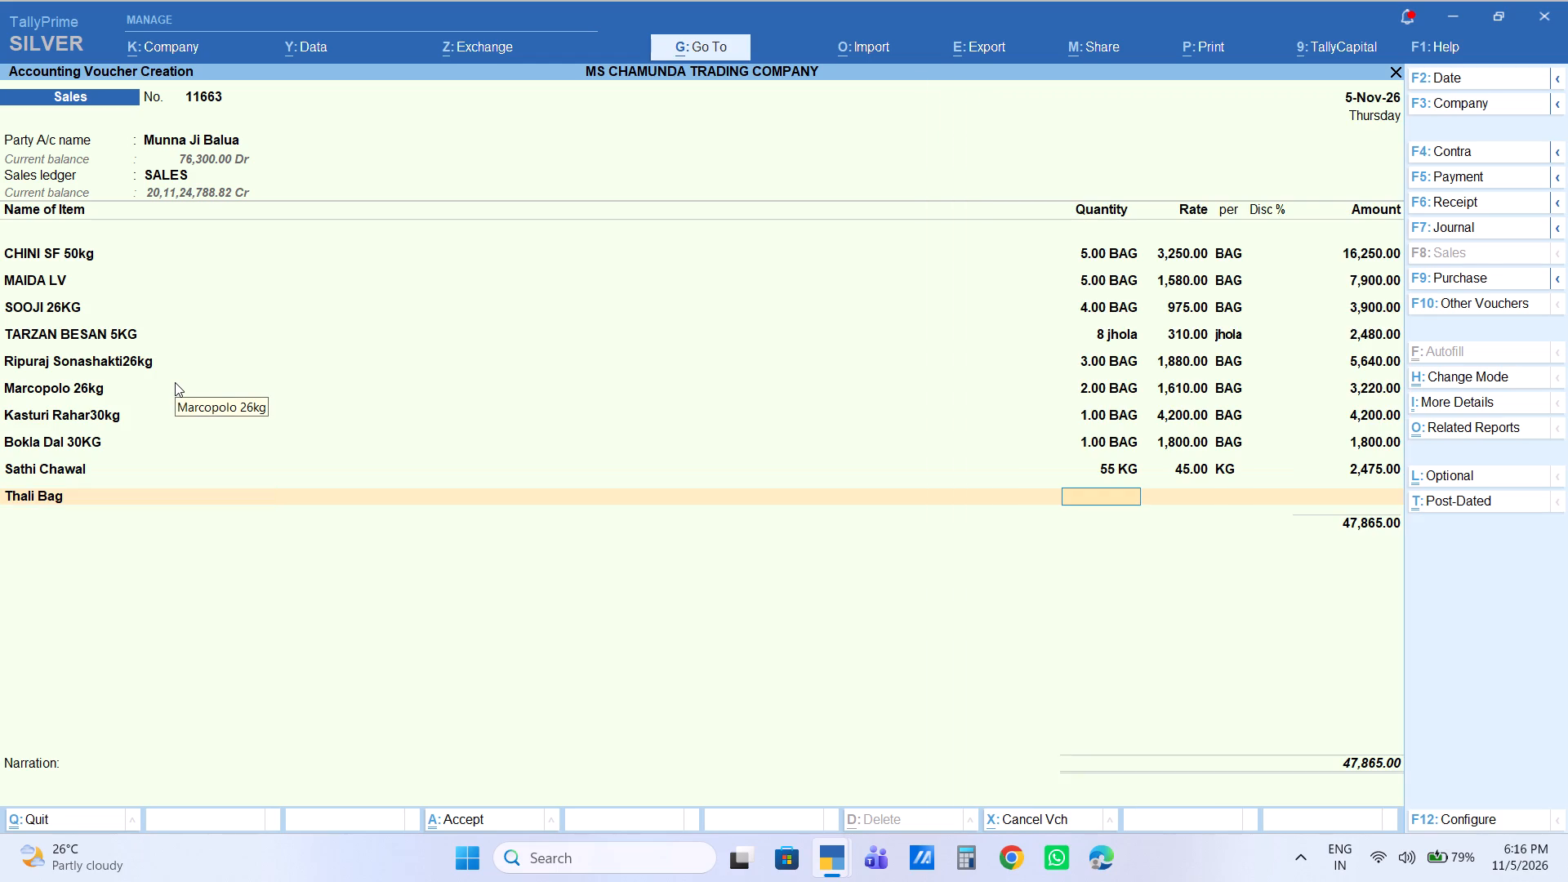
{"action": "key", "text": "1"}
{"action": "key", "text": "Return"}
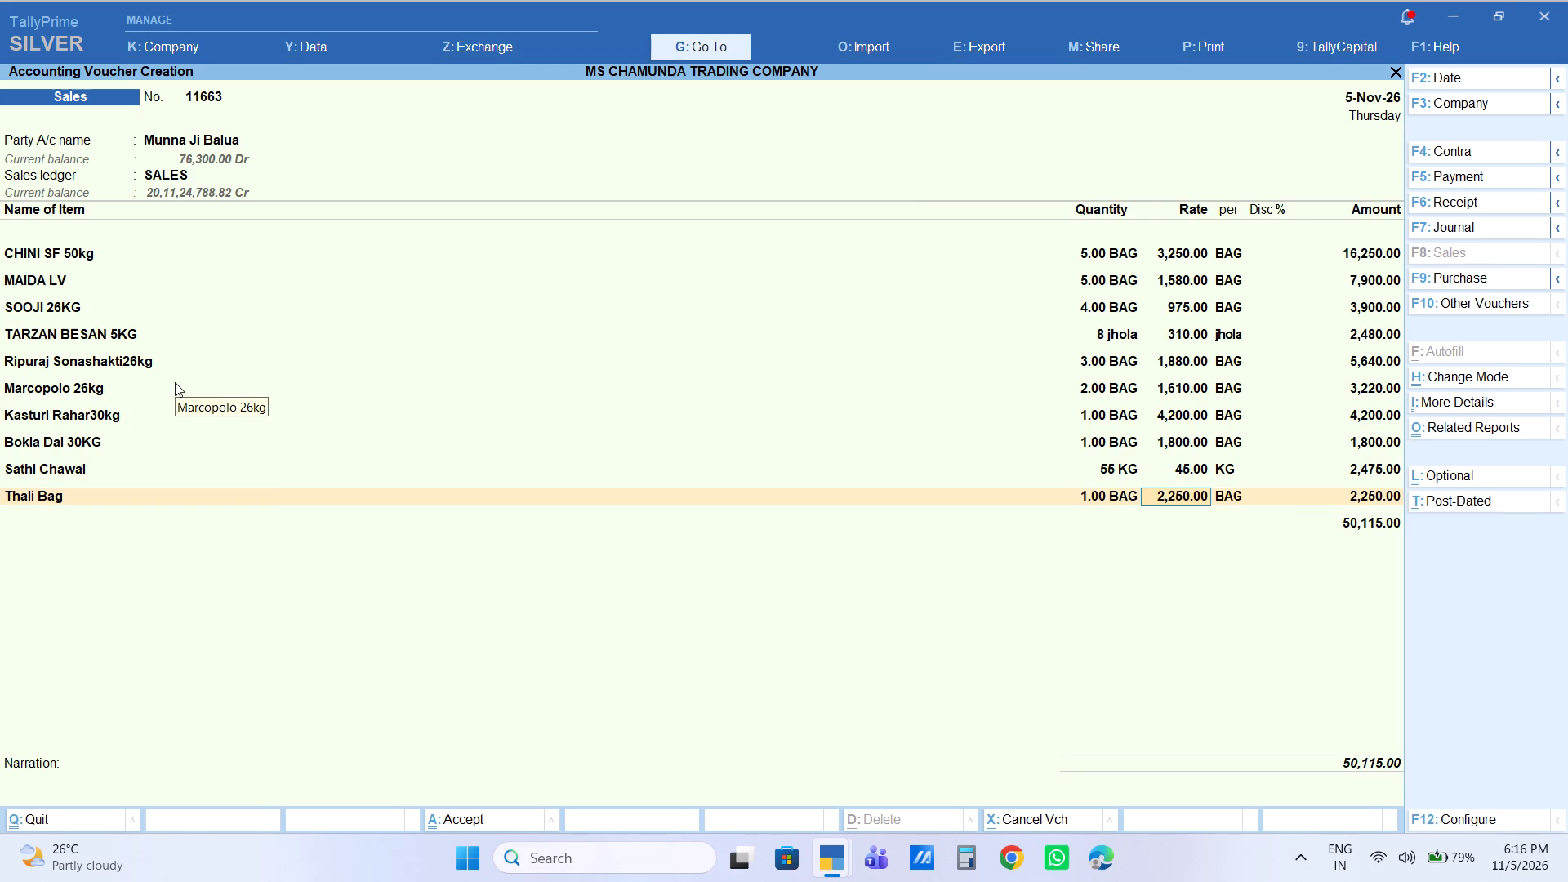
{"action": "type", "text": "2250"}
{"action": "key", "text": "Return"}
{"action": "key", "text": "Return"}
{"action": "key", "text": "Return"}
{"action": "key", "text": "Return"}
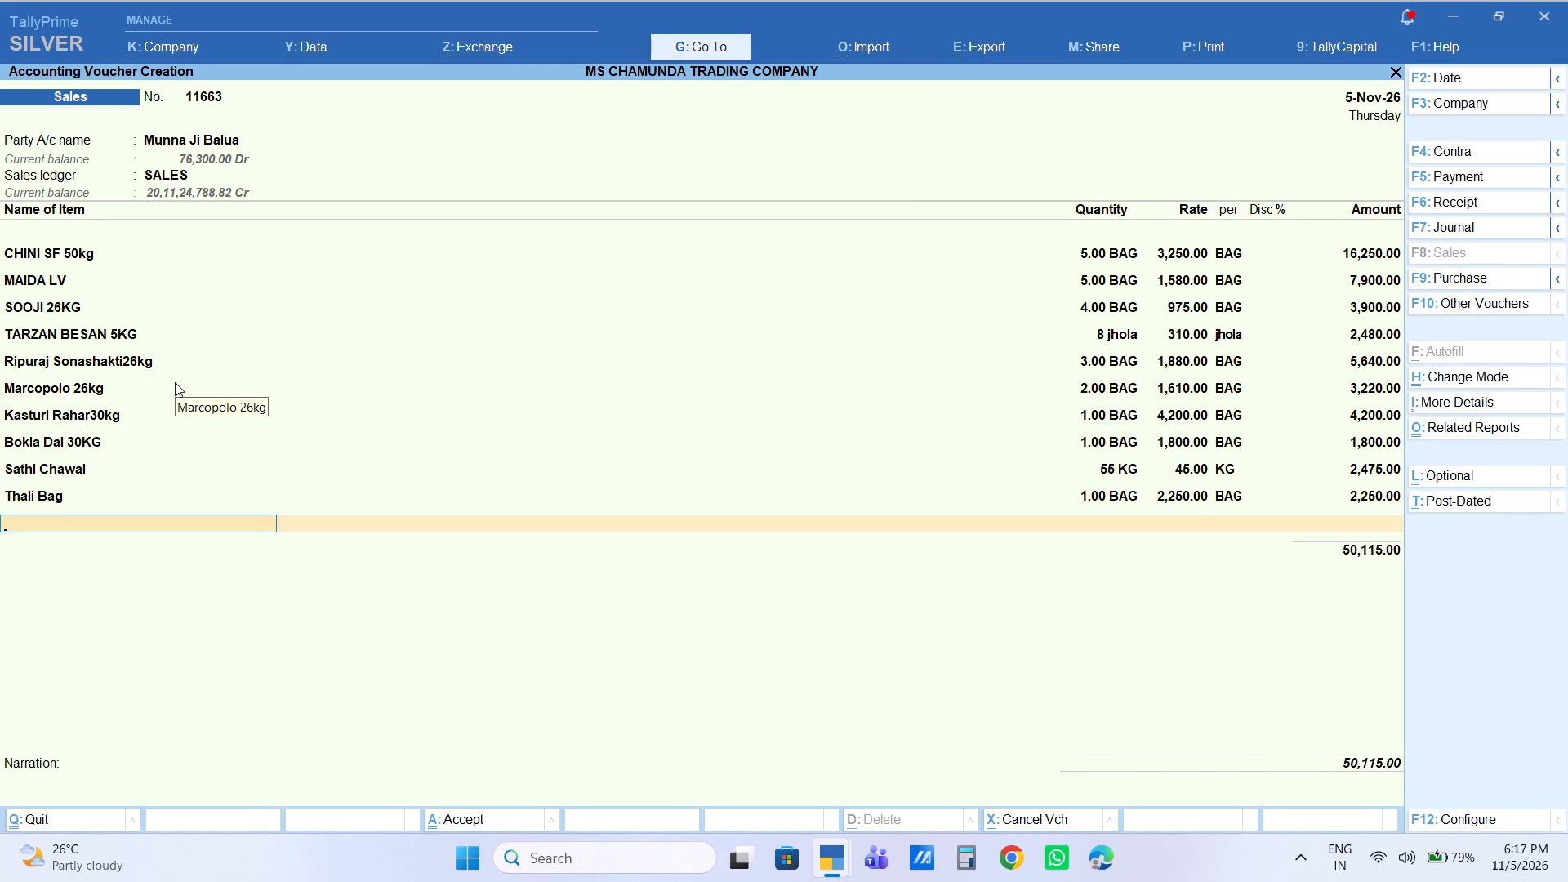
Add the item PANI GLASS Tower with a quantity of 1 peti and an amount of 950.
{"action": "type", "text": "towe"}
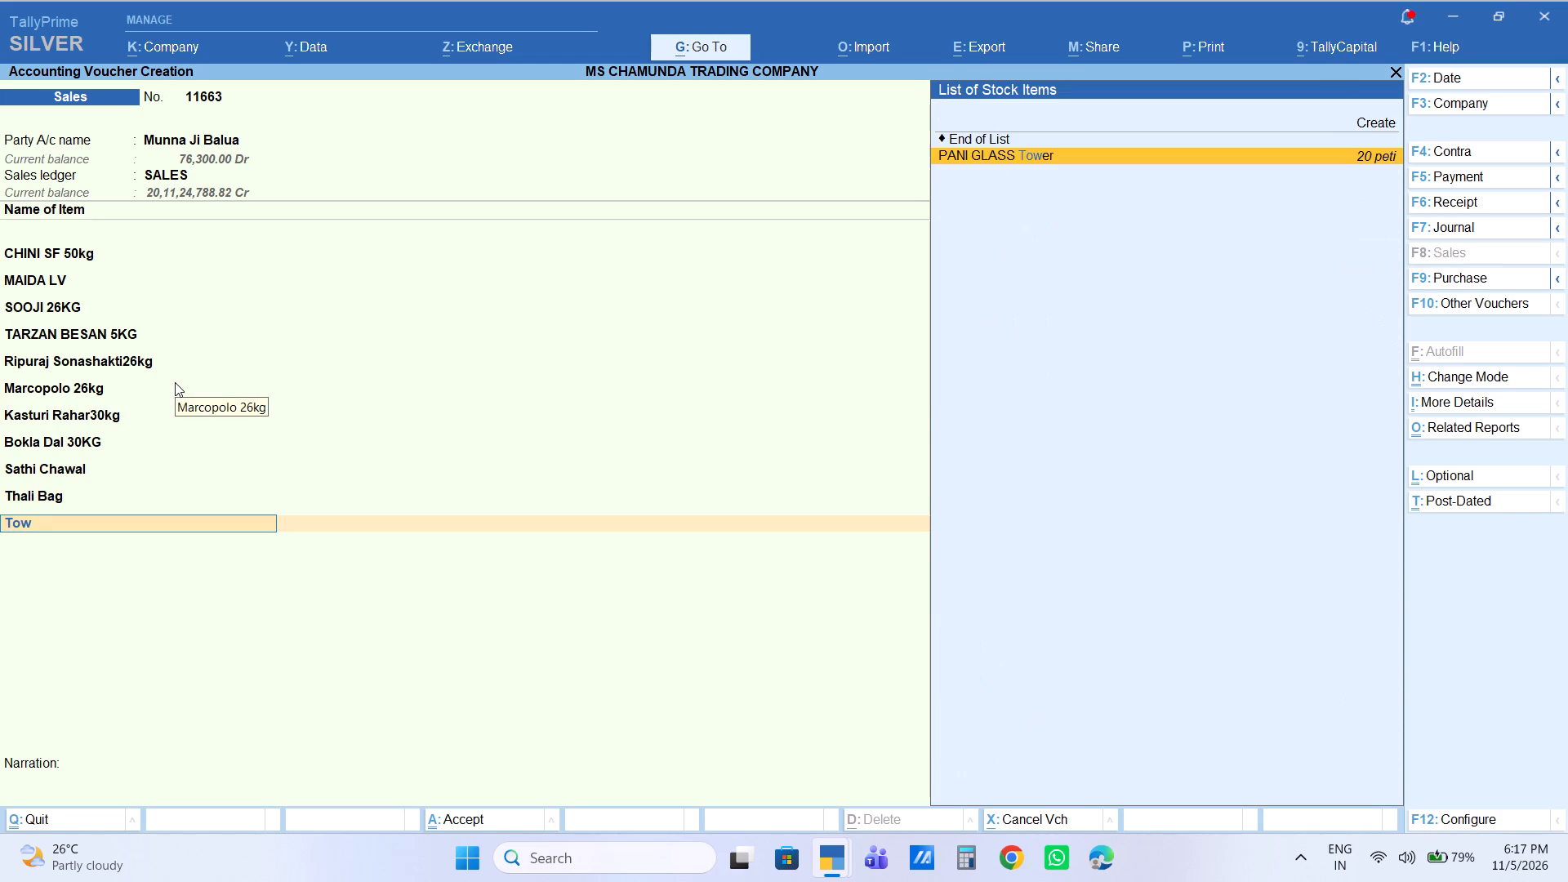
{"action": "key", "text": "Return"}
{"action": "key", "text": "1"}
{"action": "key", "text": "Return"}
{"action": "key", "text": "Return"}
{"action": "key", "text": "Return"}
{"action": "key", "text": "Return"}
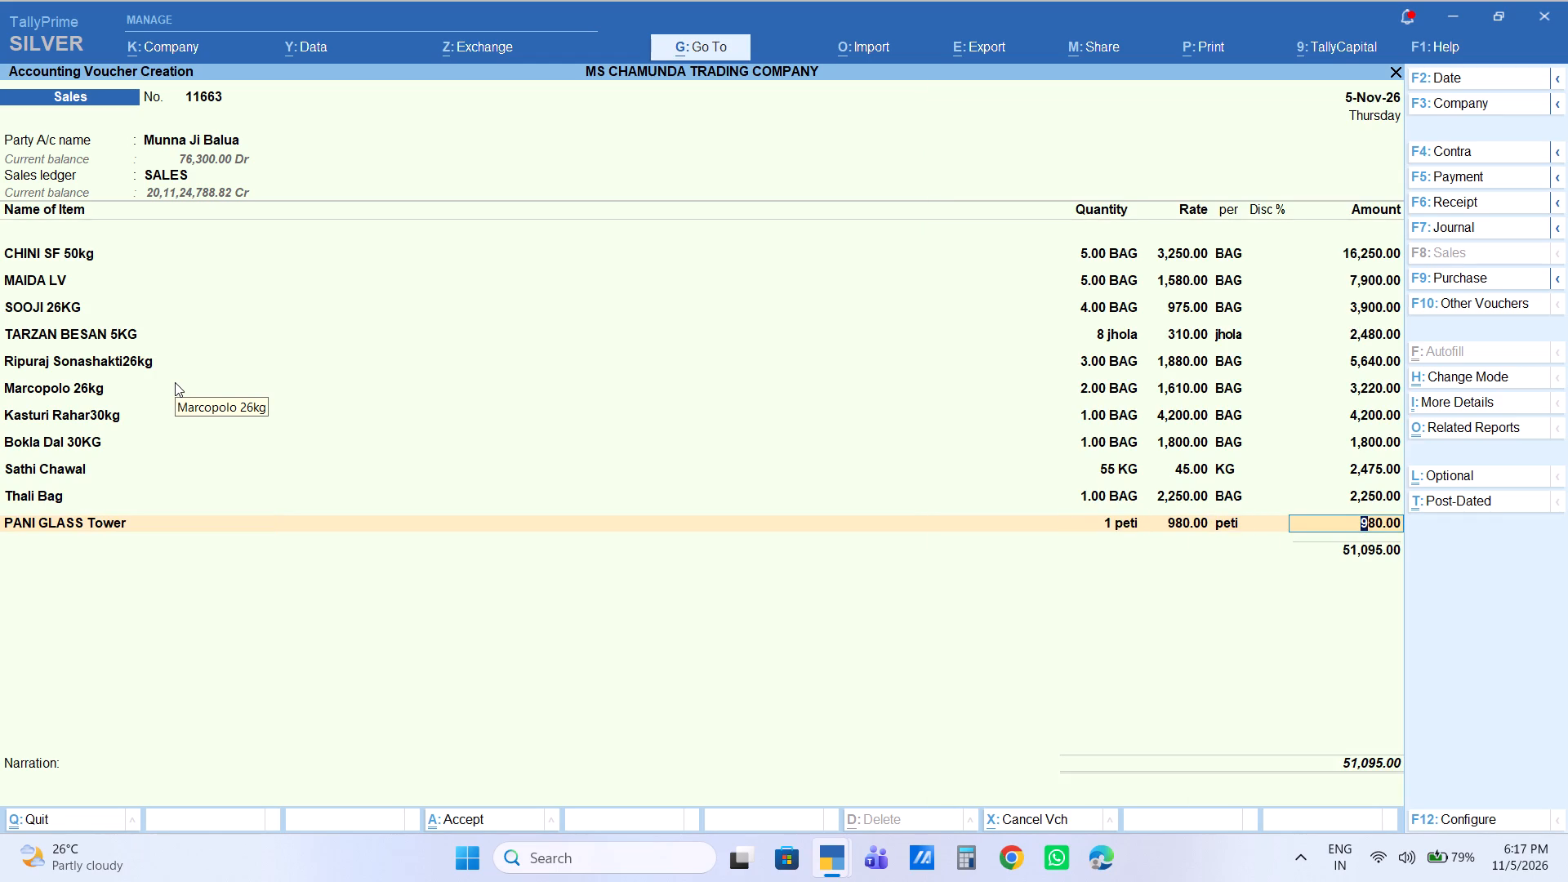
{"action": "type", "text": "950"}
{"action": "key", "text": "Return"}
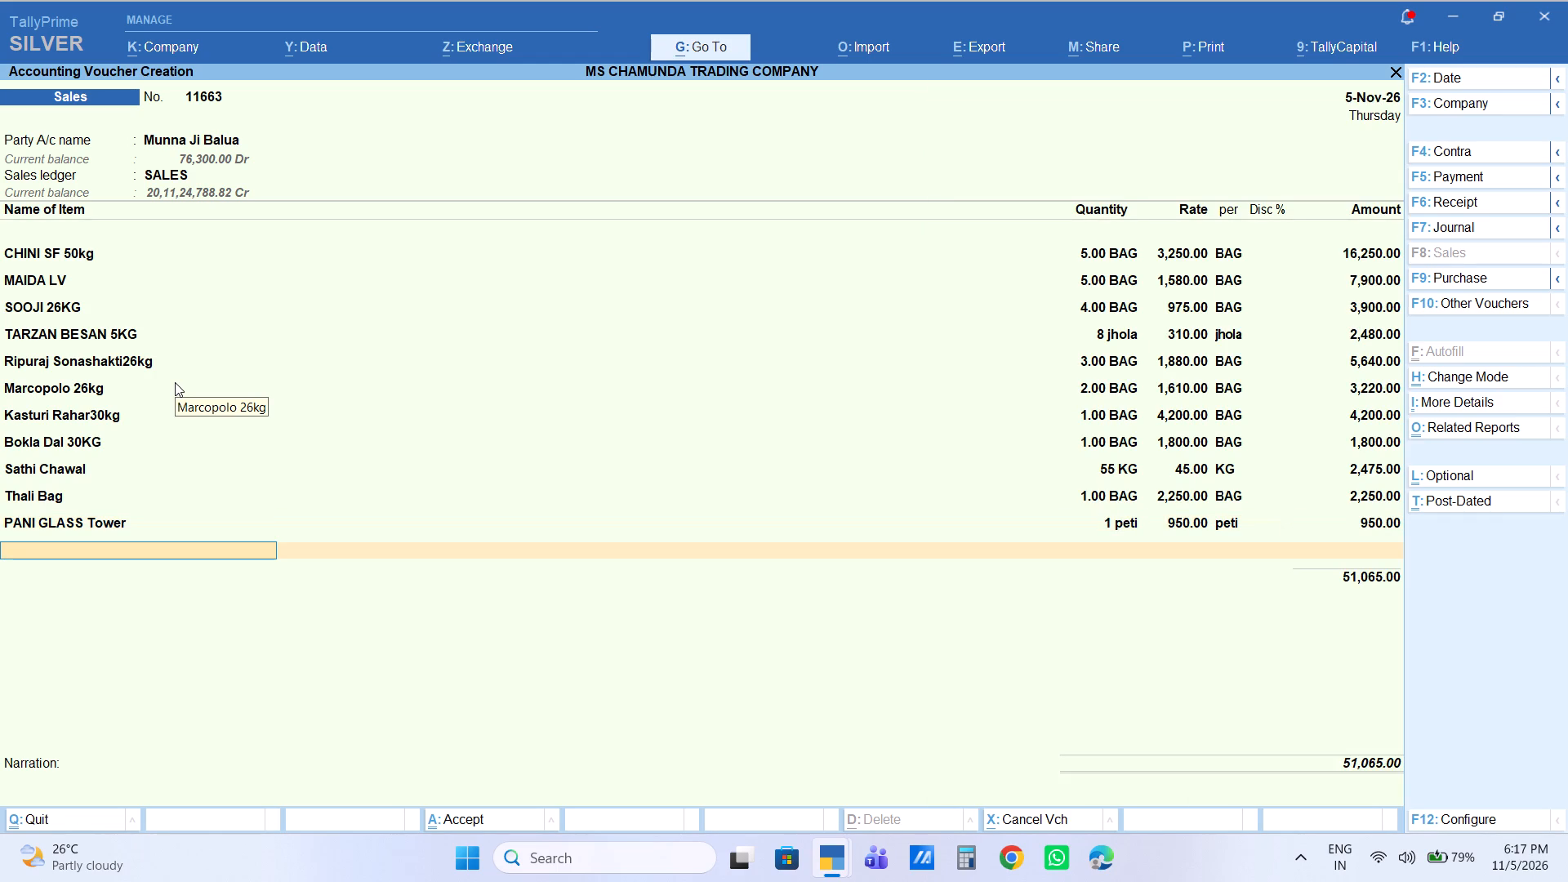
Add the item TIL TEL 1L PCS with a quantity of 20 pieces at a rate of 108.
{"action": "type", "text": "til te"}
{"action": "key", "text": "Down"}
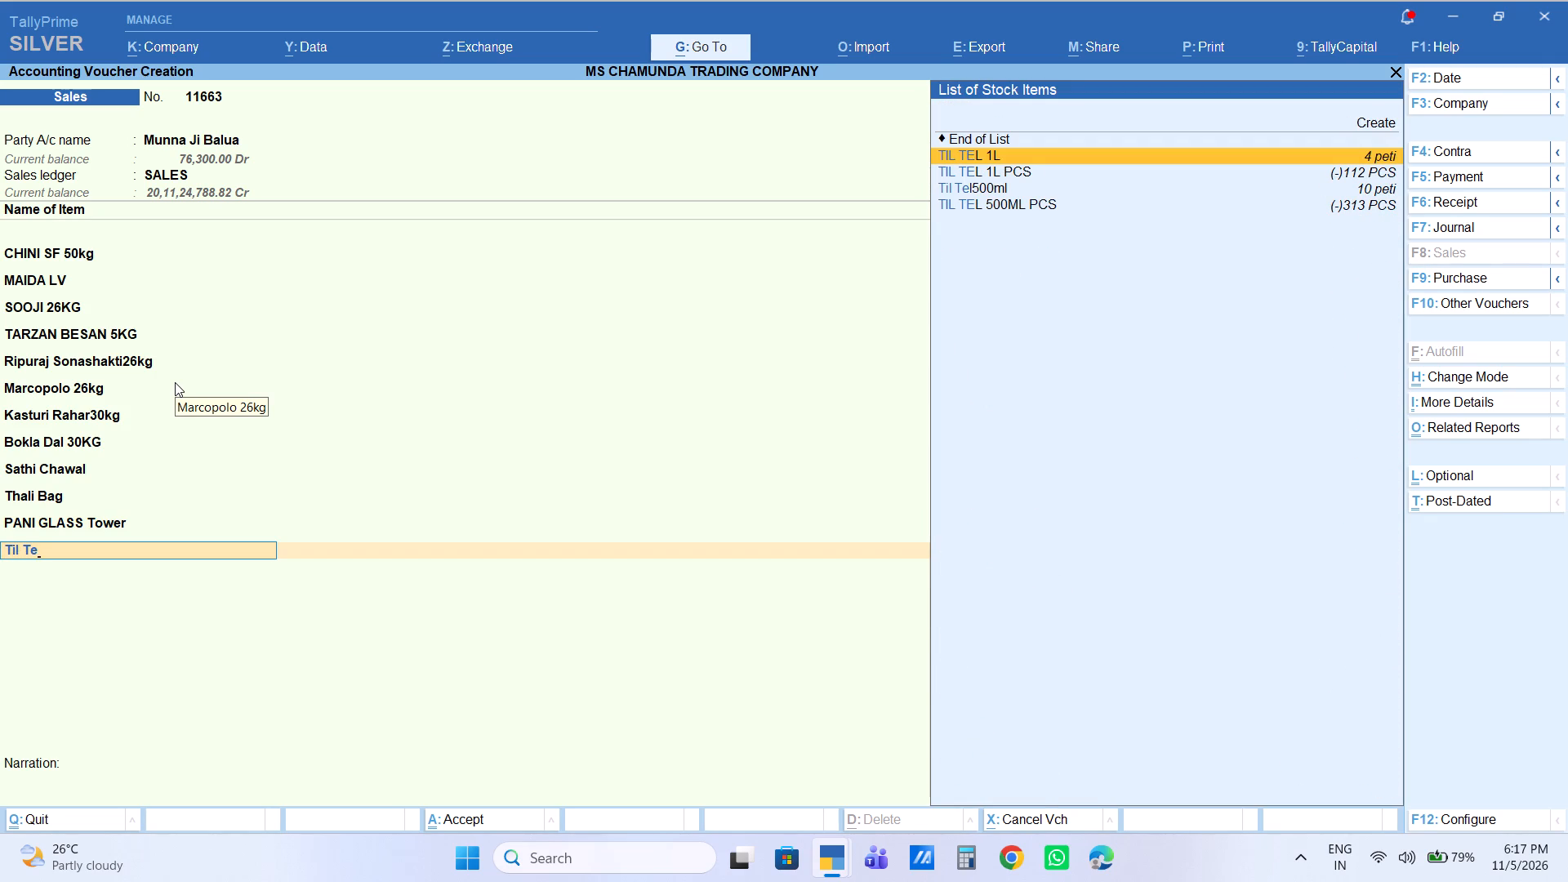
{"action": "key", "text": "Down"}
{"action": "key", "text": "Return"}
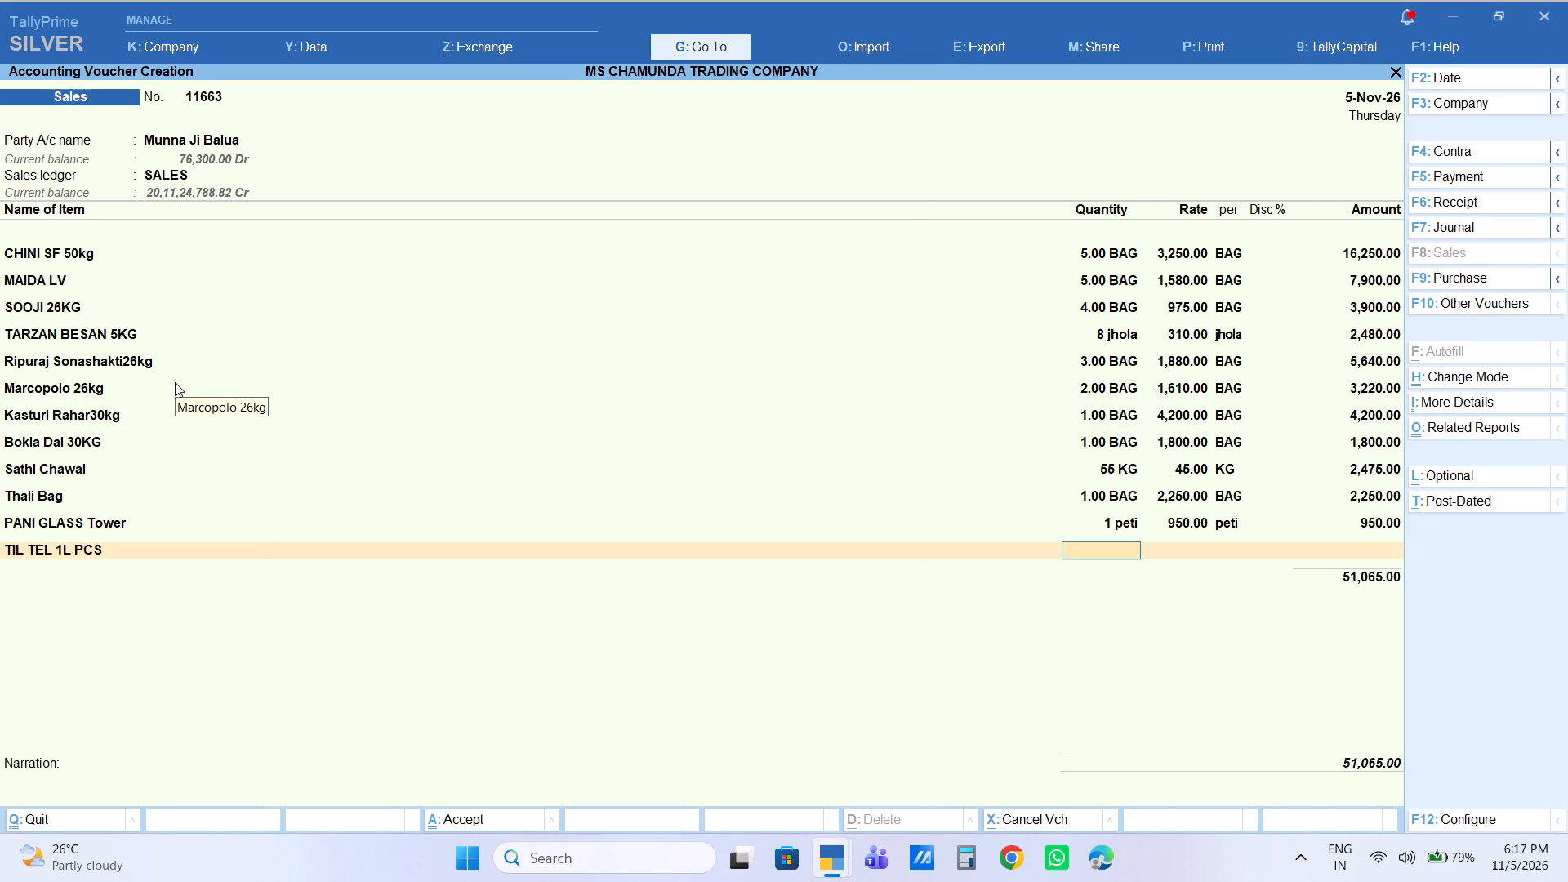
{"action": "type", "text": "20"}
{"action": "key", "text": "Return"}
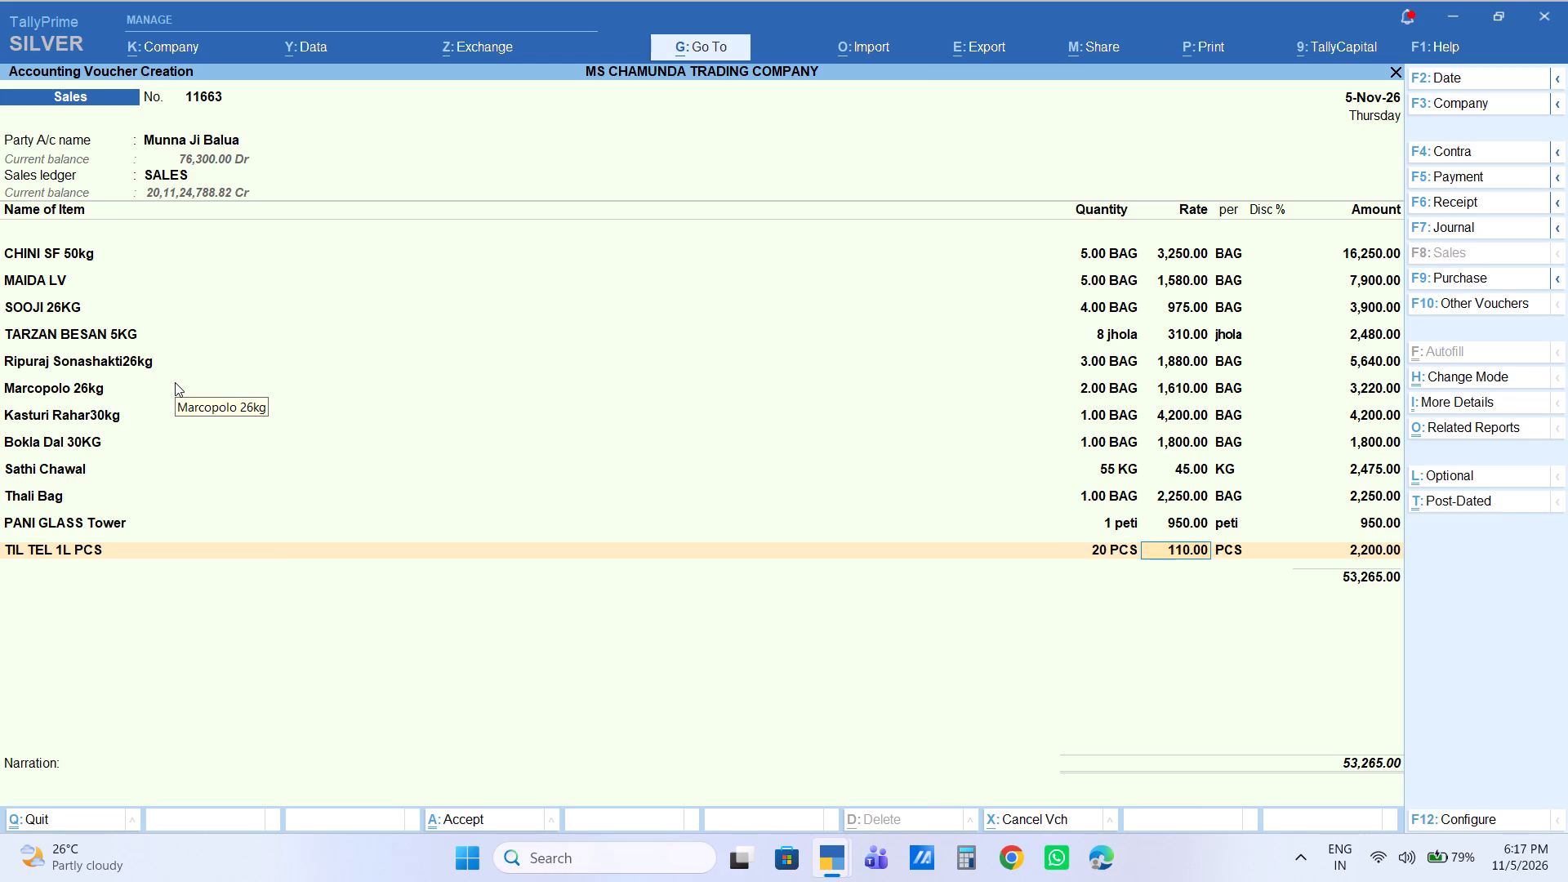
{"action": "type", "text": "108"}
{"action": "key", "text": "Return"}
{"action": "key", "text": "Return"}
{"action": "key", "text": "Return"}
{"action": "key", "text": "Return"}
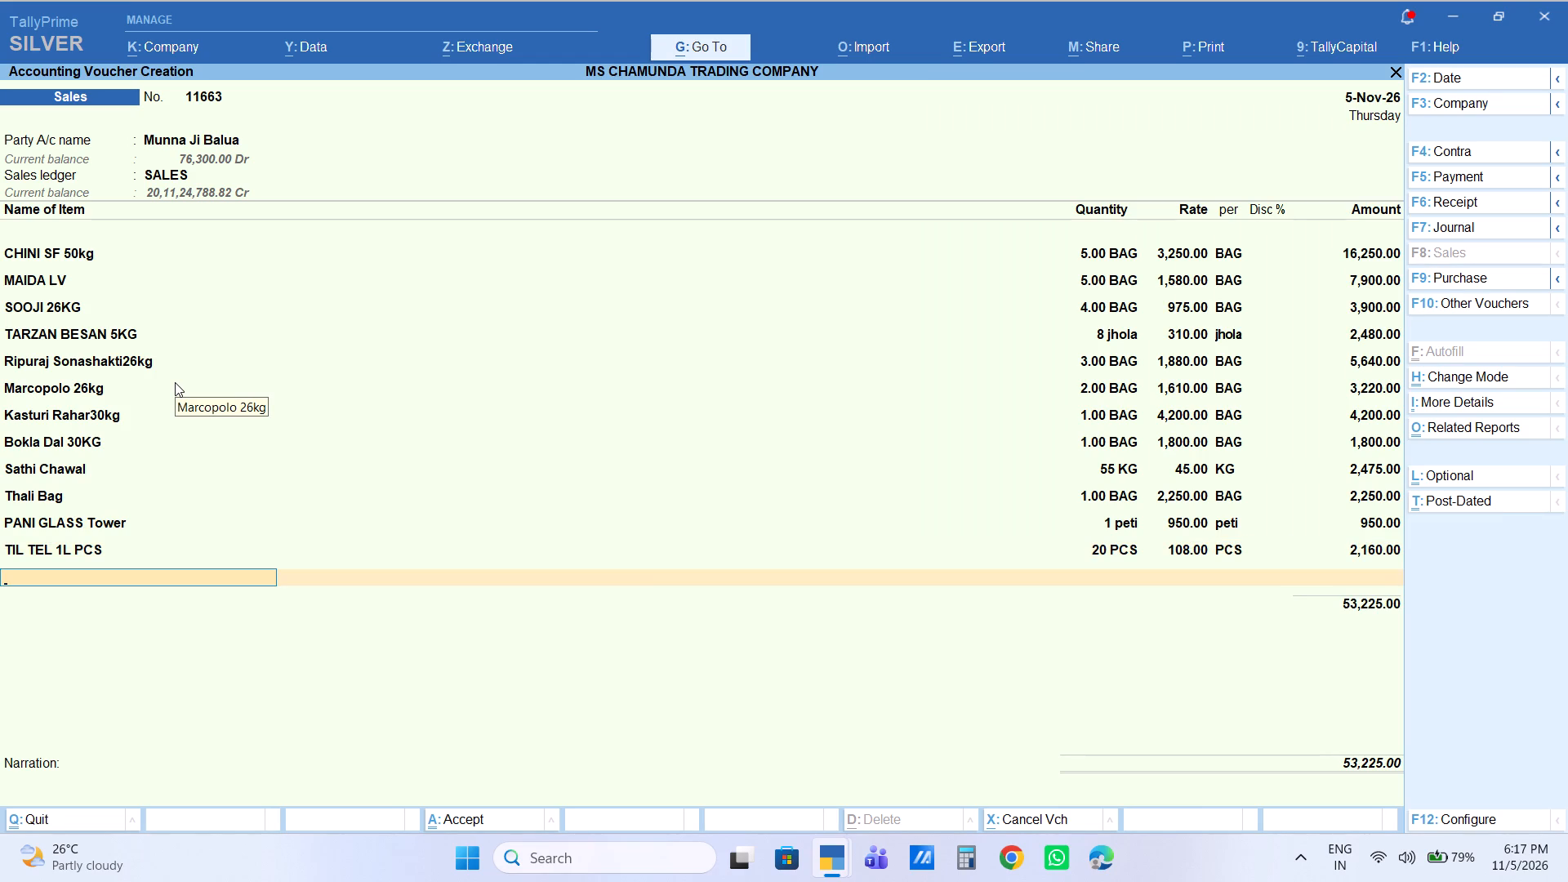
Add the item Til Tel500ml with a quantity of 1 peti and an amount of 2,088.
{"action": "type", "text": "til te"}
{"action": "key", "text": "Down"}
{"action": "key", "text": "Down"}
{"action": "key", "text": "Down"}
{"action": "key", "text": "Down"}
{"action": "key", "text": "Up"}
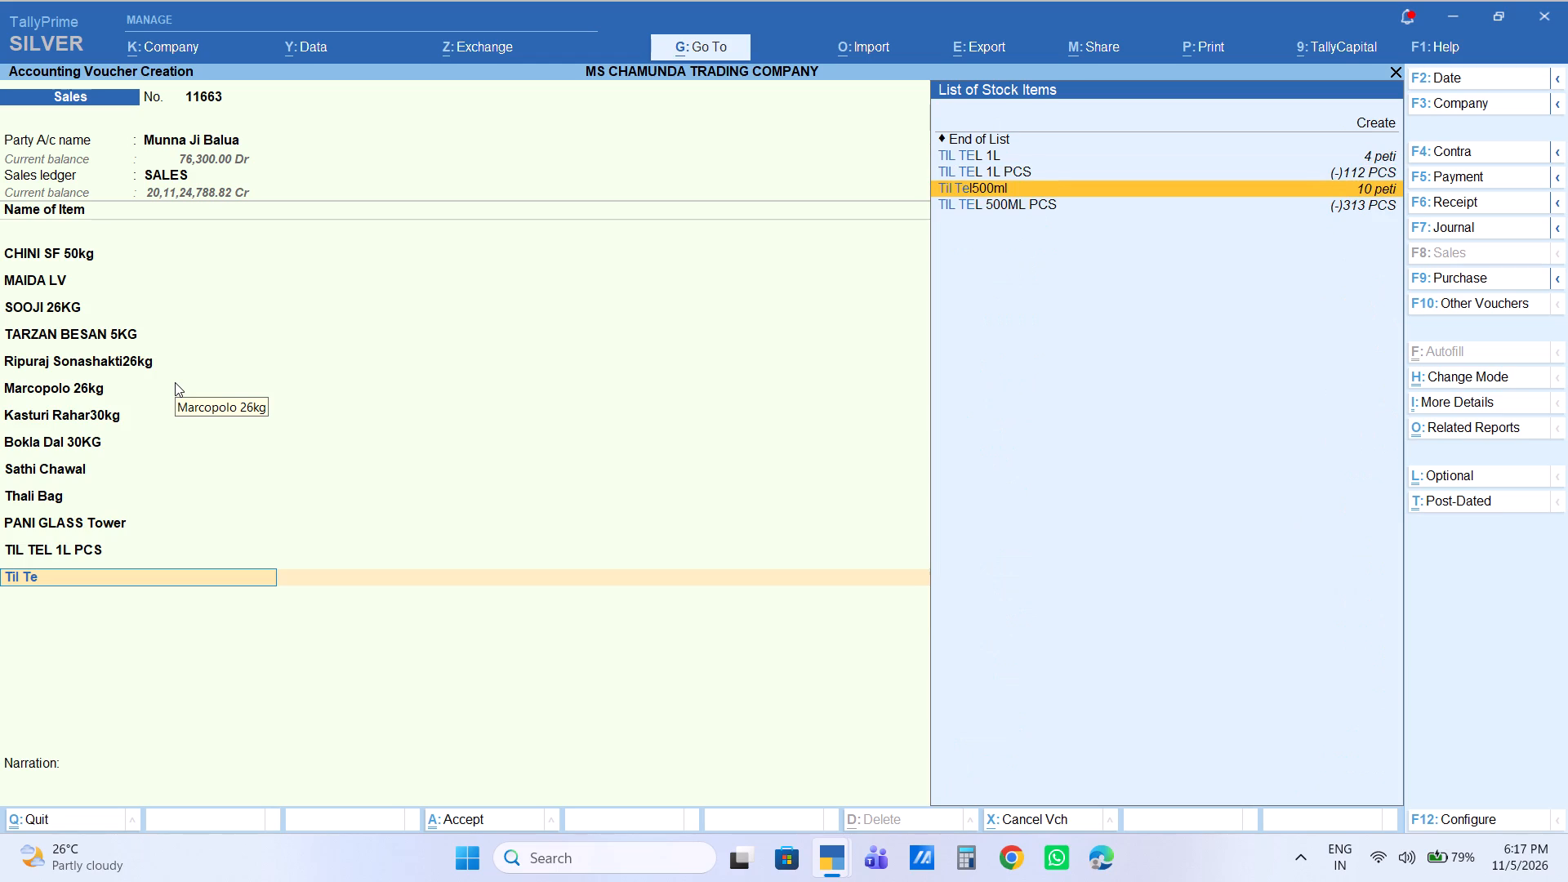
{"action": "key", "text": "Return"}
{"action": "key", "text": "1"}
{"action": "key", "text": "Return"}
{"action": "key", "text": "Return"}
{"action": "key", "text": "Return"}
{"action": "key", "text": "Return"}
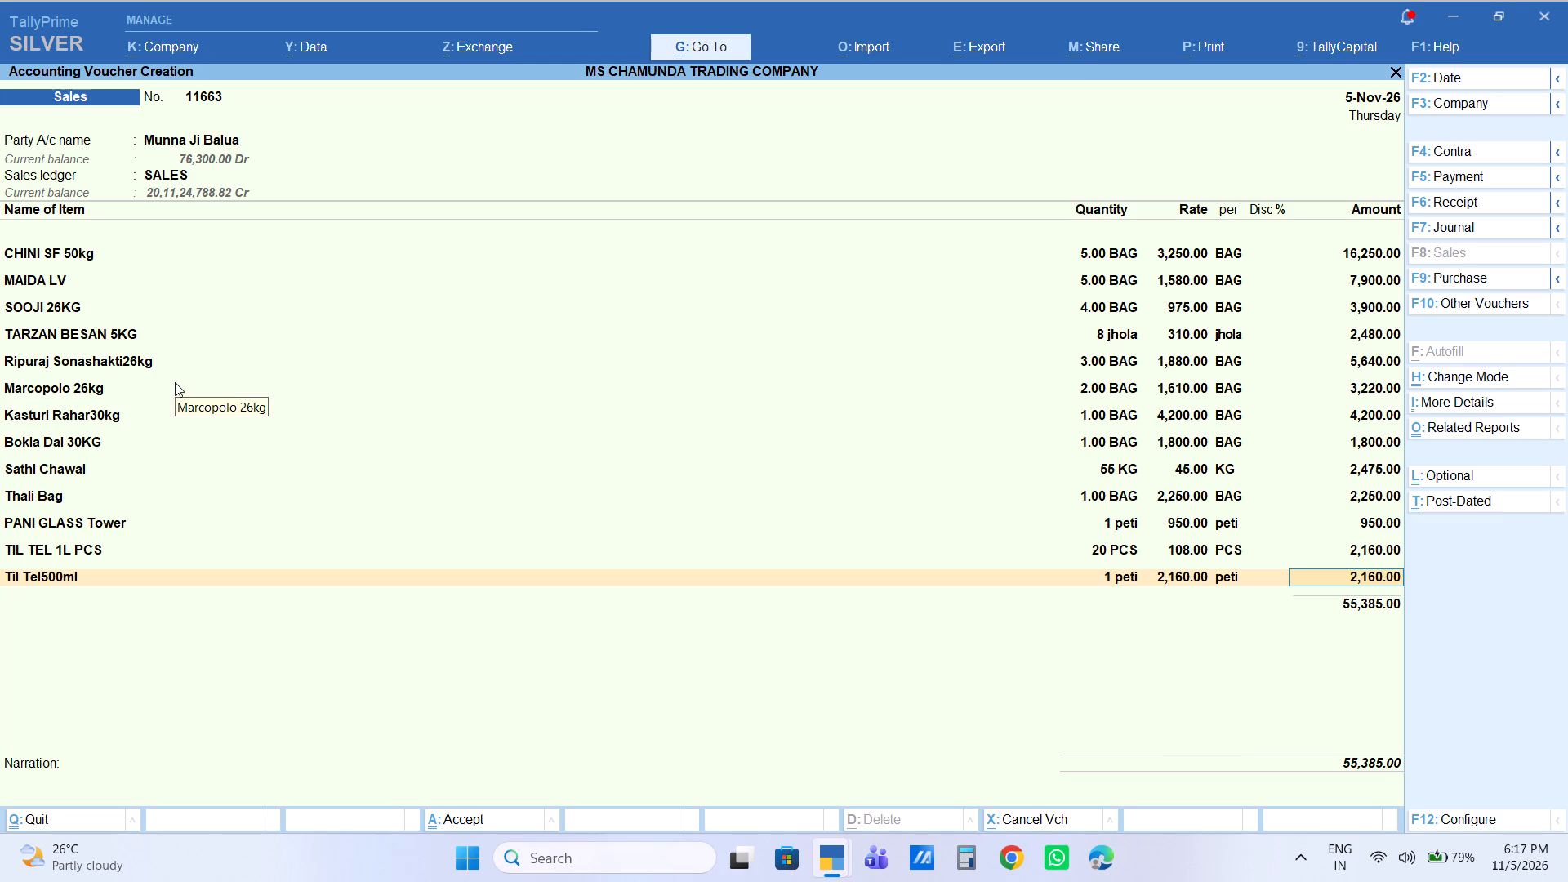
{"action": "type", "text": "2088"}
{"action": "key", "text": "Return"}
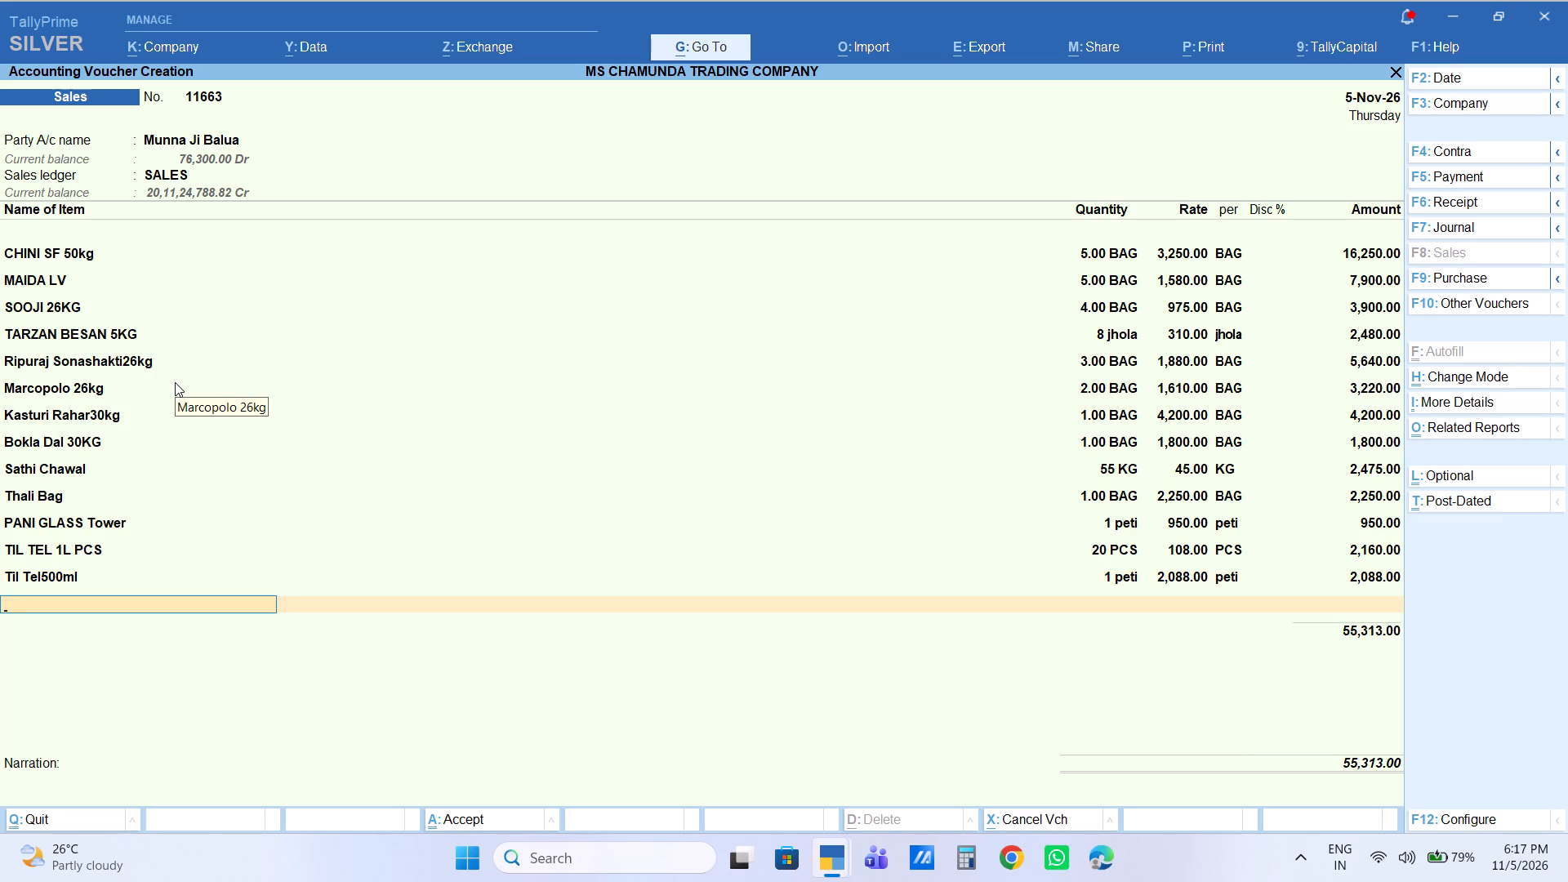
Add a Labour Charge ledger line below the item list.
{"action": "key", "text": "Return"}
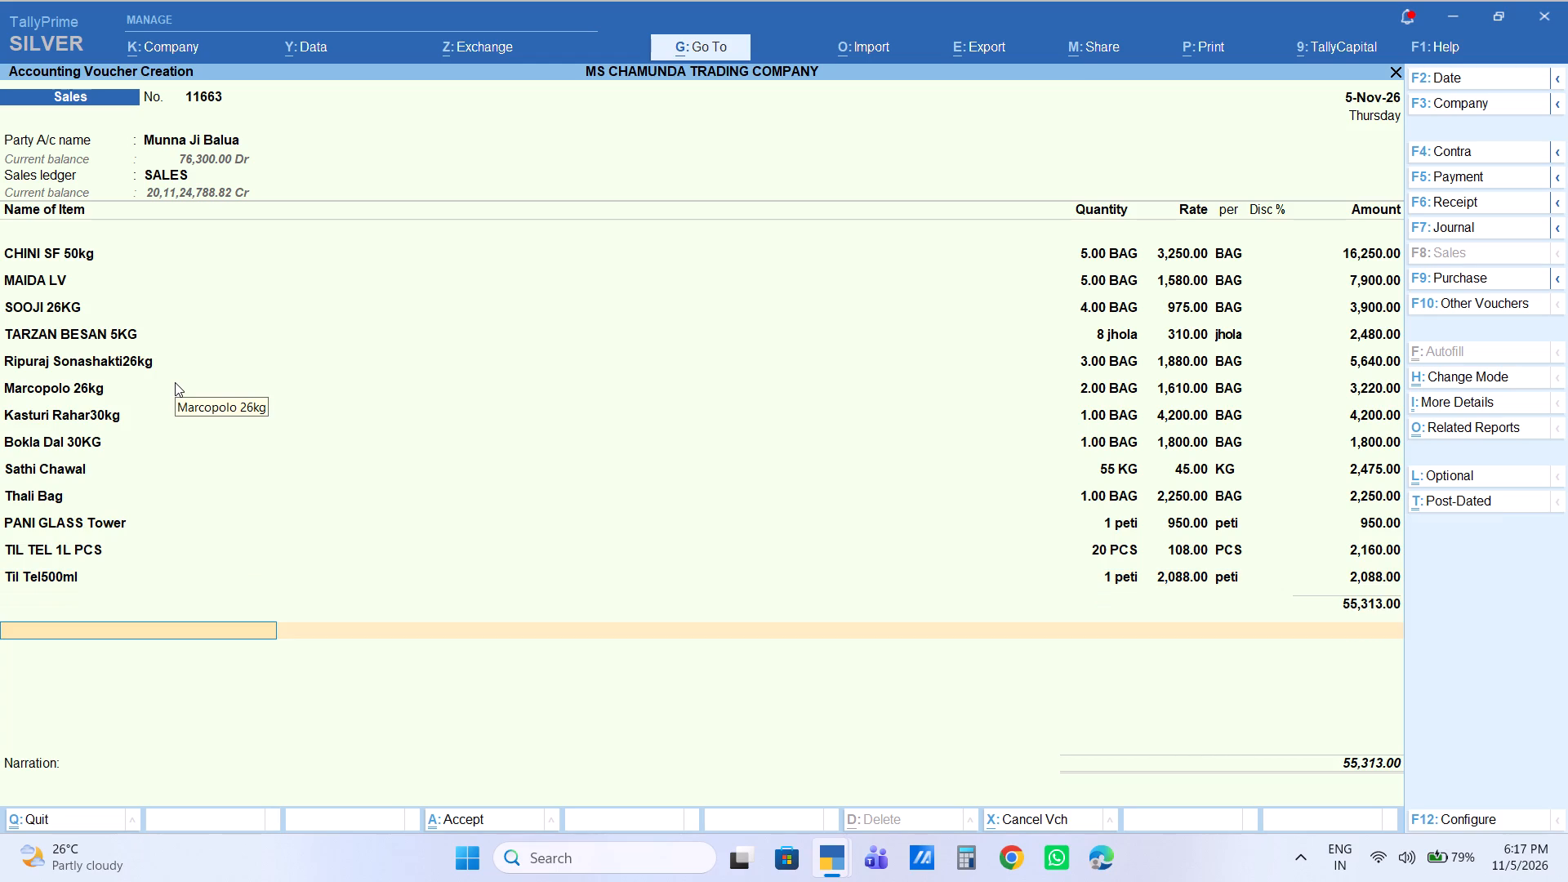
{"action": "type", "text": "mewa"}
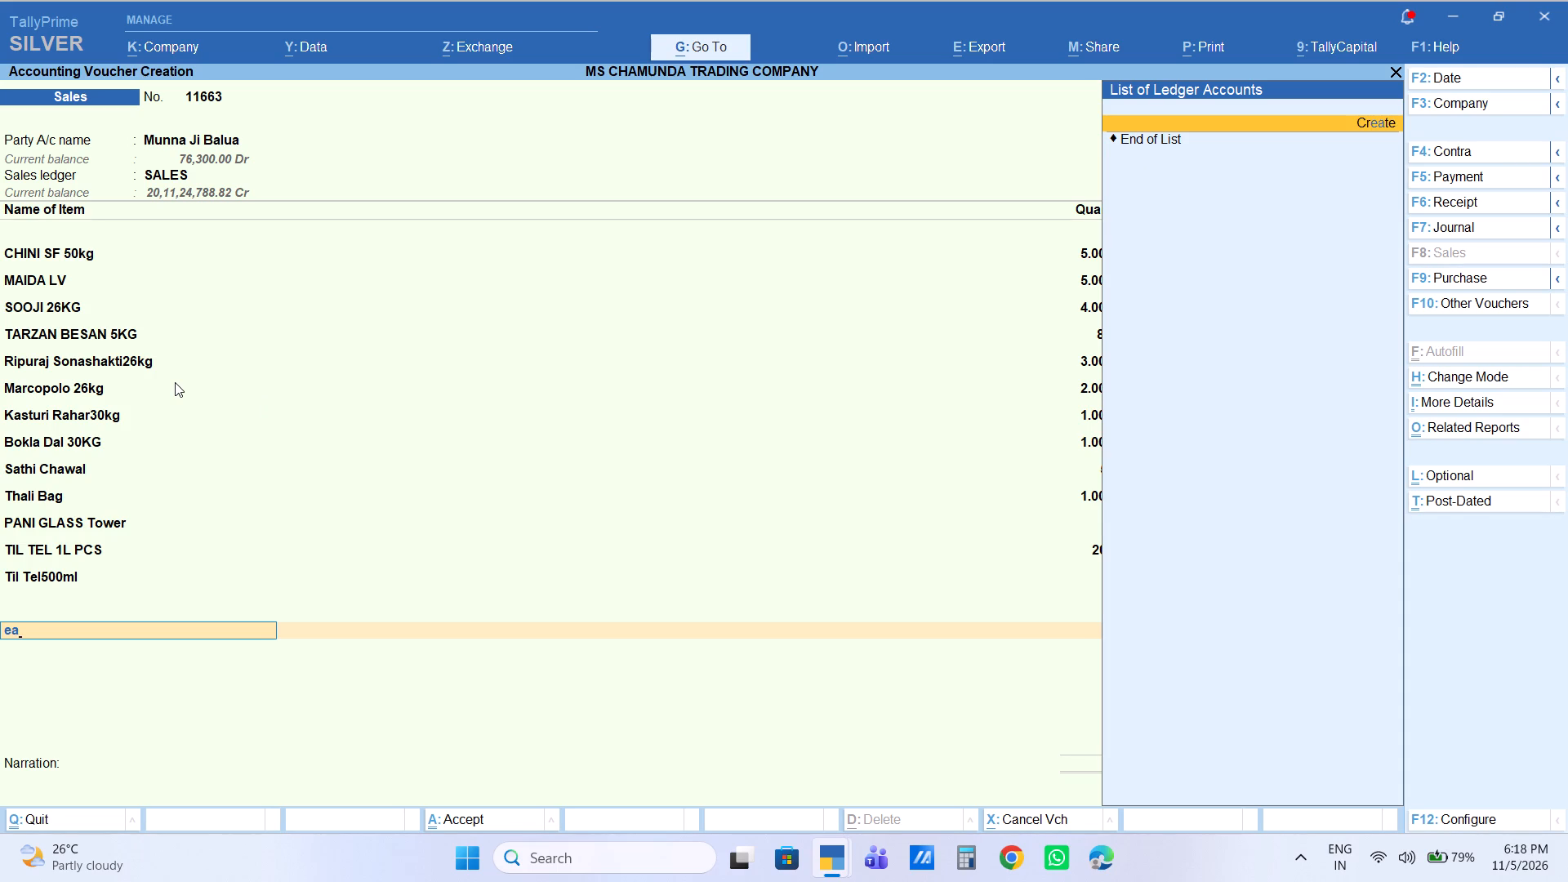
{"action": "key", "text": "BackSpace"}
{"action": "key", "text": "BackSpace"}
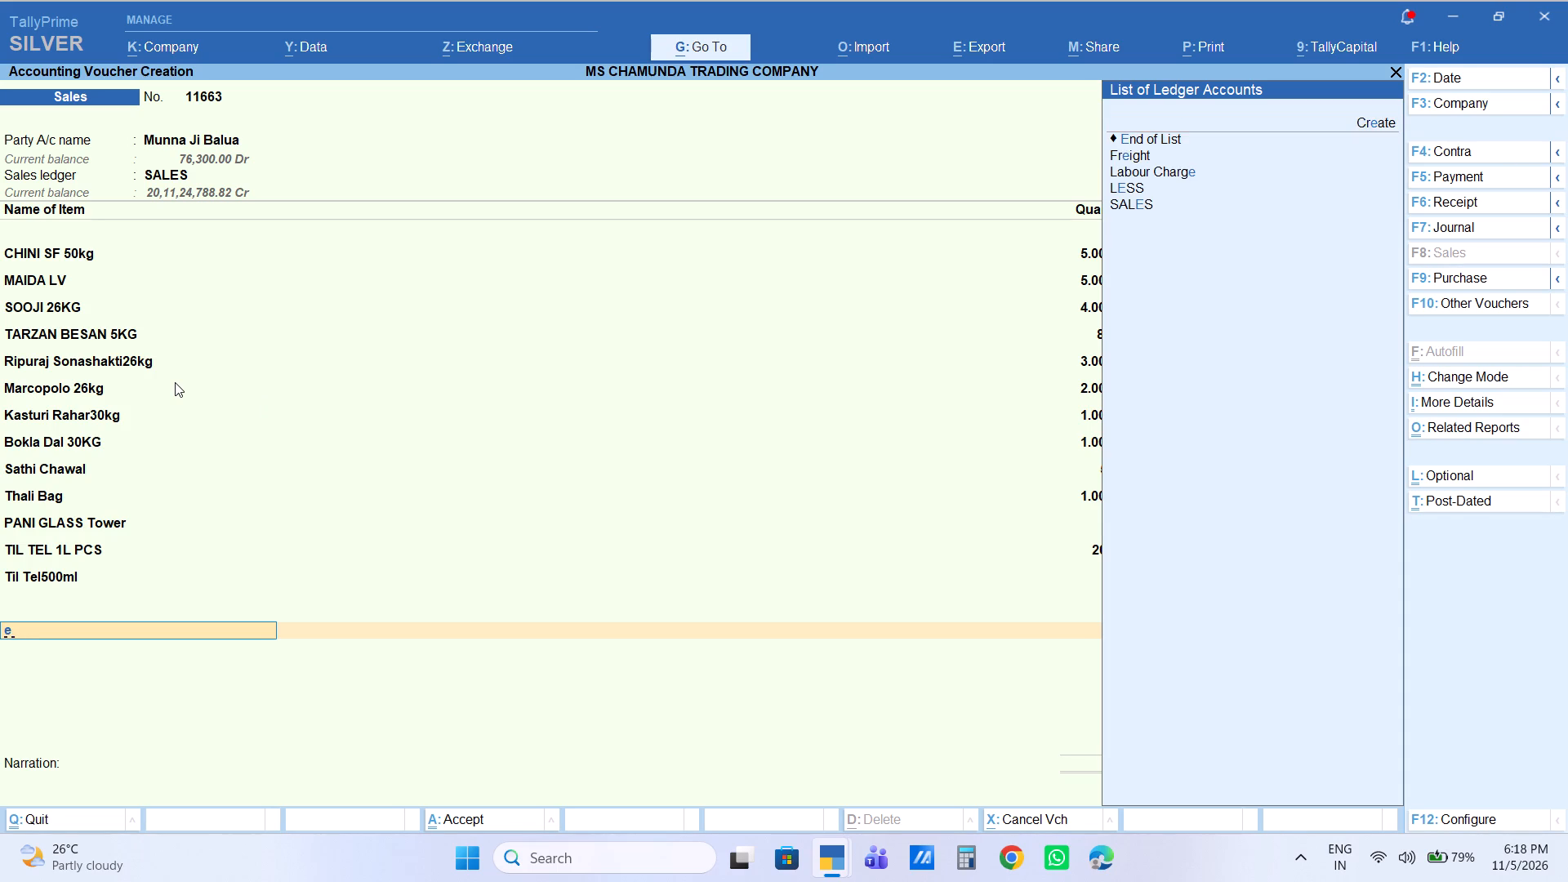
{"action": "key", "text": "Down"}
{"action": "key", "text": "Down"}
{"action": "key", "text": "Down"}
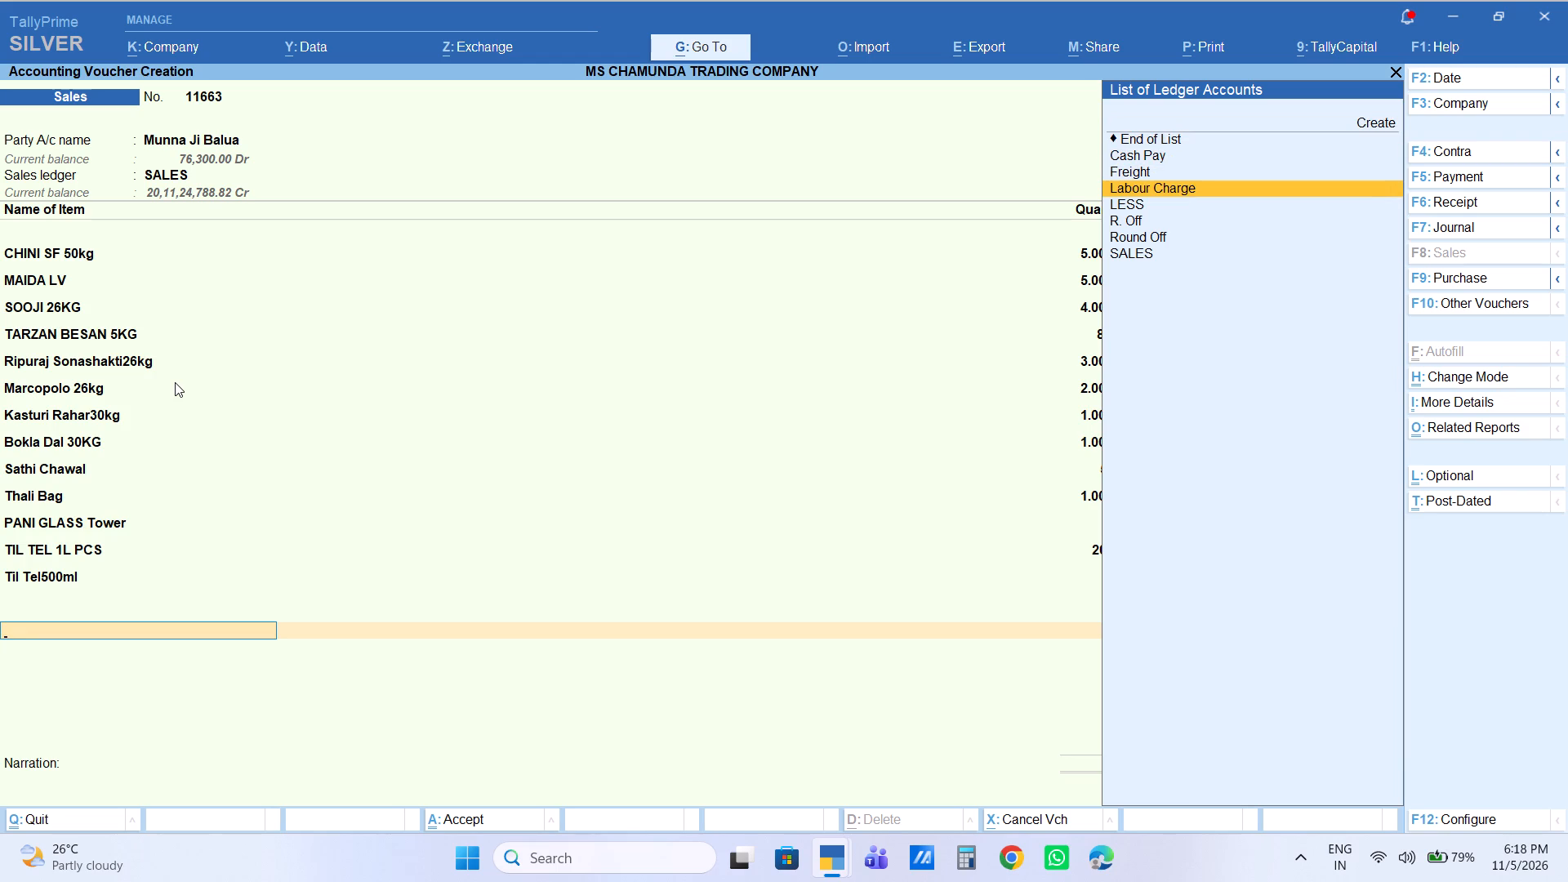
{"action": "key", "text": "Return"}
Add the item MEWA 400G on the next item row with a quantity of 7 BDL at a rate of 120.
{"action": "key", "text": "BackSpace"}
{"action": "key", "text": "BackSpace"}
{"action": "key", "text": "Return"}
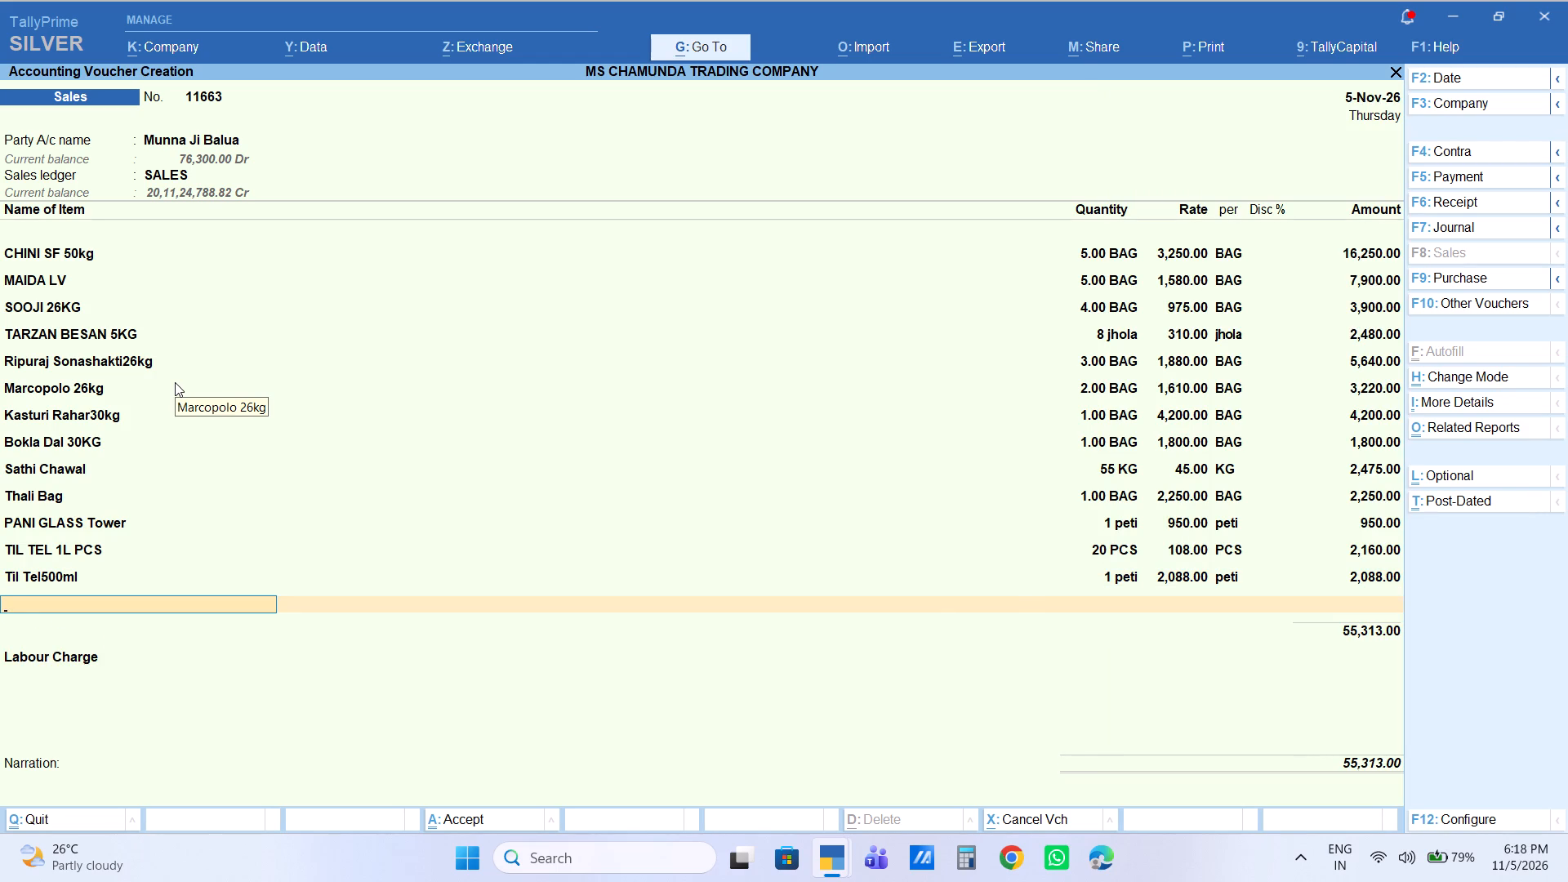
{"action": "type", "text": "mewa"}
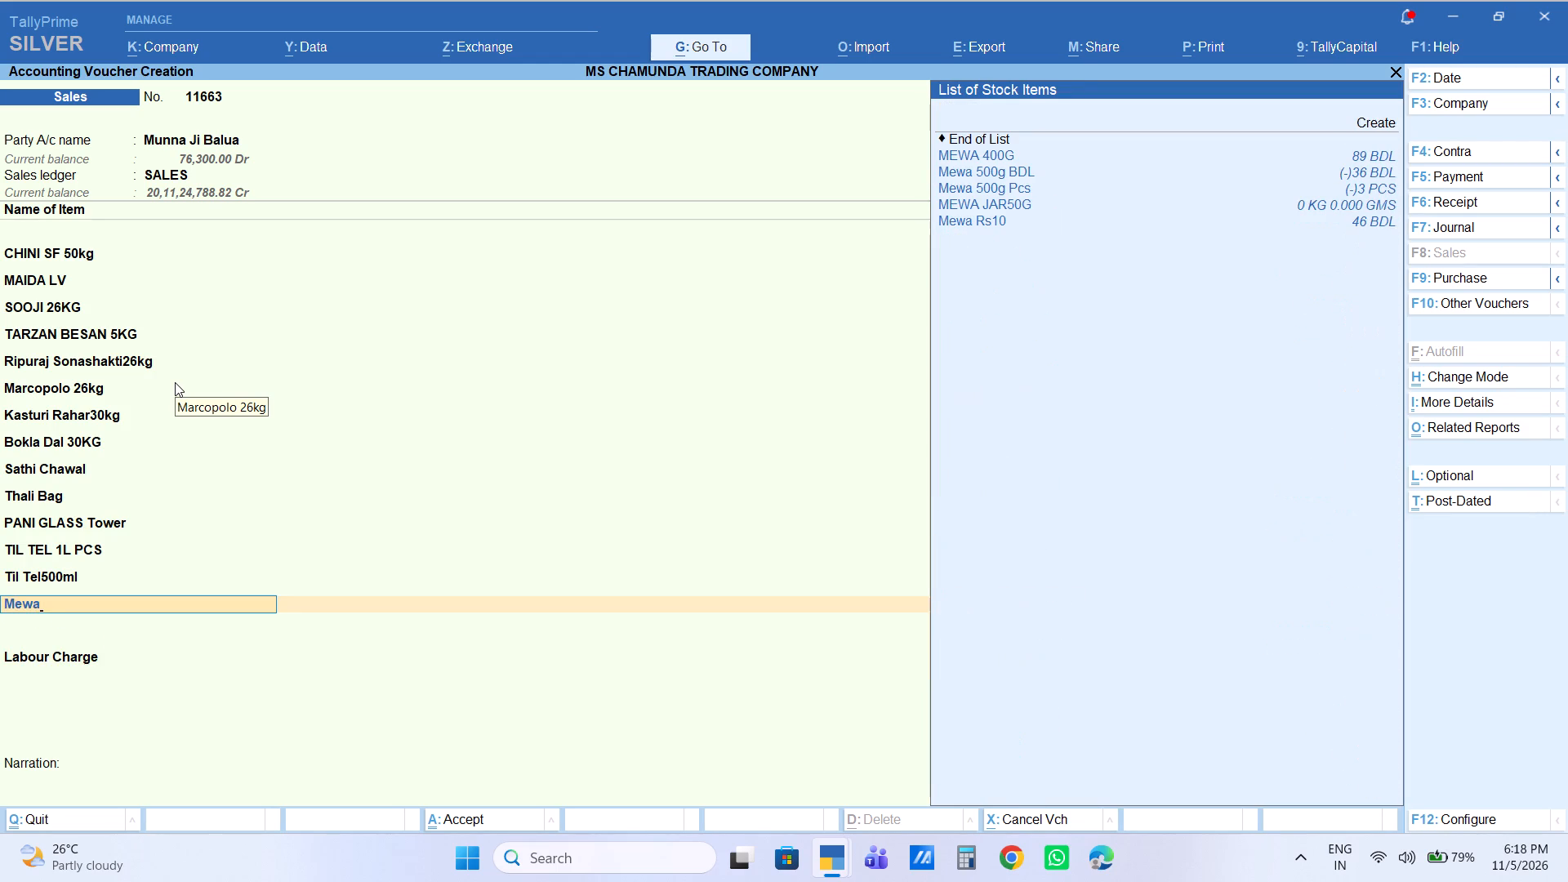
{"action": "key", "text": "Down"}
{"action": "key", "text": "Return"}
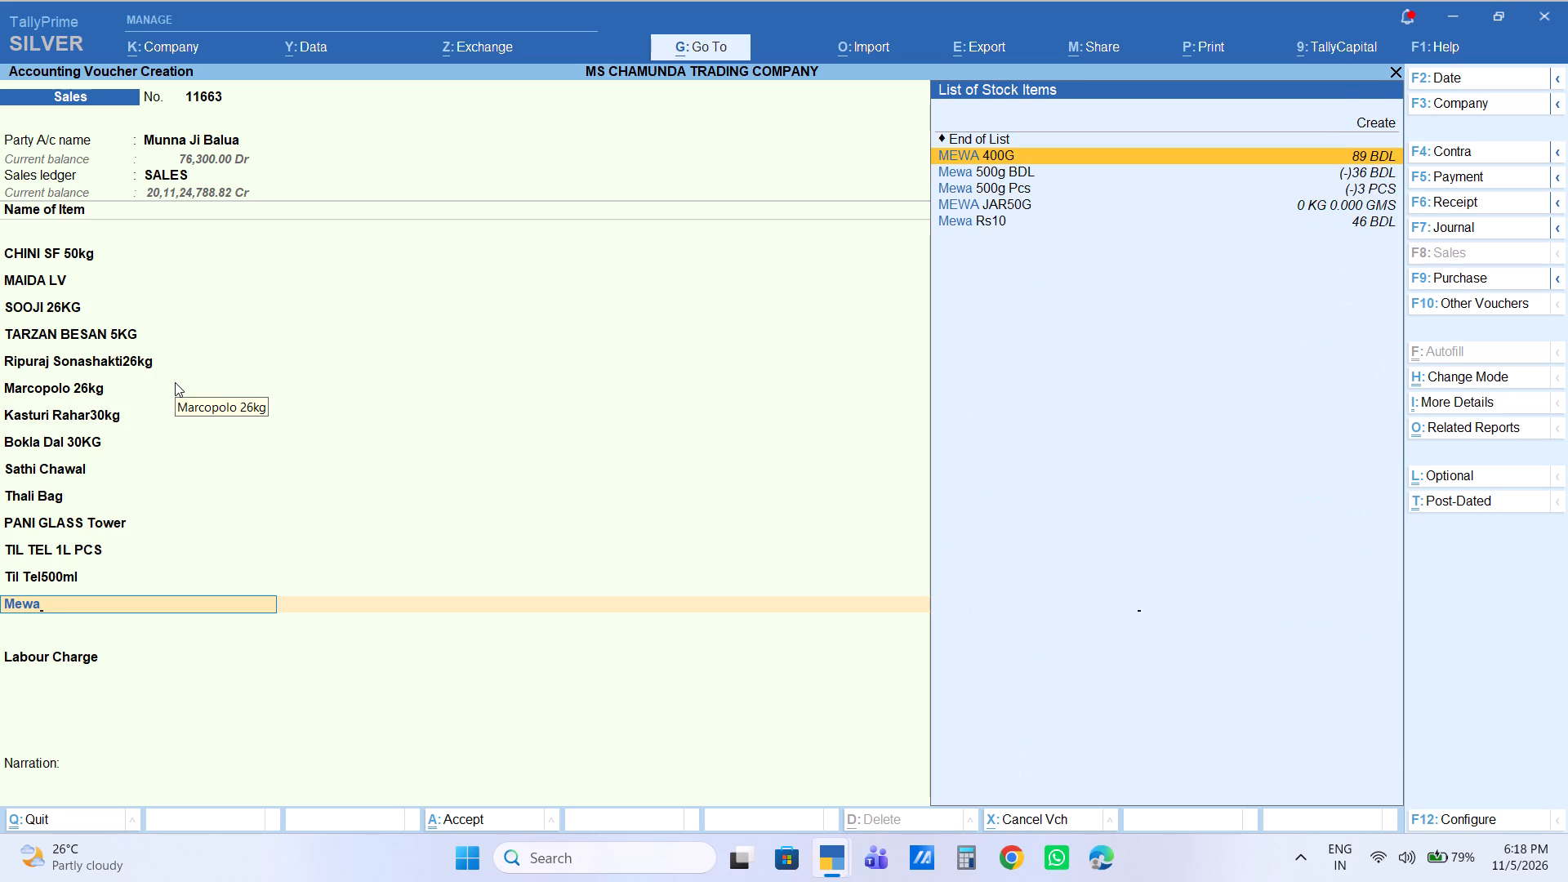
{"action": "key", "text": "7"}
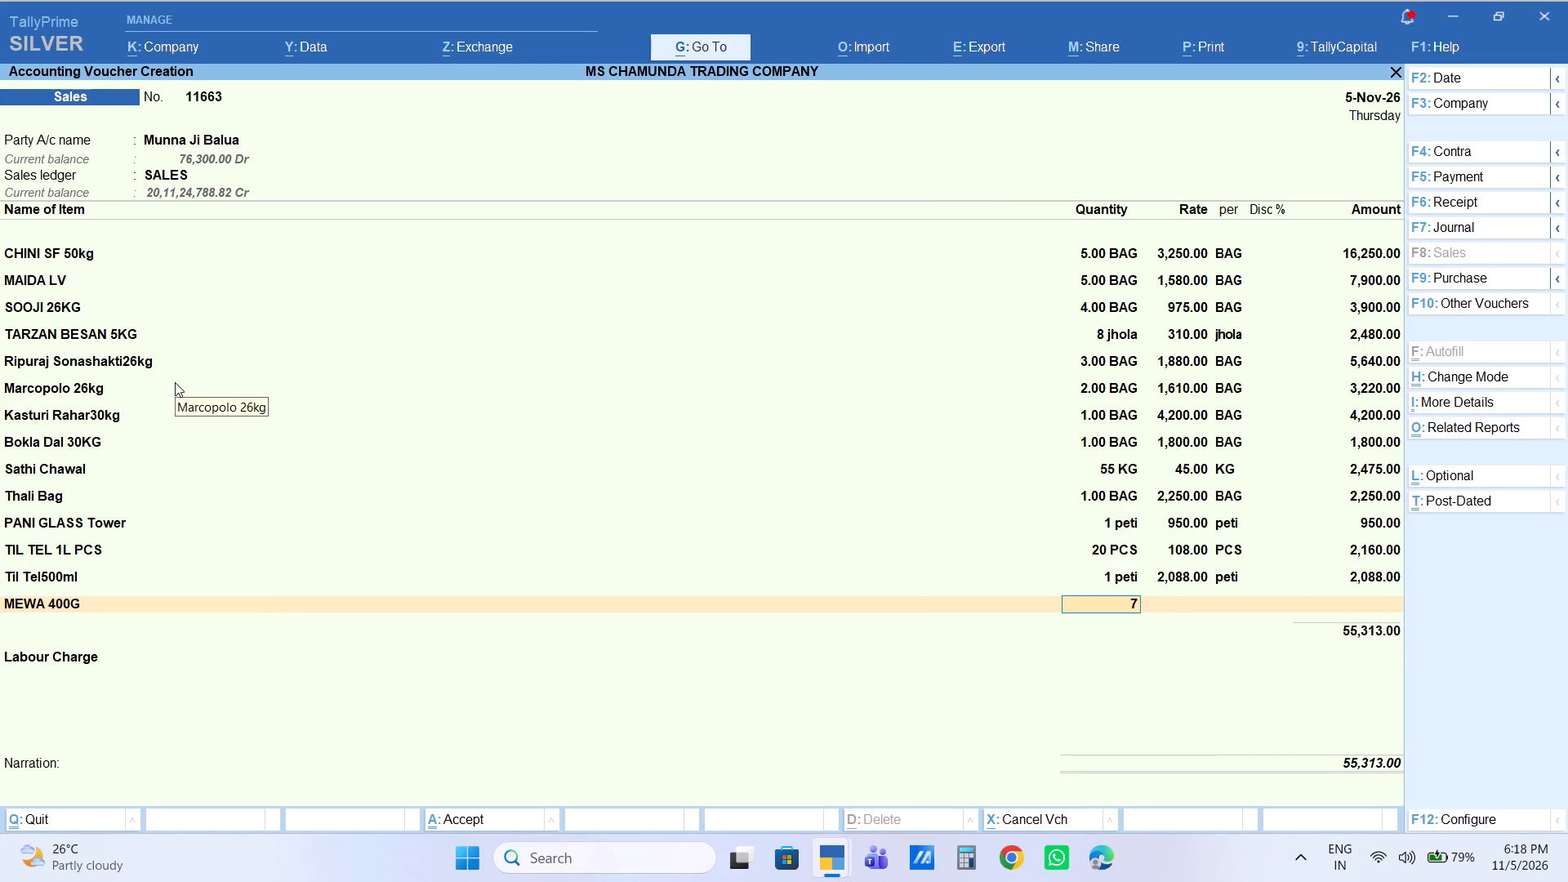
{"action": "key", "text": "Return"}
{"action": "key", "text": "Return"}
{"action": "key", "text": "Return"}
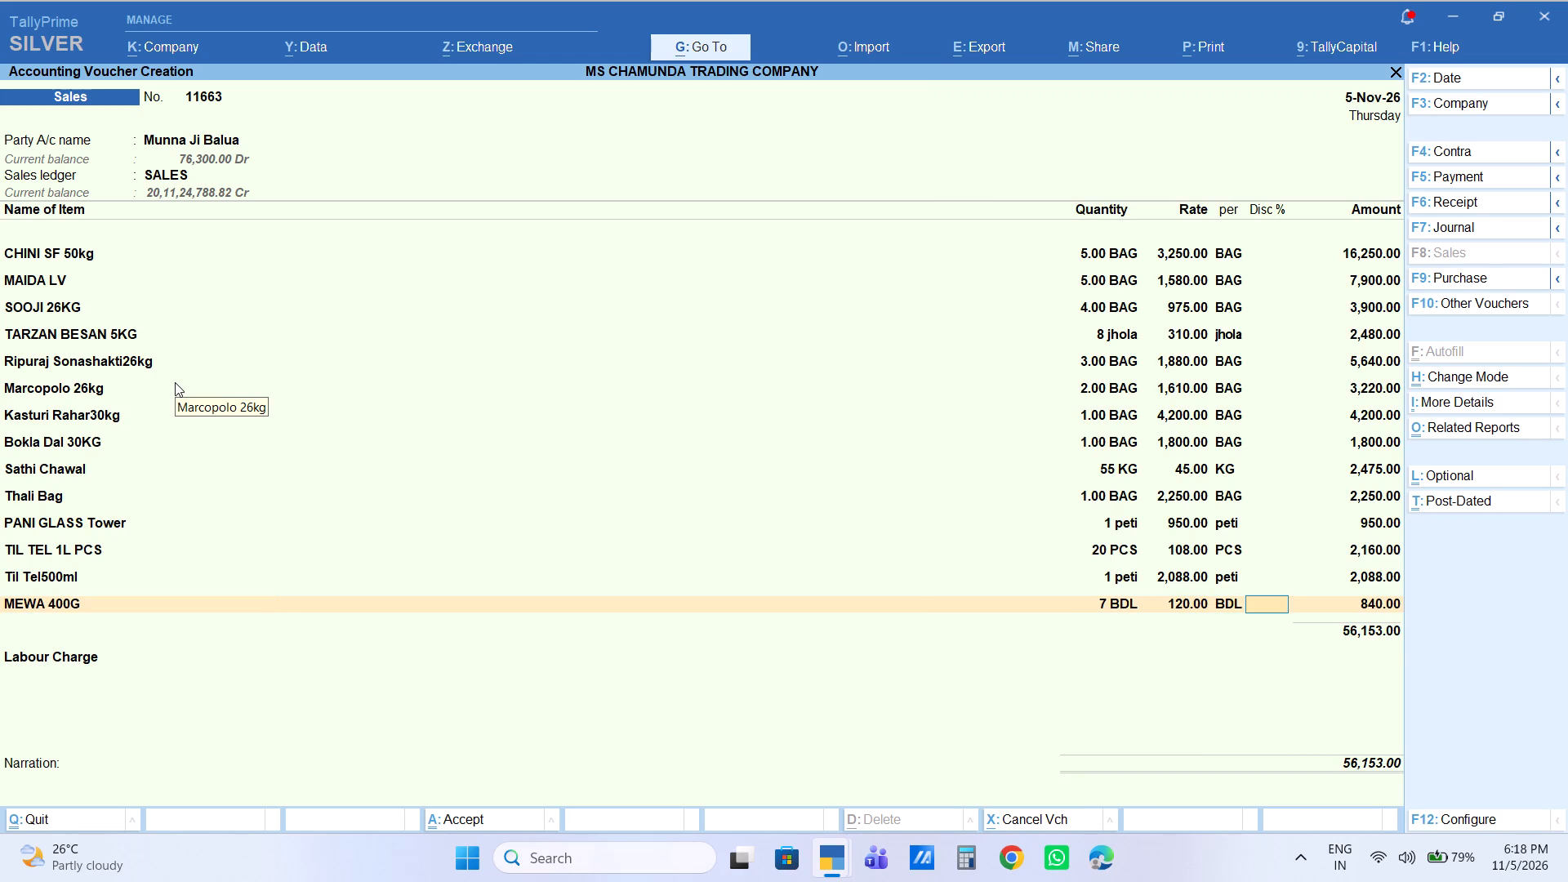
{"action": "key", "text": "Return"}
{"action": "key", "text": "Return"}
End the item list and open the amount of the Labour Charge line for entry.
{"action": "key", "text": "Return"}
{"action": "key", "text": "Return"}
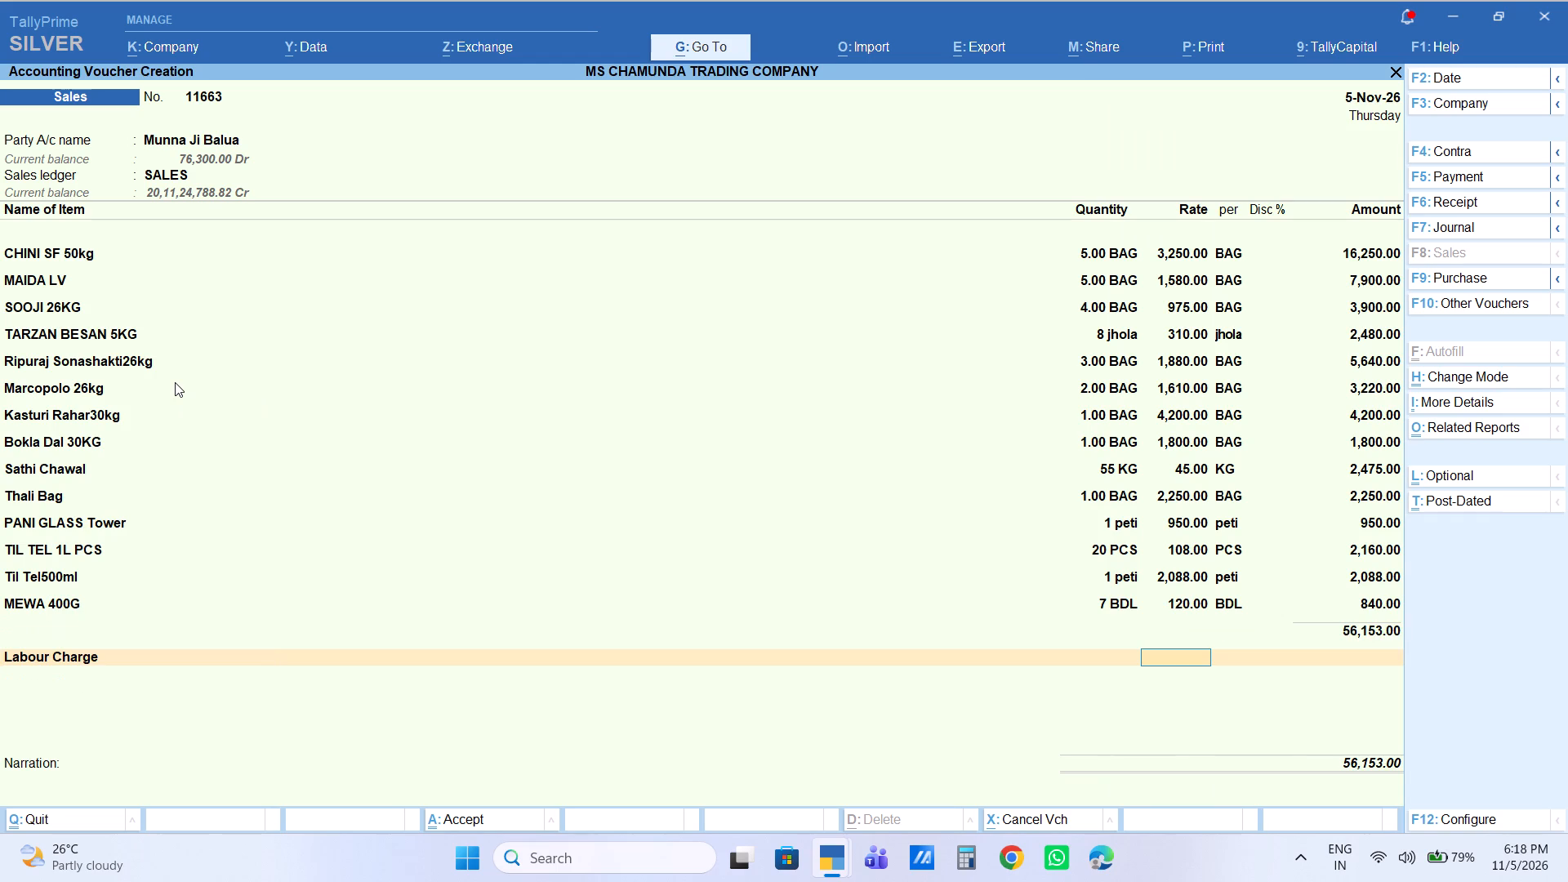
{"action": "key", "text": "Return"}
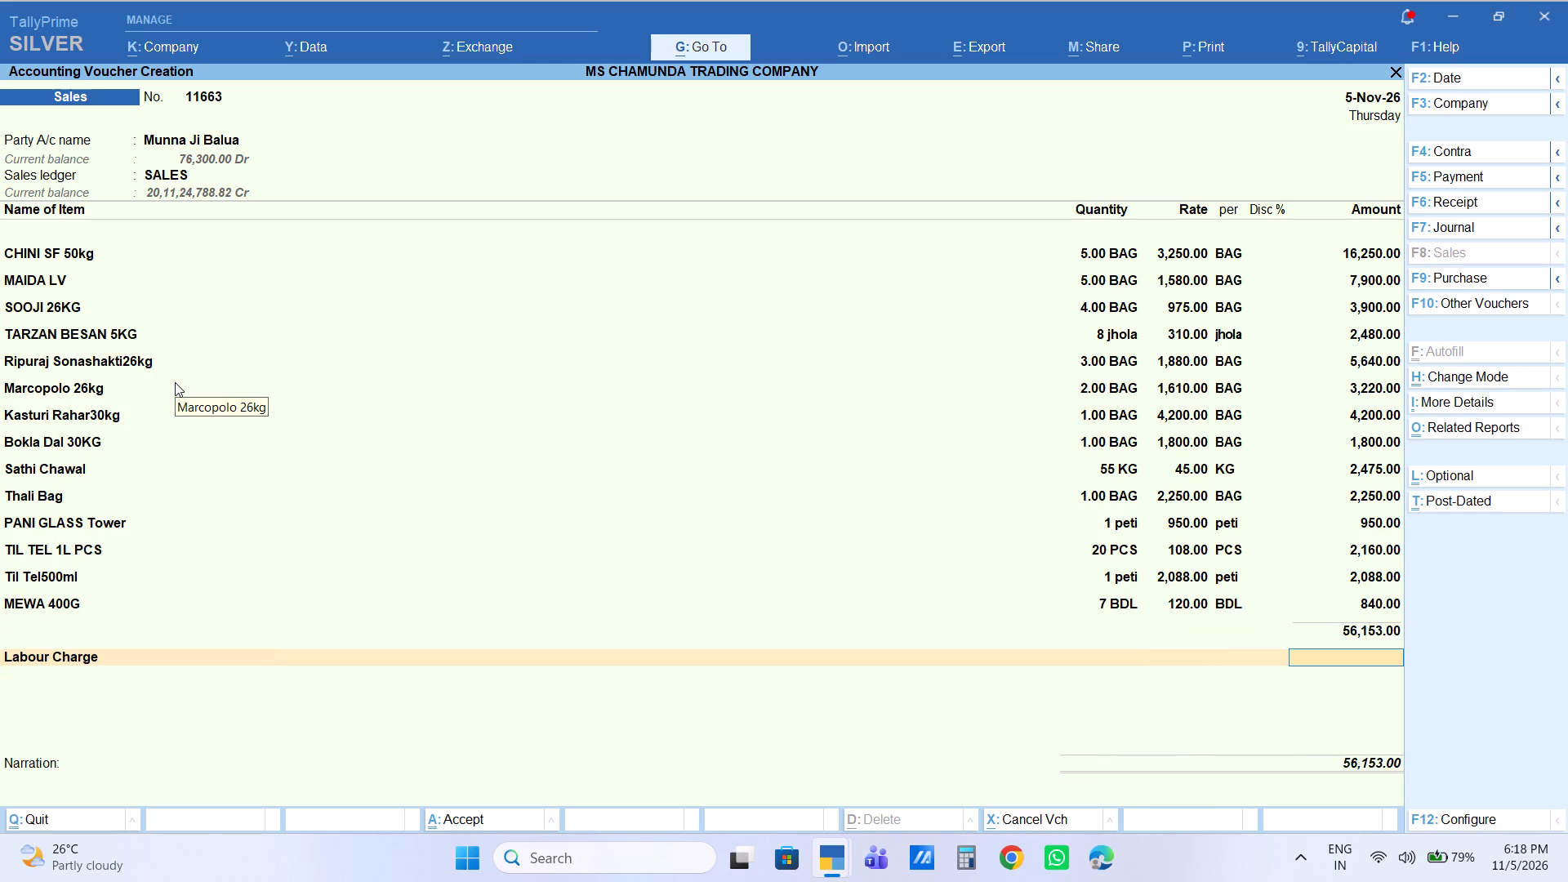
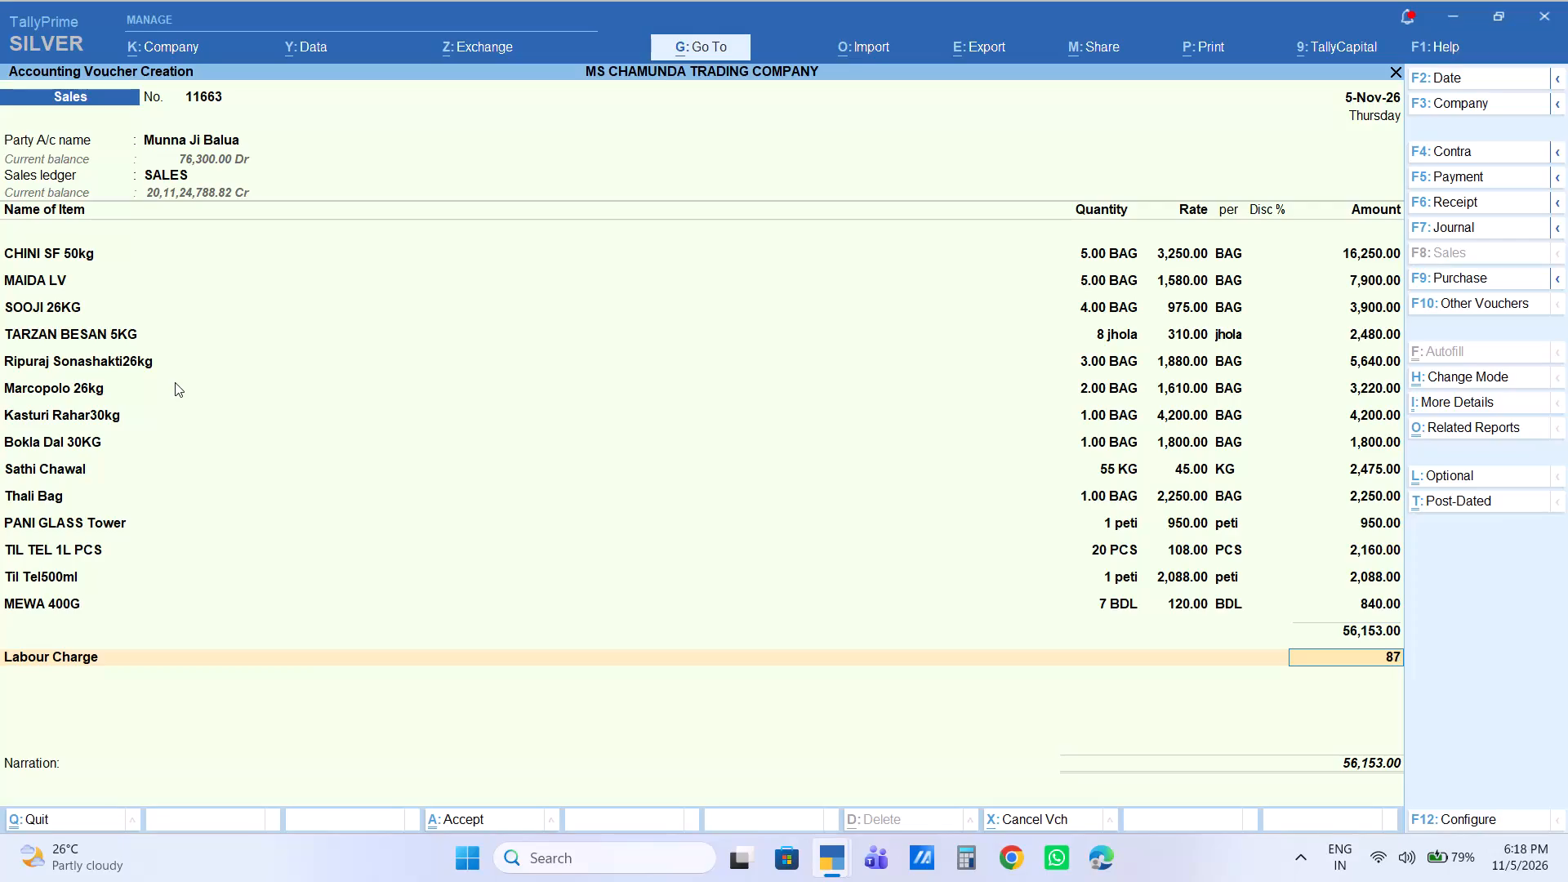
Accept the Labour Charge of 87, save the sales voucher with bill reference New Ref 11663, and leave voucher entry.
{"action": "key", "text": "Return"}
{"action": "key", "text": "Return"}
{"action": "key", "text": "Return"}
{"action": "key", "text": "Return"}
{"action": "key", "text": "Return"}
{"action": "key", "text": "Return"}
{"action": "key", "text": "Return"}
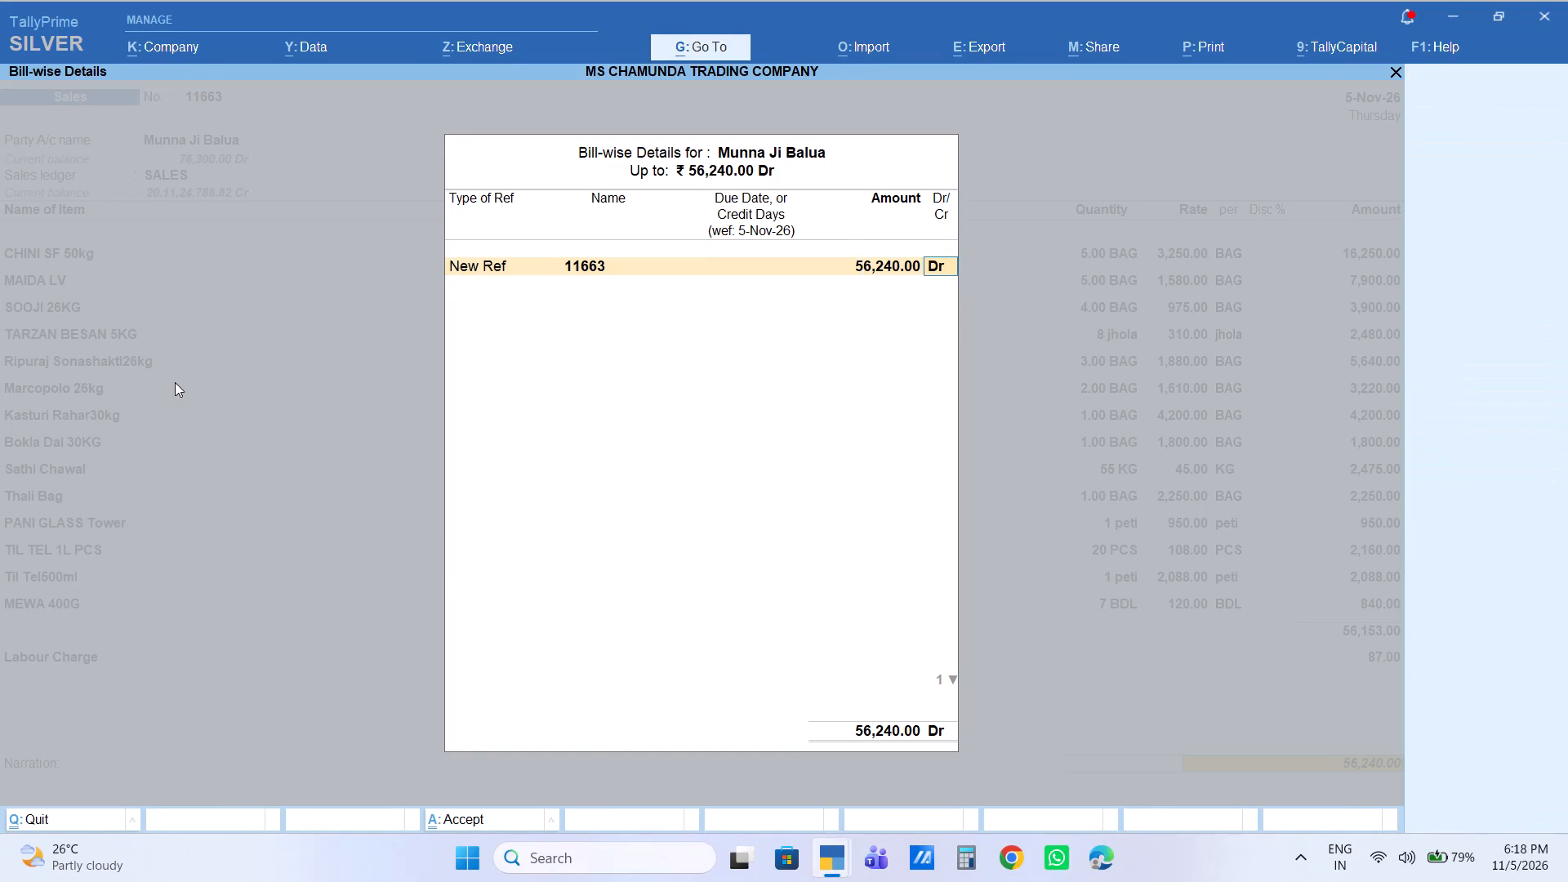
{"action": "key", "text": "Return"}
{"action": "key", "text": "Return"}
{"action": "key", "text": "Return"}
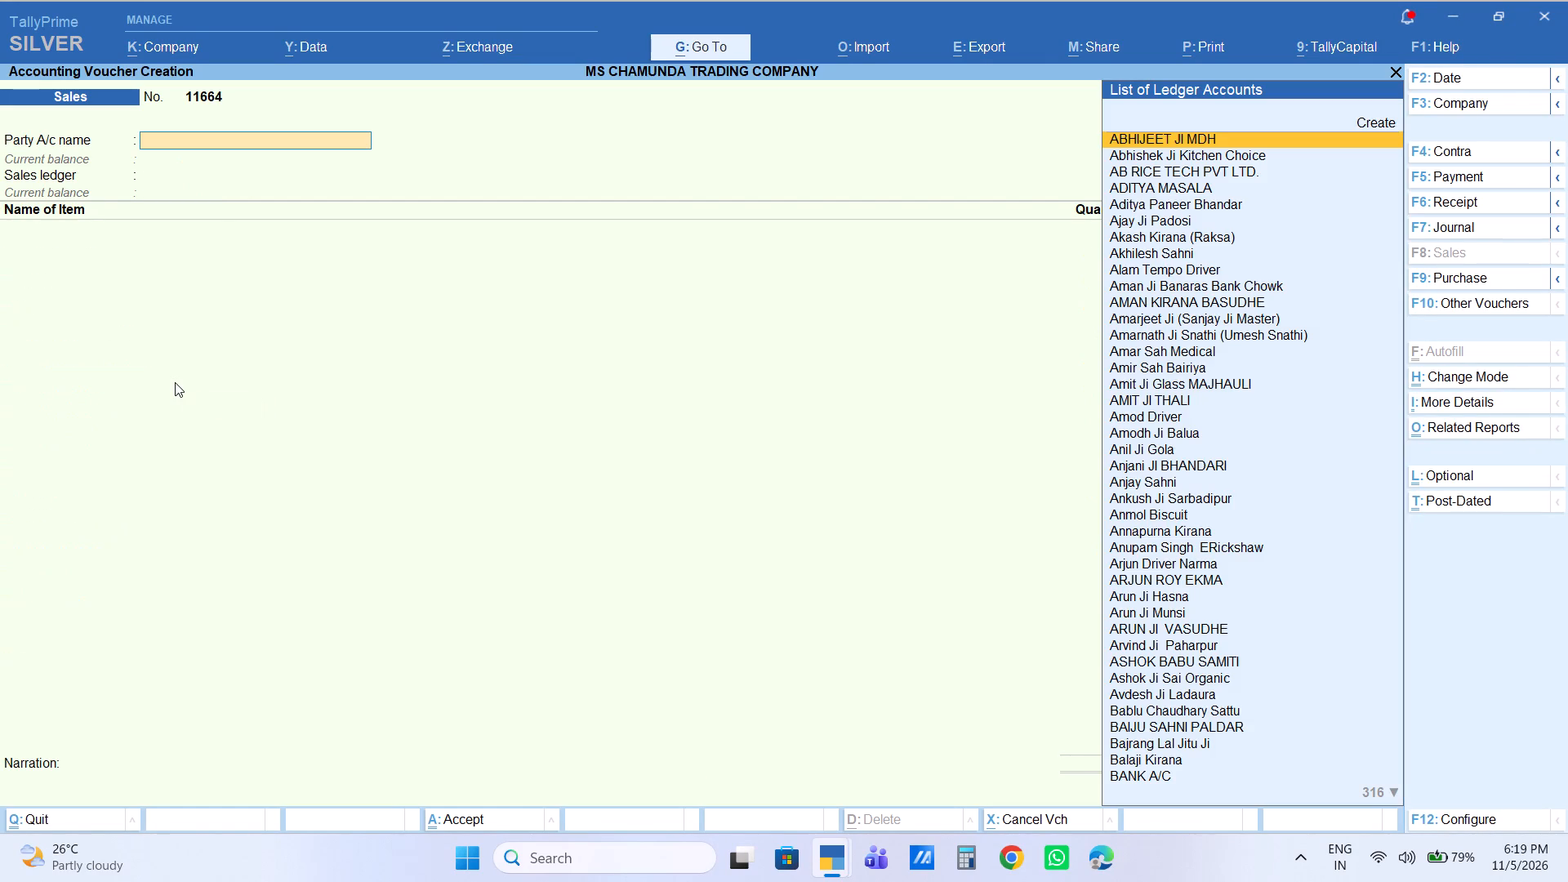
{"action": "key", "text": "Escape"}
{"action": "key", "text": "Escape"}
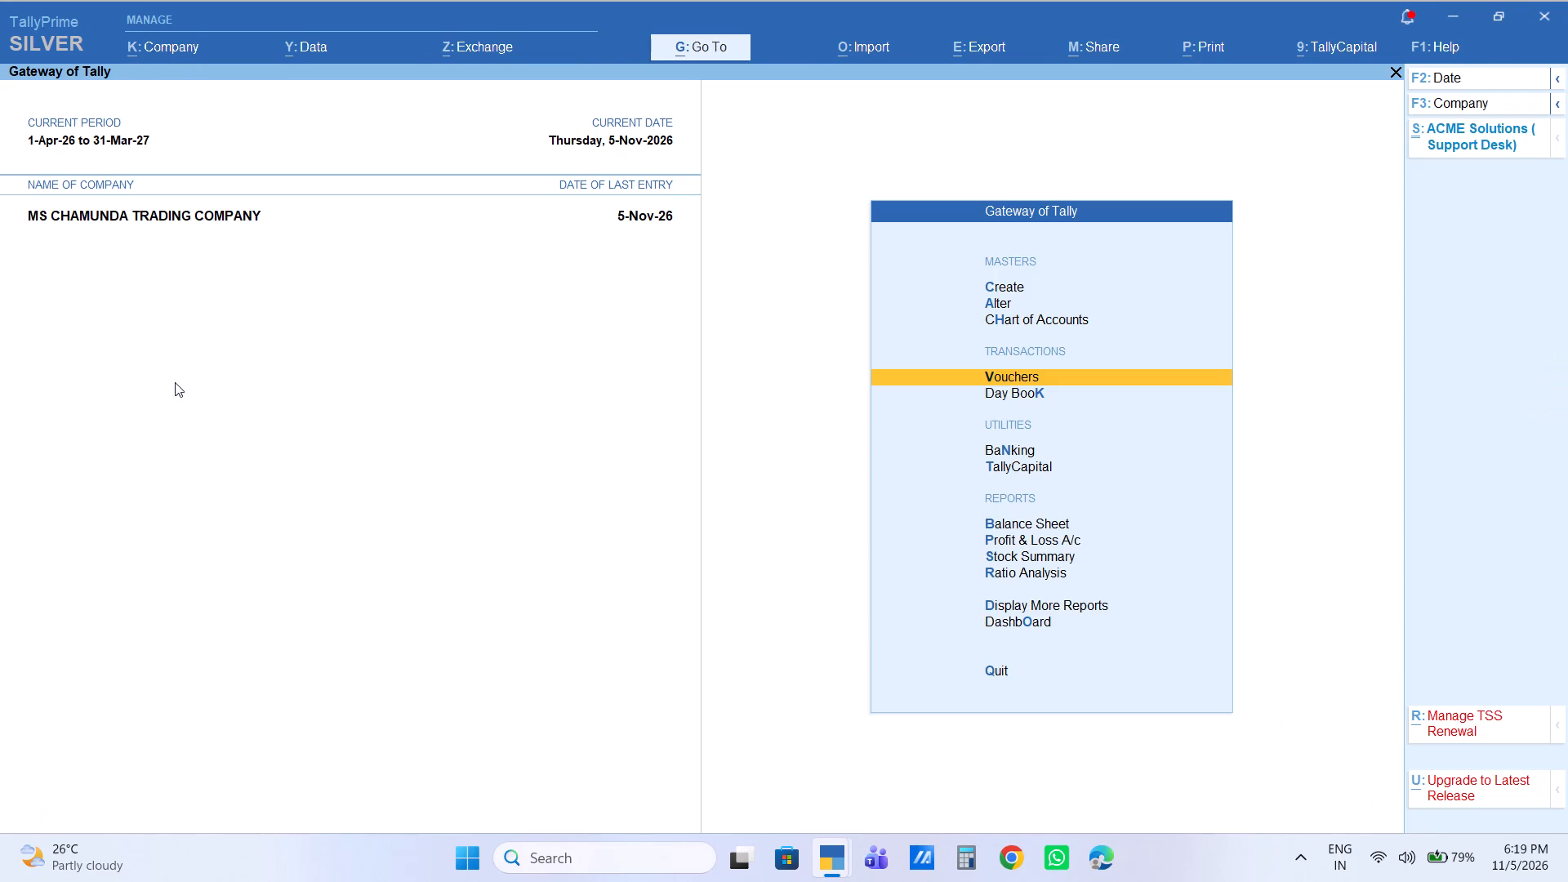
Open sales voucher 11663 from the Day Book for 5-Nov-26.
{"action": "key", "text": "Down"}
{"action": "key", "text": "Return"}
{"action": "key", "text": "Down"}
{"action": "key", "text": "Down"}
{"action": "key", "text": "Down"}
{"action": "key", "text": "Down"}
{"action": "key", "text": "Down"}
{"action": "key", "text": "Down"}
{"action": "key", "text": "Down"}
{"action": "key", "text": "Down"}
{"action": "key", "text": "Down"}
{"action": "key", "text": "Down"}
{"action": "key", "text": "Down"}
{"action": "key", "text": "Down"}
{"action": "key", "text": "Down"}
{"action": "key", "text": "Down"}
{"action": "key", "text": "Down"}
{"action": "key", "text": "Down"}
{"action": "key", "text": "Down"}
{"action": "key", "text": "Down"}
{"action": "key", "text": "Down"}
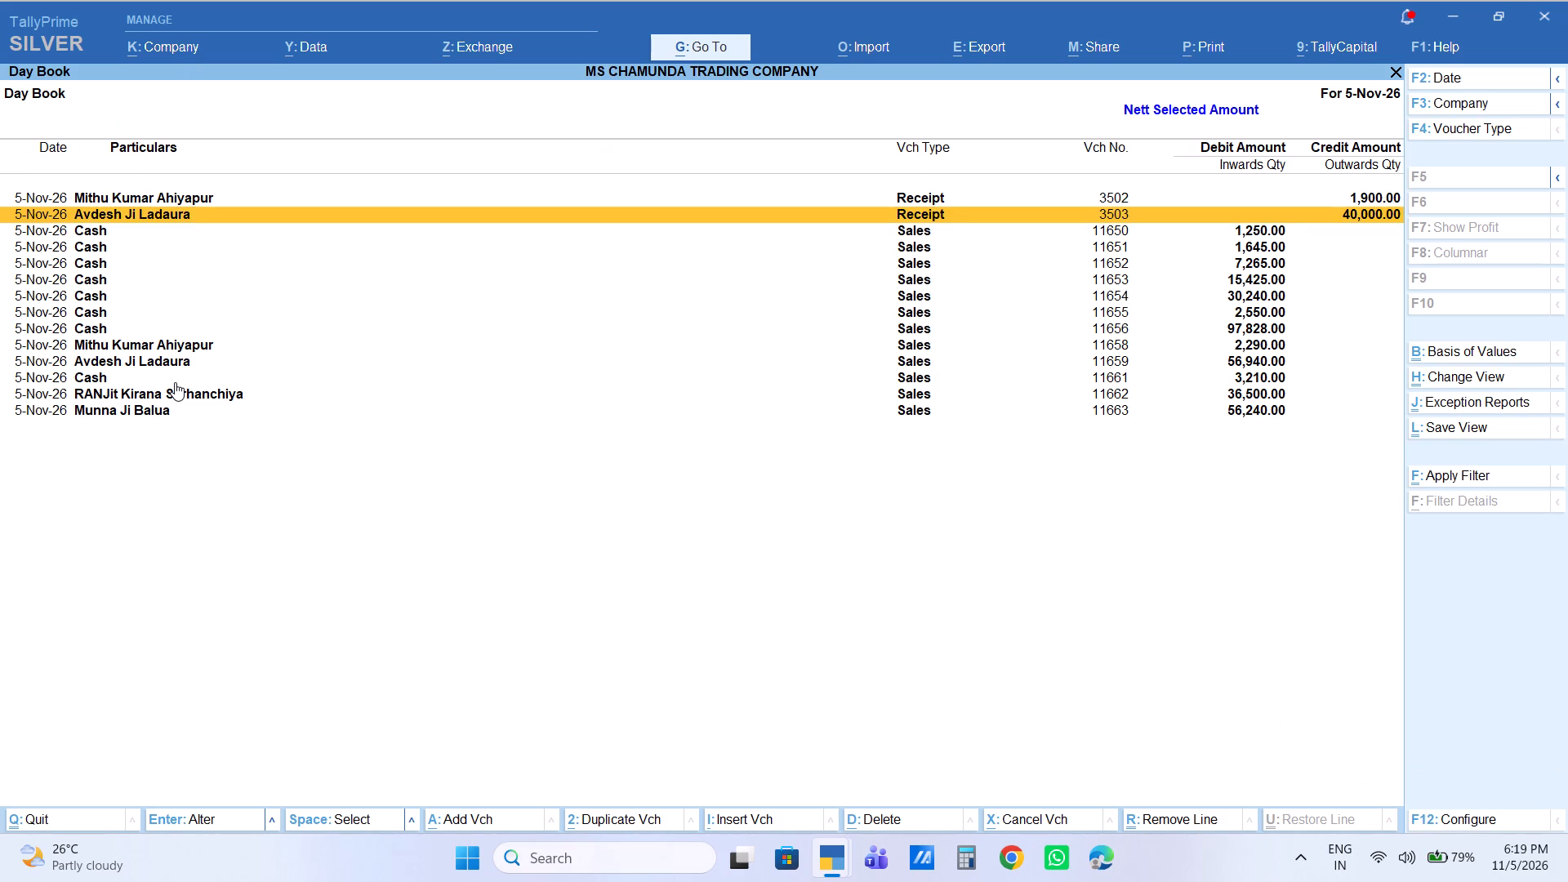
{"action": "key", "text": "Return"}
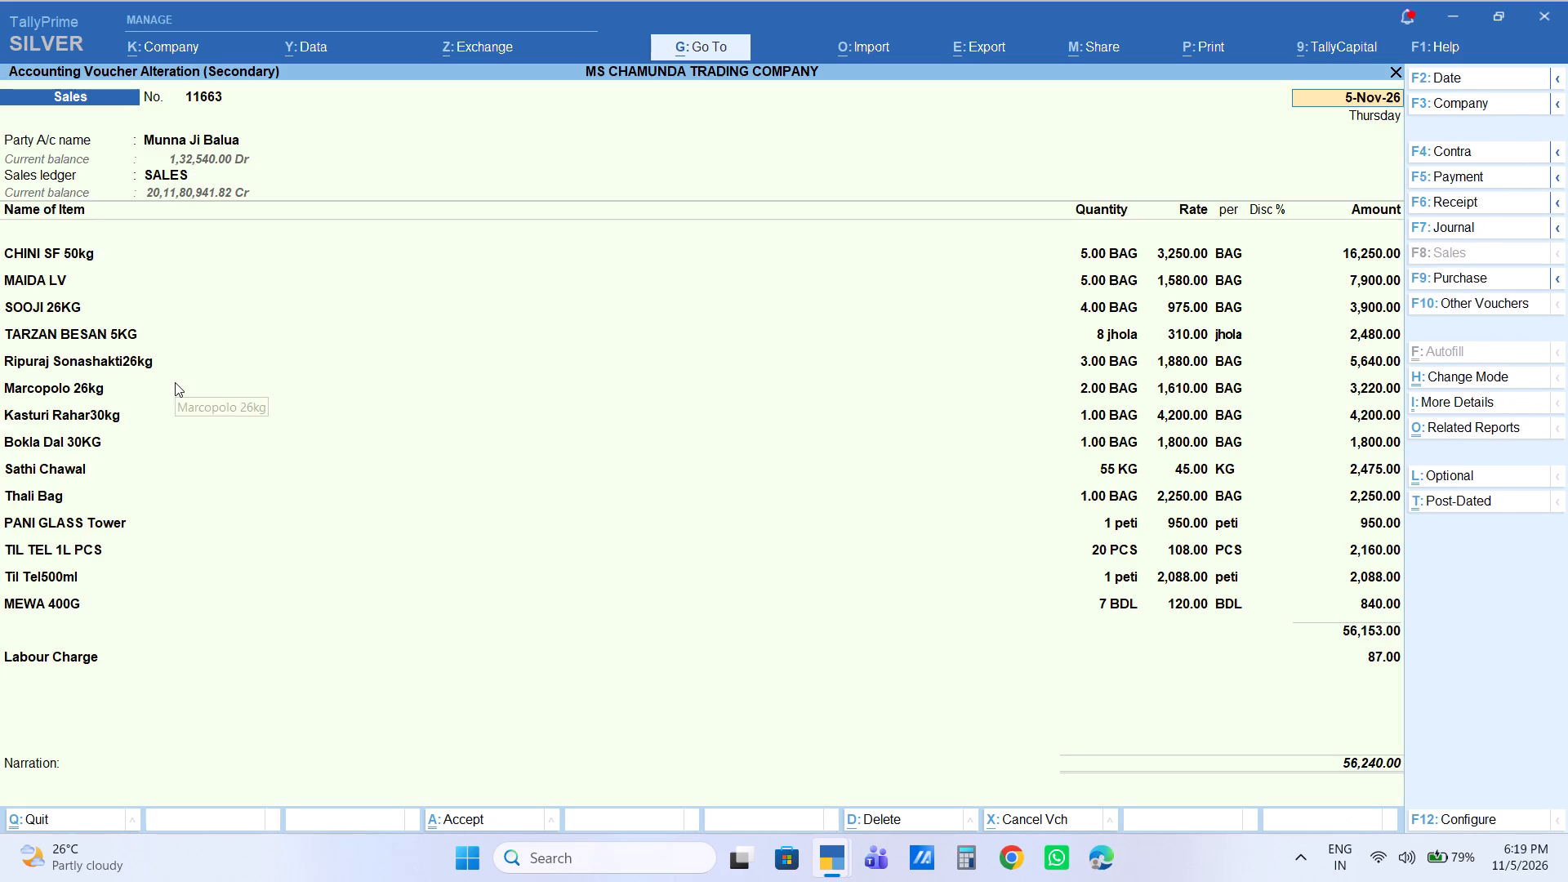
Print sales voucher 11663.
{"action": "key", "text": "ctrl+p"}
{"action": "key", "text": "Right"}
{"action": "key", "text": "Return"}
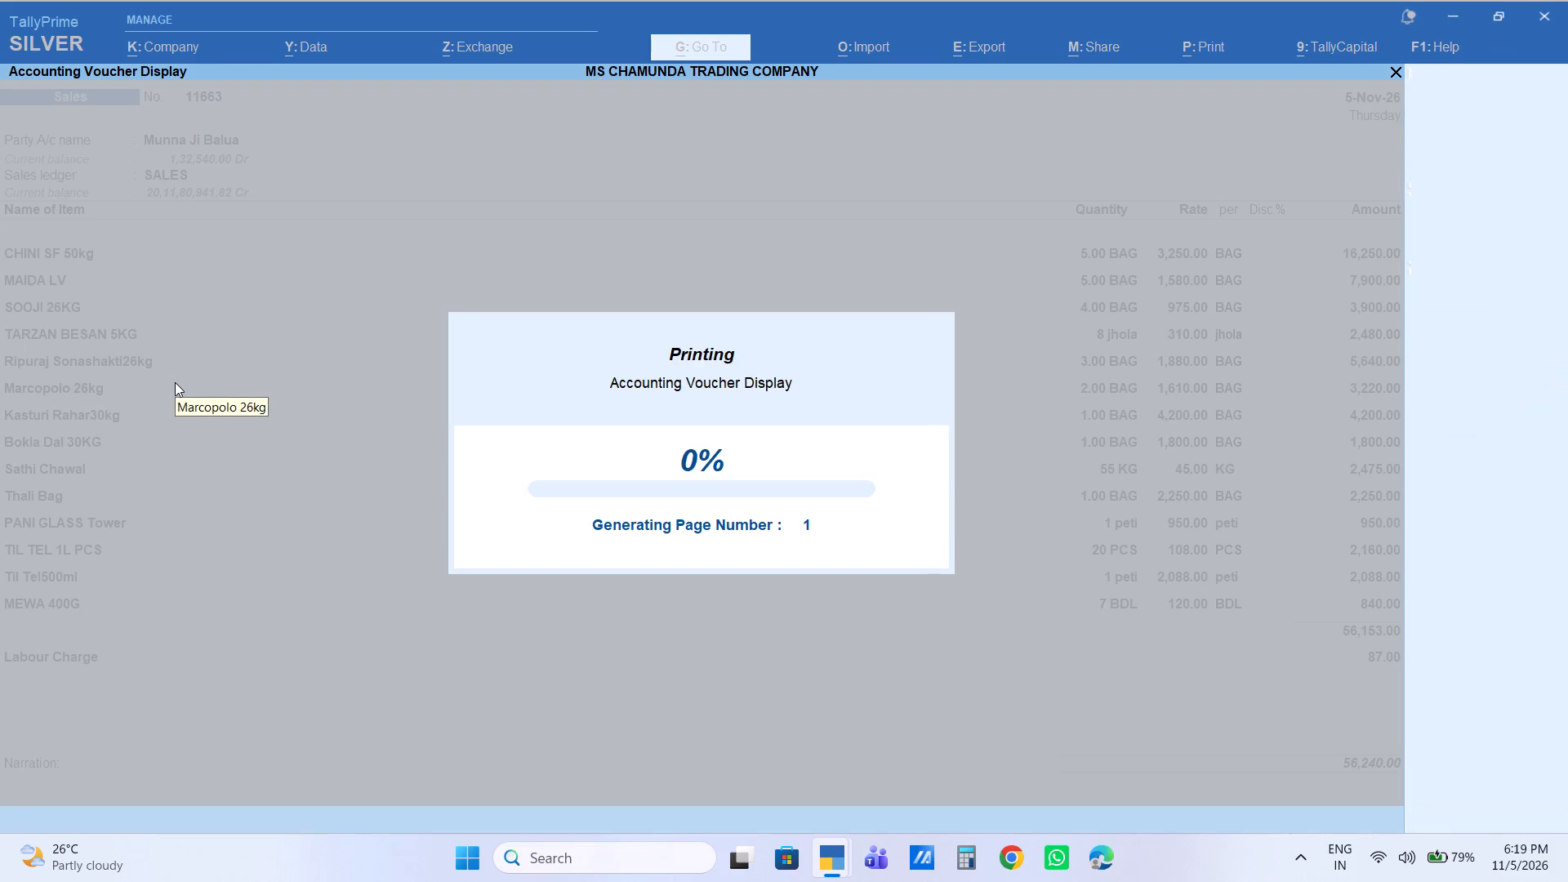
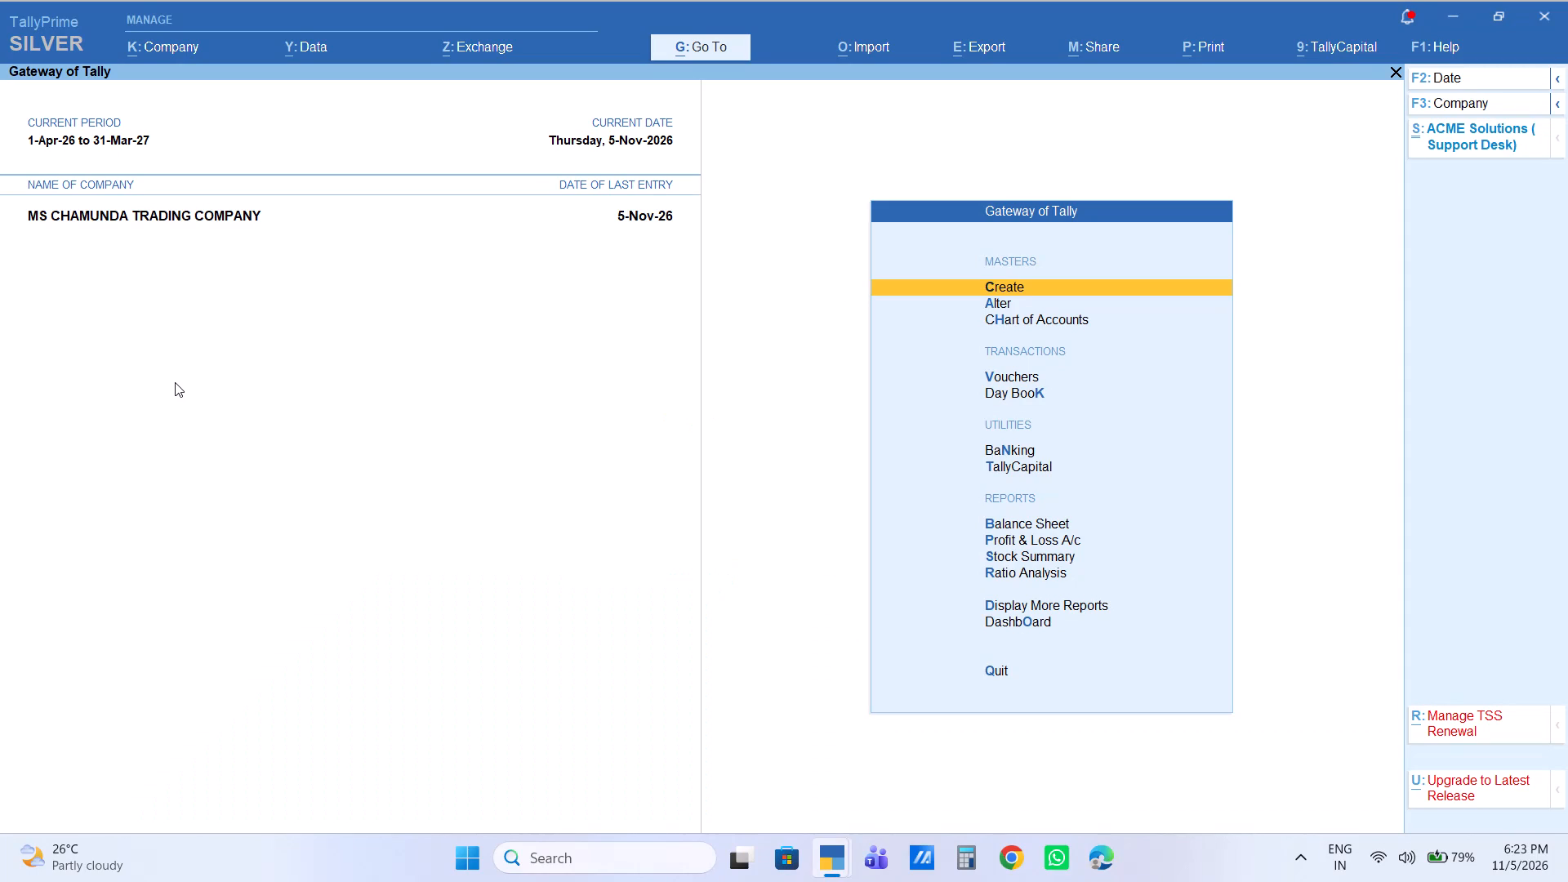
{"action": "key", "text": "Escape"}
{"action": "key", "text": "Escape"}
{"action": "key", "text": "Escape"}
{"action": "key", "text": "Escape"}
Open voucher creation from the Gateway of Tally to start a new sales voucher.
{"action": "key", "text": "Down"}
{"action": "key", "text": "Down"}
{"action": "key", "text": "Down"}
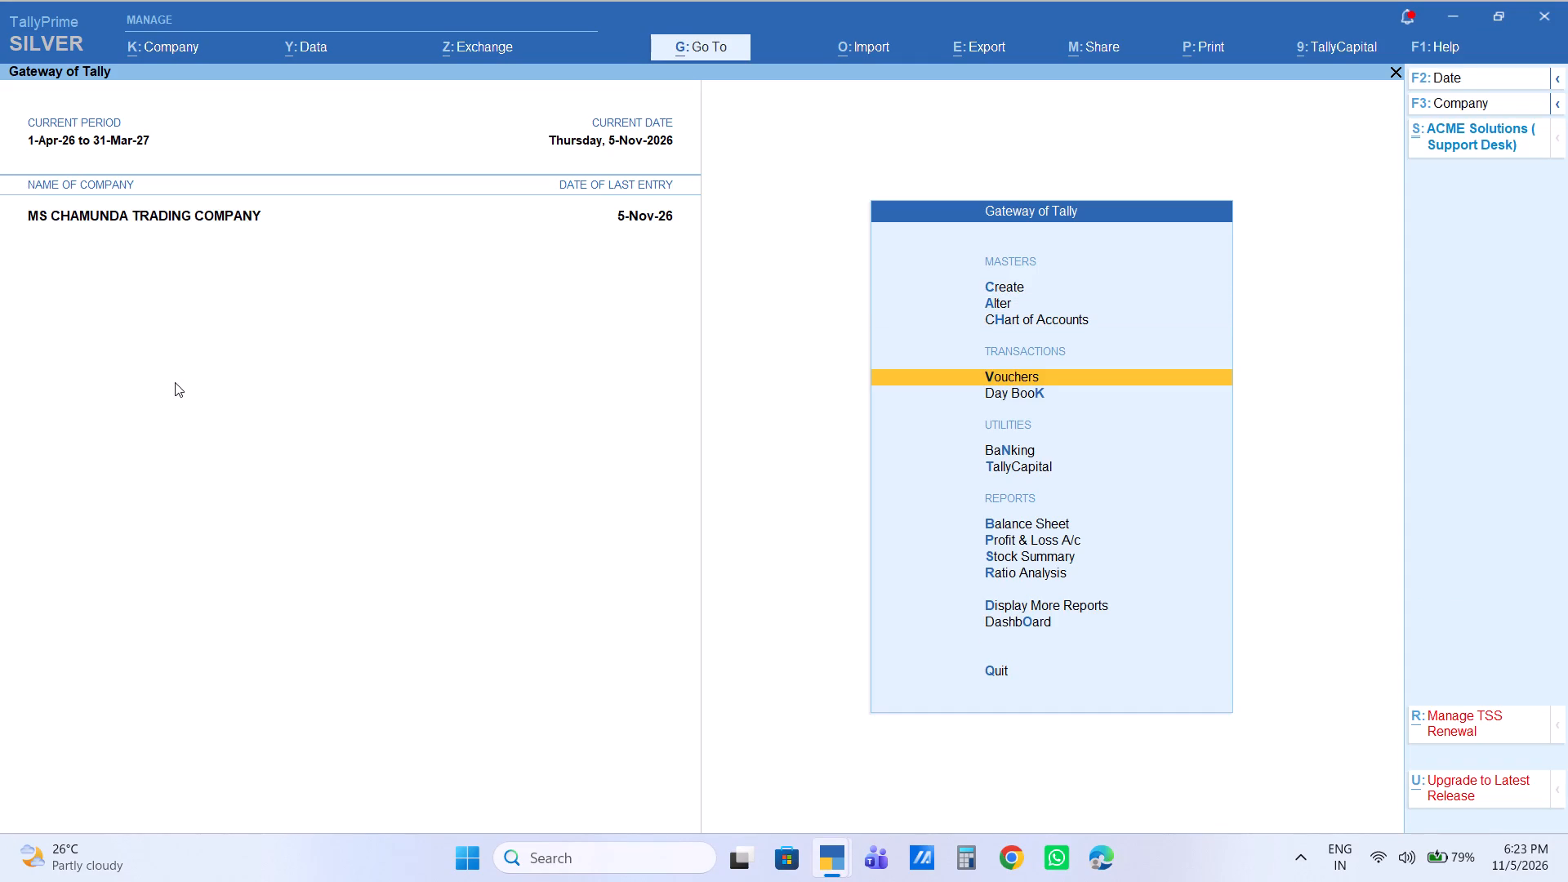
{"action": "key", "text": "Return"}
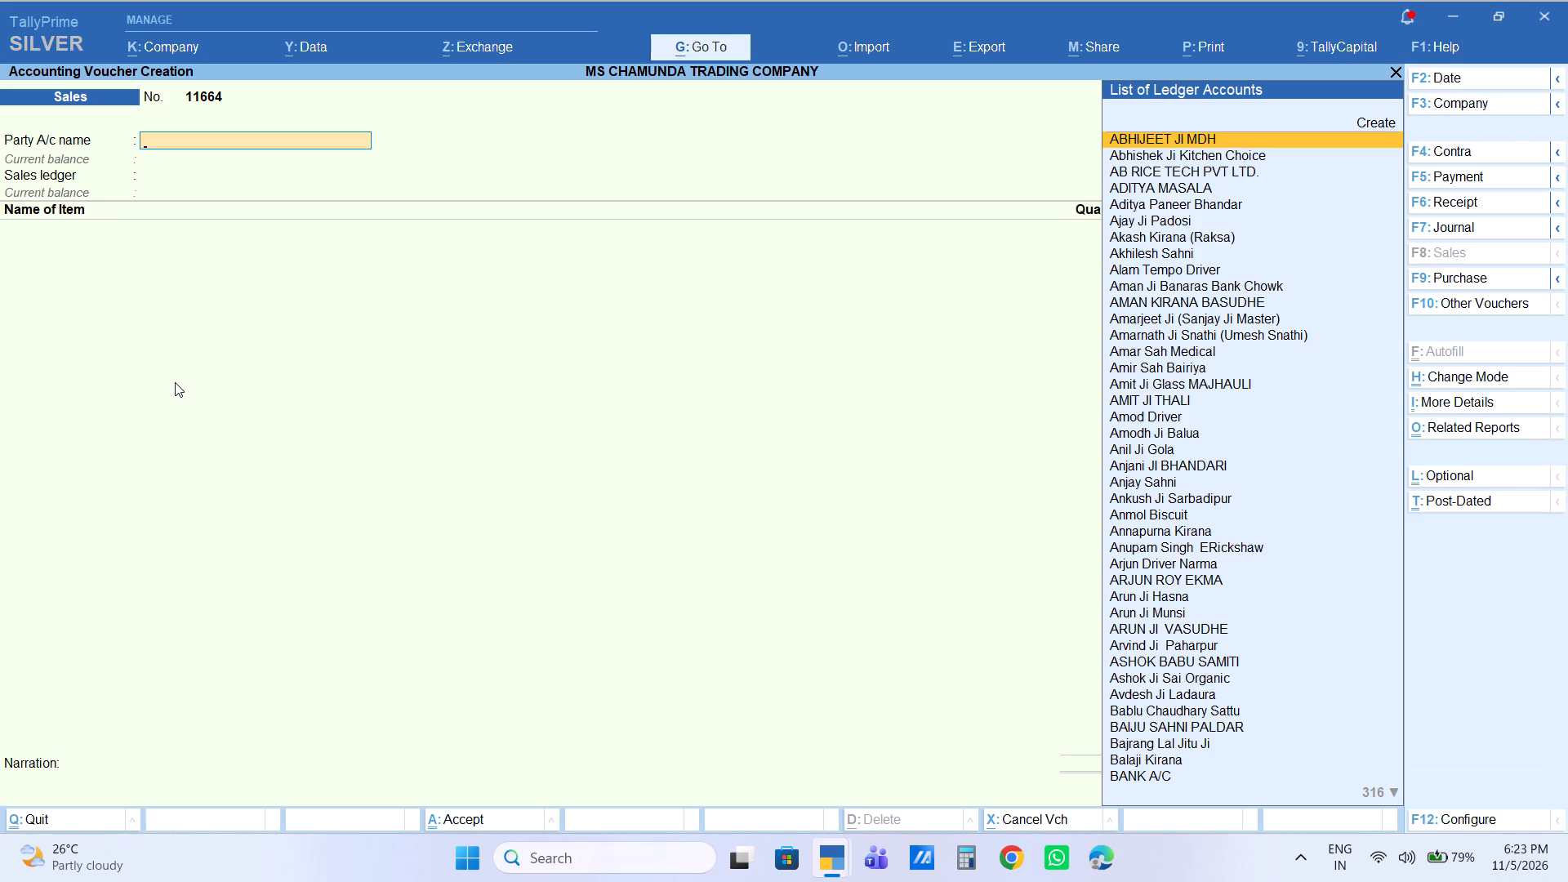
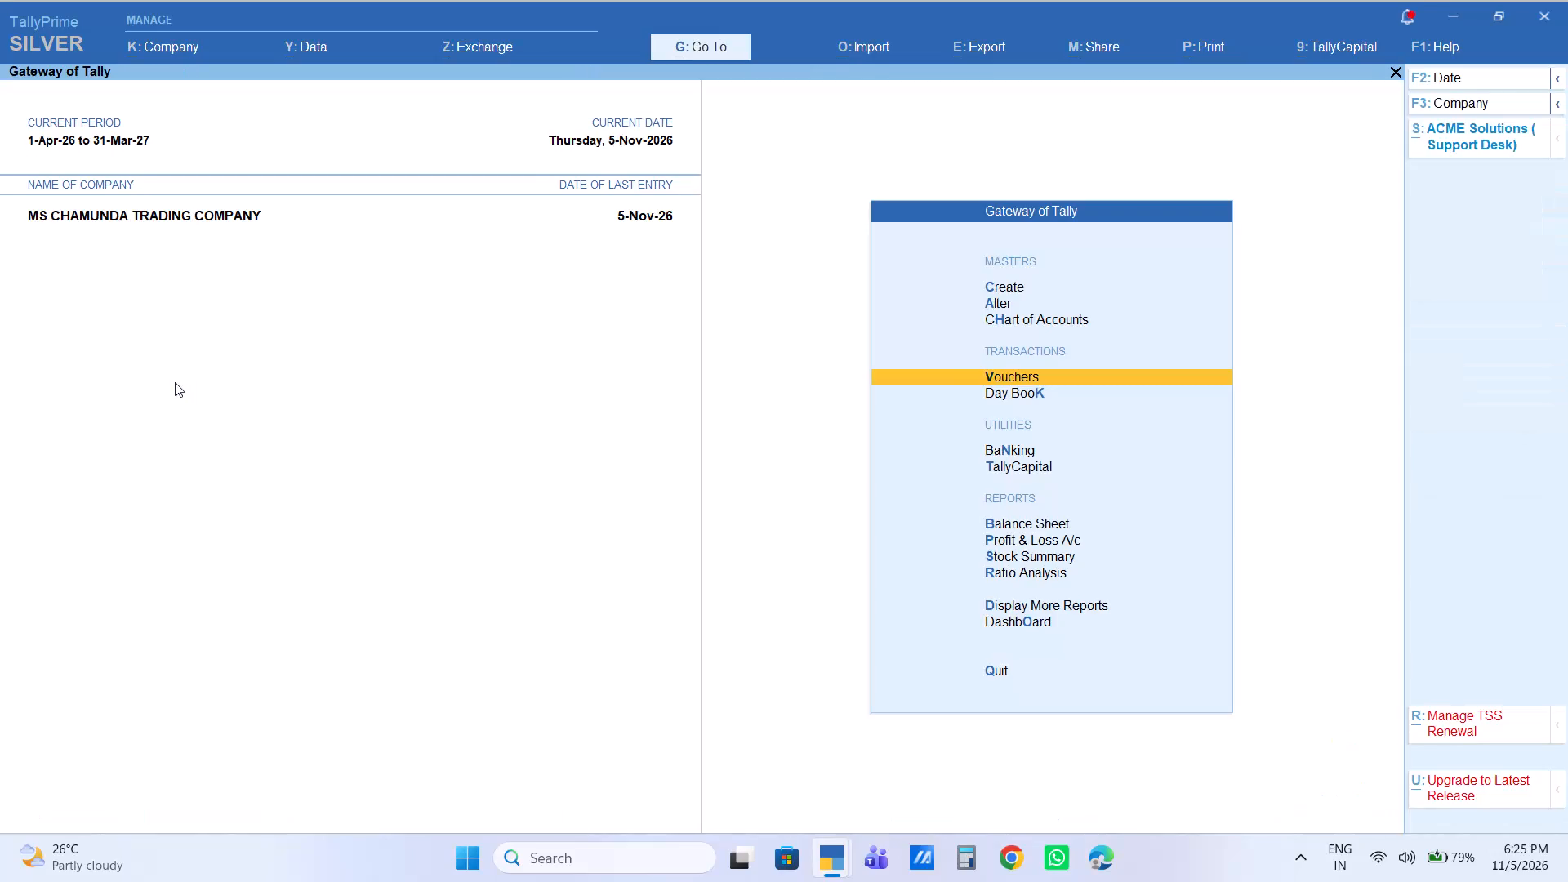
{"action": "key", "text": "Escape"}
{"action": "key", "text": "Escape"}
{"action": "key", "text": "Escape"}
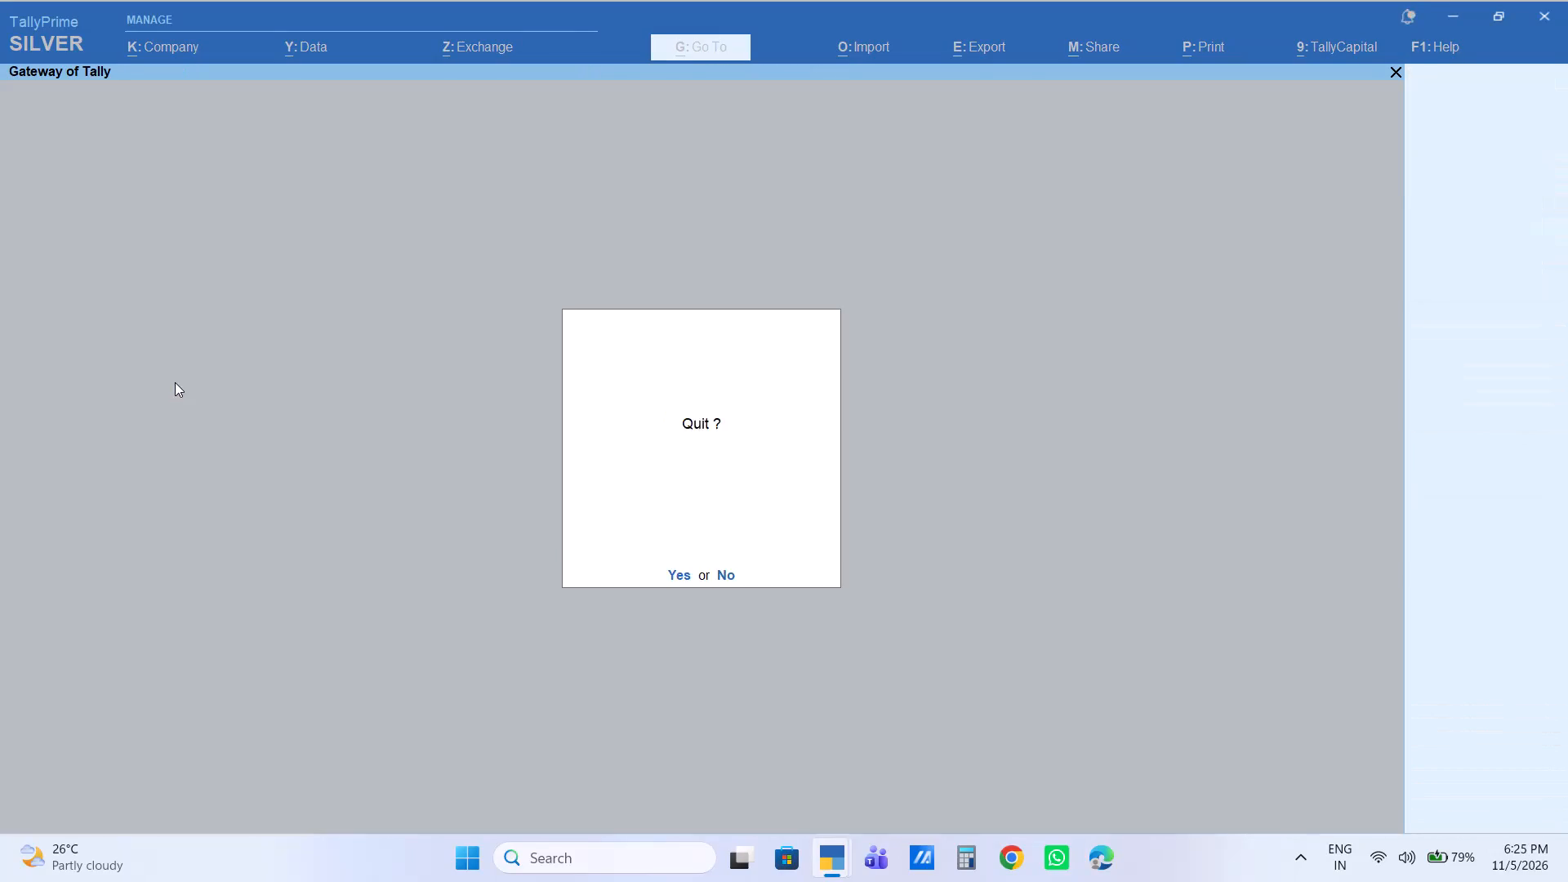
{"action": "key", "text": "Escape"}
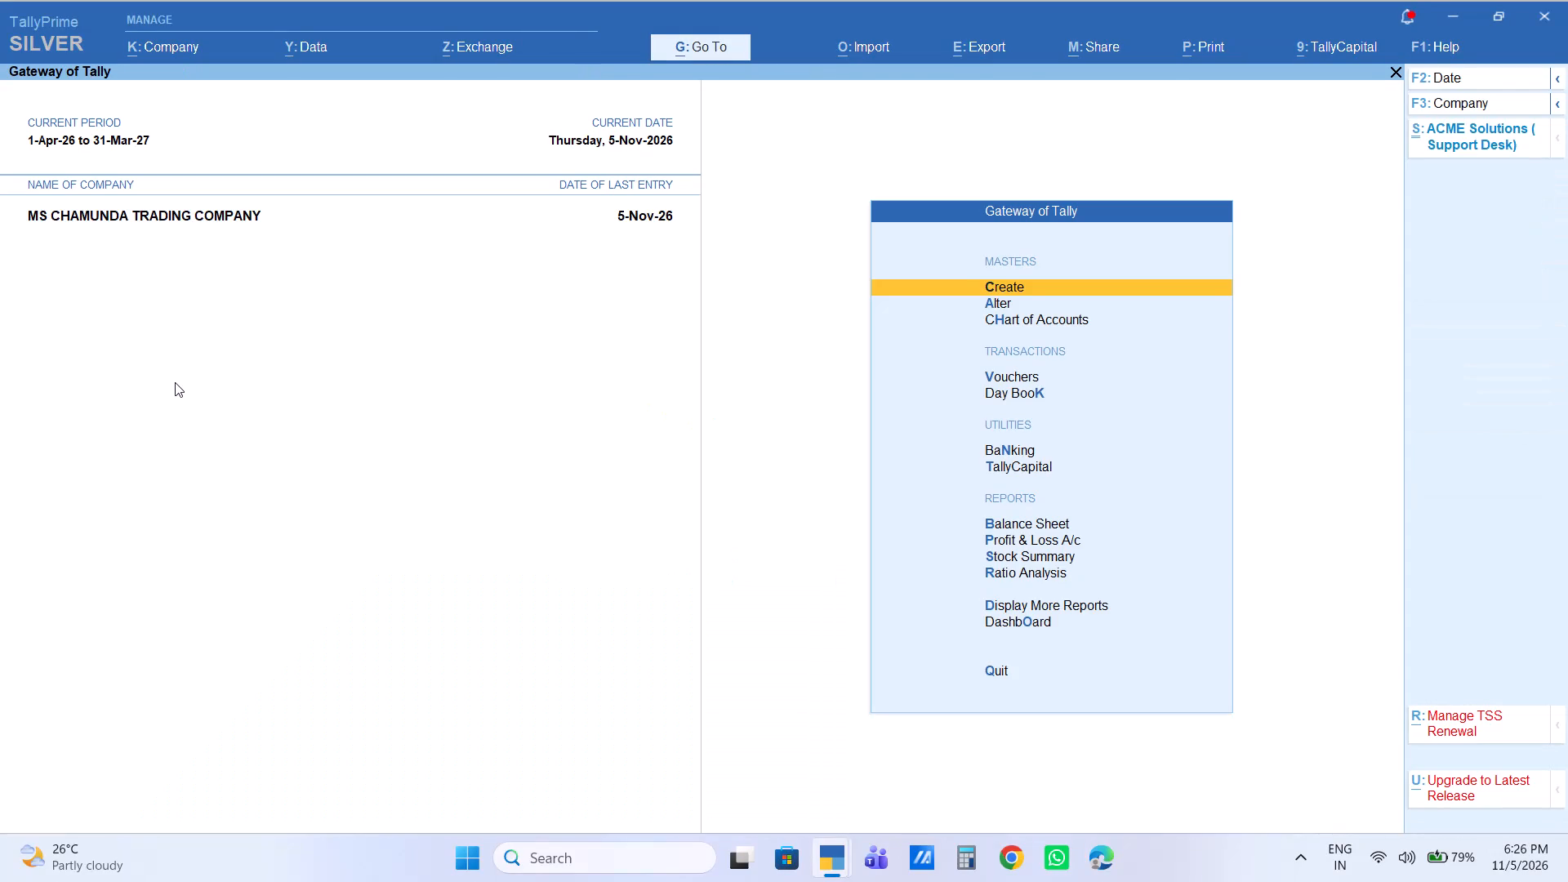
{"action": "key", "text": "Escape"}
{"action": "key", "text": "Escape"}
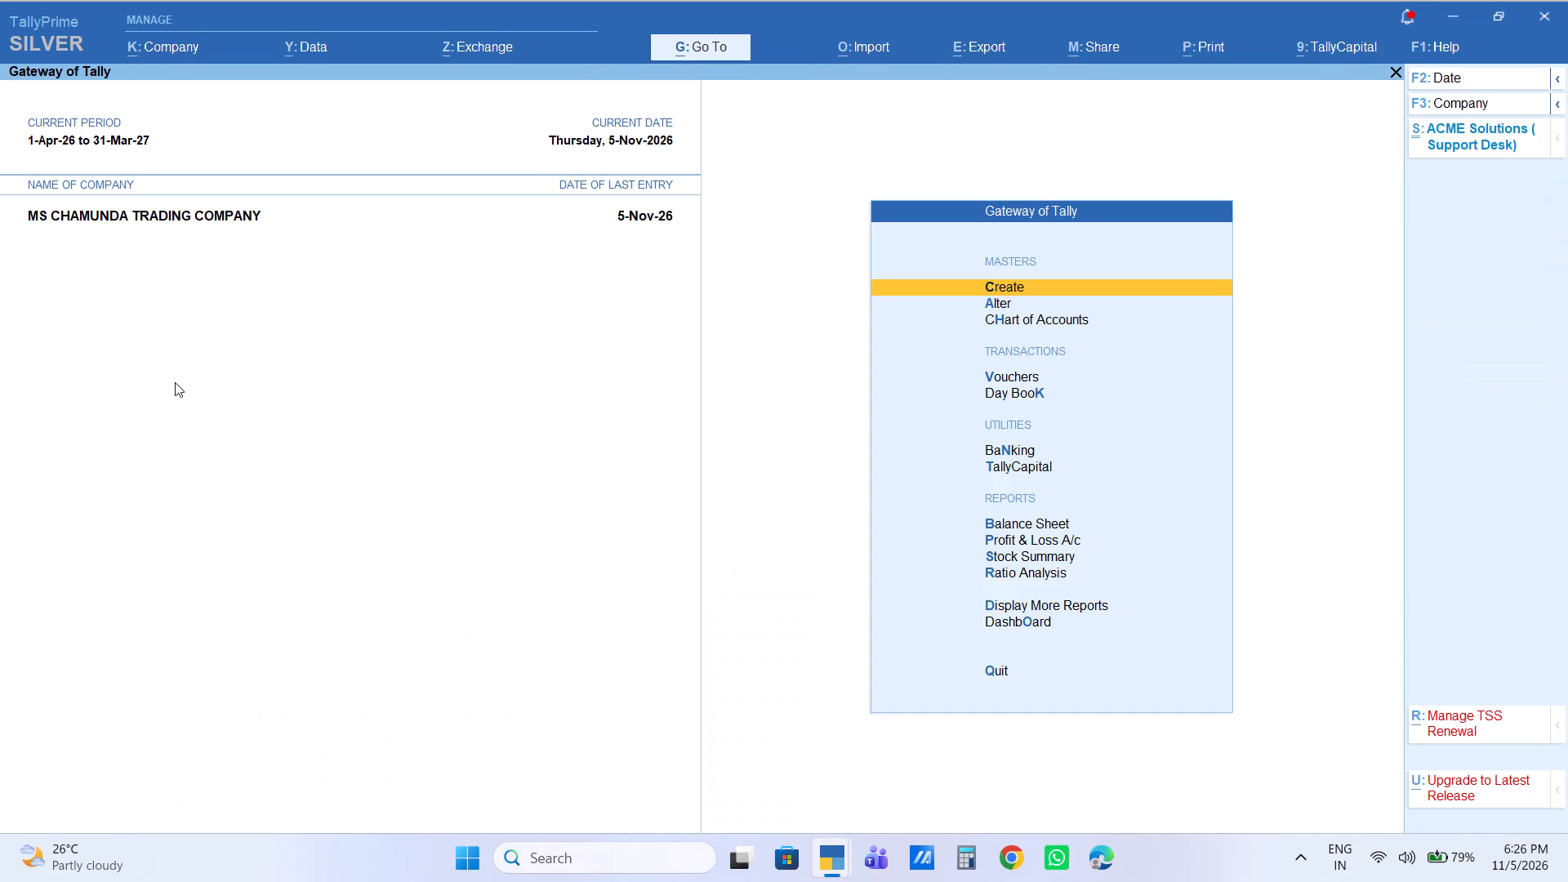
Select the Vouchers entry under Transactions in the Gateway of Tally.
{"action": "key", "text": "Down"}
{"action": "key", "text": "Down"}
{"action": "key", "text": "Down"}
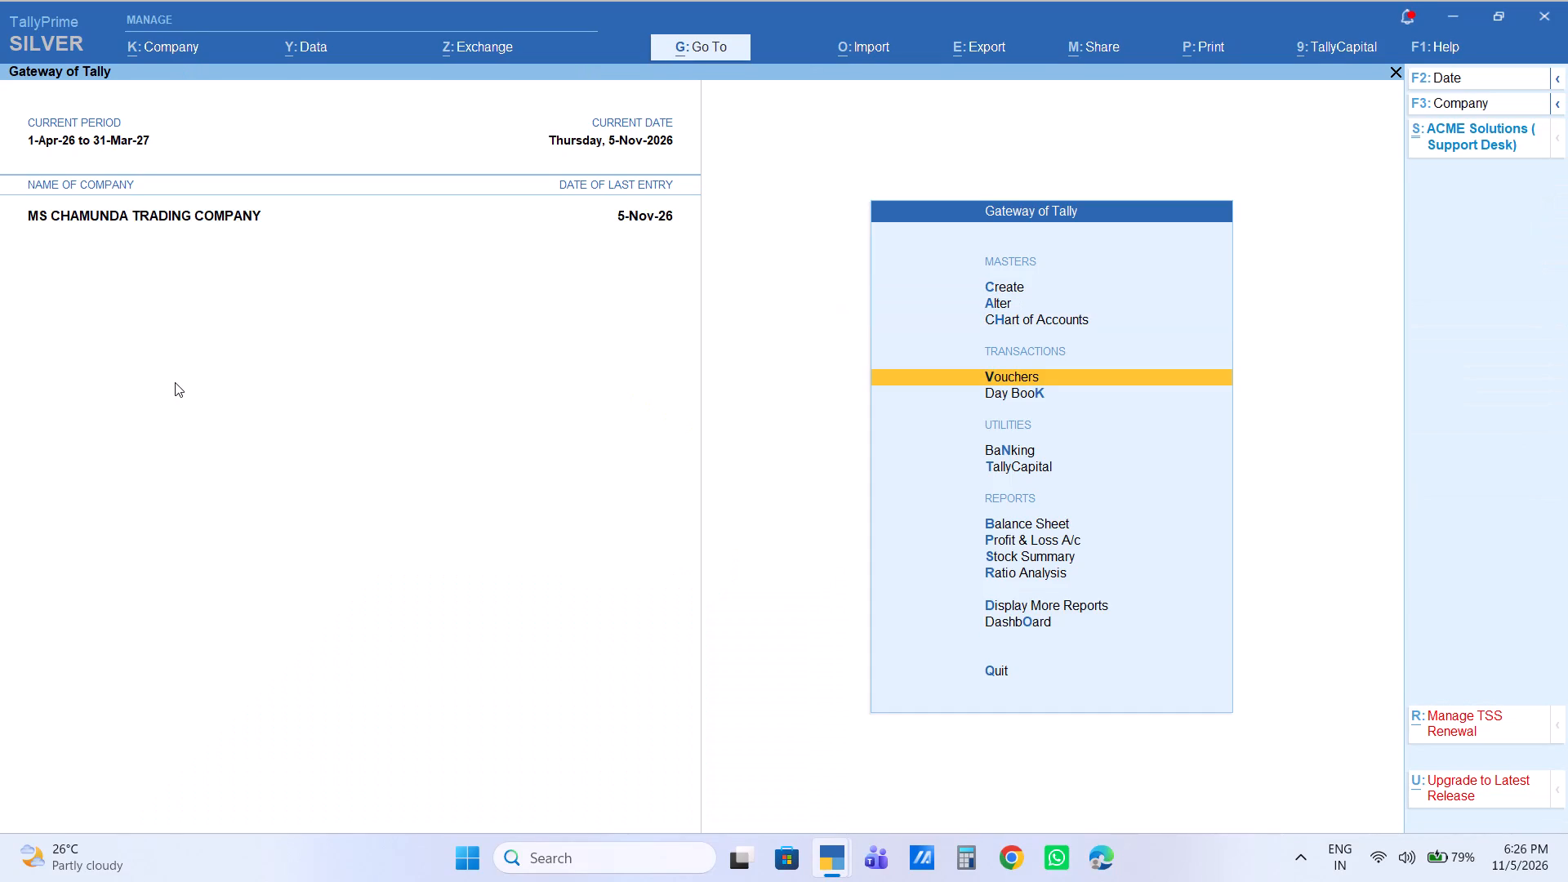
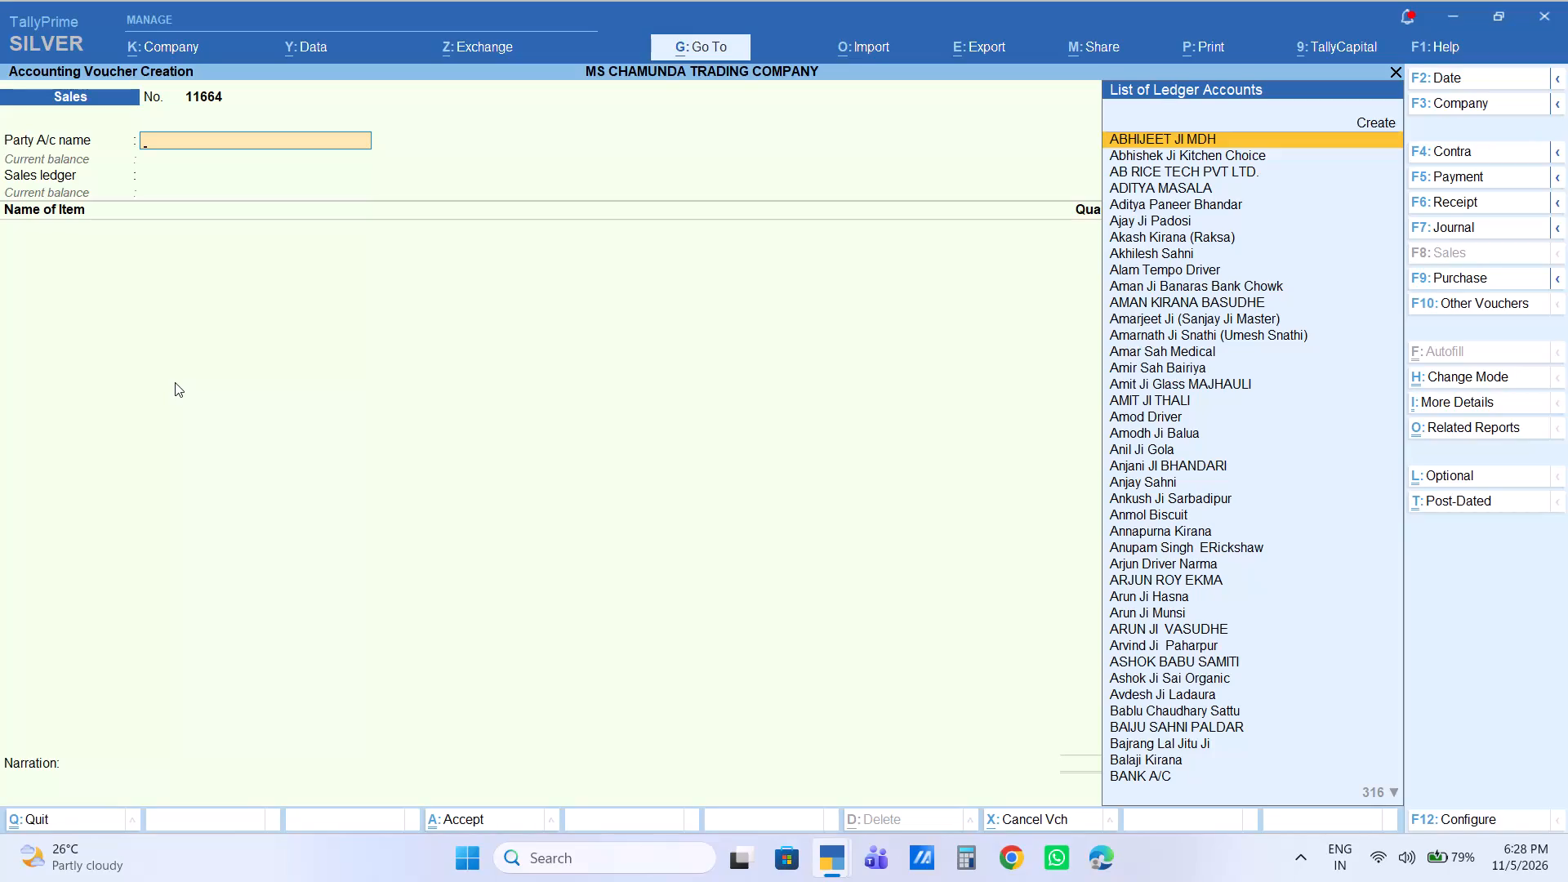
Set Cash as the party account for sales voucher 11664, keeping the default party details and the SALES ledger.
{"action": "type", "text": "ca"}
{"action": "key", "text": "Return"}
{"action": "key", "text": "Return"}
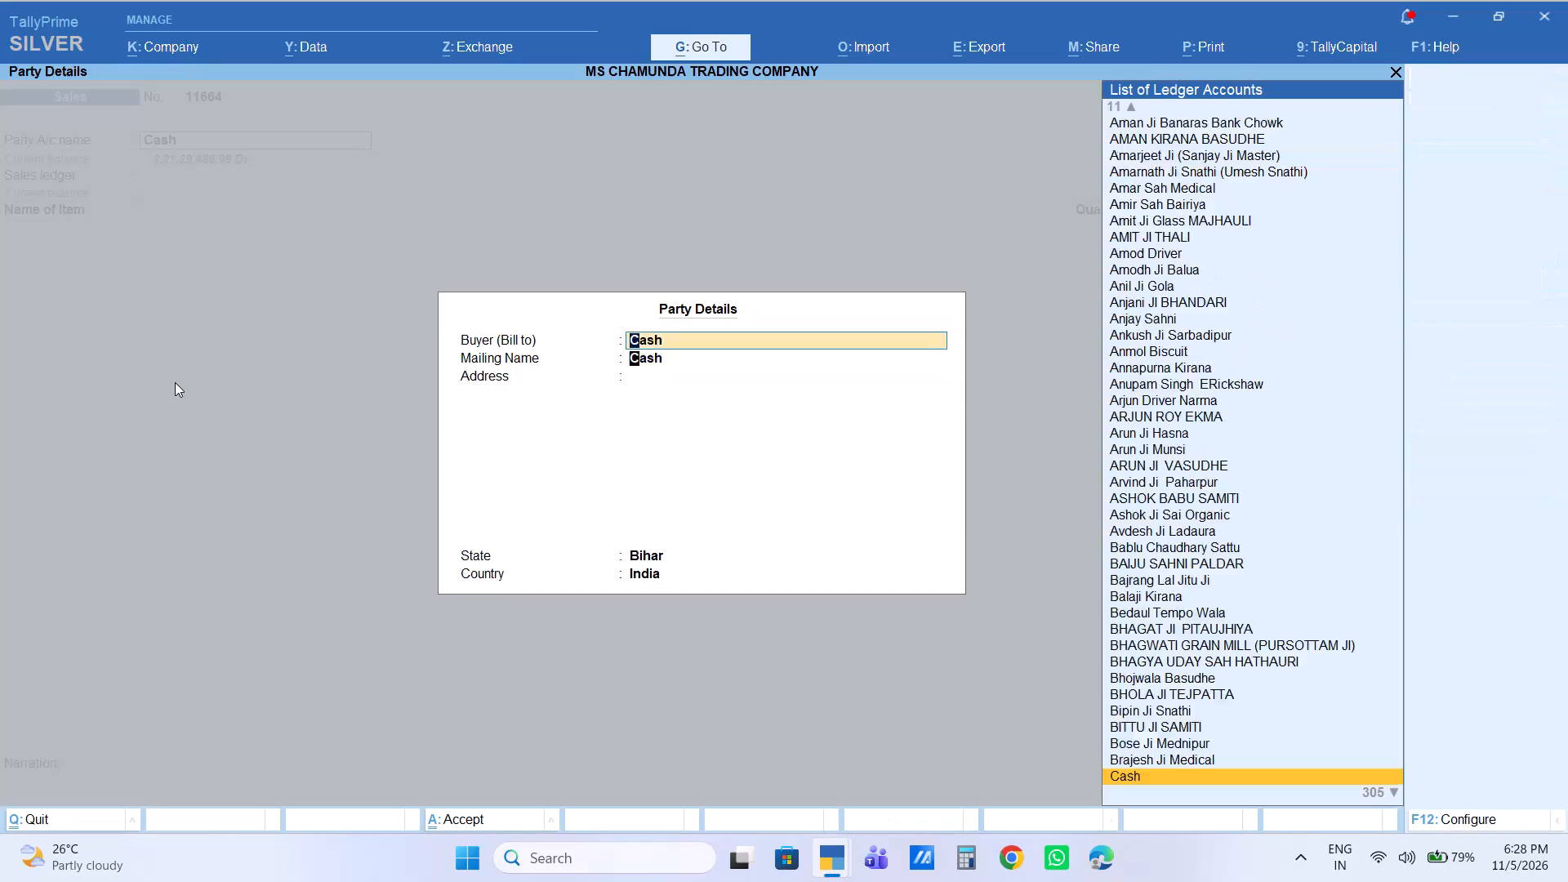
{"action": "key", "text": "Return"}
{"action": "key", "text": "Return"}
{"action": "key", "text": "Return"}
{"action": "key", "text": "Return"}
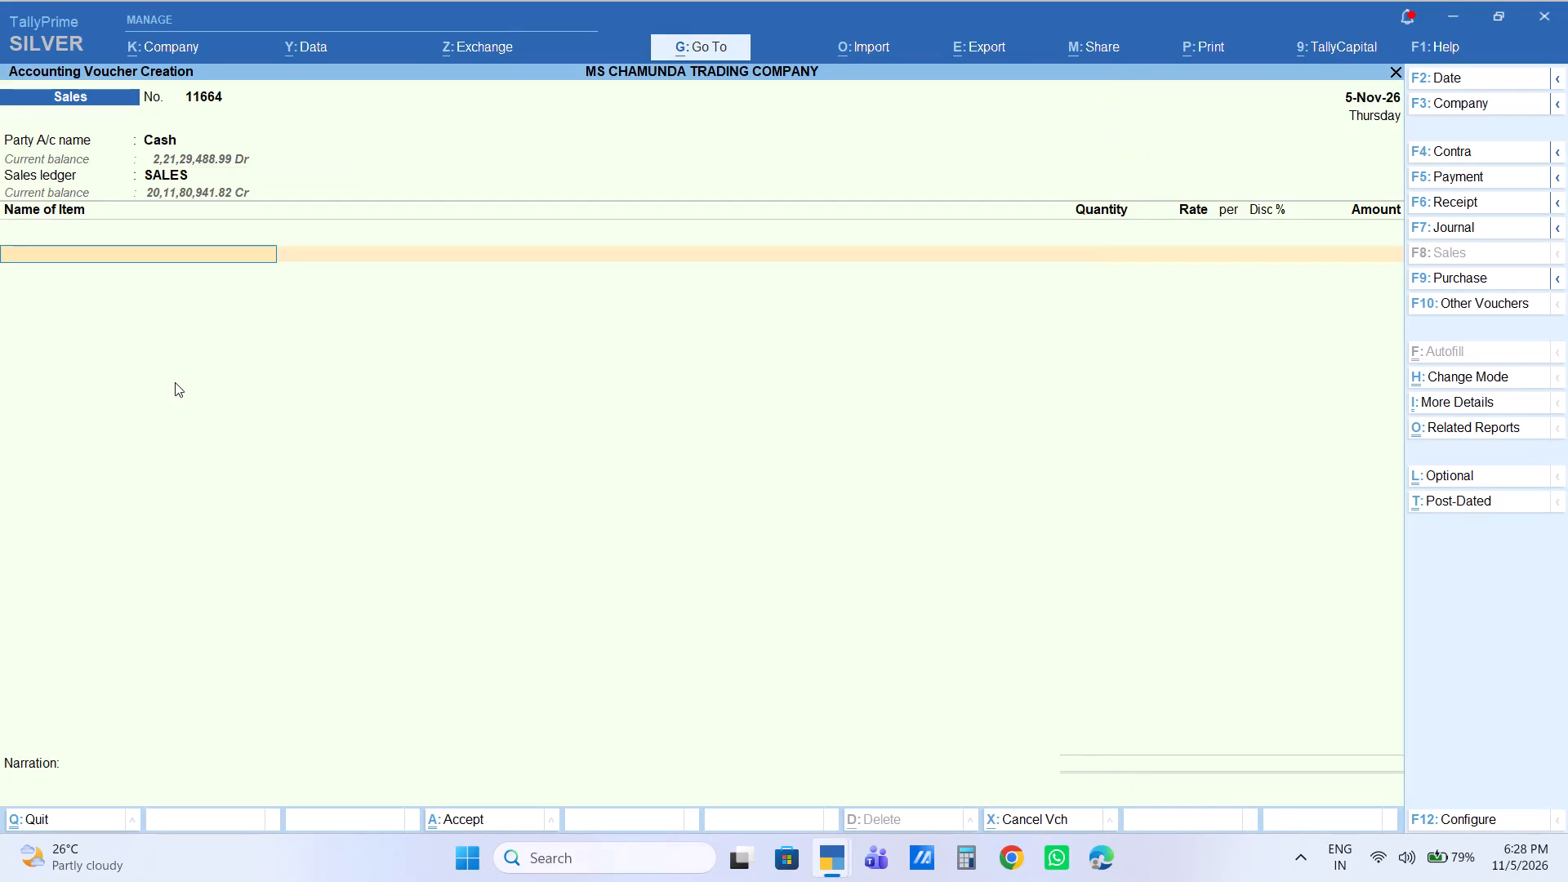
Add the stock item Best Choice Tina with quantity 1 TINA and an amount of 2,440.
{"action": "type", "text": "best"}
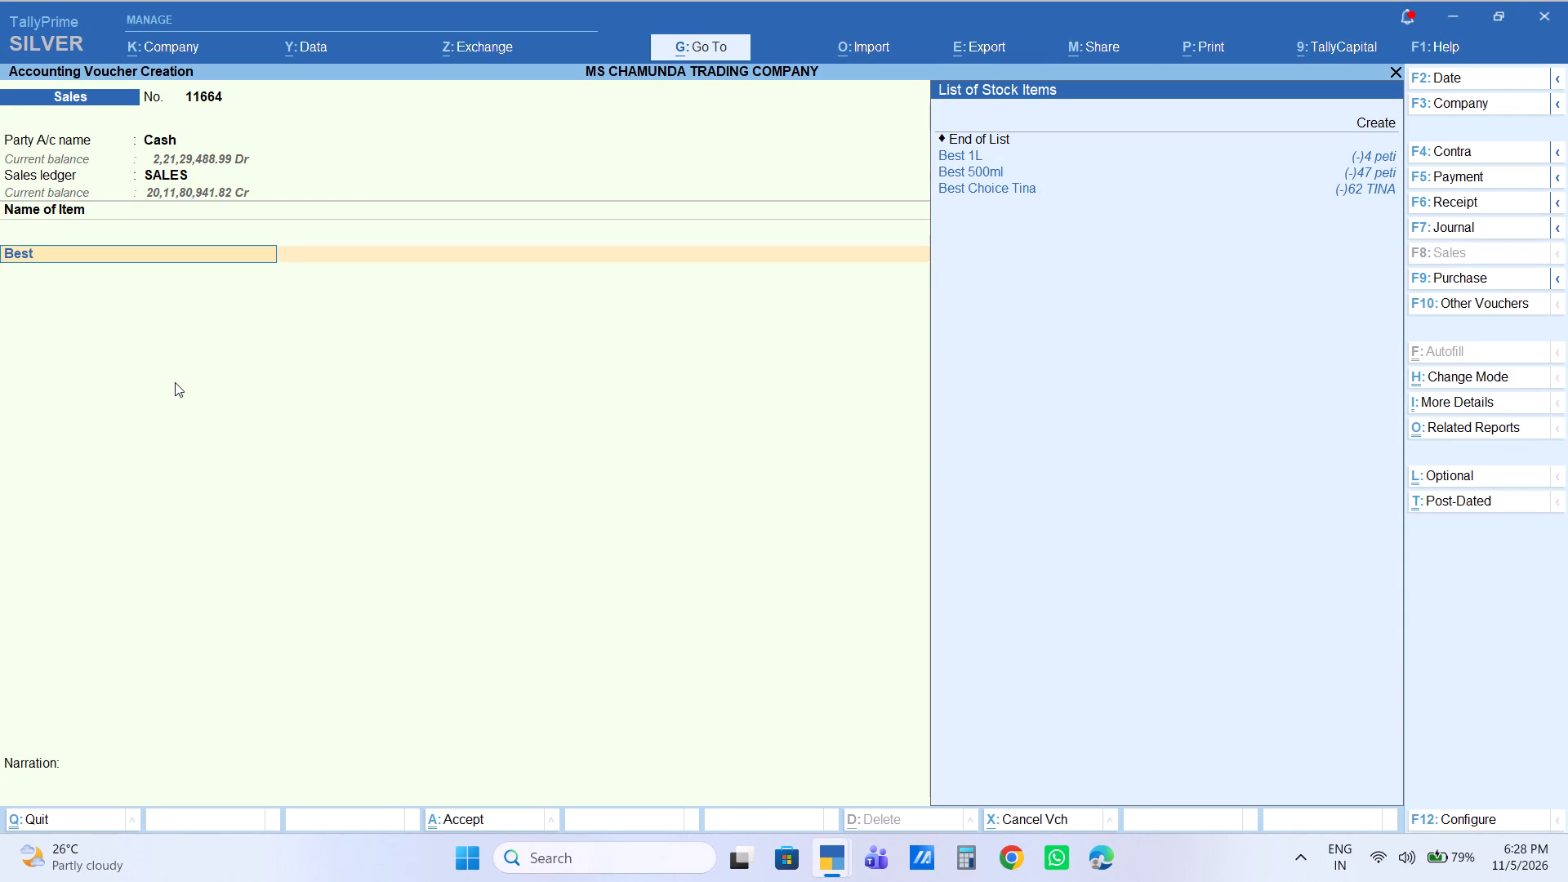
{"action": "key", "text": "Return"}
{"action": "key", "text": "Down"}
{"action": "key", "text": "Down"}
{"action": "key", "text": "Down"}
{"action": "key", "text": "Return"}
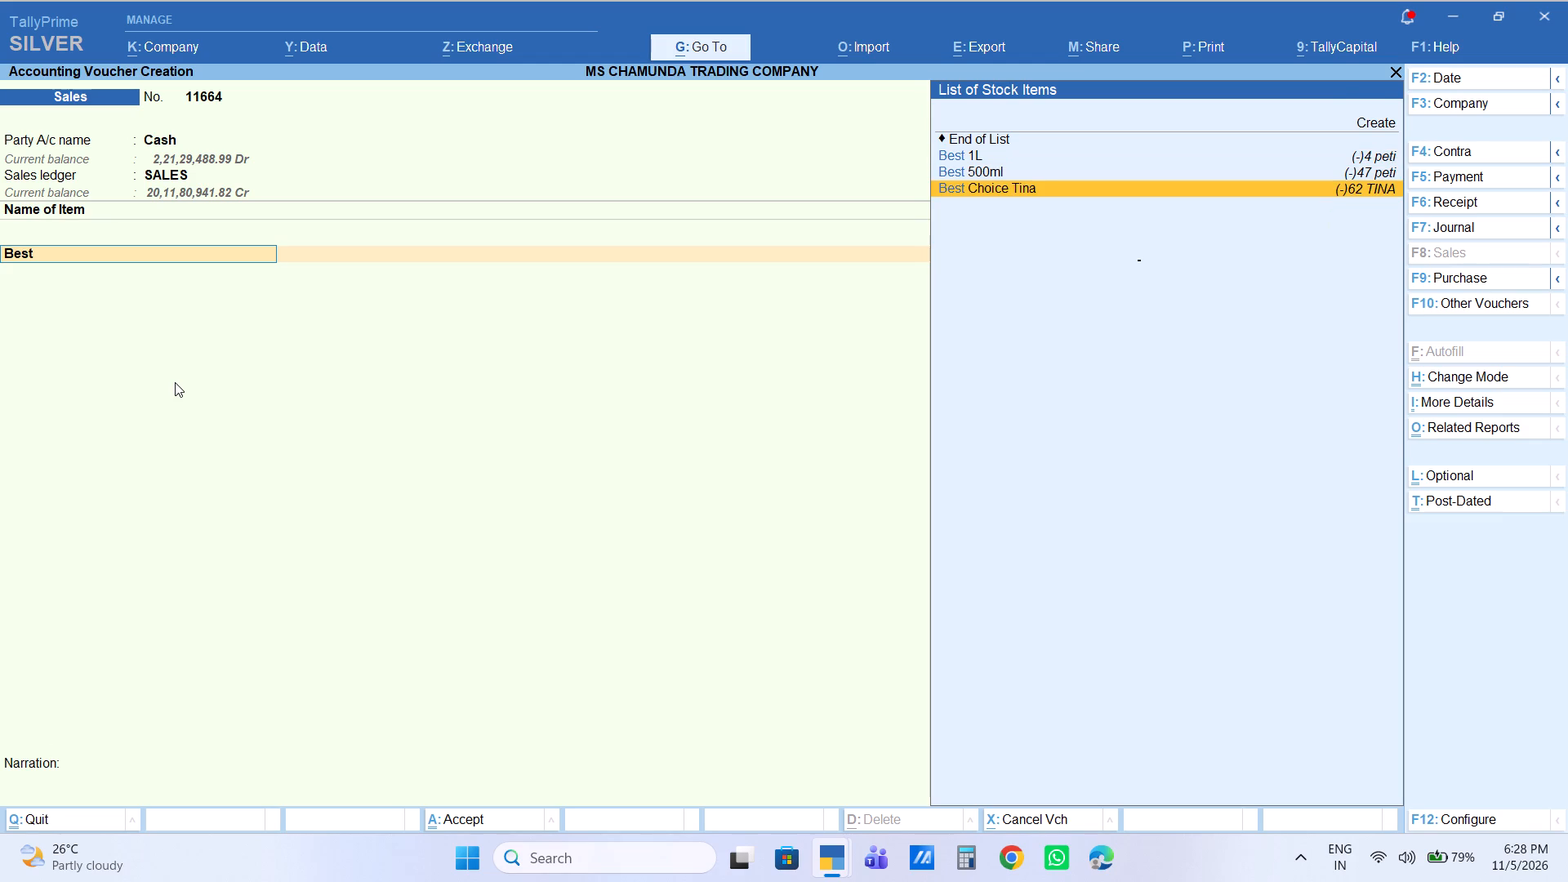
{"action": "key", "text": "1"}
{"action": "key", "text": "Return"}
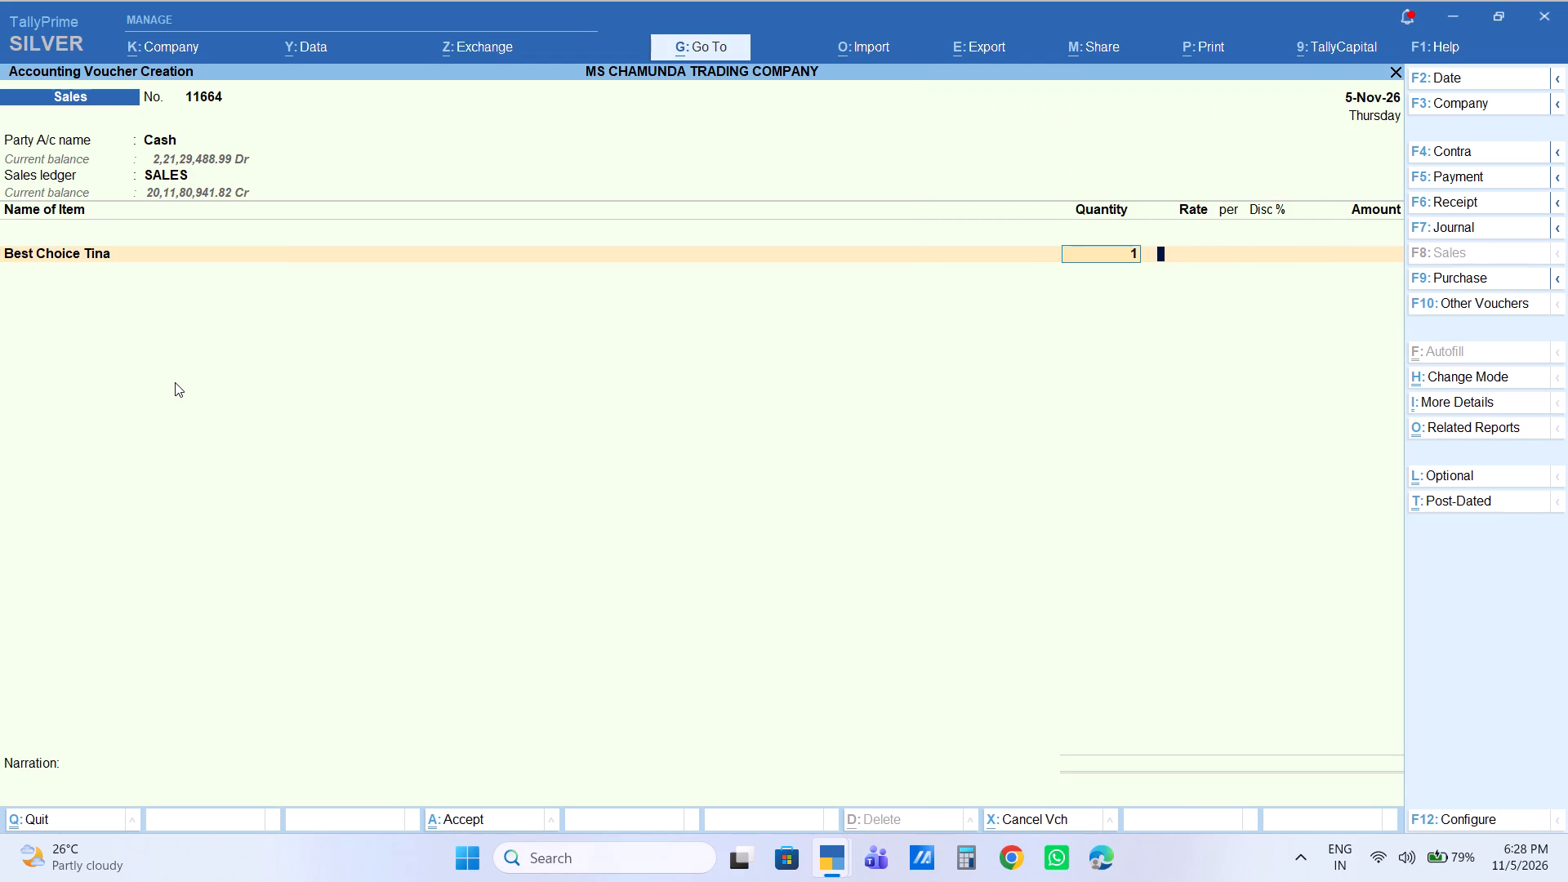
{"action": "key", "text": "Return"}
{"action": "key", "text": "Return"}
{"action": "key", "text": "Return"}
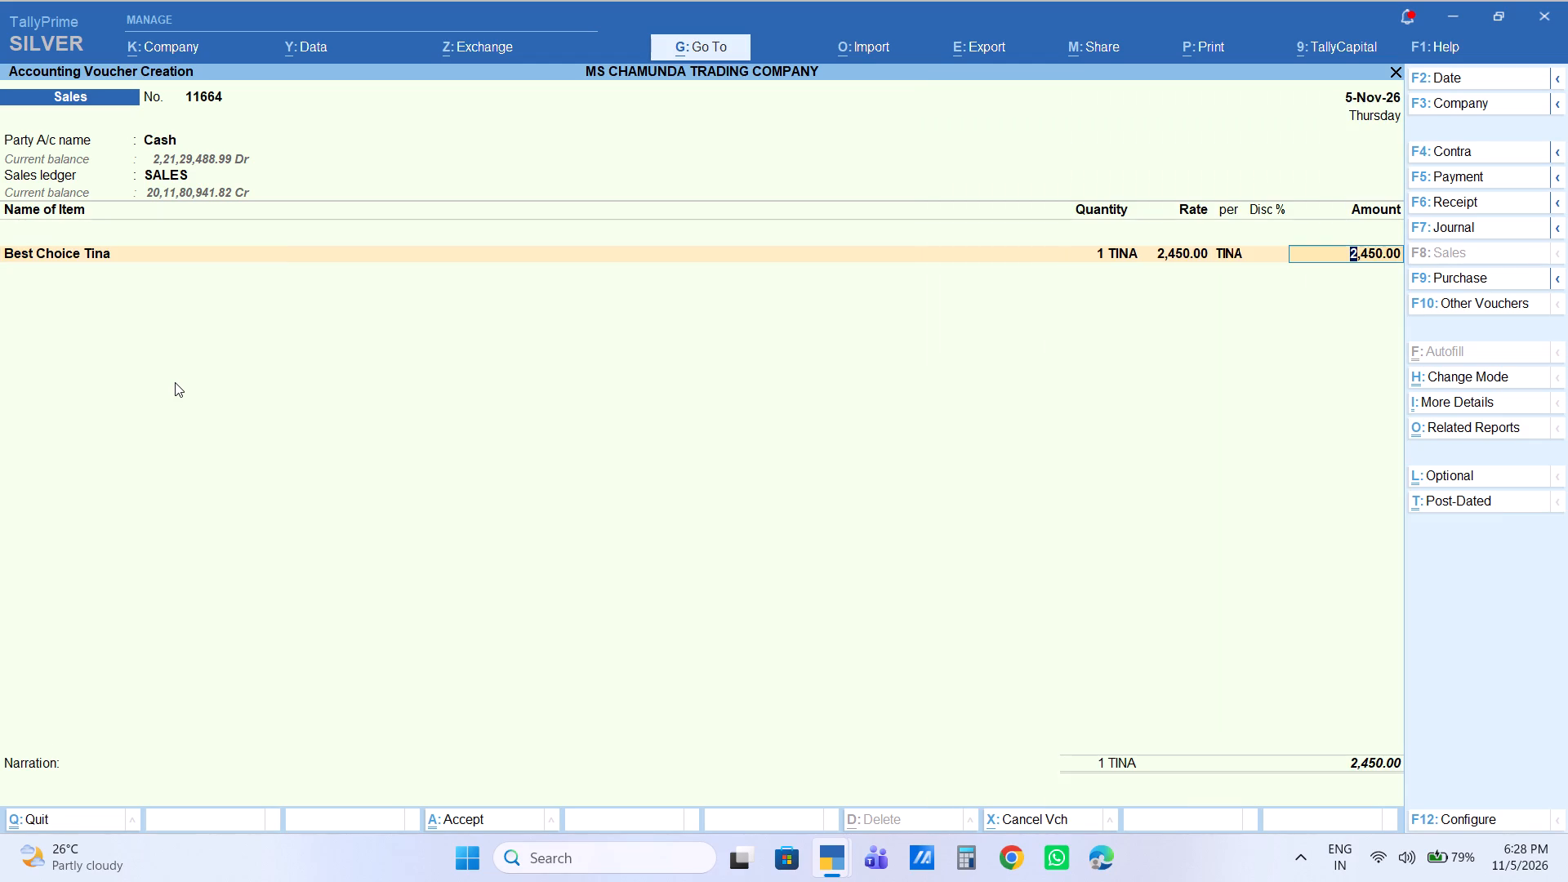
{"action": "type", "text": "2440"}
{"action": "key", "text": "Return"}
End the item list and save sales voucher 11664 with a blank narration.
{"action": "key", "text": "Return"}
{"action": "key", "text": "Return"}
{"action": "key", "text": "Return"}
{"action": "key", "text": "Return"}
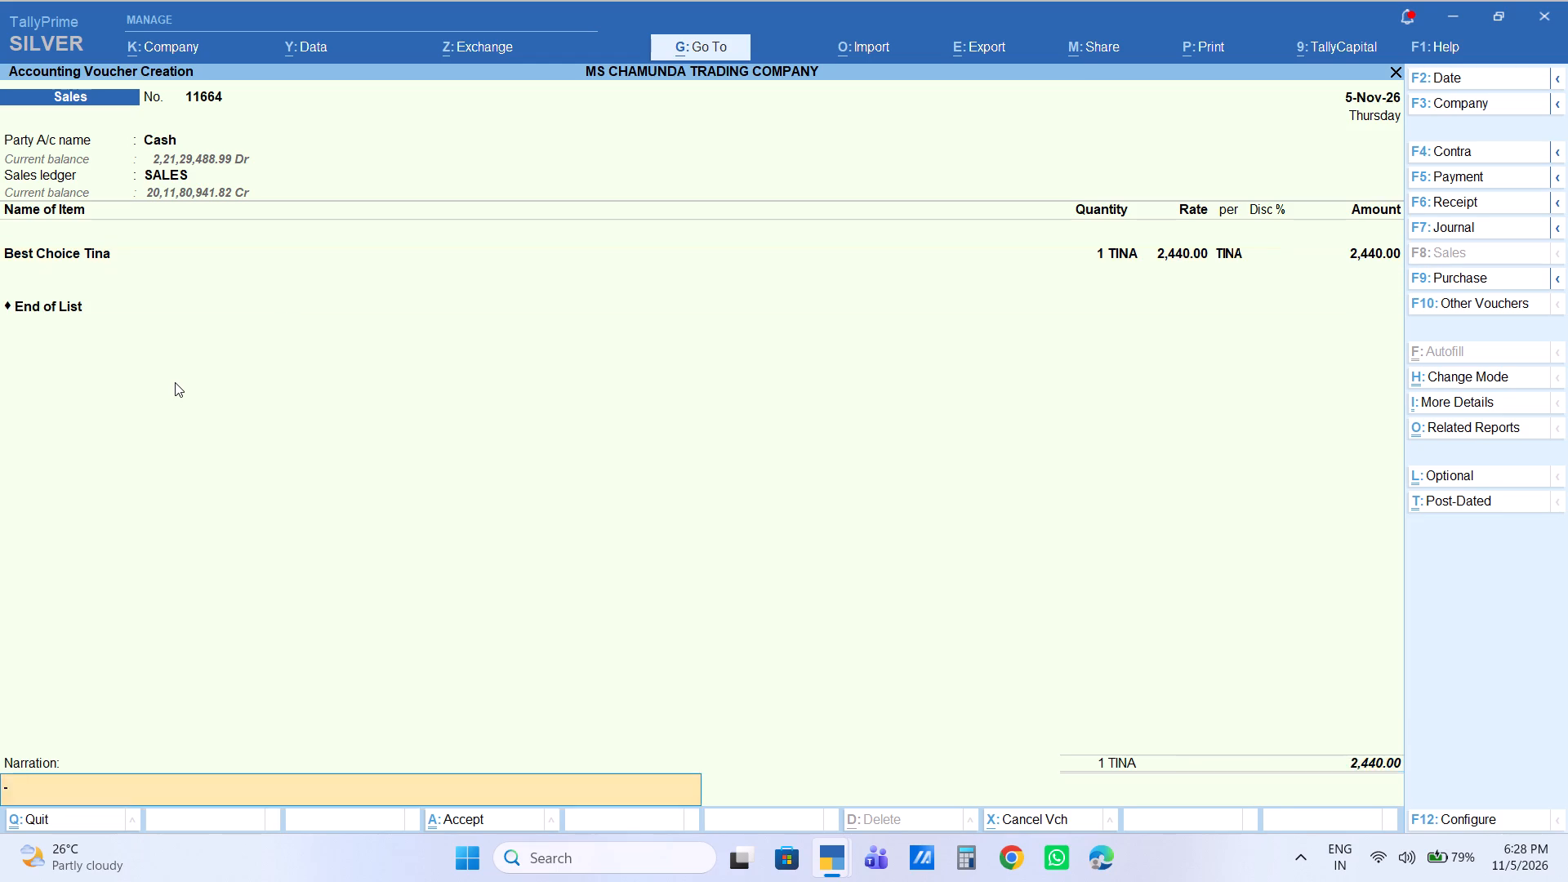
{"action": "key", "text": "Return"}
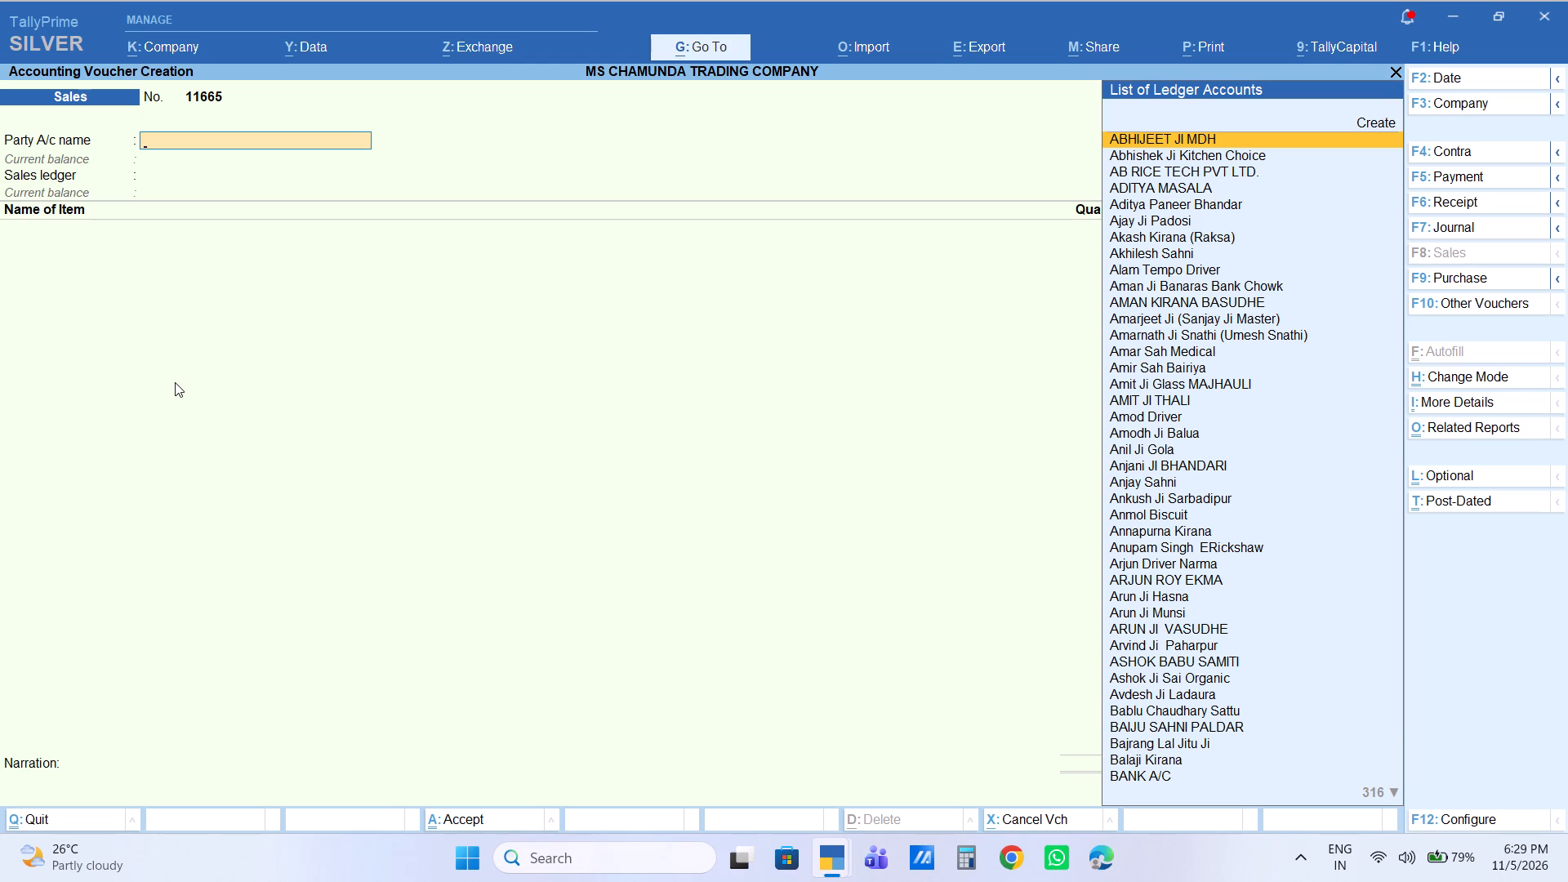
Set Cash as the party account for sales voucher 11665, keeping the default party details and the SALES ledger.
{"action": "type", "text": "cas"}
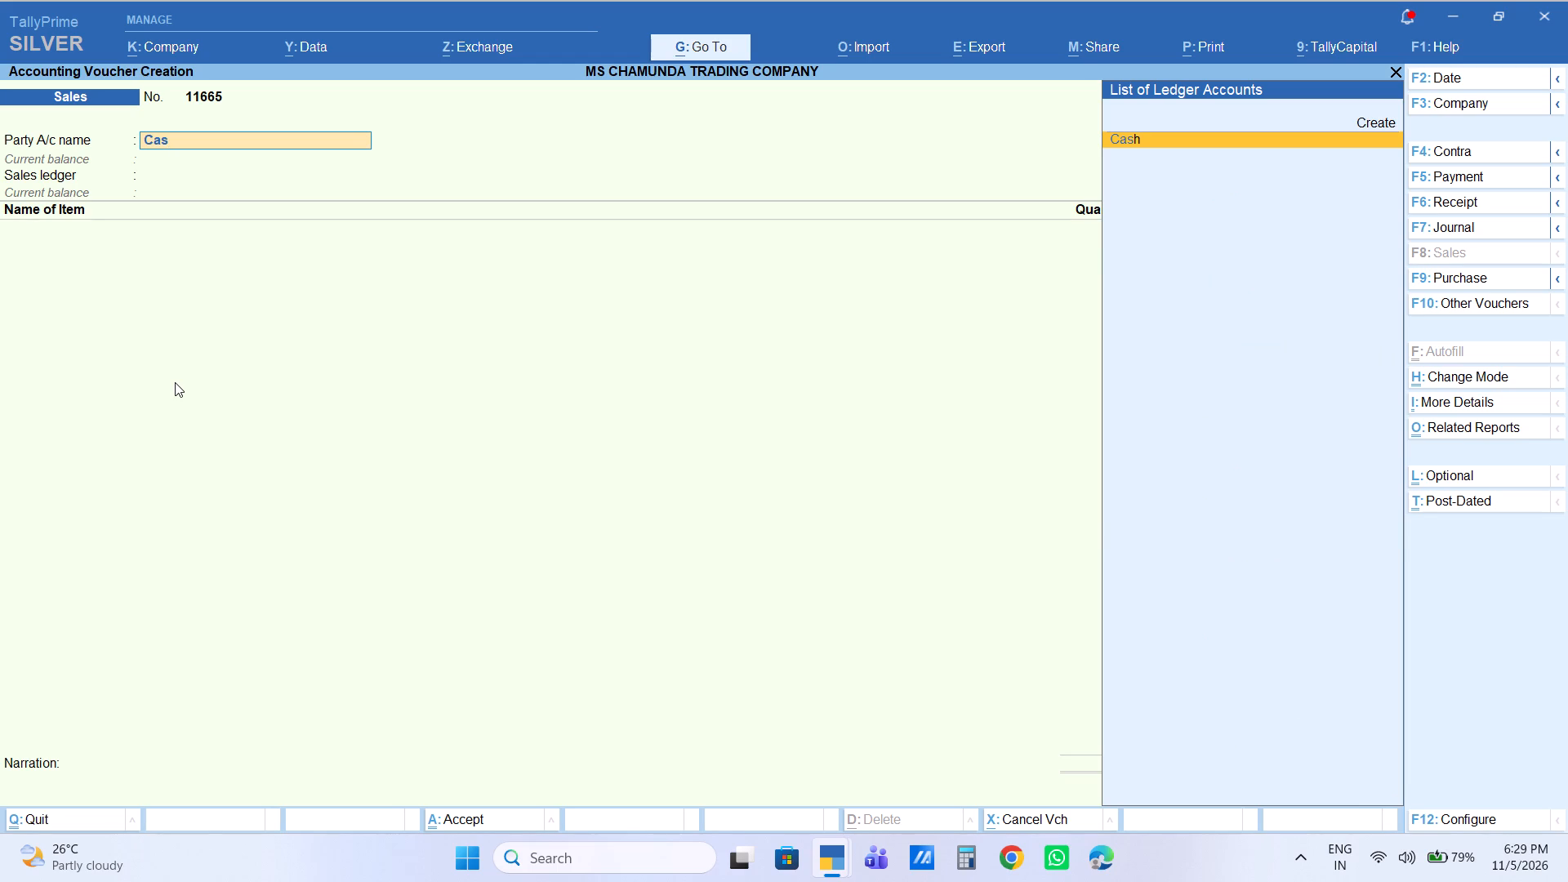
{"action": "key", "text": "Return"}
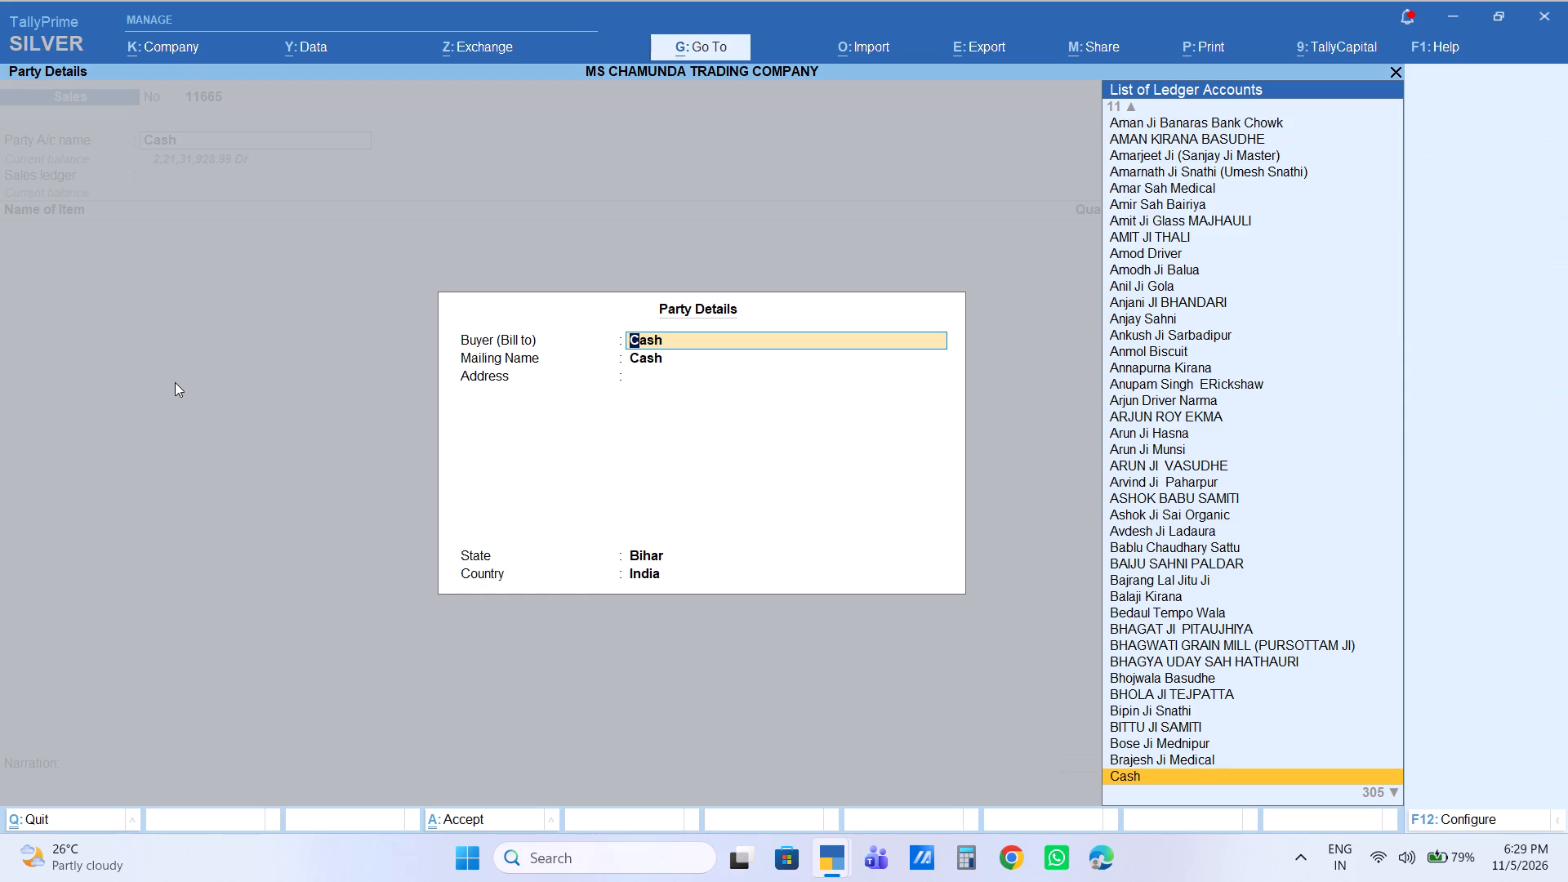
{"action": "key", "text": "Return"}
{"action": "key", "text": "Return"}
{"action": "key", "text": "Return"}
{"action": "key", "text": "Return"}
{"action": "key", "text": "Return"}
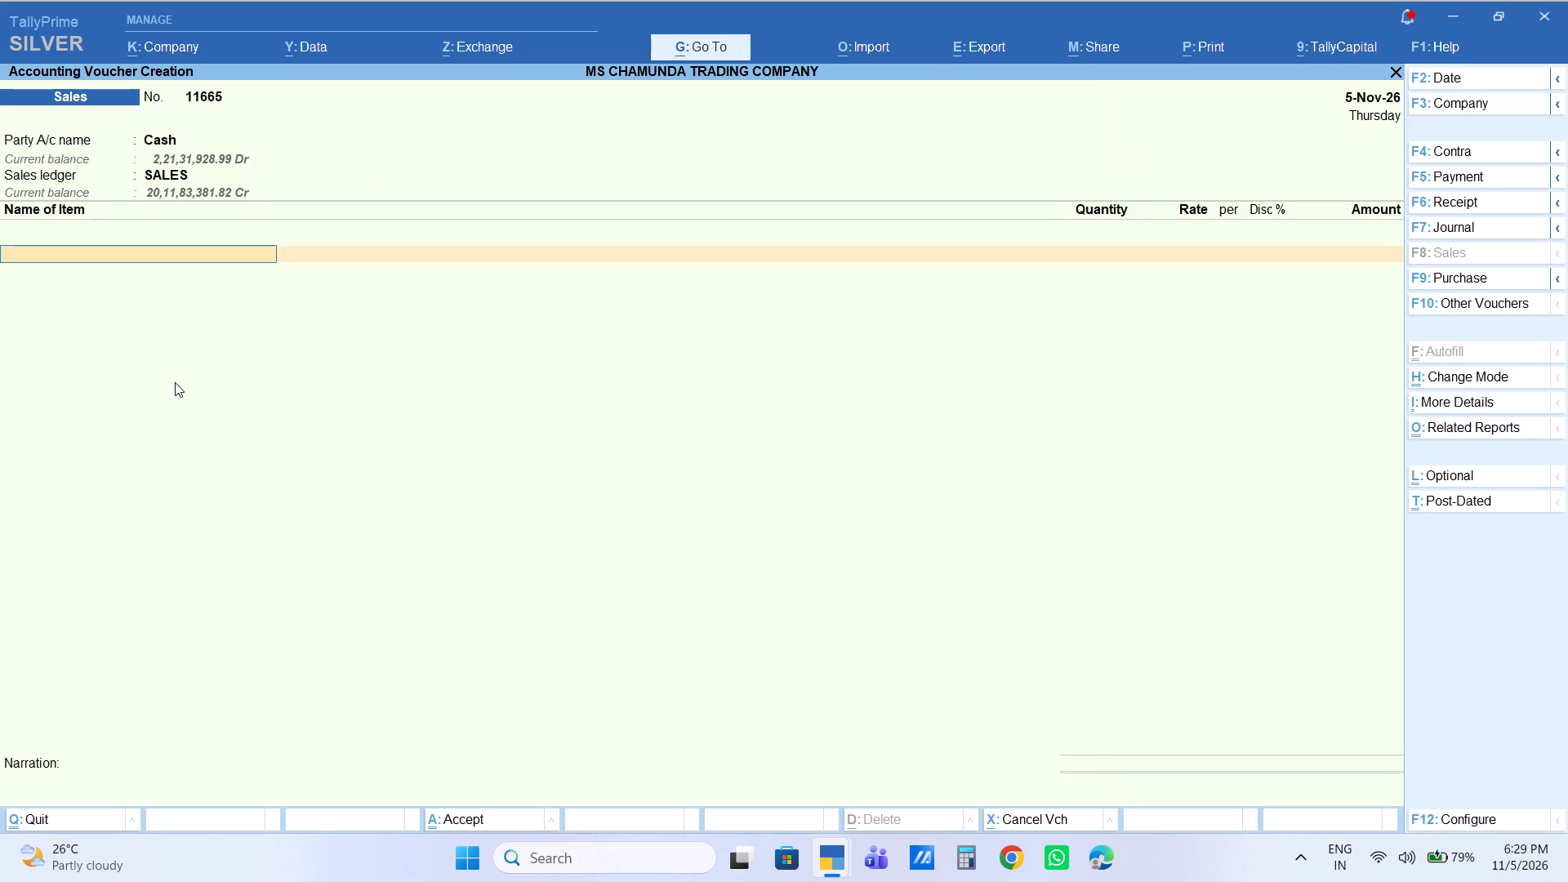
Add the stock item NUTRELLA RS10 with quantity 1 BDL at the default rate of 380.00.
{"action": "type", "text": "nutrre"}
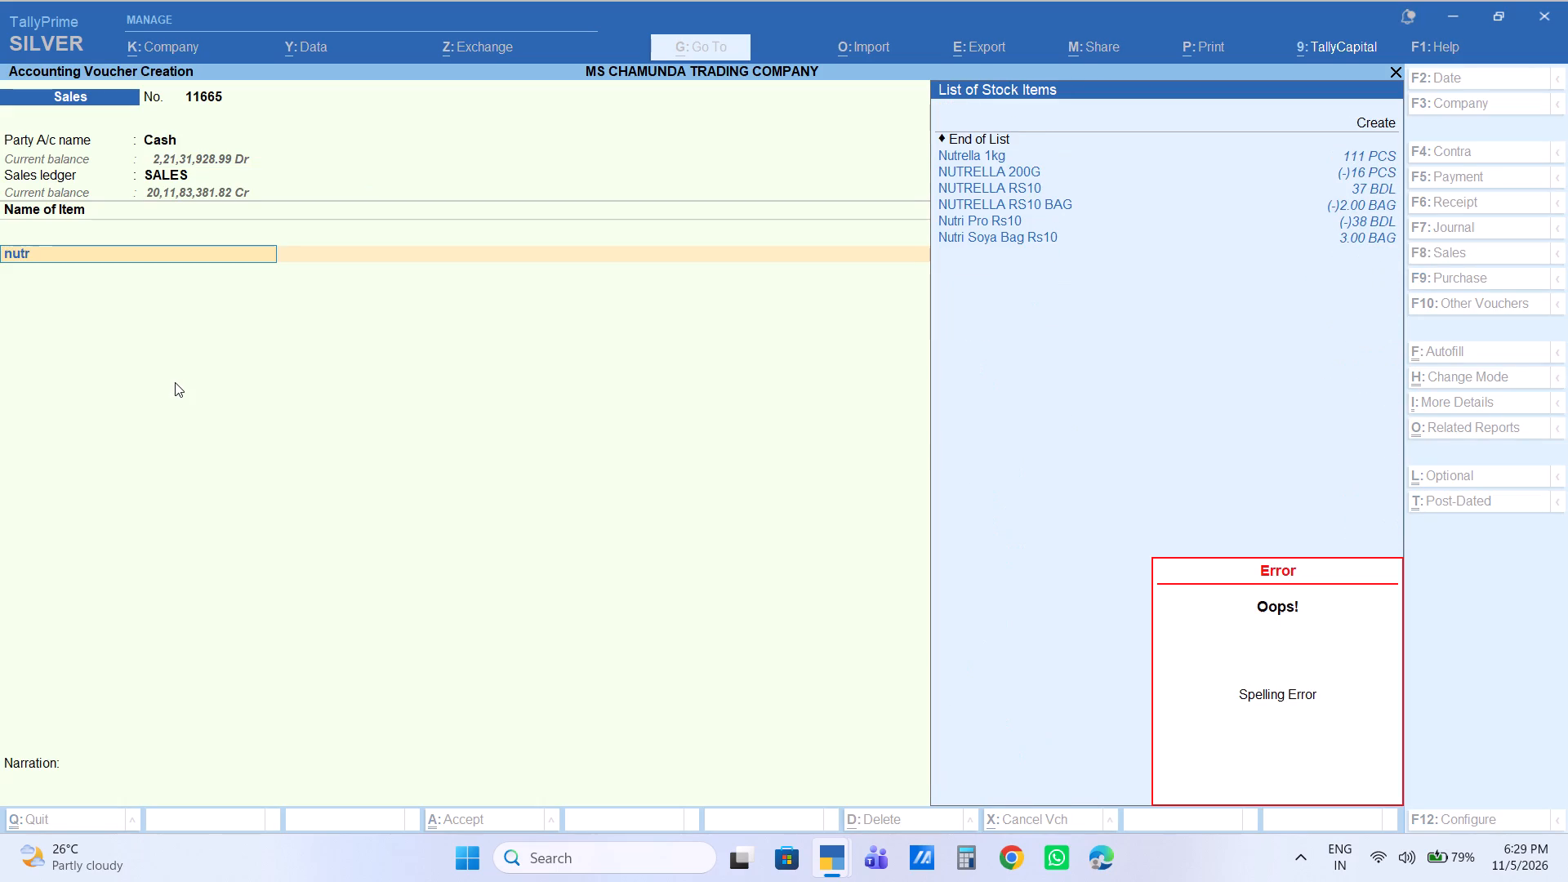
{"action": "key", "text": "Down"}
{"action": "key", "text": "Down"}
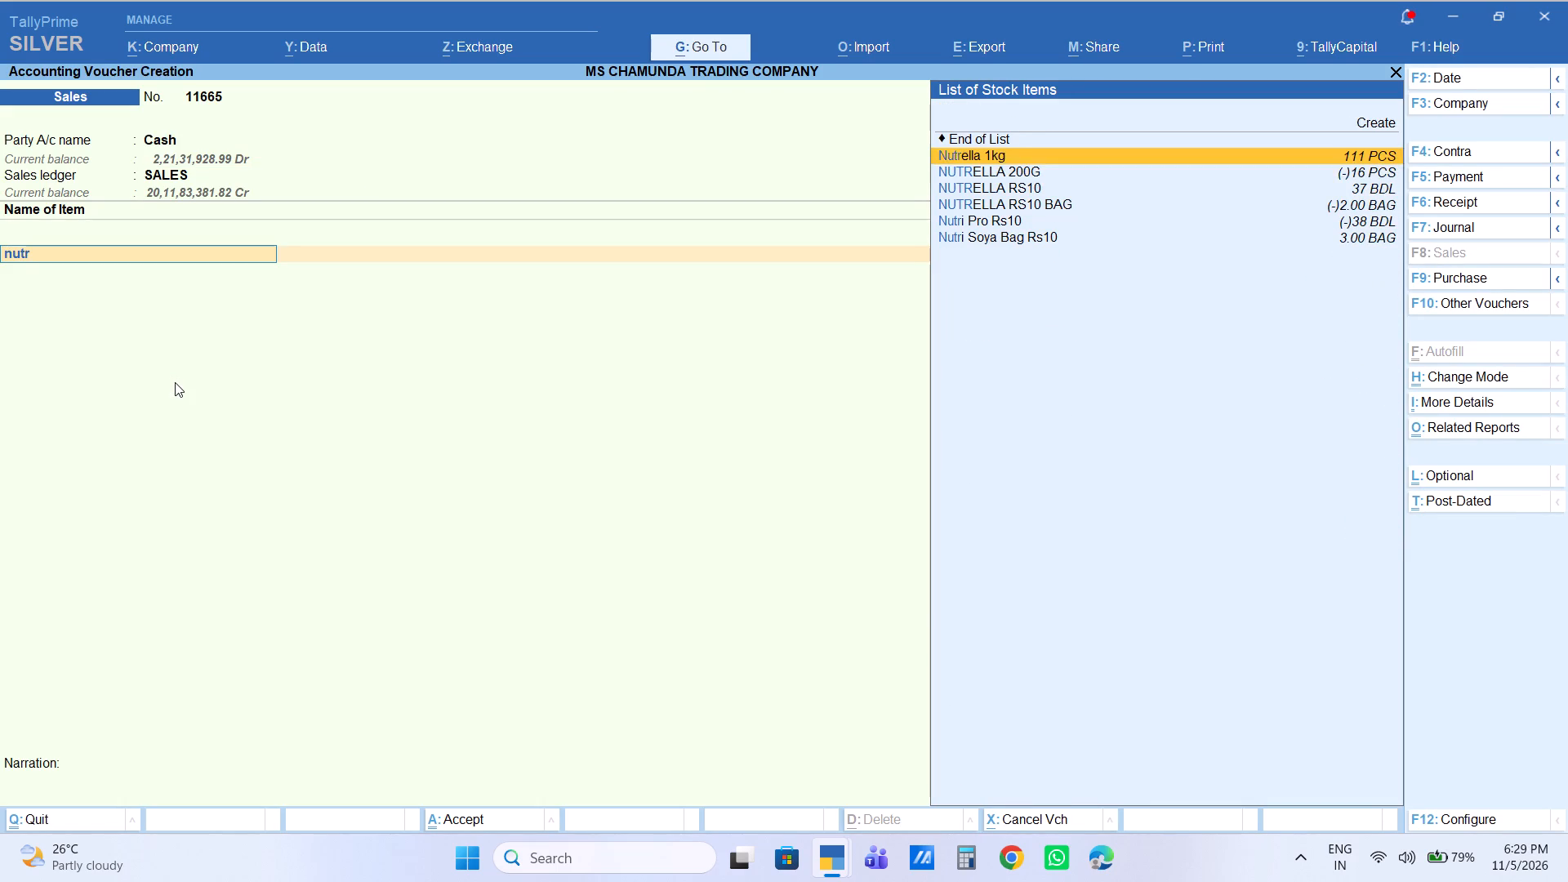
{"action": "key", "text": "Down"}
{"action": "key", "text": "Down"}
{"action": "key", "text": "Down"}
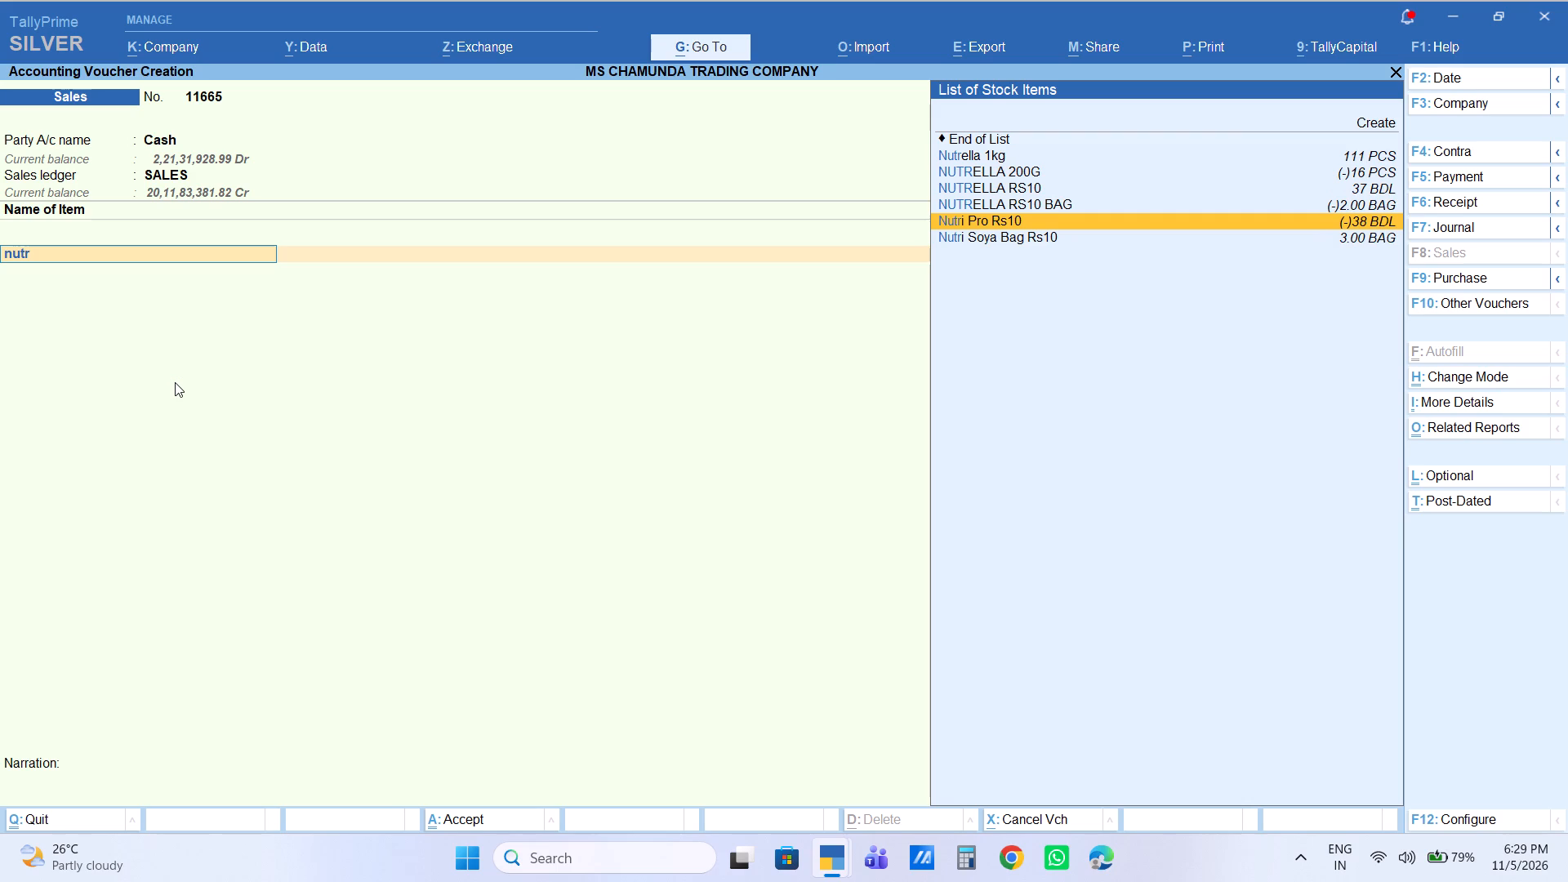
{"action": "key", "text": "Up"}
{"action": "key", "text": "Up"}
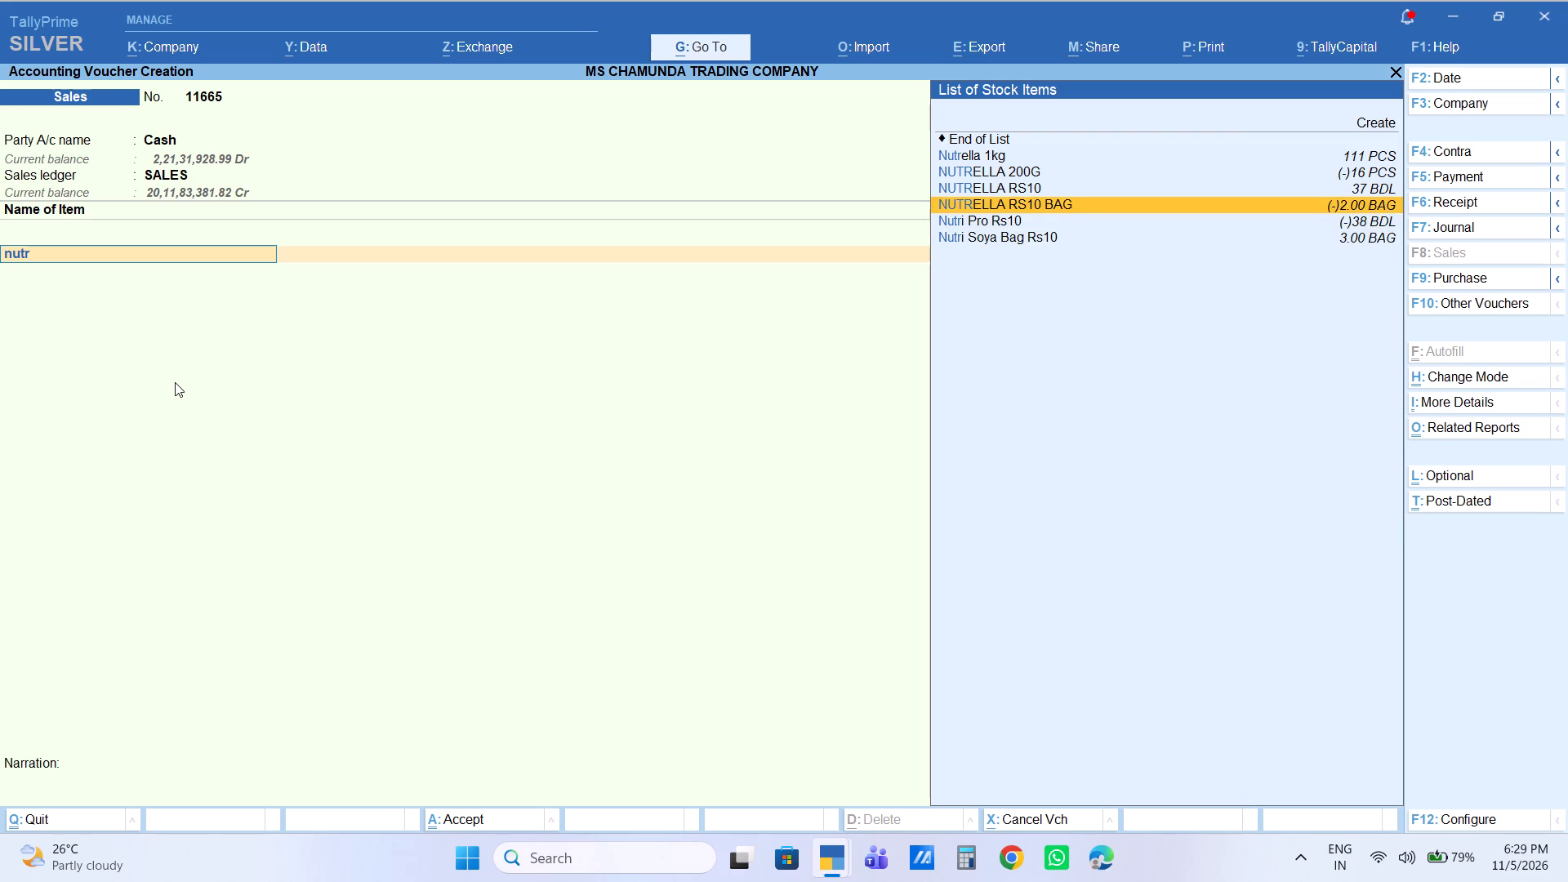
{"action": "key", "text": "Return"}
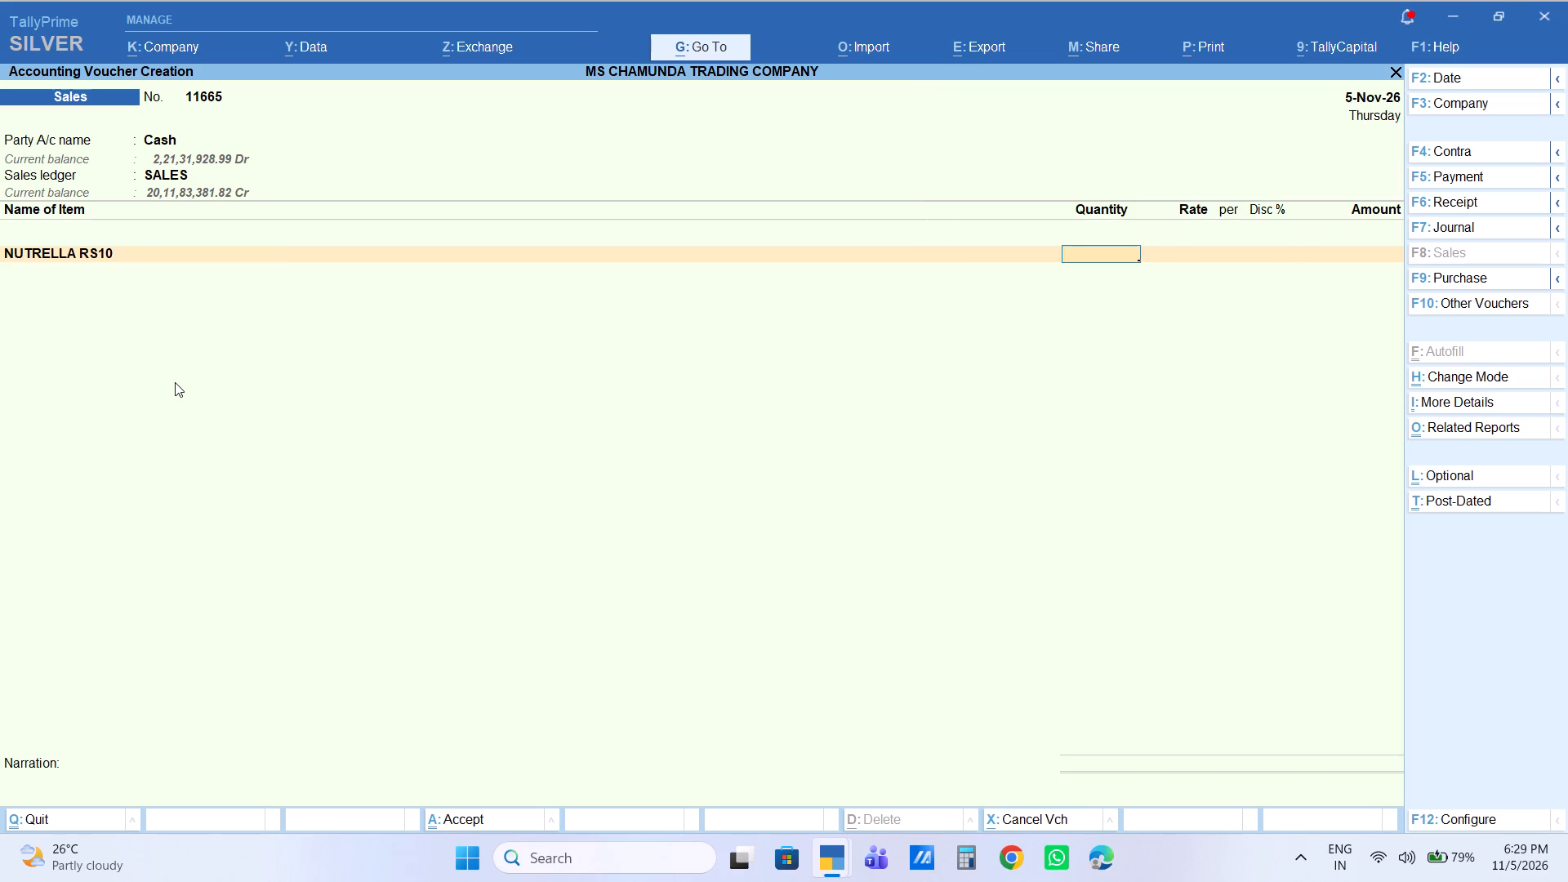
{"action": "key", "text": "1"}
{"action": "key", "text": "Return"}
{"action": "key", "text": "Return"}
{"action": "key", "text": "Return"}
{"action": "key", "text": "Return"}
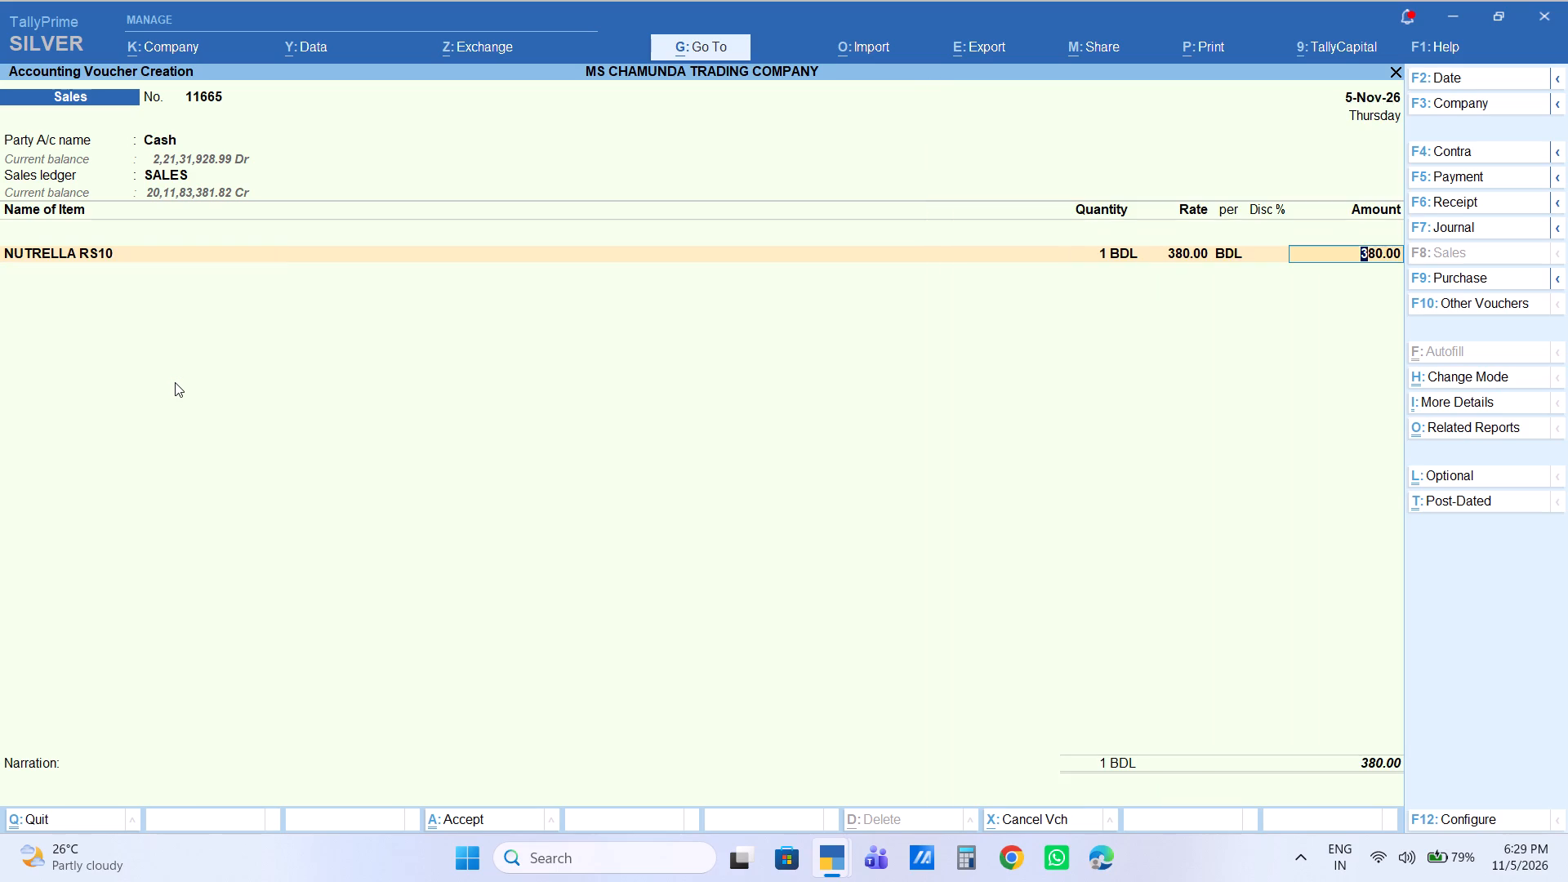
{"action": "key", "text": "Return"}
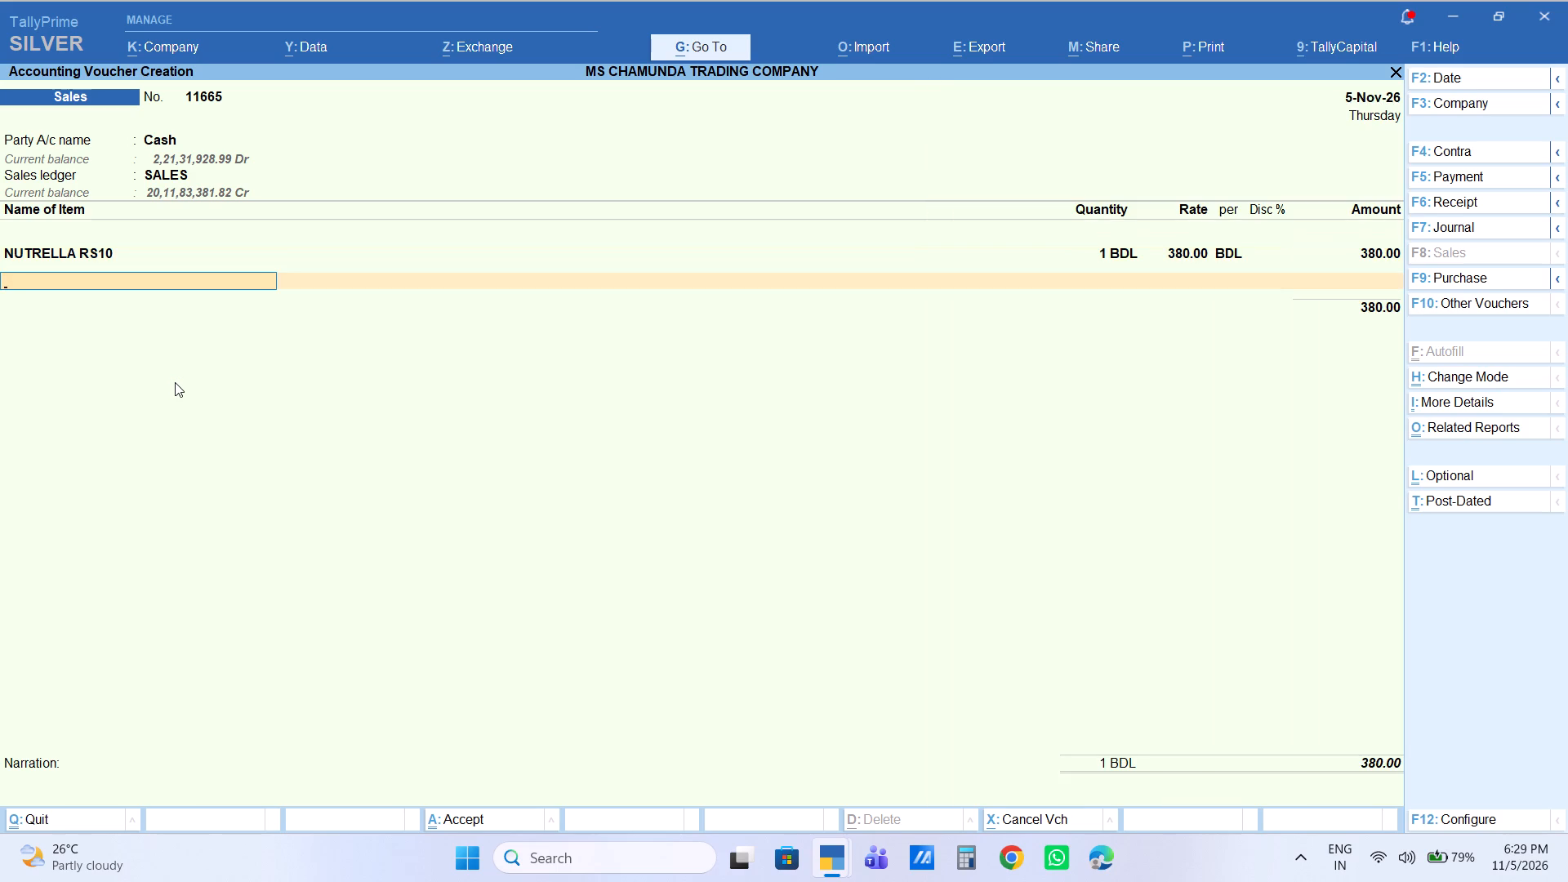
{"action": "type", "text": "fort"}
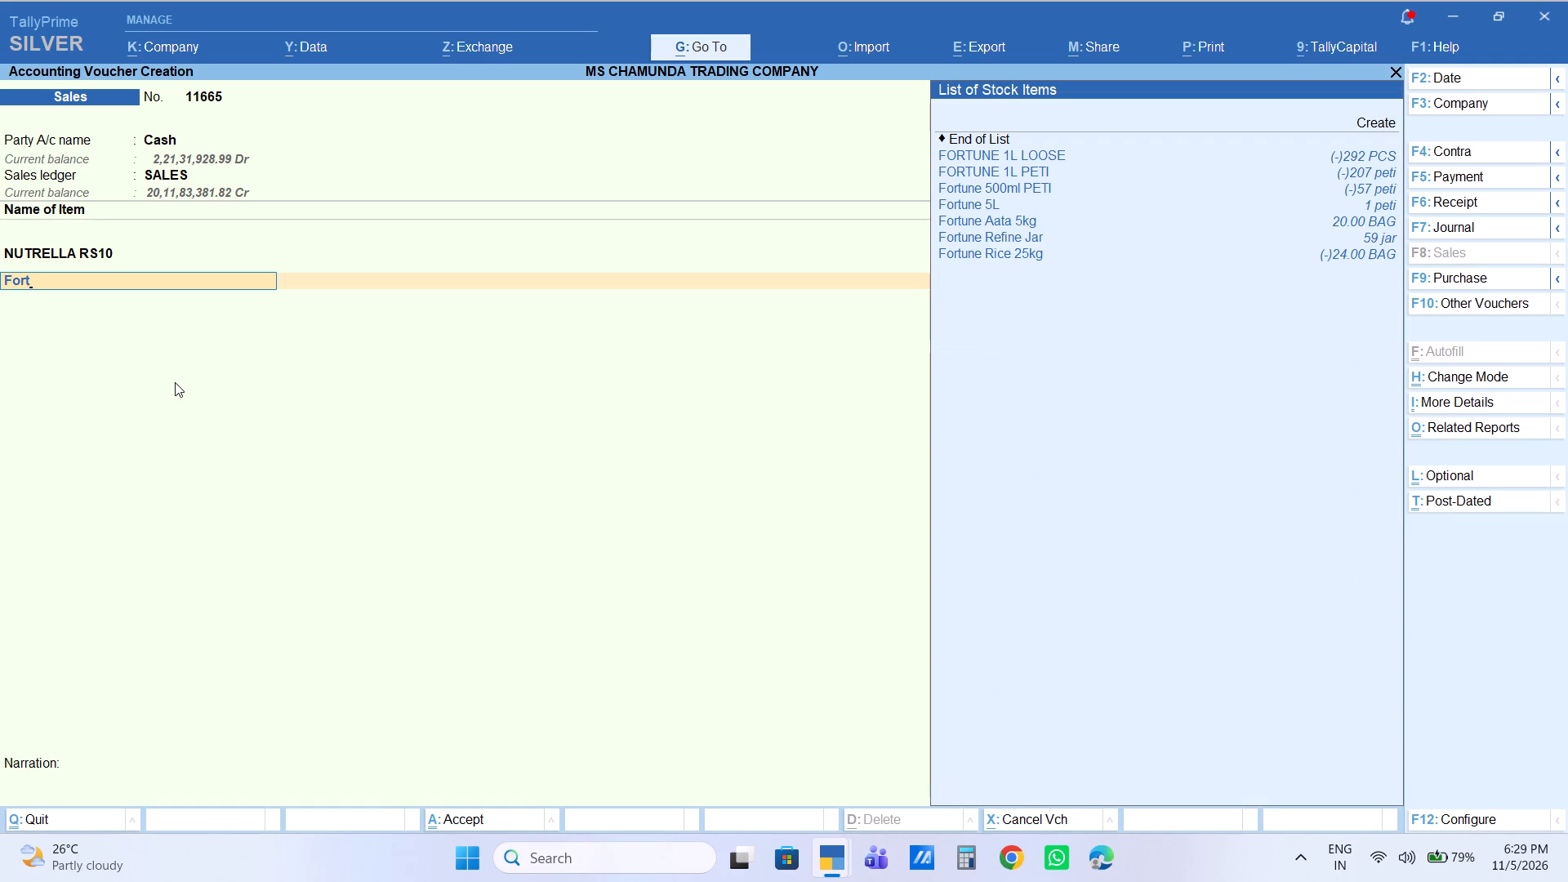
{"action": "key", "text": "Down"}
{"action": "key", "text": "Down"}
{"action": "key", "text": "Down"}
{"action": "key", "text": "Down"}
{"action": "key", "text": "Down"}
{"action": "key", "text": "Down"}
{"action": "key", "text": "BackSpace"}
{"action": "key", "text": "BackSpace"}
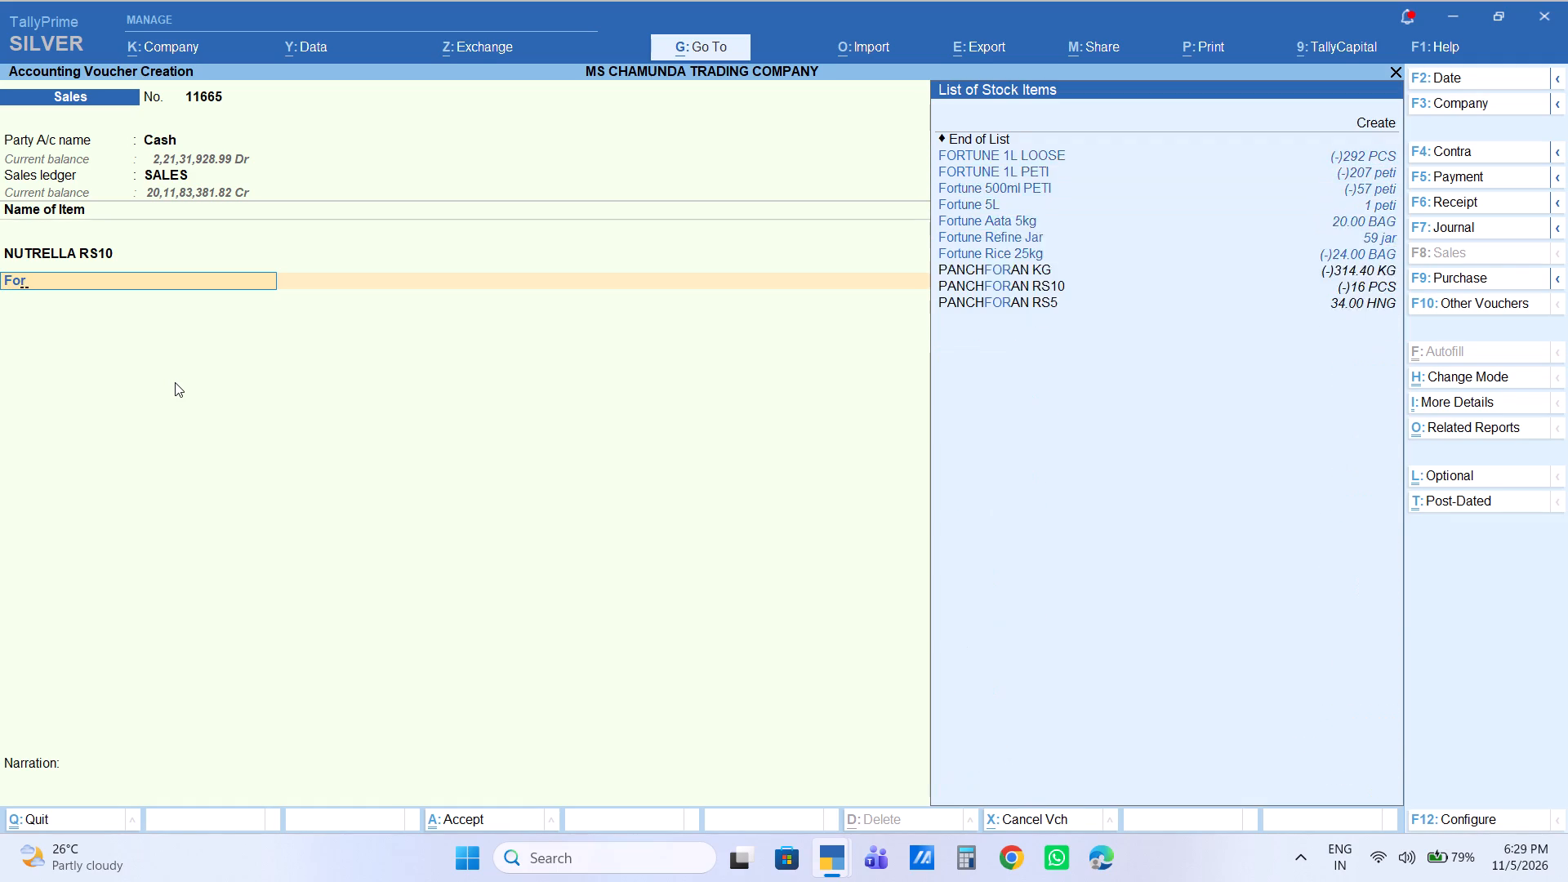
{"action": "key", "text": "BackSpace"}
Add the stock item F Soyabin 200g with quantity 3 PCS at the default rate of 40.00.
{"action": "key", "text": "space"}
{"action": "type", "text": "soya"}
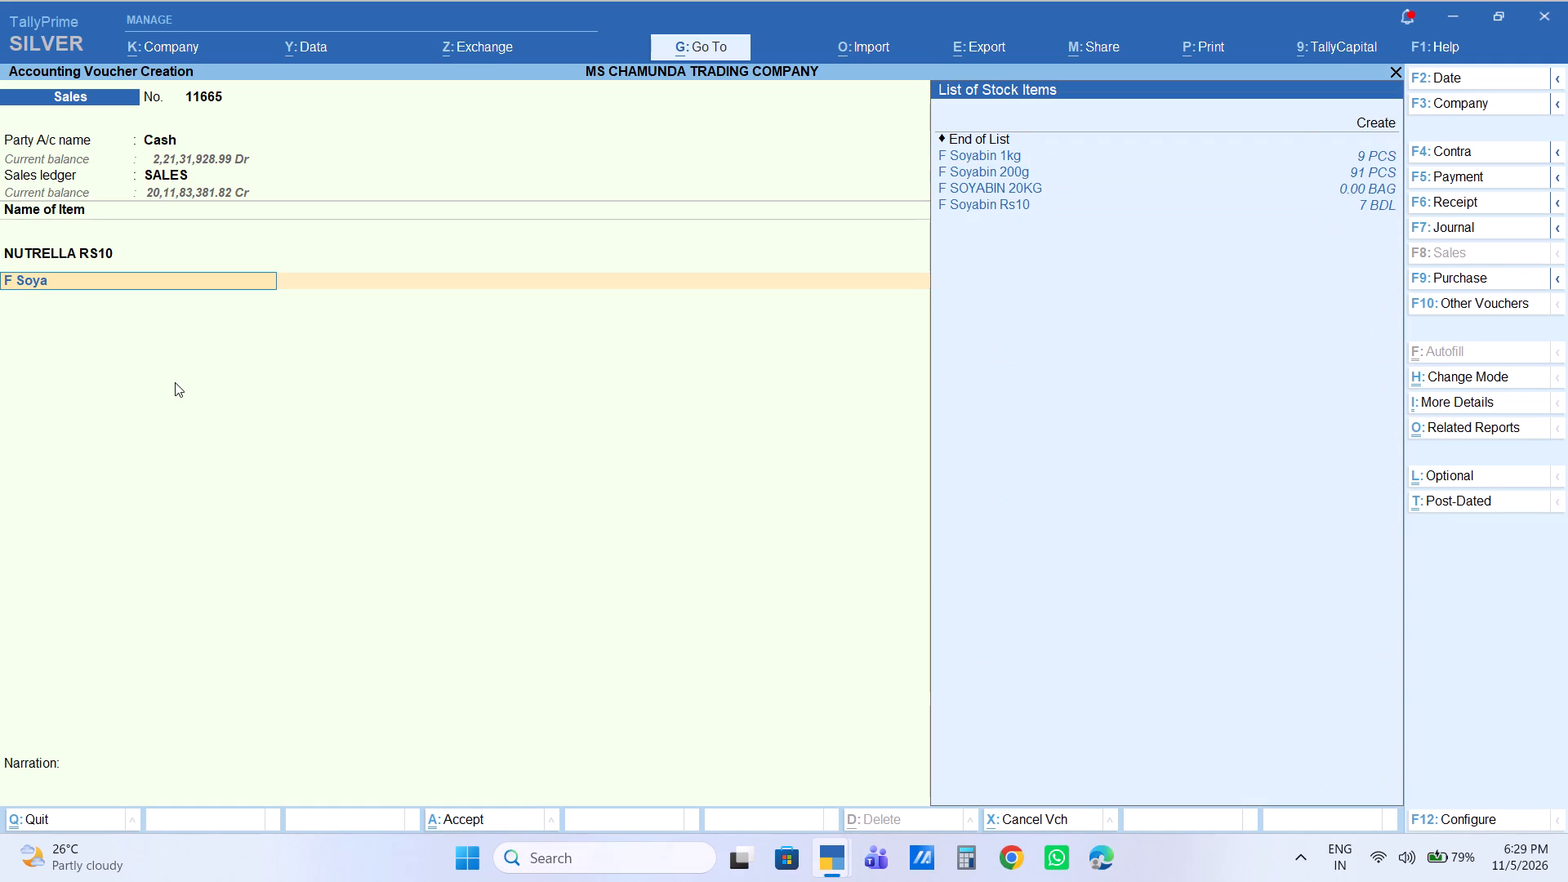
{"action": "key", "text": "Down"}
{"action": "key", "text": "Down"}
{"action": "key", "text": "Return"}
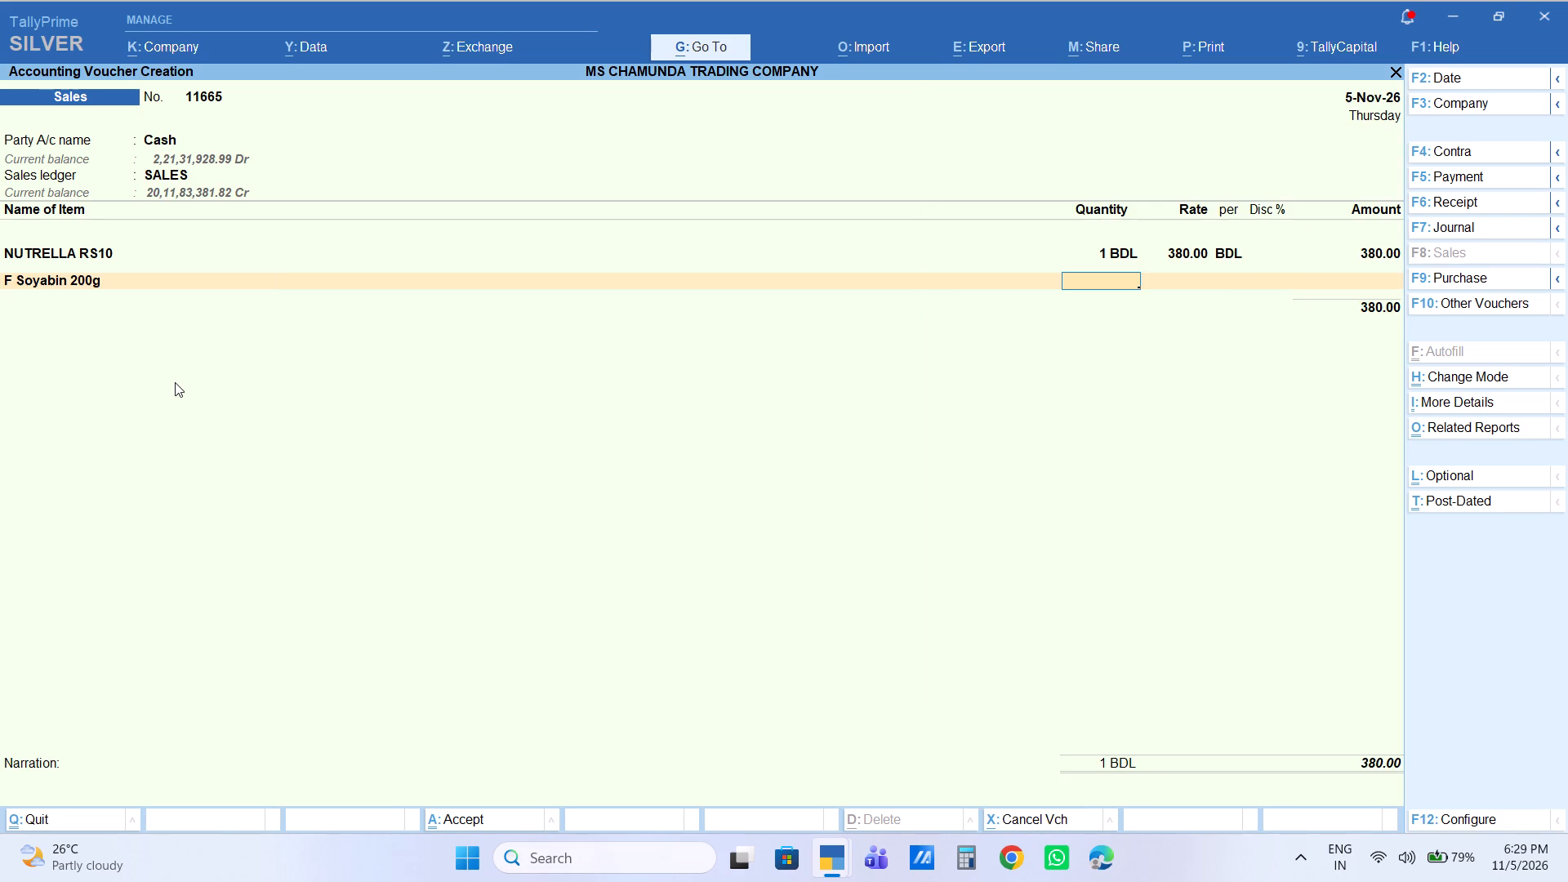
{"action": "key", "text": "3"}
{"action": "key", "text": "Return"}
{"action": "key", "text": "Return"}
{"action": "key", "text": "Return"}
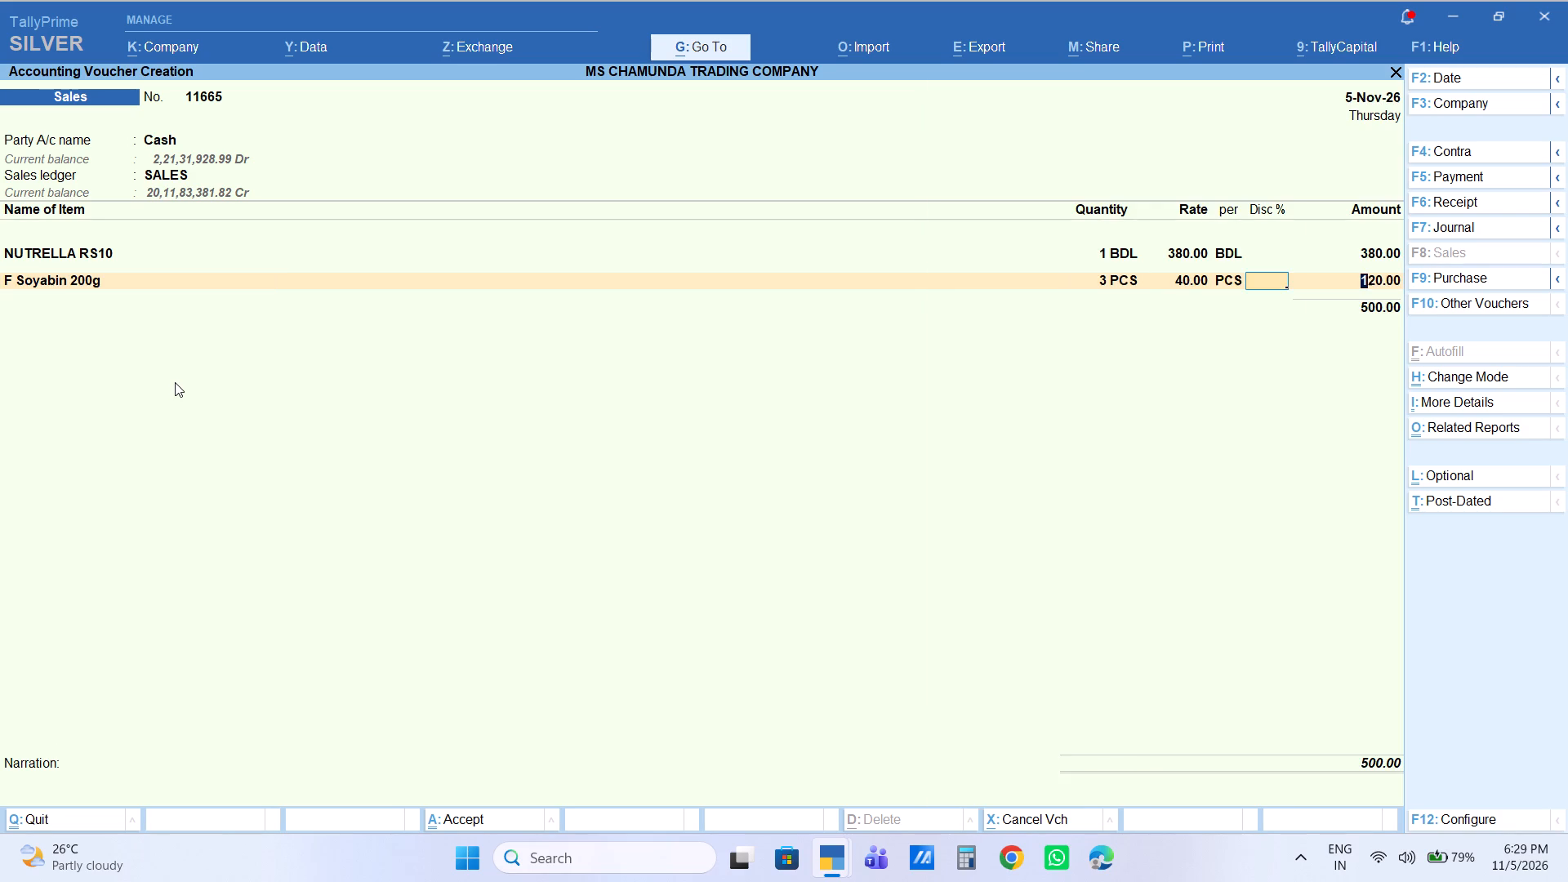
{"action": "key", "text": "Return"}
{"action": "key", "text": "Return"}
Add the stock item MEWA 400G with quantity 2 BDL at the default rate of 120.00.
{"action": "type", "text": "mewa"}
{"action": "key", "text": "Down"}
{"action": "key", "text": "Return"}
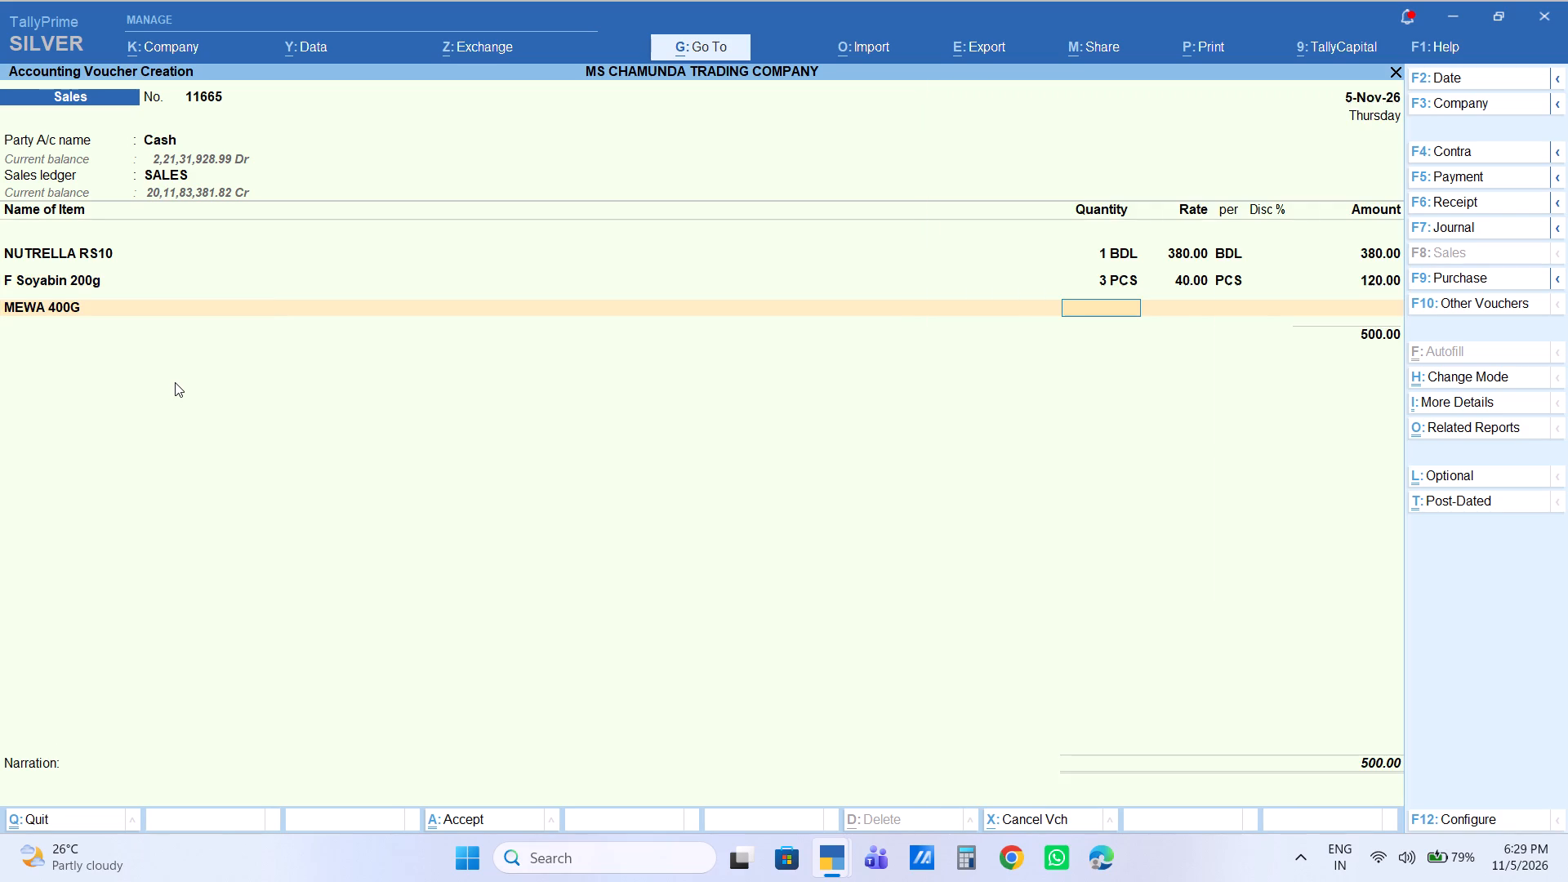
{"action": "key", "text": "2"}
{"action": "key", "text": "Return"}
{"action": "key", "text": "Return"}
{"action": "key", "text": "Return"}
{"action": "key", "text": "Return"}
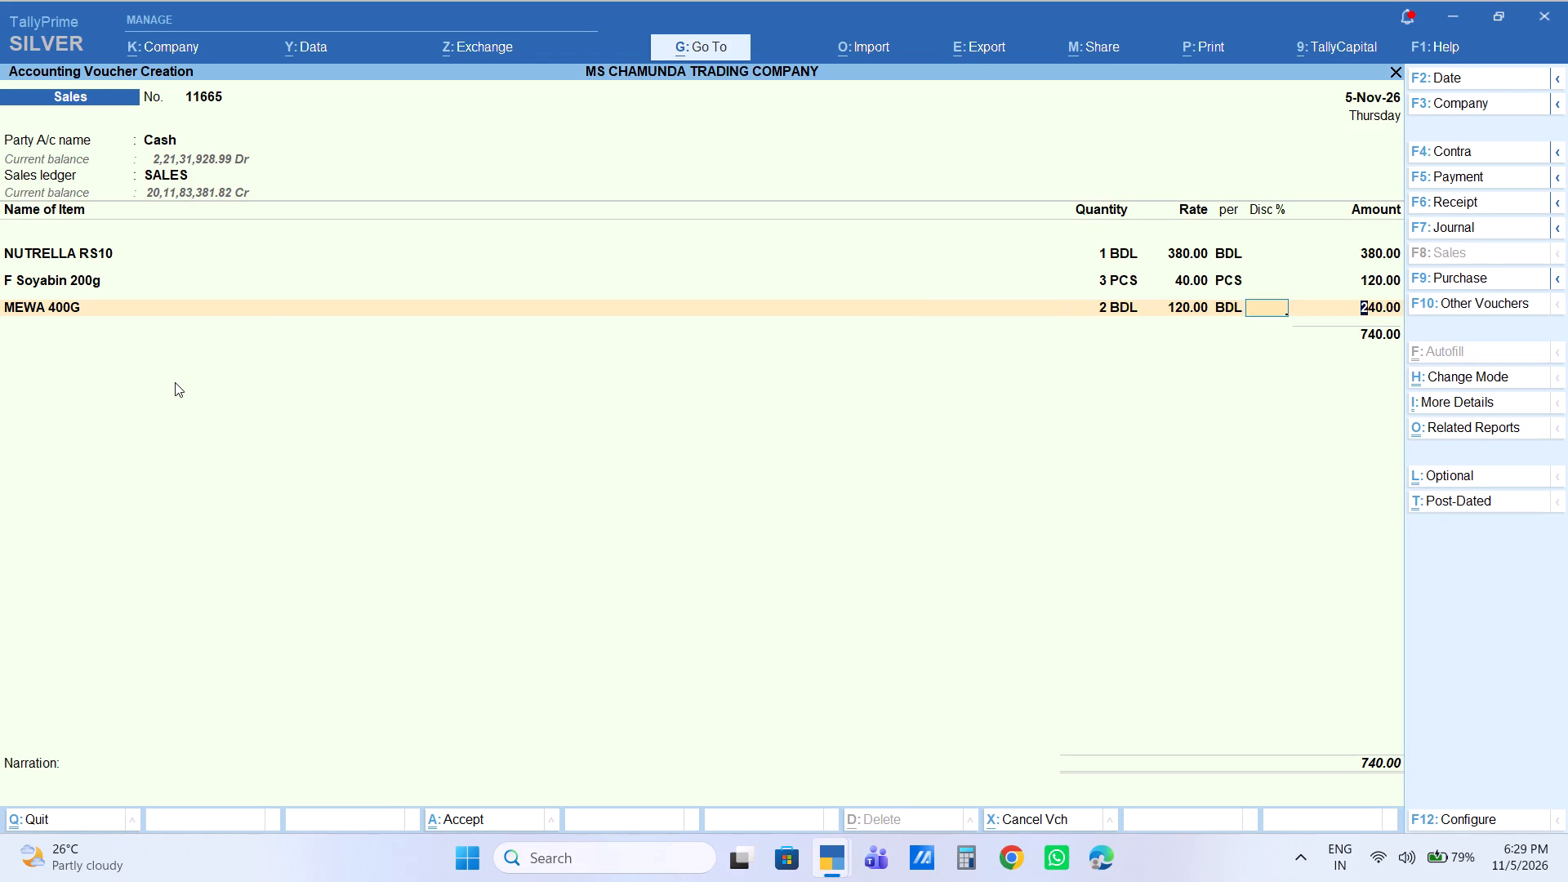
{"action": "key", "text": "Return"}
Add the stock item Badam Bhakar Kg with quantity 2 KG at the default rate of 140.00.
{"action": "type", "text": "bada"}
{"action": "key", "text": "Down"}
{"action": "key", "text": "Left"}
{"action": "key", "text": "Down"}
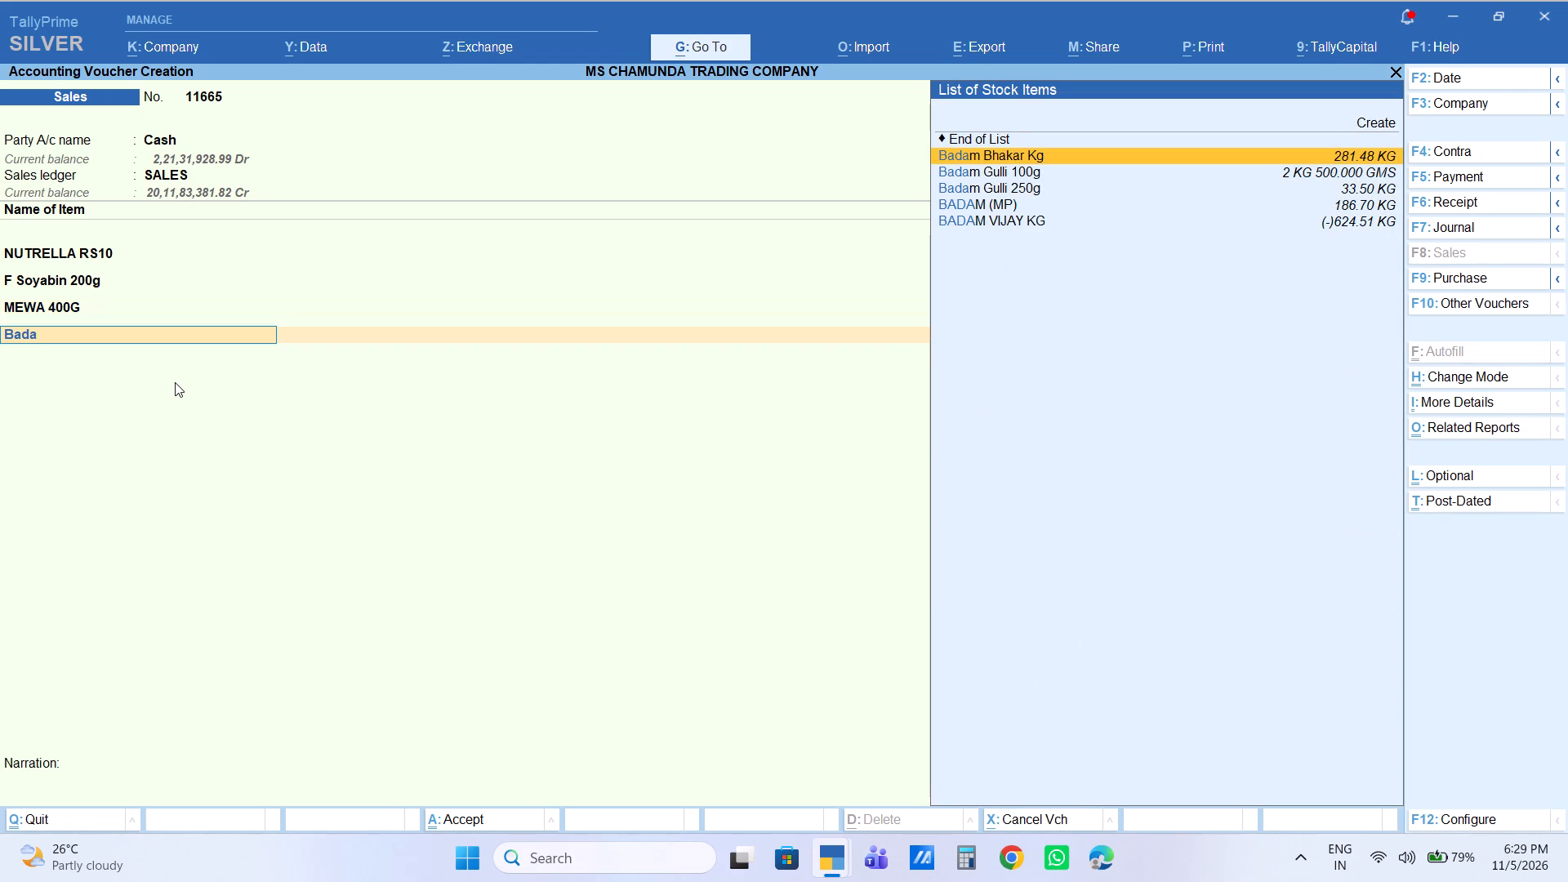
{"action": "key", "text": "Return"}
{"action": "key", "text": "2"}
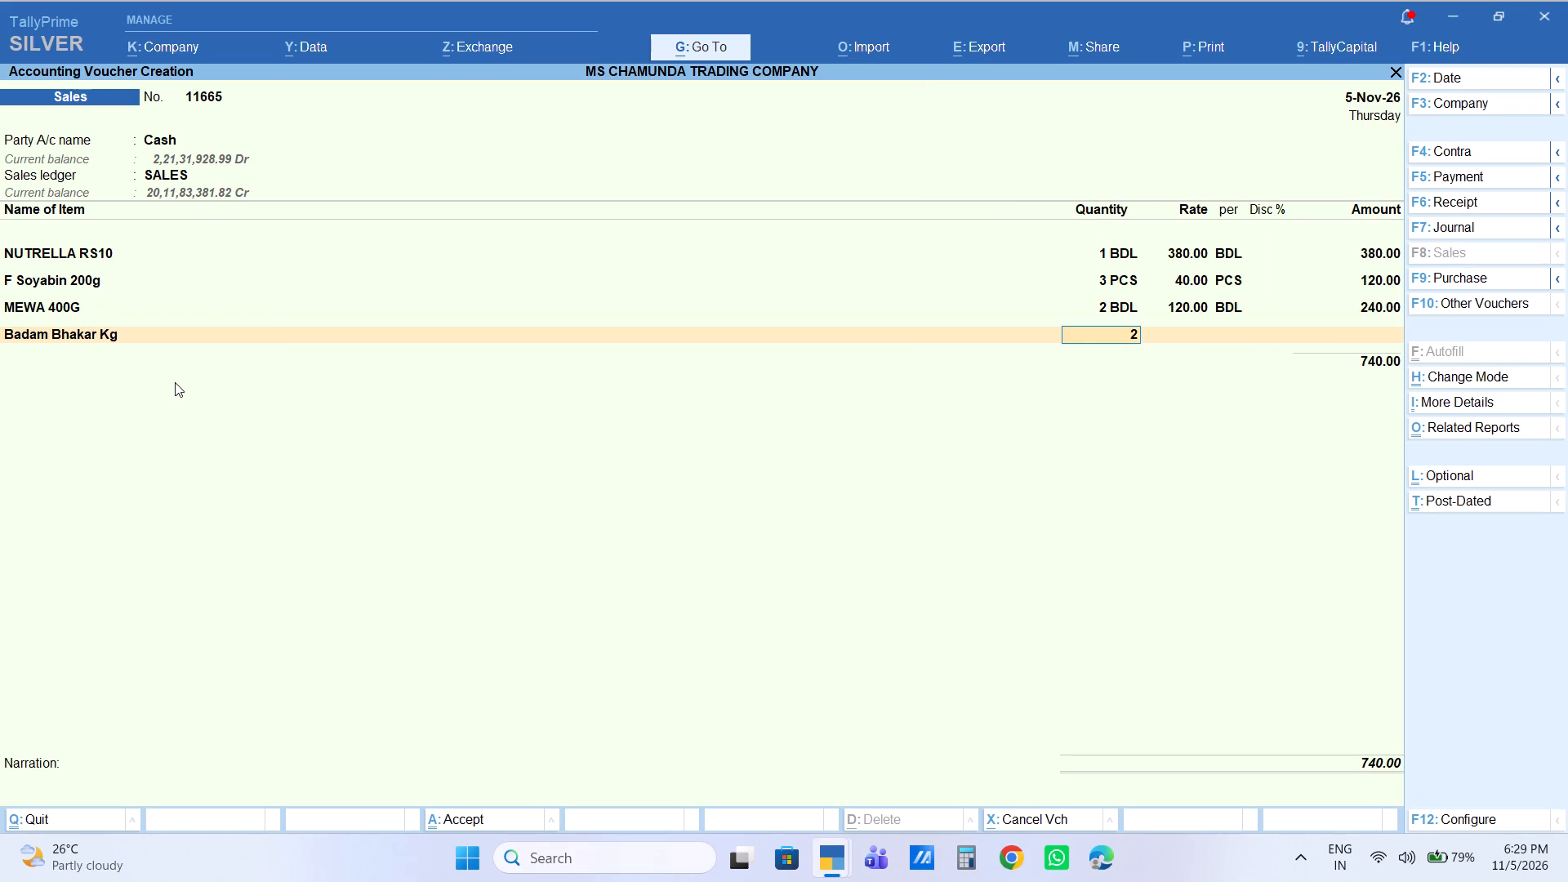
{"action": "key", "text": "Return"}
{"action": "key", "text": "Return"}
{"action": "key", "text": "Return"}
{"action": "key", "text": "Return"}
{"action": "key", "text": "Return"}
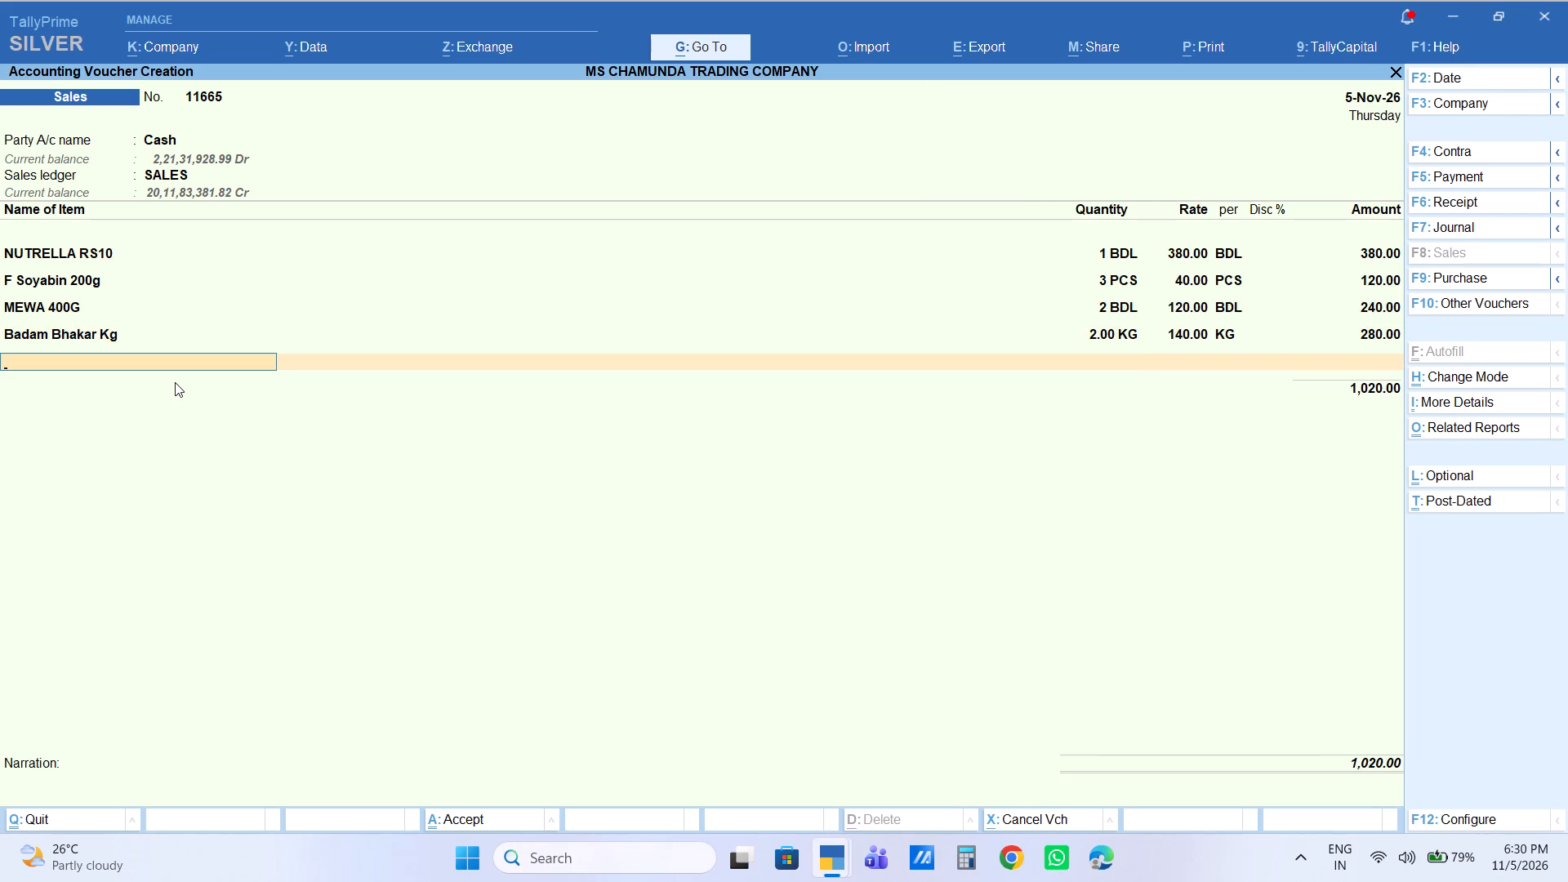
Add the stock item CHINI DF 50KG with quantity 1 BAG and an amount of 3,350.
{"action": "type", "text": "df"}
{"action": "key", "text": "Return"}
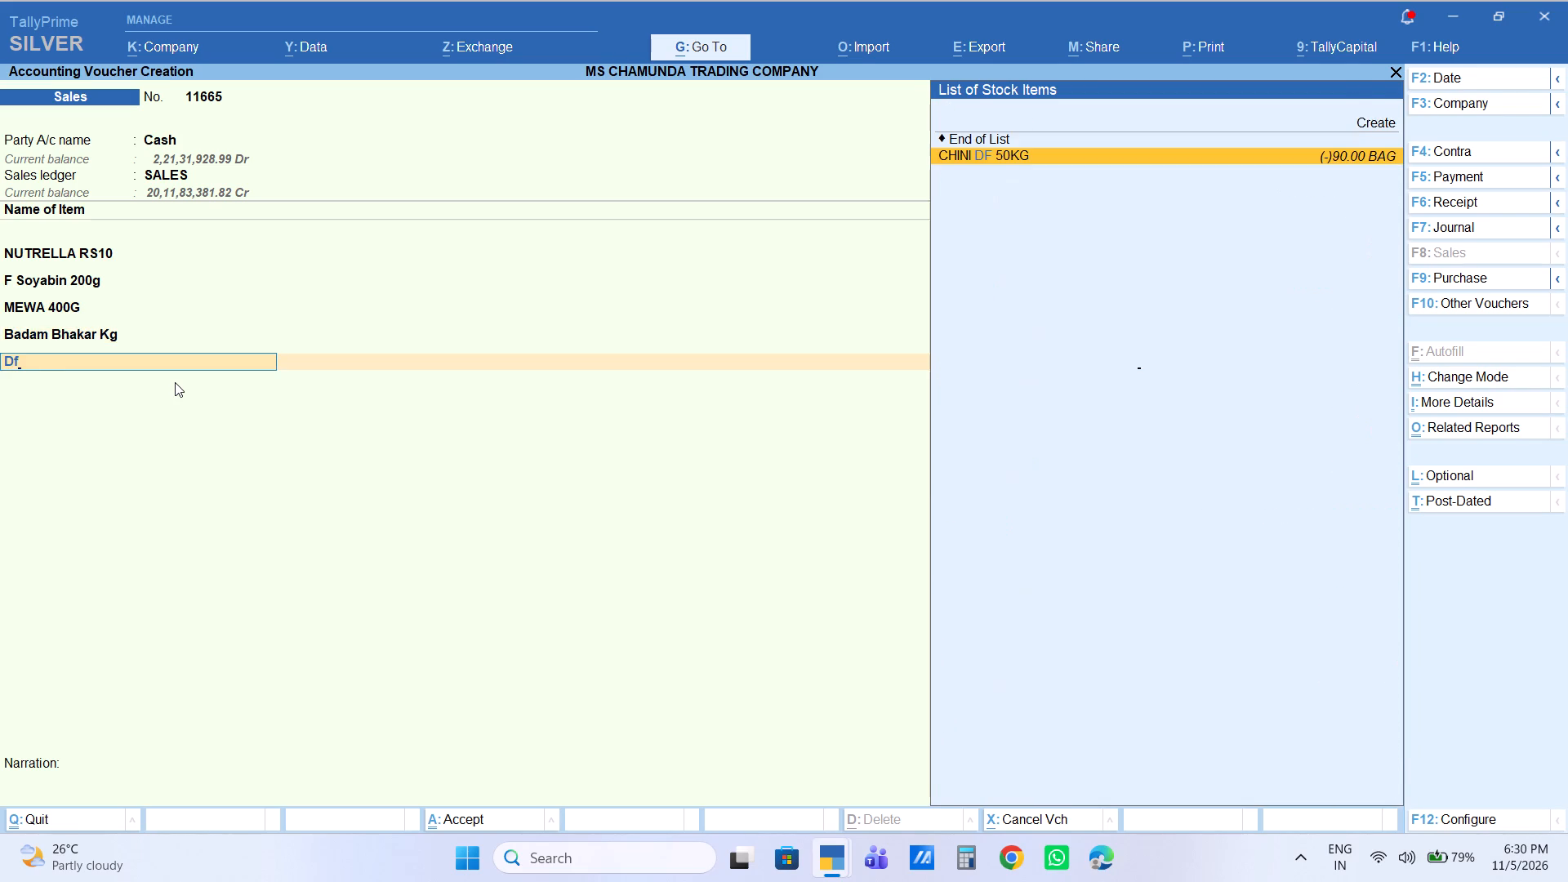
{"action": "key", "text": "1"}
{"action": "key", "text": "shift+Return"}
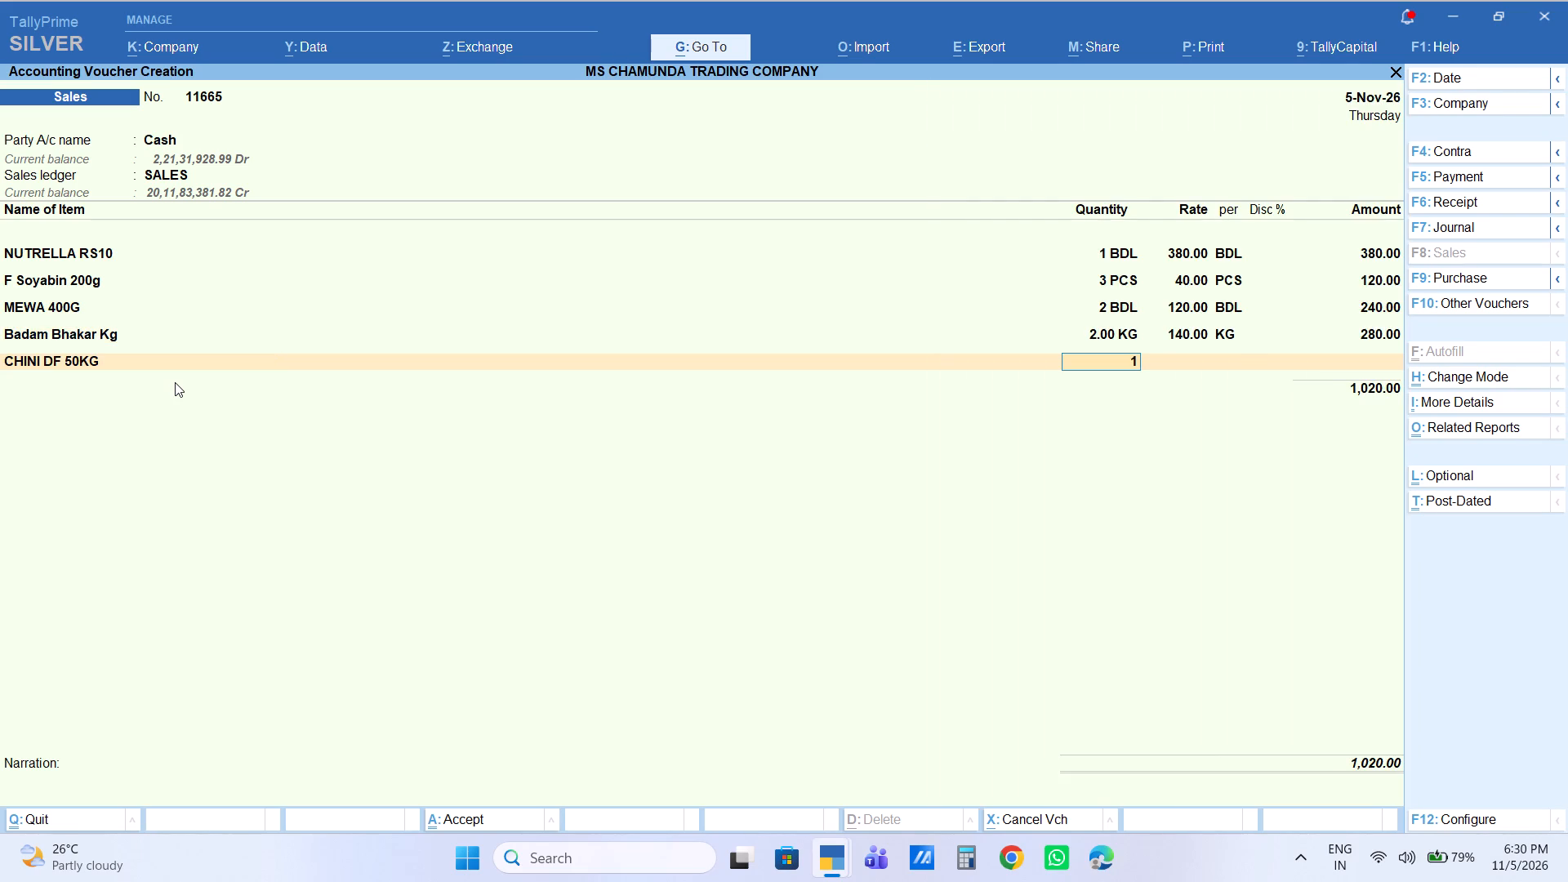
{"action": "key", "text": "Return"}
{"action": "key", "text": "Return"}
{"action": "key", "text": "Return"}
{"action": "key", "text": "Return"}
{"action": "type", "text": "3350"}
{"action": "key", "text": "Return"}
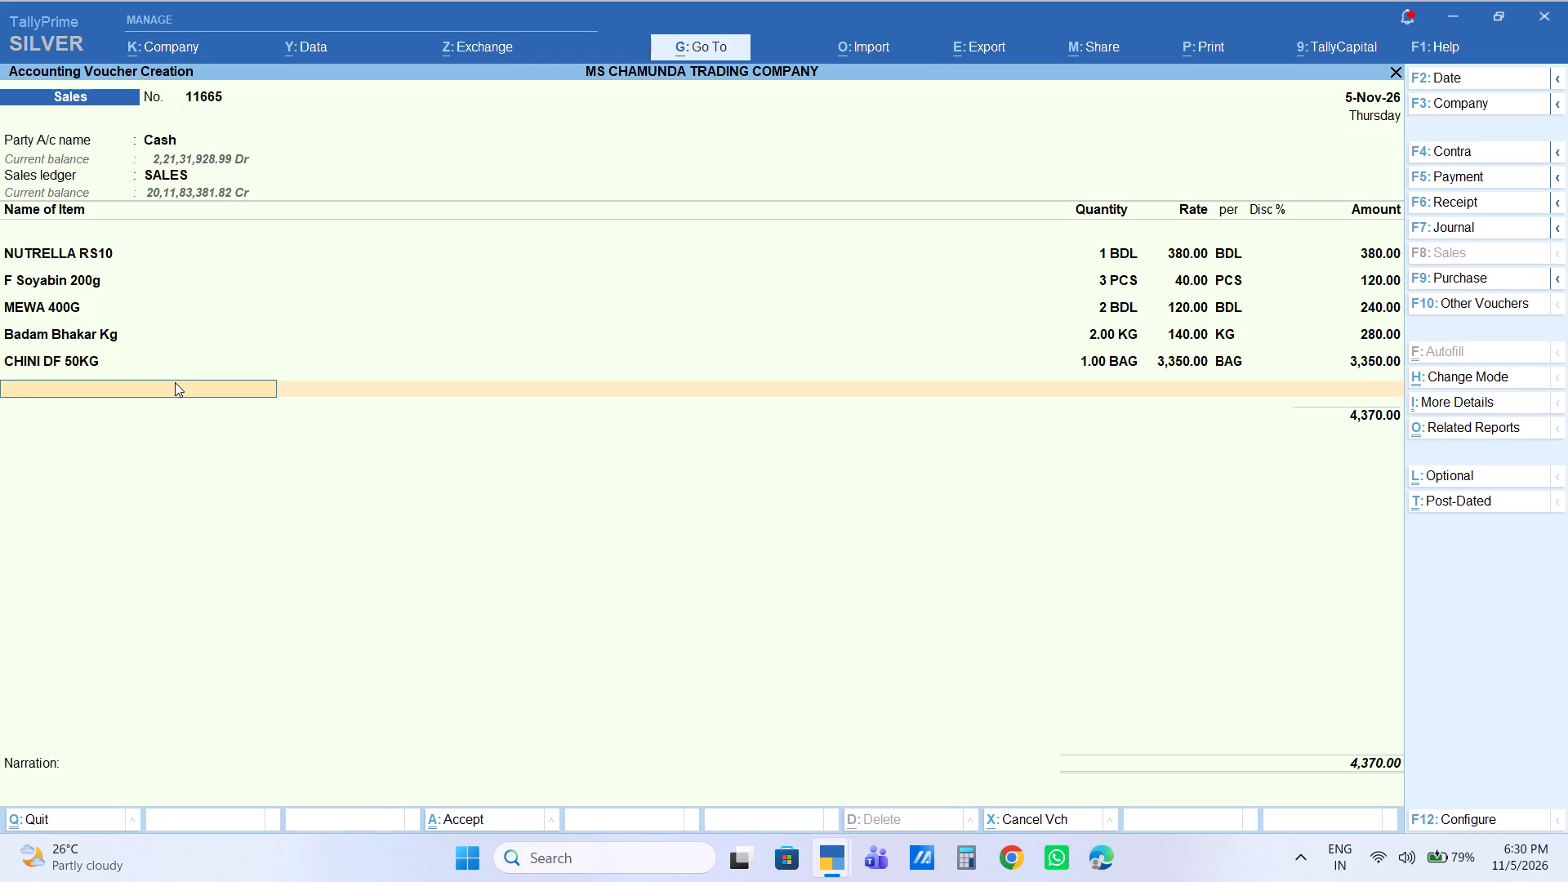
End the item list and add the Labour Charge ledger with an amount of 5.
{"action": "key", "text": "Return"}
{"action": "type", "text": "la"}
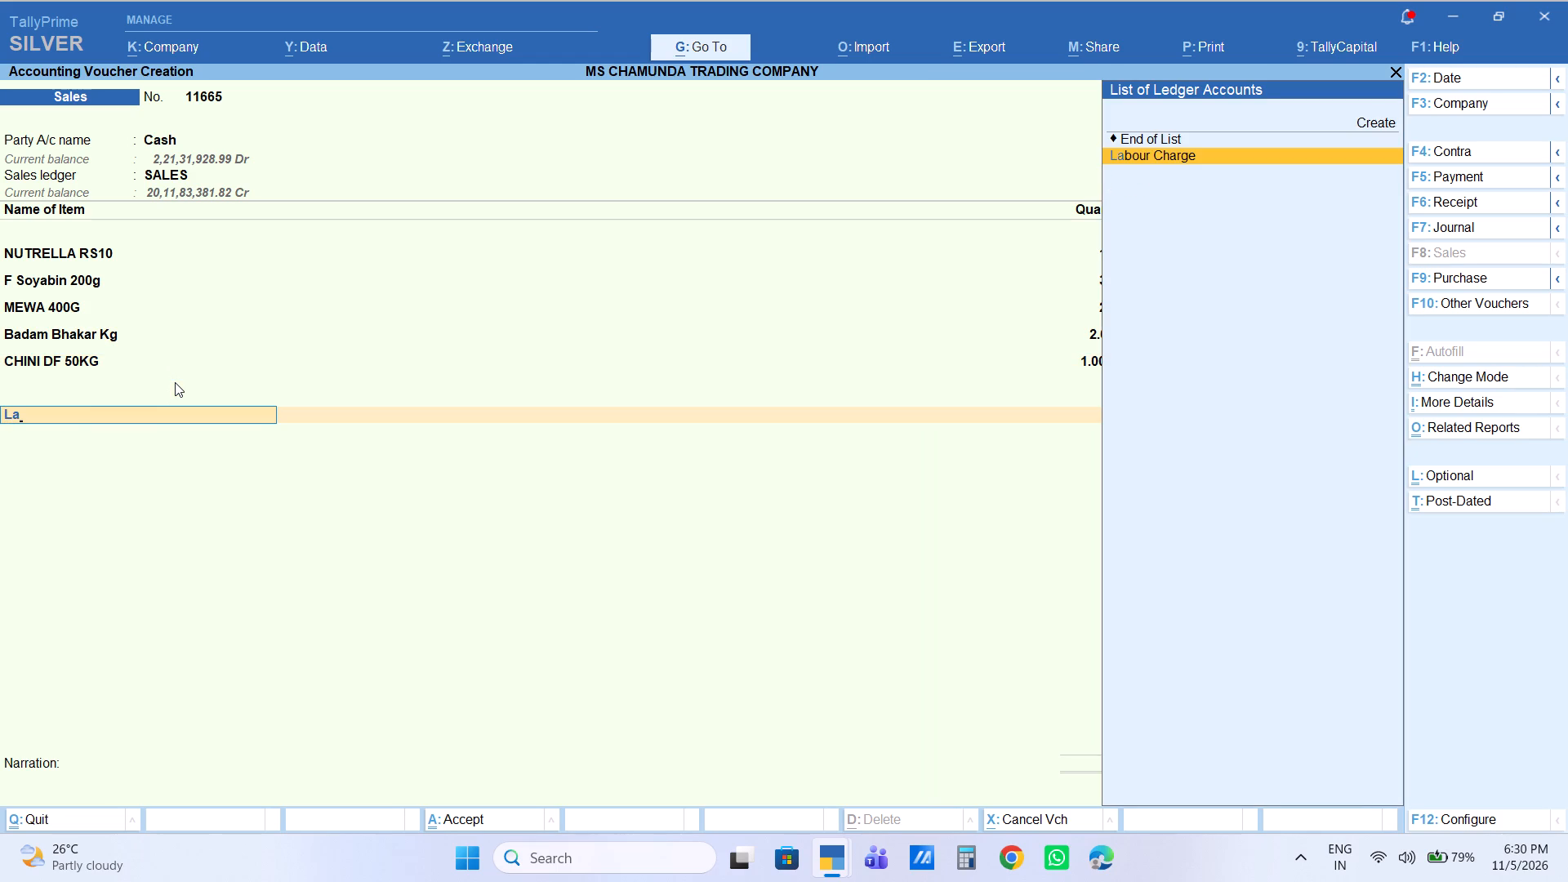
{"action": "key", "text": "Return"}
{"action": "key", "text": "Return"}
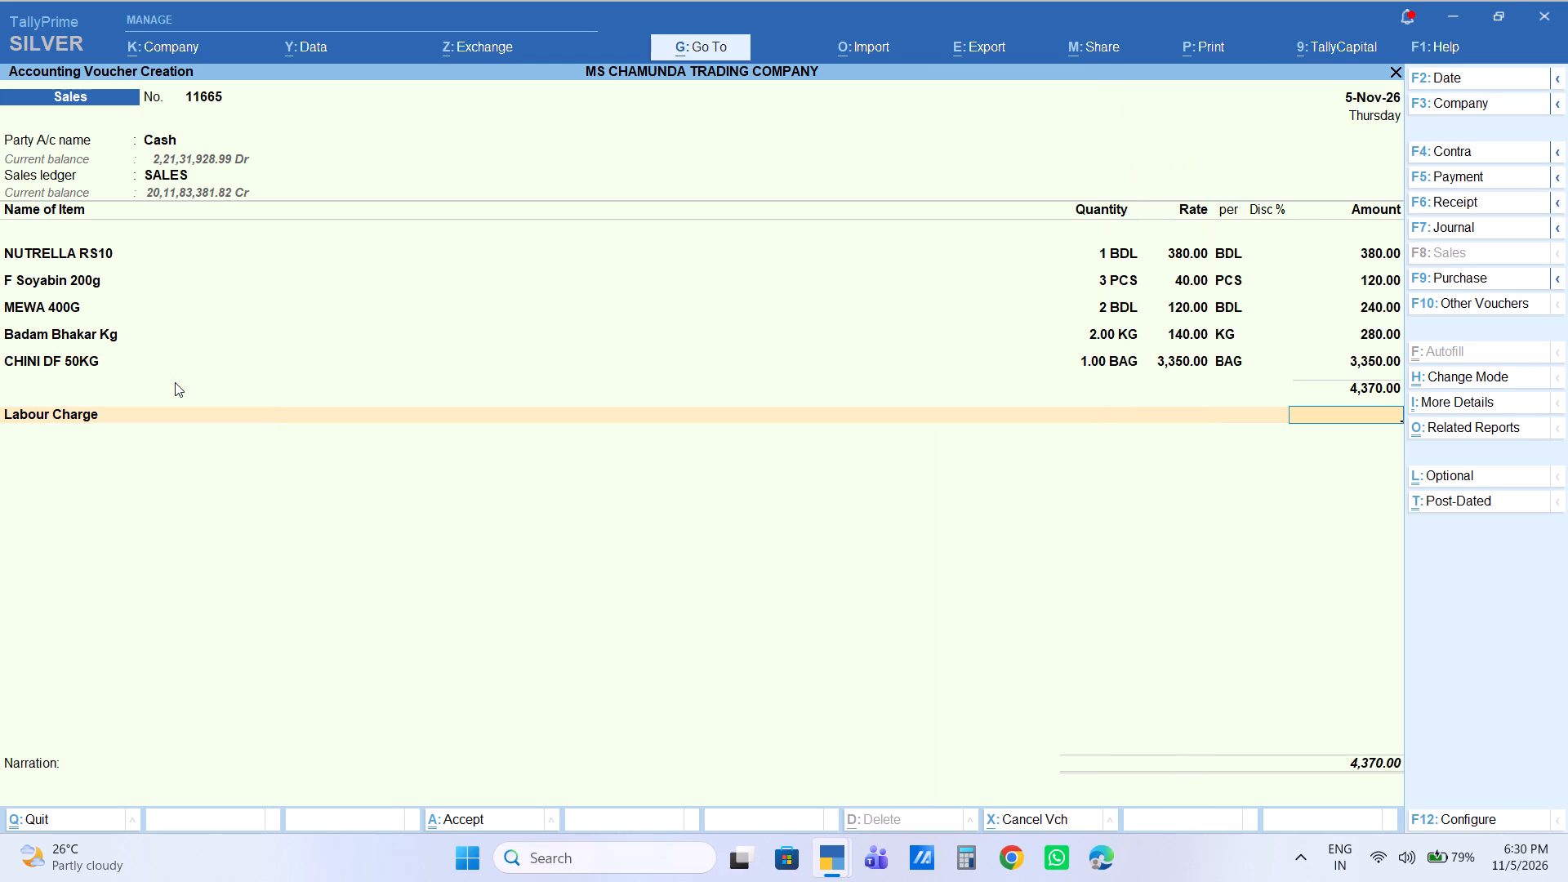
{"action": "key", "text": "5"}
{"action": "key", "text": "Return"}
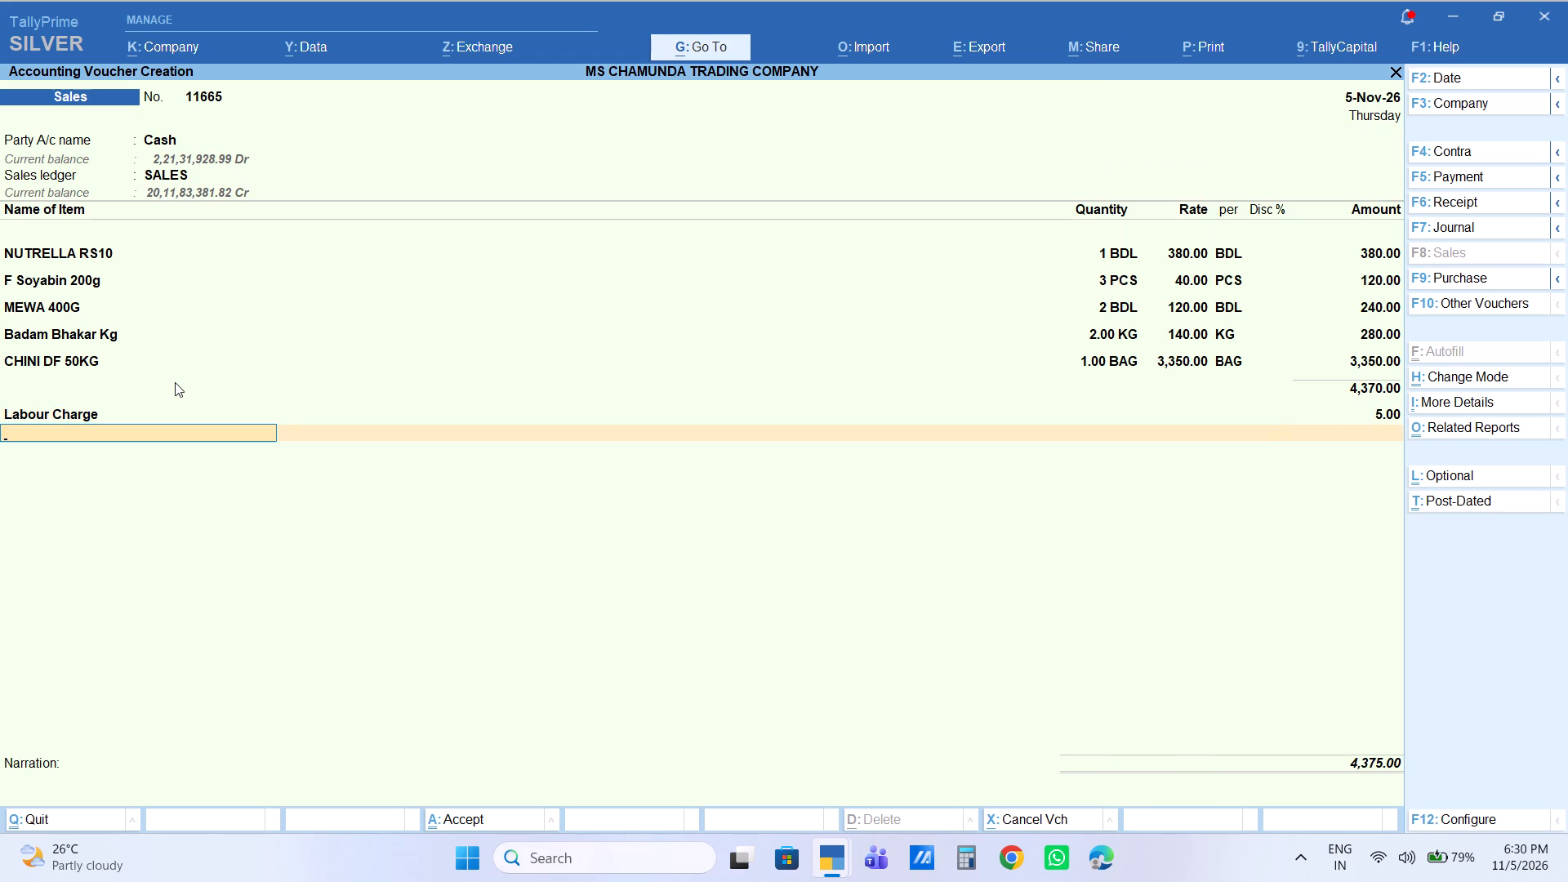
Save sales voucher 11665 with a blank narration.
{"action": "key", "text": "Return"}
{"action": "key", "text": "Return"}
{"action": "key", "text": "Return"}
{"action": "key", "text": "Return"}
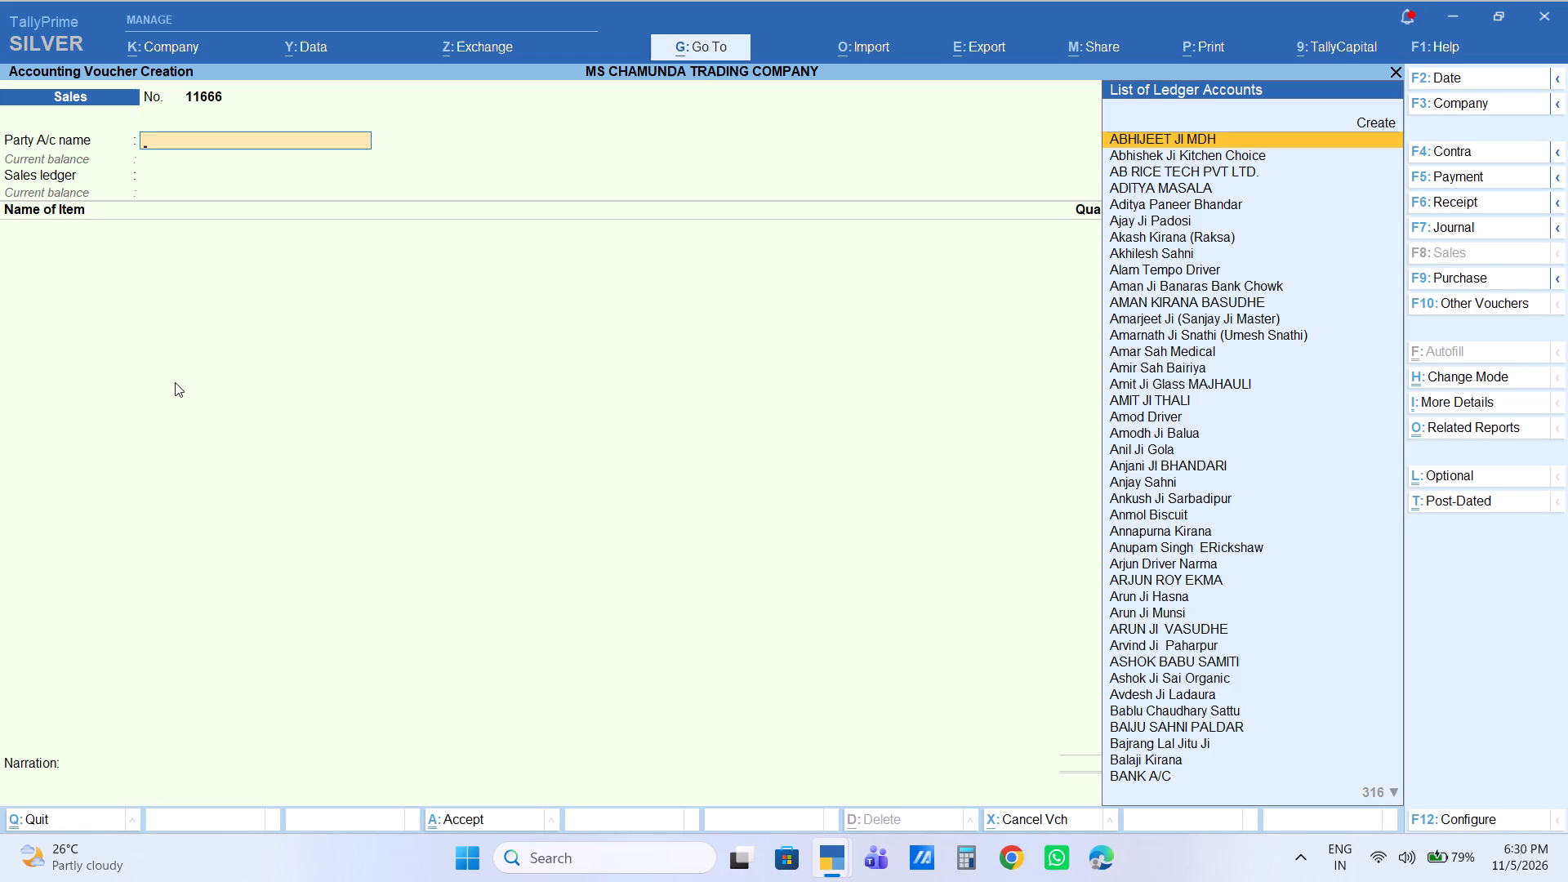
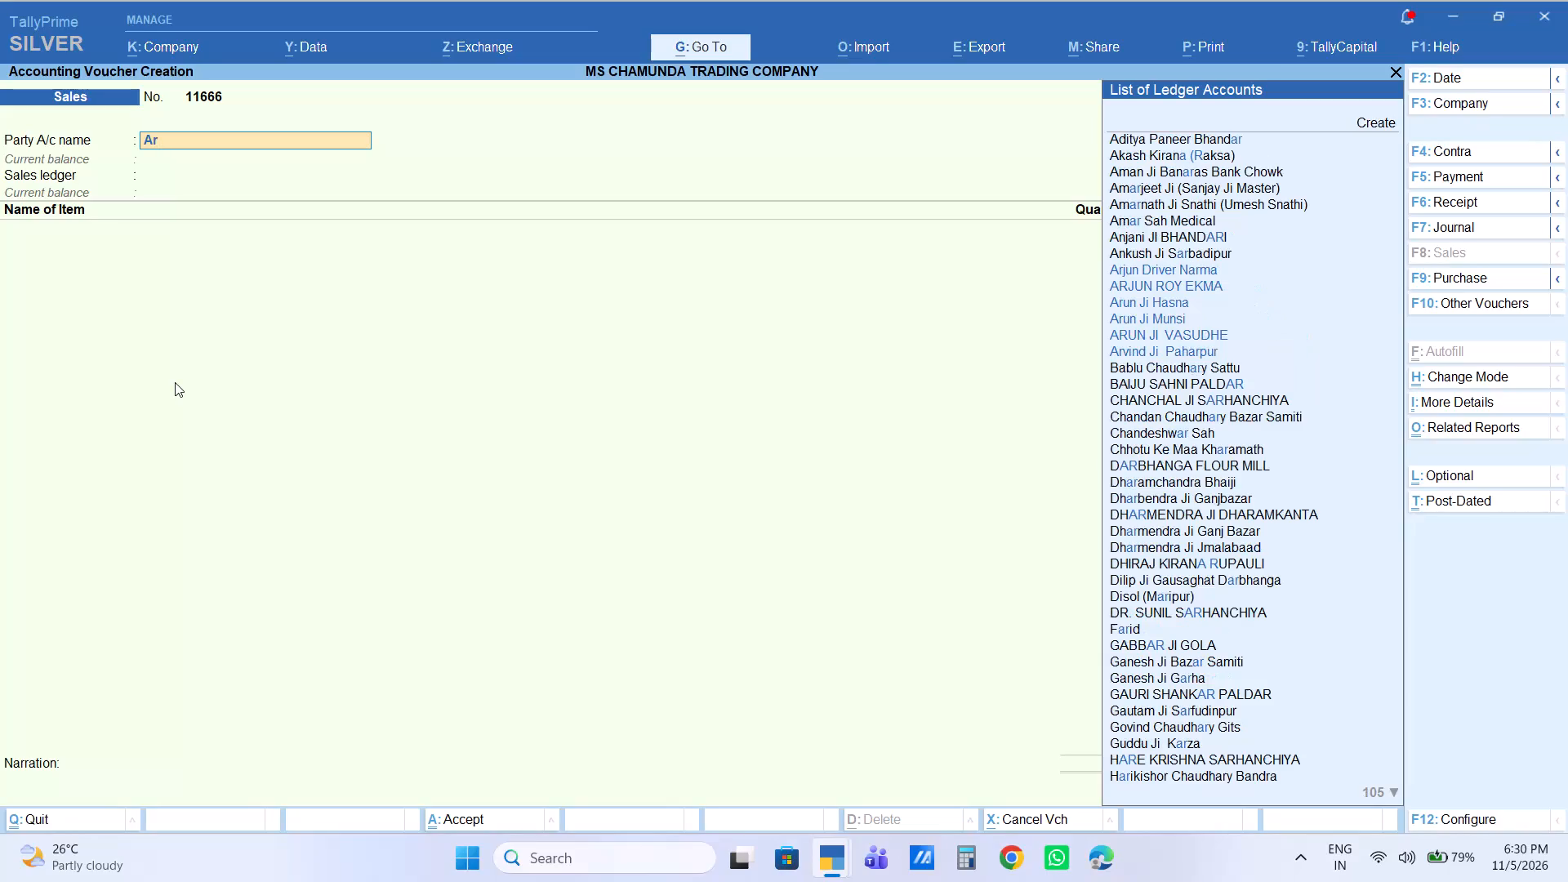
Set the party account of sales voucher 11666 to the Arvind Ji ledger, keeping the default party details and the SALES ledger.
{"action": "type", "text": "vi"}
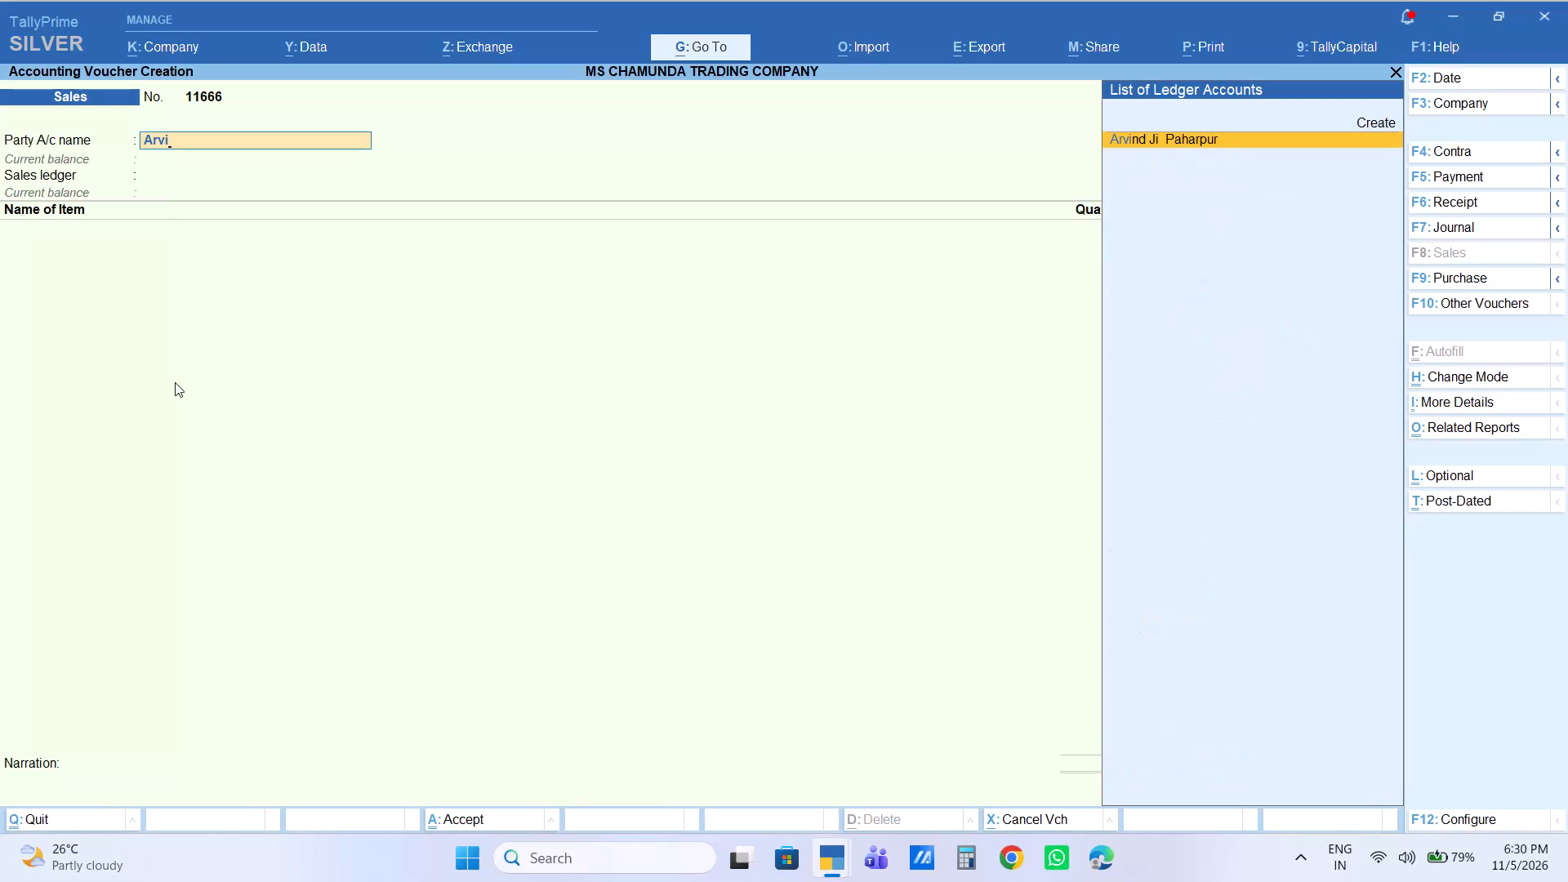
{"action": "key", "text": "Return"}
{"action": "key", "text": "Return"}
{"action": "key", "text": "Return"}
{"action": "key", "text": "Return"}
{"action": "key", "text": "Return"}
{"action": "key", "text": "Return"}
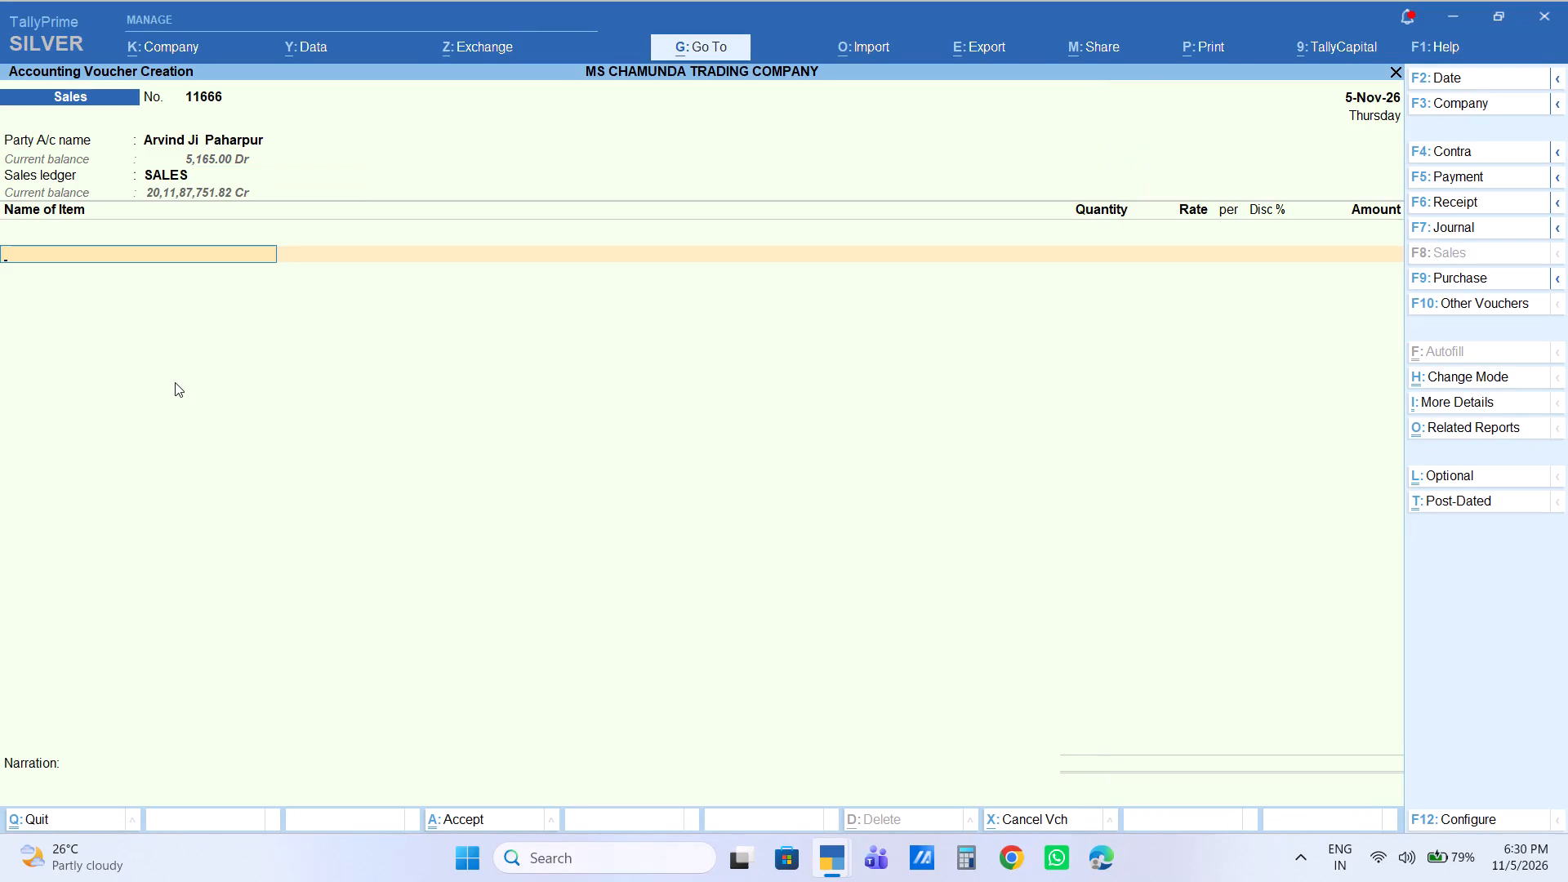
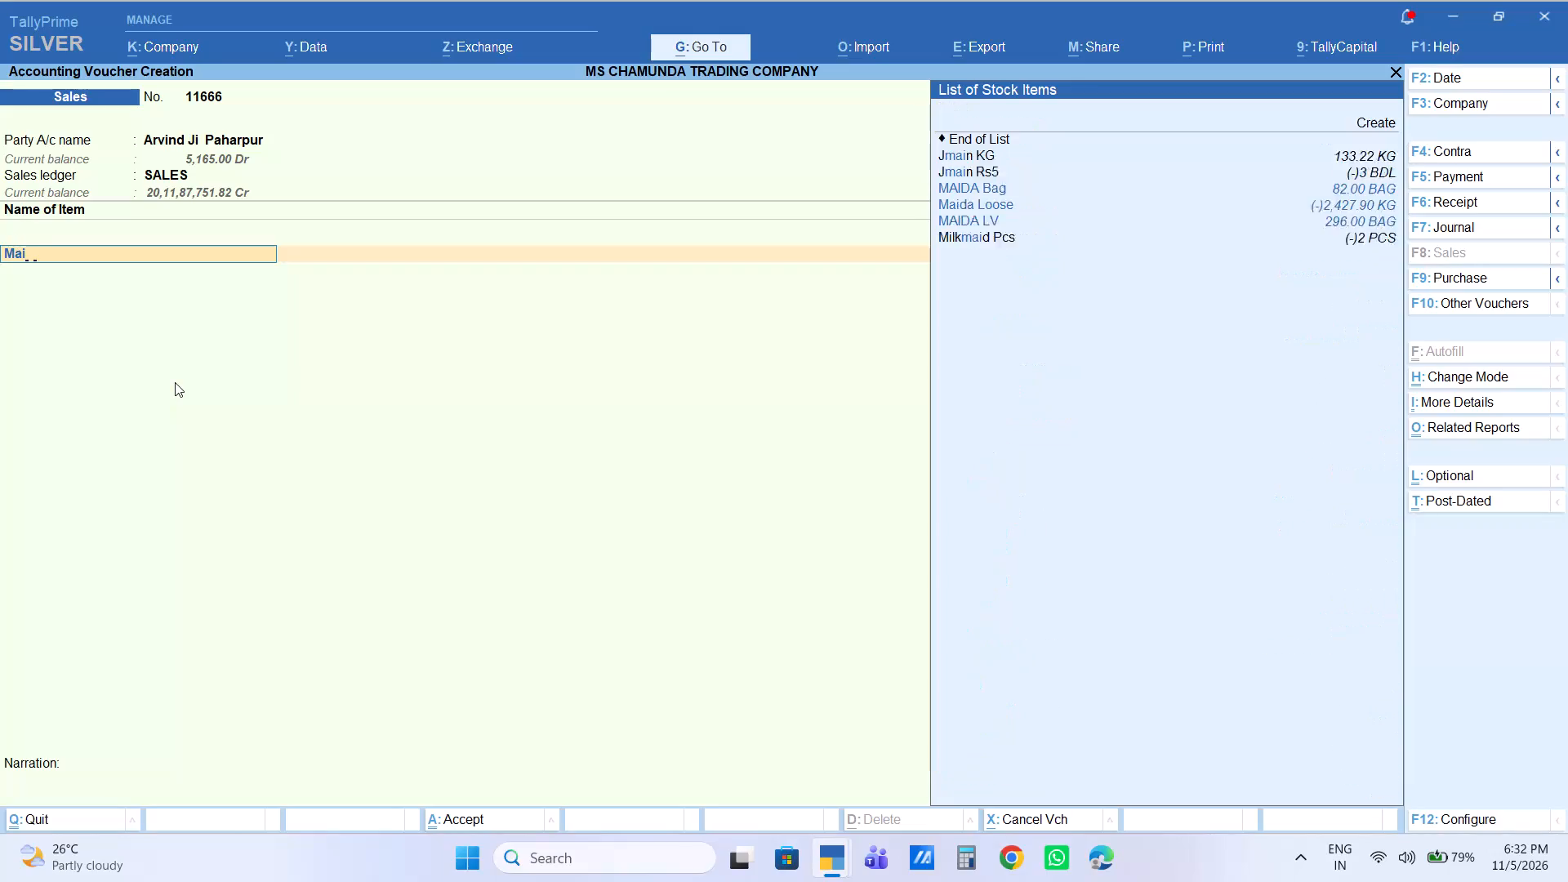
Add 1 bag of MAIDA LV at the default rate as the first item of the sales voucher.
{"action": "key", "text": "Down"}
{"action": "key", "text": "Down"}
{"action": "key", "text": "Down"}
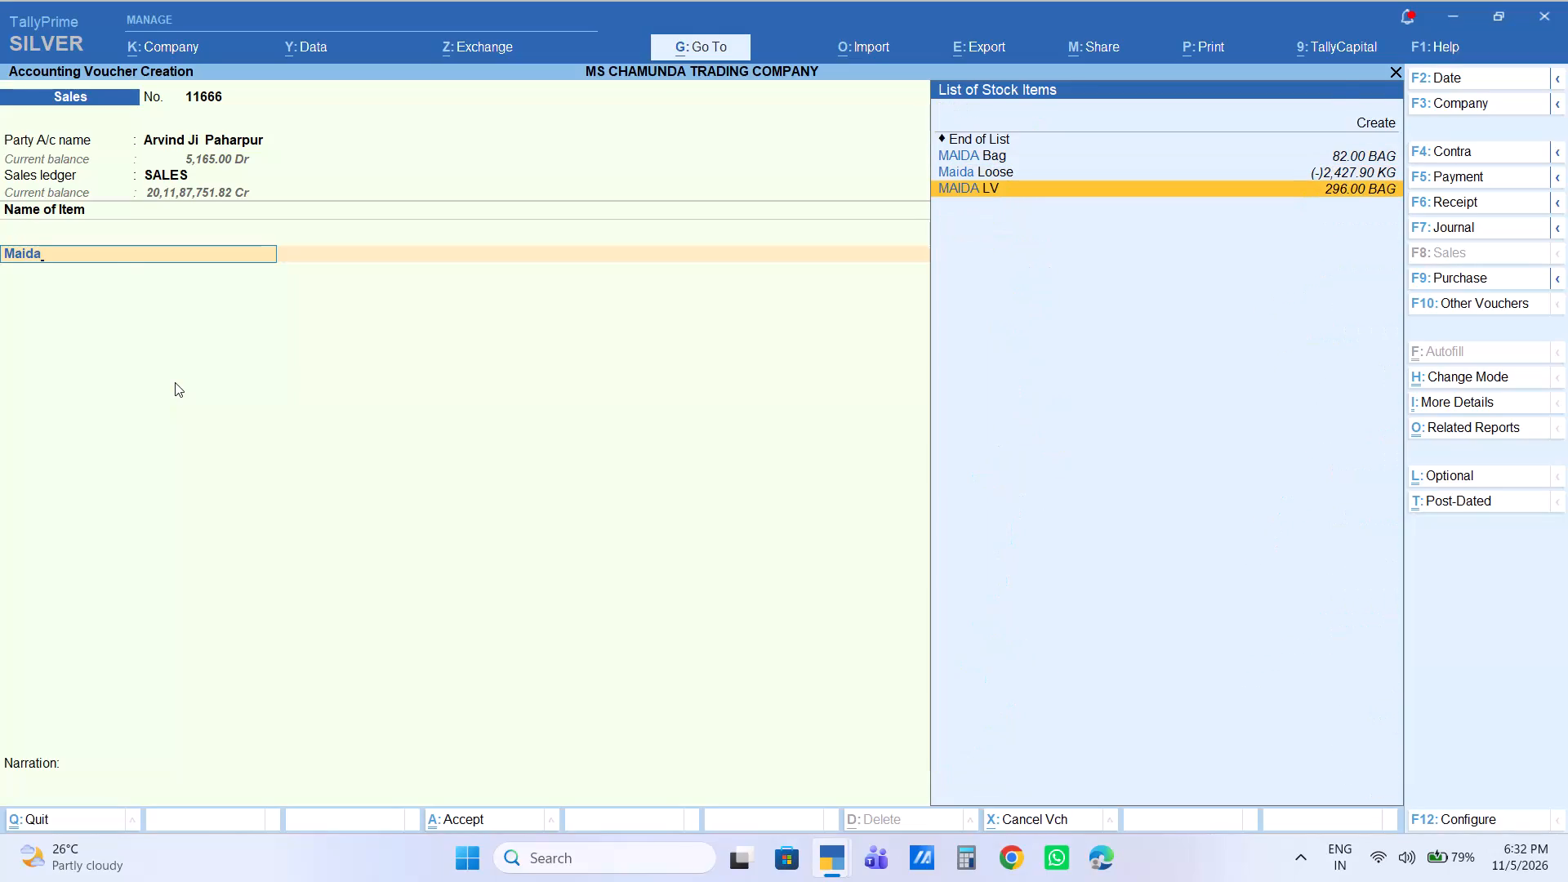
{"action": "key", "text": "Return"}
{"action": "key", "text": "1"}
{"action": "key", "text": "Return"}
{"action": "key", "text": "Return"}
{"action": "key", "text": "Return"}
{"action": "key", "text": "Return"}
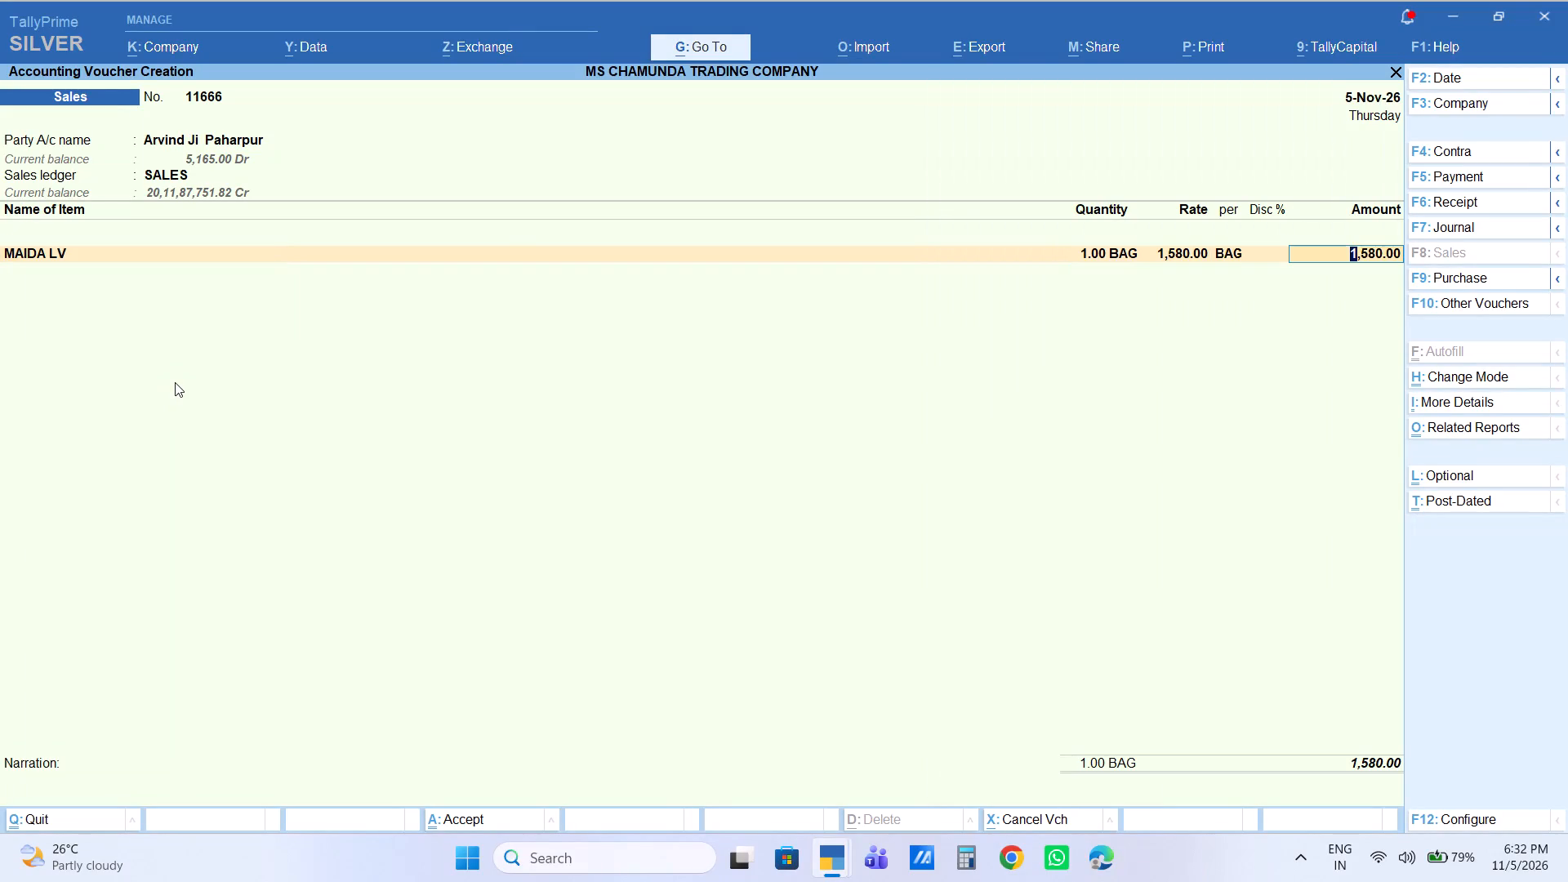
{"action": "key", "text": "Return"}
Add 3 bags of Annapurna NAMAK 1KG to the voucher at the default rate.
{"action": "type", "text": "anna"}
{"action": "key", "text": "Down"}
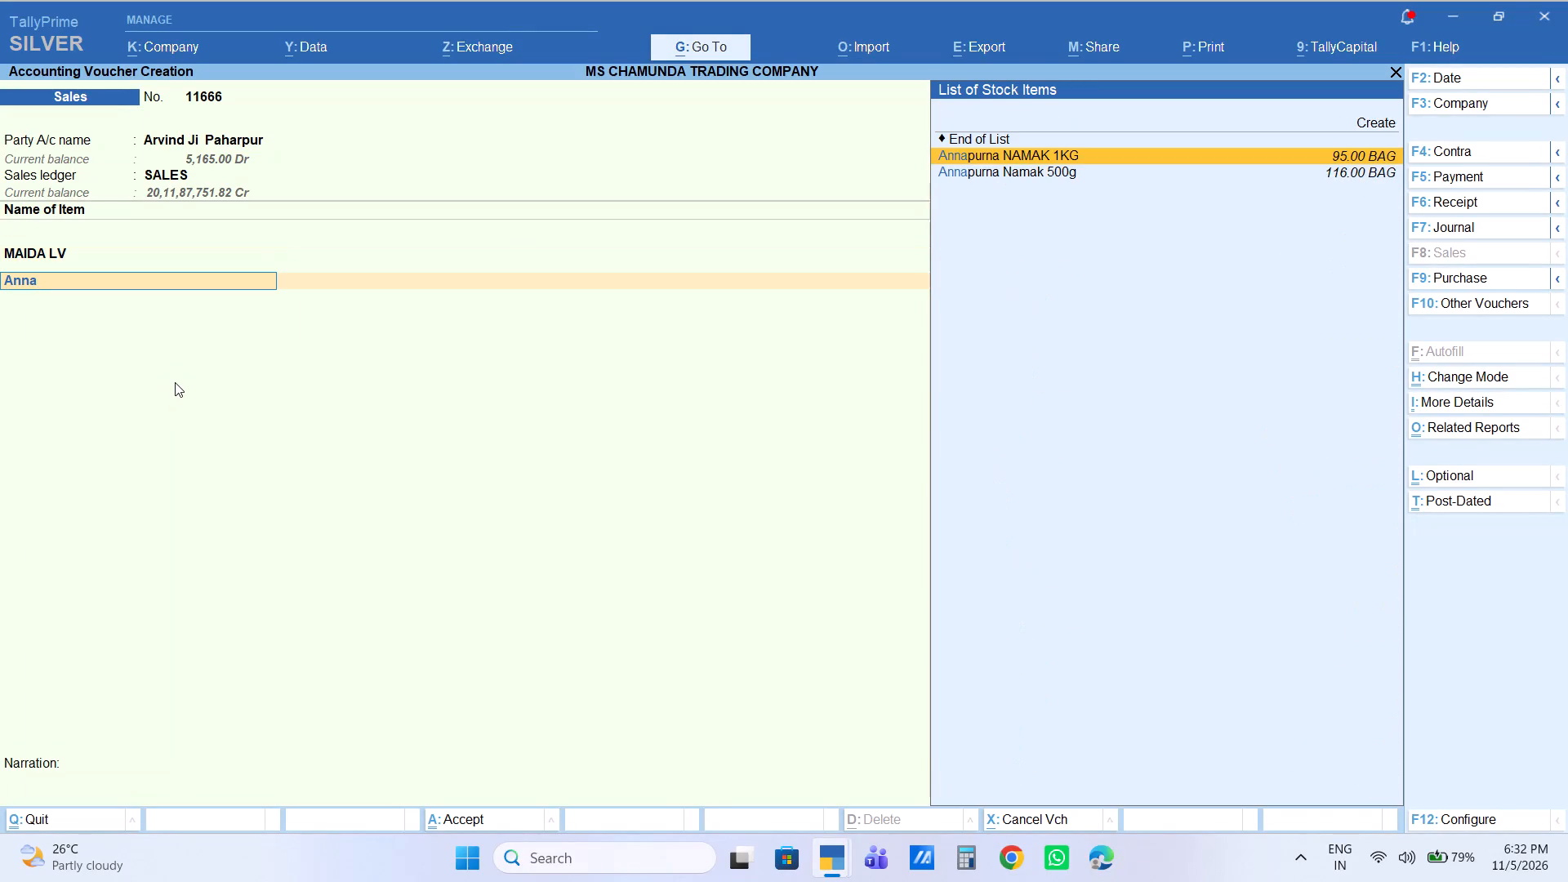
{"action": "key", "text": "Return"}
{"action": "key", "text": "3"}
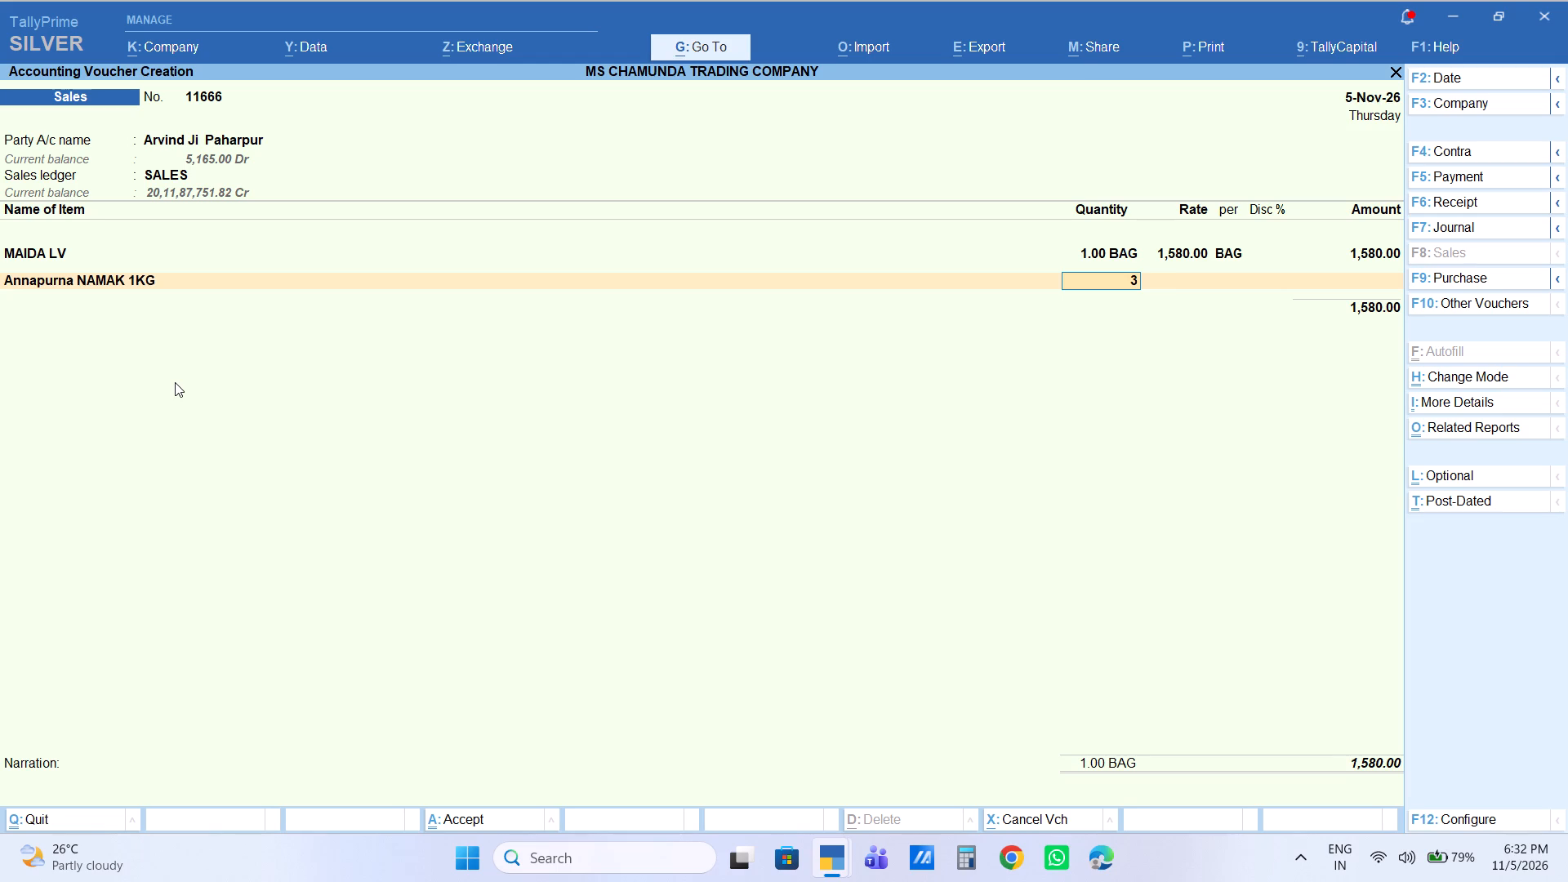
{"action": "key", "text": "Return"}
{"action": "key", "text": "Return"}
{"action": "key", "text": "Return"}
{"action": "key", "text": "Return"}
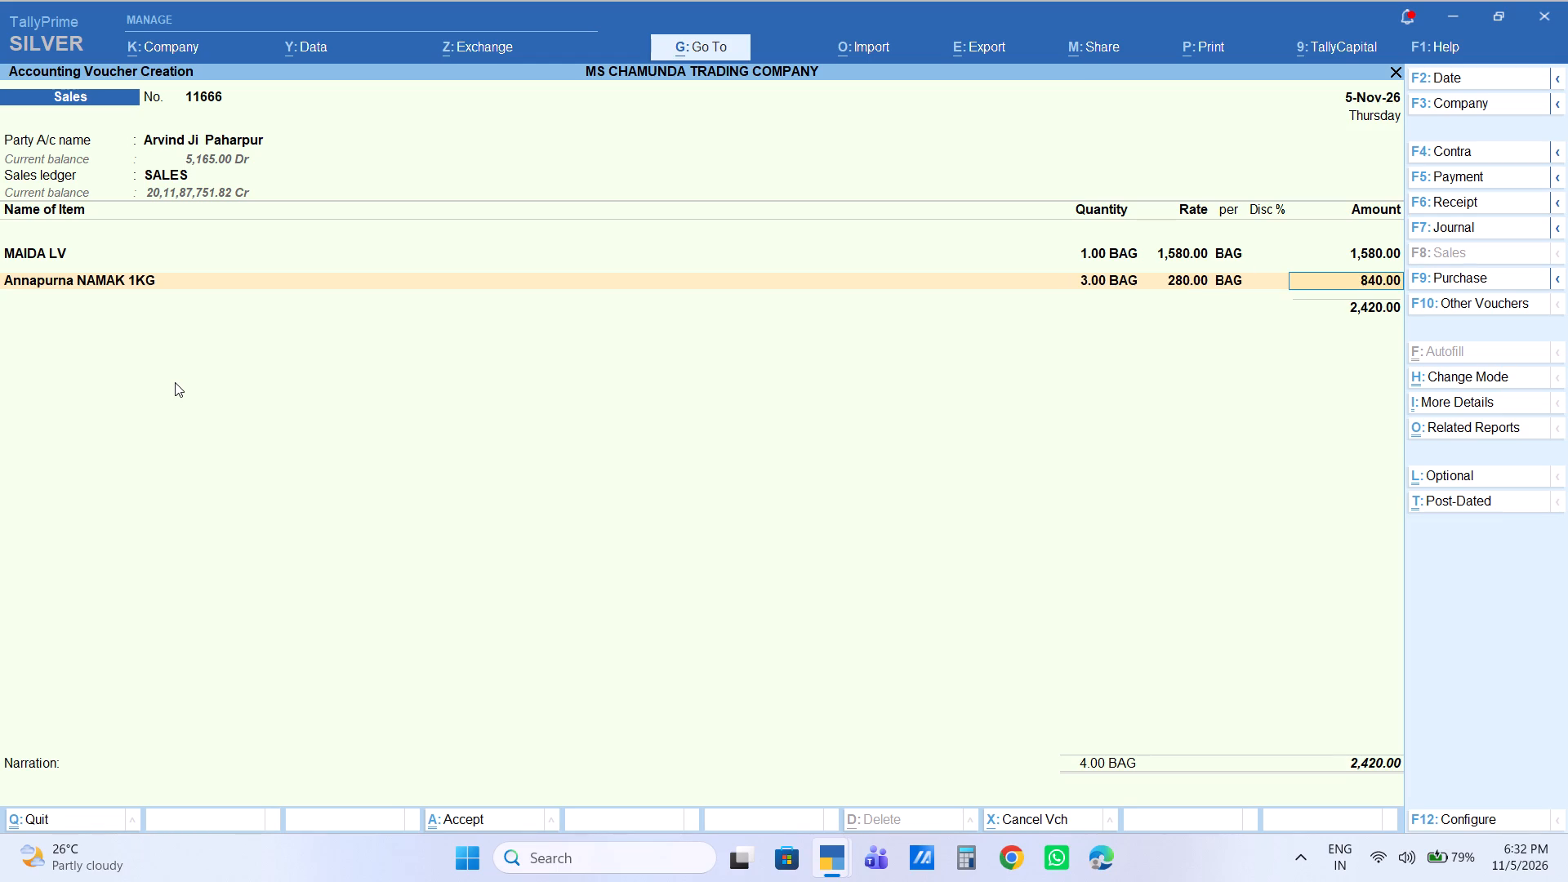
{"action": "key", "text": "Return"}
Add 3 bags of Annapurna Namak 500g to the voucher at the default rate.
{"action": "type", "text": "anna"}
{"action": "key", "text": "Down"}
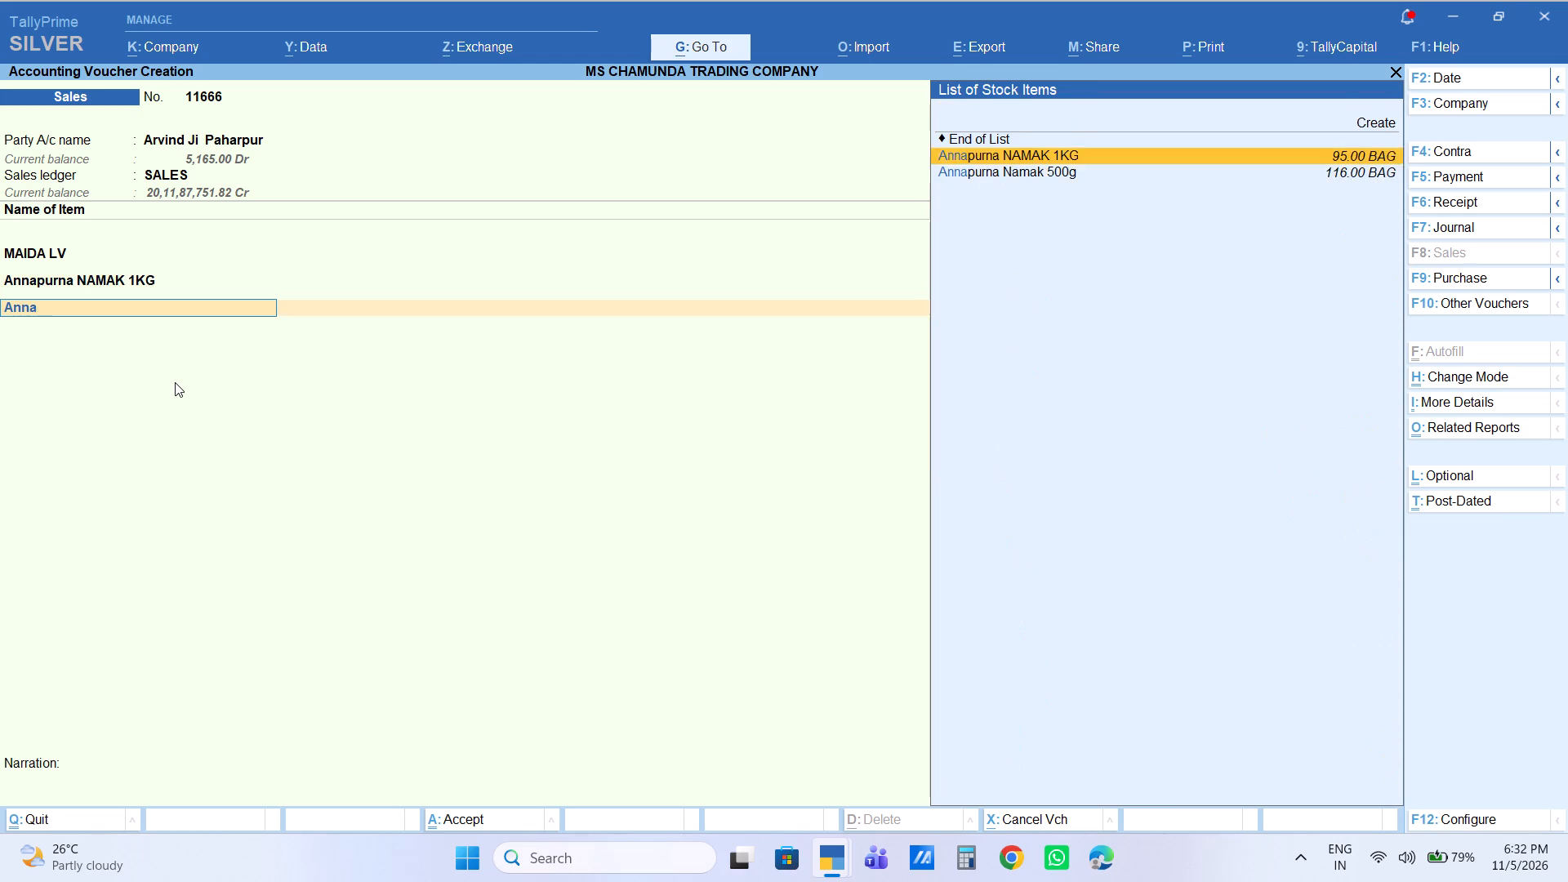
{"action": "key", "text": "Down"}
{"action": "key", "text": "Return"}
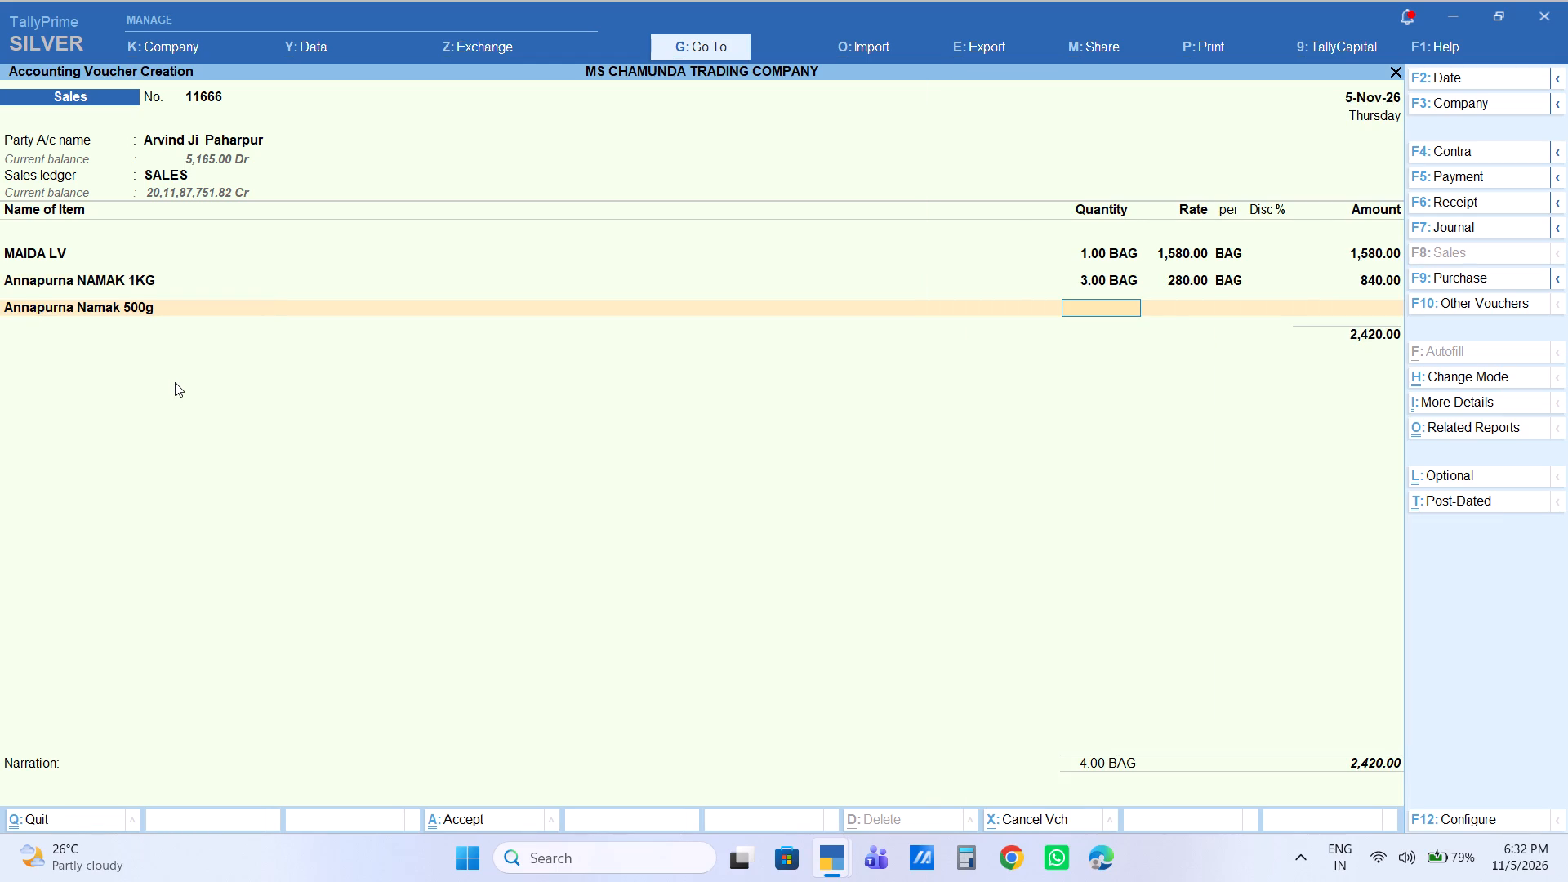
{"action": "key", "text": "3"}
{"action": "key", "text": "Return"}
{"action": "key", "text": "Return"}
{"action": "key", "text": "Return"}
{"action": "key", "text": "Return"}
{"action": "key", "text": "Return"}
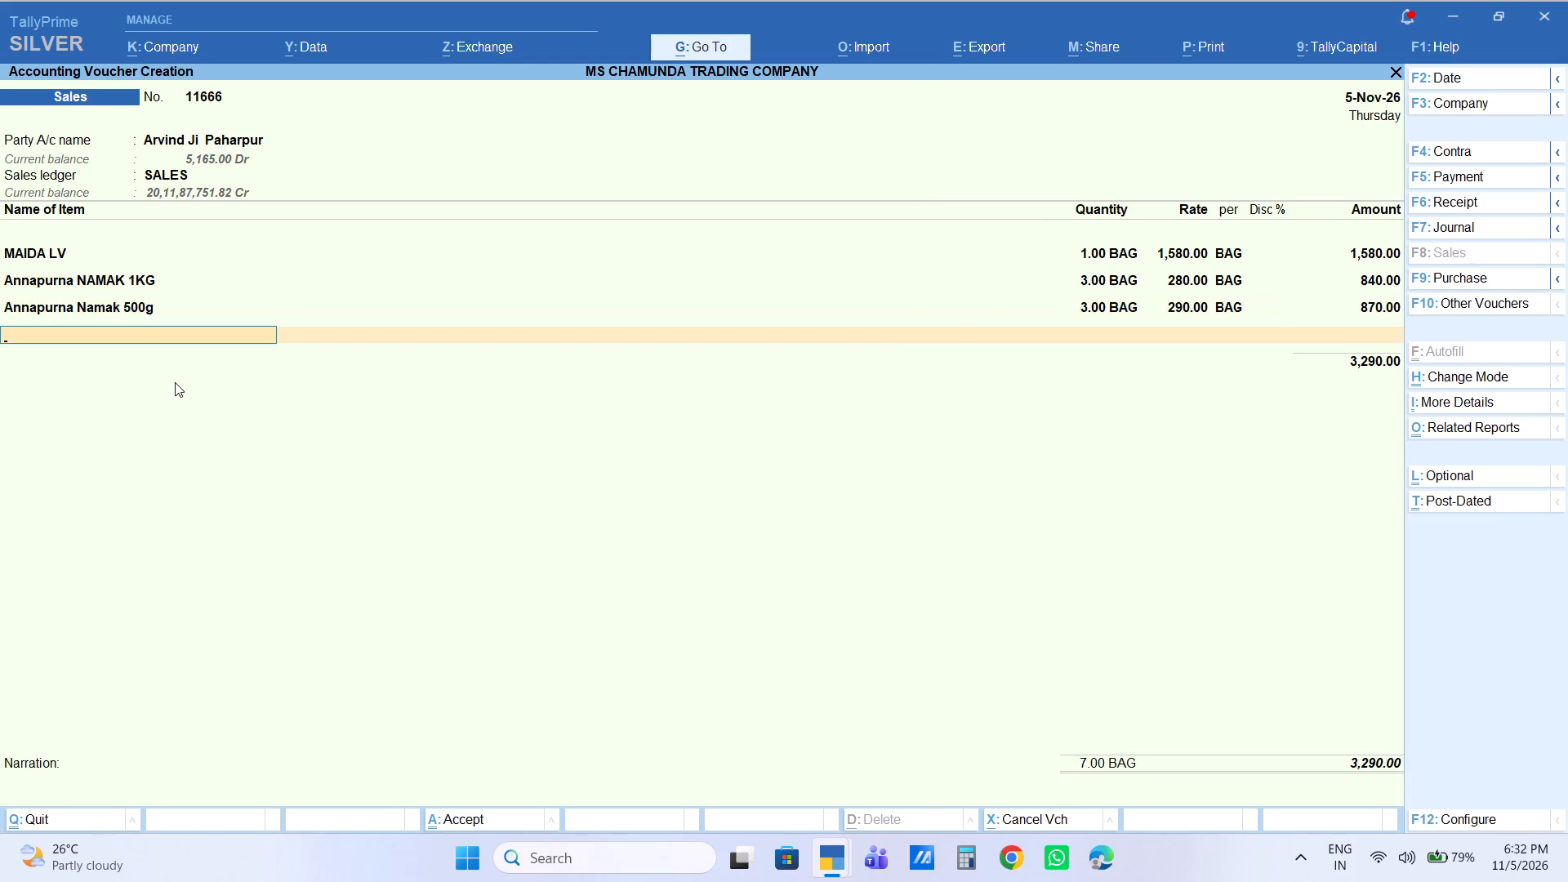
Add 1 bag of TATA Namak 1kg Bag to the voucher at the default rate.
{"action": "type", "text": "tata na"}
{"action": "key", "text": "Down"}
{"action": "key", "text": "Return"}
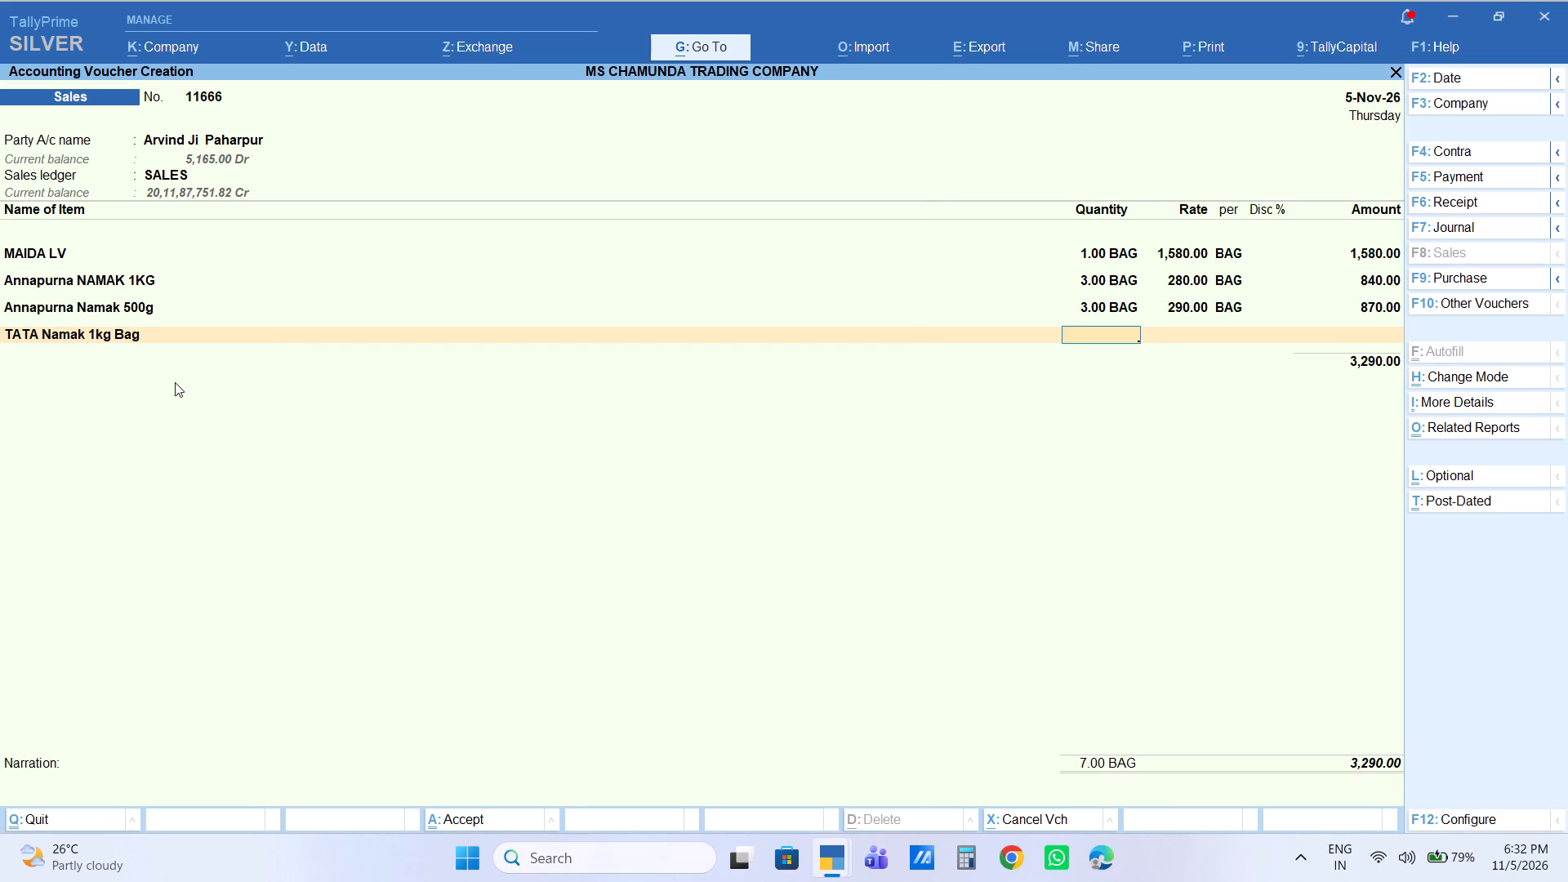
{"action": "key", "text": "1"}
{"action": "key", "text": "Return"}
{"action": "key", "text": "Return"}
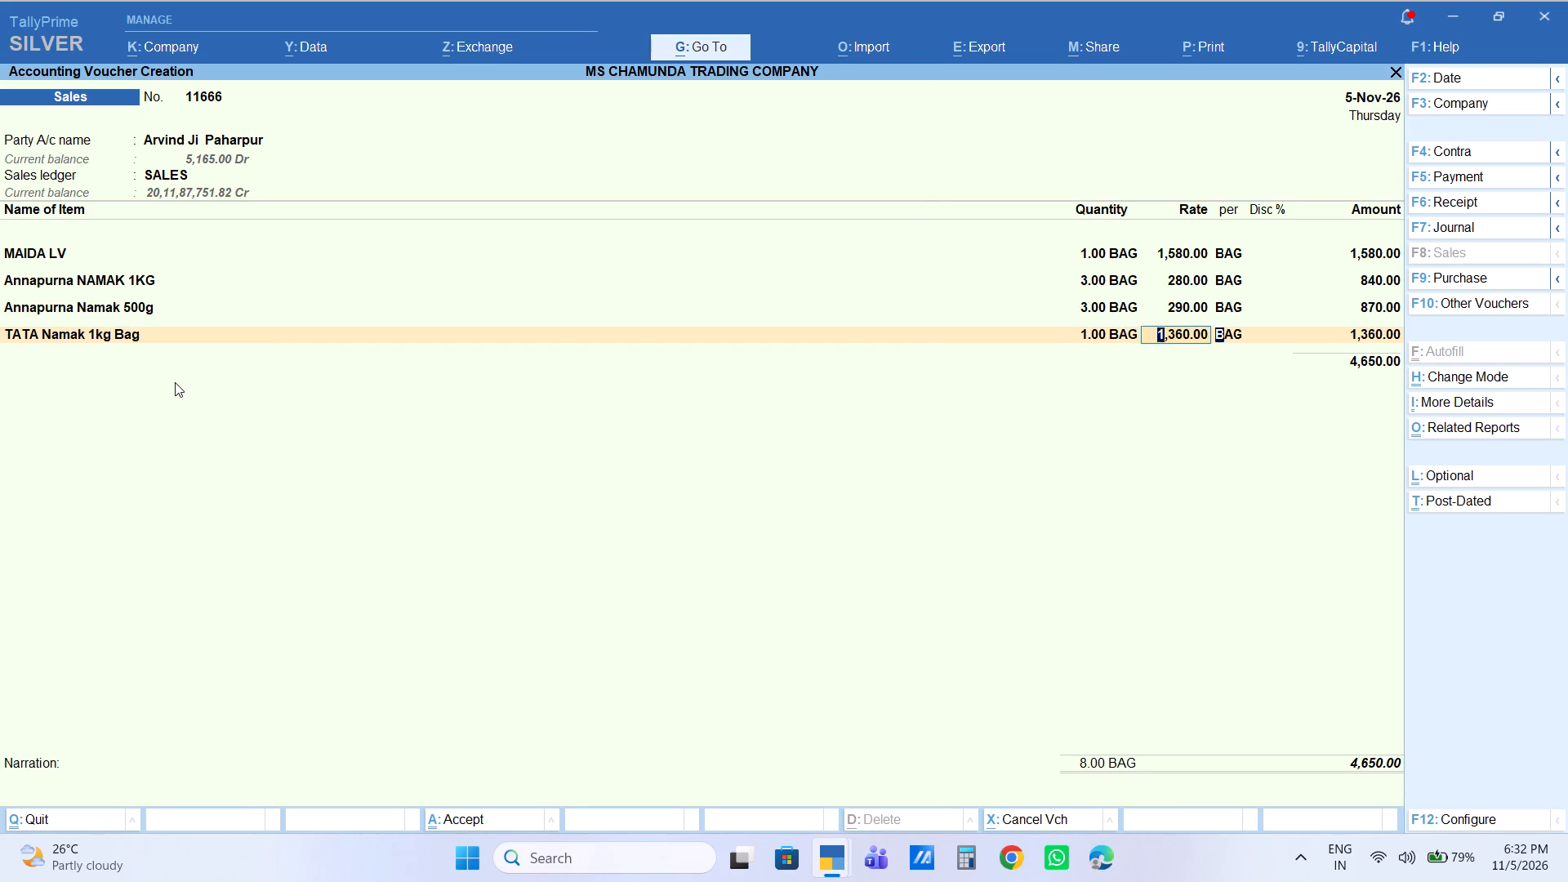
{"action": "key", "text": "Return"}
{"action": "key", "text": "Return"}
{"action": "key", "text": "Return"}
Add 1 bag of CHINI SF 50kg to the voucher at the default rate.
{"action": "type", "text": "sf"}
{"action": "key", "text": "Return"}
{"action": "key", "text": "1"}
{"action": "key", "text": "Return"}
{"action": "key", "text": "Return"}
{"action": "key", "text": "Return"}
{"action": "key", "text": "Return"}
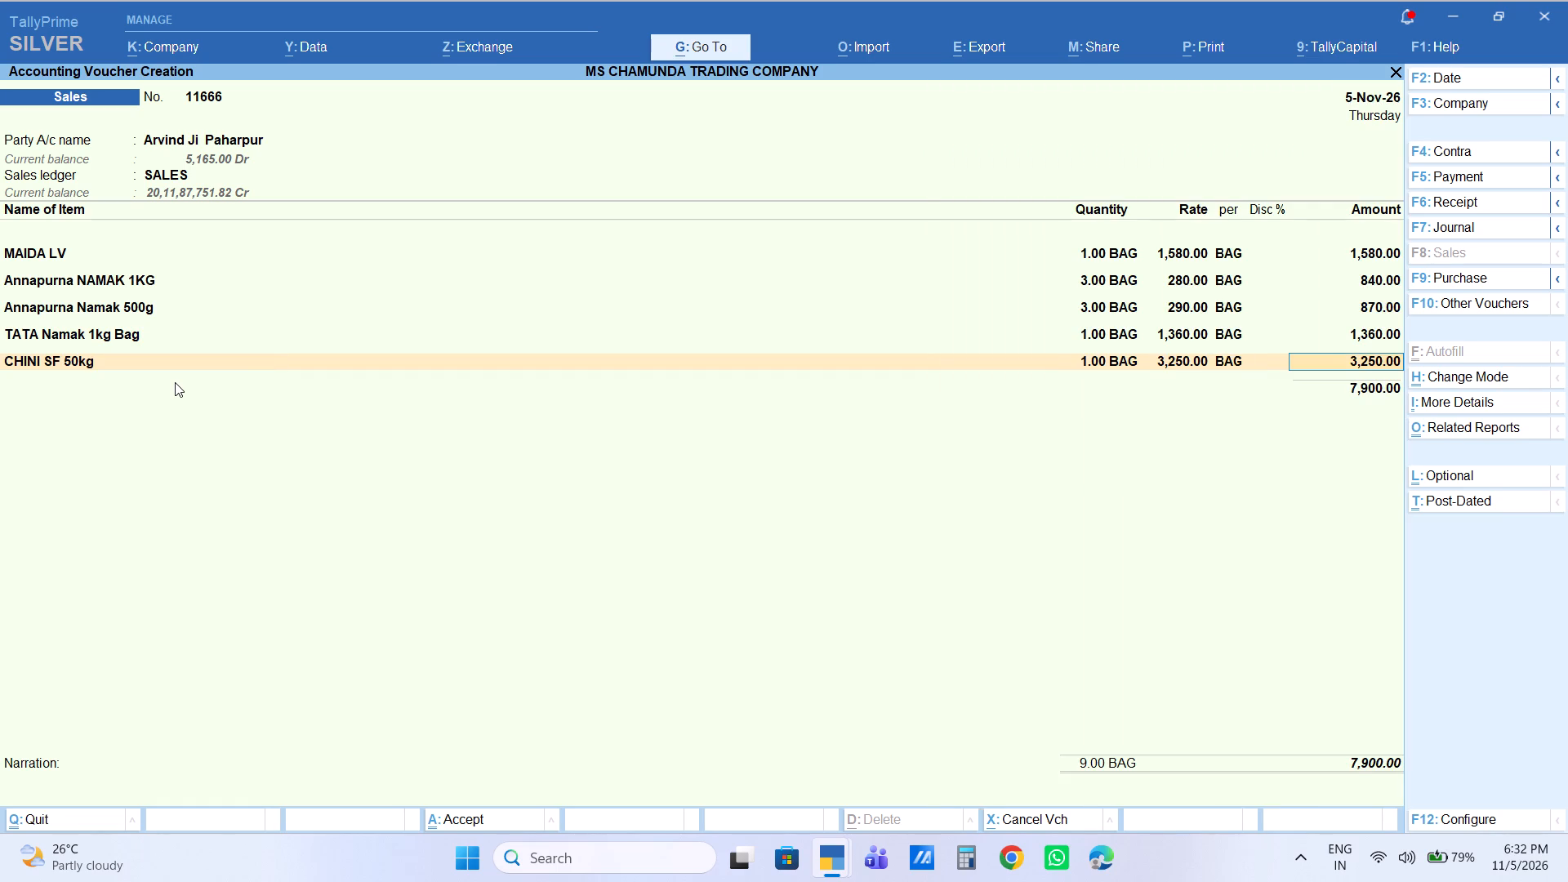
{"action": "key", "text": "Return"}
Add 1 bag of Kasturi Rahar30kg to the voucher at the default rate.
{"action": "type", "text": "kast"}
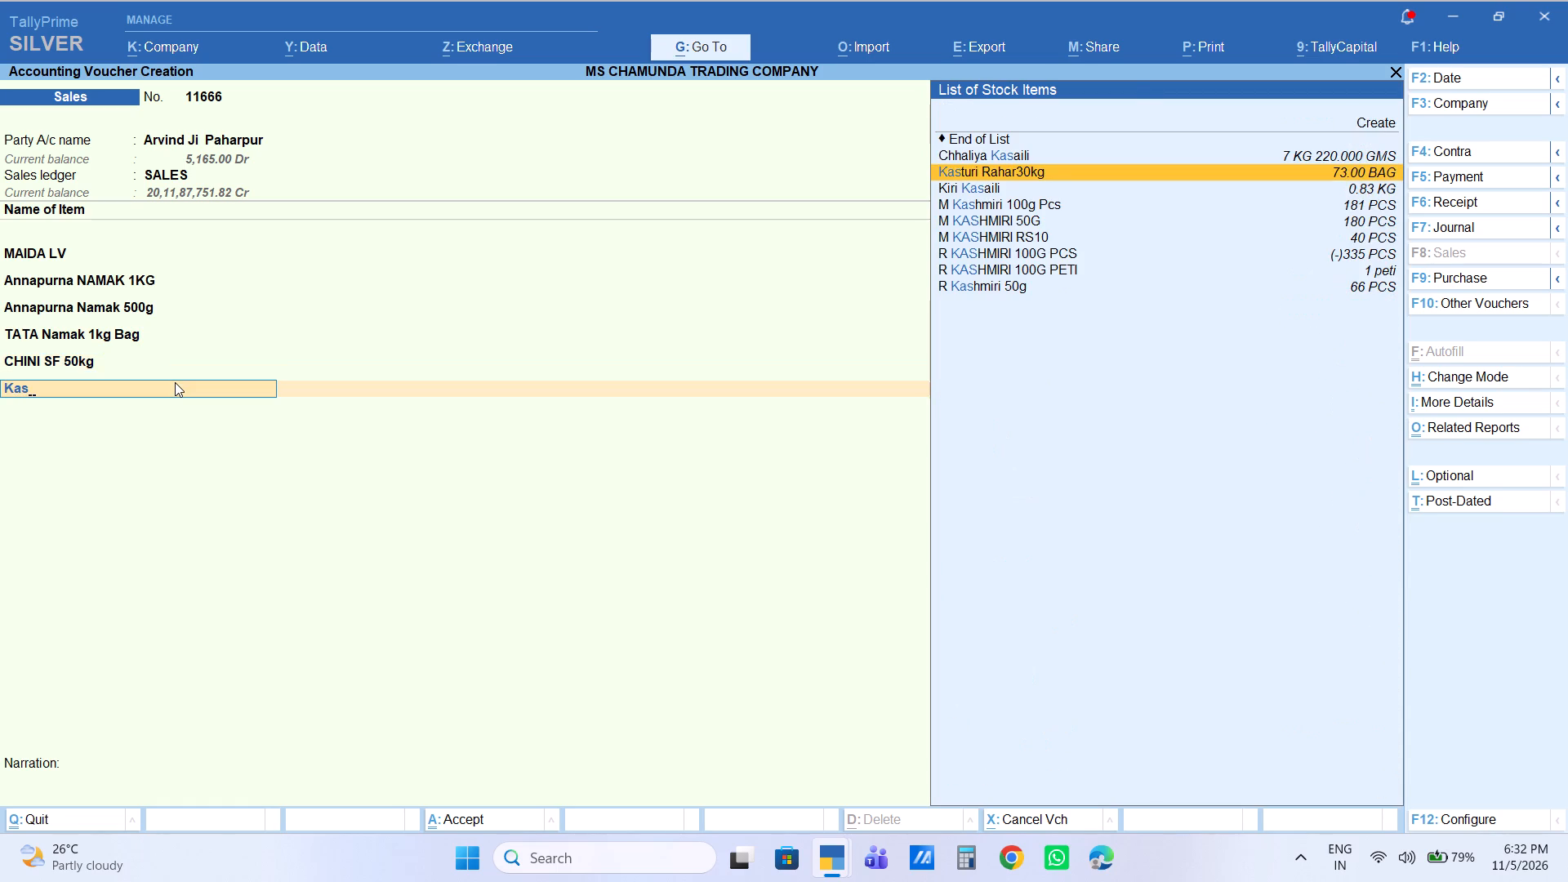
{"action": "key", "text": "Return"}
{"action": "key", "text": "1"}
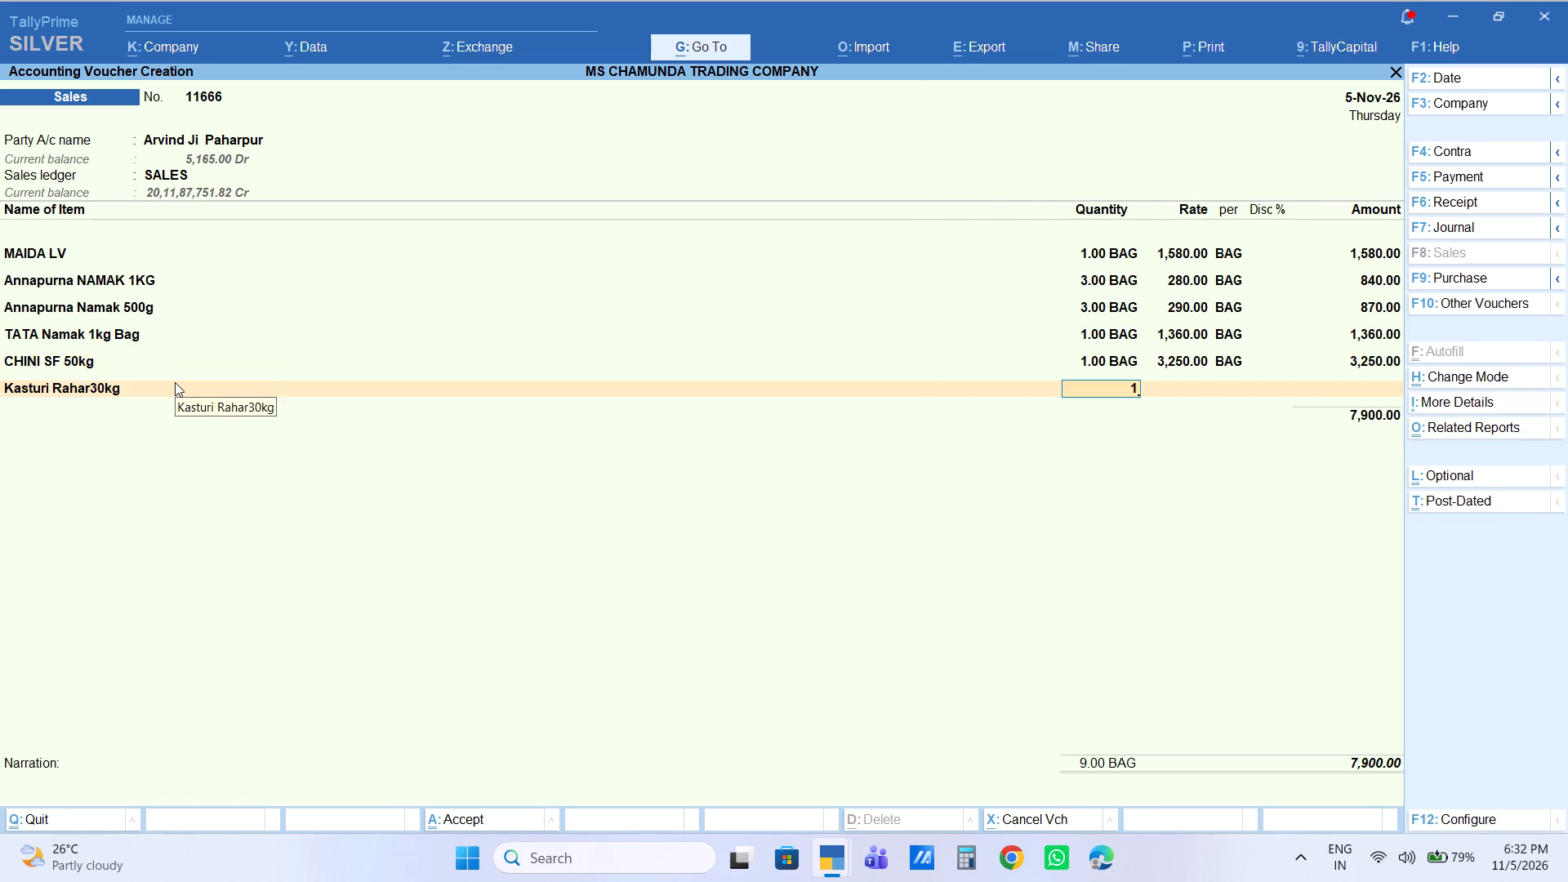
{"action": "key", "text": "Return"}
{"action": "key", "text": "Return"}
{"action": "key", "text": "Return"}
{"action": "key", "text": "Return"}
{"action": "key", "text": "Return"}
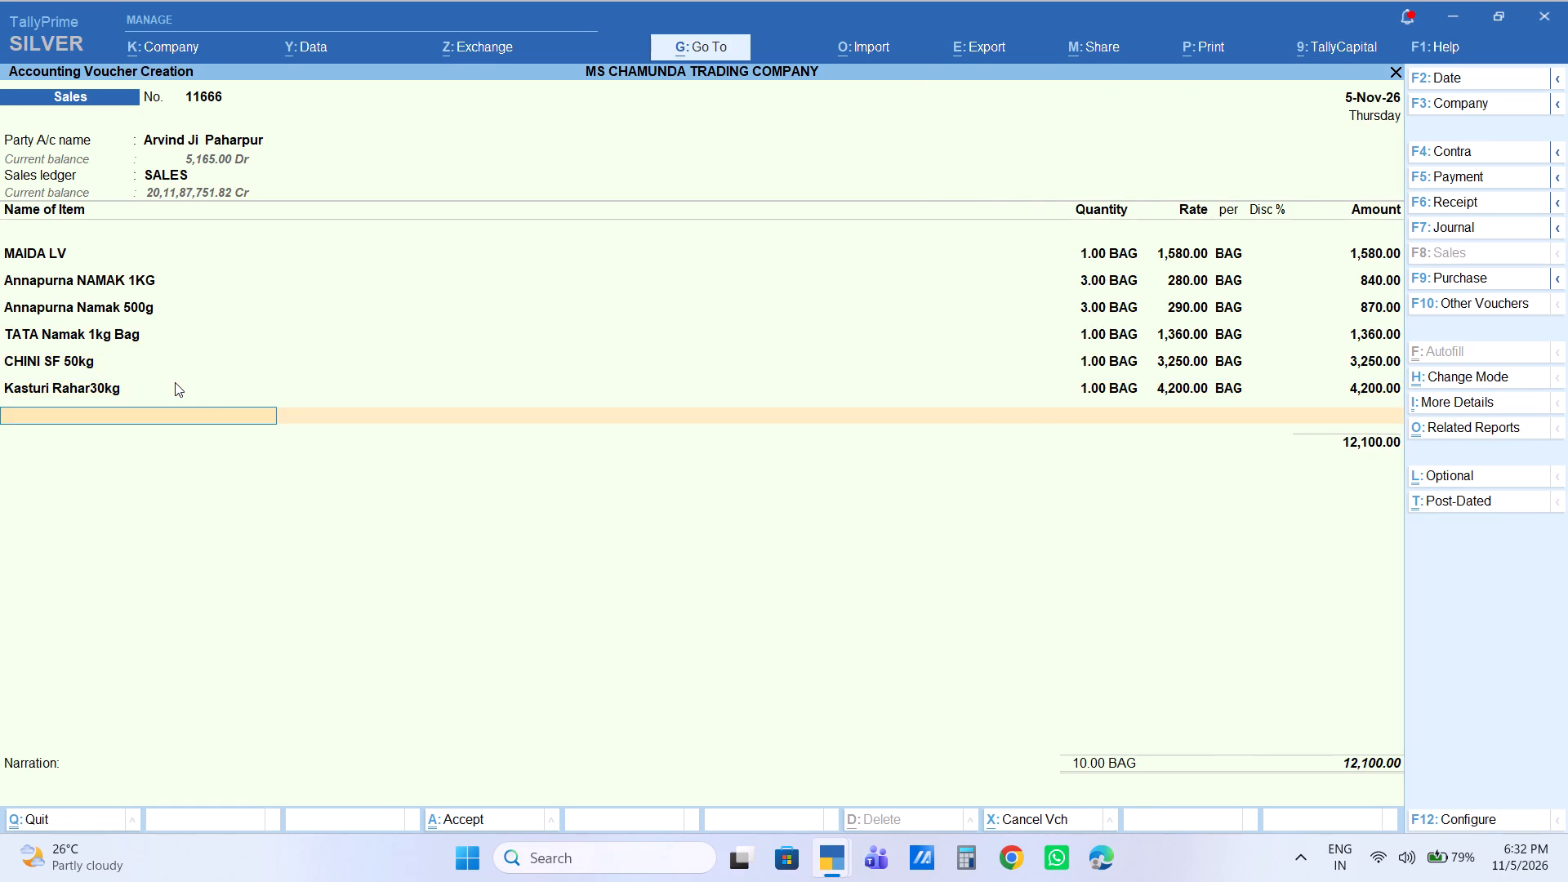
Add 2 kg of Kaju 100g to the voucher at the default rate.
{"action": "type", "text": "kaju"}
{"action": "key", "text": "Down"}
{"action": "key", "text": "Return"}
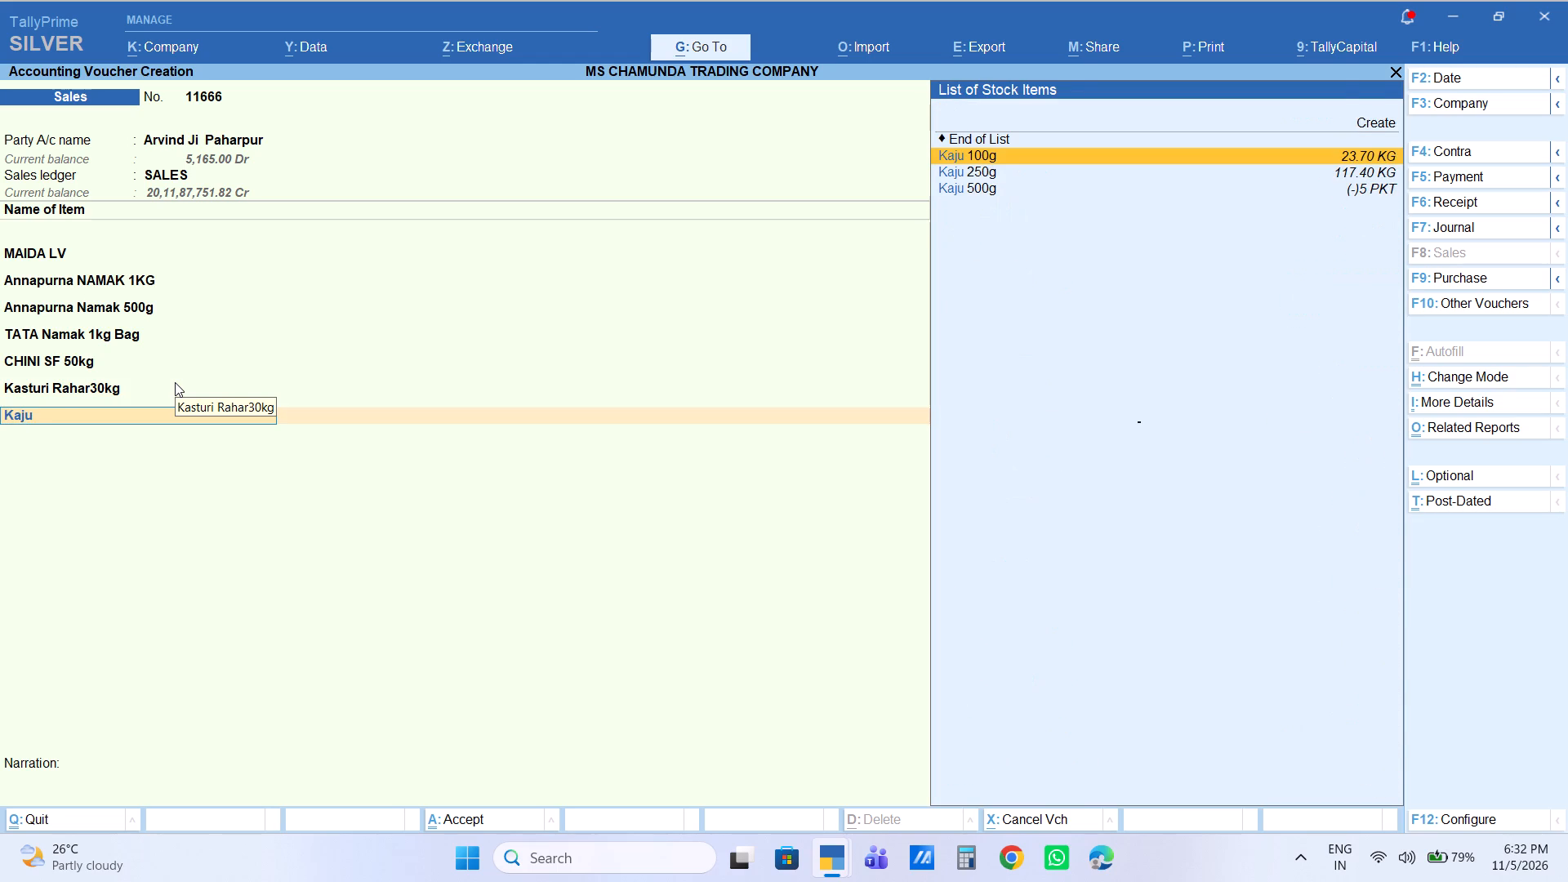
{"action": "key", "text": "2"}
{"action": "key", "text": "Return"}
{"action": "key", "text": "Return"}
{"action": "key", "text": "Return"}
{"action": "key", "text": "Return"}
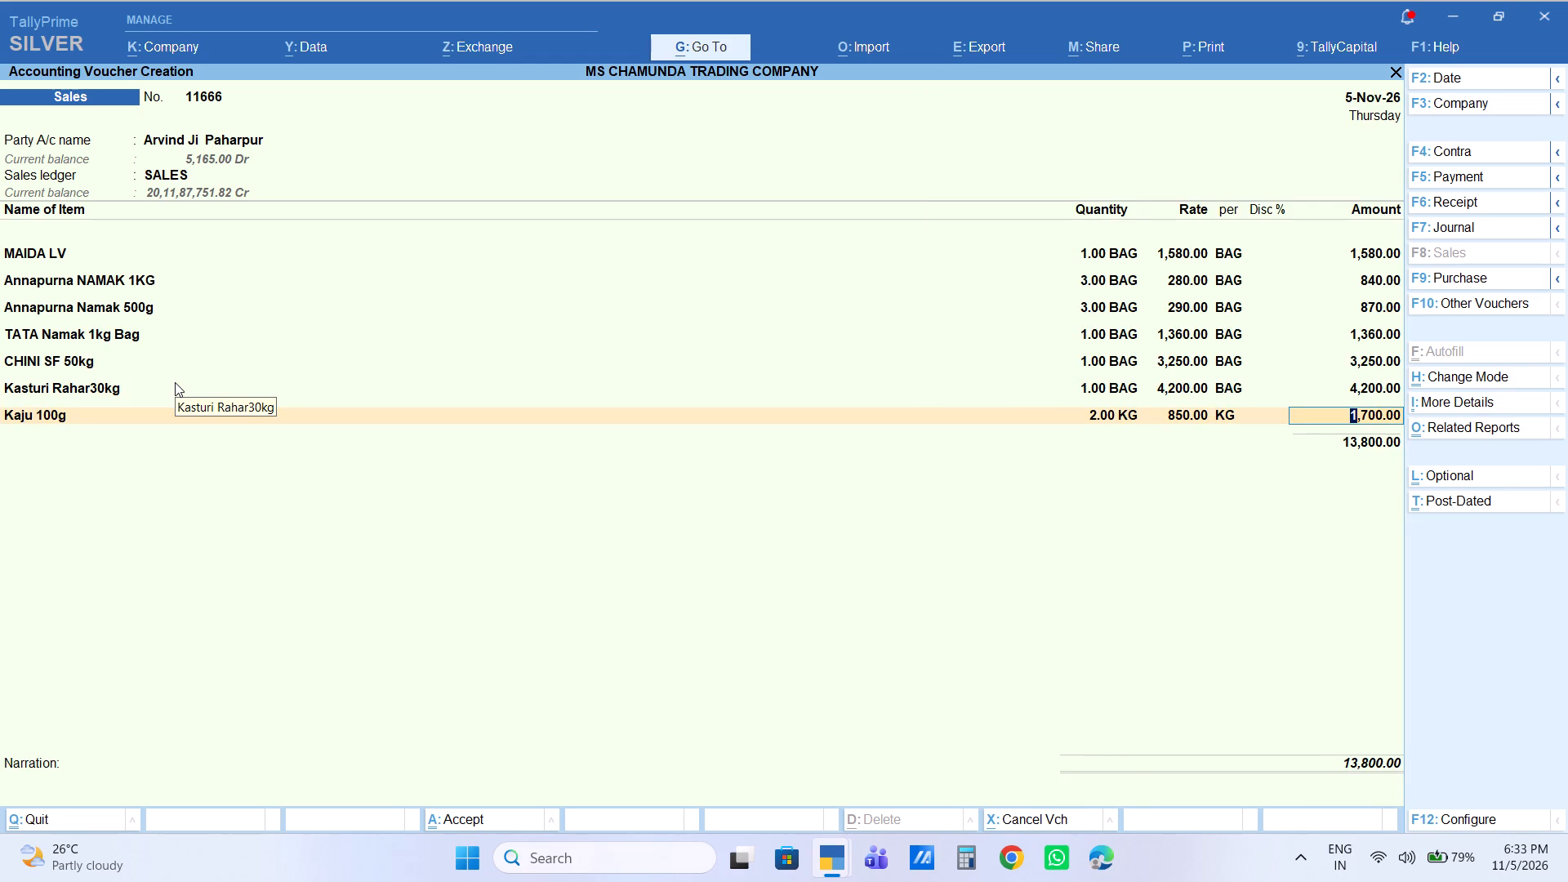
{"action": "key", "text": "Return"}
Add 15 pieces of PARIVAR PAPAD PCS to the voucher and set the line amount to 360.
{"action": "type", "text": "parivar"}
{"action": "key", "text": "Down"}
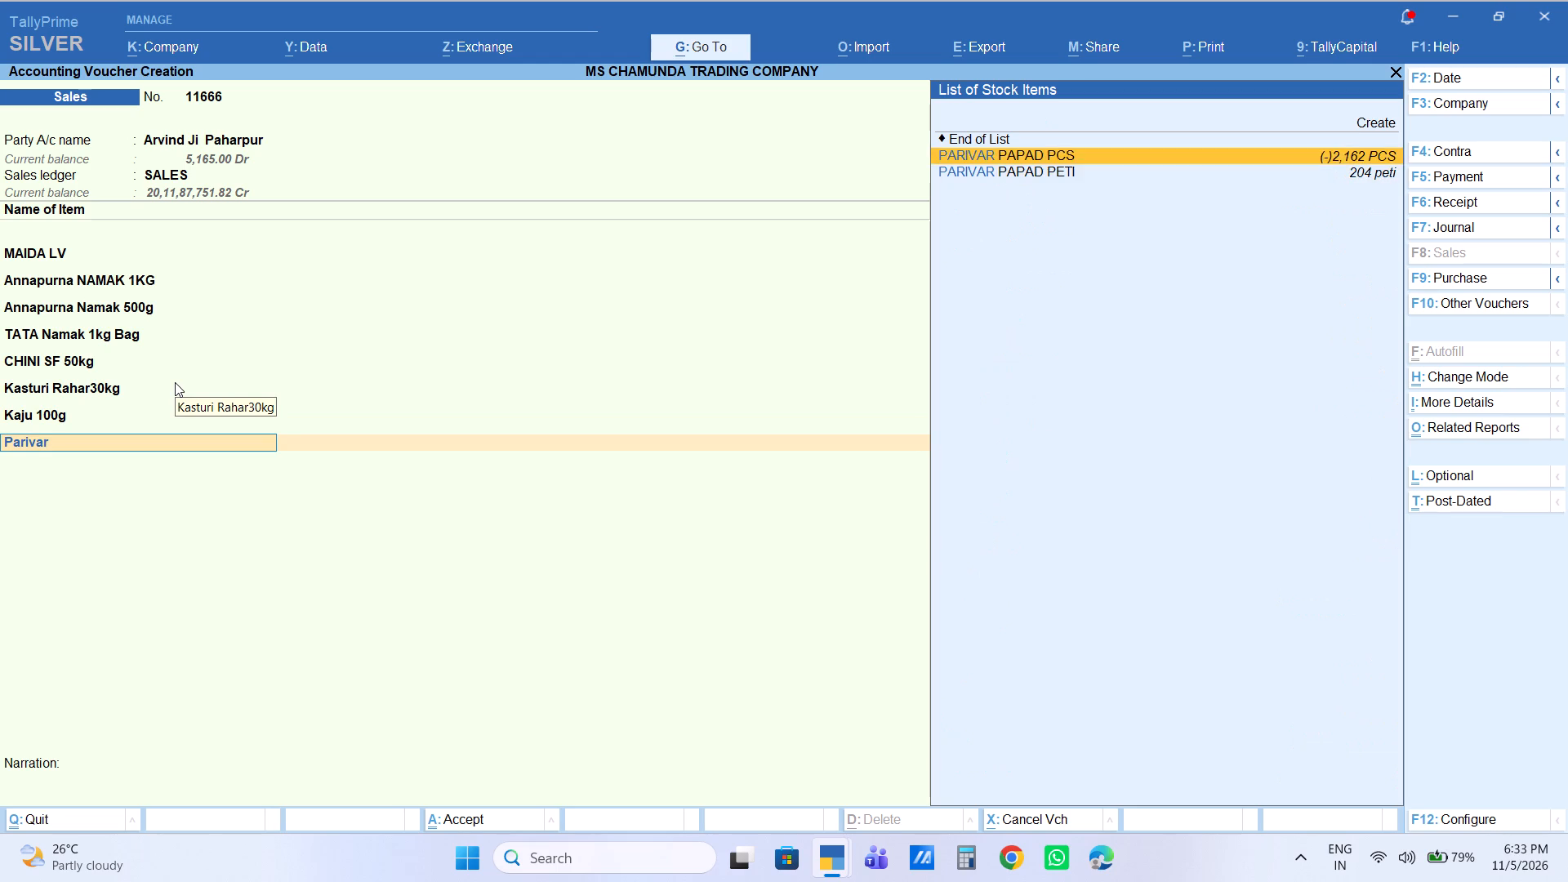
{"action": "key", "text": "Down"}
{"action": "key", "text": "Up"}
{"action": "key", "text": "Return"}
{"action": "type", "text": "15"}
{"action": "key", "text": "Return"}
{"action": "key", "text": "Return"}
{"action": "key", "text": "Return"}
{"action": "key", "text": "Return"}
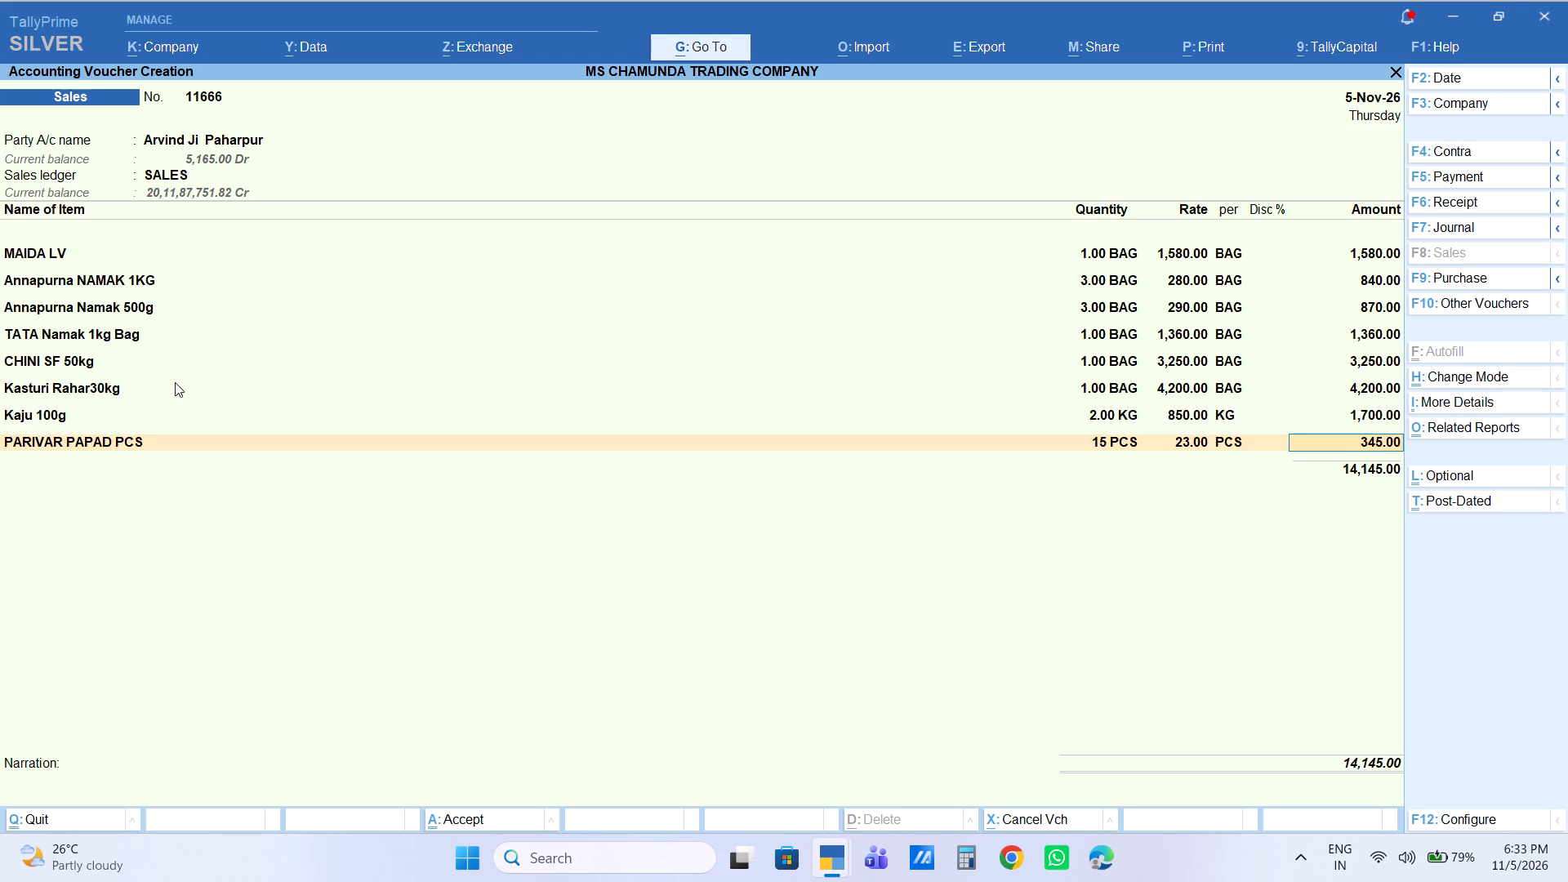
{"action": "type", "text": "360"}
{"action": "key", "text": "Return"}
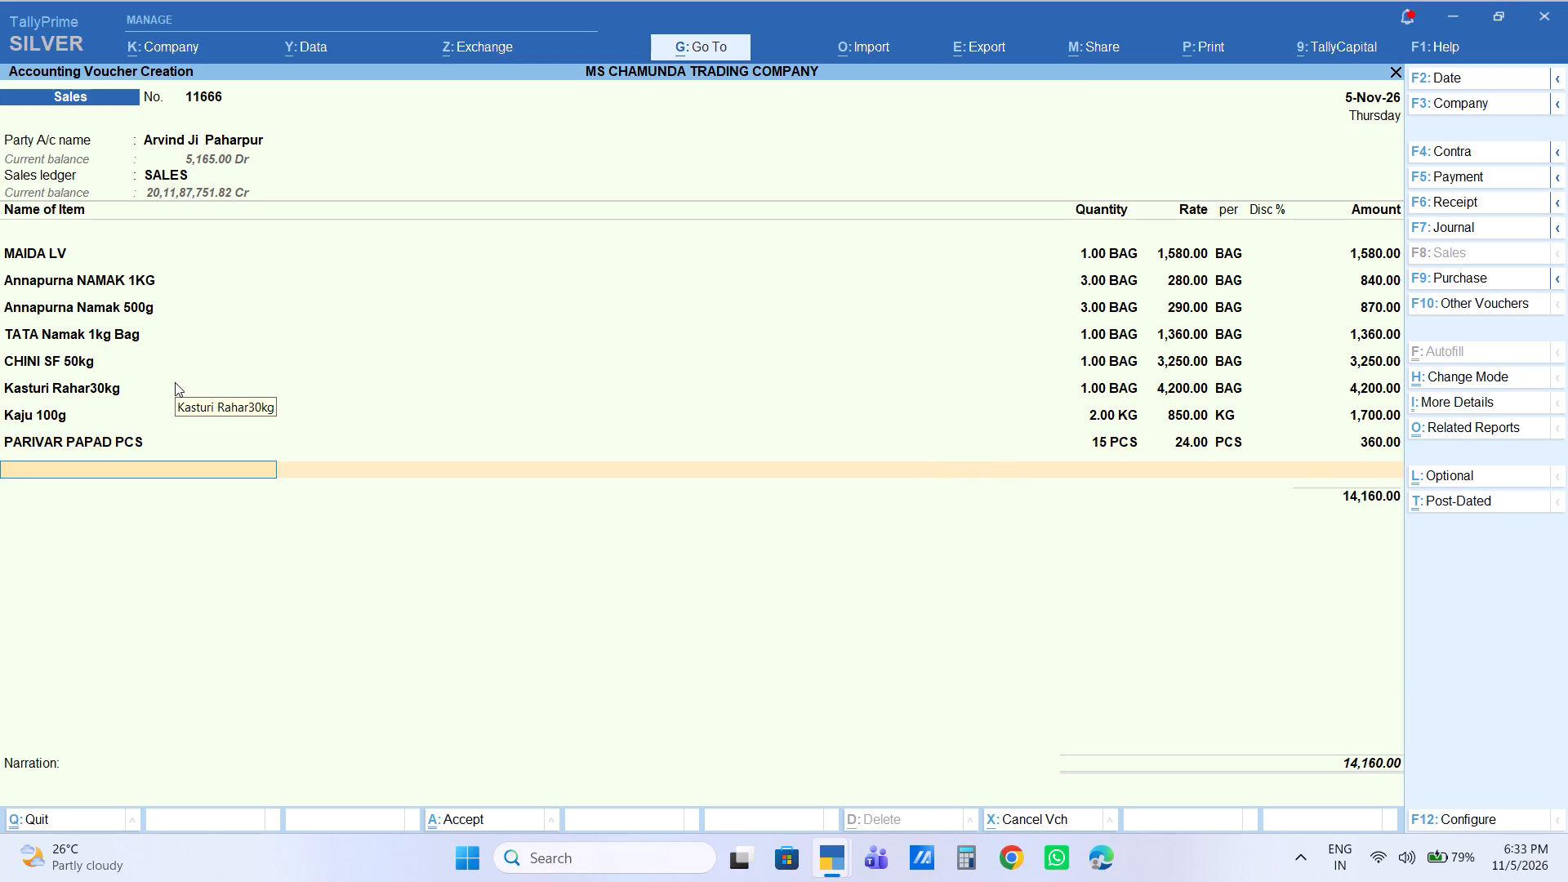
Add 5 kg of NOBEL KG to the voucher at the default rate.
{"action": "type", "text": "nobe"}
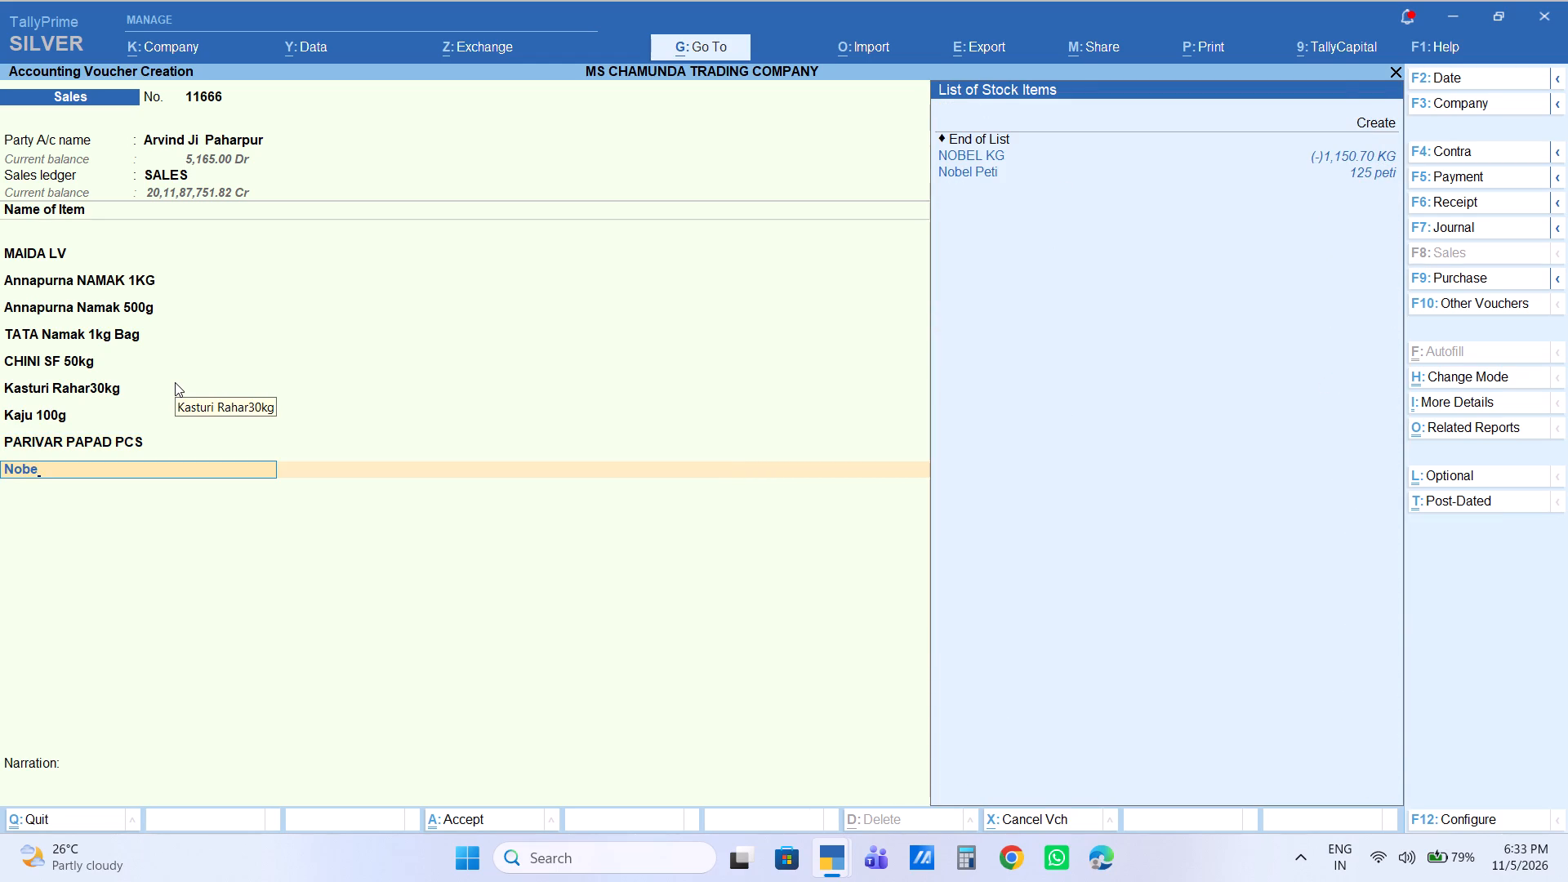
{"action": "key", "text": "Down"}
{"action": "key", "text": "Return"}
{"action": "key", "text": "5"}
{"action": "key", "text": "Return"}
{"action": "key", "text": "Return"}
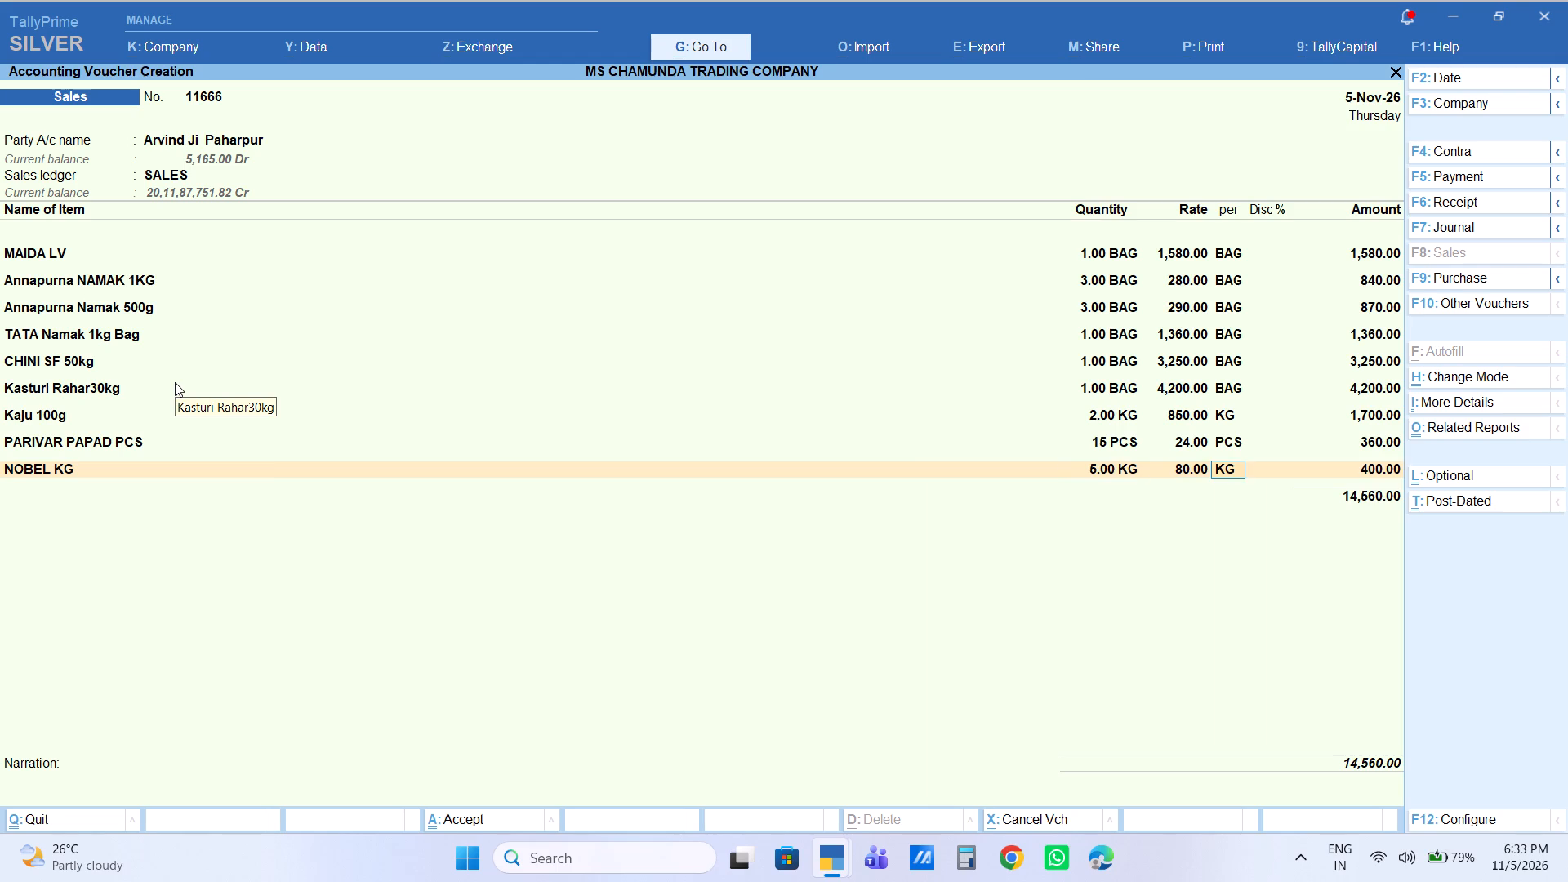
{"action": "key", "text": "Return"}
{"action": "key", "text": "Return"}
{"action": "key", "text": "Return"}
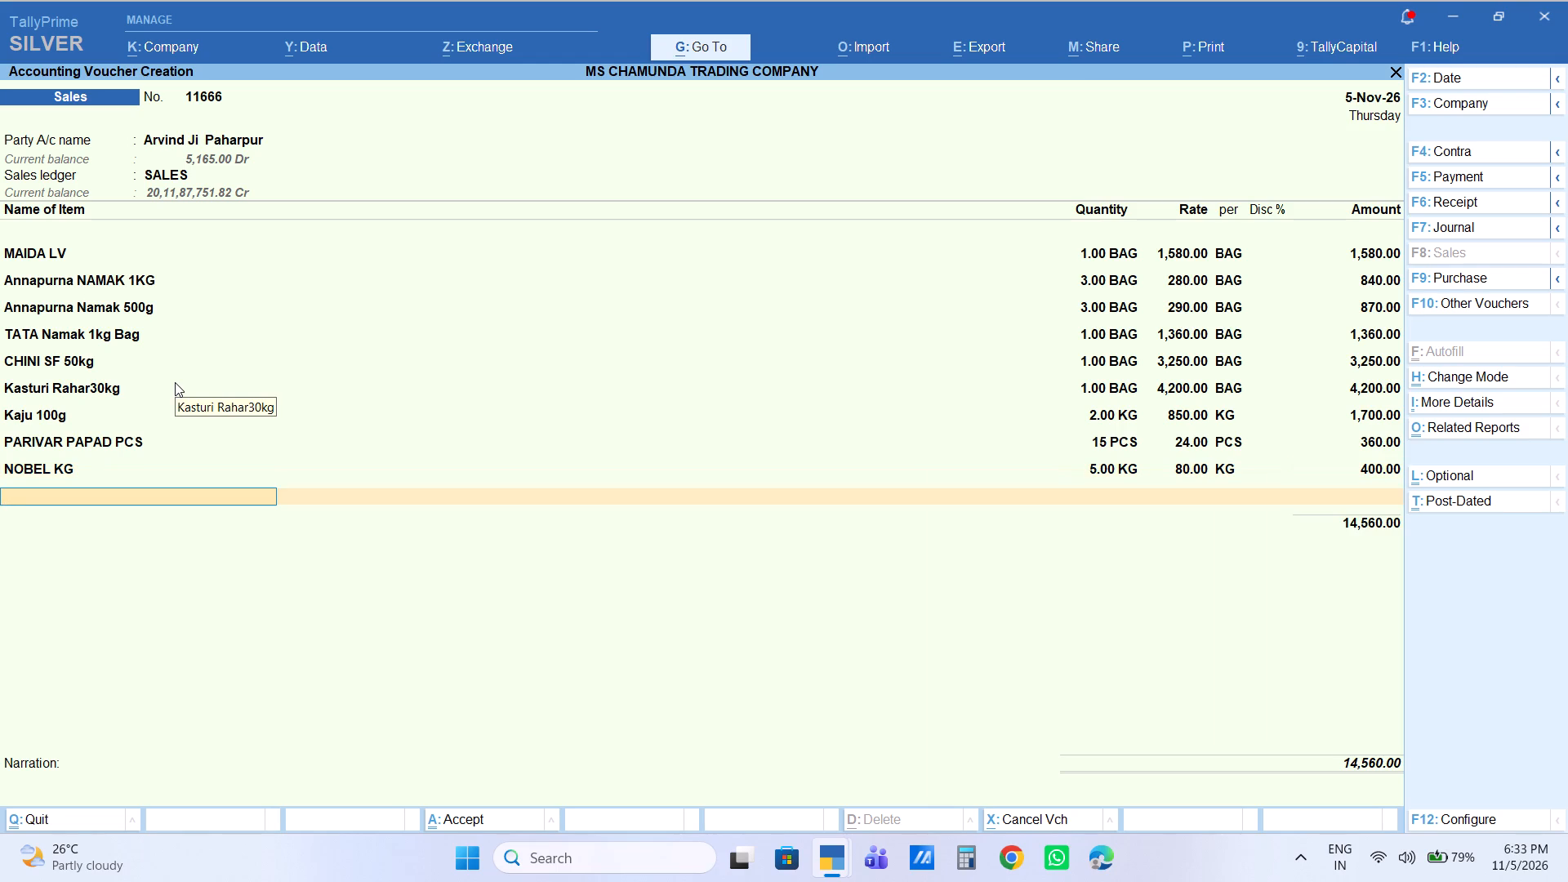
Add 2 kg of the loose Bhindi item to the voucher at the default rate.
{"action": "type", "text": "bhindi"}
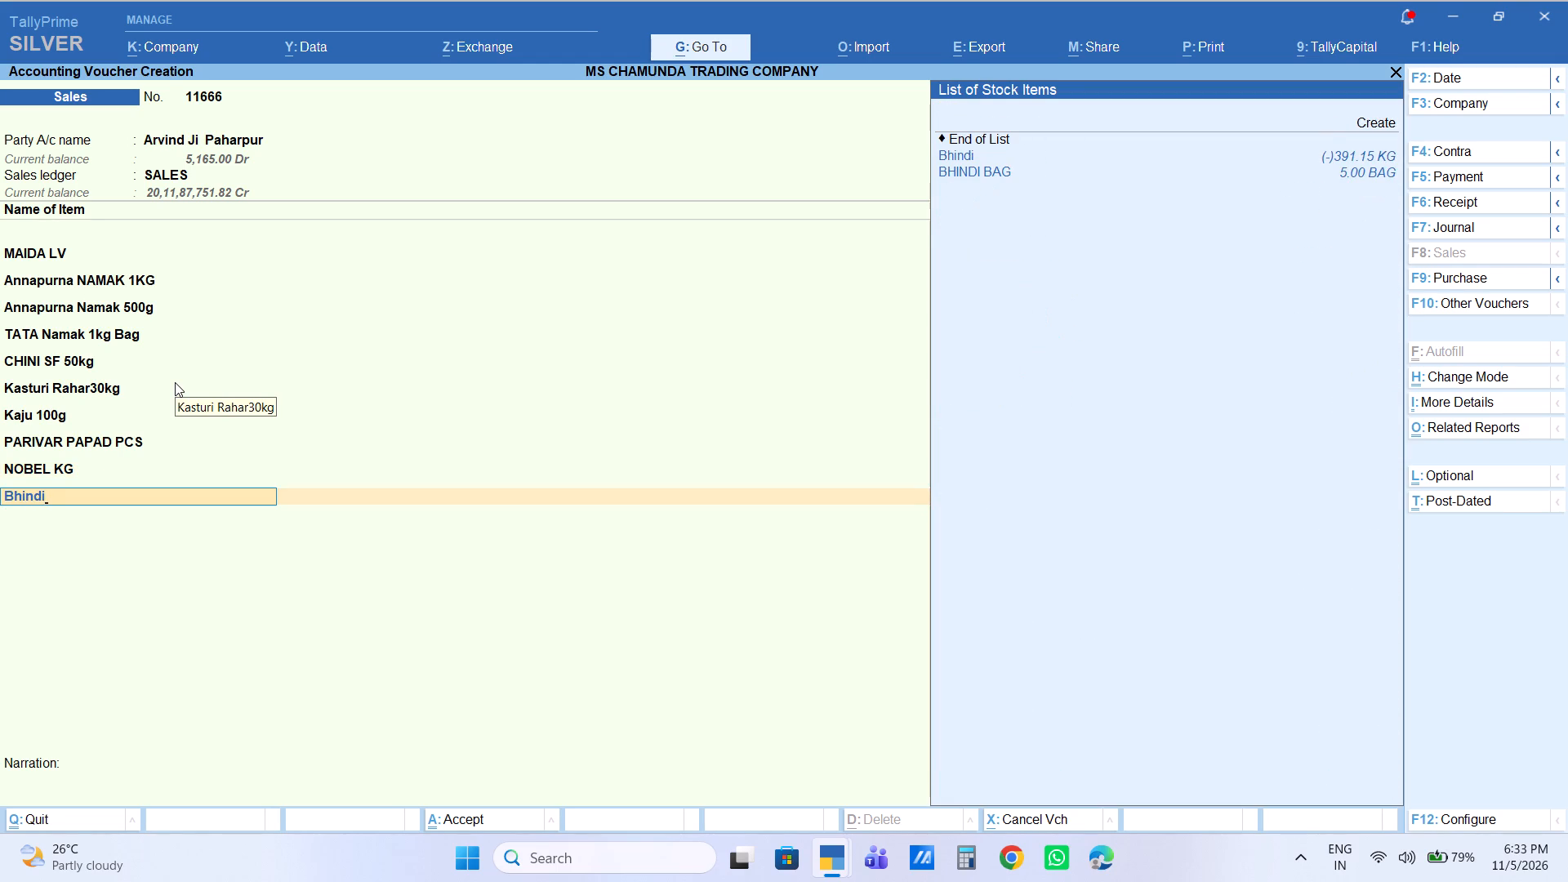
{"action": "key", "text": "Down"}
{"action": "key", "text": "Return"}
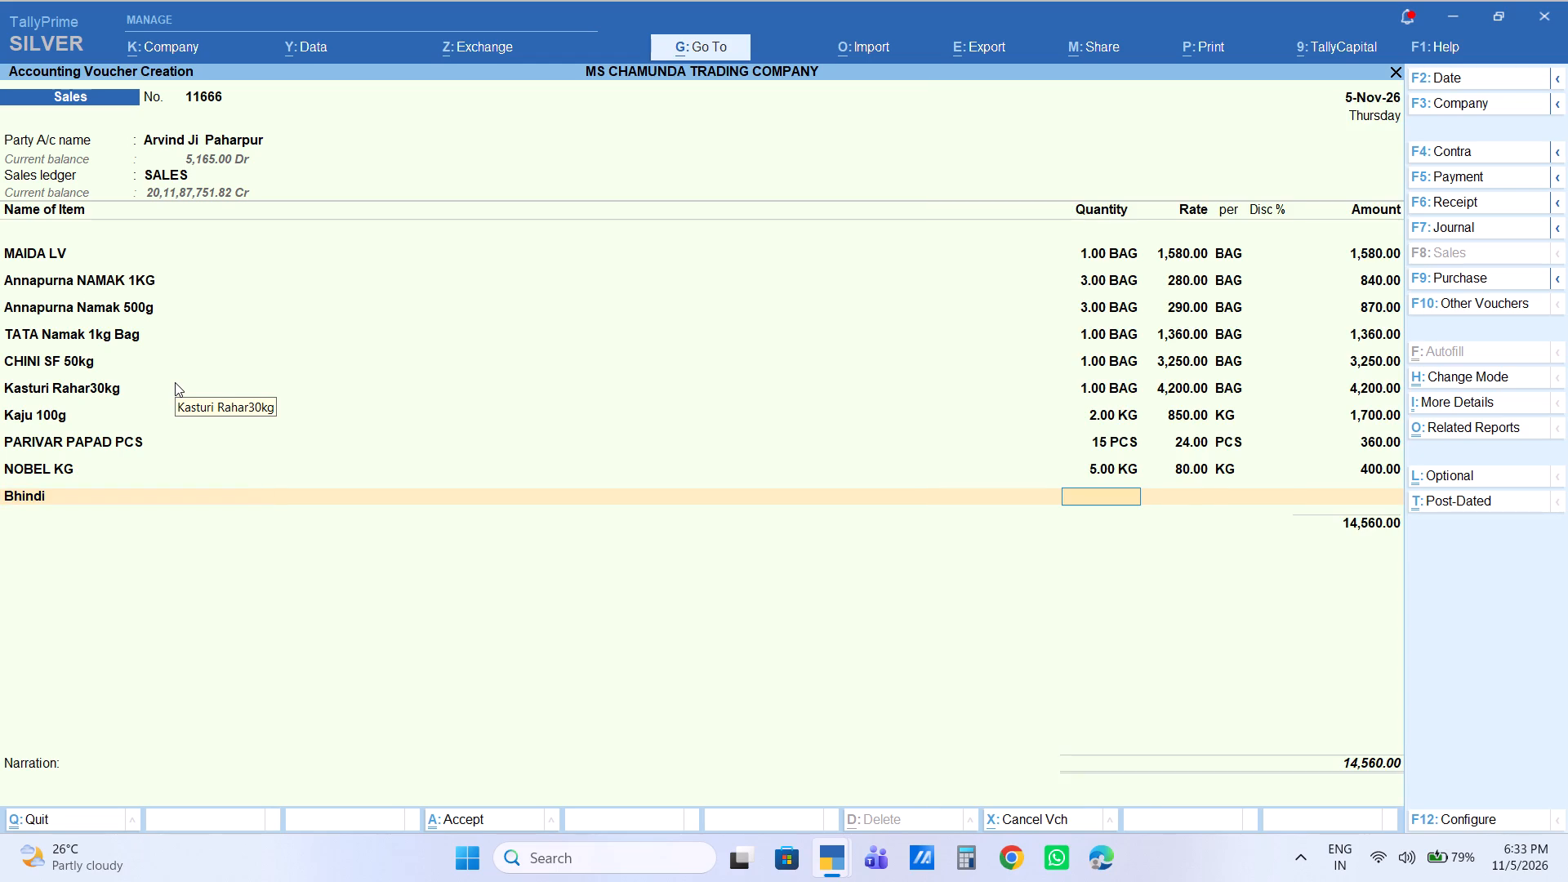
{"action": "key", "text": "2"}
{"action": "key", "text": "Return"}
{"action": "key", "text": "Return"}
{"action": "key", "text": "Return"}
{"action": "key", "text": "Return"}
{"action": "key", "text": "Return"}
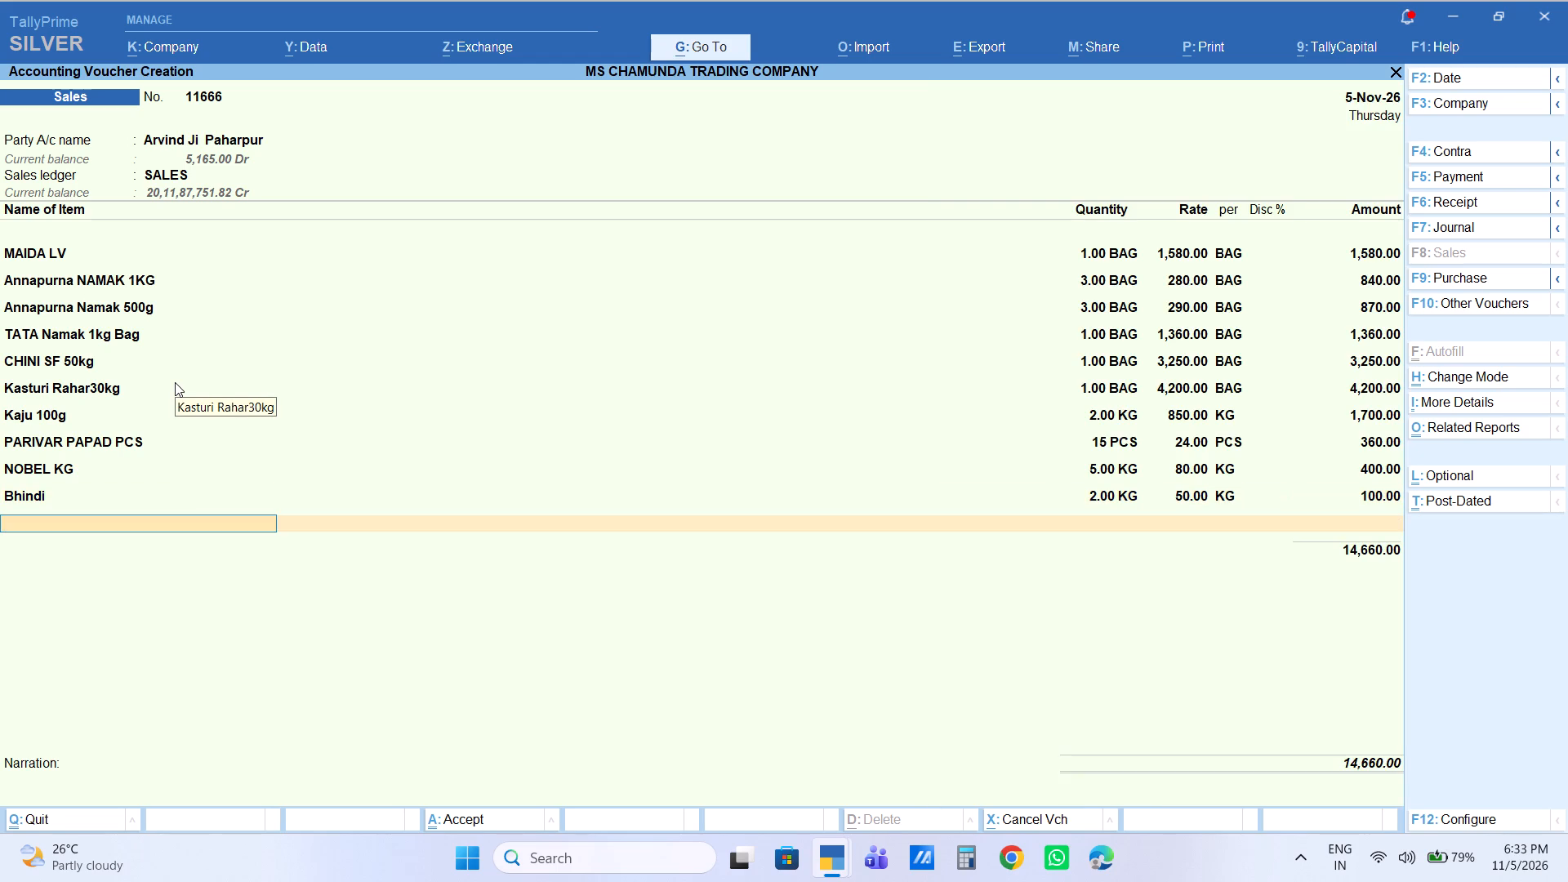
Add 3 kg of BARI KG to the voucher at a rate of 140 per kg.
{"action": "type", "text": "bari"}
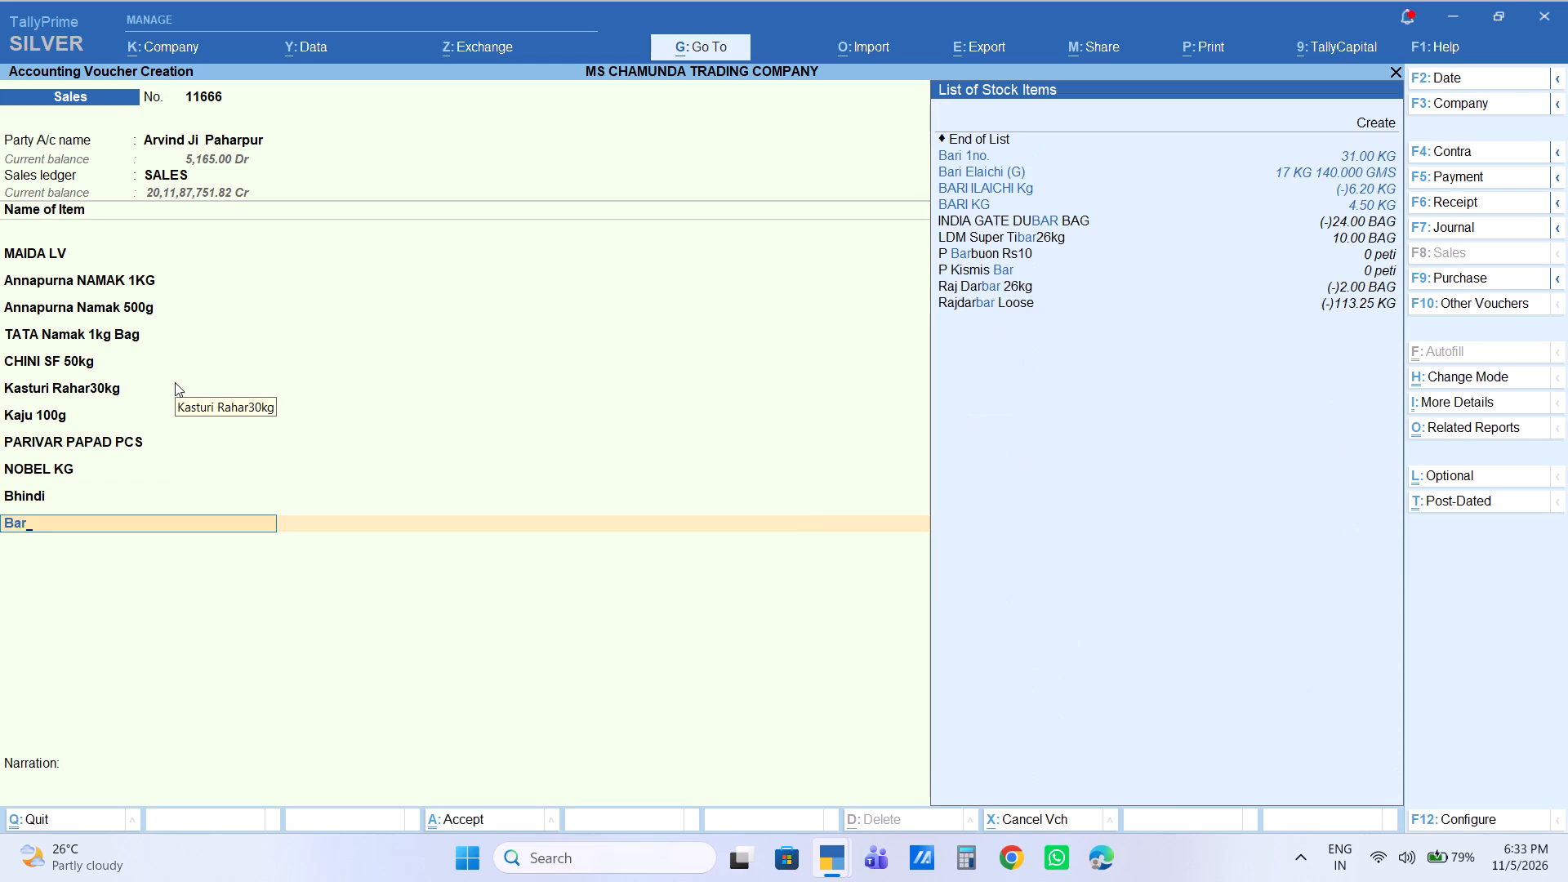
{"action": "key", "text": "Down"}
{"action": "key", "text": "Down"}
{"action": "key", "text": "Down"}
{"action": "key", "text": "Down"}
{"action": "key", "text": "Return"}
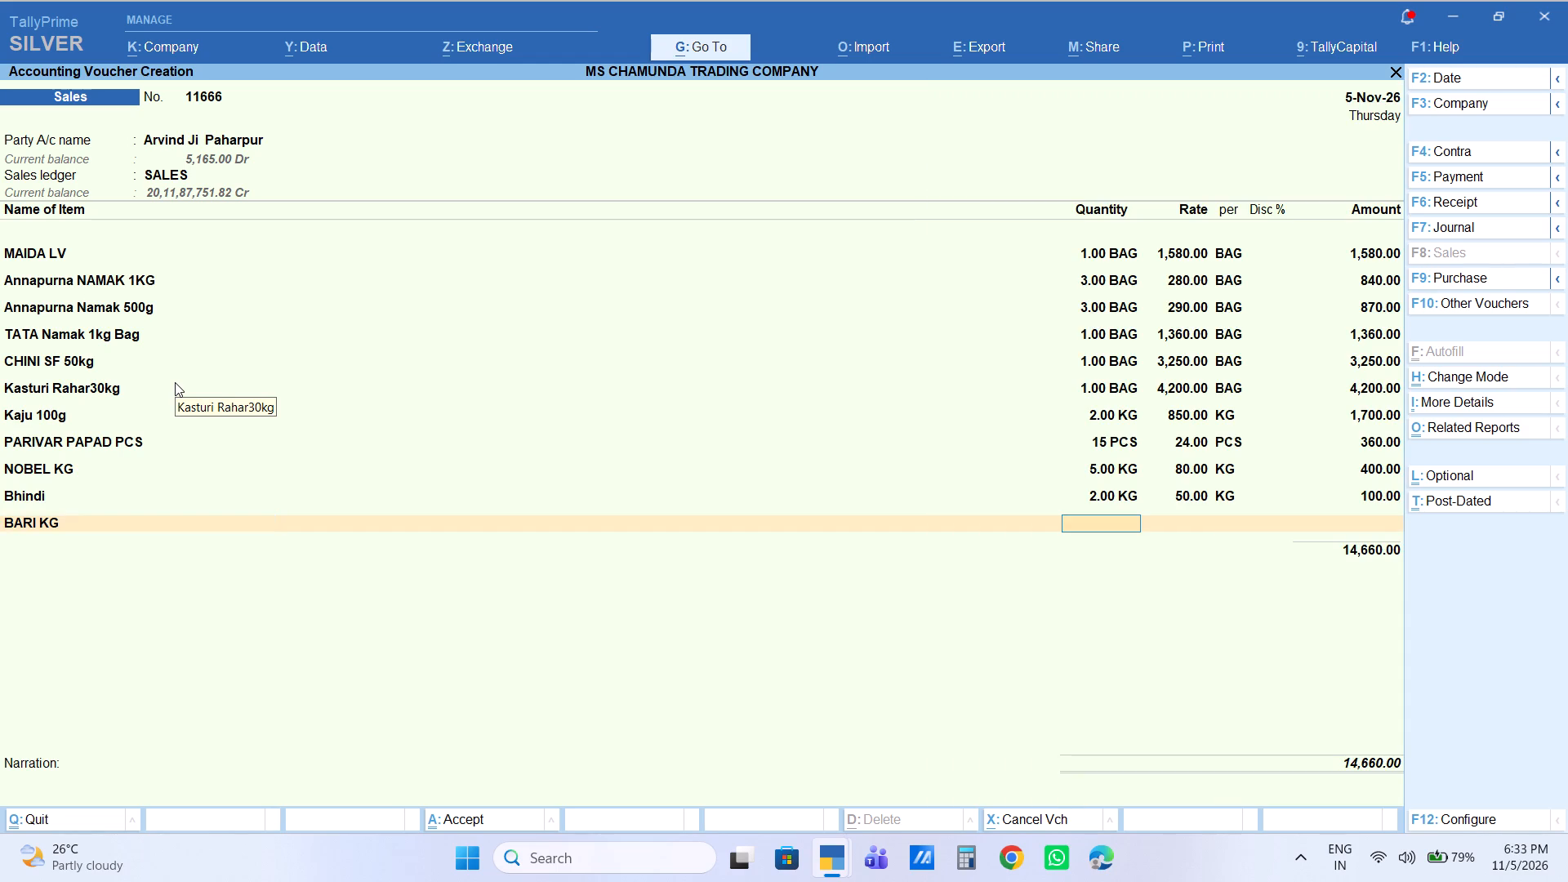
{"action": "key", "text": "3"}
{"action": "key", "text": "Return"}
{"action": "type", "text": "140"}
{"action": "key", "text": "Return"}
{"action": "key", "text": "Return"}
{"action": "key", "text": "Return"}
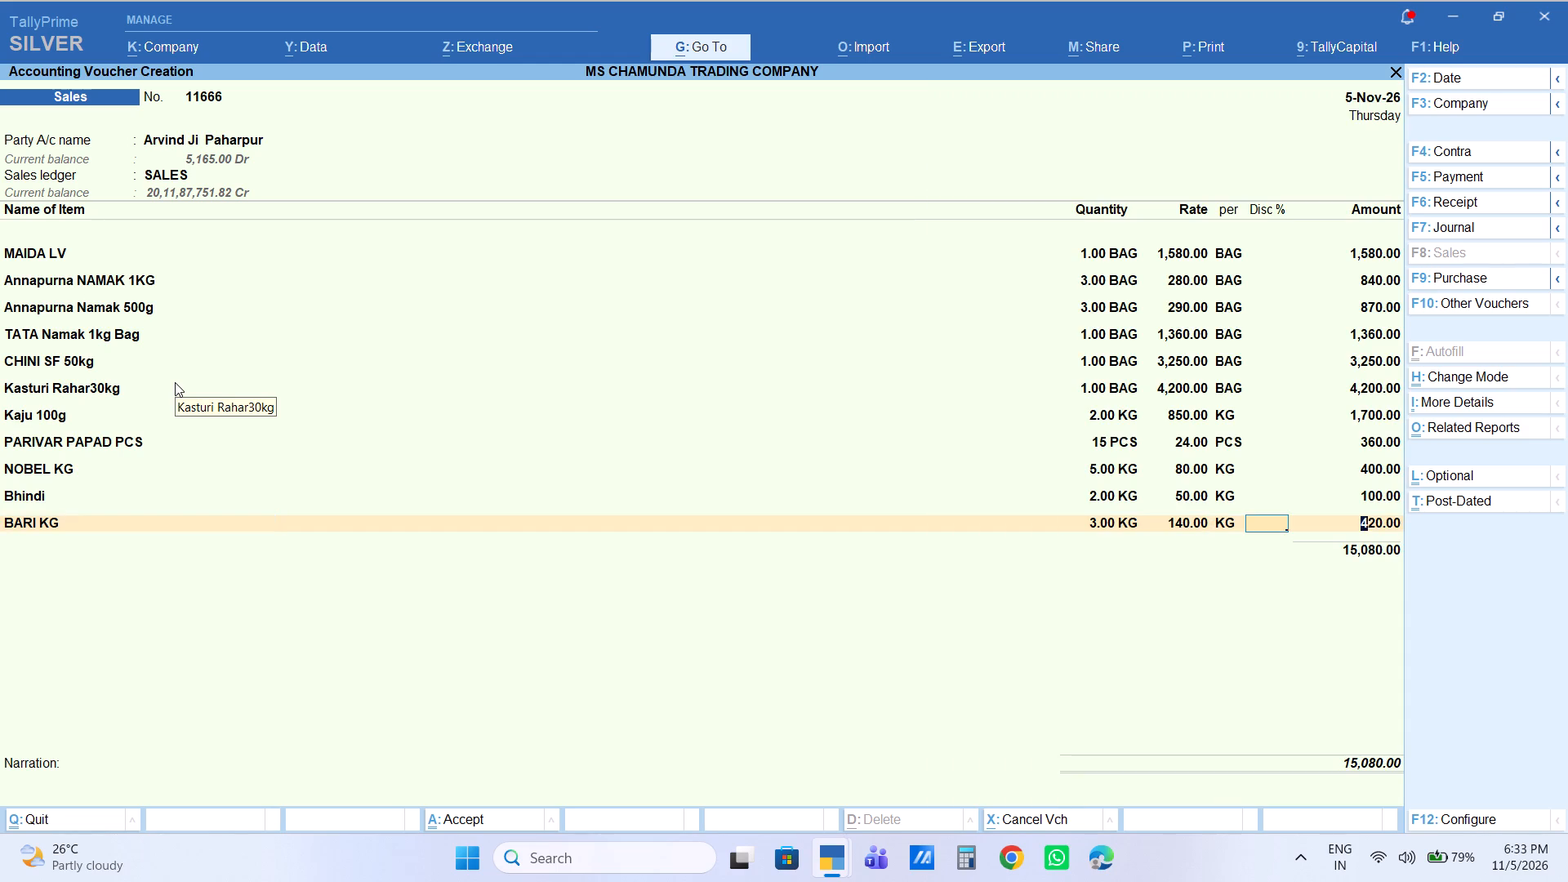
{"action": "key", "text": "Return"}
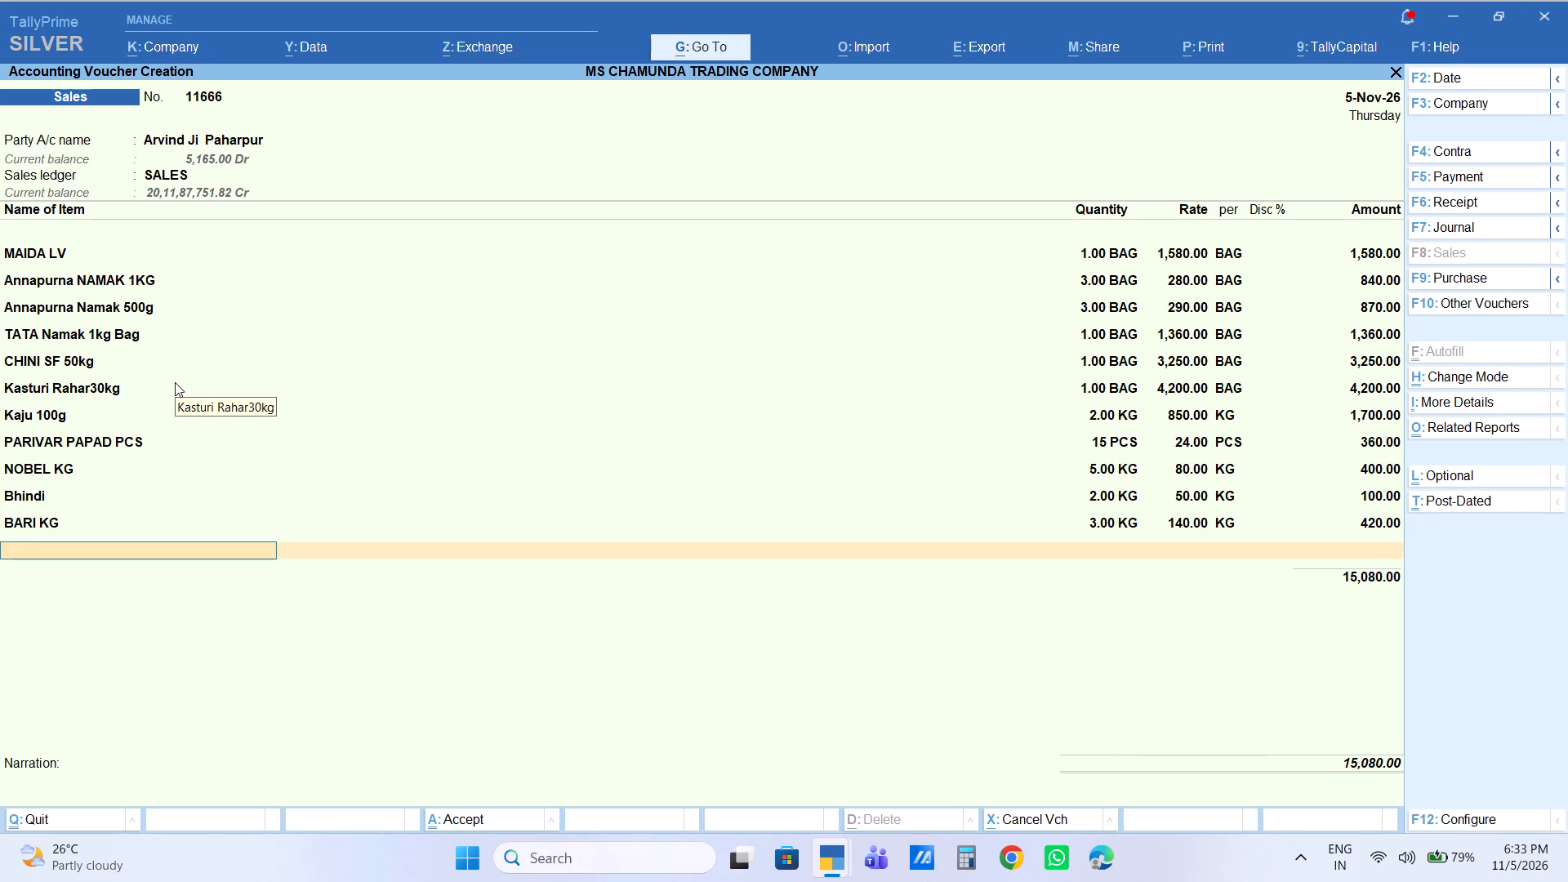
Add 2 bundles of R Chai Rs10 to the voucher at the default rate.
{"action": "type", "text": "r chai"}
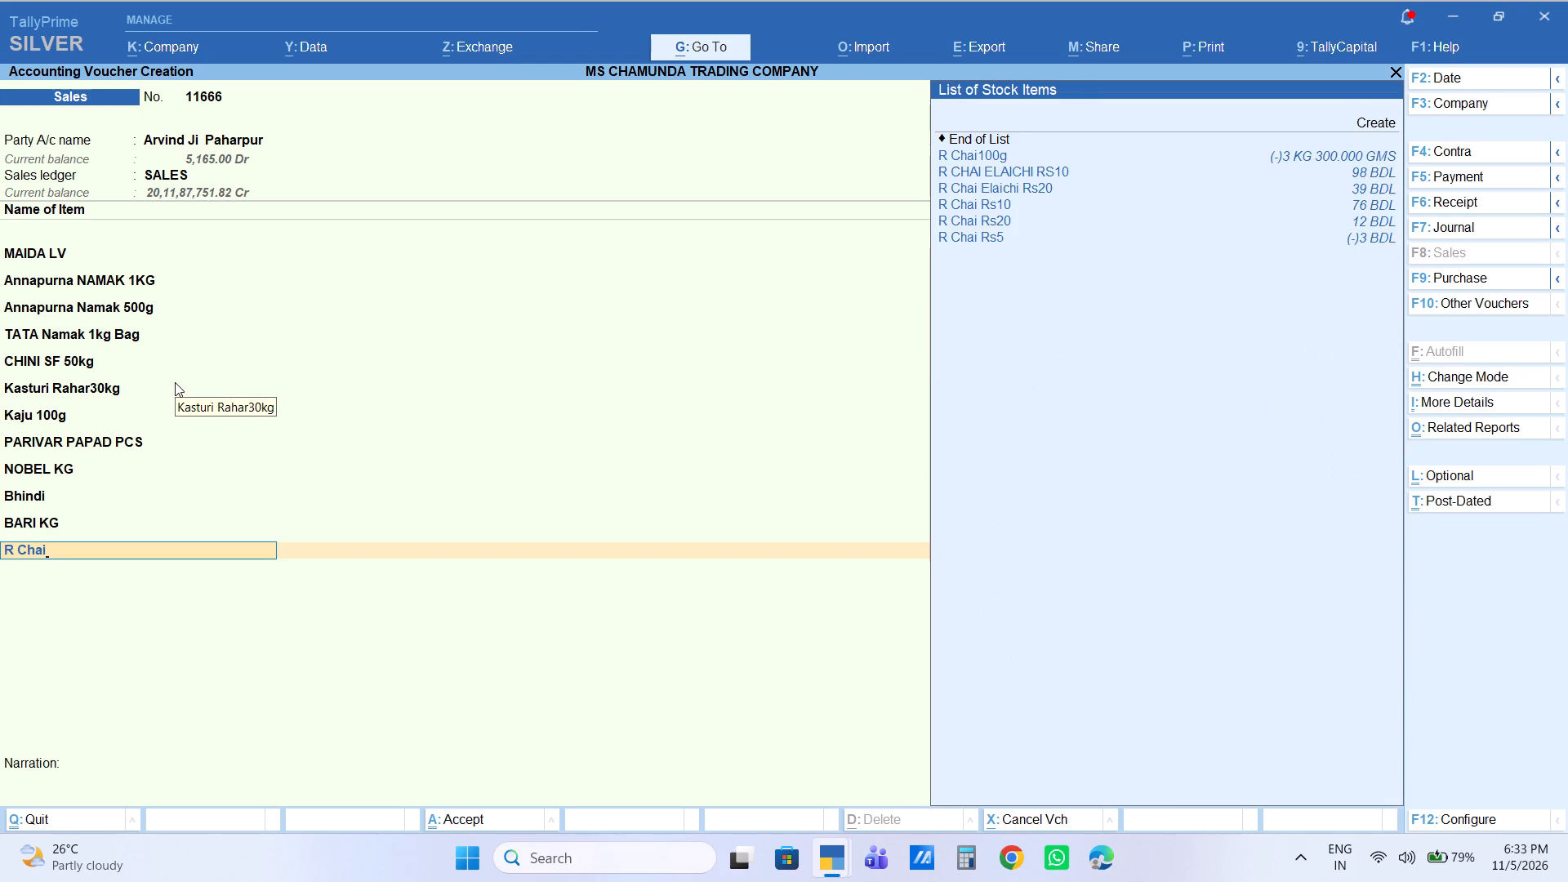
{"action": "key", "text": "Down"}
{"action": "key", "text": "Down"}
{"action": "key", "text": "Down"}
{"action": "key", "text": "Down"}
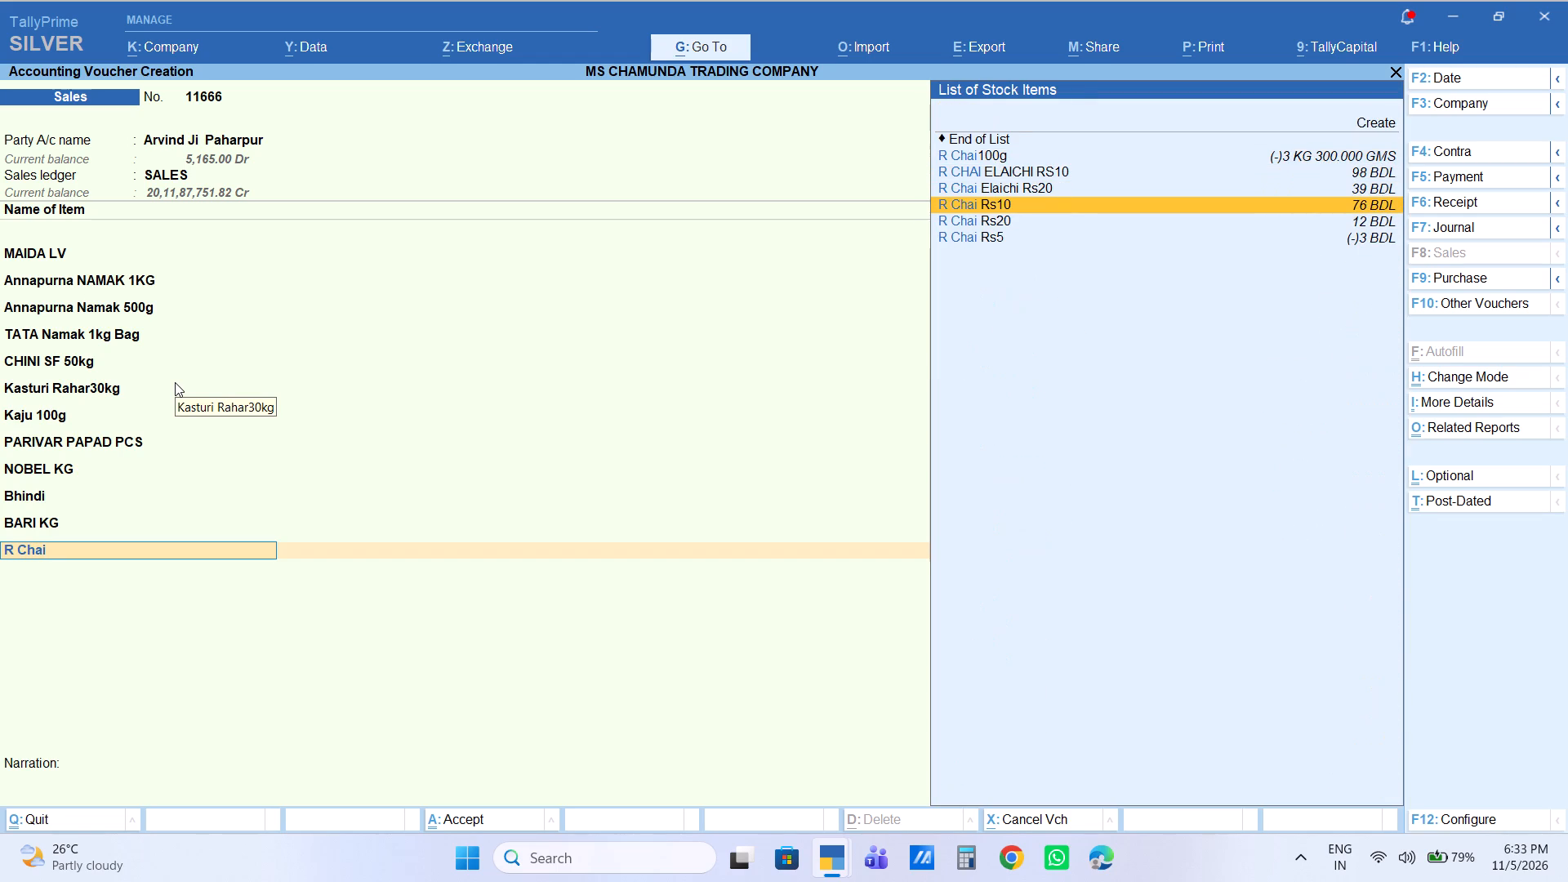
{"action": "key", "text": "Return"}
{"action": "key", "text": "2"}
{"action": "key", "text": "Return"}
{"action": "key", "text": "Return"}
{"action": "key", "text": "Return"}
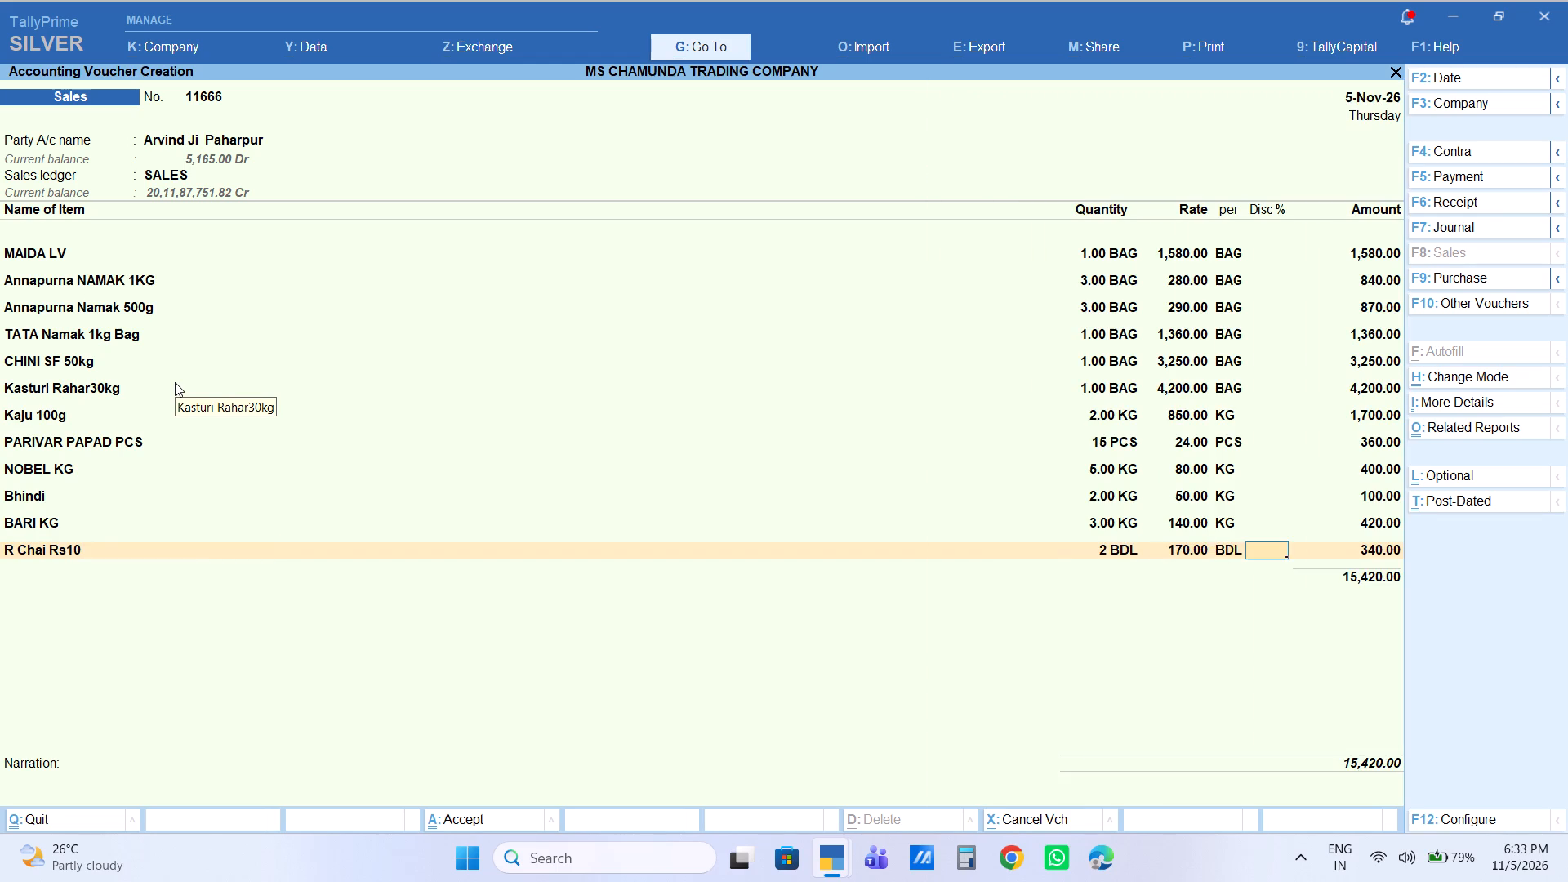
{"action": "key", "text": "Return"}
{"action": "key", "text": "Return"}
Add 1 bundle of R CHAI ELAICHI RS10 to the voucher and set the line amount to 160.
{"action": "type", "text": "r chai"}
{"action": "key", "text": "Down"}
{"action": "key", "text": "Down"}
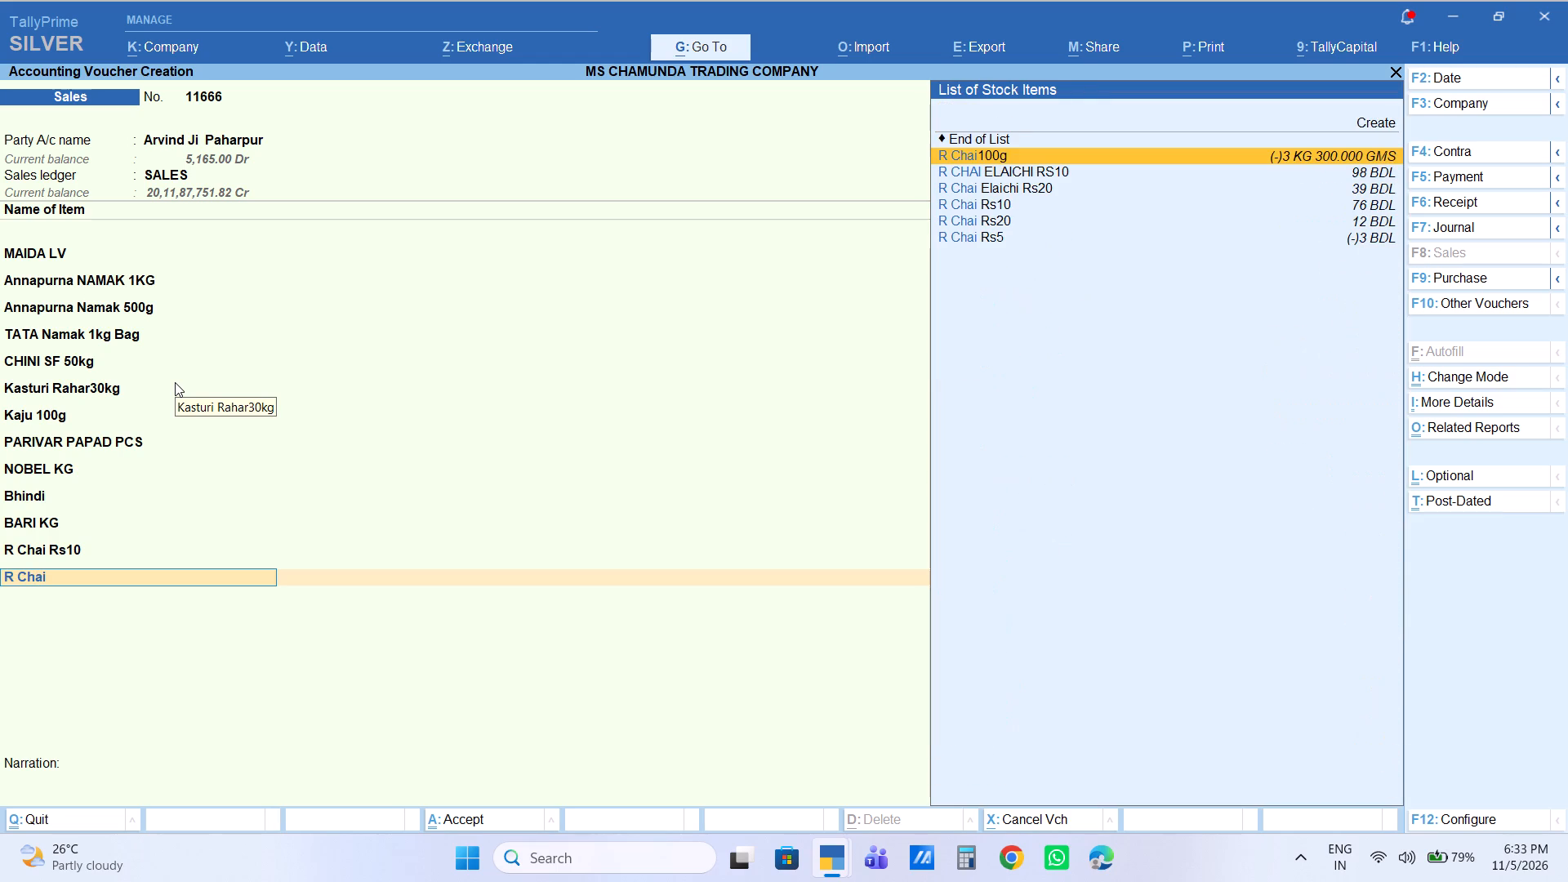
{"action": "key", "text": "Return"}
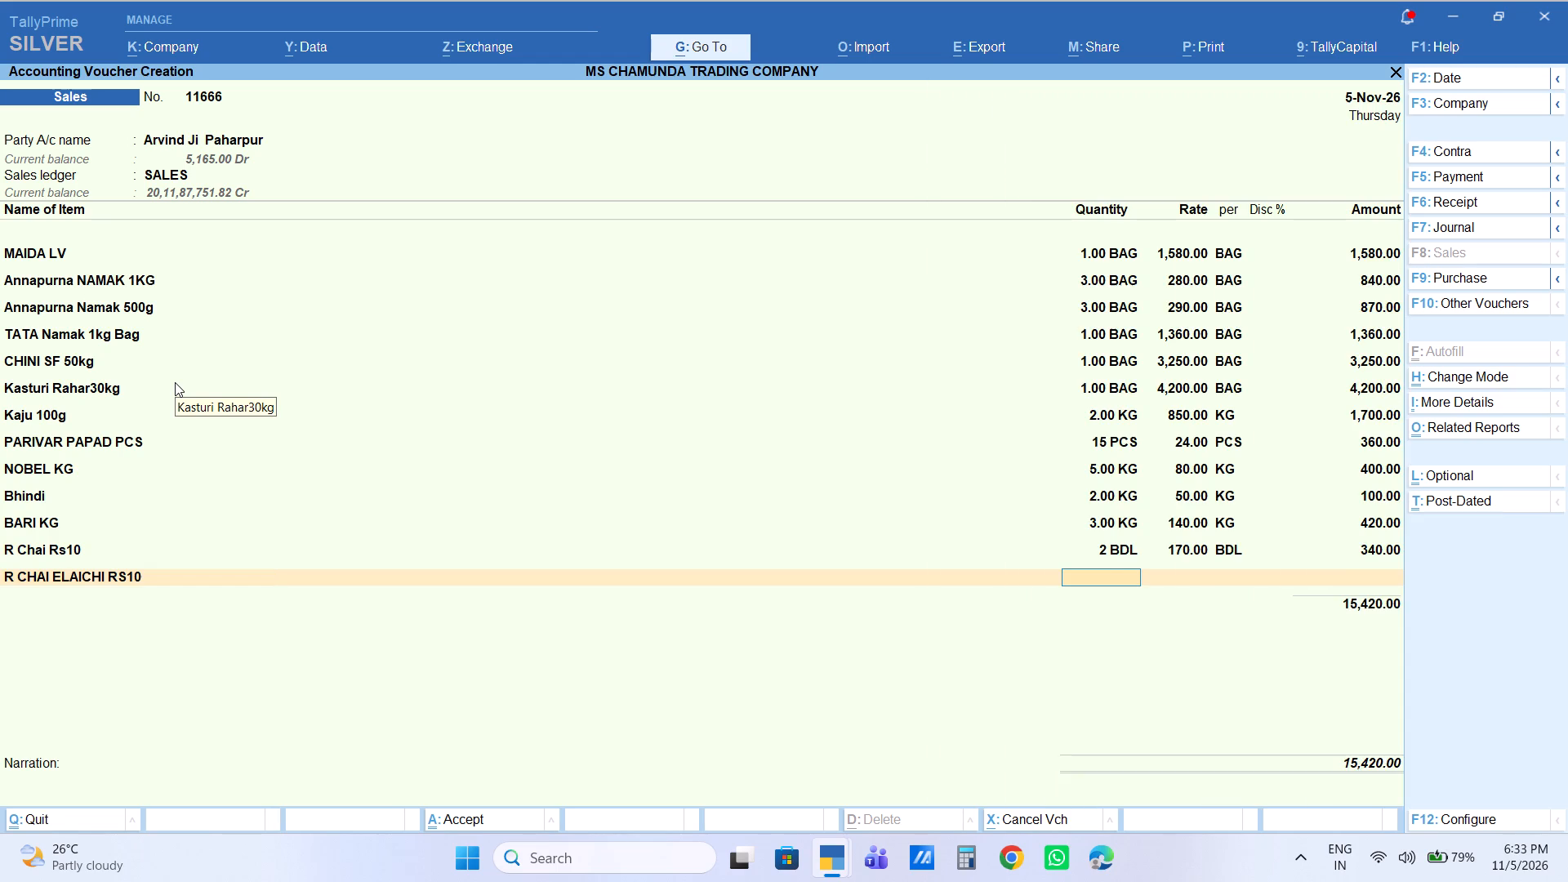
{"action": "key", "text": "1"}
{"action": "key", "text": "Return"}
{"action": "key", "text": "Return"}
{"action": "key", "text": "Return"}
{"action": "key", "text": "Return"}
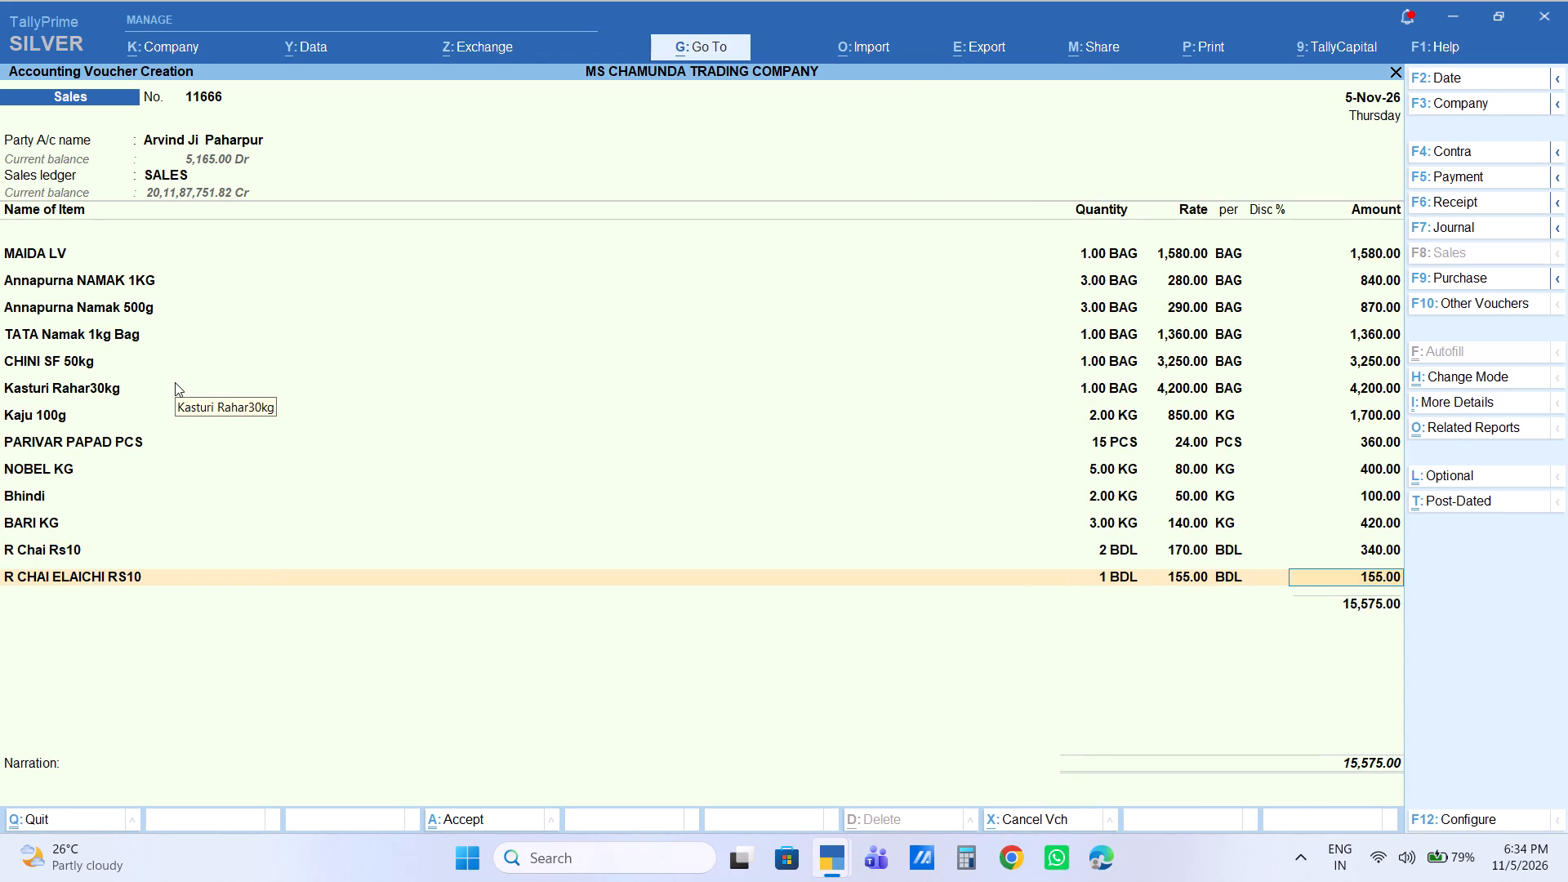
{"action": "type", "text": "160"}
{"action": "key", "text": "Return"}
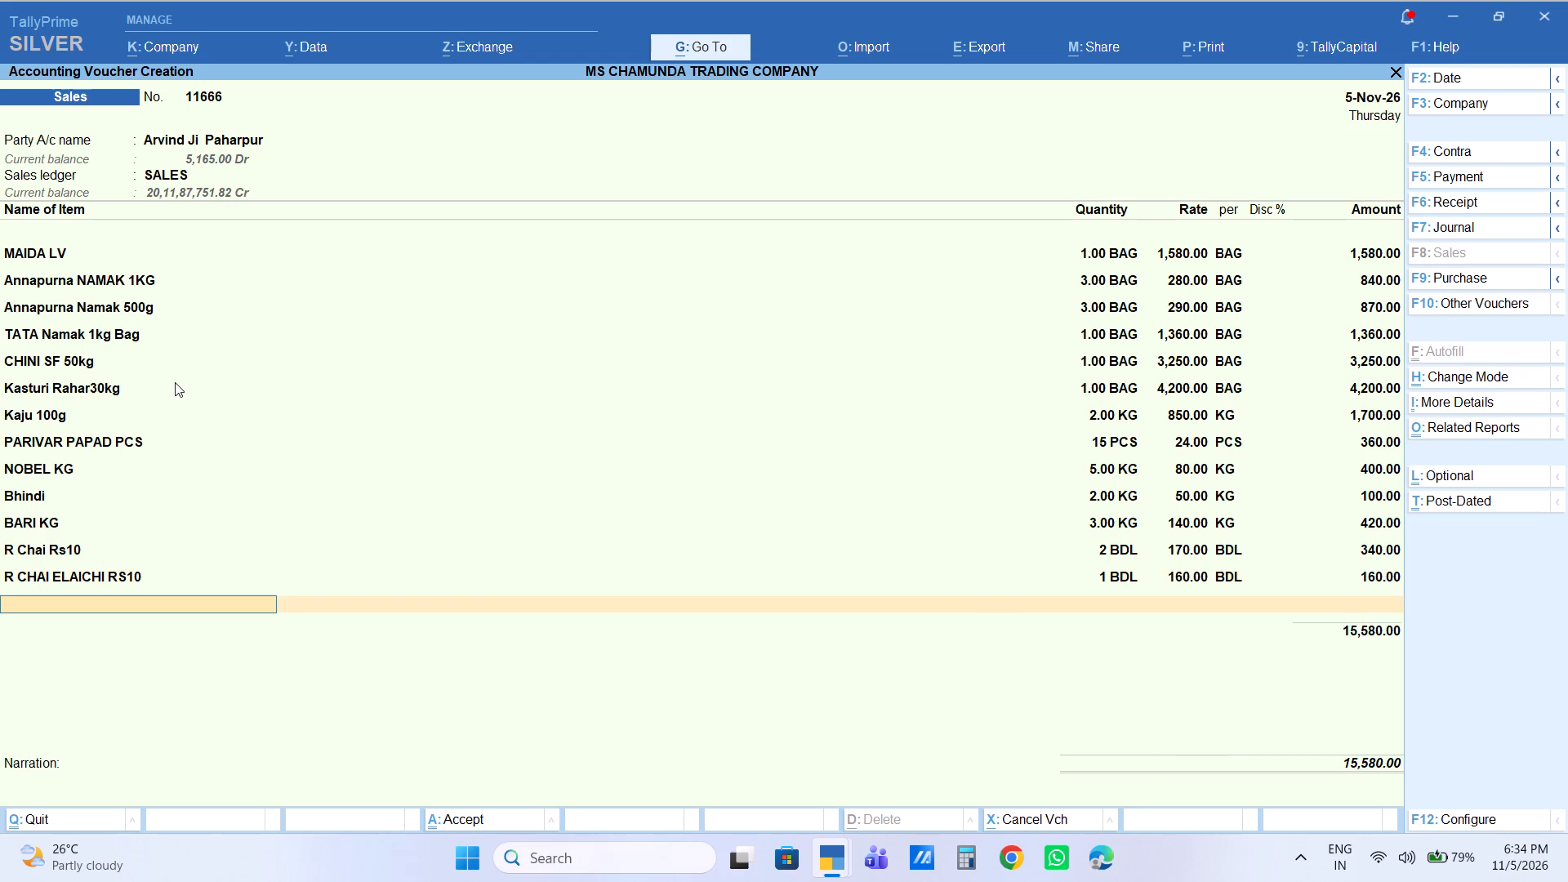
Add 1 bundle of R Chai Elaichi Rs20 to the voucher at the default rate.
{"action": "type", "text": "r chai"}
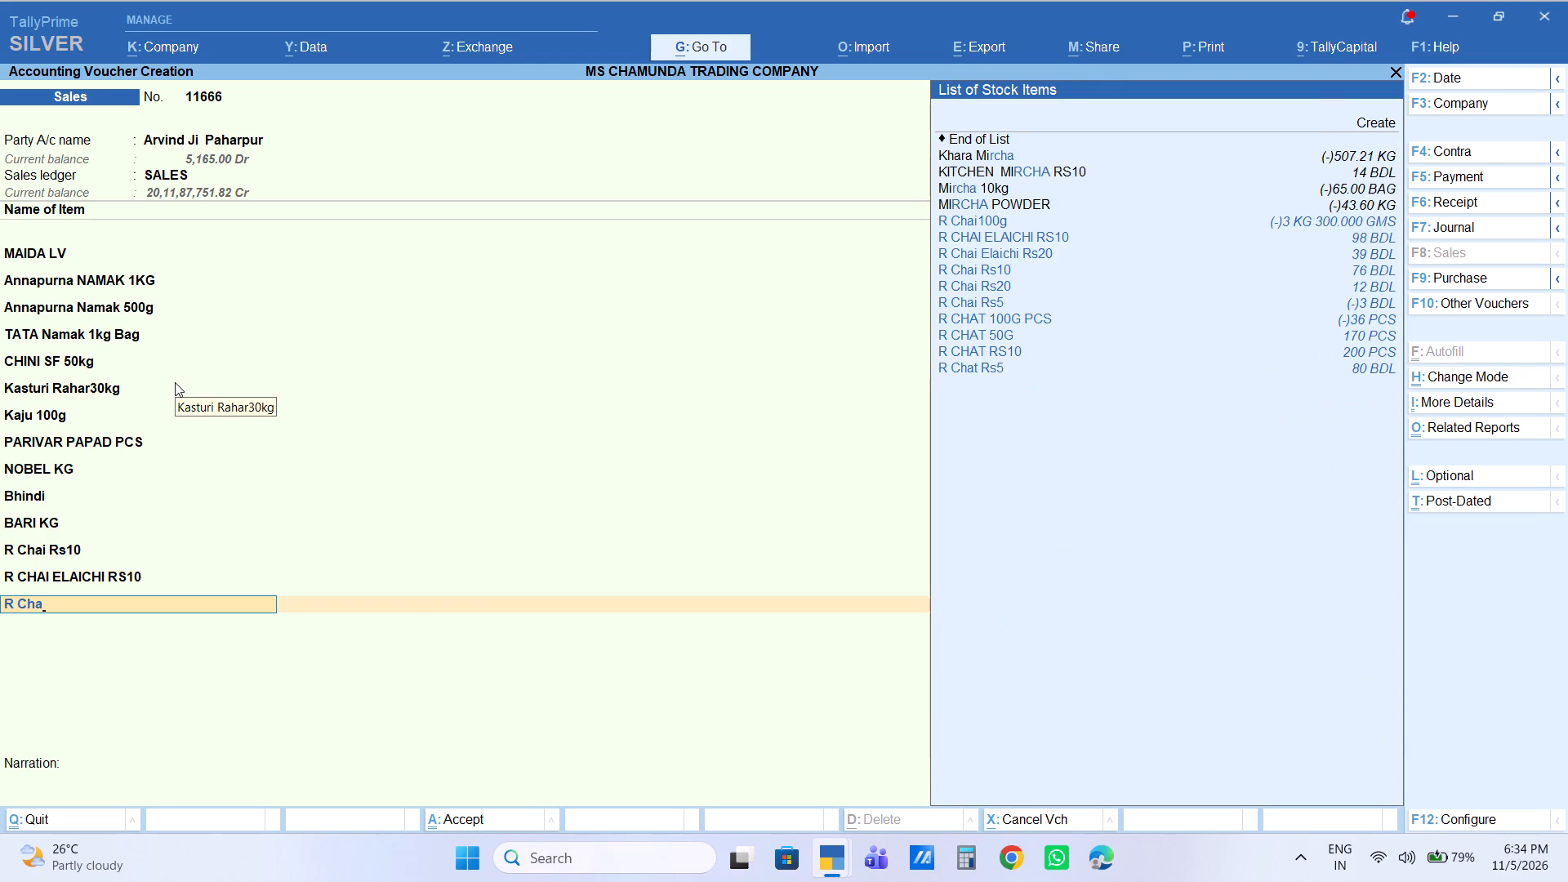
{"action": "key", "text": "Down"}
{"action": "key", "text": "Down"}
{"action": "key", "text": "Down"}
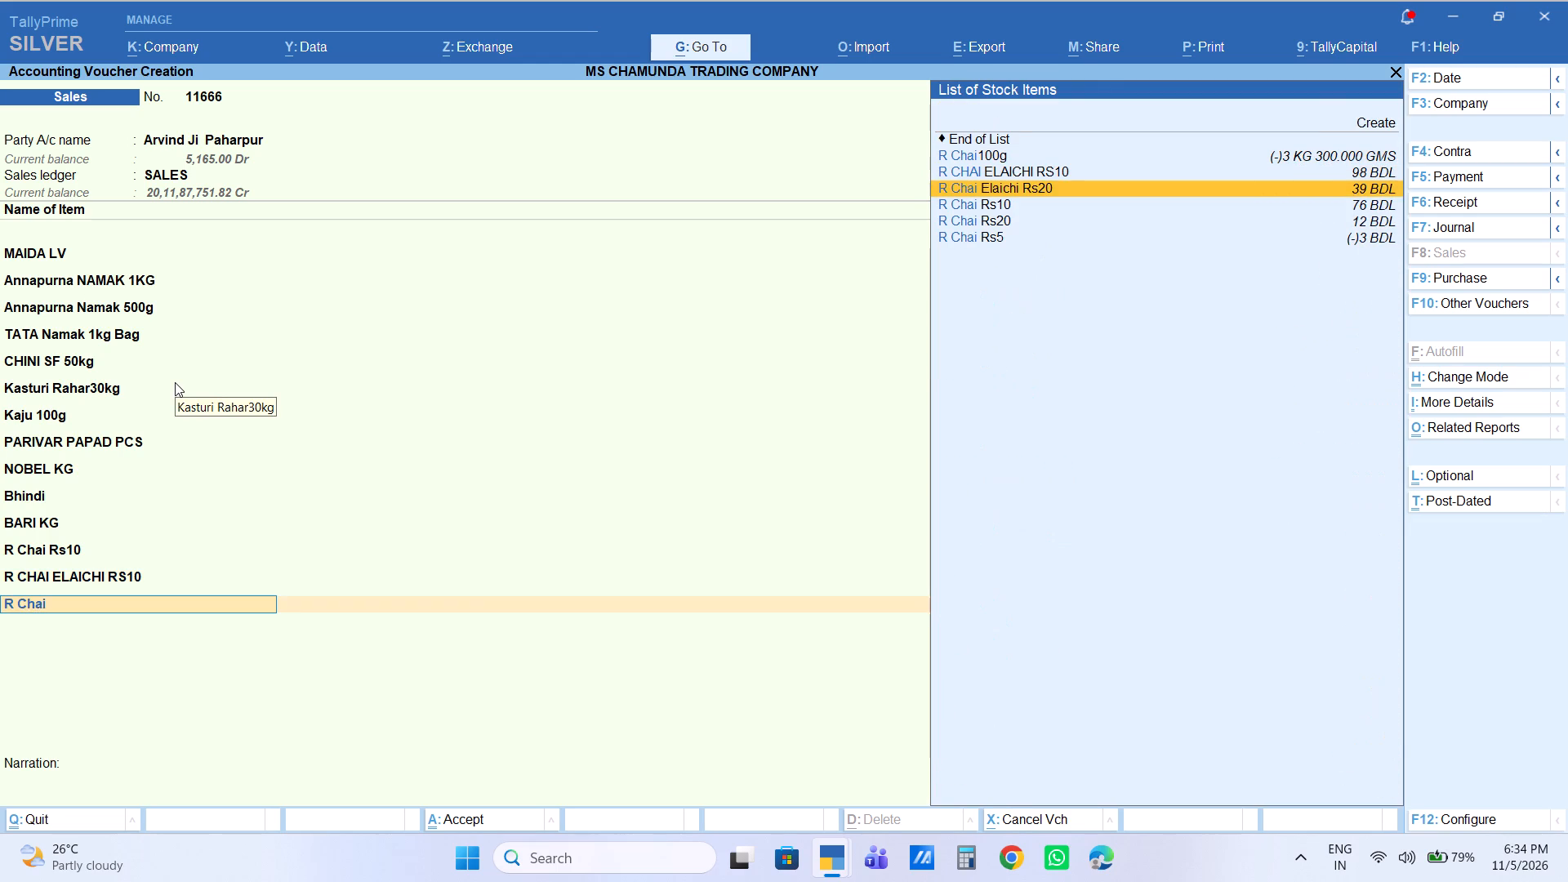
{"action": "key", "text": "Down"}
{"action": "key", "text": "Up"}
{"action": "key", "text": "Return"}
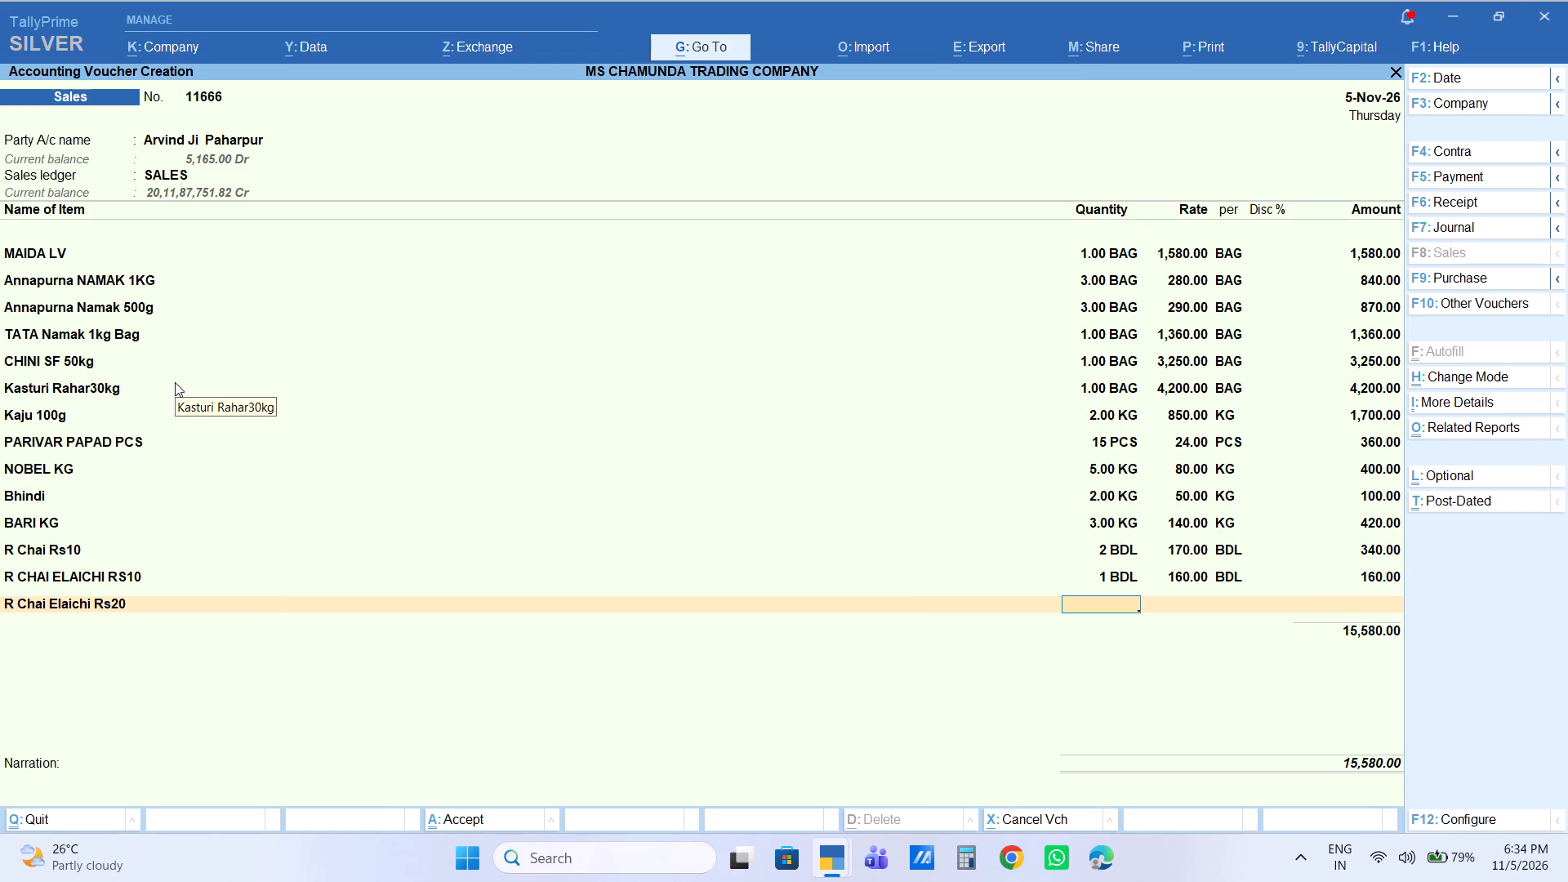
{"action": "key", "text": "1"}
{"action": "key", "text": "Return"}
{"action": "key", "text": "Return"}
{"action": "key", "text": "Return"}
{"action": "key", "text": "Return"}
{"action": "key", "text": "Return"}
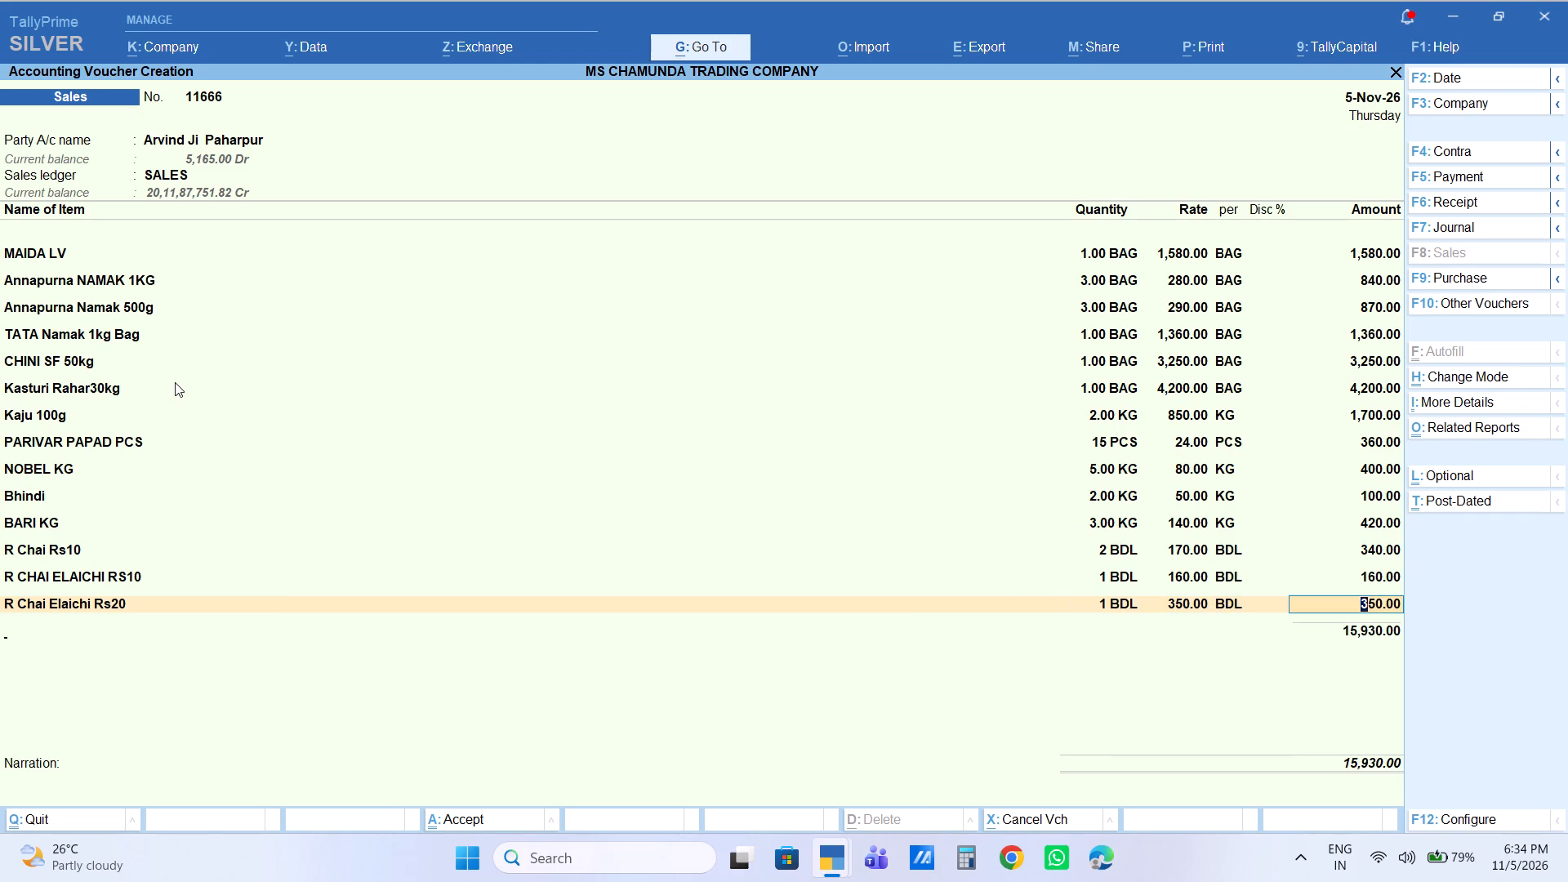
Add 2 bundles of Taja Rs 10 BDL to the voucher at the default rate.
{"action": "type", "text": "taja"}
{"action": "key", "text": "Down"}
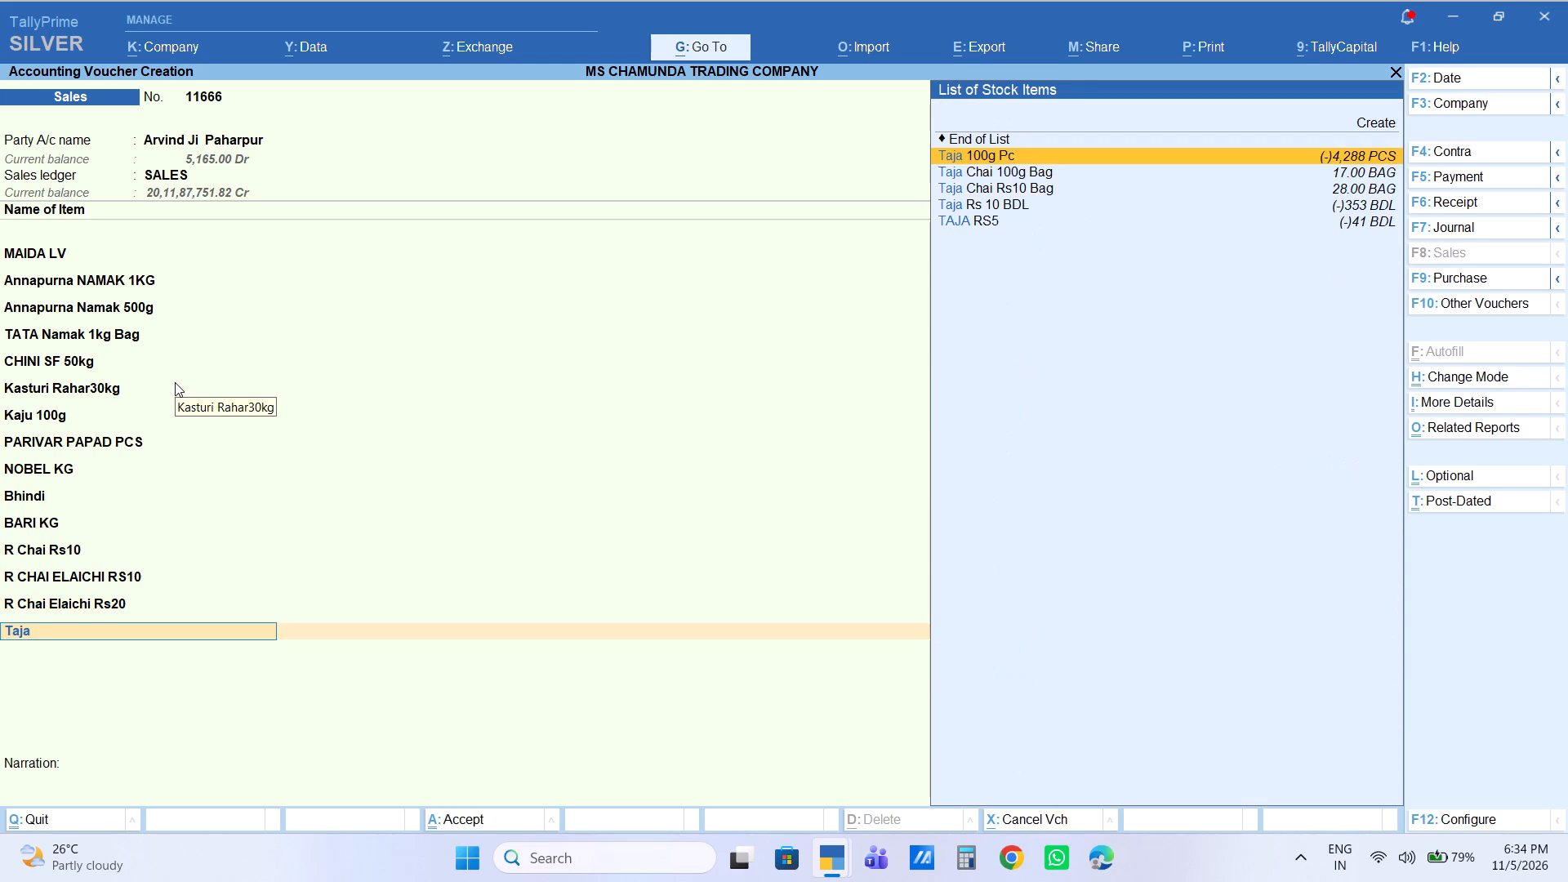
{"action": "key", "text": "Down"}
{"action": "key", "text": "Down"}
{"action": "key", "text": "Down"}
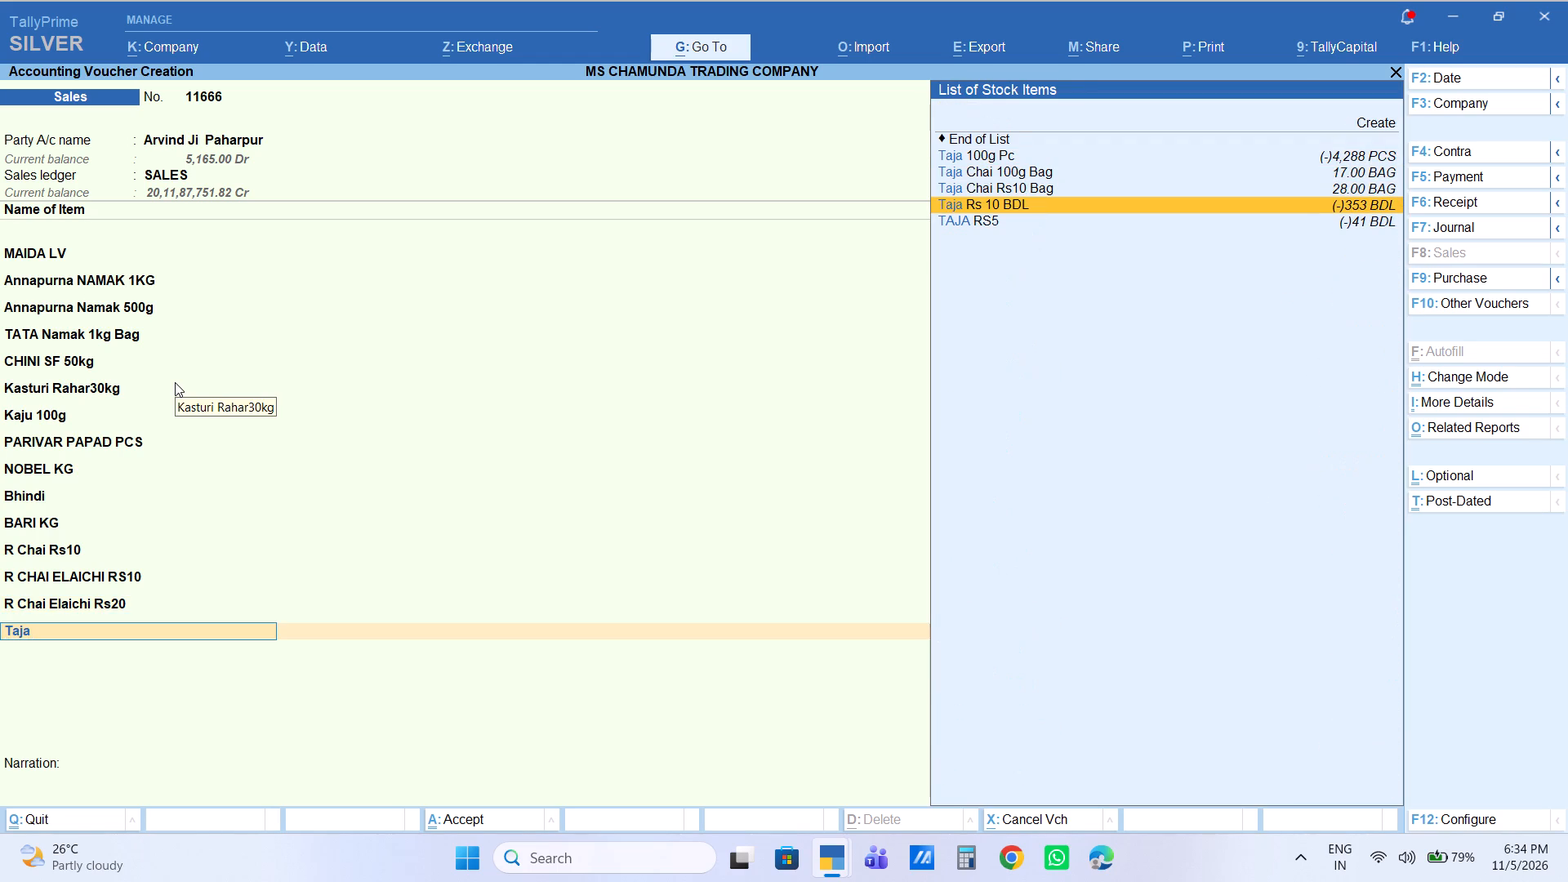
{"action": "key", "text": "Return"}
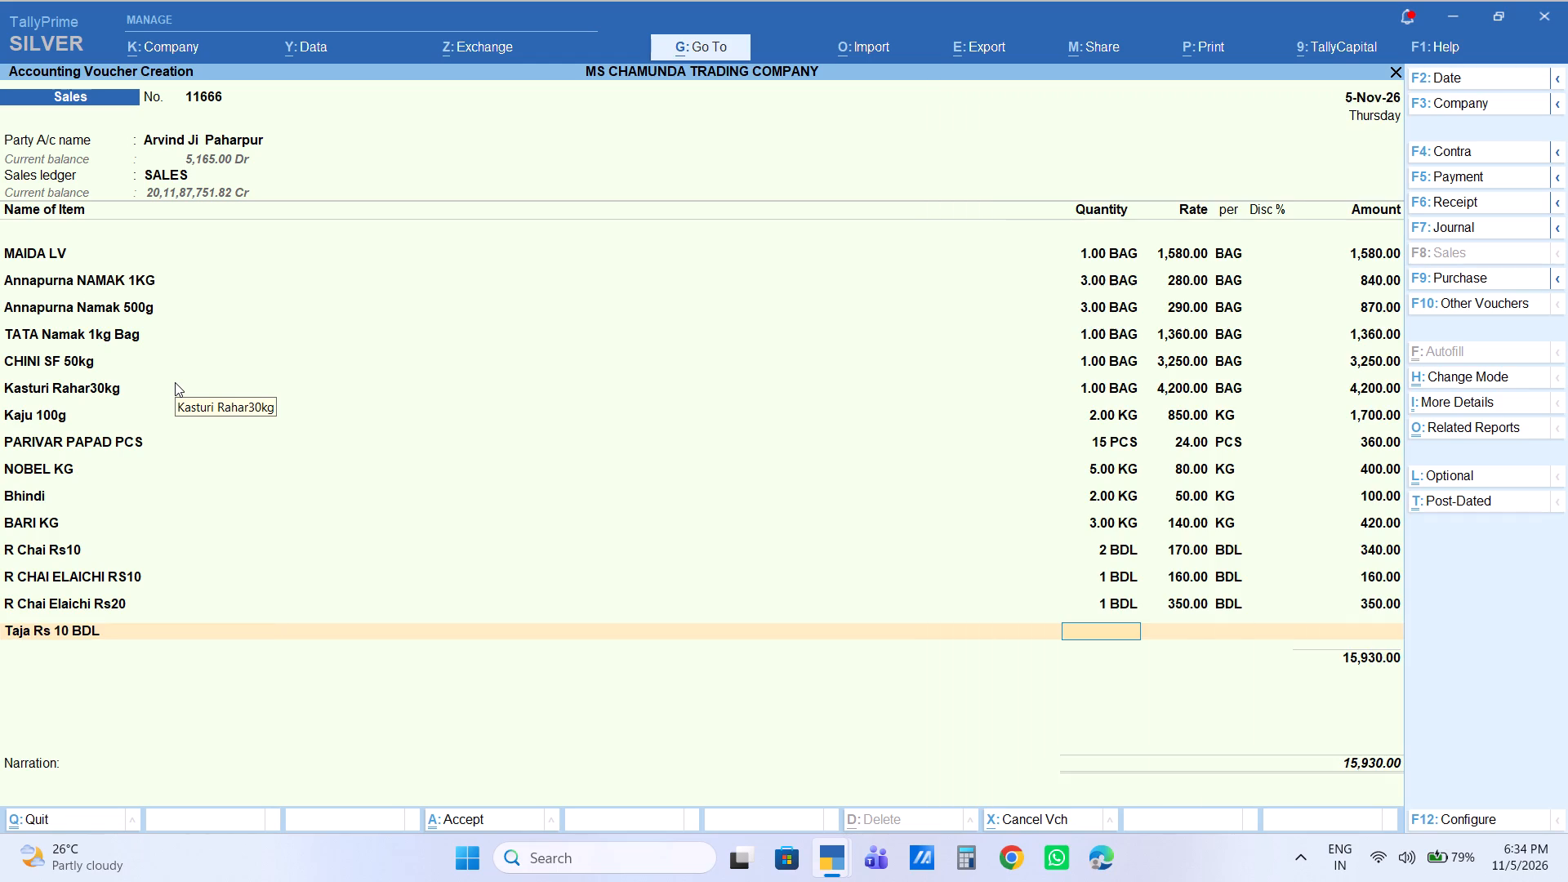
{"action": "key", "text": "2"}
{"action": "key", "text": "Return"}
{"action": "key", "text": "Return"}
{"action": "key", "text": "Return"}
{"action": "key", "text": "Return"}
{"action": "key", "text": "Return"}
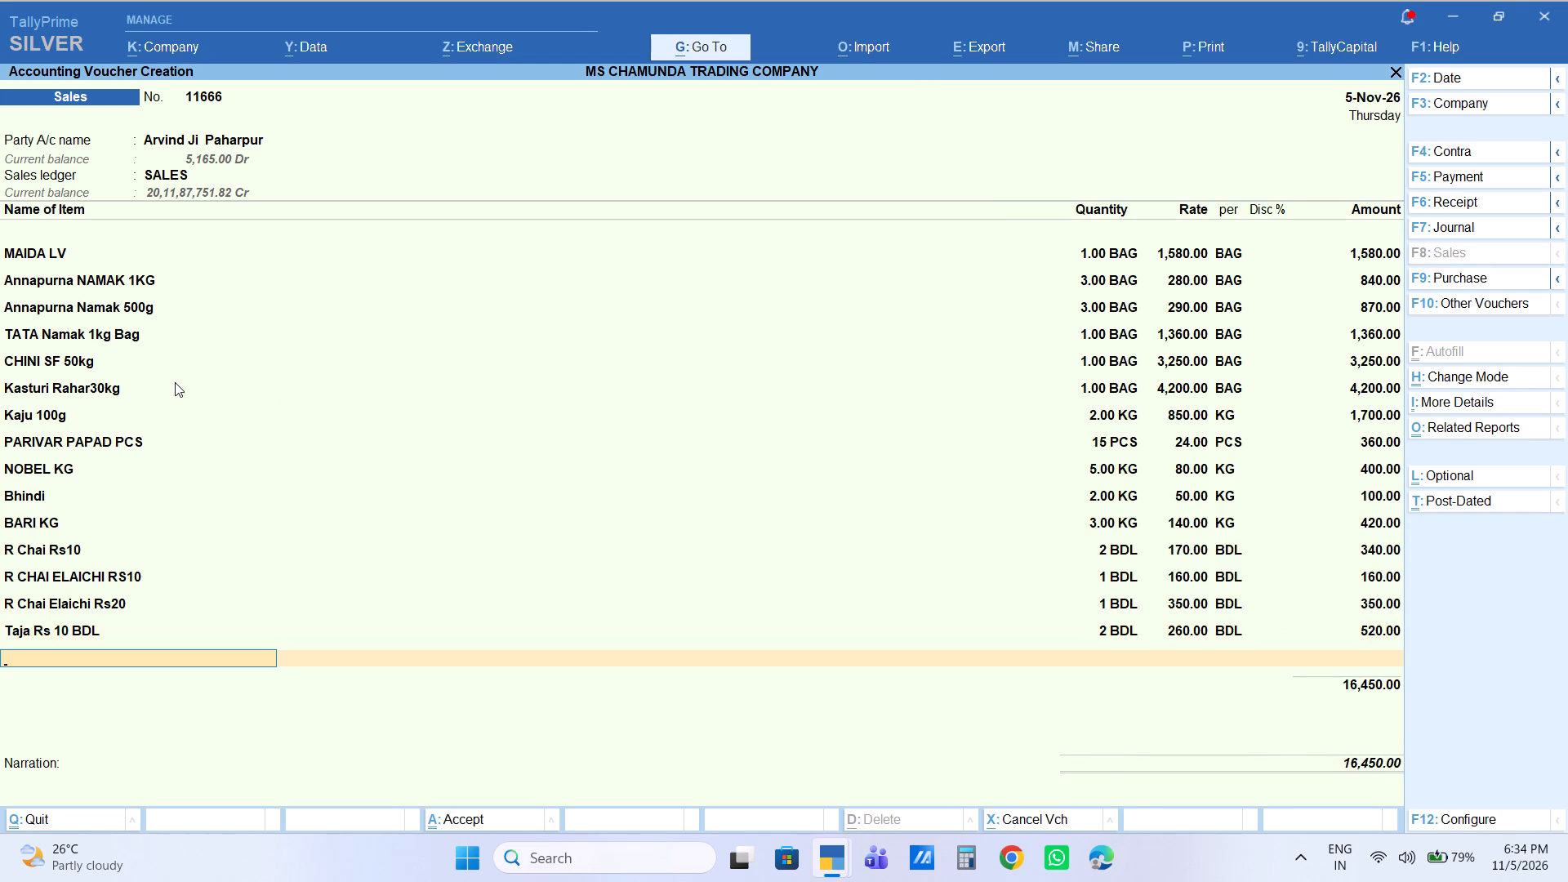
Add 1 bag of CHURA 23KG to the voucher at the default rate.
{"action": "type", "text": "chura"}
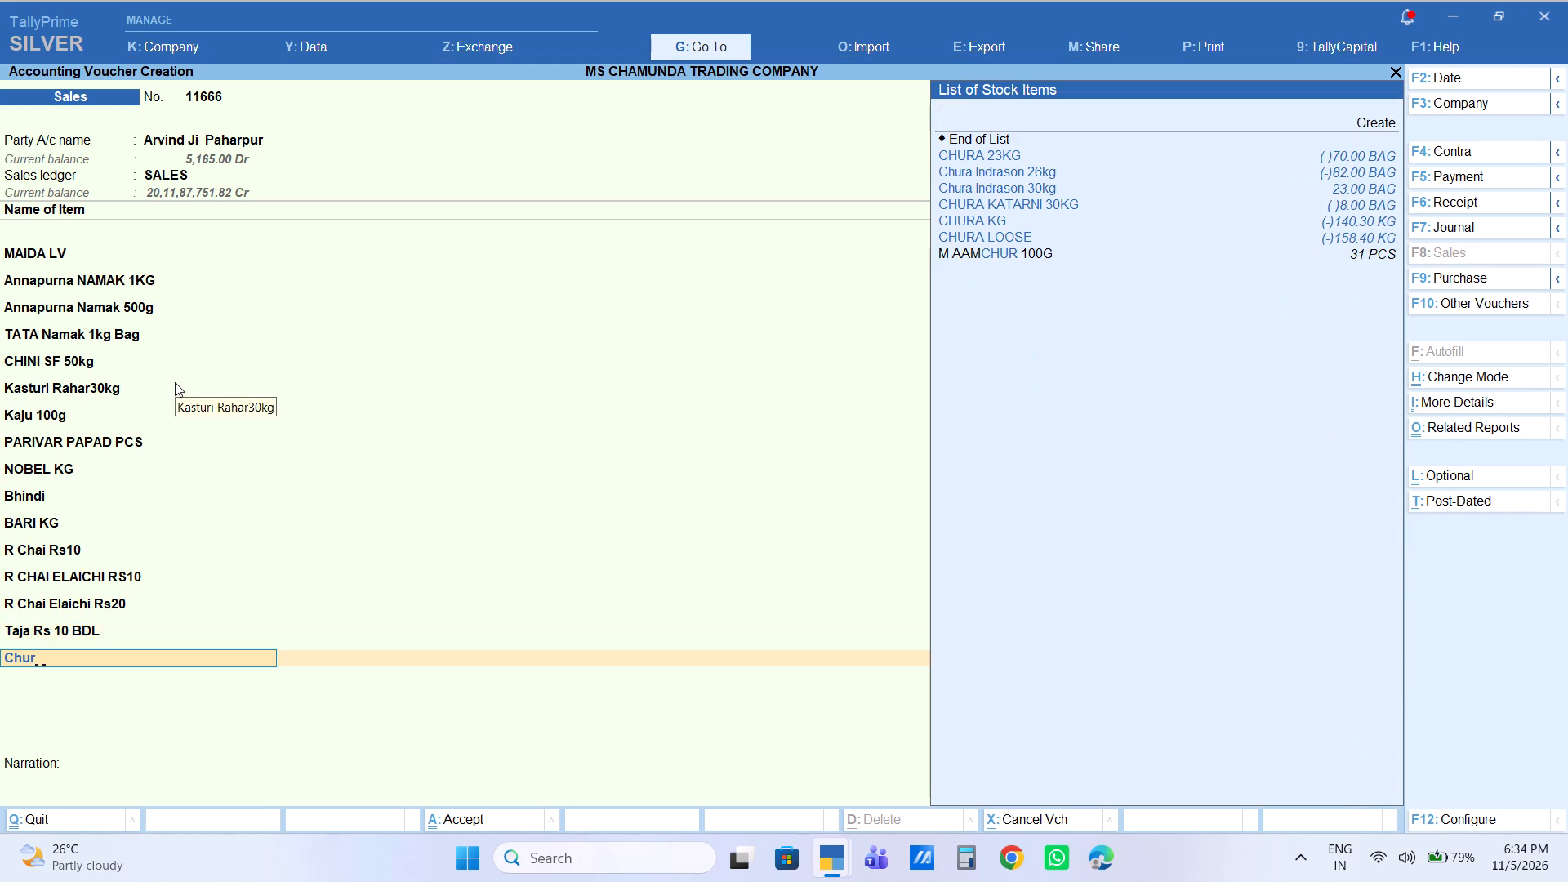
{"action": "type", "text": "23"}
{"action": "key", "text": "Return"}
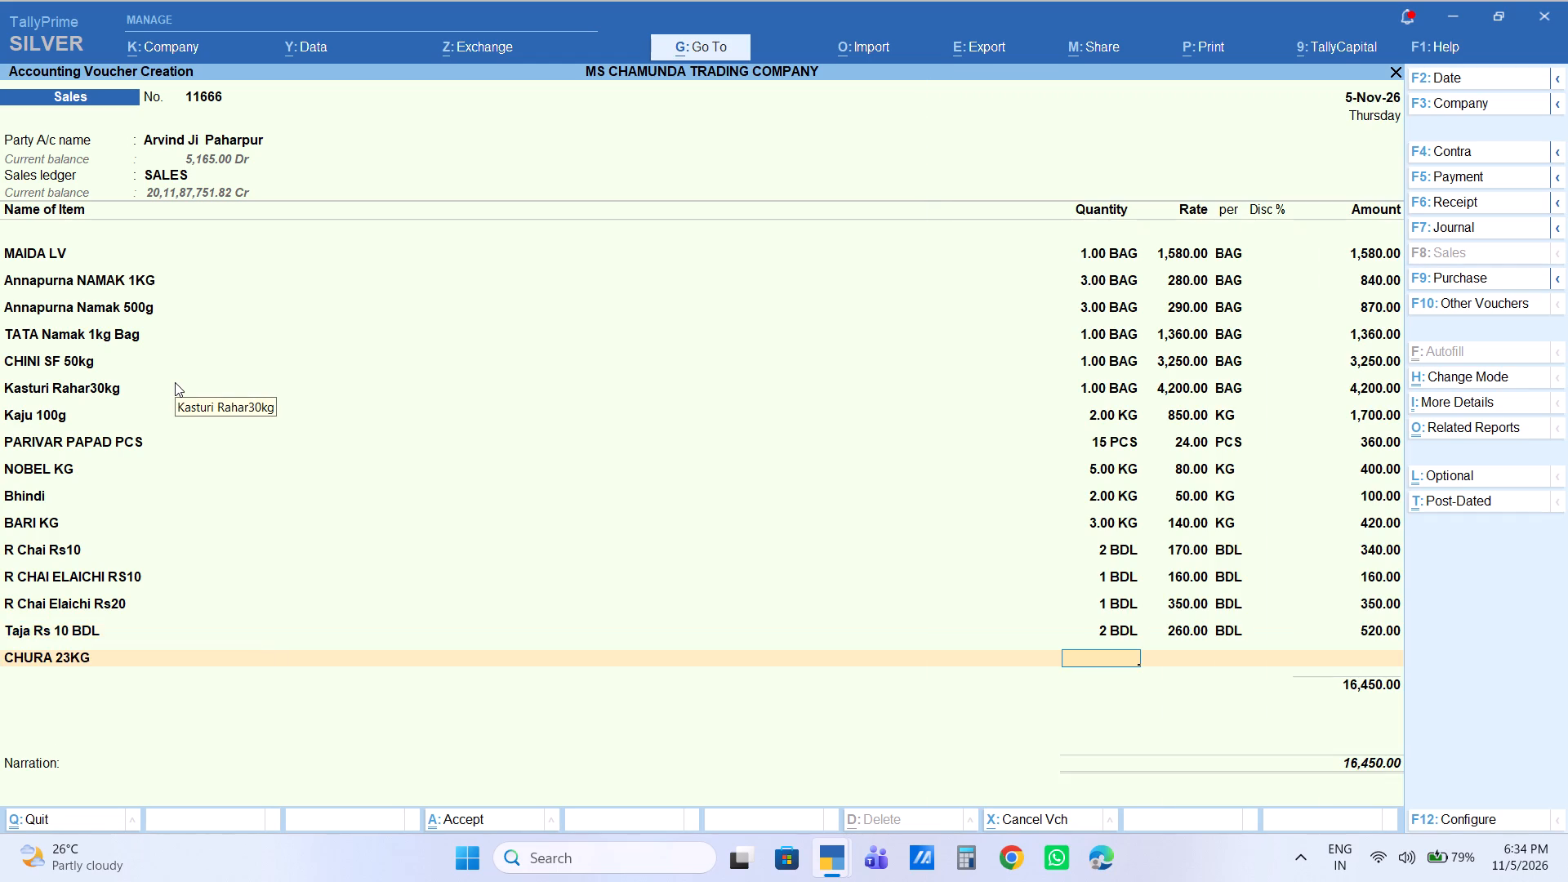
{"action": "key", "text": "1"}
{"action": "key", "text": "Return"}
{"action": "key", "text": "Return"}
{"action": "key", "text": "Return"}
{"action": "key", "text": "Return"}
{"action": "key", "text": "Return"}
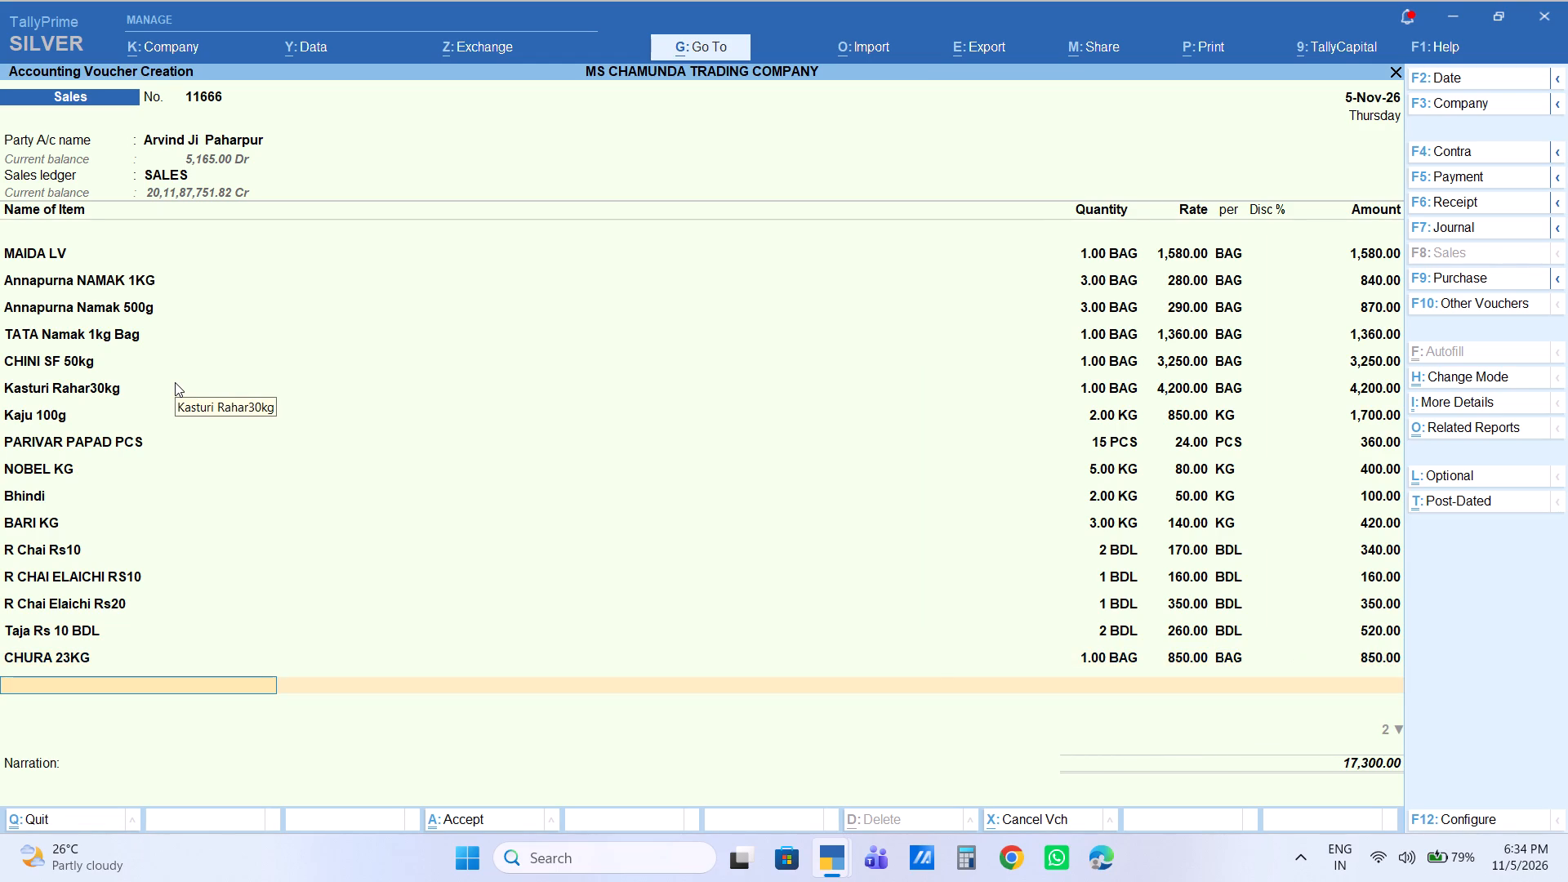
Add 5 kg of LAHSUN B to the voucher at the default rate.
{"action": "type", "text": "lahs"}
{"action": "key", "text": "Down"}
{"action": "key", "text": "Down"}
{"action": "key", "text": "Down"}
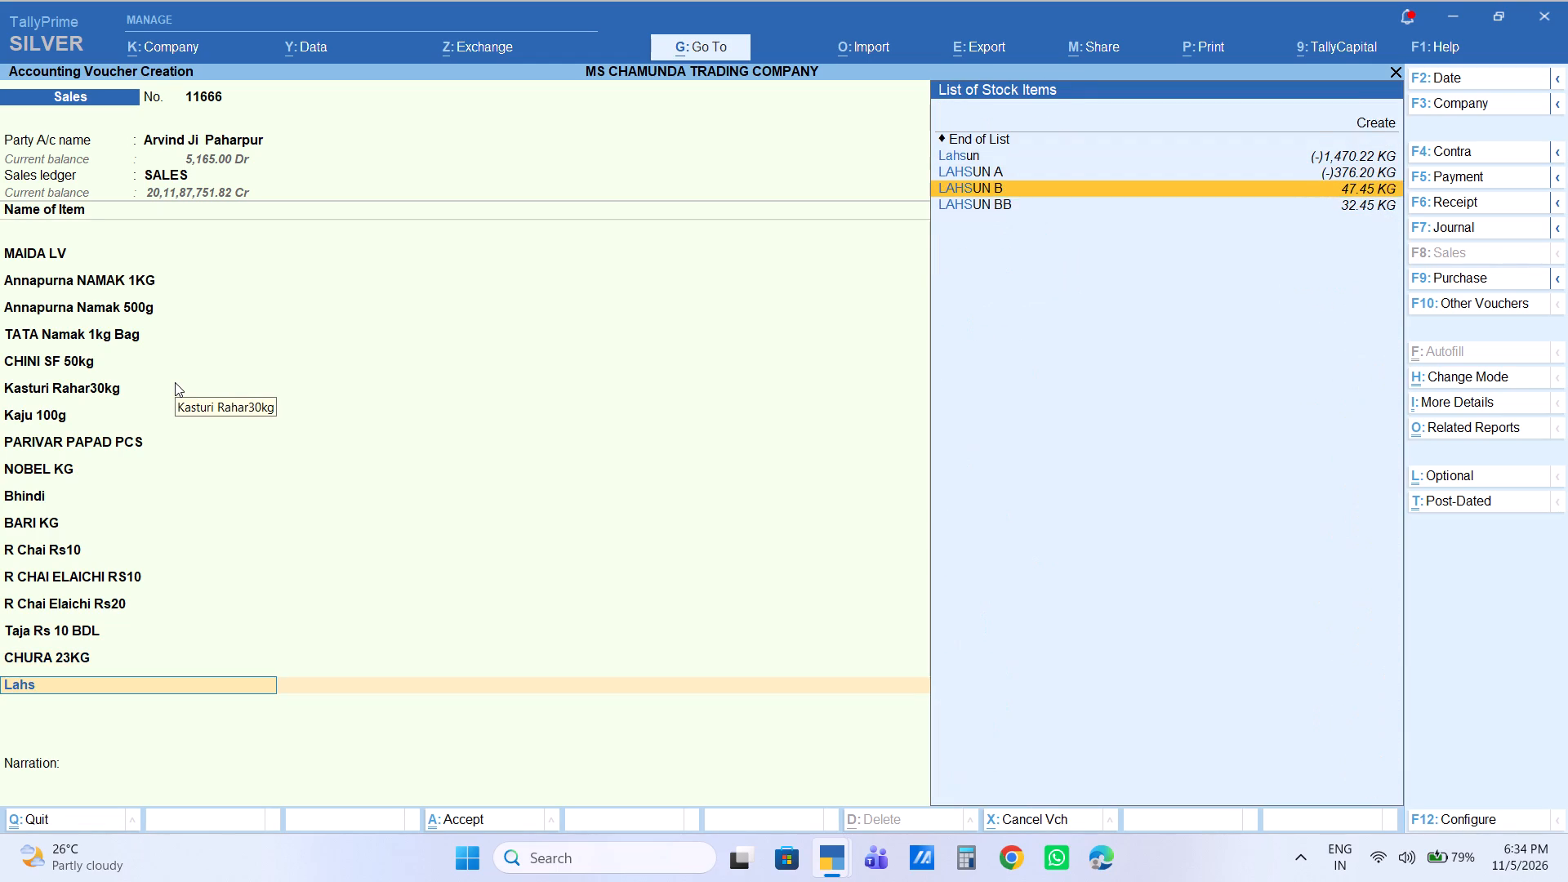
{"action": "key", "text": "Down"}
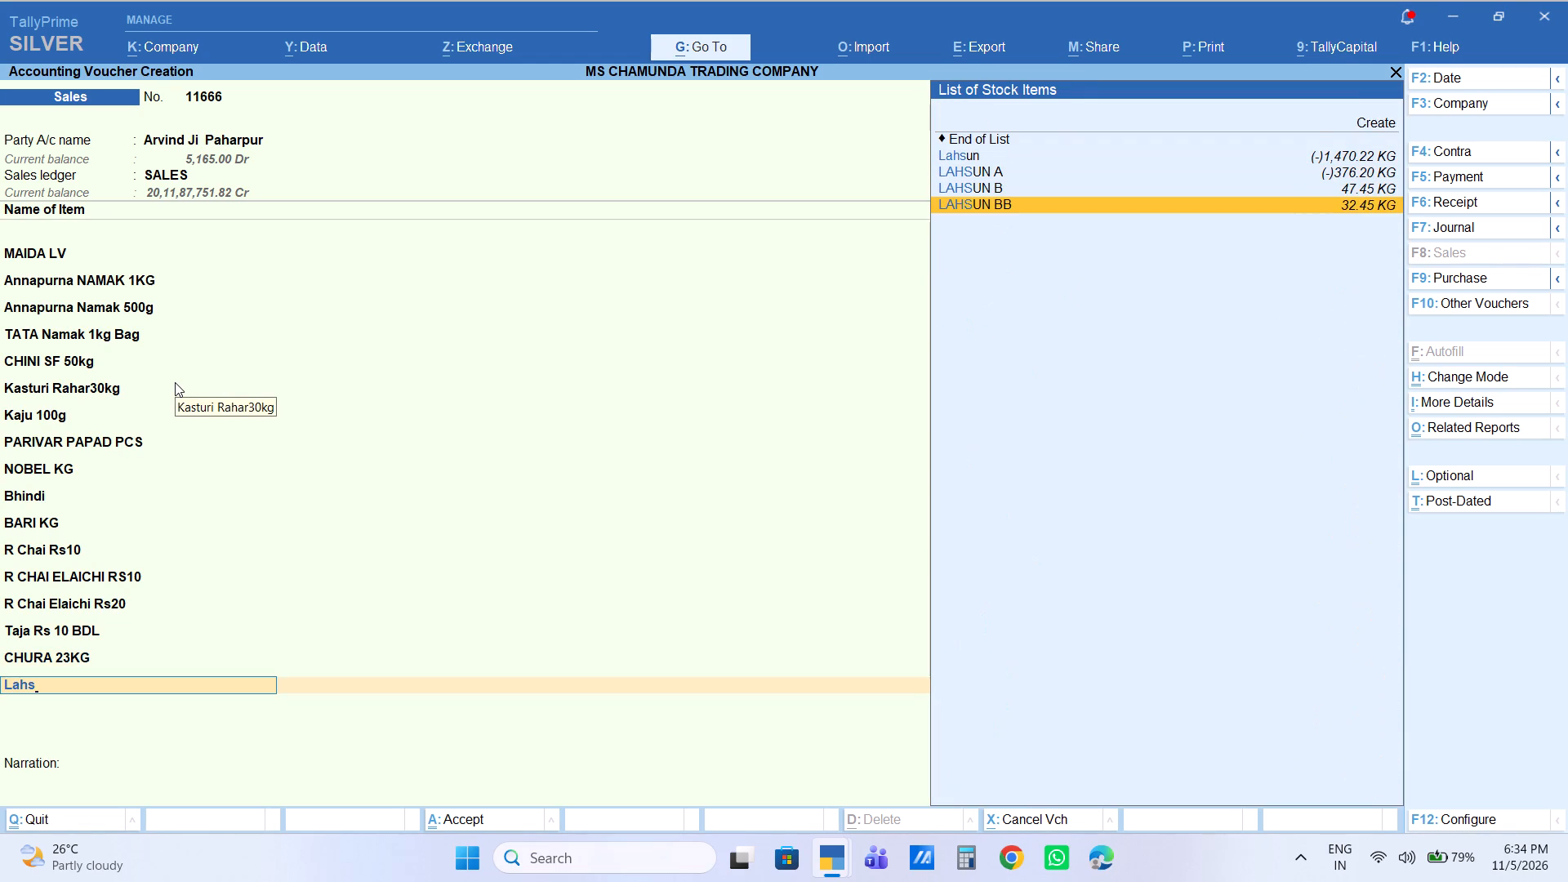
{"action": "key", "text": "Up"}
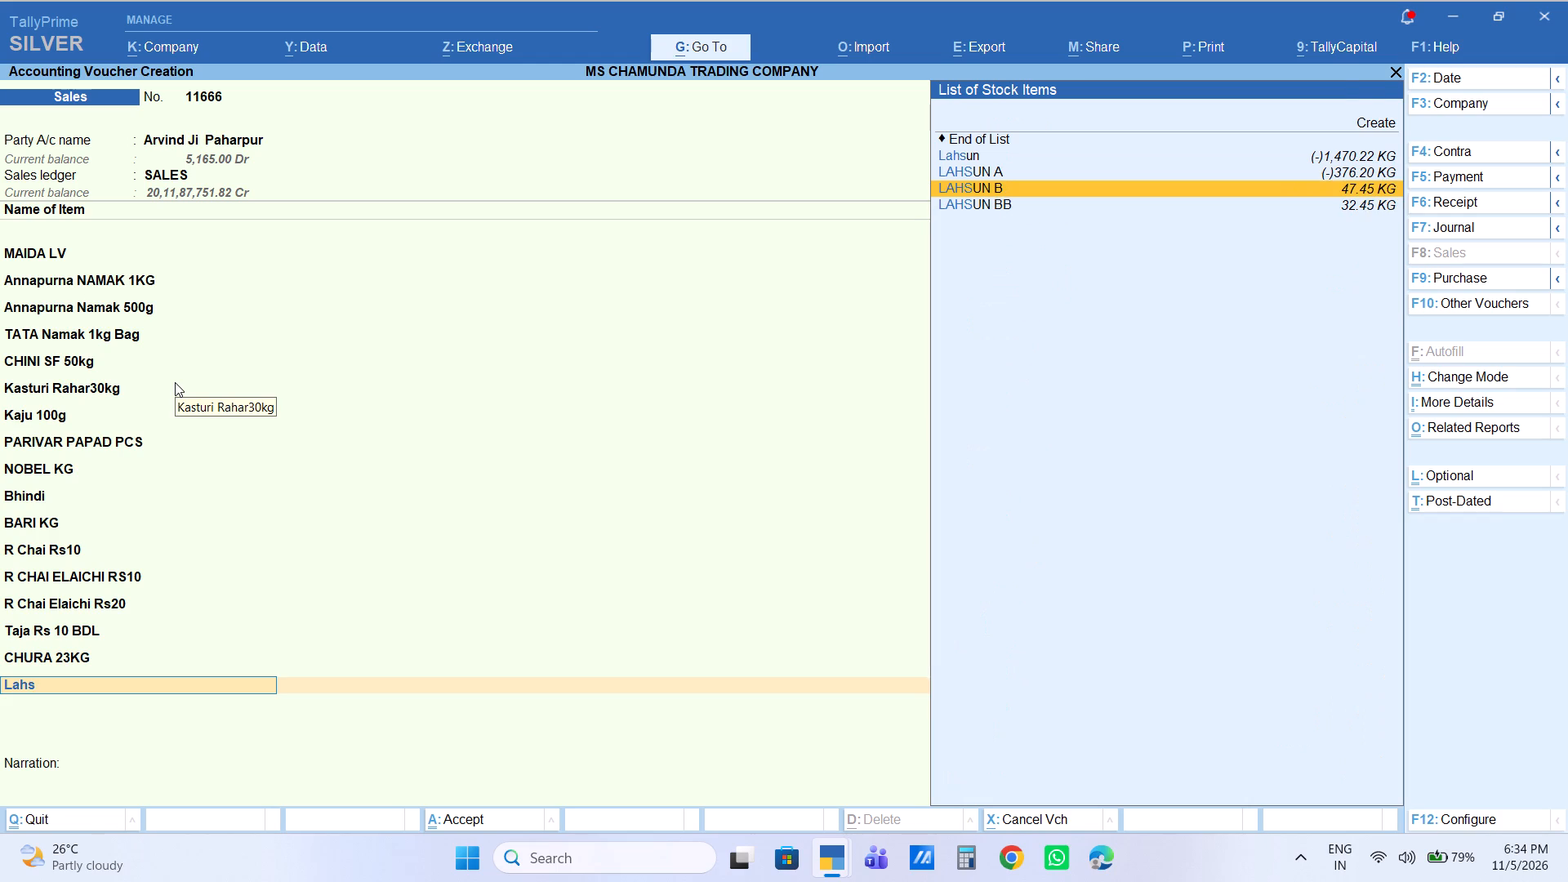
{"action": "key", "text": "Return"}
{"action": "key", "text": "5"}
{"action": "key", "text": "Return"}
{"action": "key", "text": "Return"}
{"action": "key", "text": "Return"}
{"action": "key", "text": "Return"}
{"action": "key", "text": "Return"}
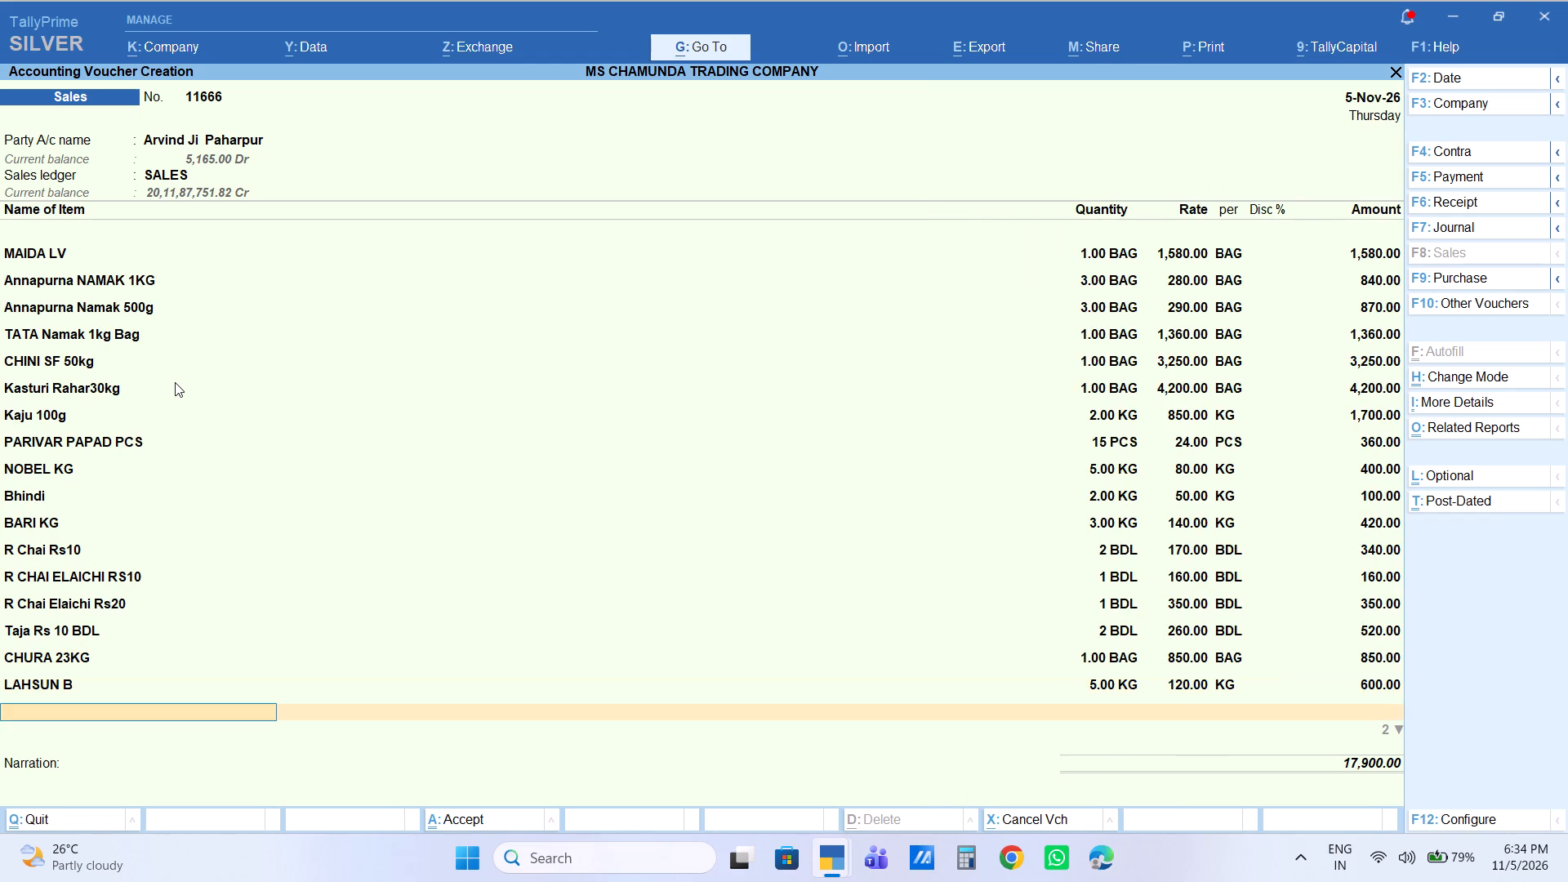
Add 1 kg of the plain MARICH item to the voucher at the default rate.
{"action": "type", "text": "marich"}
{"action": "key", "text": "Down"}
{"action": "key", "text": "Return"}
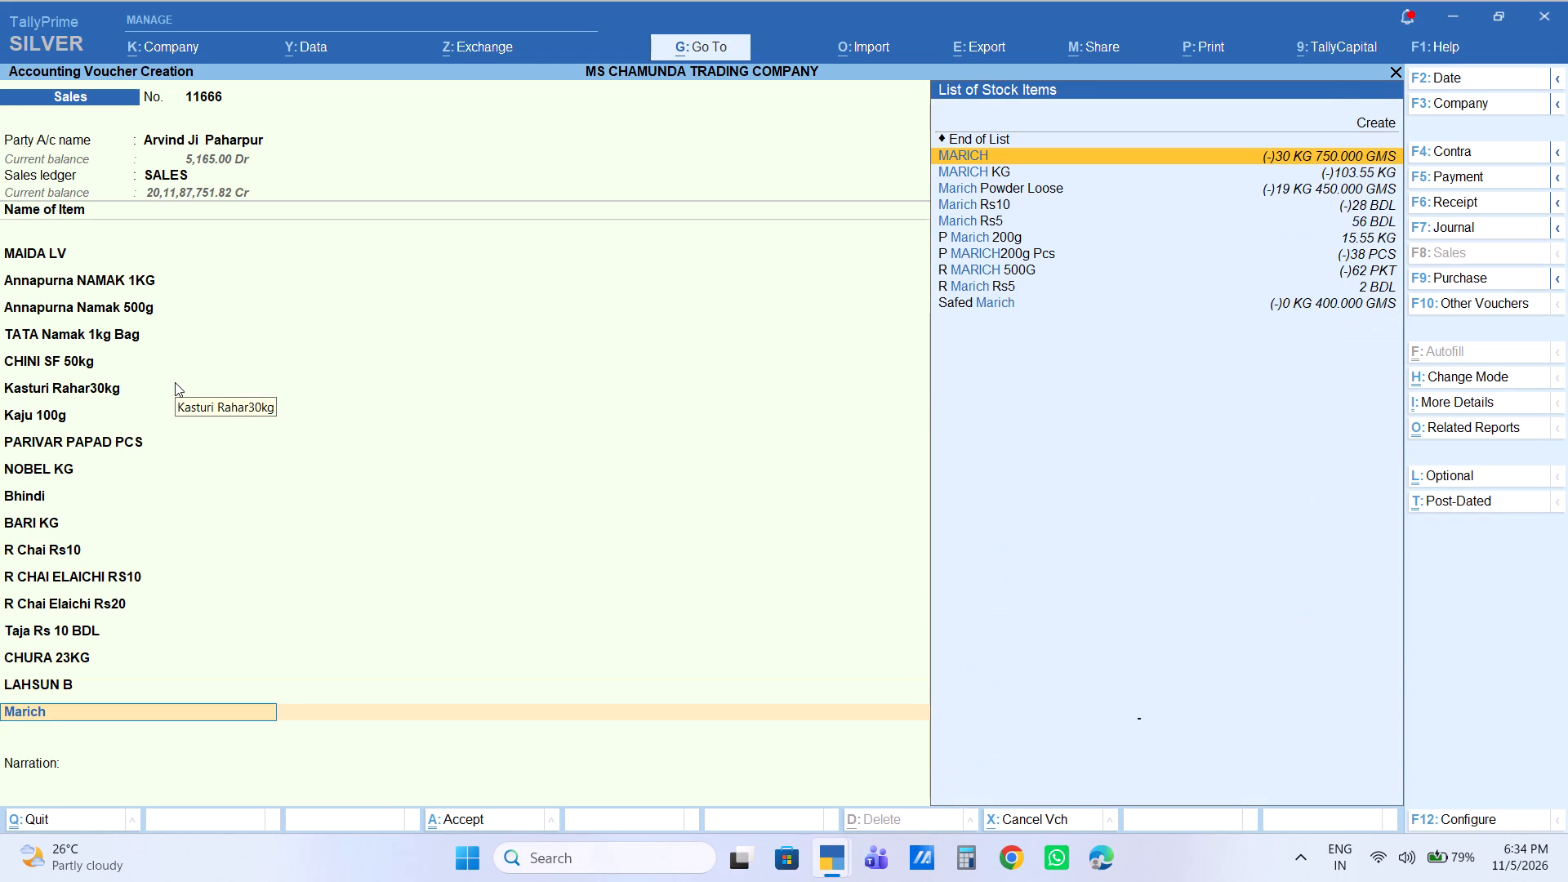
{"action": "key", "text": "1"}
{"action": "key", "text": "Return"}
{"action": "key", "text": "Return"}
{"action": "key", "text": "Return"}
{"action": "key", "text": "Return"}
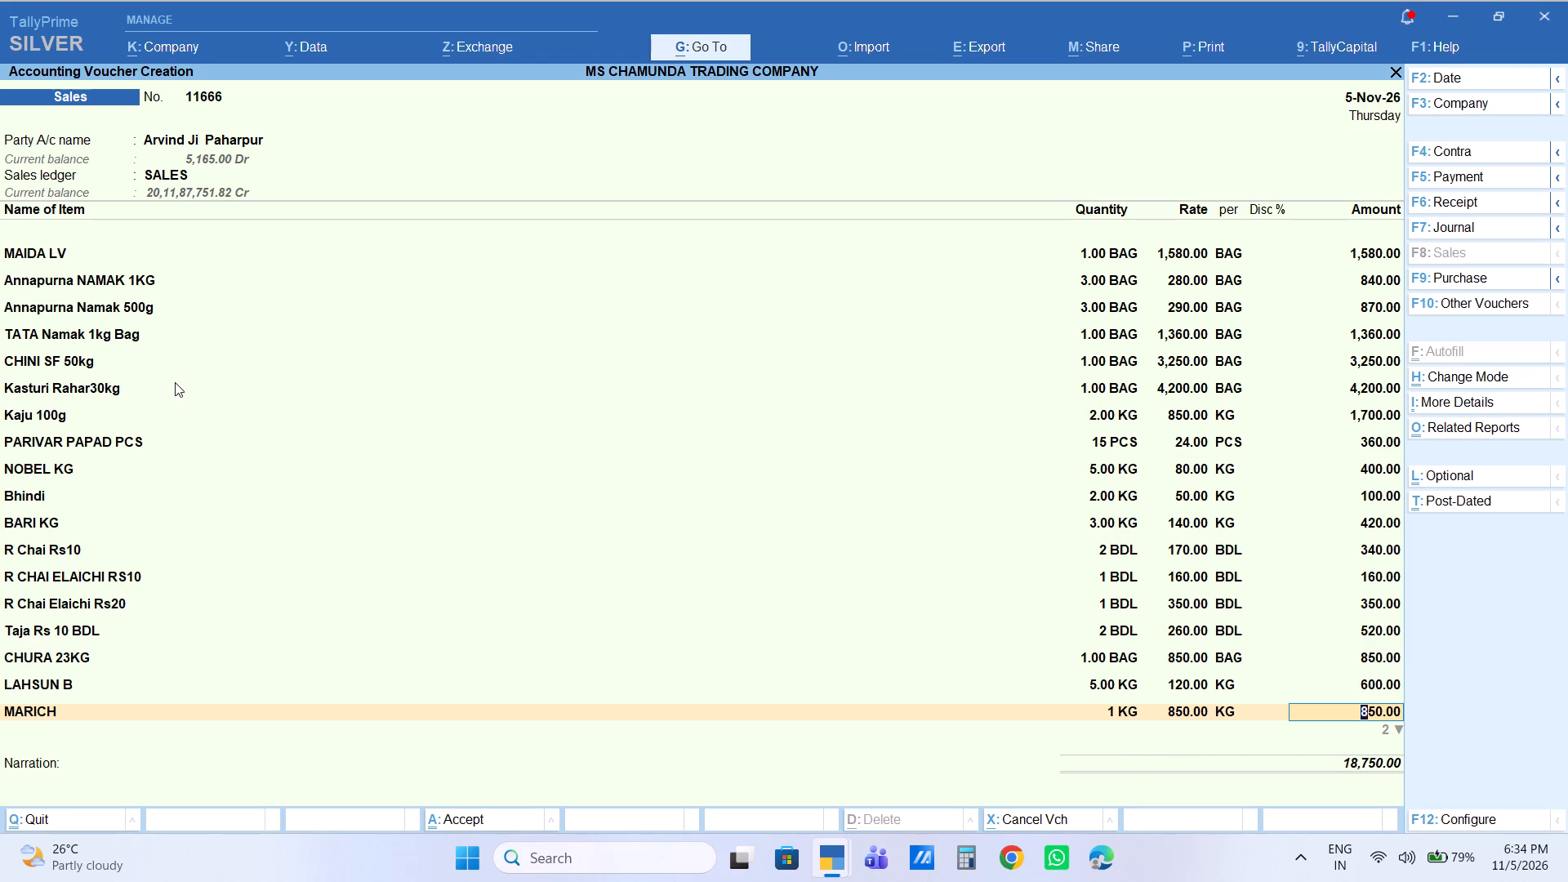
{"action": "key", "text": "Return"}
Add 1 kg of Jeera KG to the voucher and set the line amount to 320.
{"action": "type", "text": "jeera"}
{"action": "key", "text": "Down"}
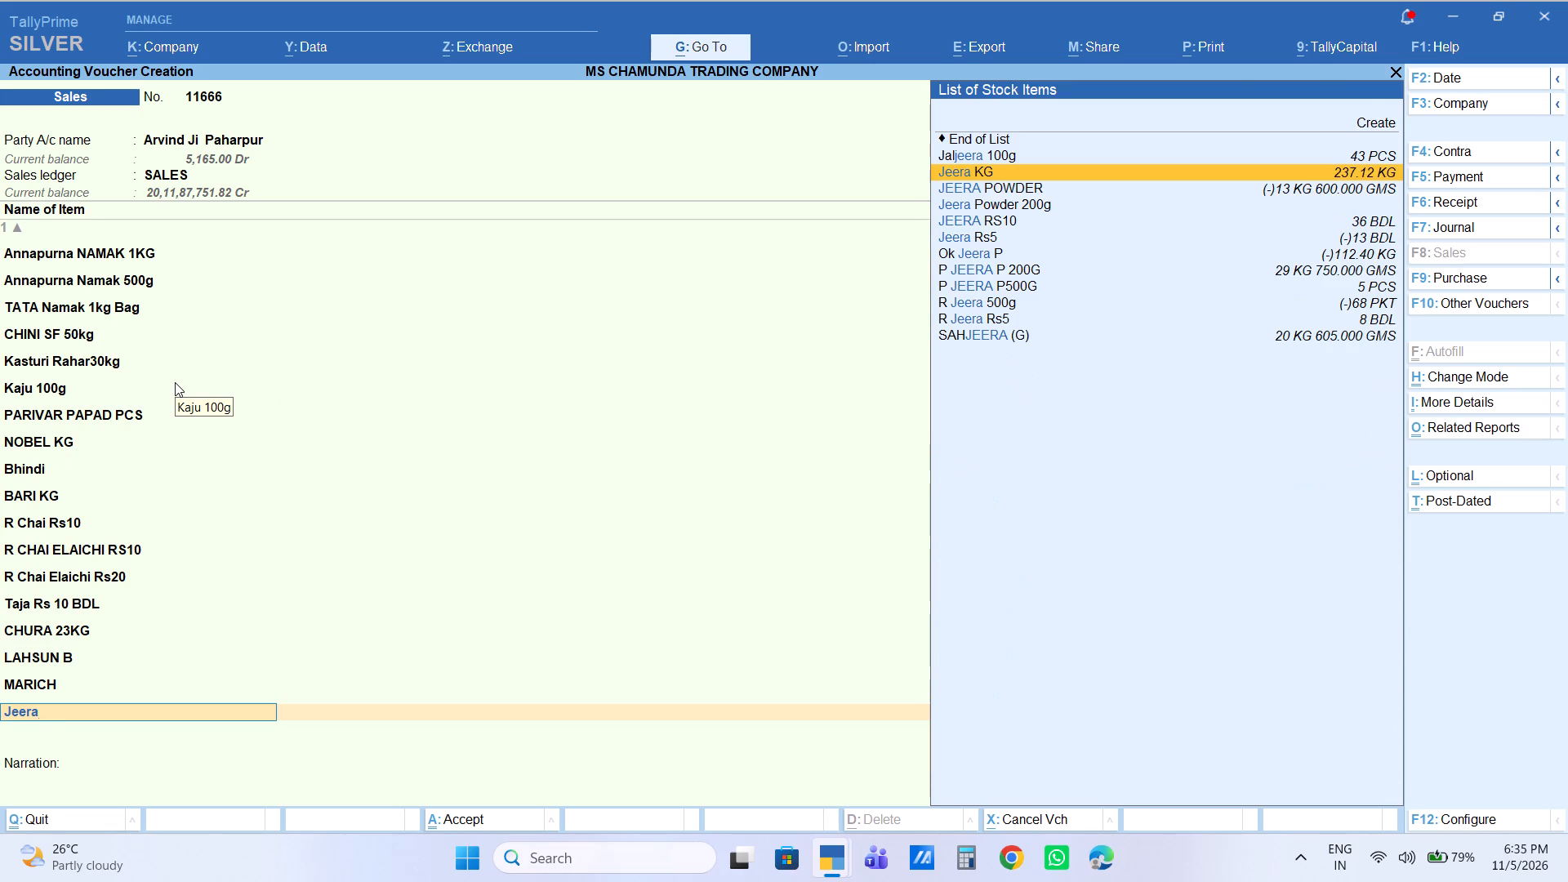
{"action": "key", "text": "Return"}
{"action": "key", "text": "1"}
{"action": "key", "text": "Return"}
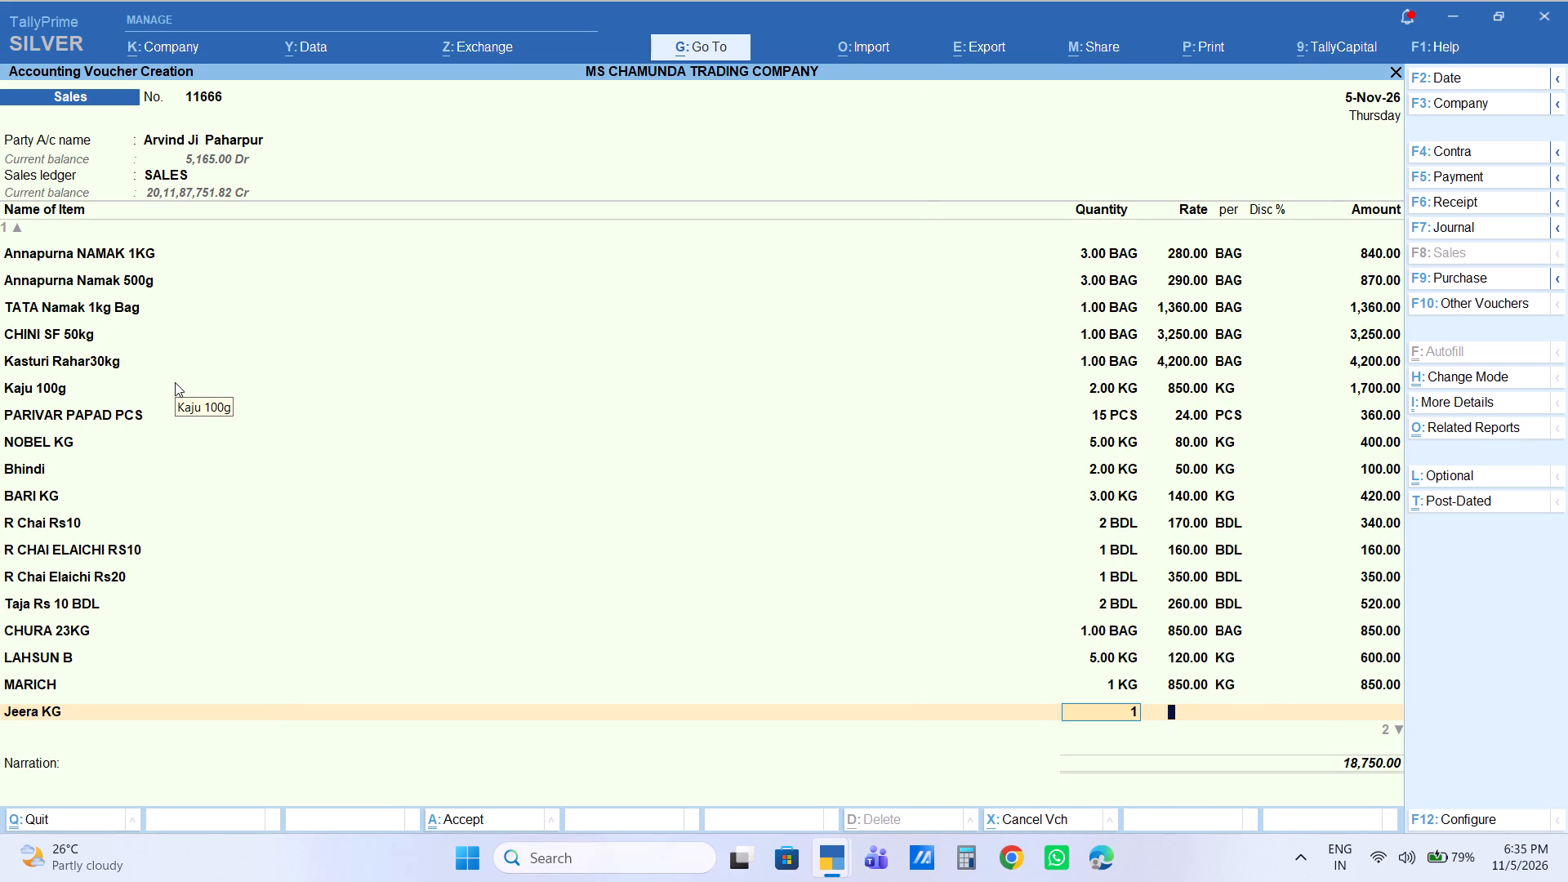
{"action": "key", "text": "Return"}
{"action": "key", "text": "Return"}
{"action": "key", "text": "Return"}
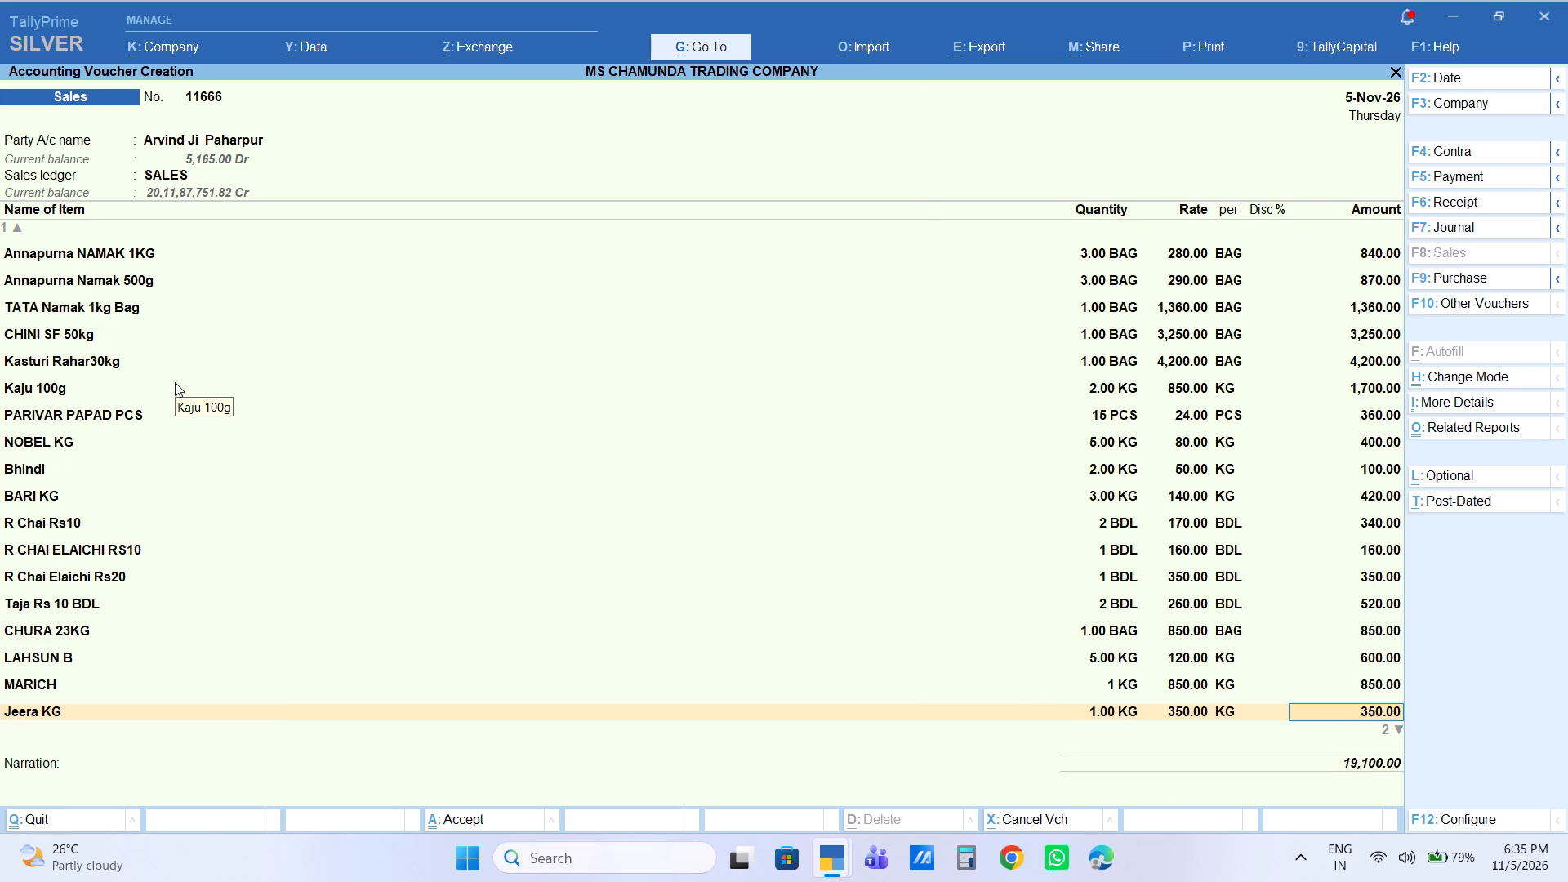
{"action": "type", "text": "320"}
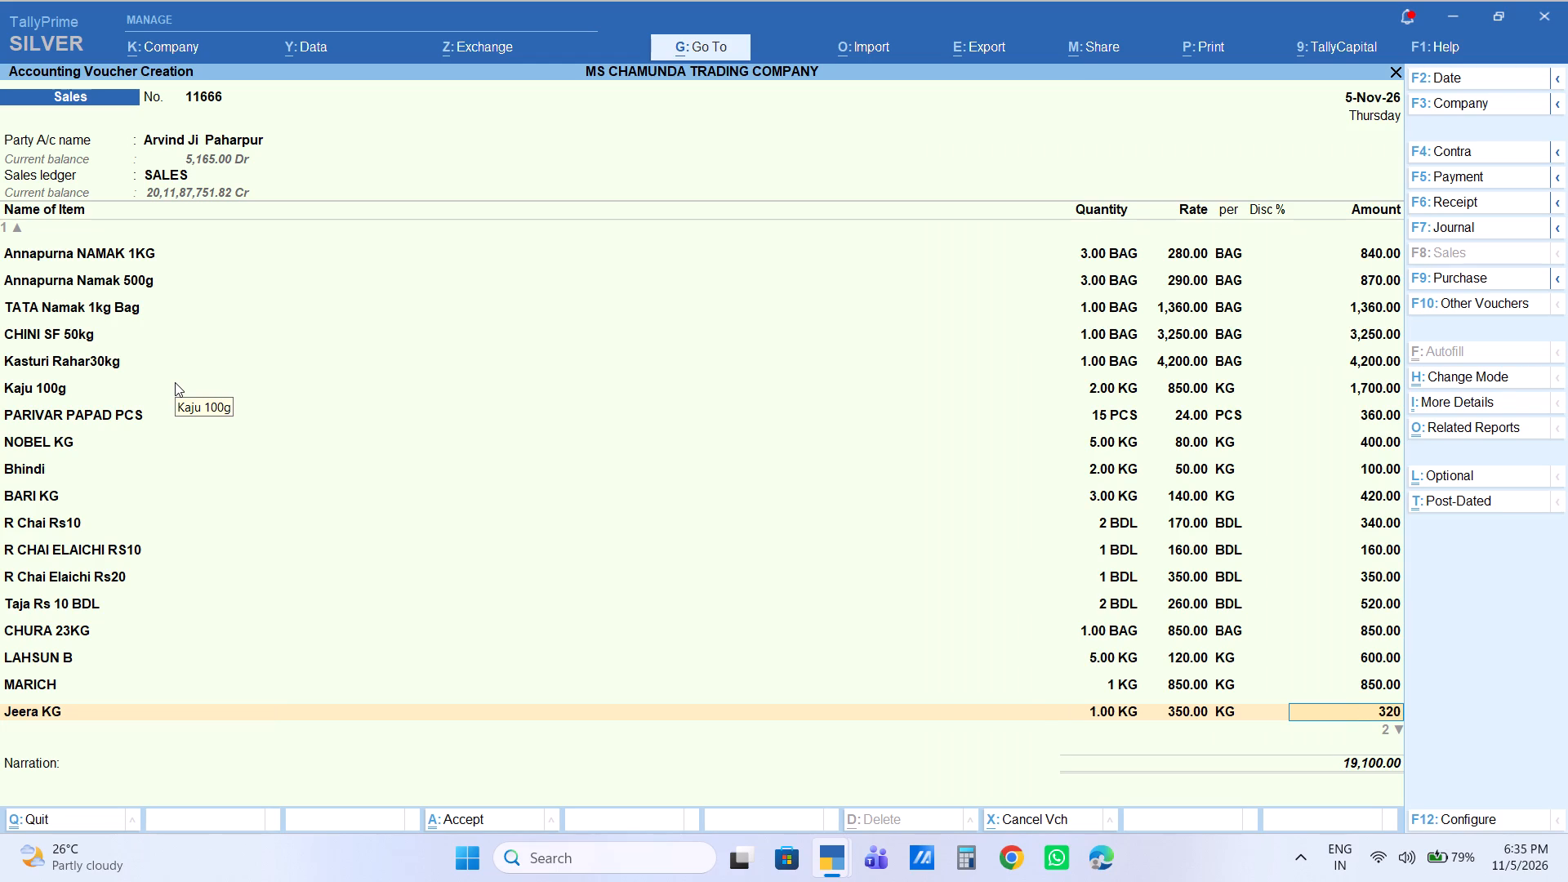
{"action": "key", "text": "Return"}
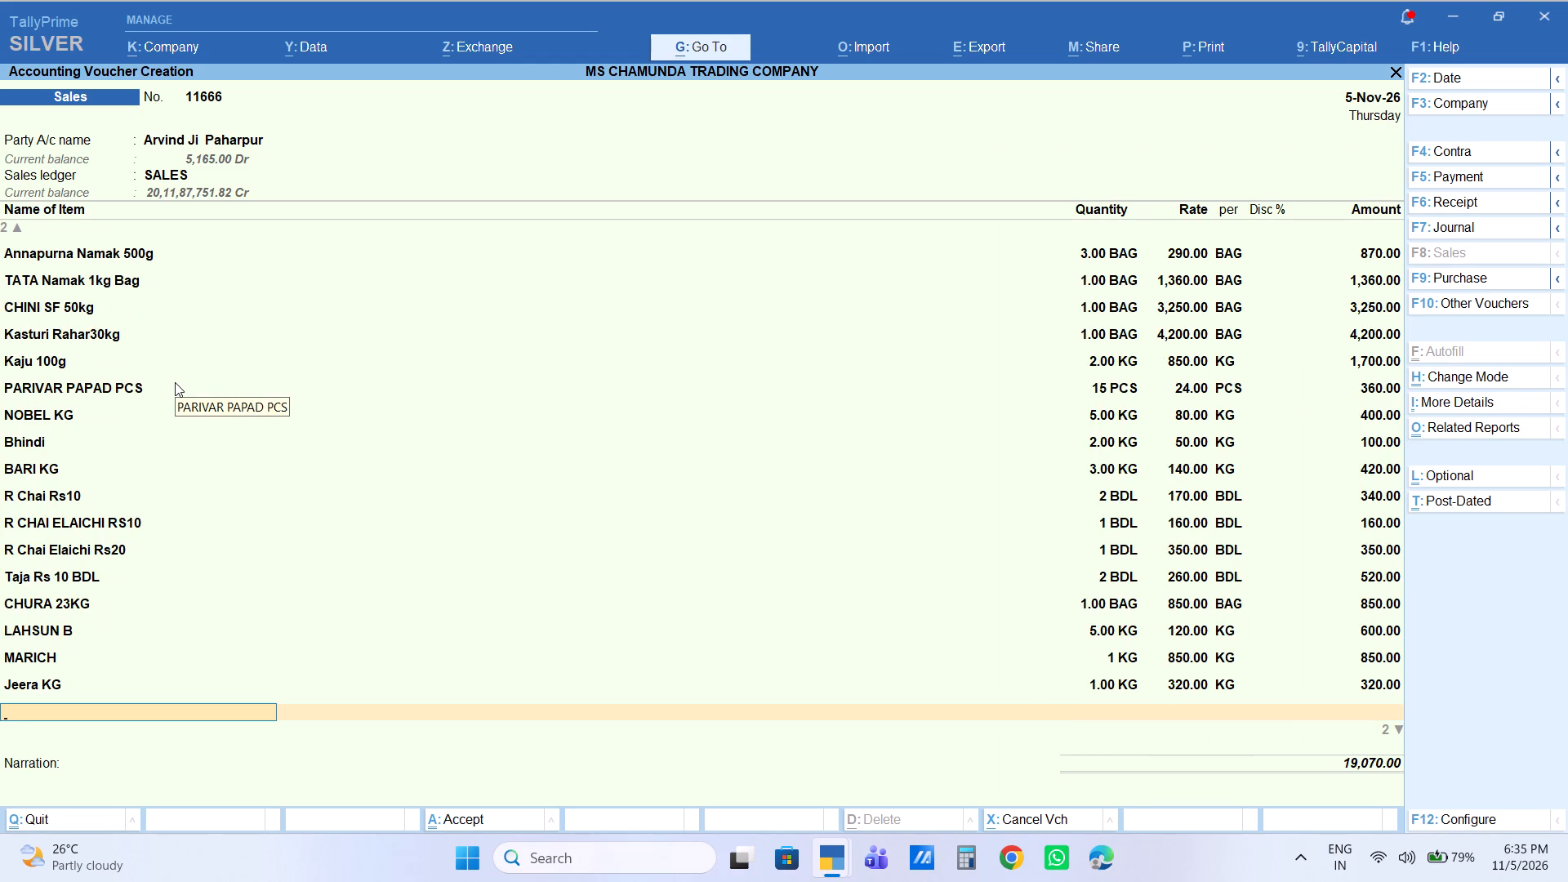
Add 1 bag of Soyabin 5kg to the voucher at the default rate.
{"action": "type", "text": "soyaba"}
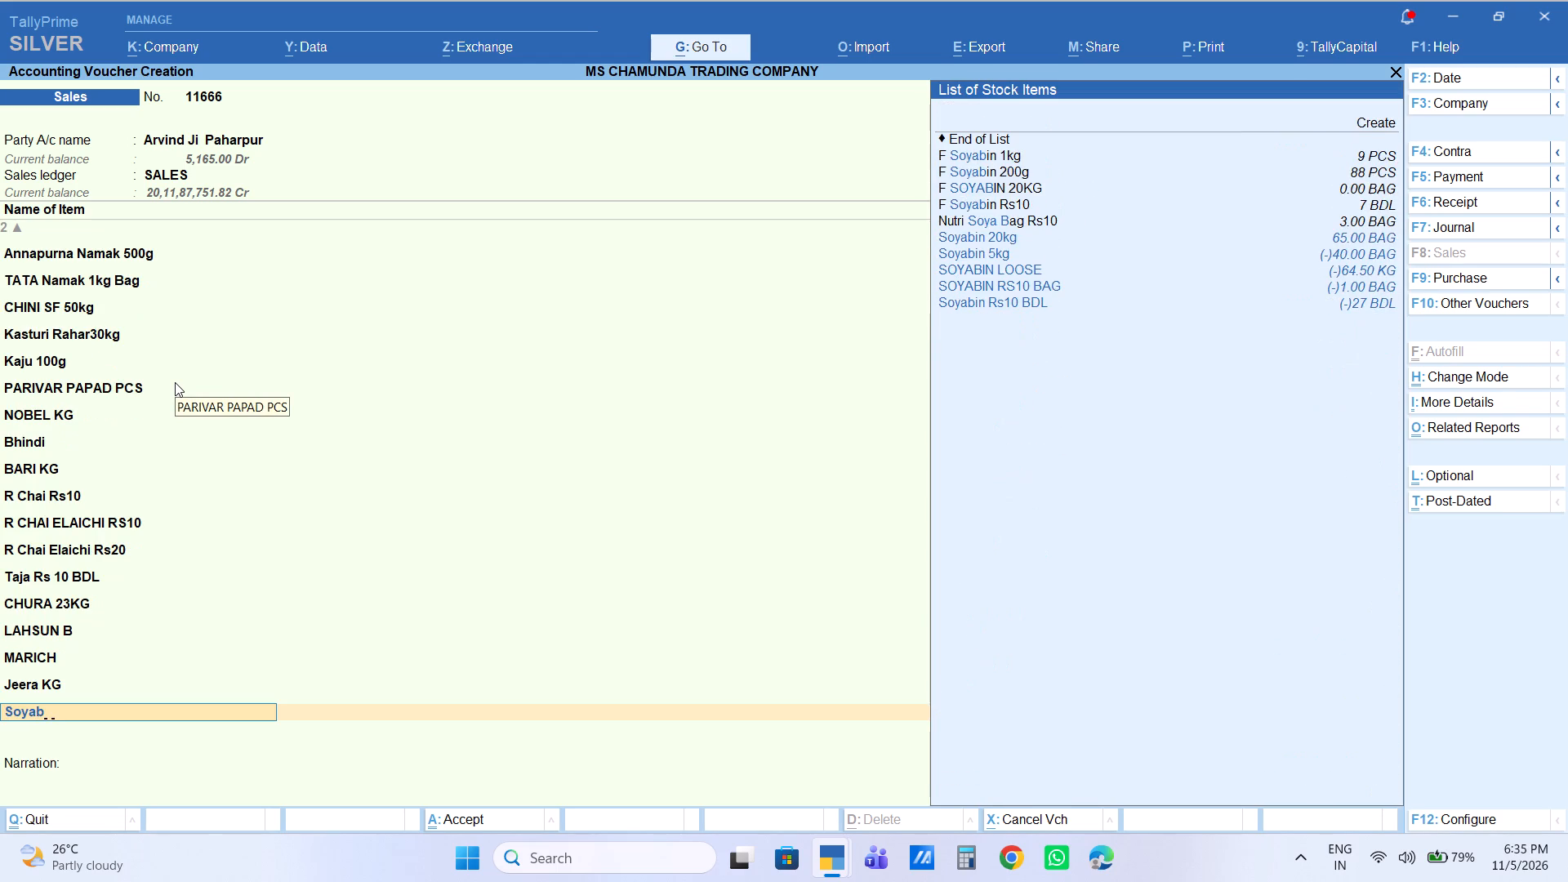
{"action": "key", "text": "BackSpace"}
{"action": "key", "text": "Down"}
{"action": "key", "text": "Down"}
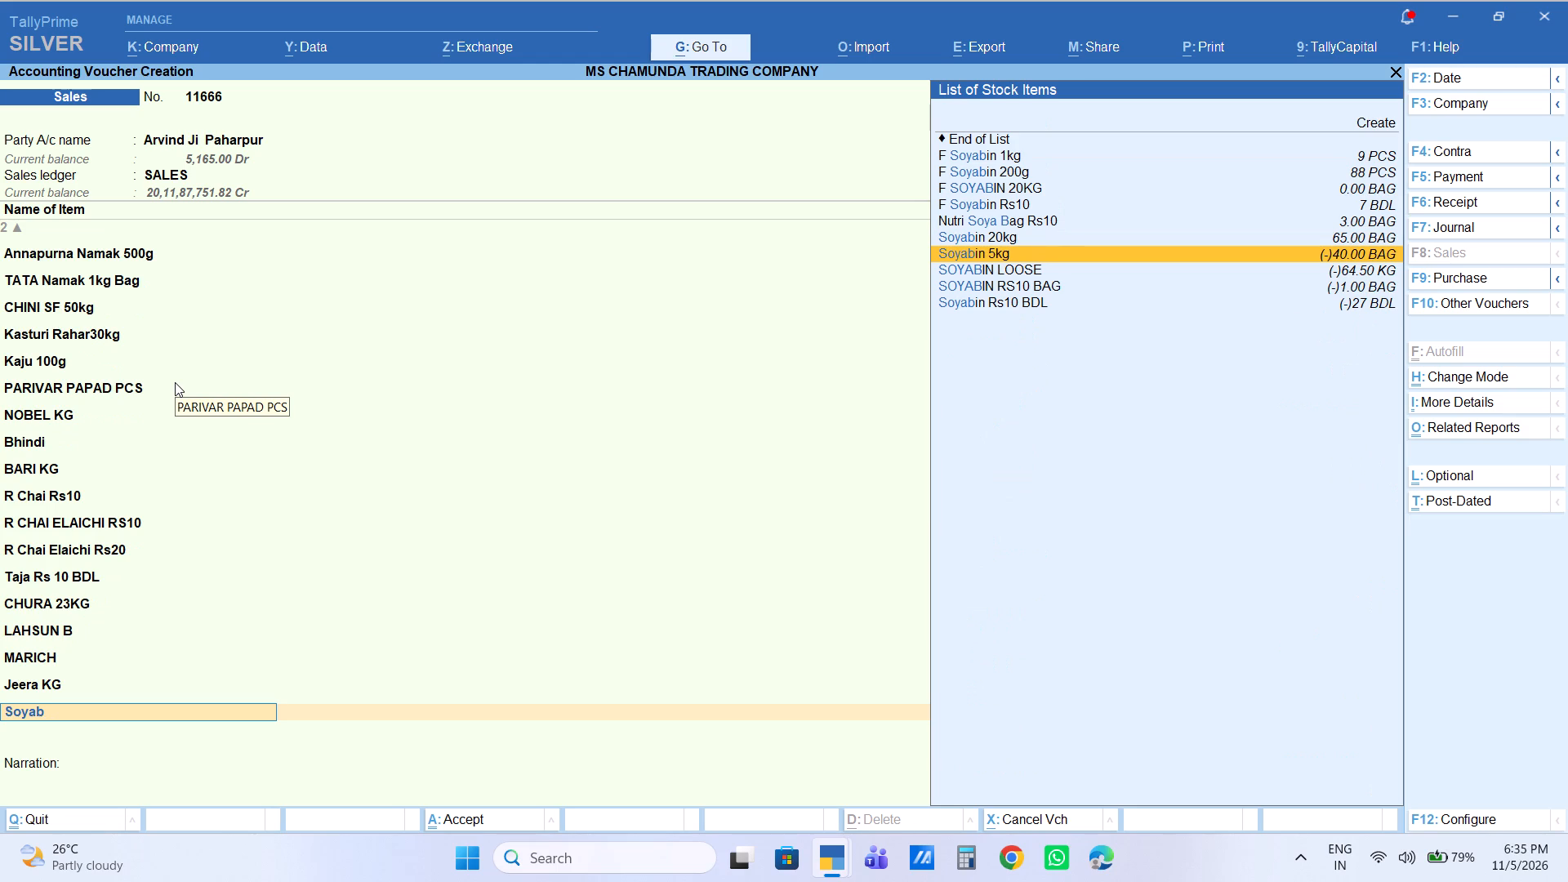
{"action": "key", "text": "Return"}
{"action": "key", "text": "1"}
{"action": "key", "text": "Return"}
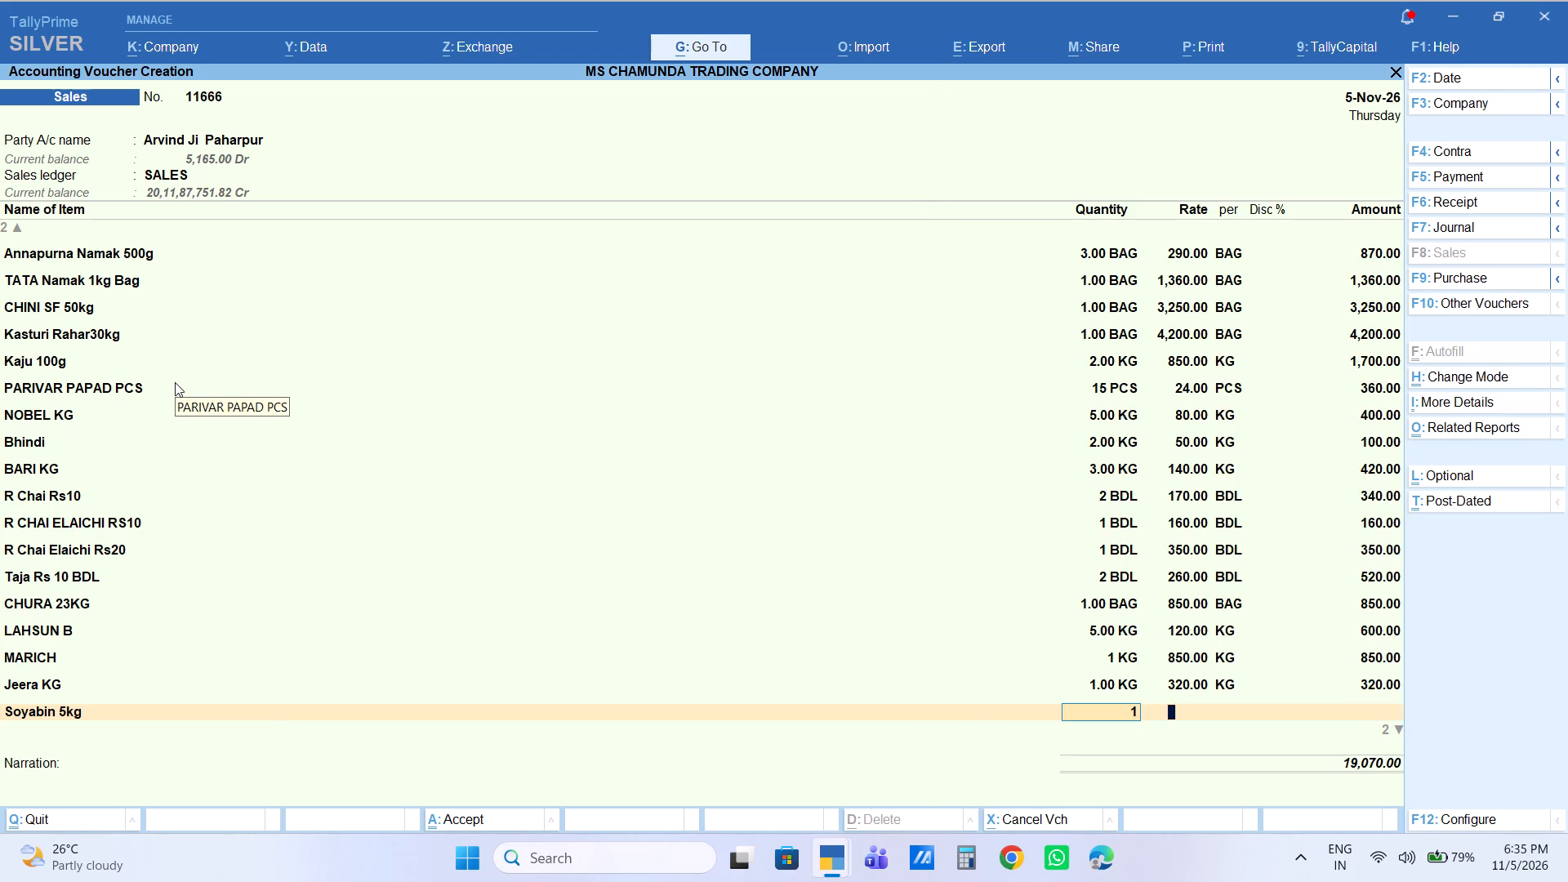
{"action": "key", "text": "Return"}
{"action": "key", "text": "Return"}
{"action": "key", "text": "Return"}
{"action": "key", "text": "Return"}
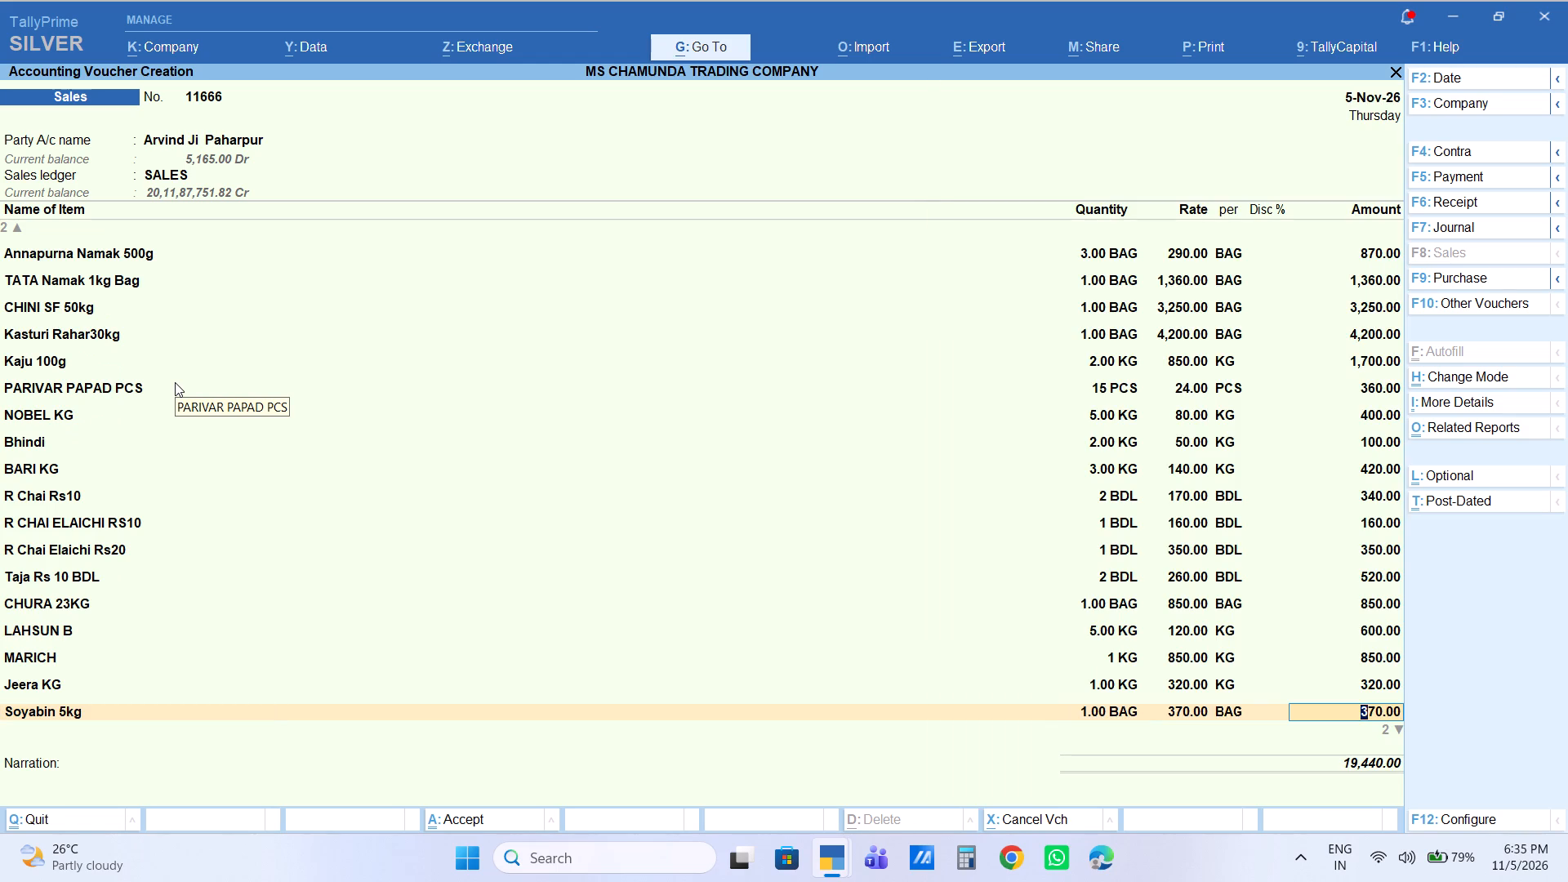
Add 2 kg of Urad Dal Kg to the voucher at the default rate.
{"action": "type", "text": "urad"}
{"action": "key", "text": "Down"}
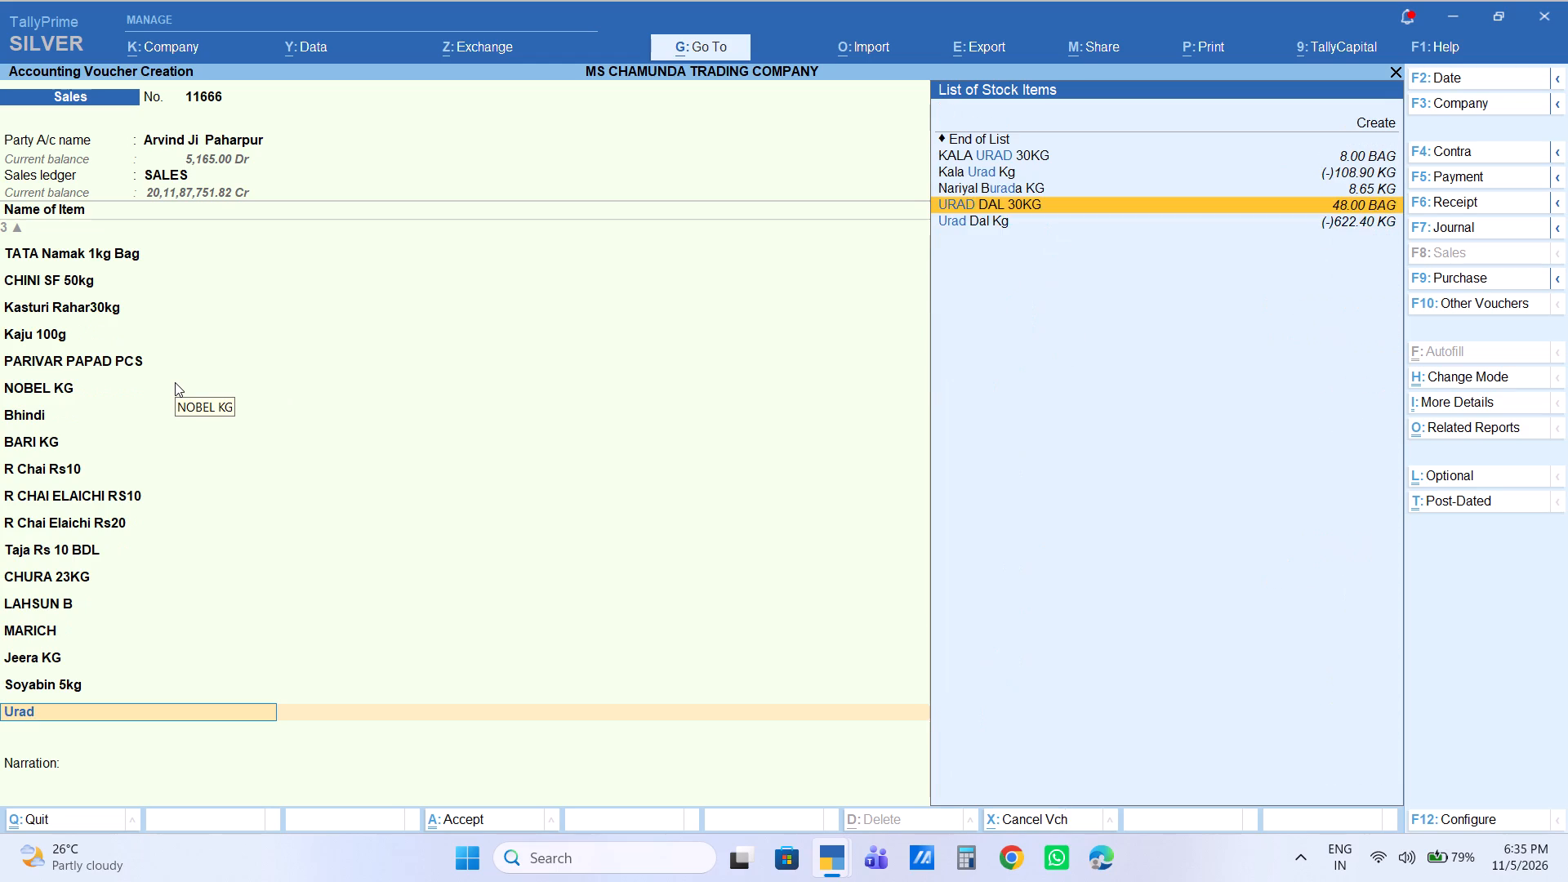
{"action": "key", "text": "Down"}
{"action": "key", "text": "Up"}
{"action": "key", "text": "Down"}
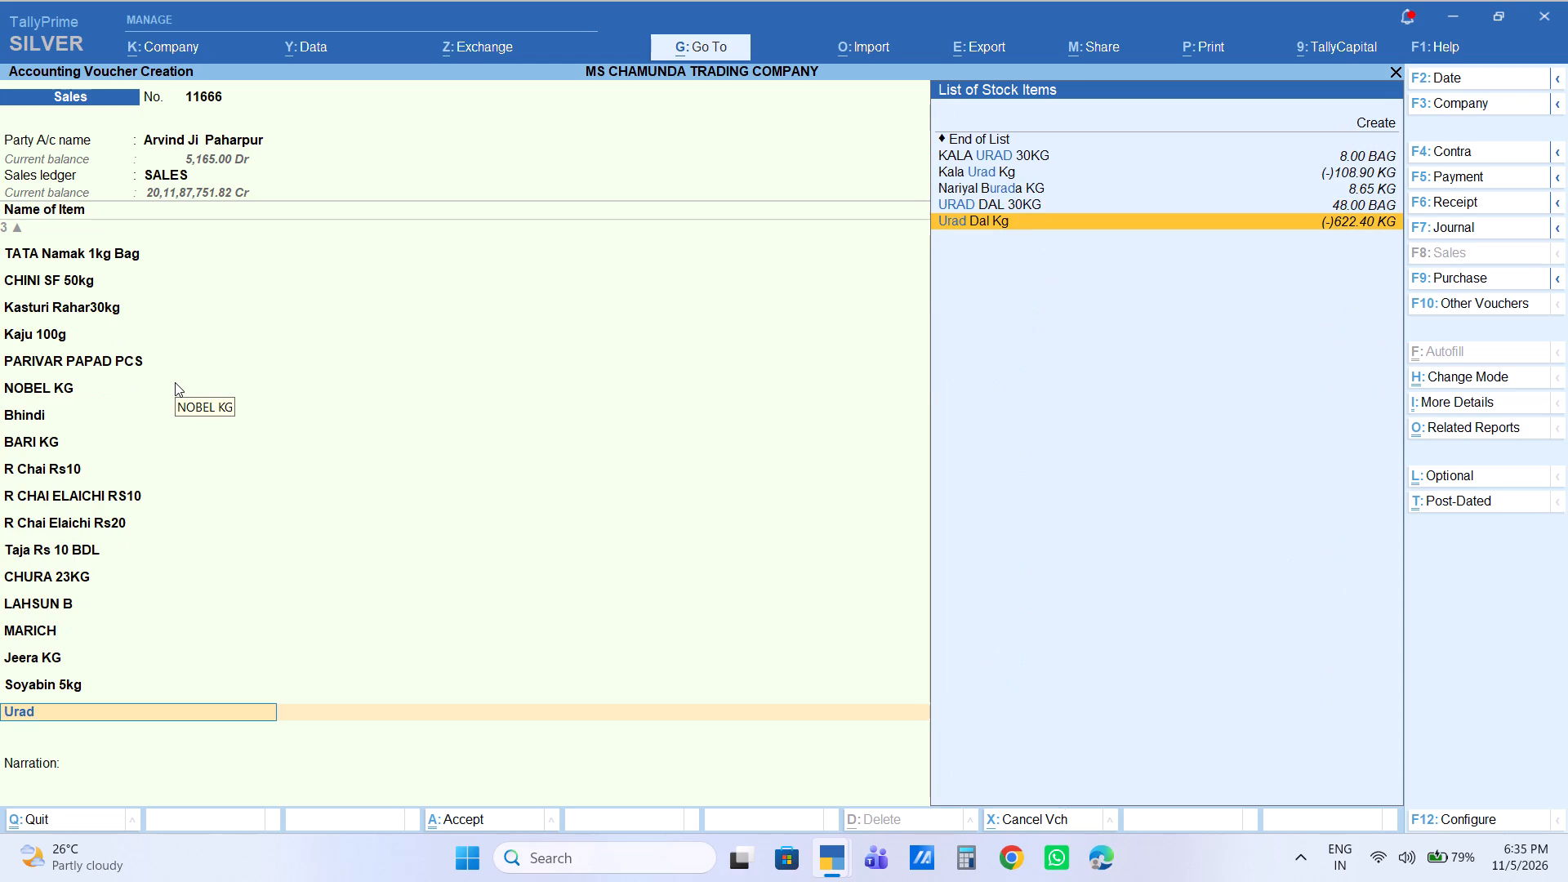
{"action": "key", "text": "Return"}
{"action": "key", "text": "2"}
{"action": "key", "text": "Return"}
{"action": "key", "text": "Return"}
{"action": "key", "text": "Return"}
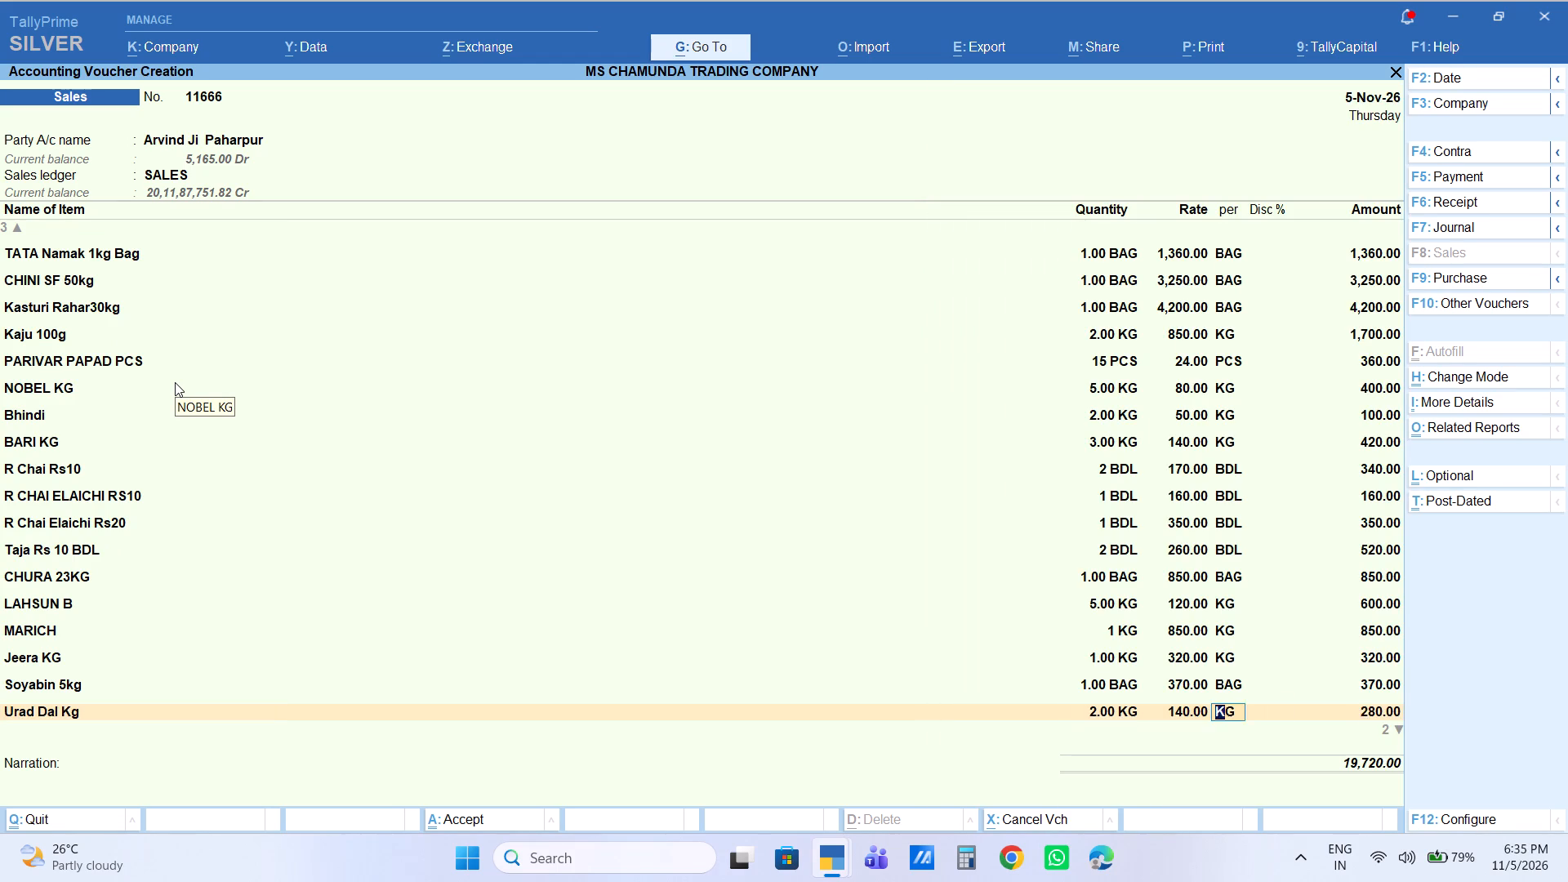
{"action": "key", "text": "Return"}
{"action": "key", "text": "Return"}
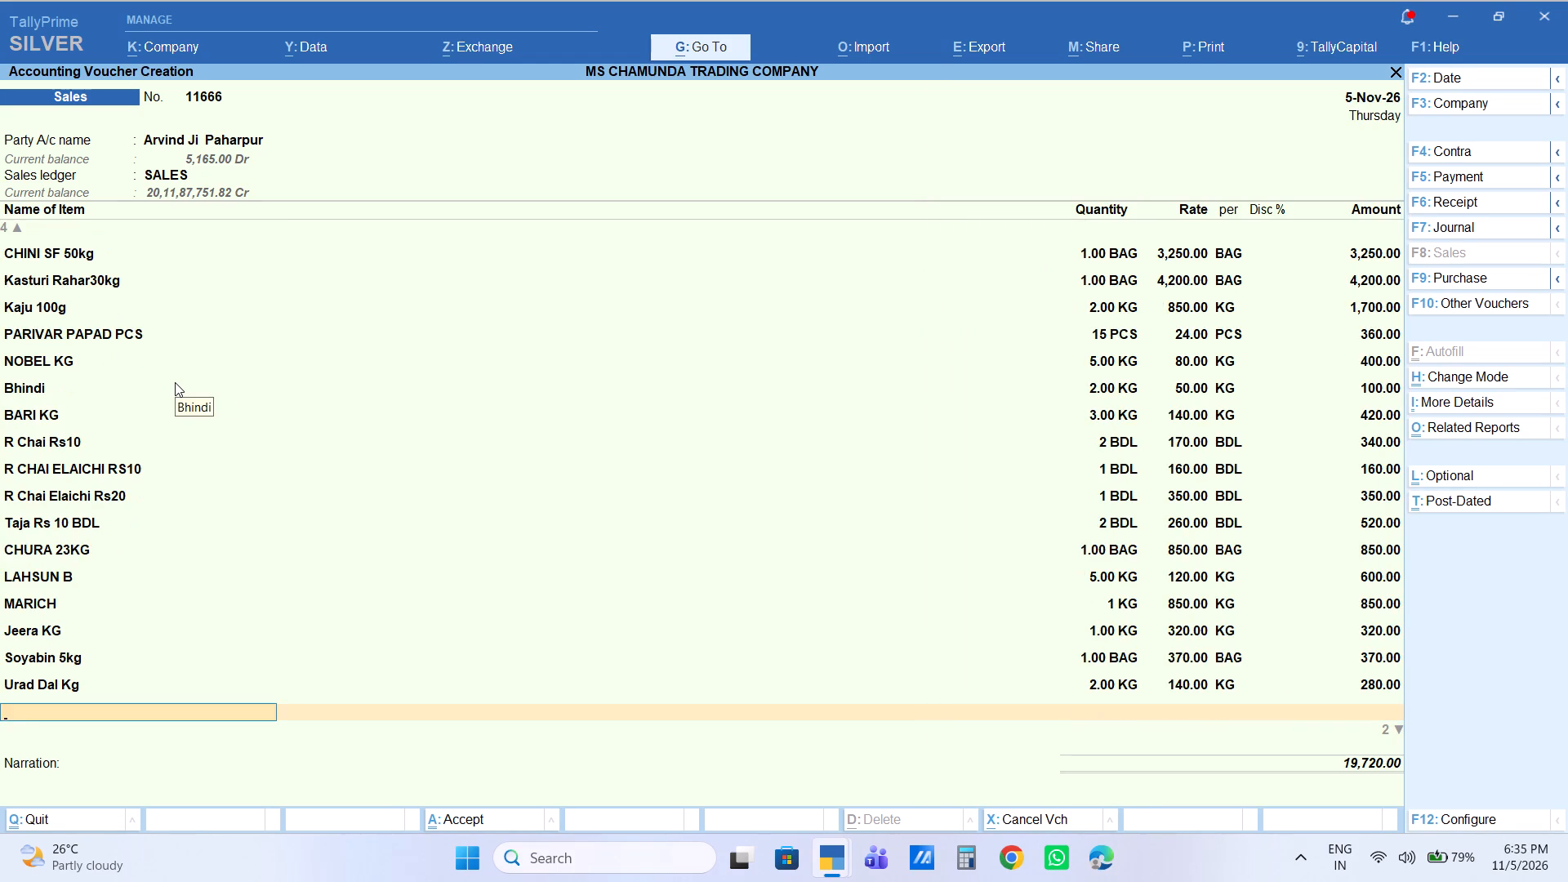
Add 1 bag of Ghanti Sevai Bag to the voucher and set the line amount to 360.
{"action": "type", "text": "ghant"}
{"action": "key", "text": "Down"}
{"action": "key", "text": "Down"}
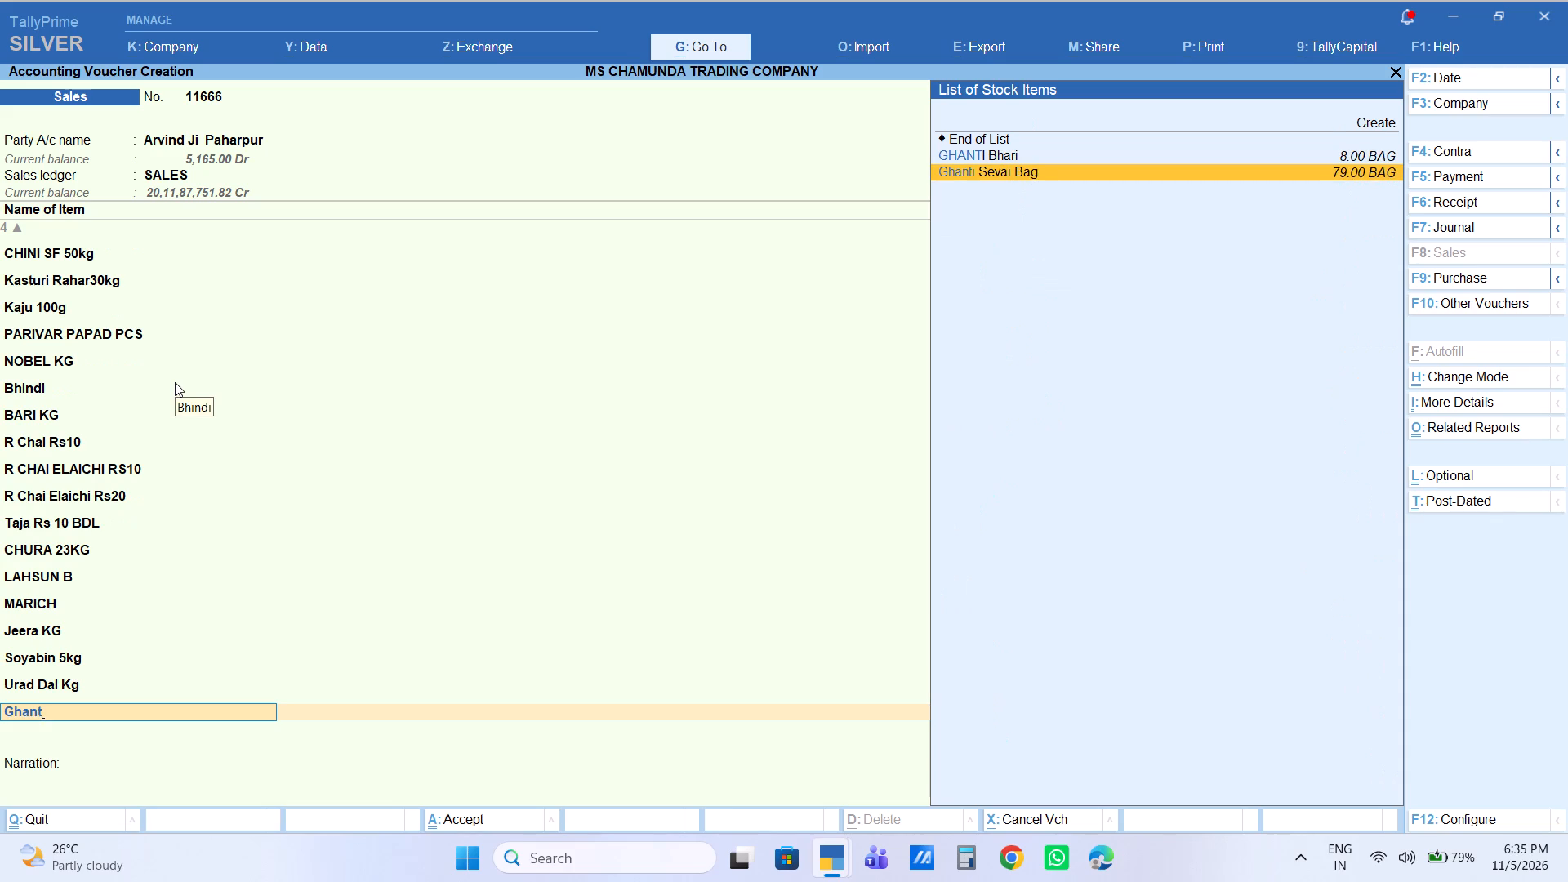
{"action": "key", "text": "Return"}
{"action": "key", "text": "1"}
{"action": "key", "text": "Return"}
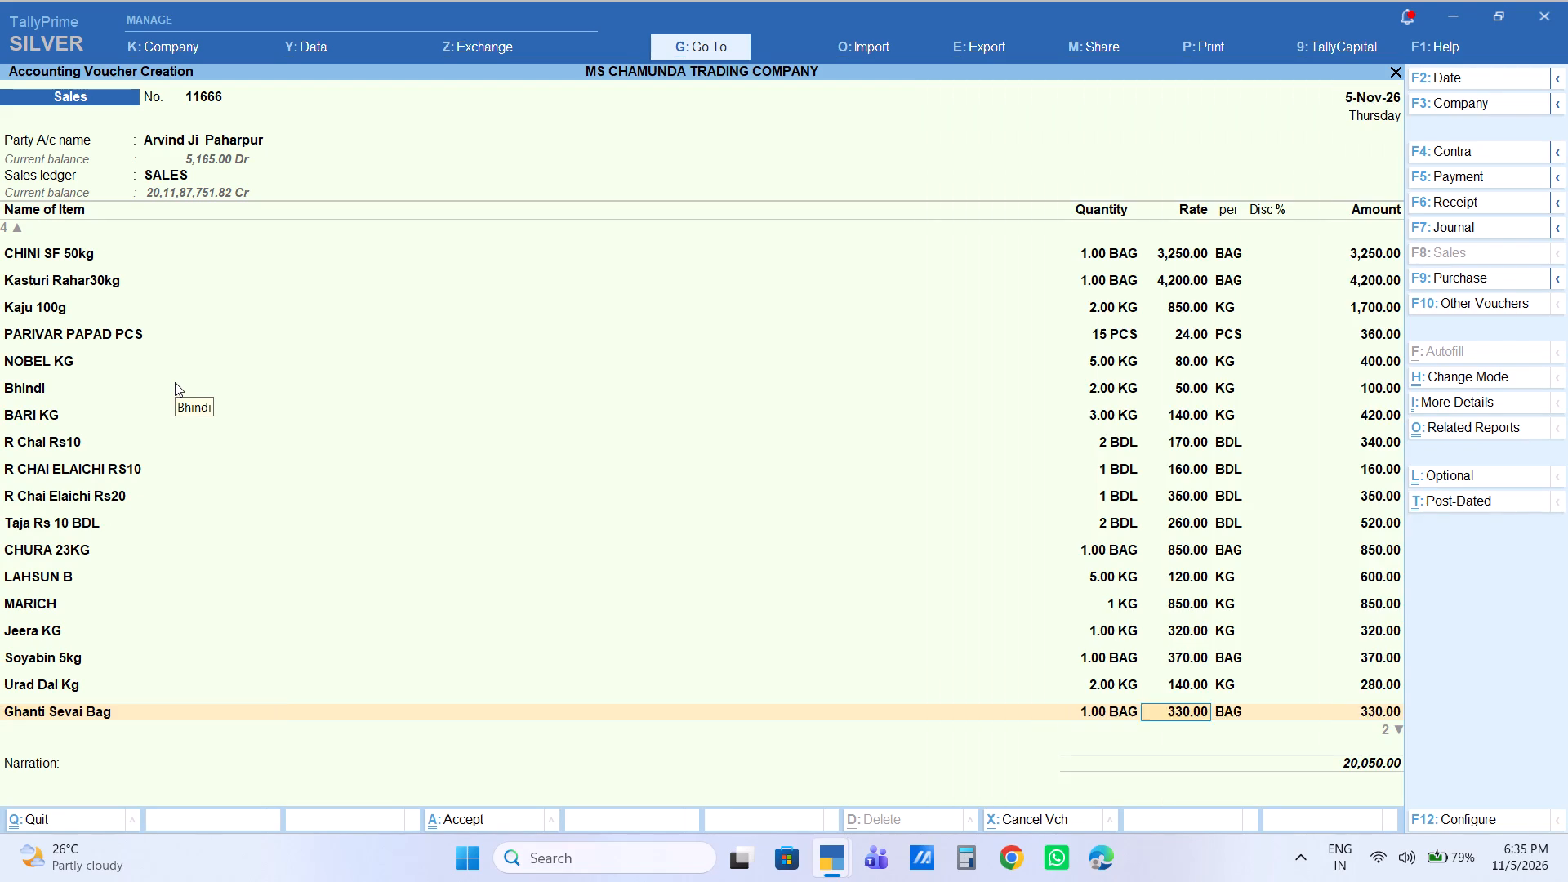
{"action": "key", "text": "Return"}
{"action": "key", "text": "Return"}
{"action": "key", "text": "Return"}
{"action": "type", "text": "360"}
{"action": "key", "text": "Return"}
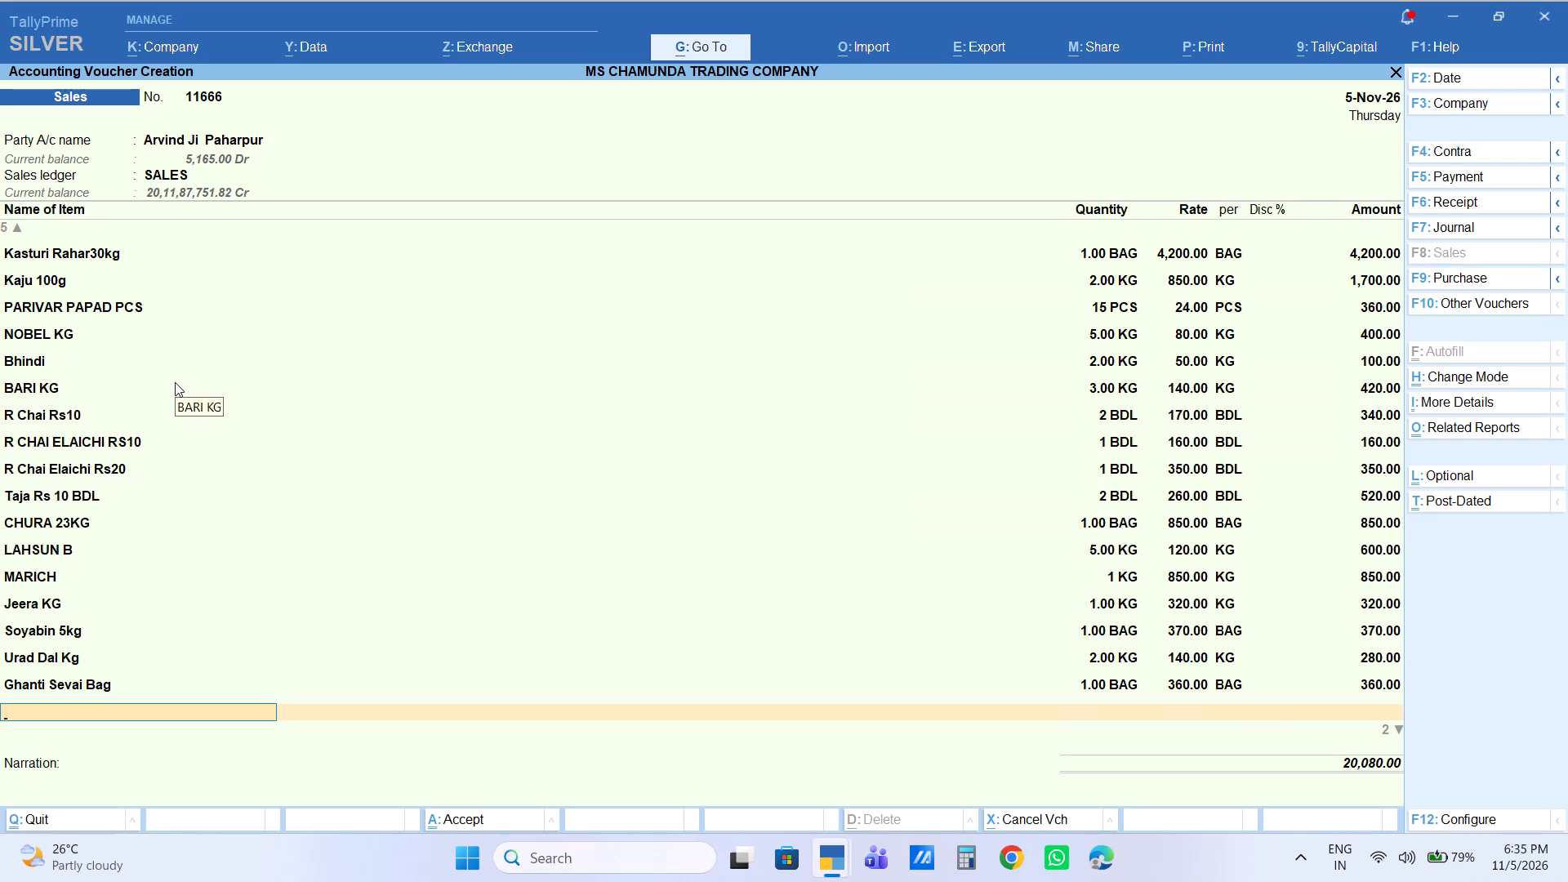
Add 1 peti of Choco Biscuit Rs5 to the voucher and set the line amount to 590.
{"action": "type", "text": "choco"}
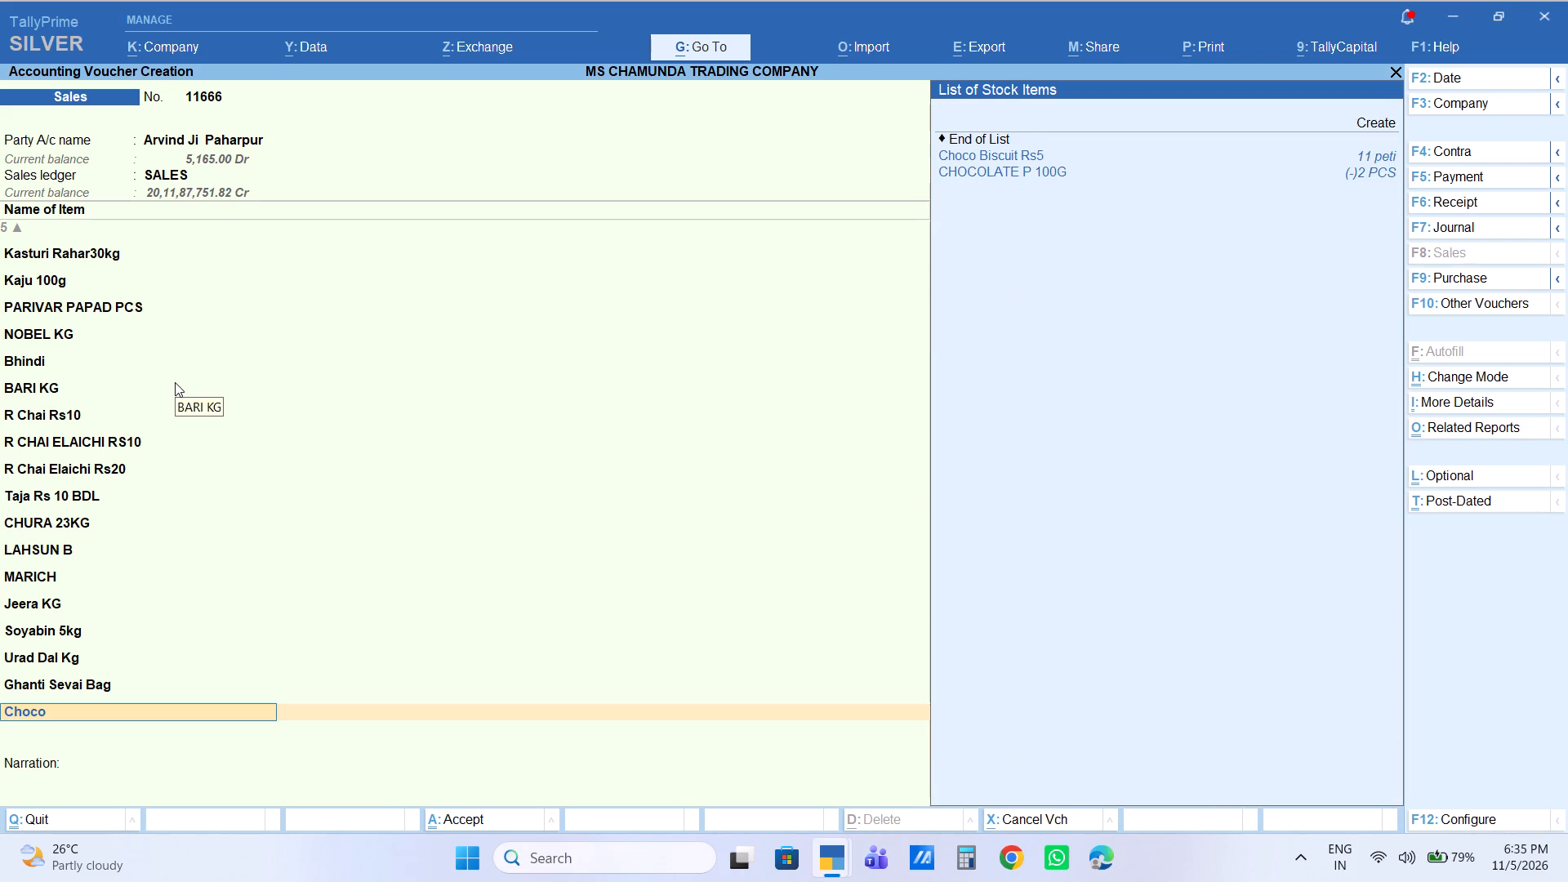
{"action": "key", "text": "Down"}
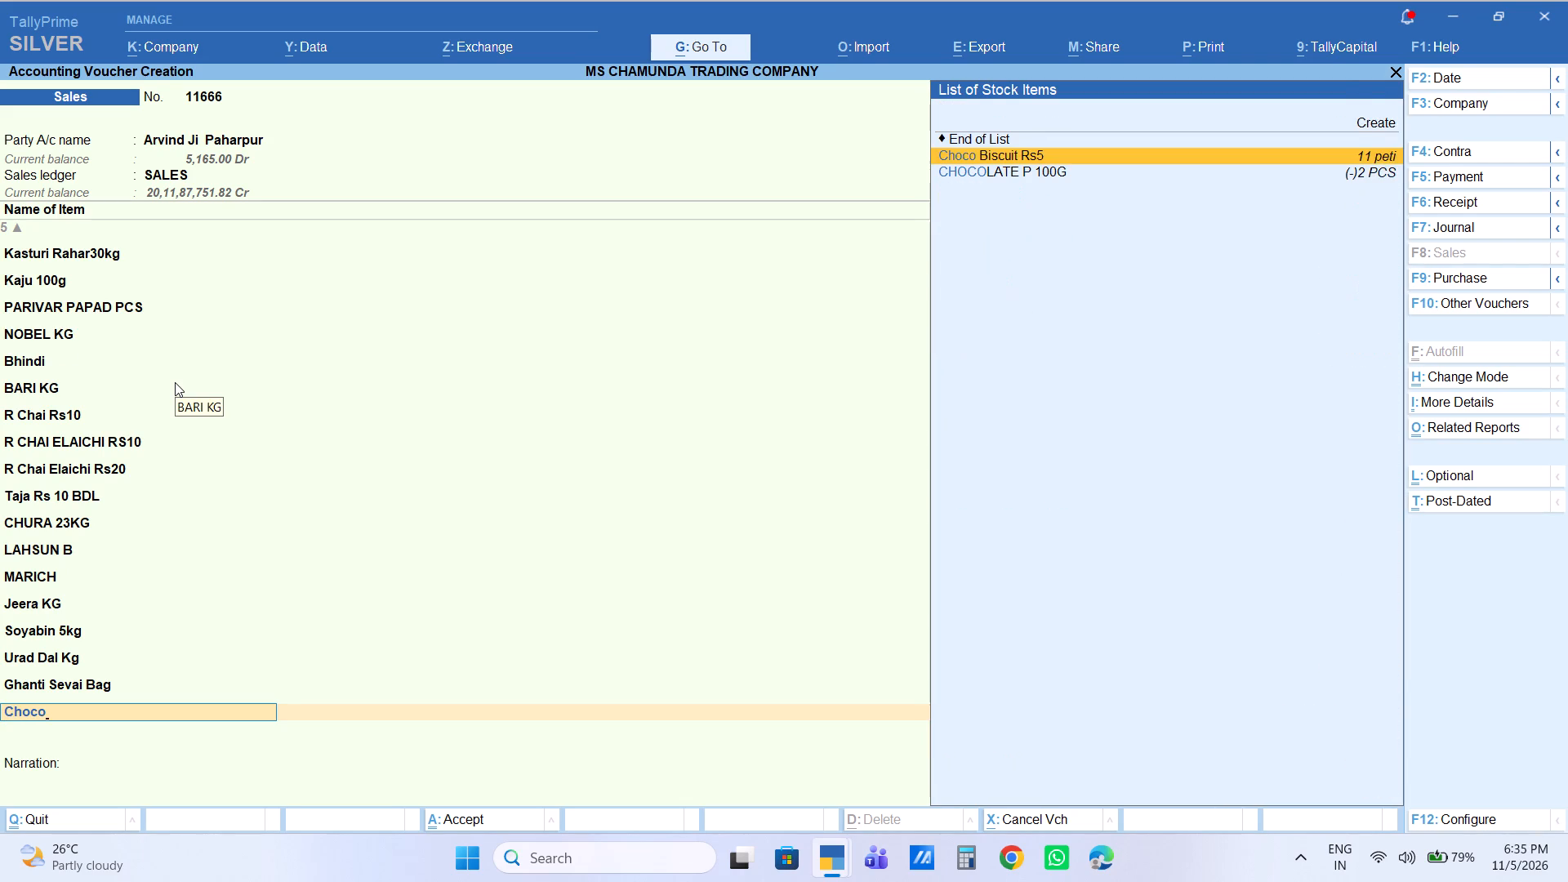
{"action": "key", "text": "Return"}
{"action": "key", "text": "1"}
{"action": "key", "text": "Return"}
{"action": "key", "text": "Return"}
{"action": "key", "text": "Return"}
{"action": "key", "text": "Return"}
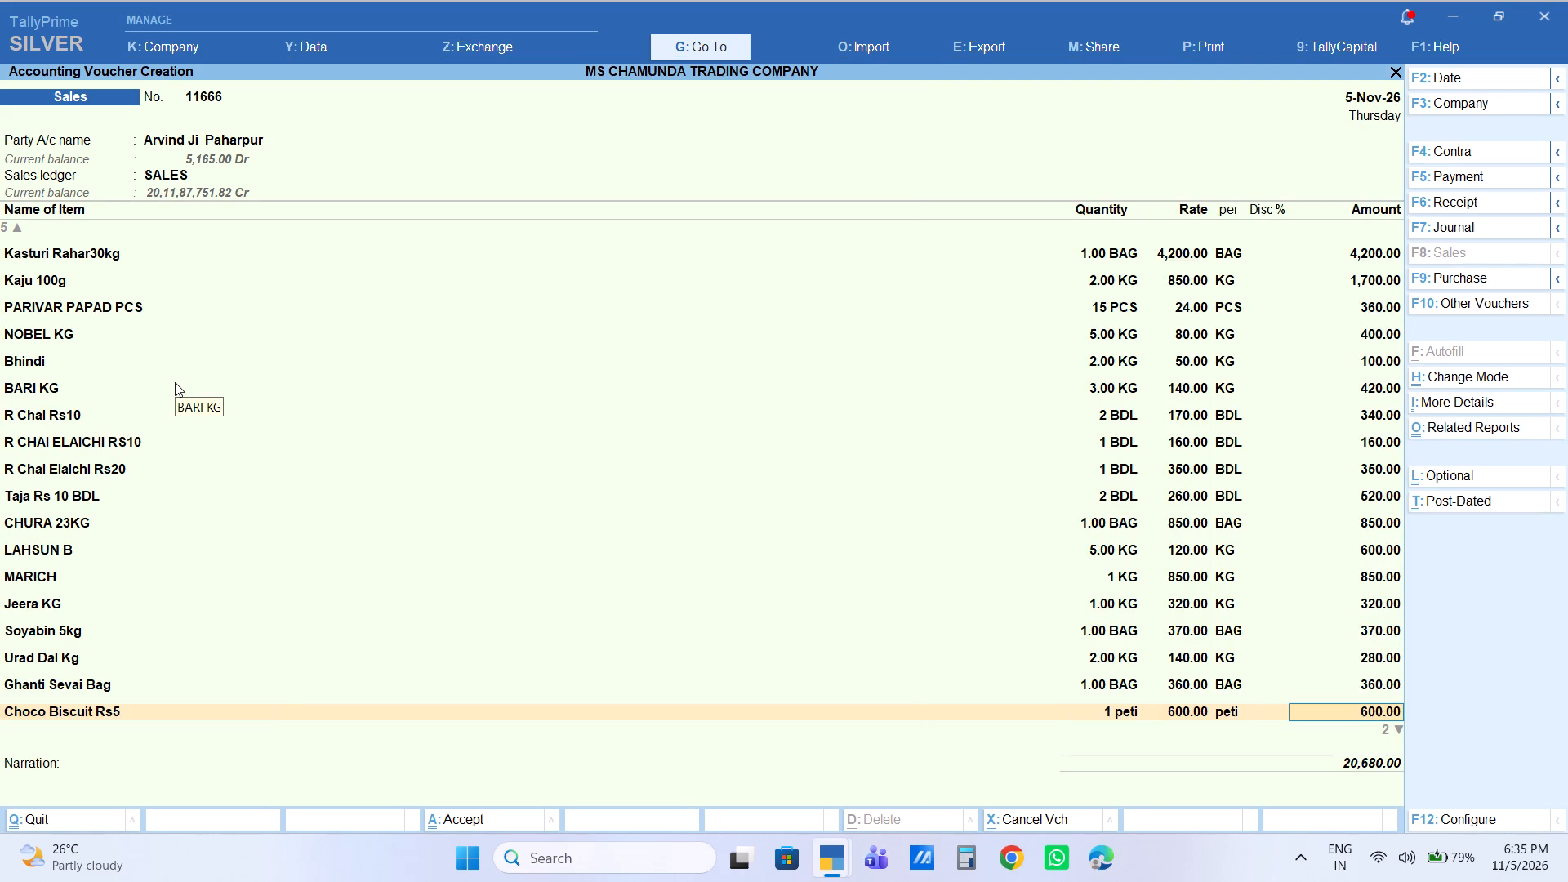
{"action": "type", "text": "590"}
{"action": "key", "text": "Return"}
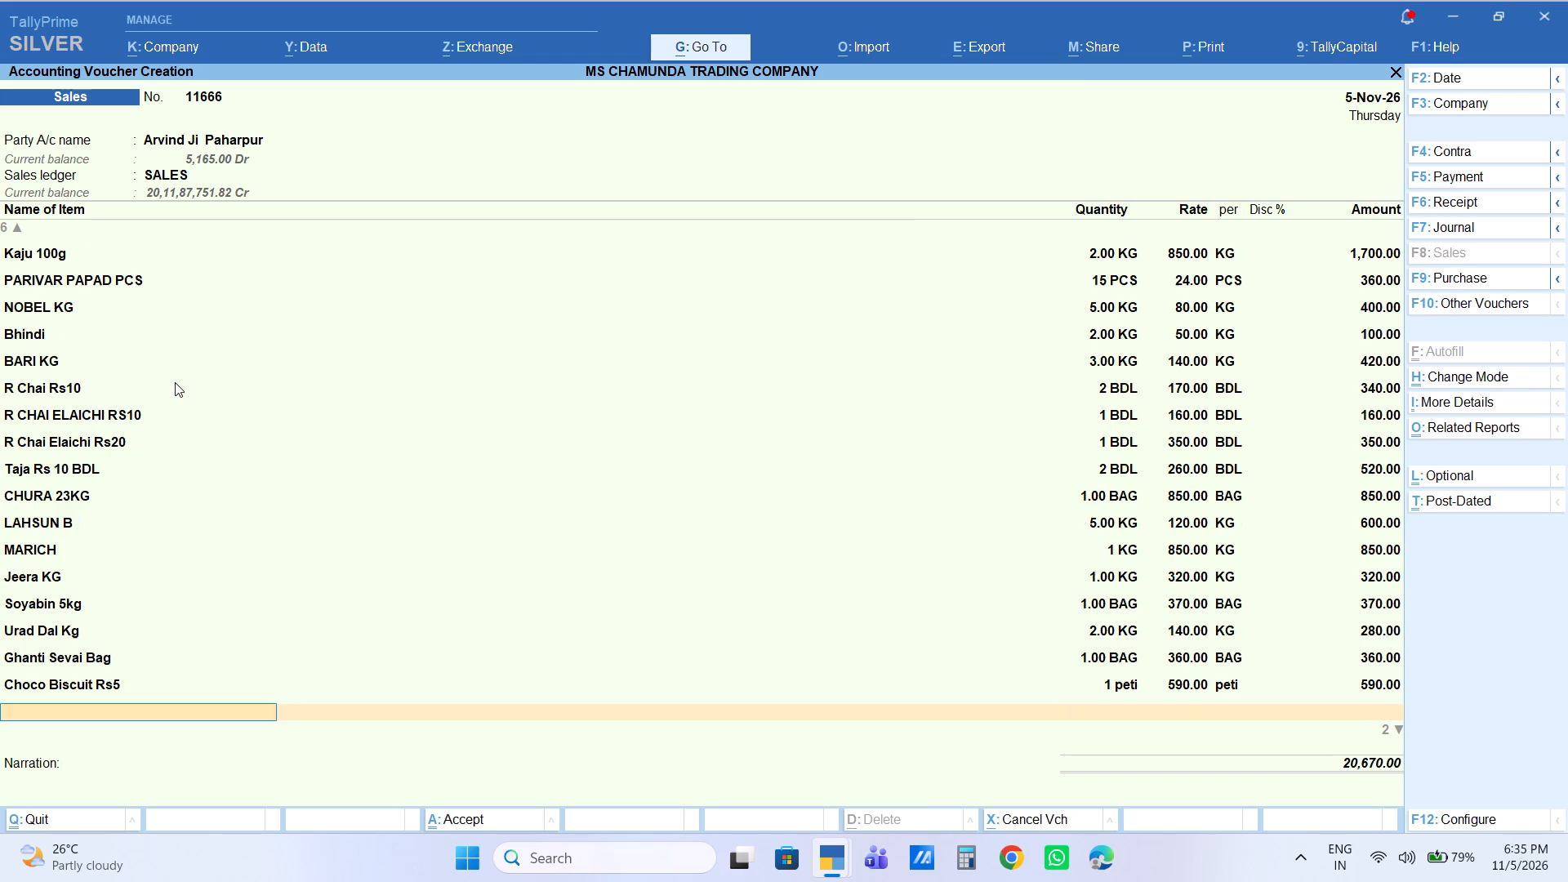
Add 1 peti of P Dudh BiscuitRS5 to the voucher at the default rate.
{"action": "type", "text": "p dud"}
{"action": "key", "text": "Return"}
{"action": "key", "text": "1"}
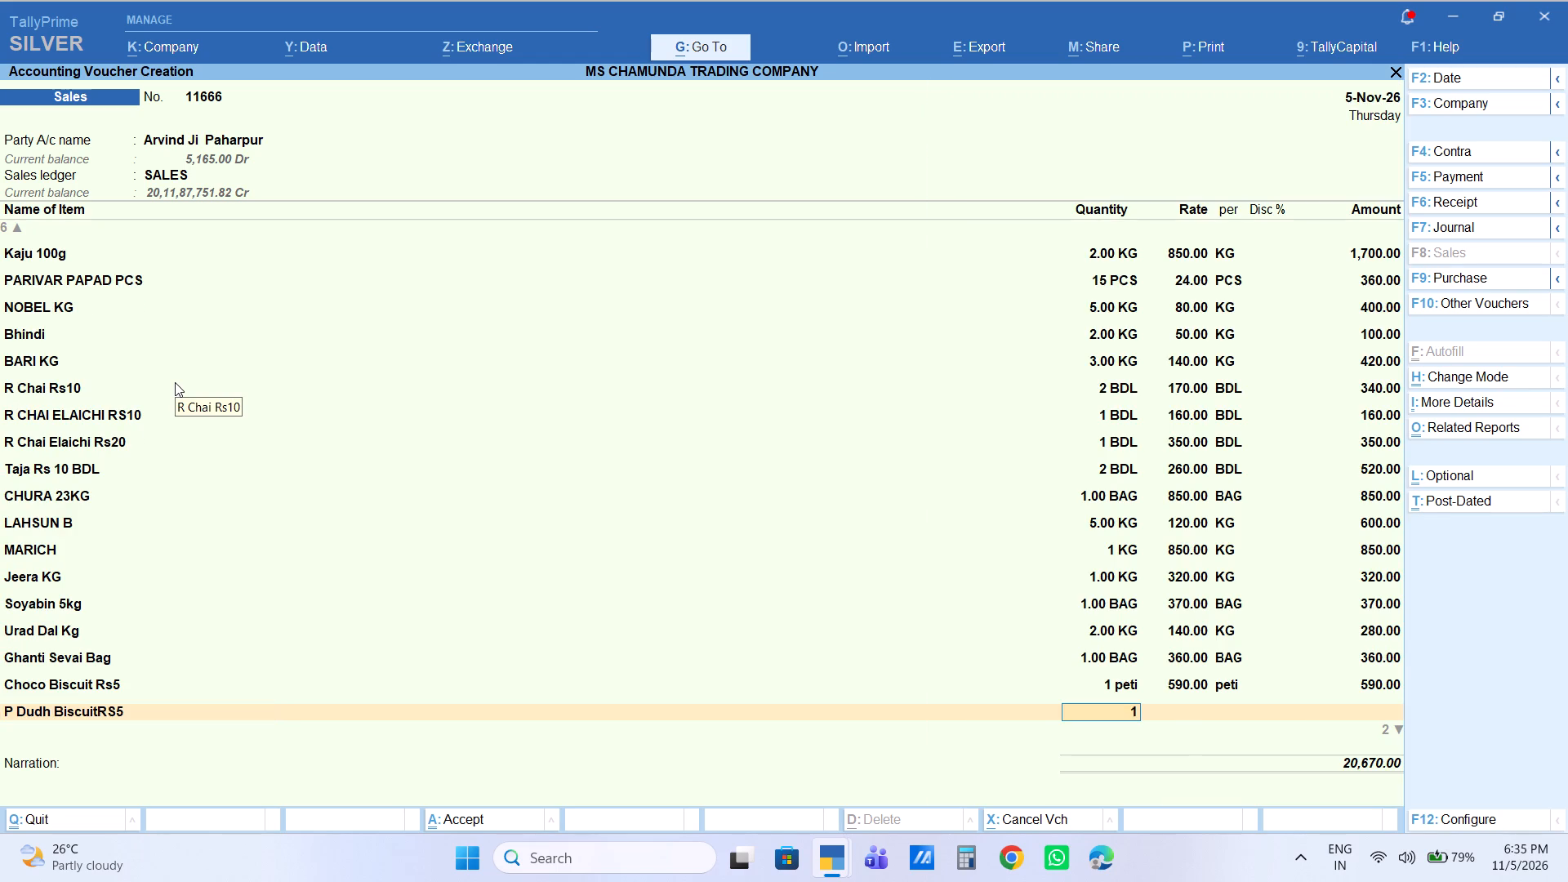
{"action": "key", "text": "Return"}
{"action": "key", "text": "Return"}
{"action": "key", "text": "Return"}
{"action": "key", "text": "Return"}
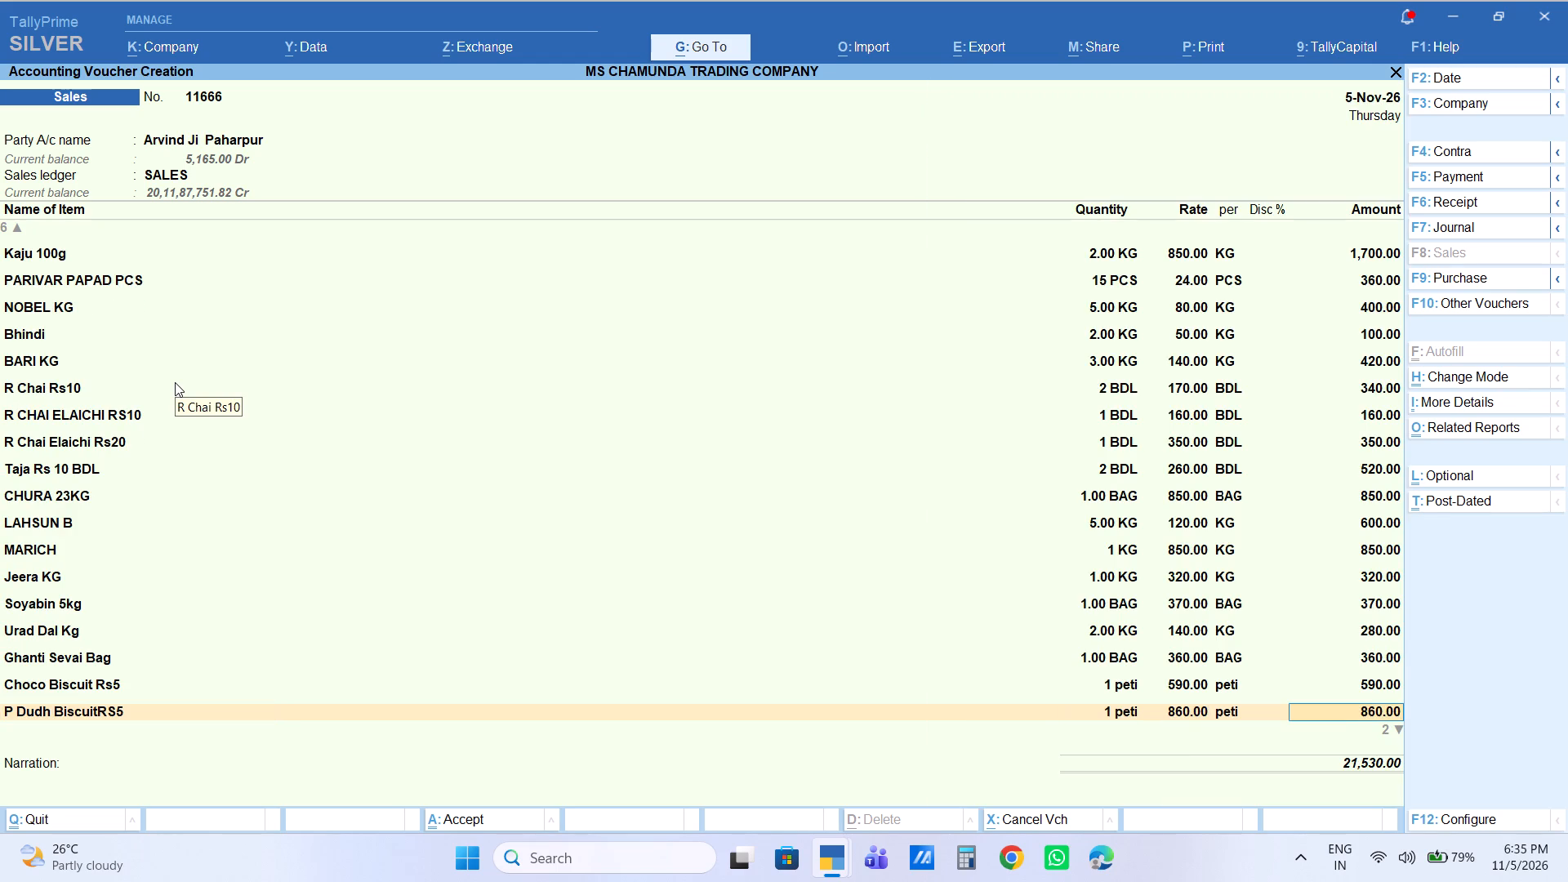
{"action": "key", "text": "Return"}
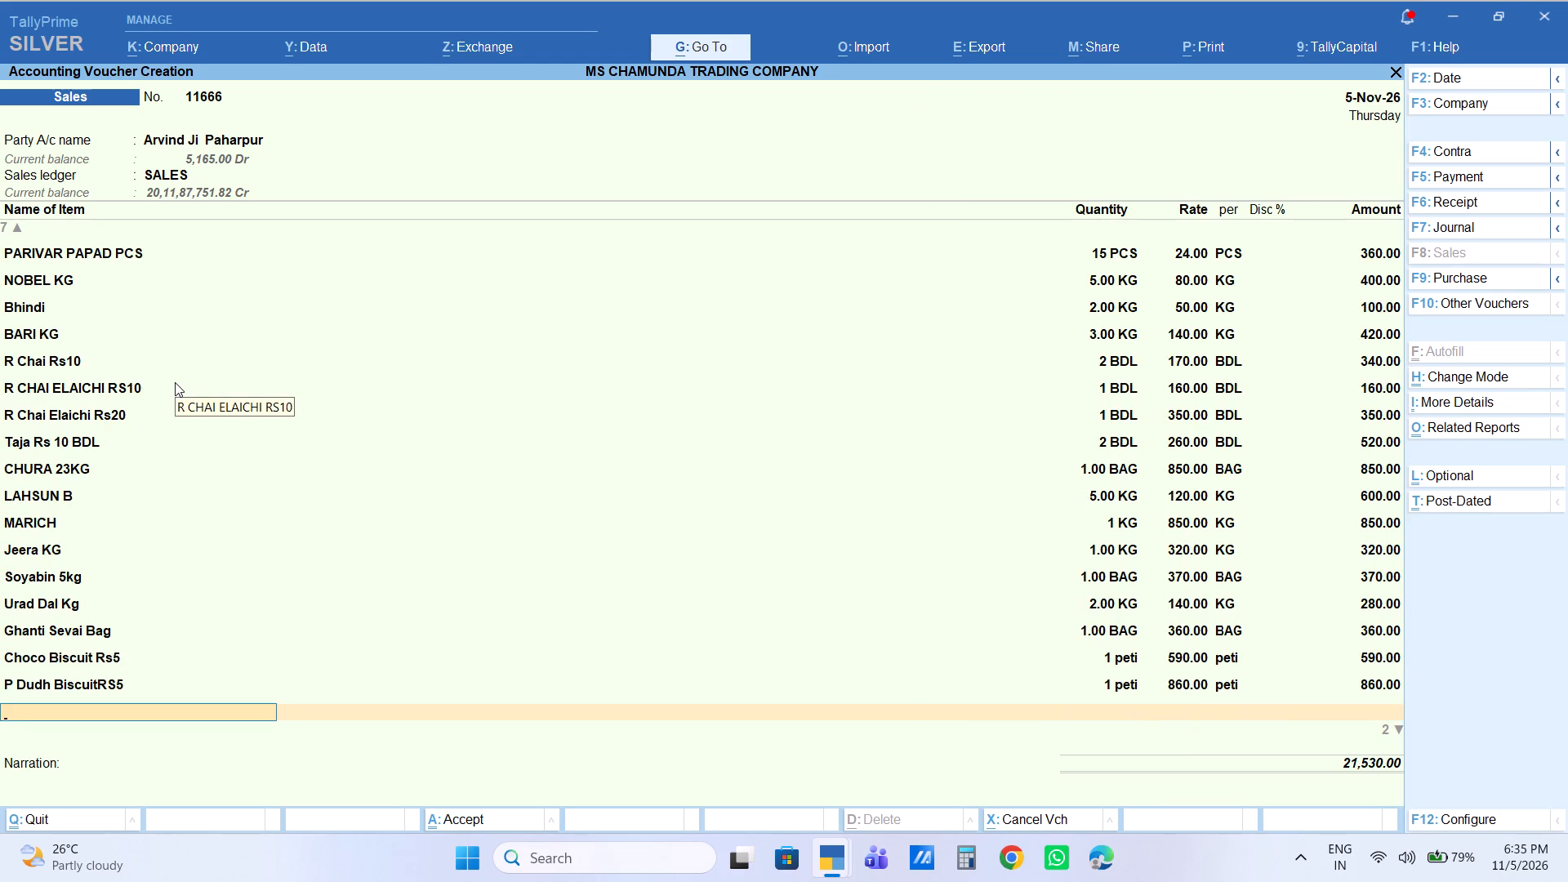
Add 1 peti of A Dreamlite Rs5 to the voucher at the default rate.
{"action": "type", "text": "drea"}
{"action": "key", "text": "Down"}
{"action": "key", "text": "Down"}
{"action": "key", "text": "Return"}
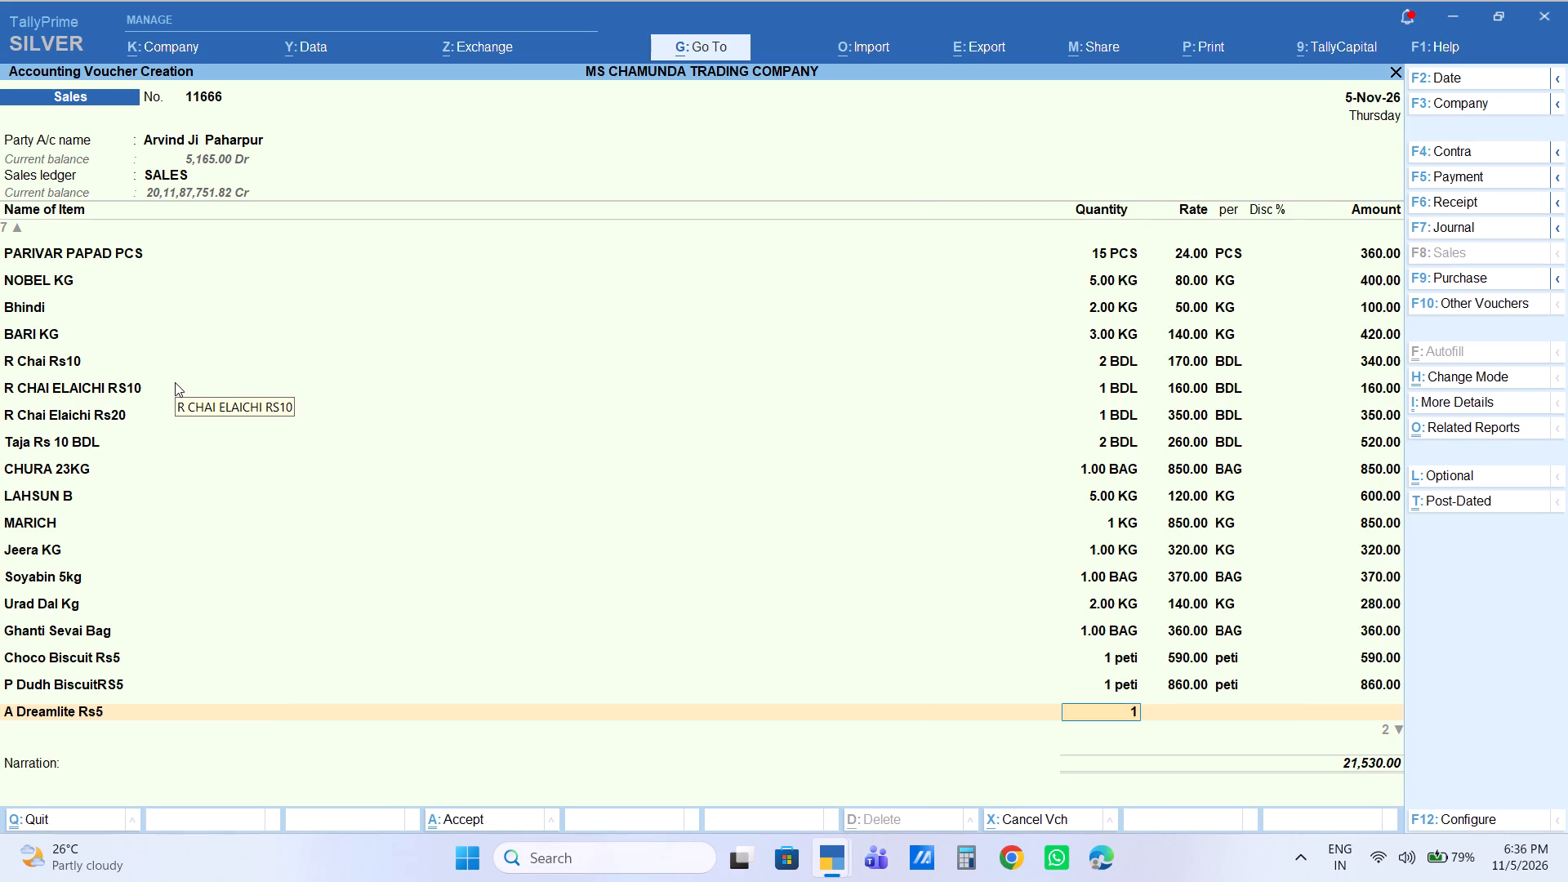
{"action": "key", "text": "1"}
{"action": "key", "text": "Return"}
{"action": "key", "text": "Return"}
{"action": "key", "text": "Return"}
{"action": "key", "text": "Return"}
{"action": "key", "text": "Return"}
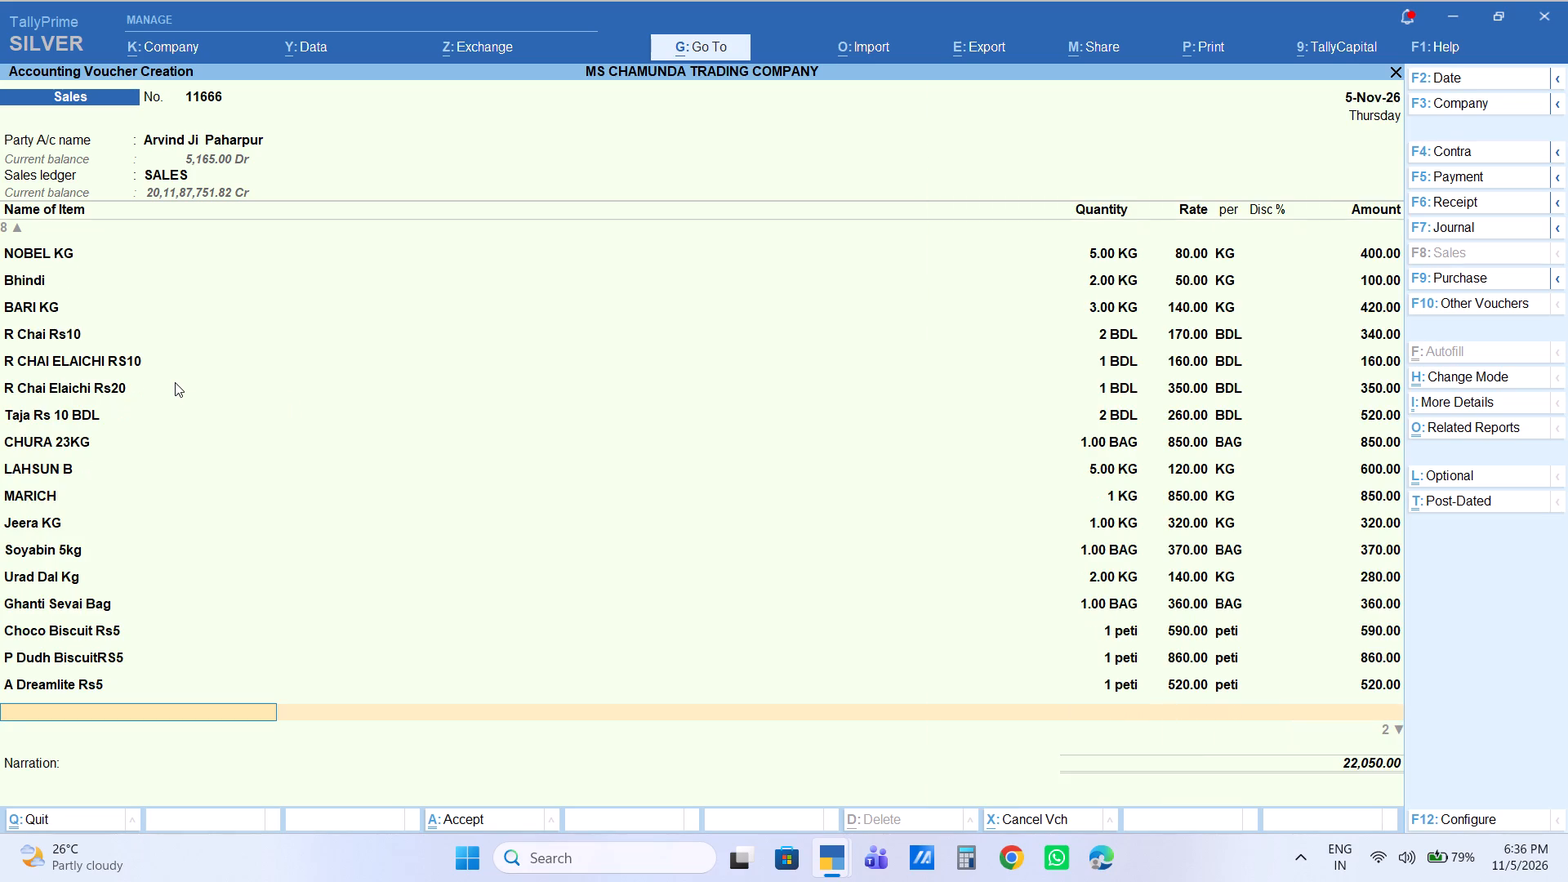
Add 1 peti of S Snacks Rs5 to the voucher at the default rate.
{"action": "type", "text": "snaca"}
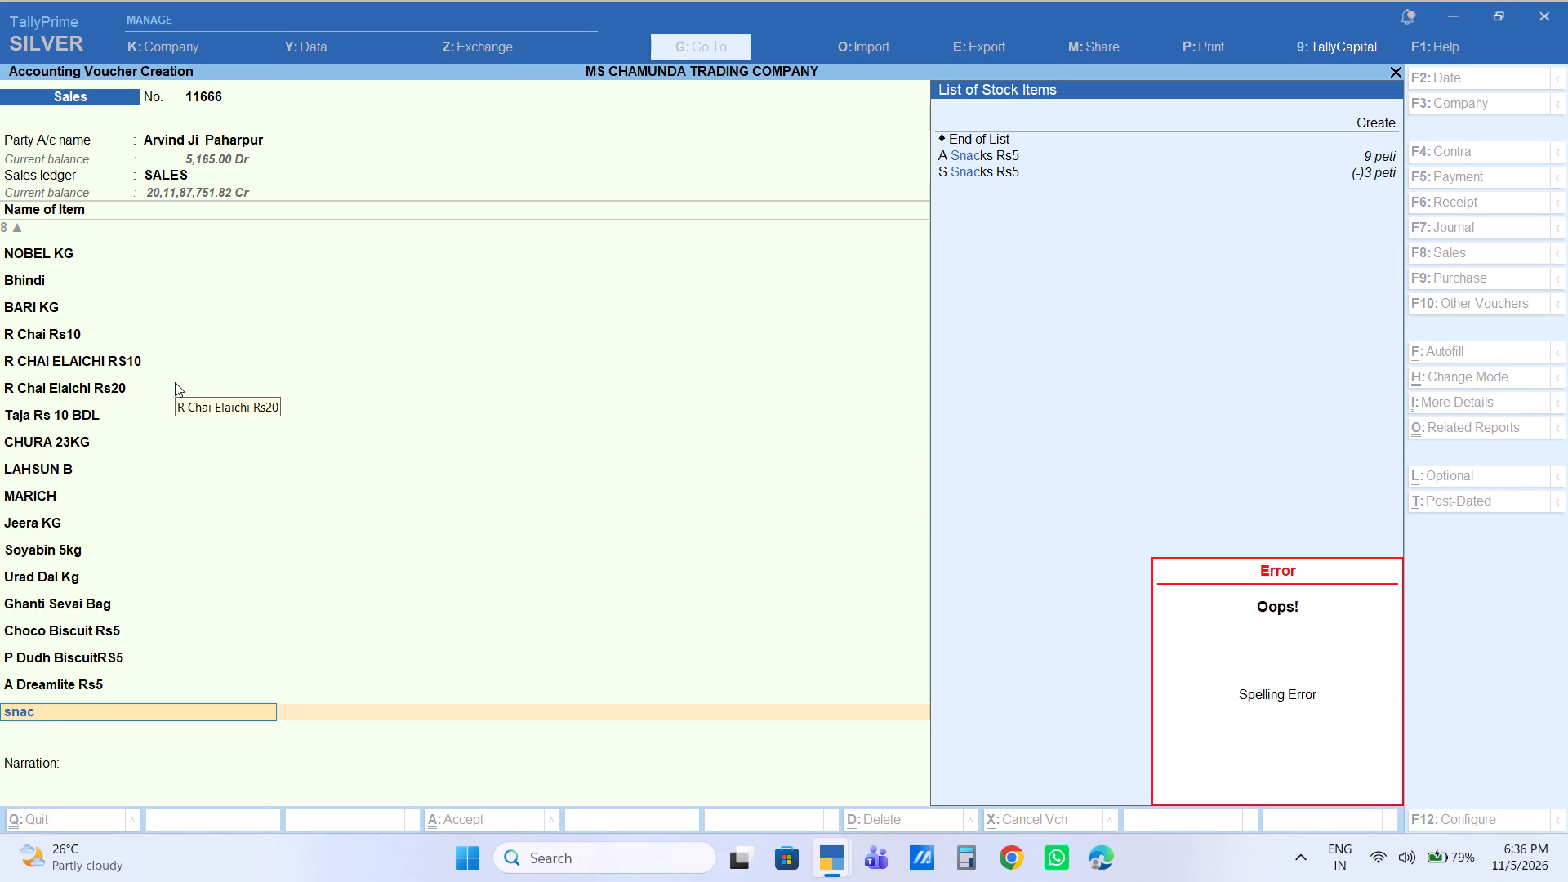
{"action": "key", "text": "Down"}
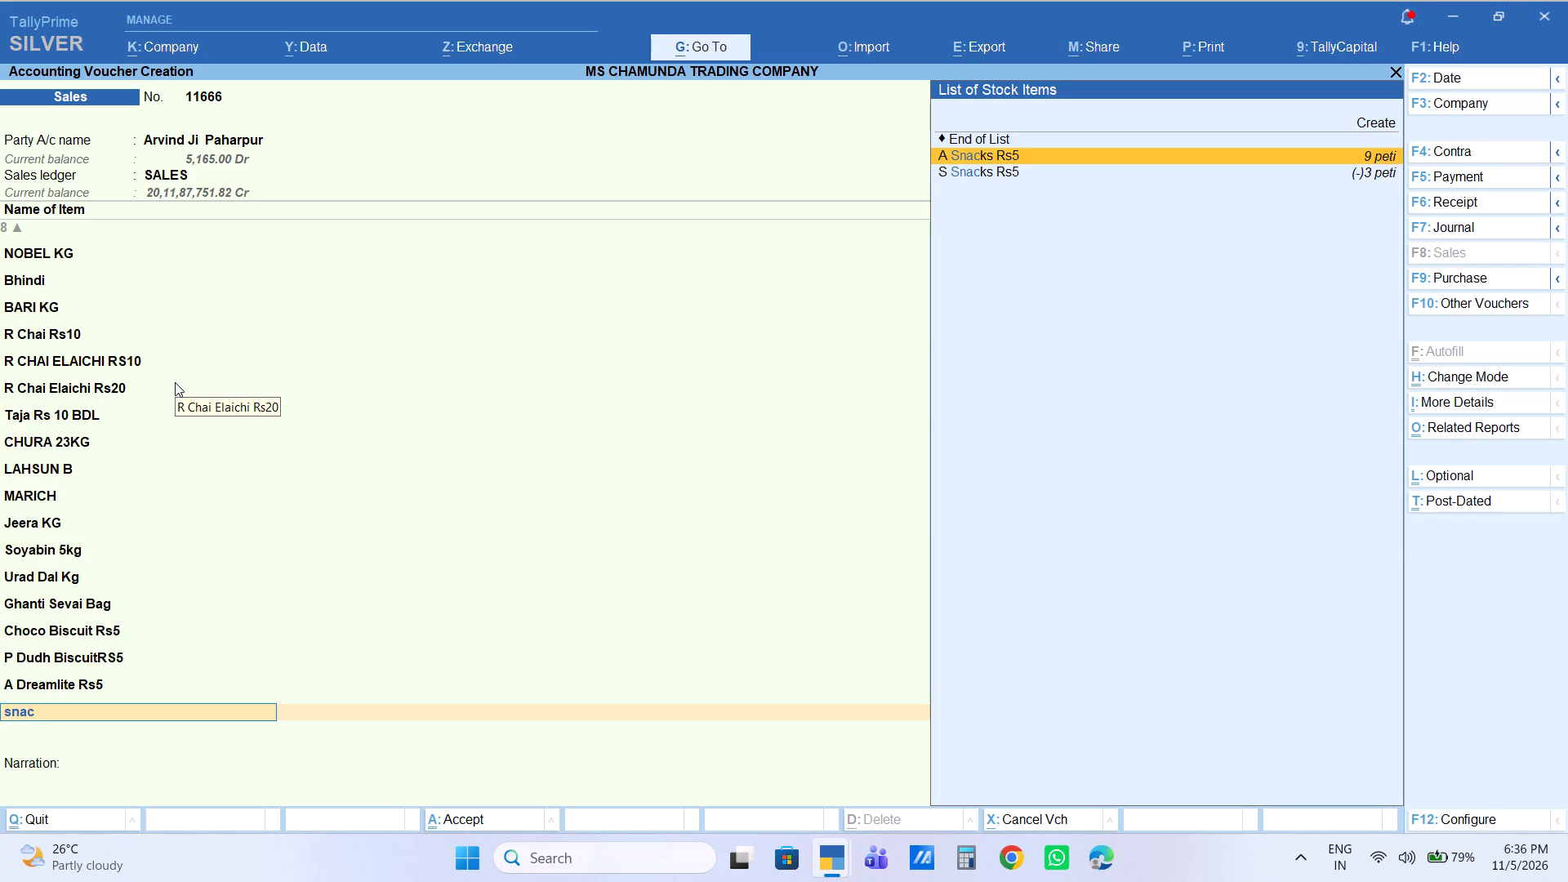
{"action": "key", "text": "Down"}
{"action": "key", "text": "Up"}
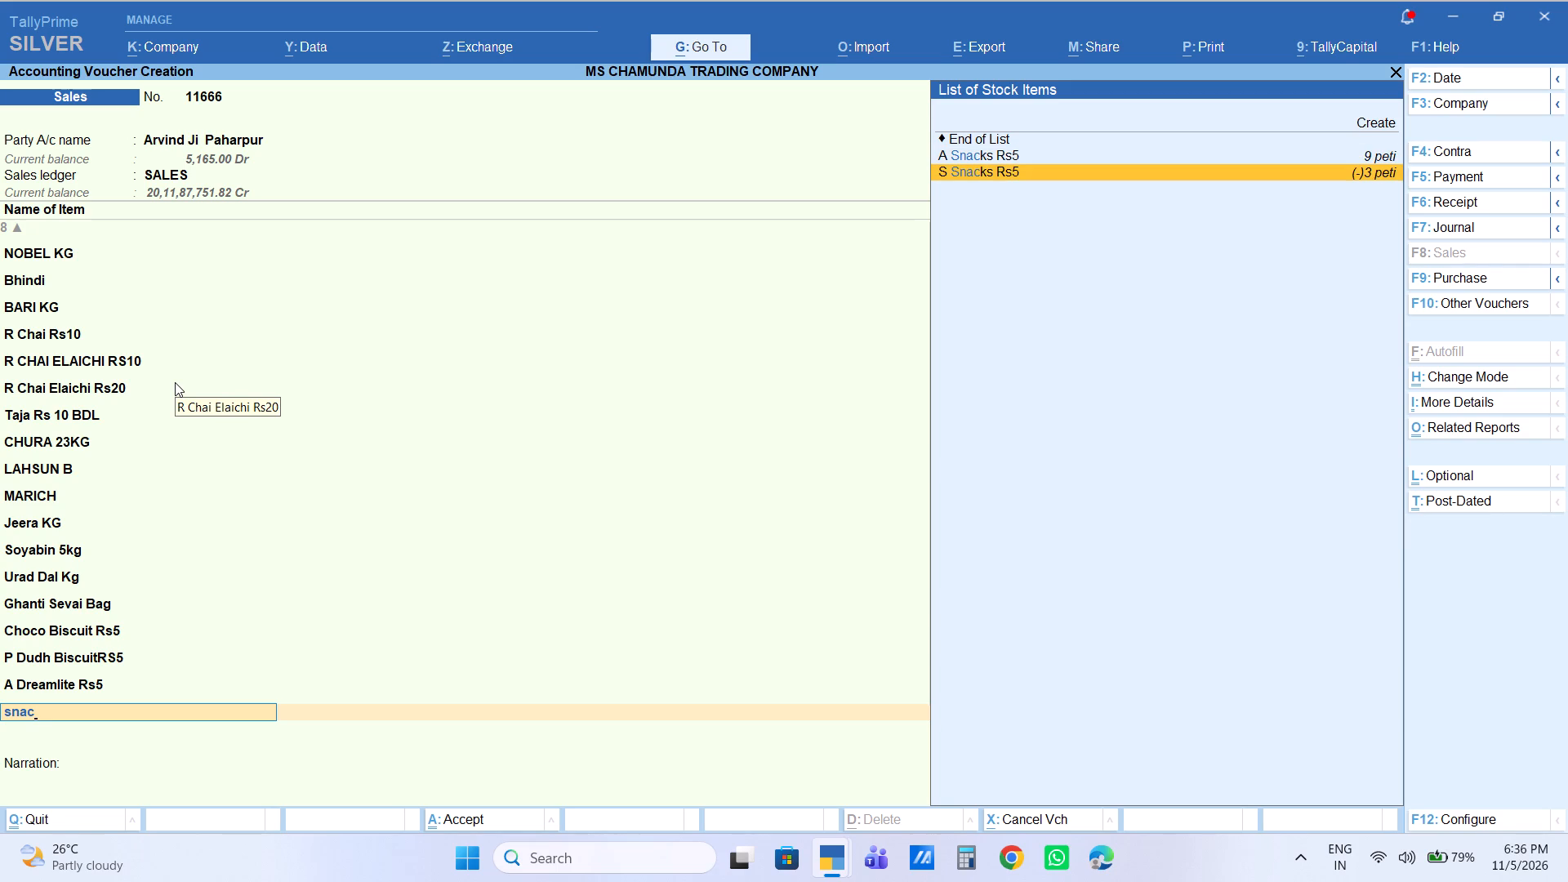
{"action": "key", "text": "Down"}
{"action": "key", "text": "Return"}
{"action": "key", "text": "1"}
{"action": "key", "text": "Return"}
{"action": "key", "text": "Return"}
{"action": "key", "text": "Return"}
{"action": "key", "text": "Return"}
{"action": "key", "text": "Return"}
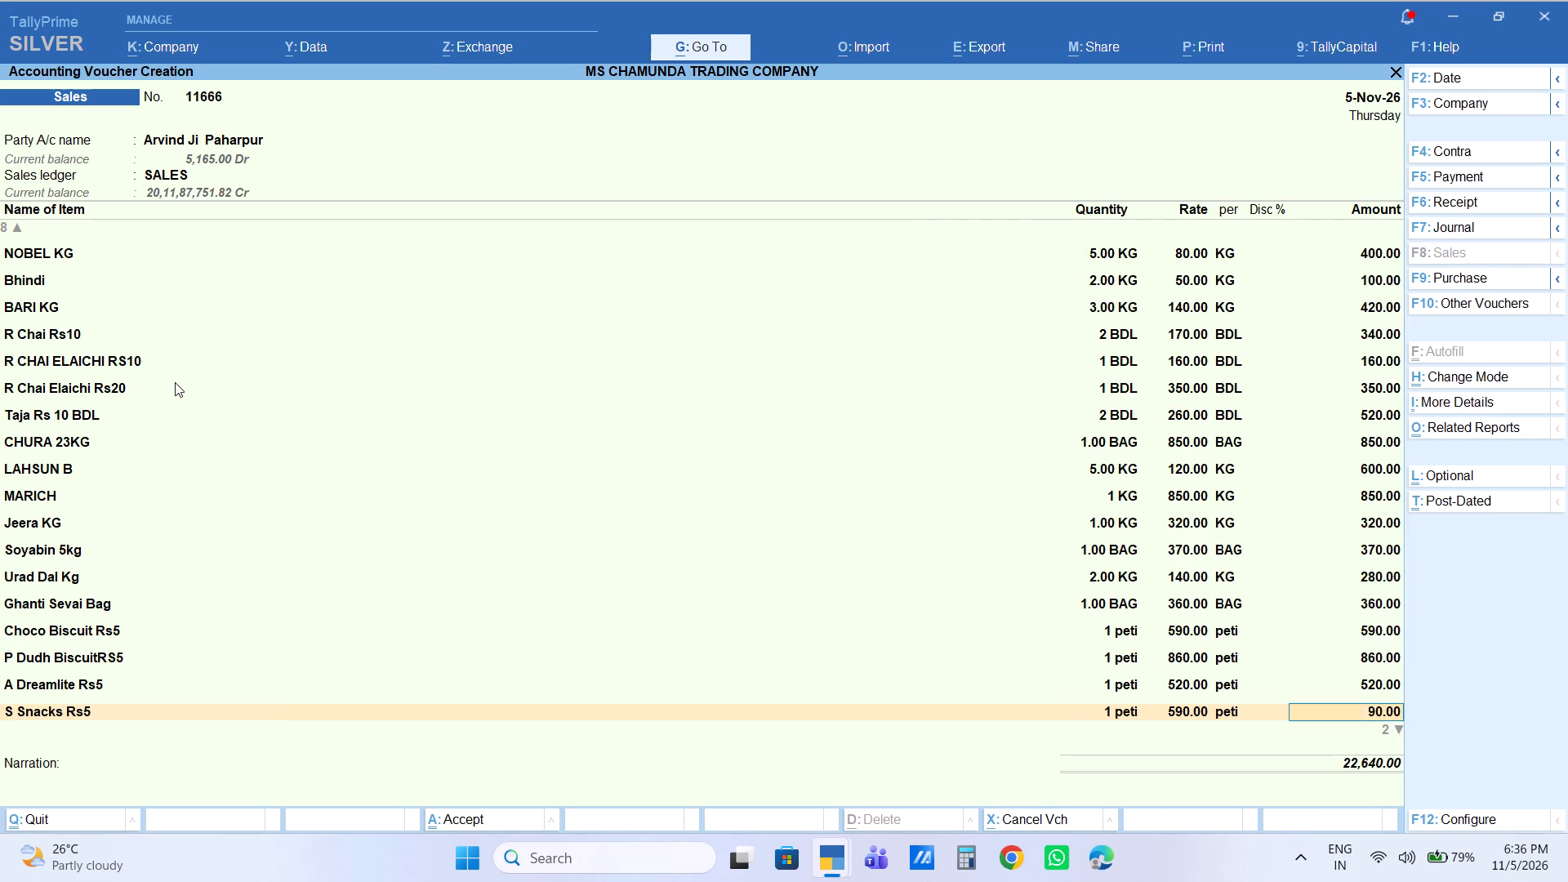
Add 1 peti of A Marrie Rs5 to the voucher at the default rate.
{"action": "type", "text": "a mar"}
{"action": "key", "text": "Return"}
{"action": "key", "text": "1"}
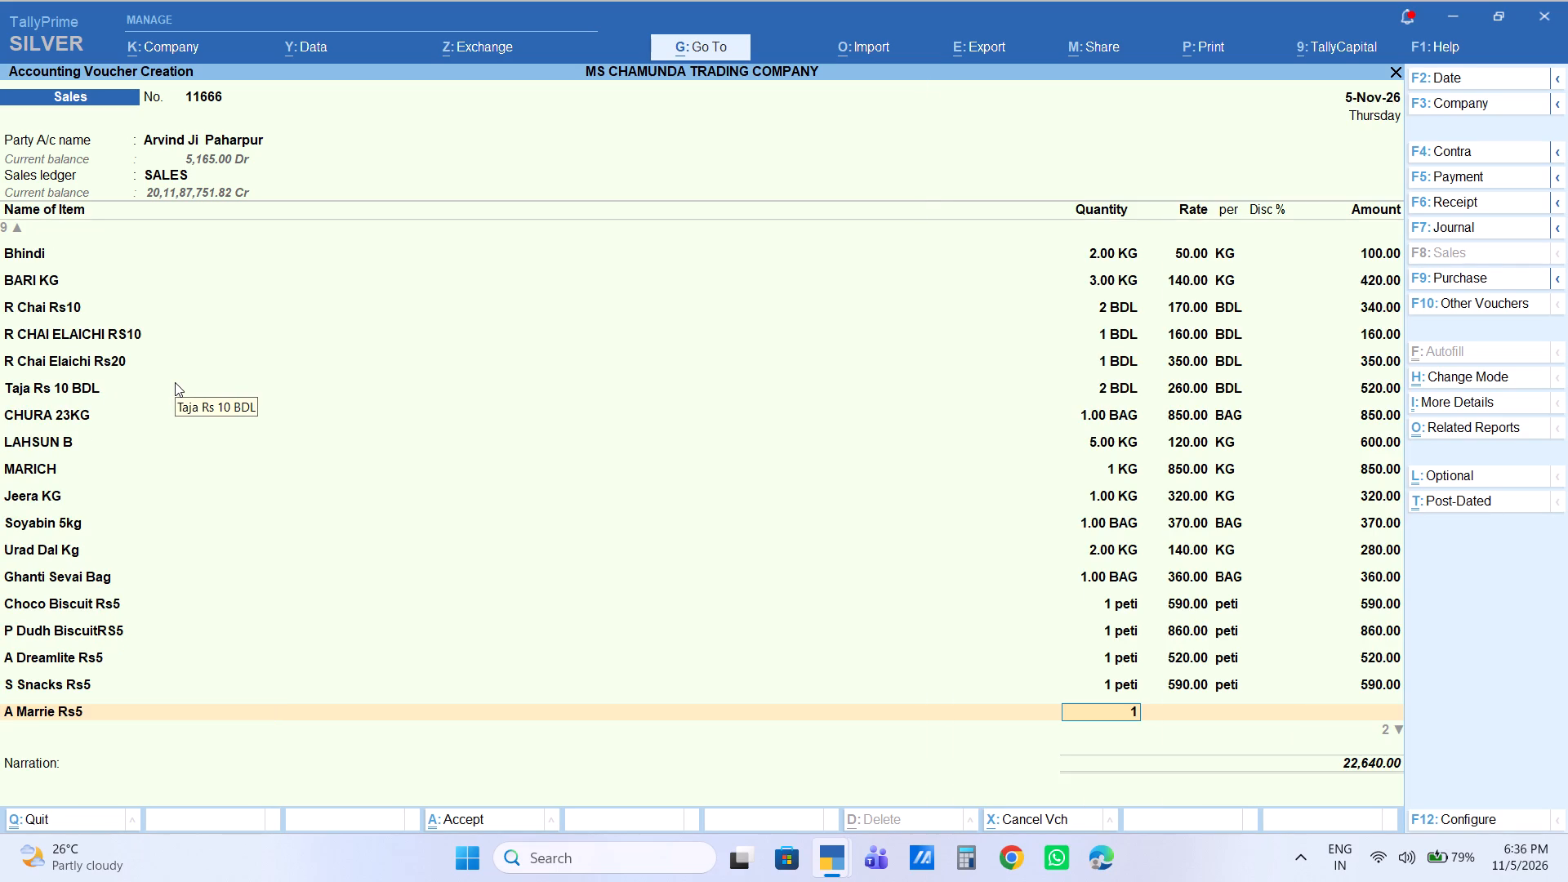
{"action": "key", "text": "Return"}
{"action": "key", "text": "Return"}
{"action": "key", "text": "Return"}
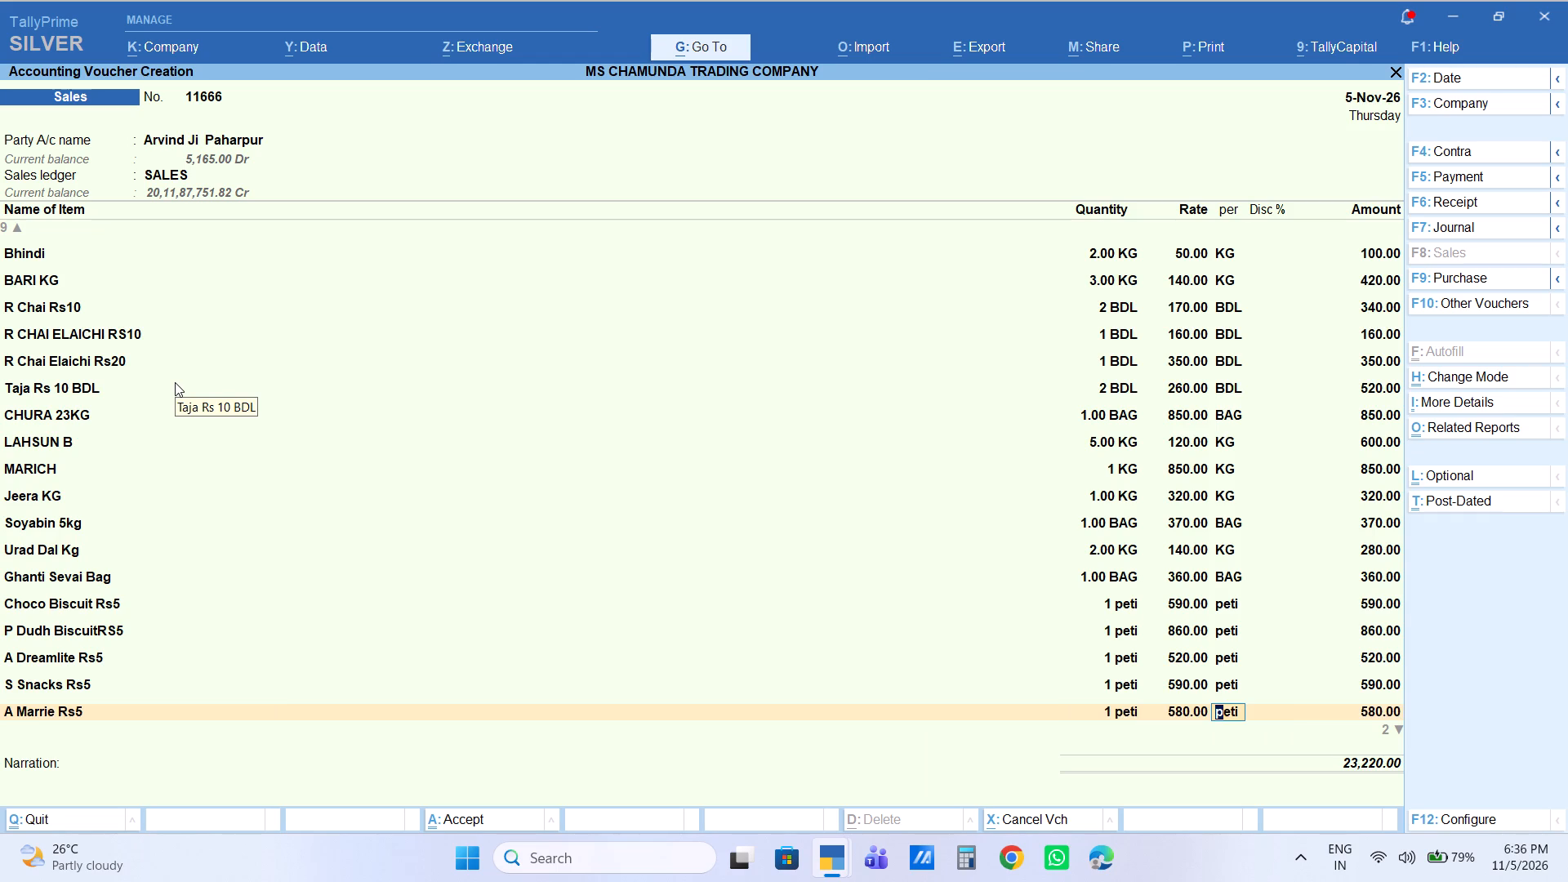
{"action": "key", "text": "Return"}
{"action": "key", "text": "Return"}
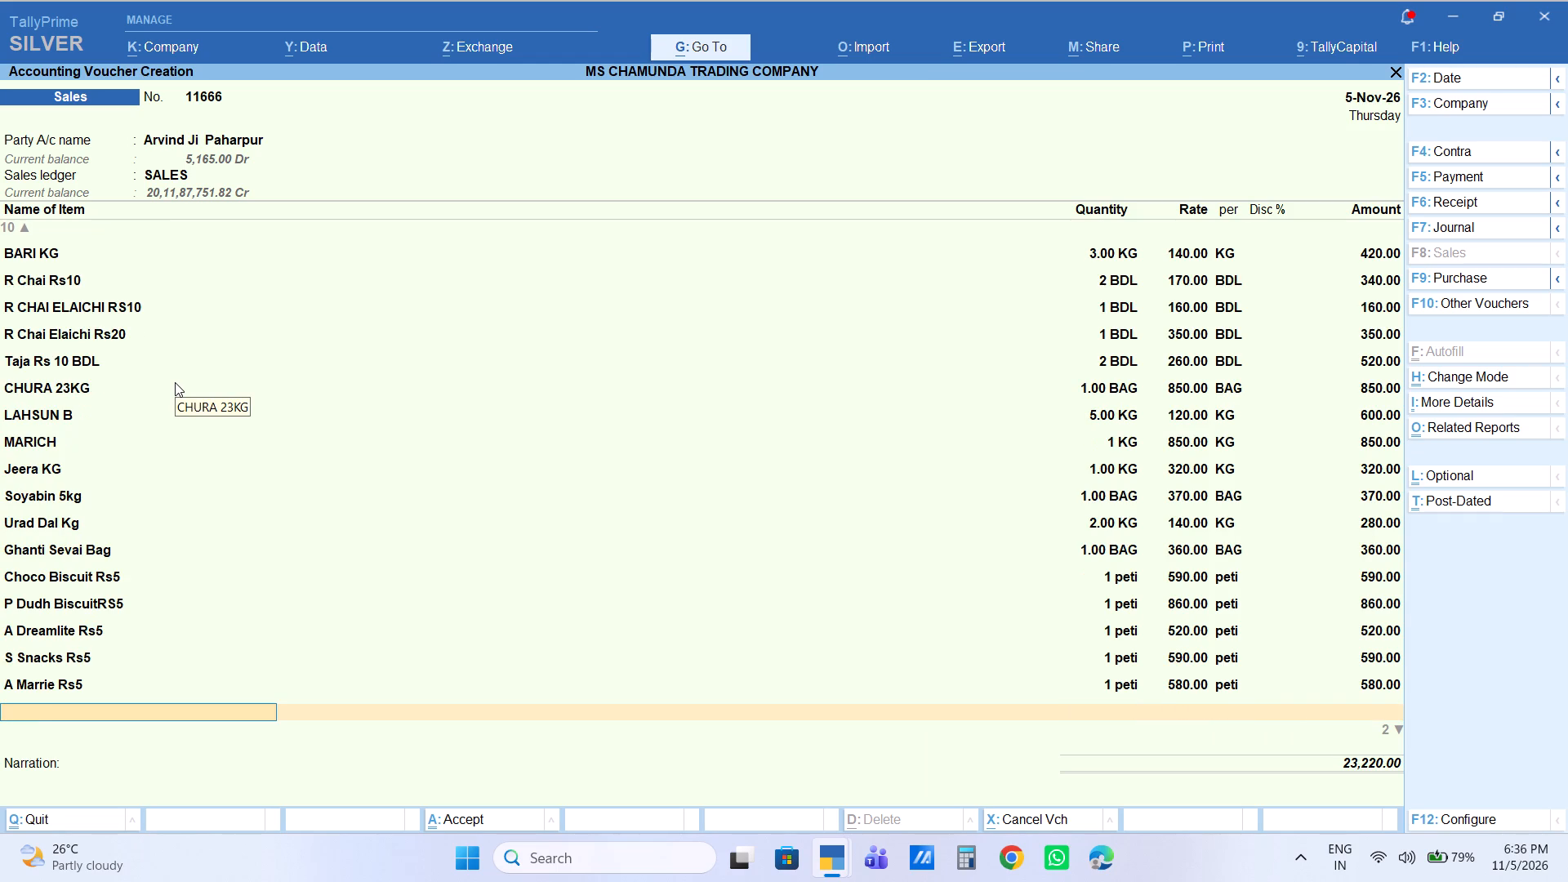
Add 2 kg of Sathi Chawal to the voucher and set the line amount to 100.
{"action": "type", "text": "sathi"}
{"action": "key", "text": "Return"}
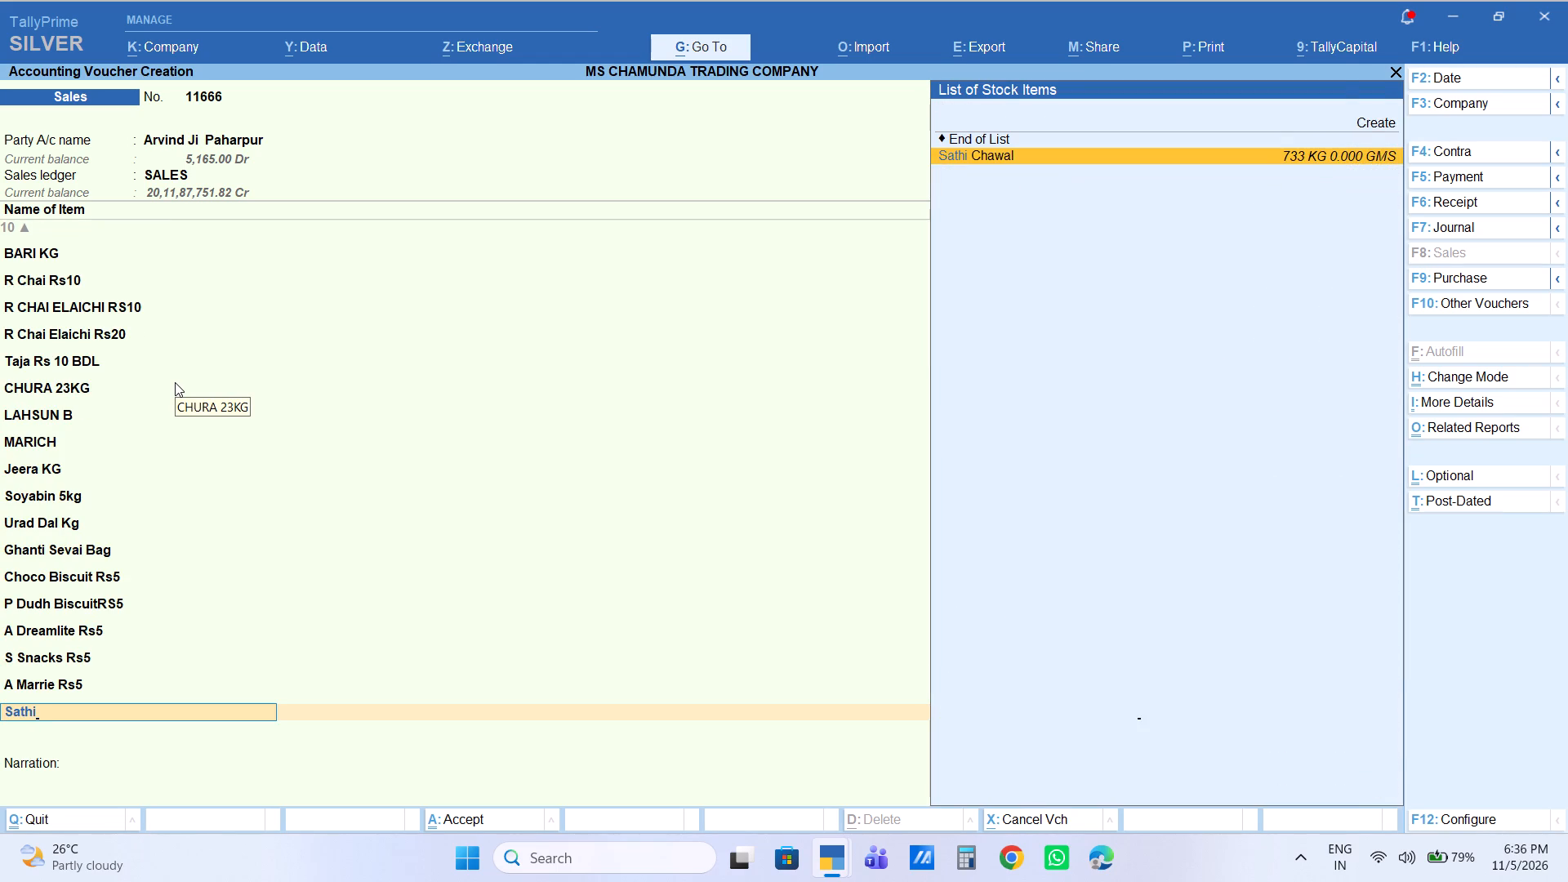
{"action": "key", "text": "2"}
{"action": "key", "text": "Return"}
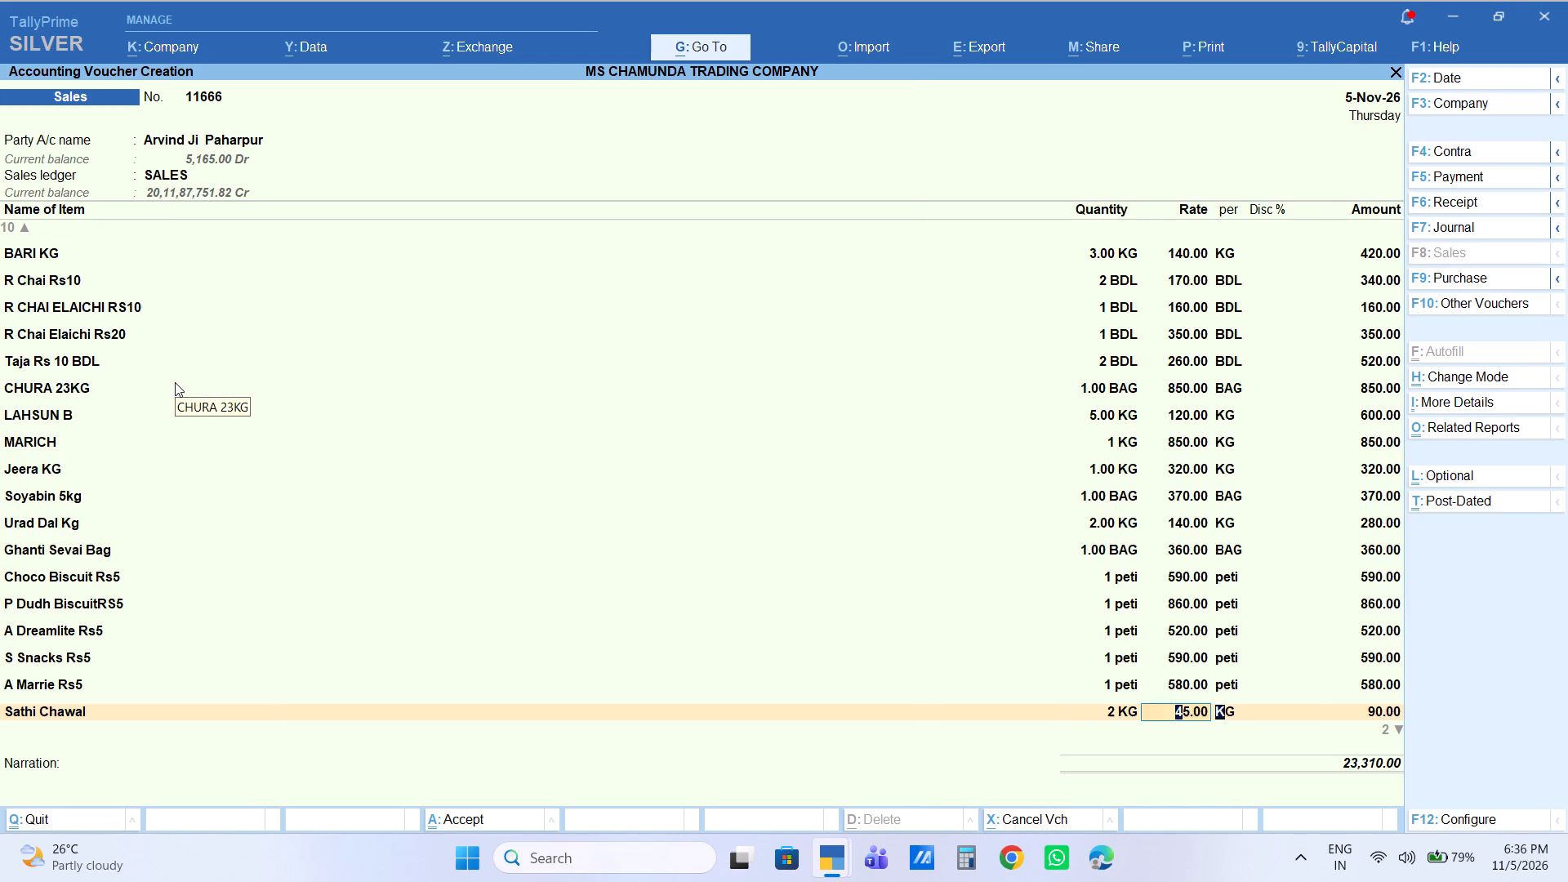
{"action": "key", "text": "Return"}
{"action": "key", "text": "Return"}
{"action": "key", "text": "Return"}
{"action": "type", "text": "100"}
{"action": "key", "text": "Return"}
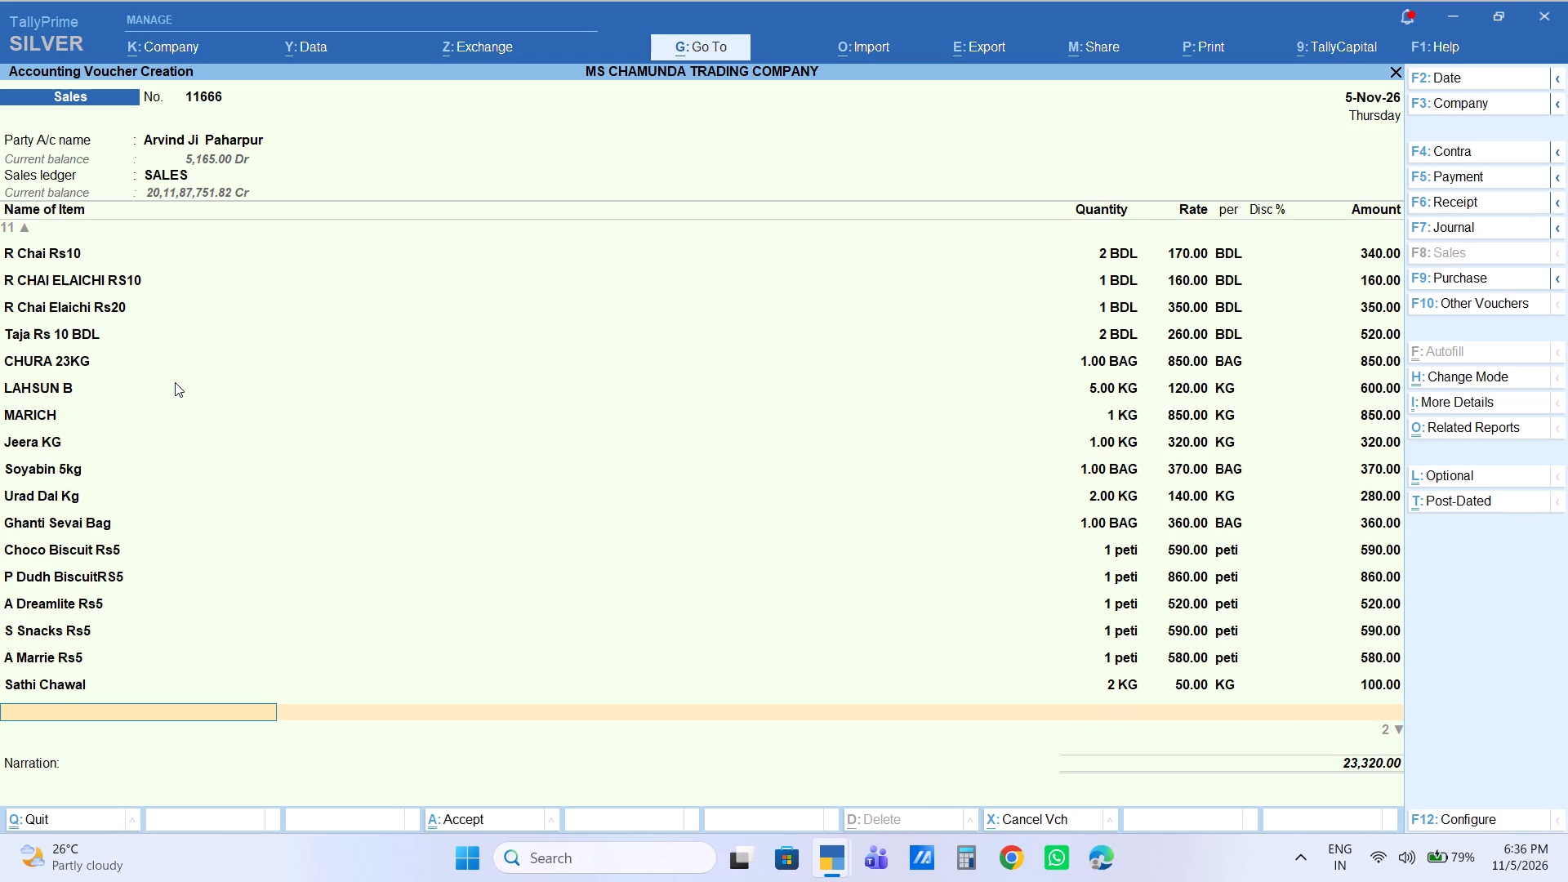
Add 5 kg of TULSI PHOOL Kg to the voucher at the default rate.
{"action": "type", "text": "tulsi"}
{"action": "key", "text": "Down"}
{"action": "key", "text": "Down"}
{"action": "key", "text": "Down"}
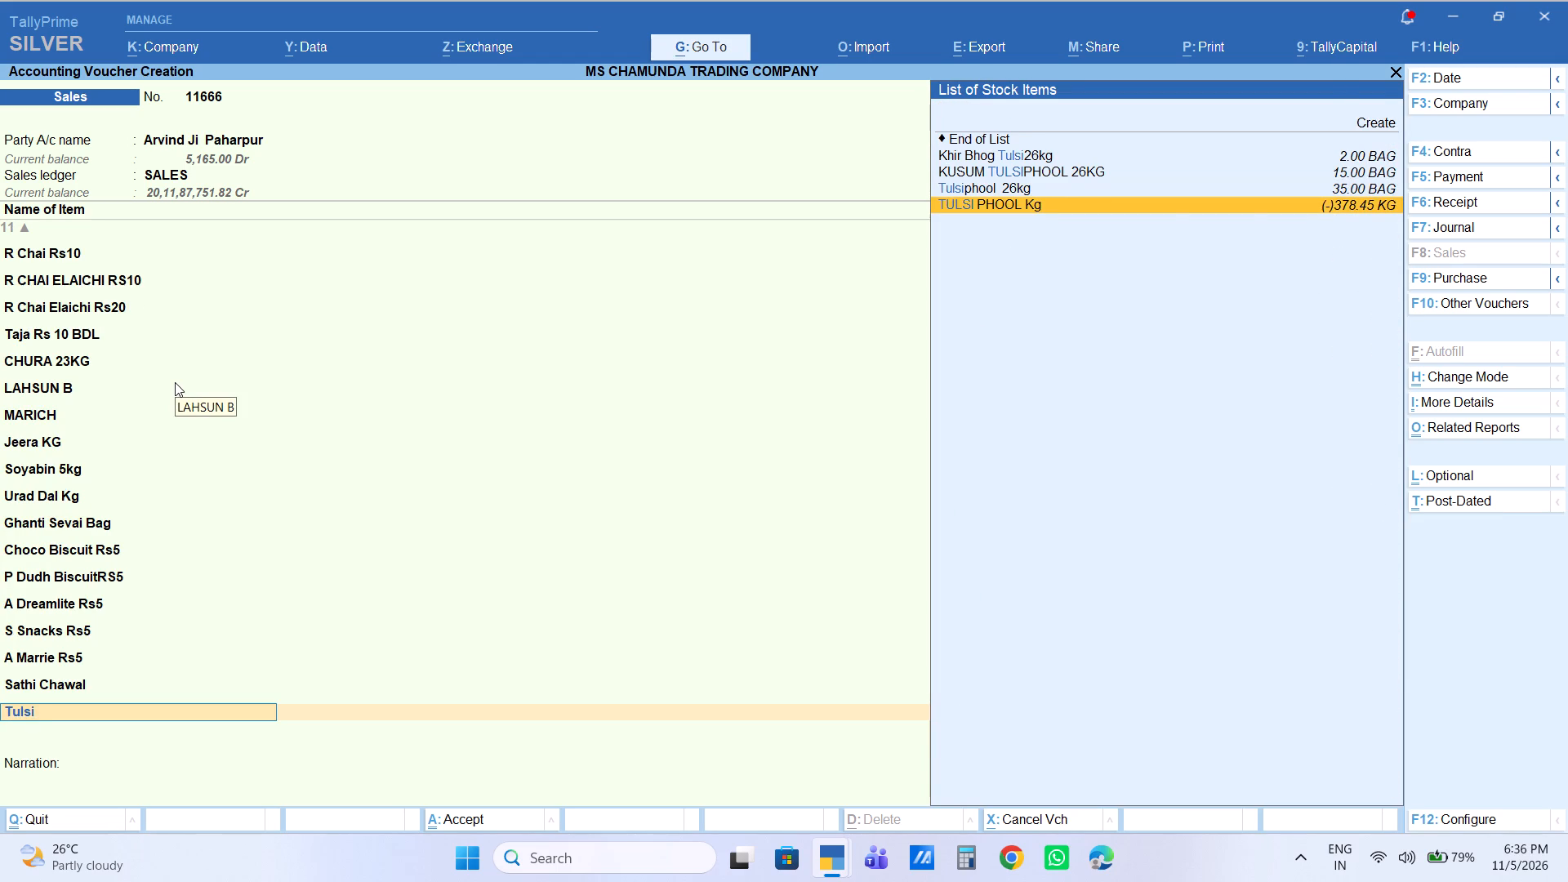
{"action": "key", "text": "Return"}
{"action": "key", "text": "5"}
{"action": "key", "text": "Return"}
{"action": "key", "text": "Return"}
{"action": "key", "text": "Return"}
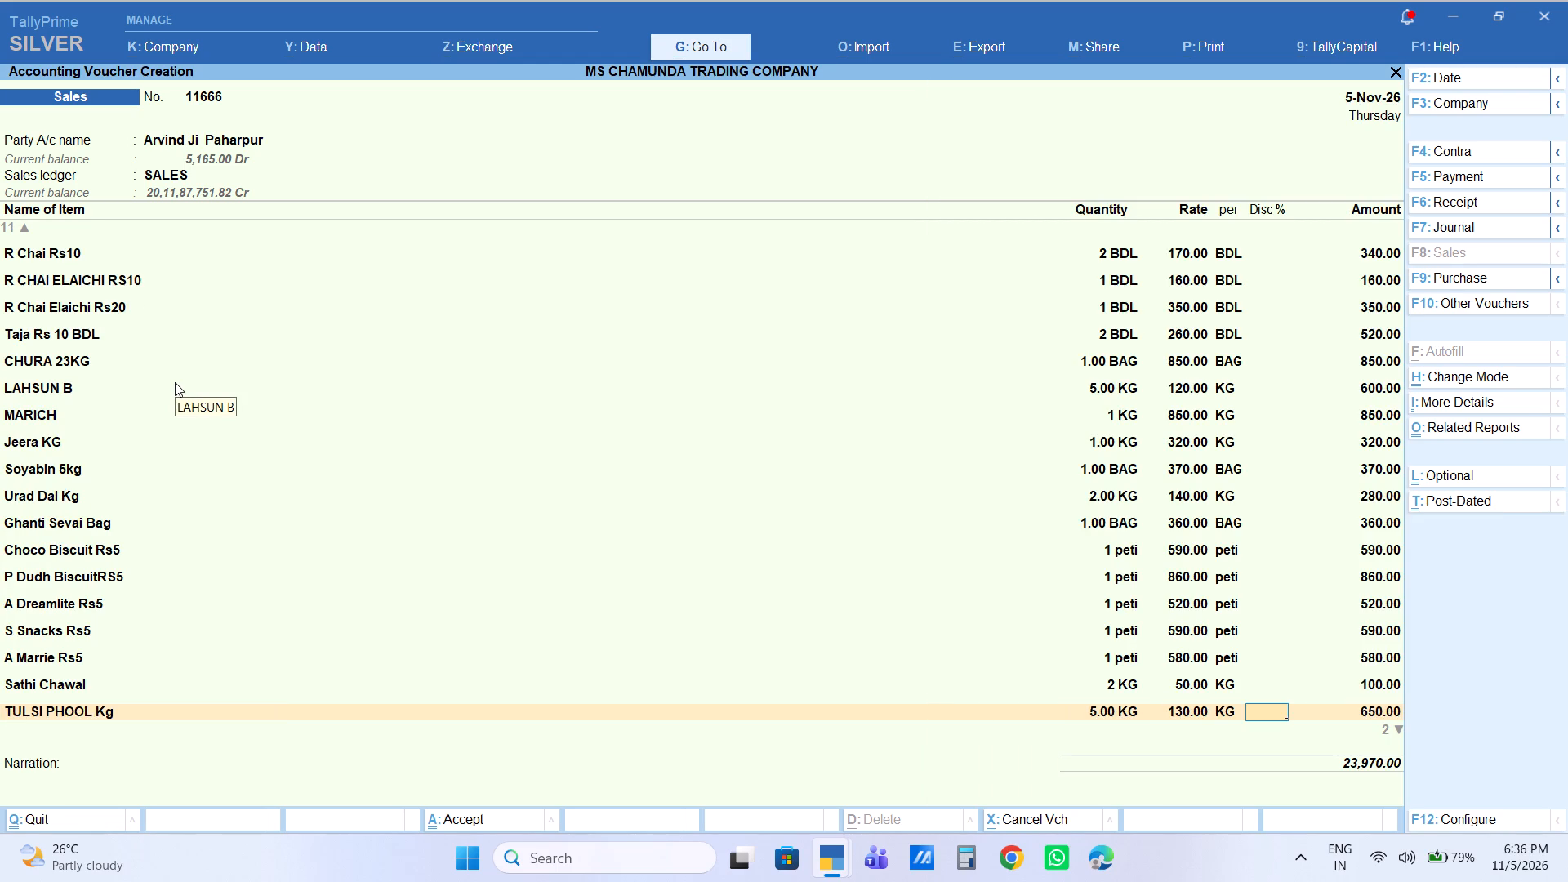
{"action": "key", "text": "Return"}
{"action": "key", "text": "Return"}
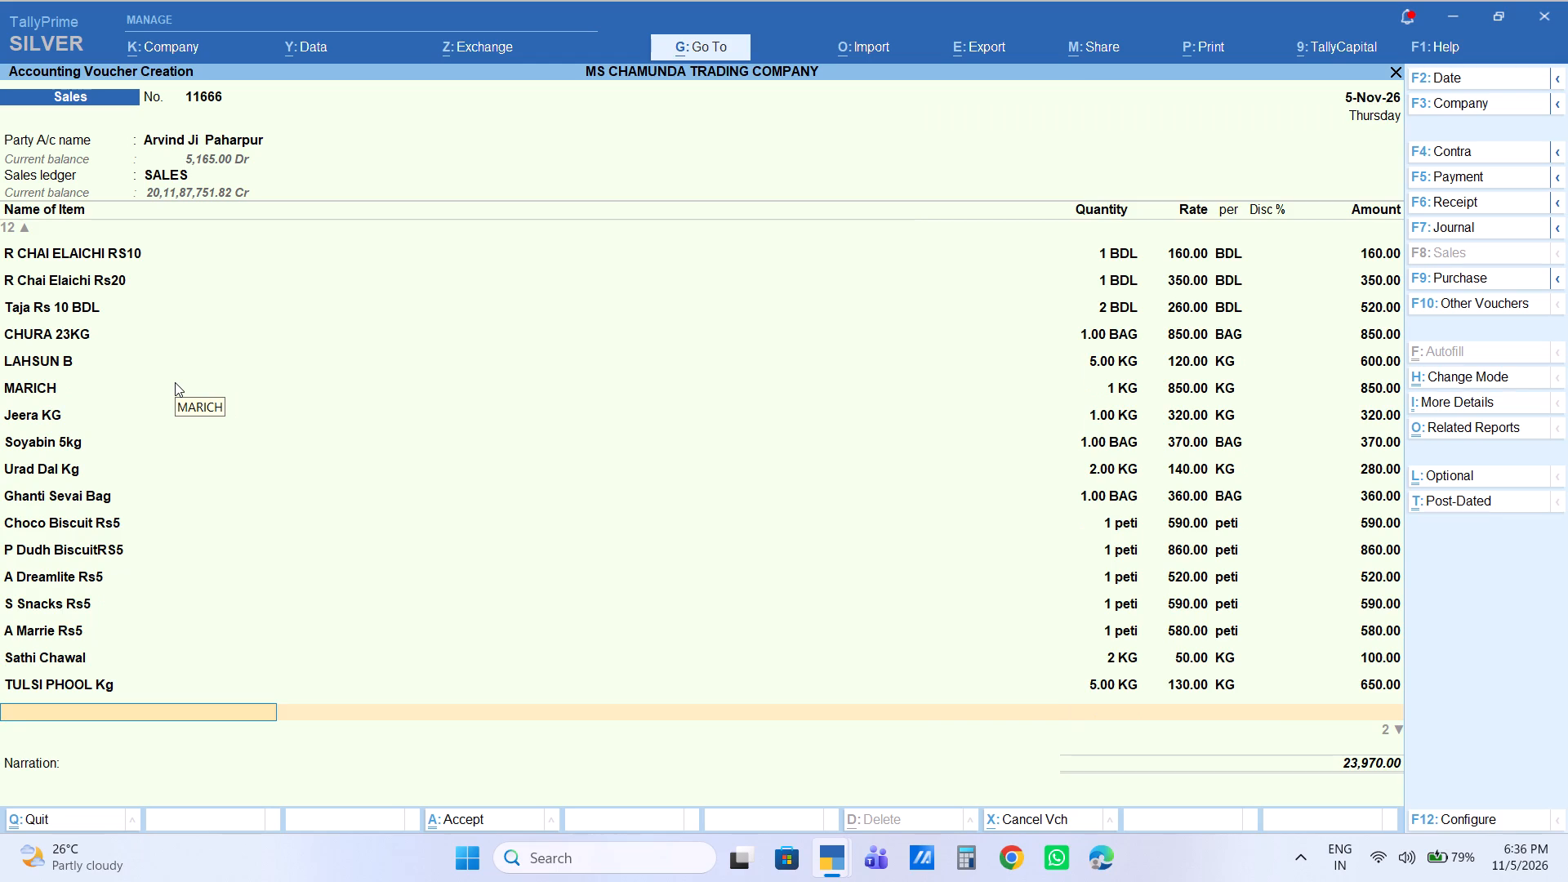
Add 5 kg of Ripuraj Arwa to the voucher at the default rate.
{"action": "type", "text": "ripura"}
{"action": "key", "text": "Down"}
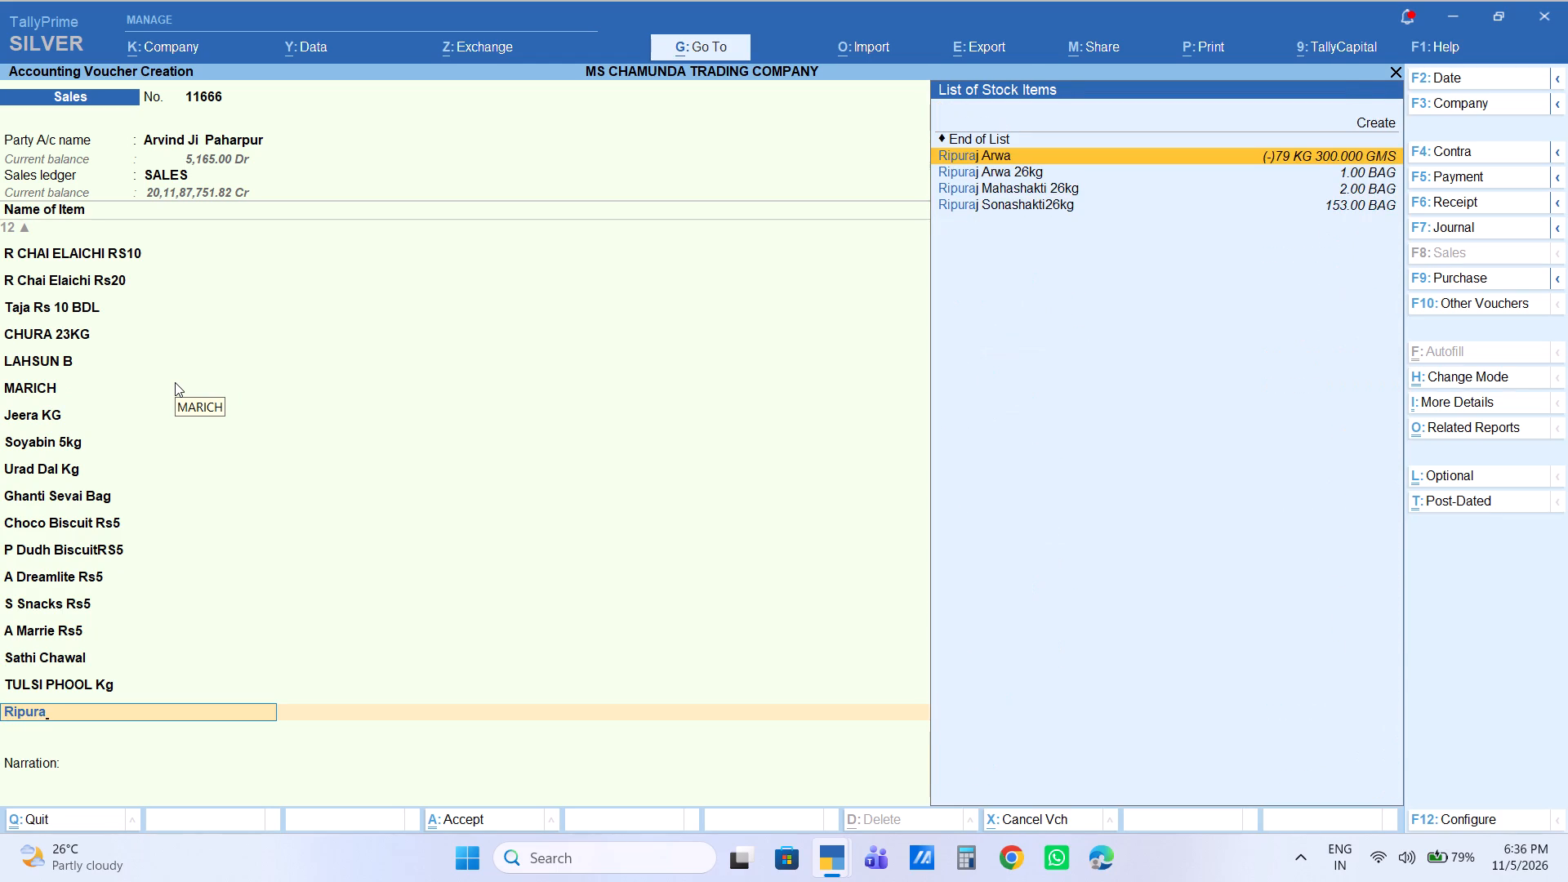
{"action": "key", "text": "Return"}
{"action": "key", "text": "5"}
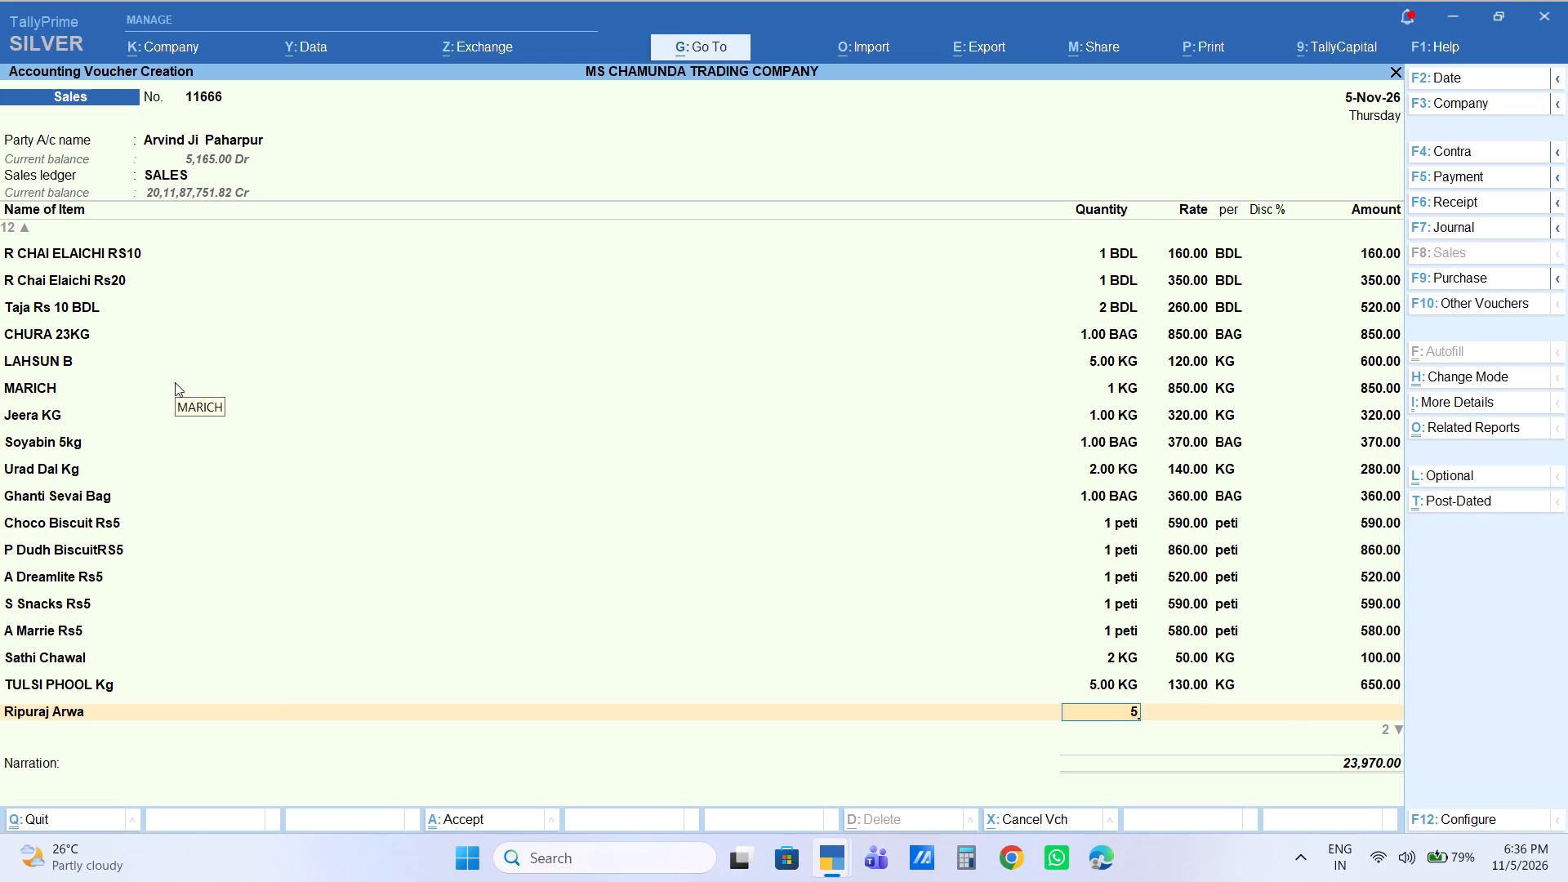
{"action": "key", "text": "Return"}
{"action": "key", "text": "Return"}
{"action": "key", "text": "Return"}
{"action": "key", "text": "Return"}
{"action": "key", "text": "Return"}
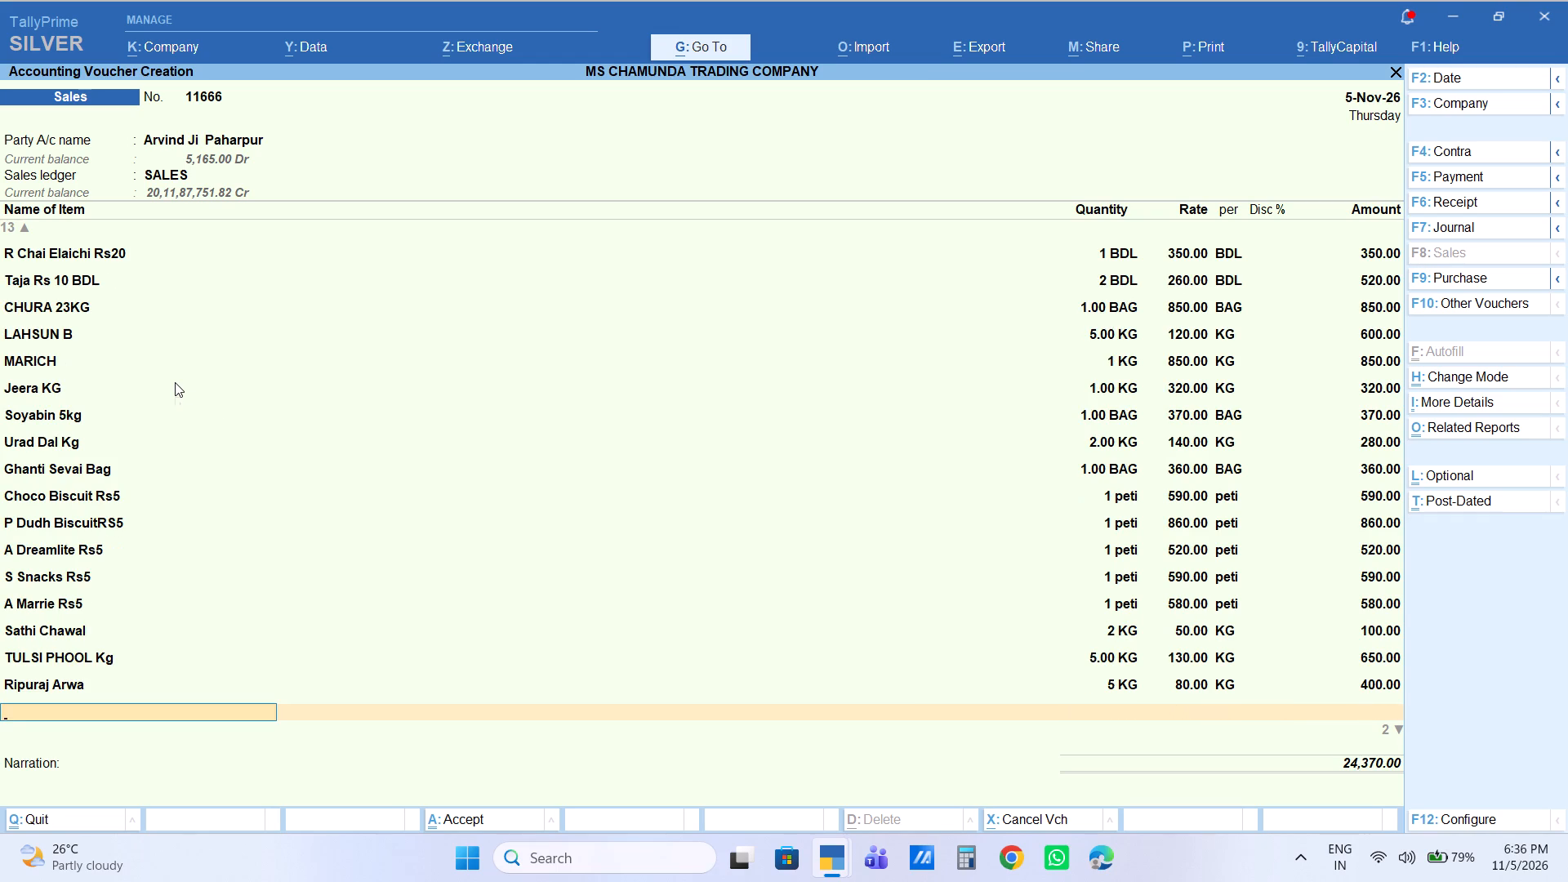
Add 3 pcs of TIL TEL 500ML PCS to the voucher and set the line amount to 180.
{"action": "type", "text": "til te"}
{"action": "key", "text": "Down"}
{"action": "key", "text": "Down"}
{"action": "key", "text": "Down"}
{"action": "key", "text": "Down"}
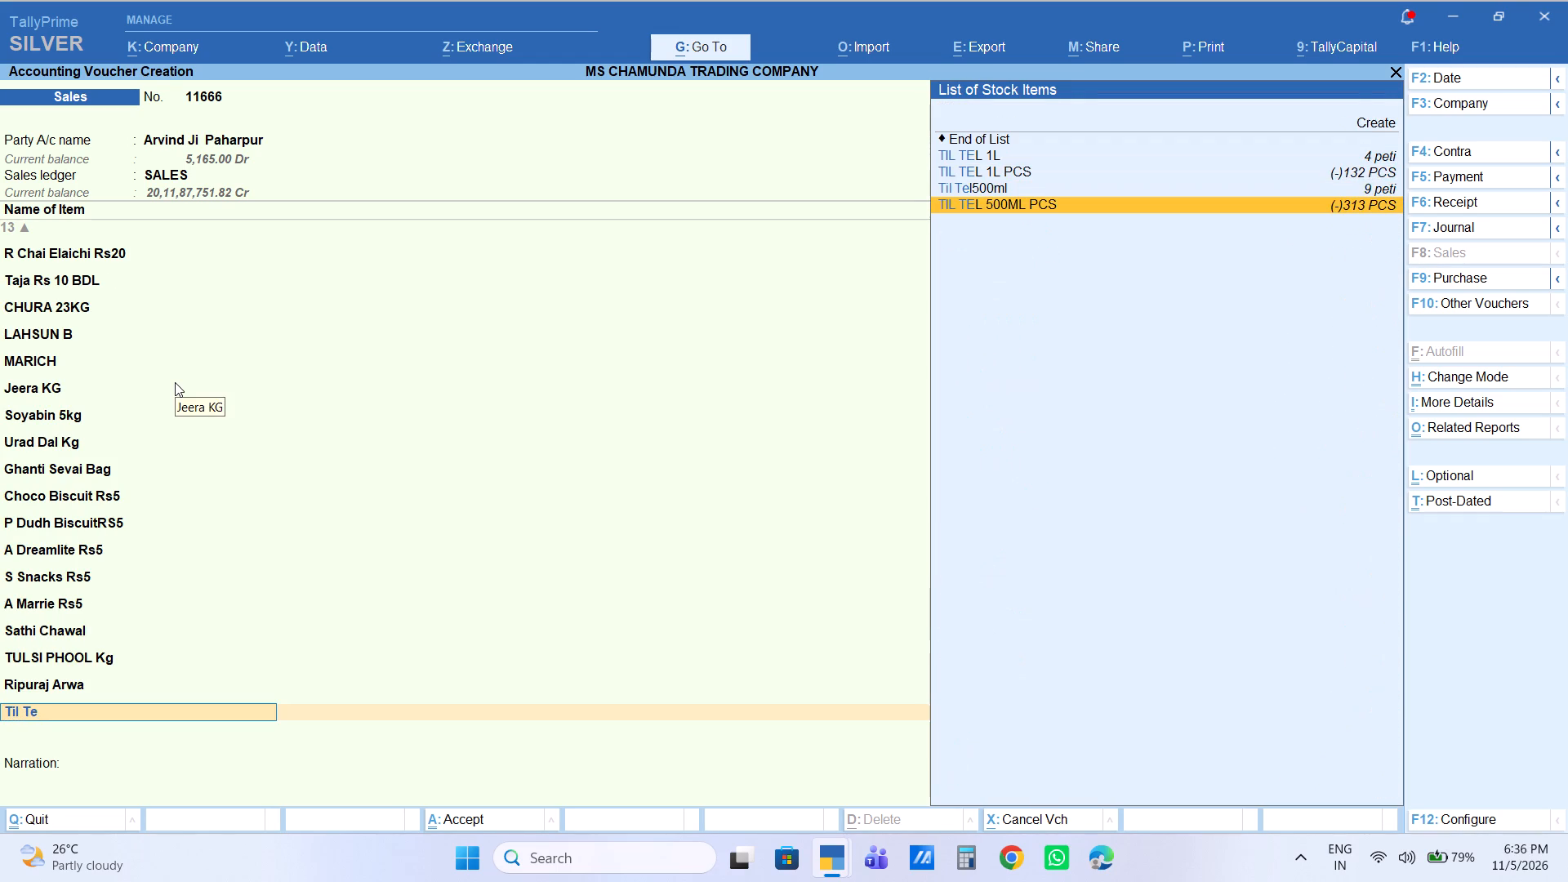
{"action": "key", "text": "Return"}
{"action": "key", "text": "3"}
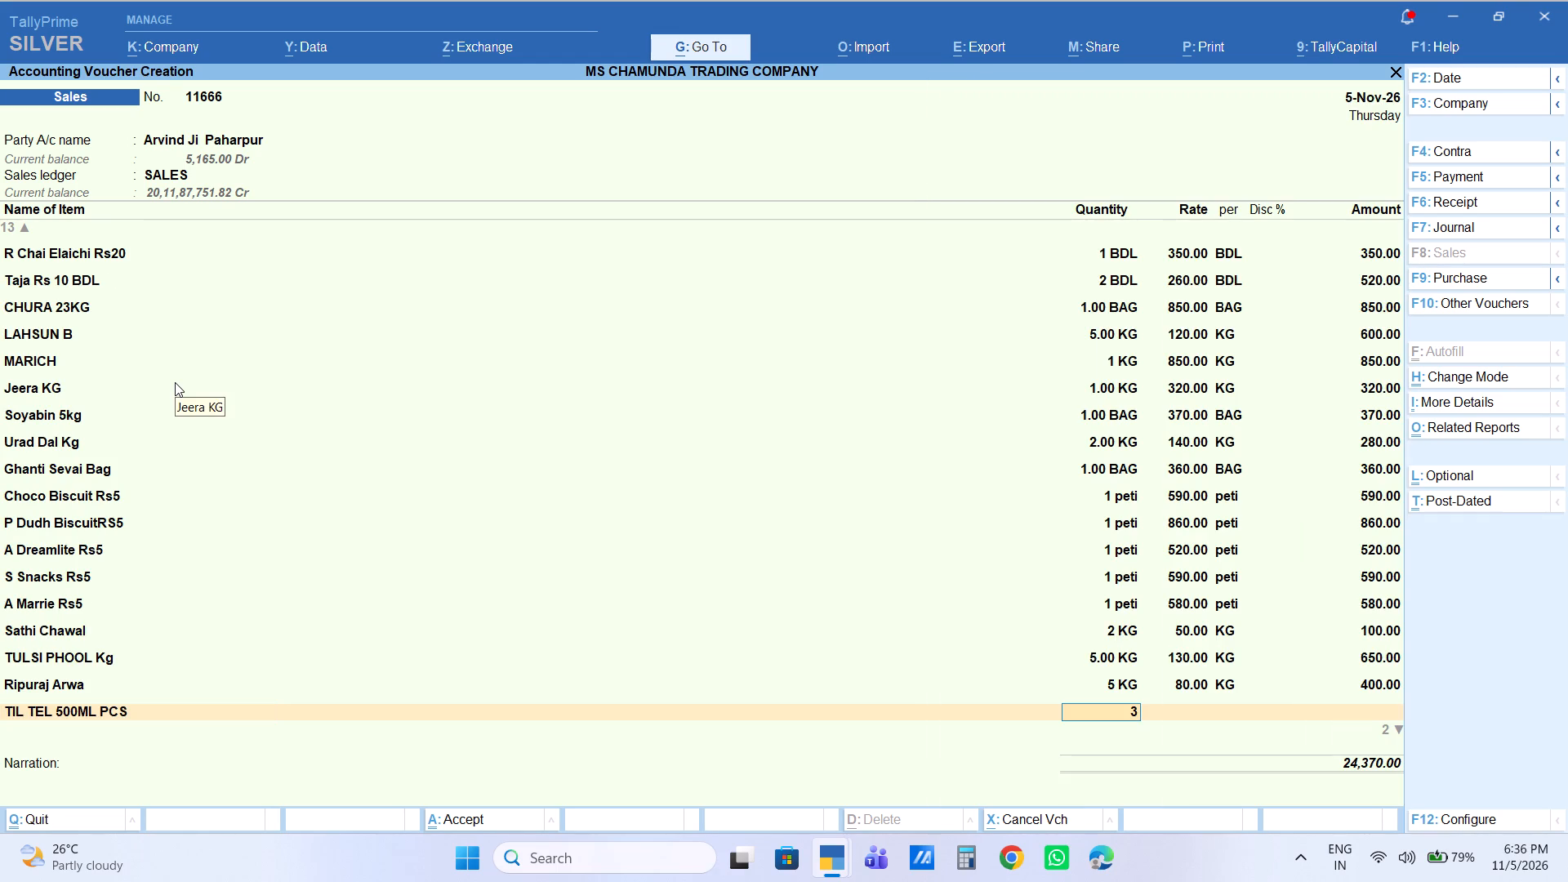
{"action": "key", "text": "Return"}
{"action": "key", "text": "Return"}
{"action": "key", "text": "Return"}
{"action": "key", "text": "Return"}
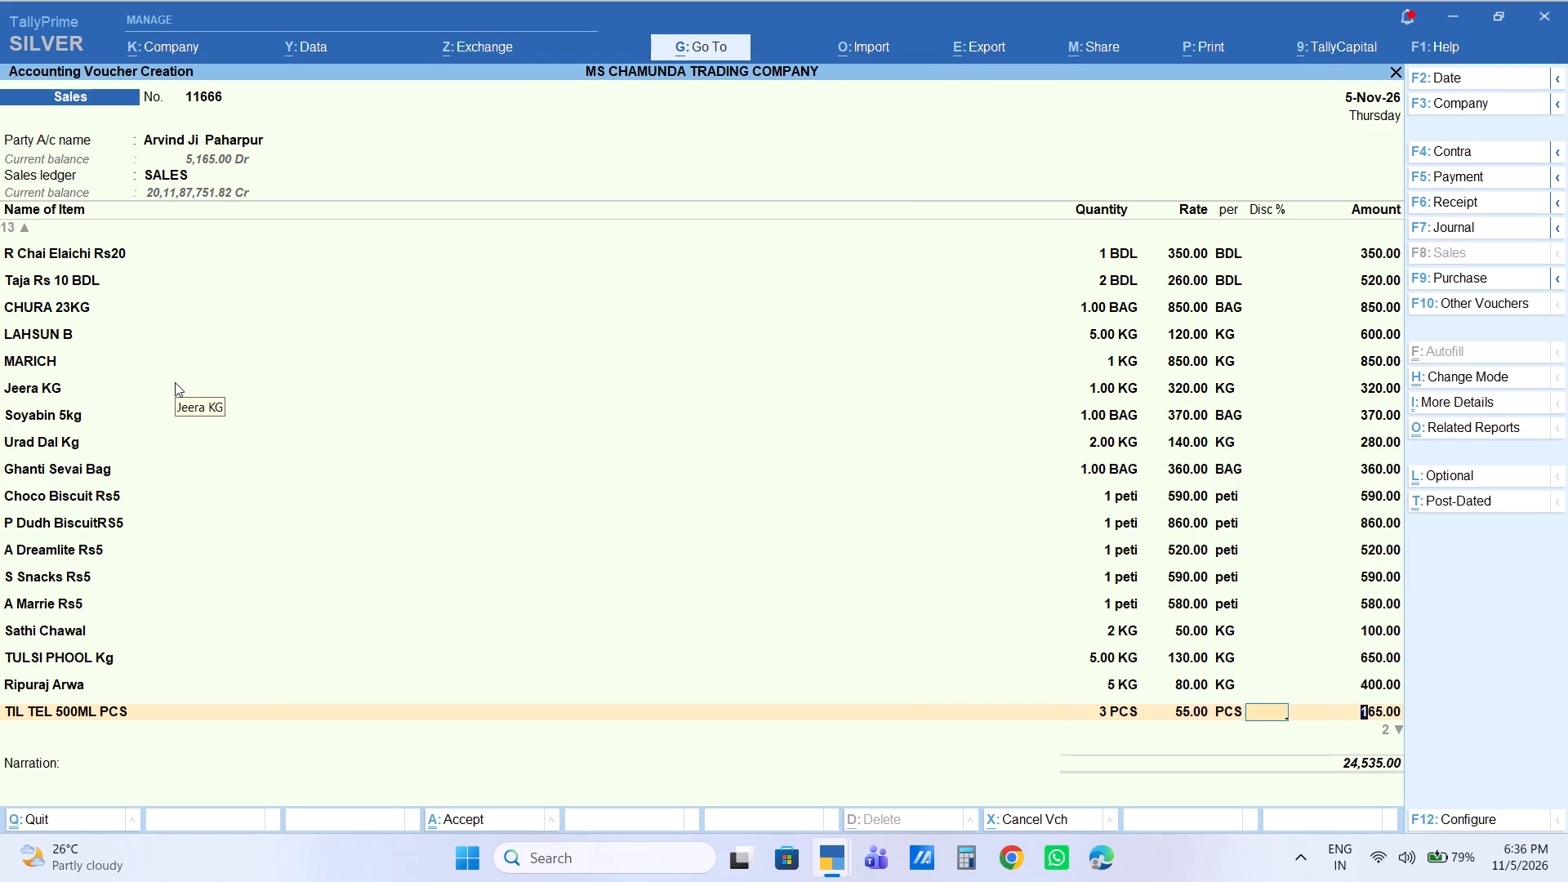
{"action": "type", "text": "180"}
{"action": "key", "text": "Return"}
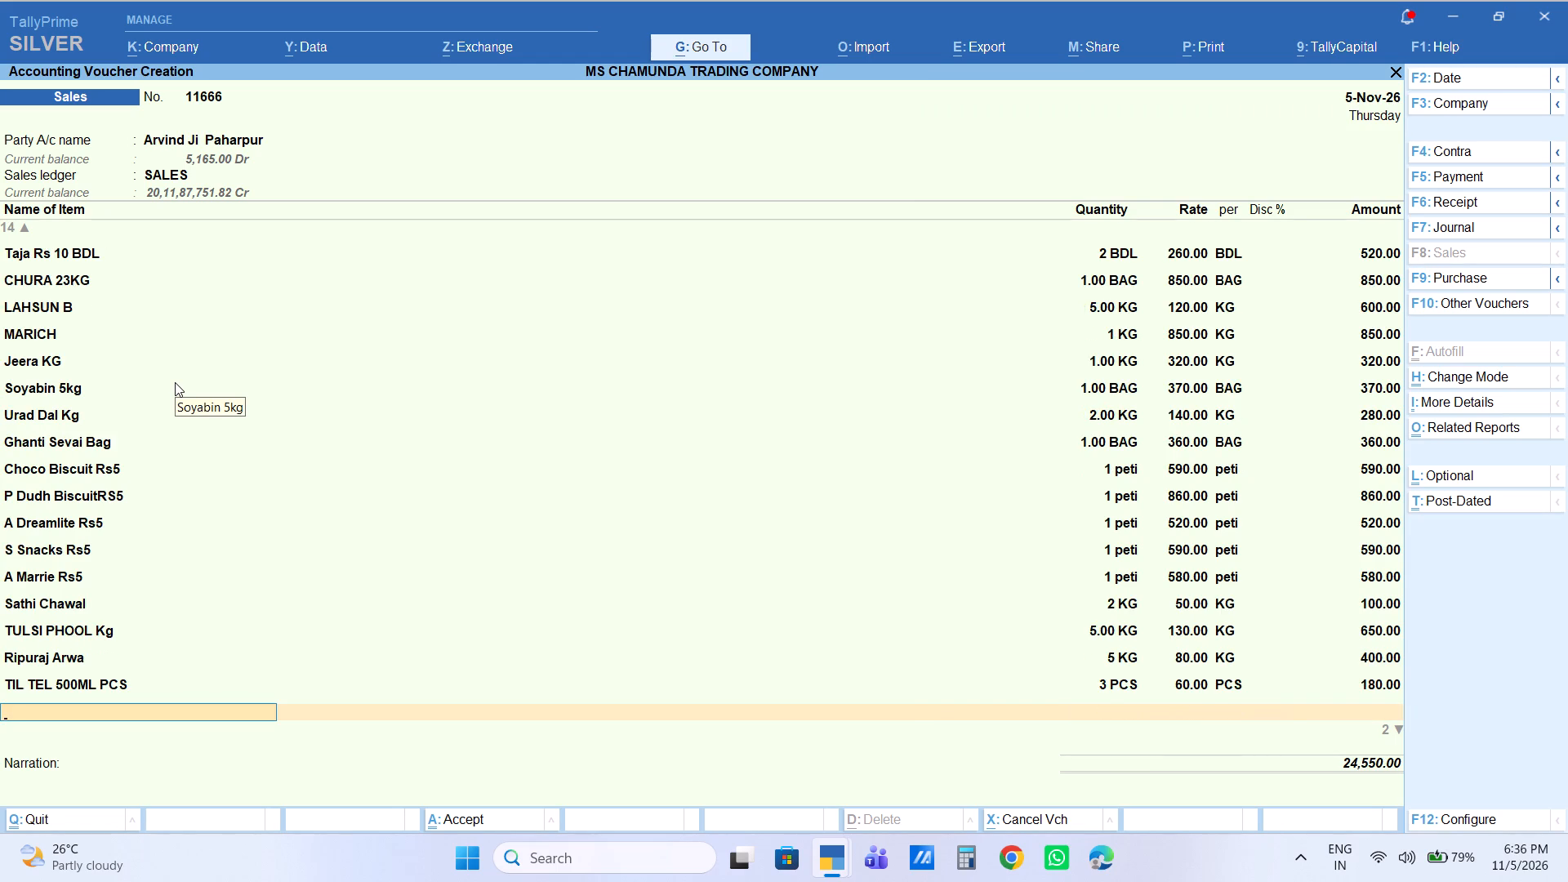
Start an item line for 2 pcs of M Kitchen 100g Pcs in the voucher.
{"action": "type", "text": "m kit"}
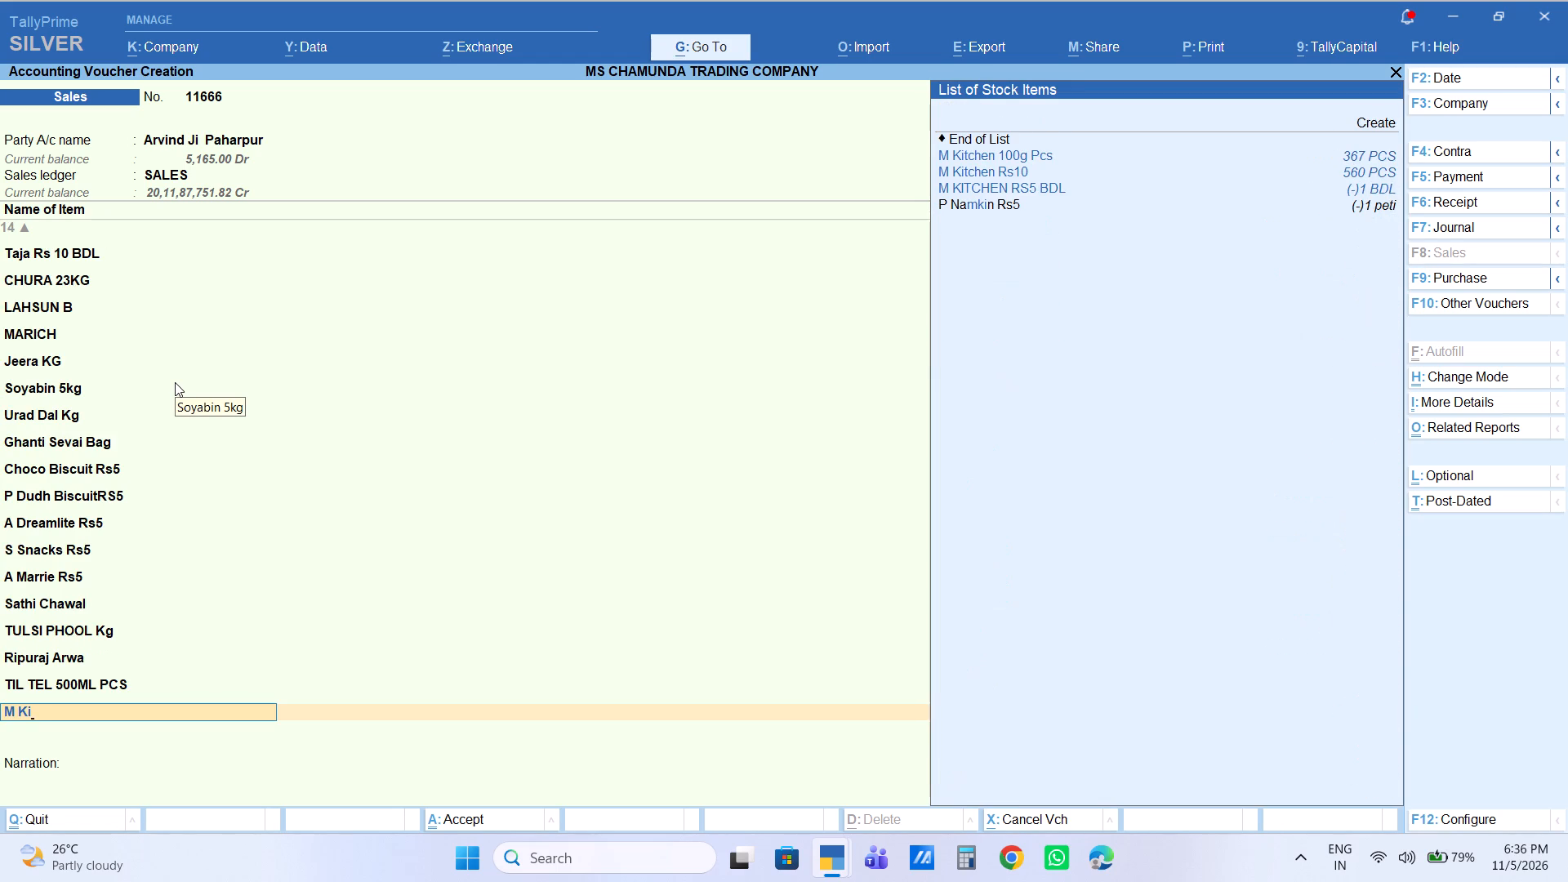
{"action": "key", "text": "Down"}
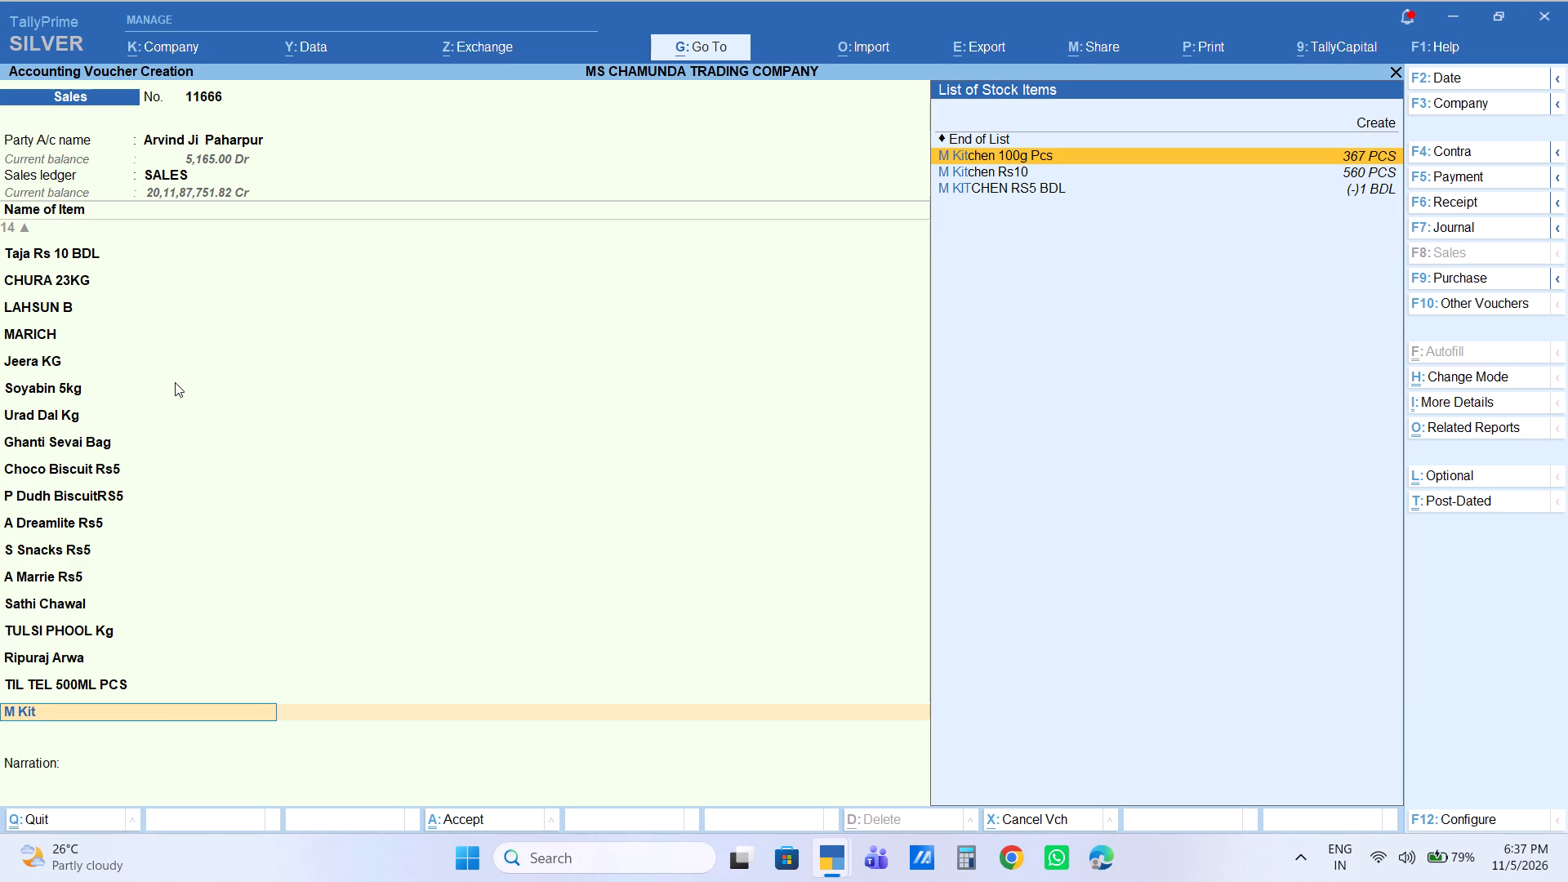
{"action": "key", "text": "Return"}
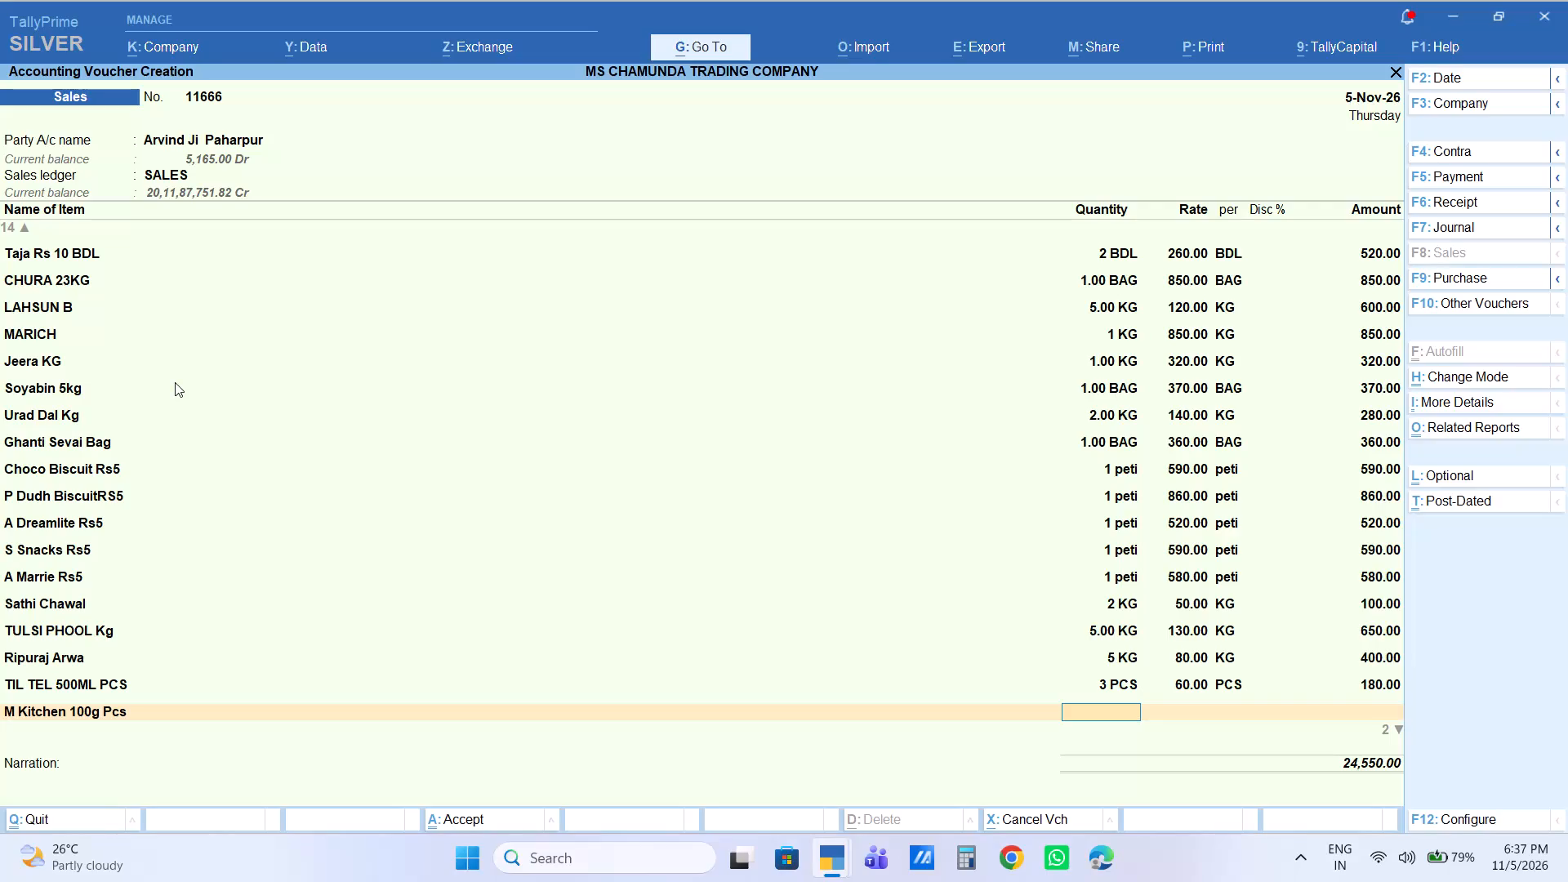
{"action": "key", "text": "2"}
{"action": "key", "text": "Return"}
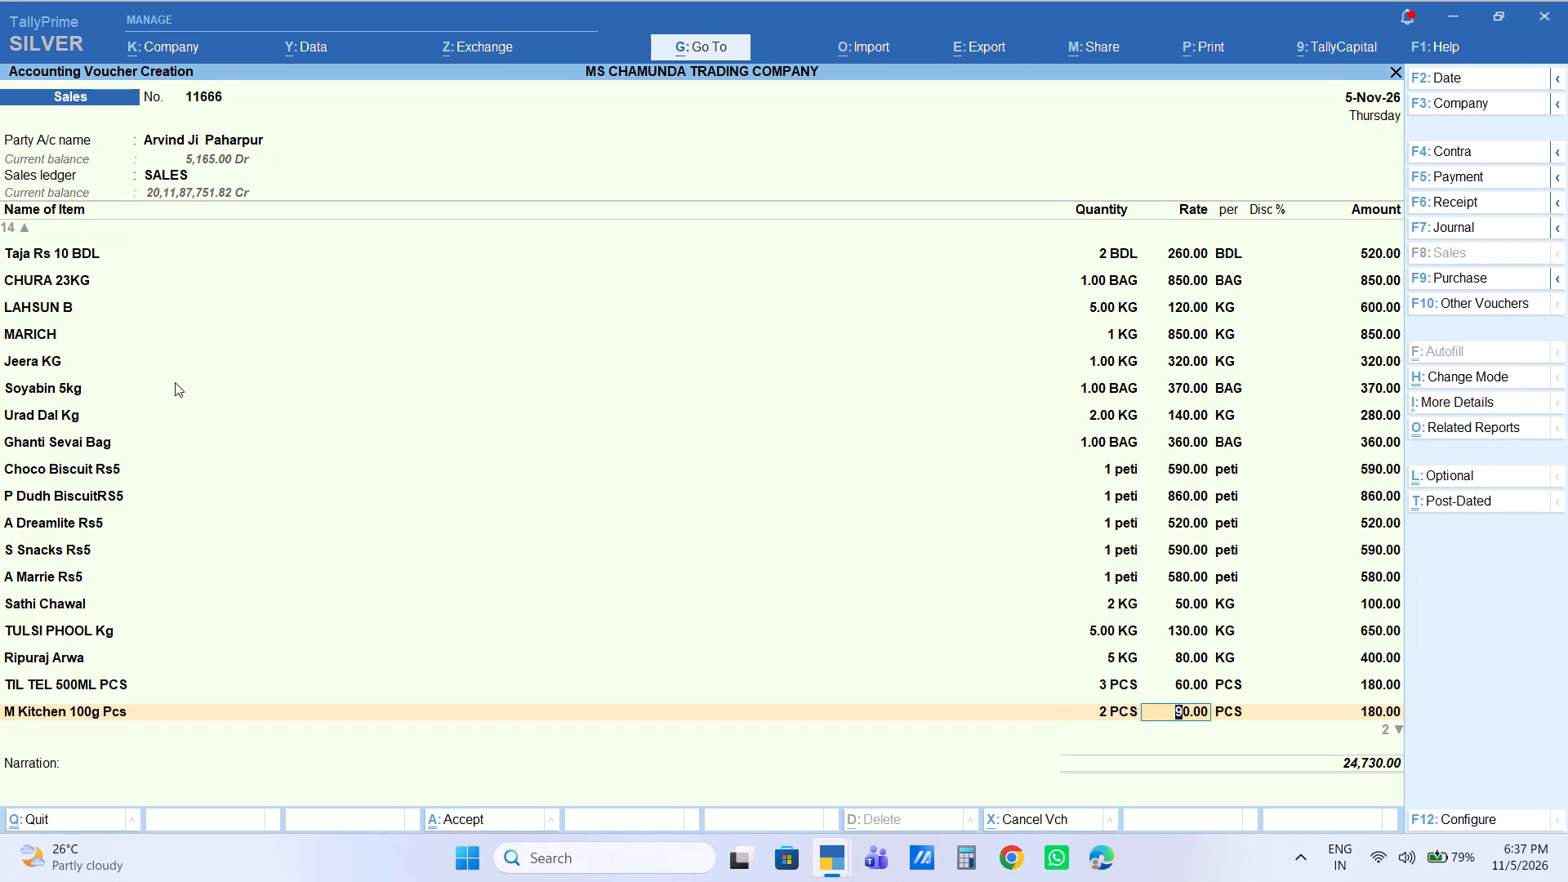
Replace the M Kitchen 100g Pcs line's item with M Kitchen Rs10 and set 10 pcs at the default rate.
{"action": "key", "text": "BackSpace"}
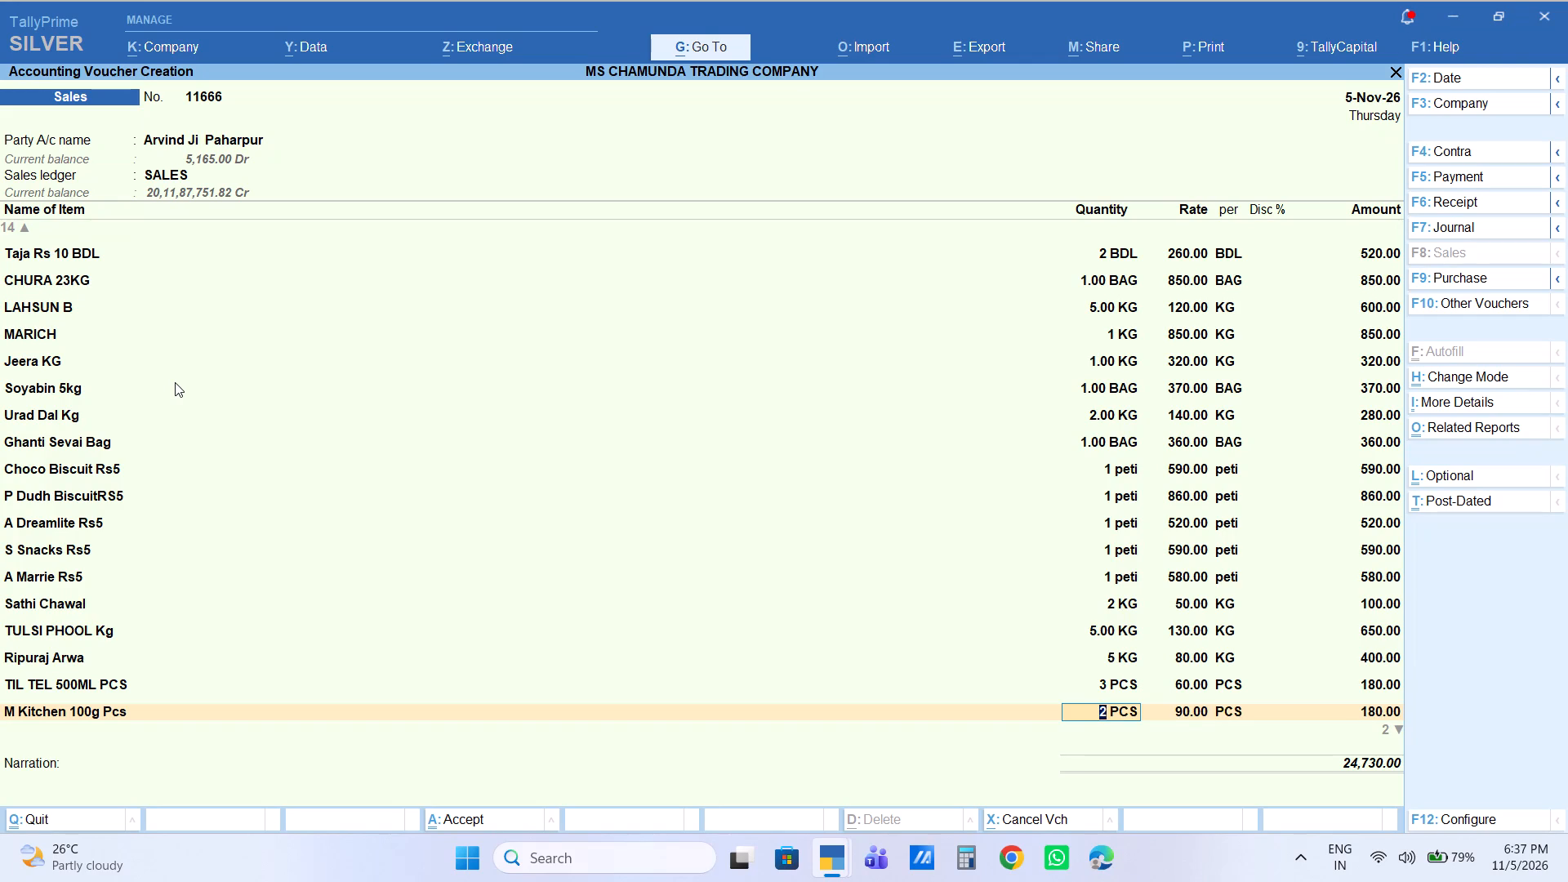
{"action": "key", "text": "BackSpace"}
{"action": "key", "text": "Up"}
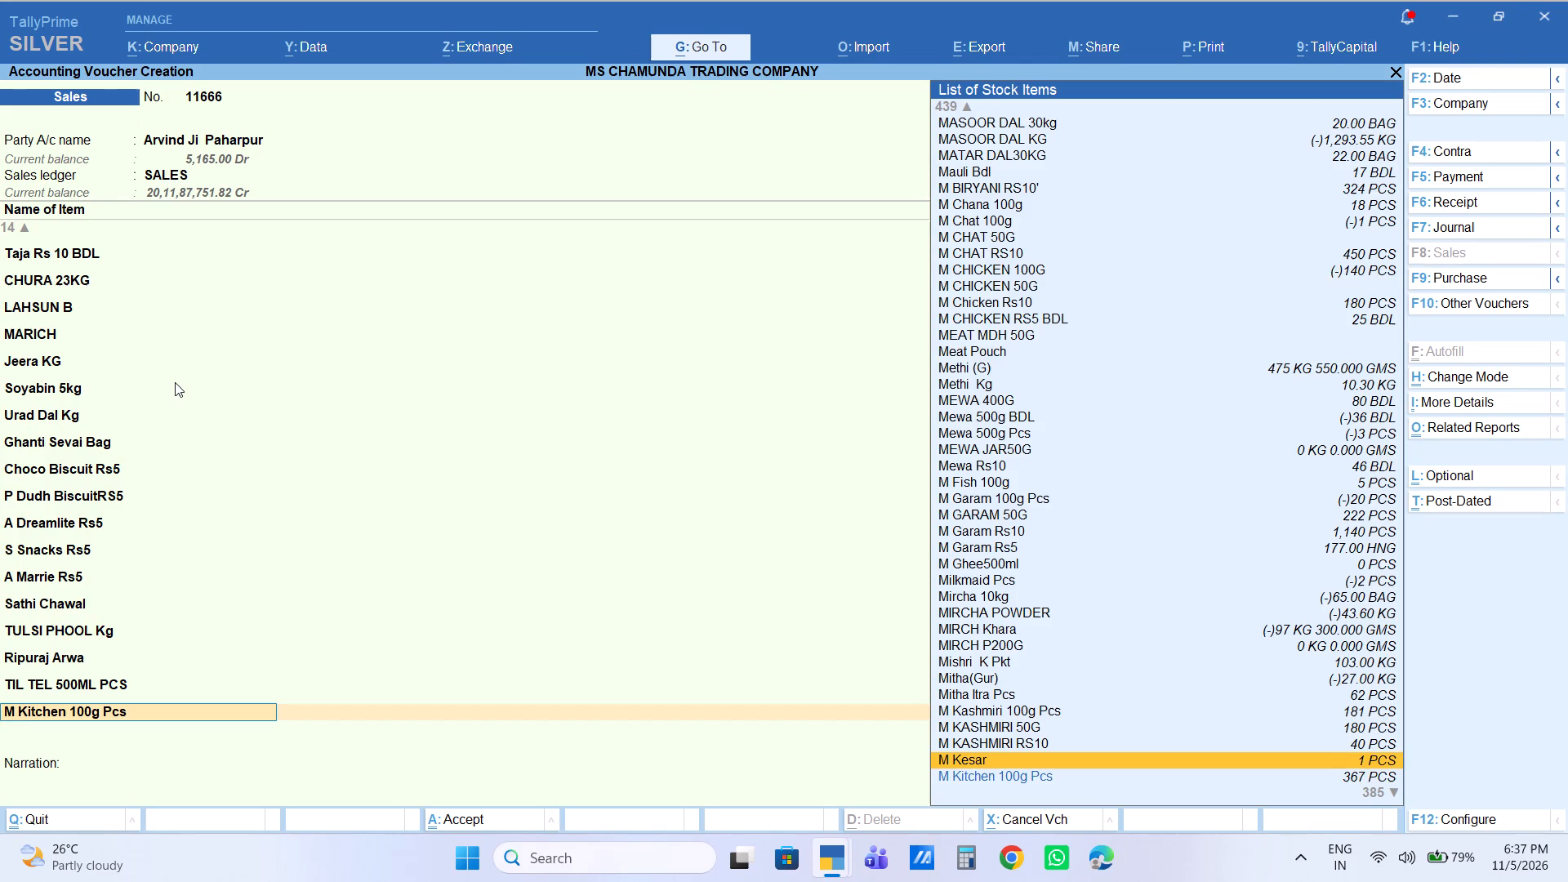
{"action": "key", "text": "Down"}
{"action": "key", "text": "Down"}
{"action": "key", "text": "Down"}
{"action": "key", "text": "Up"}
{"action": "key", "text": "Return"}
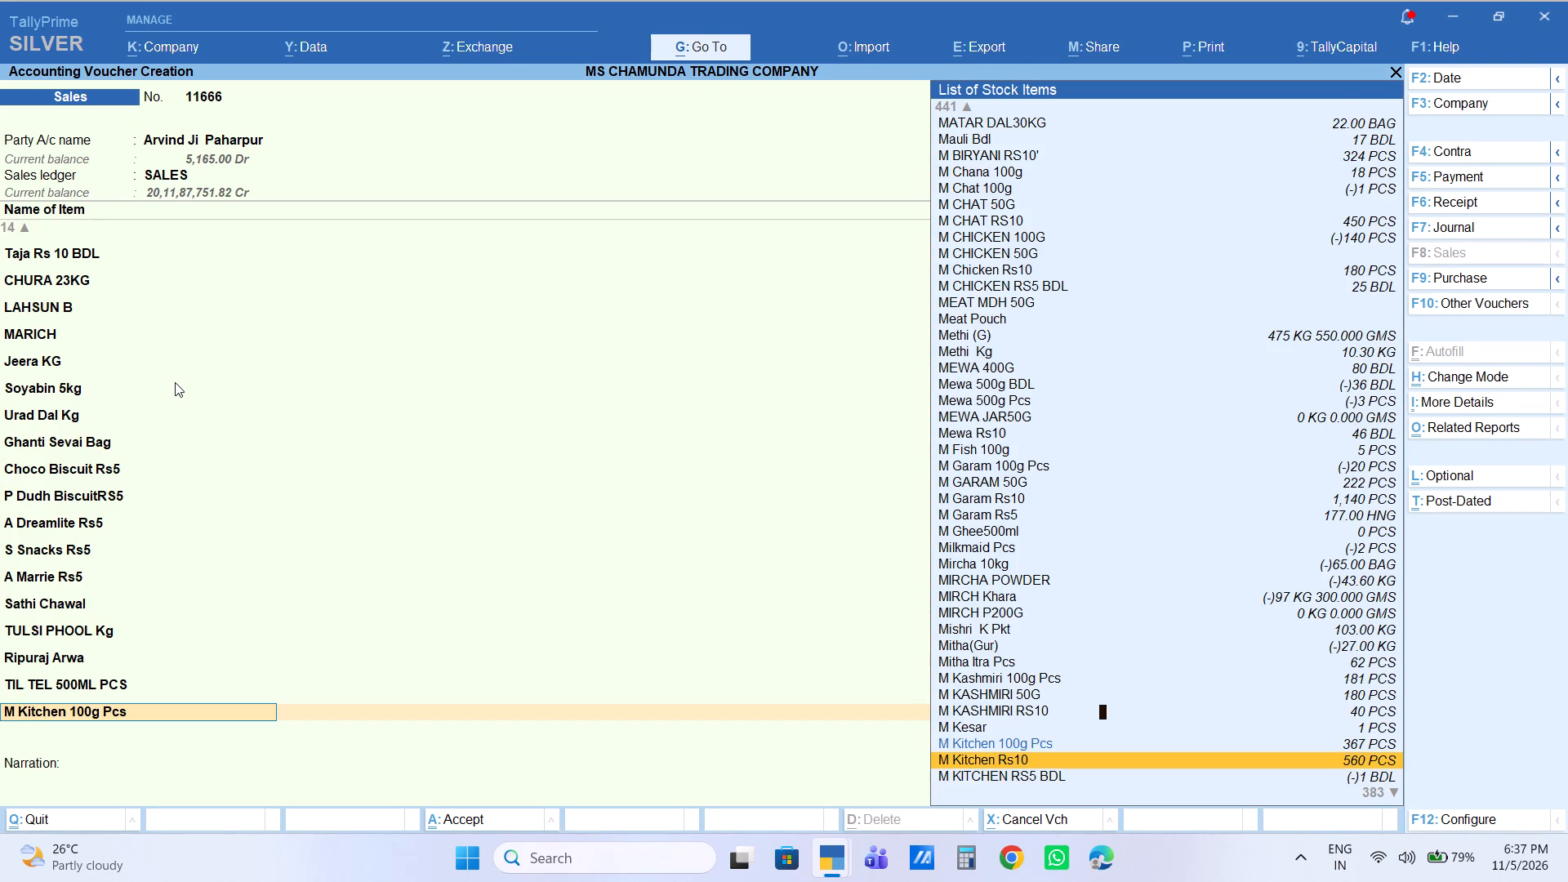
{"action": "type", "text": "10"}
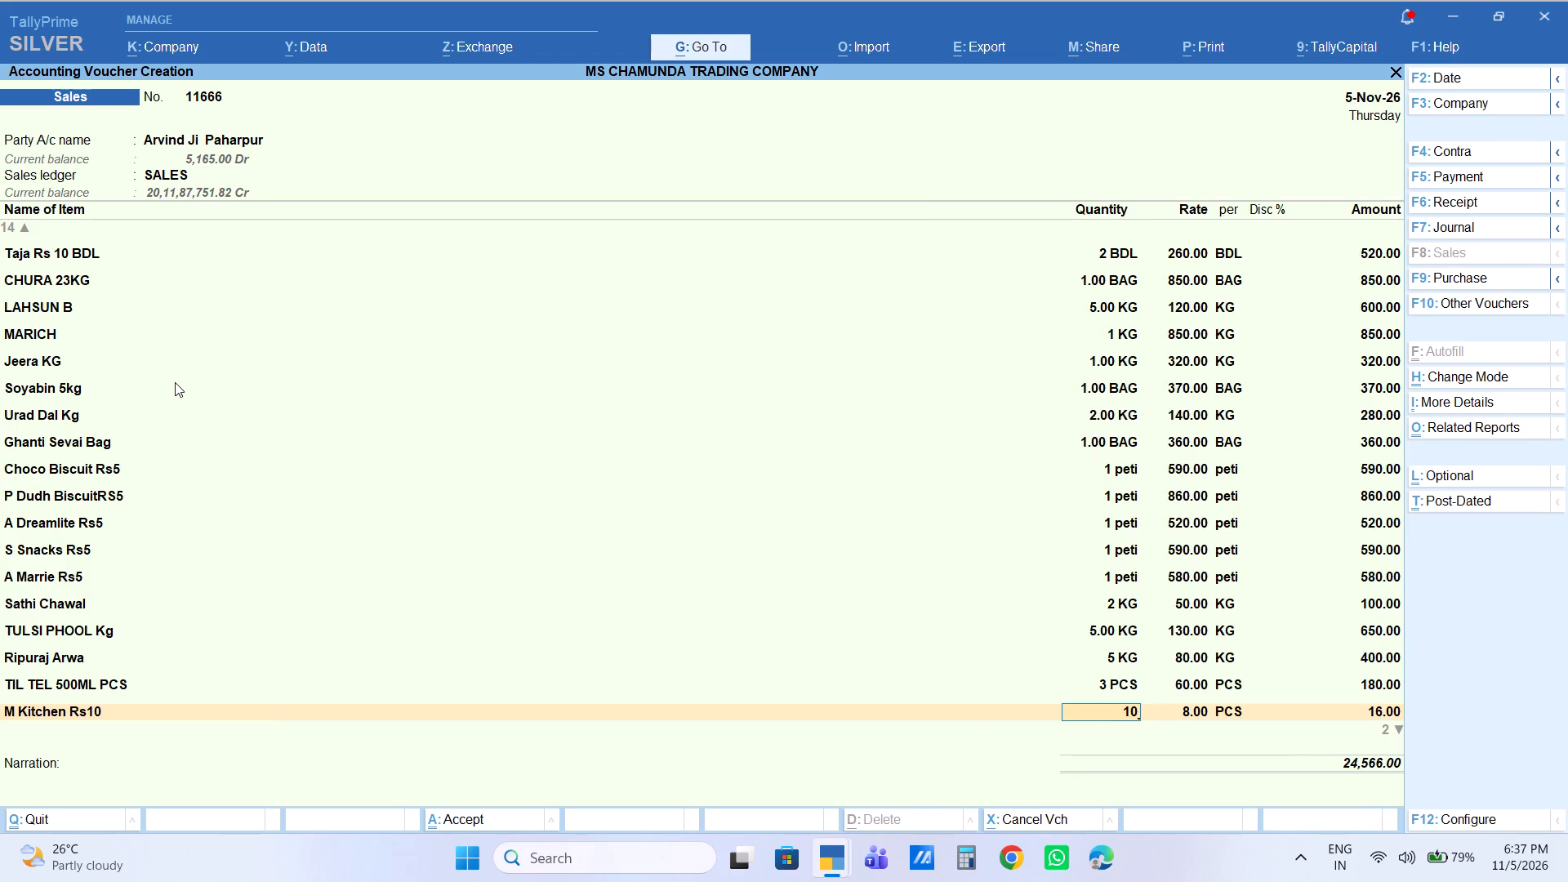
{"action": "key", "text": "Return"}
{"action": "key", "text": "Return"}
{"action": "key", "text": "Return"}
{"action": "key", "text": "Return"}
{"action": "key", "text": "Return"}
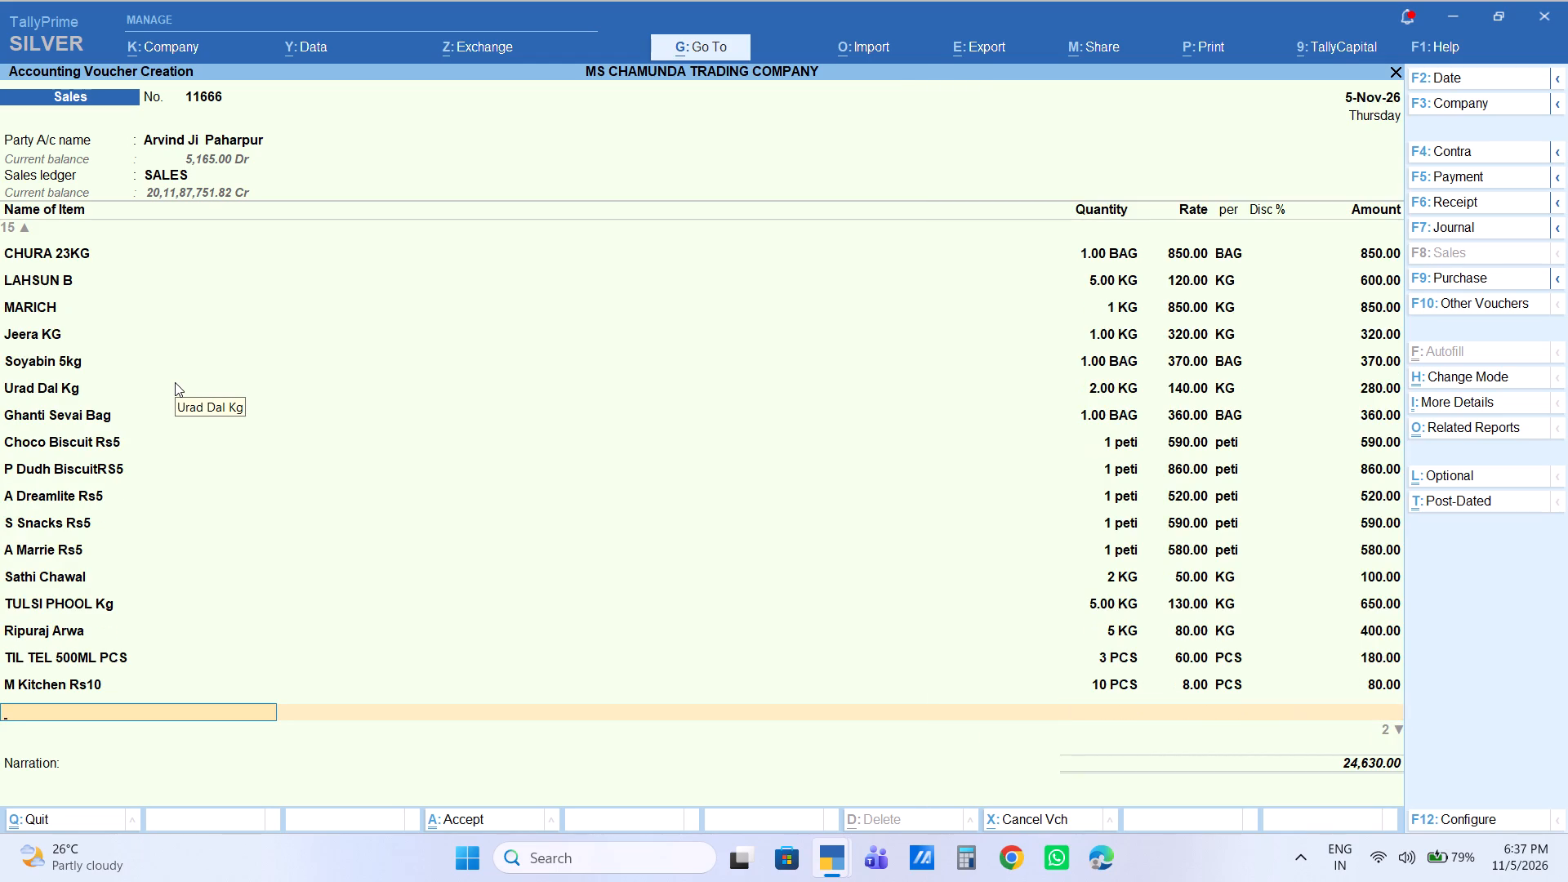
Add 10 pcs of M Meat Rs10 to the voucher at the default rate.
{"action": "type", "text": "m mea"}
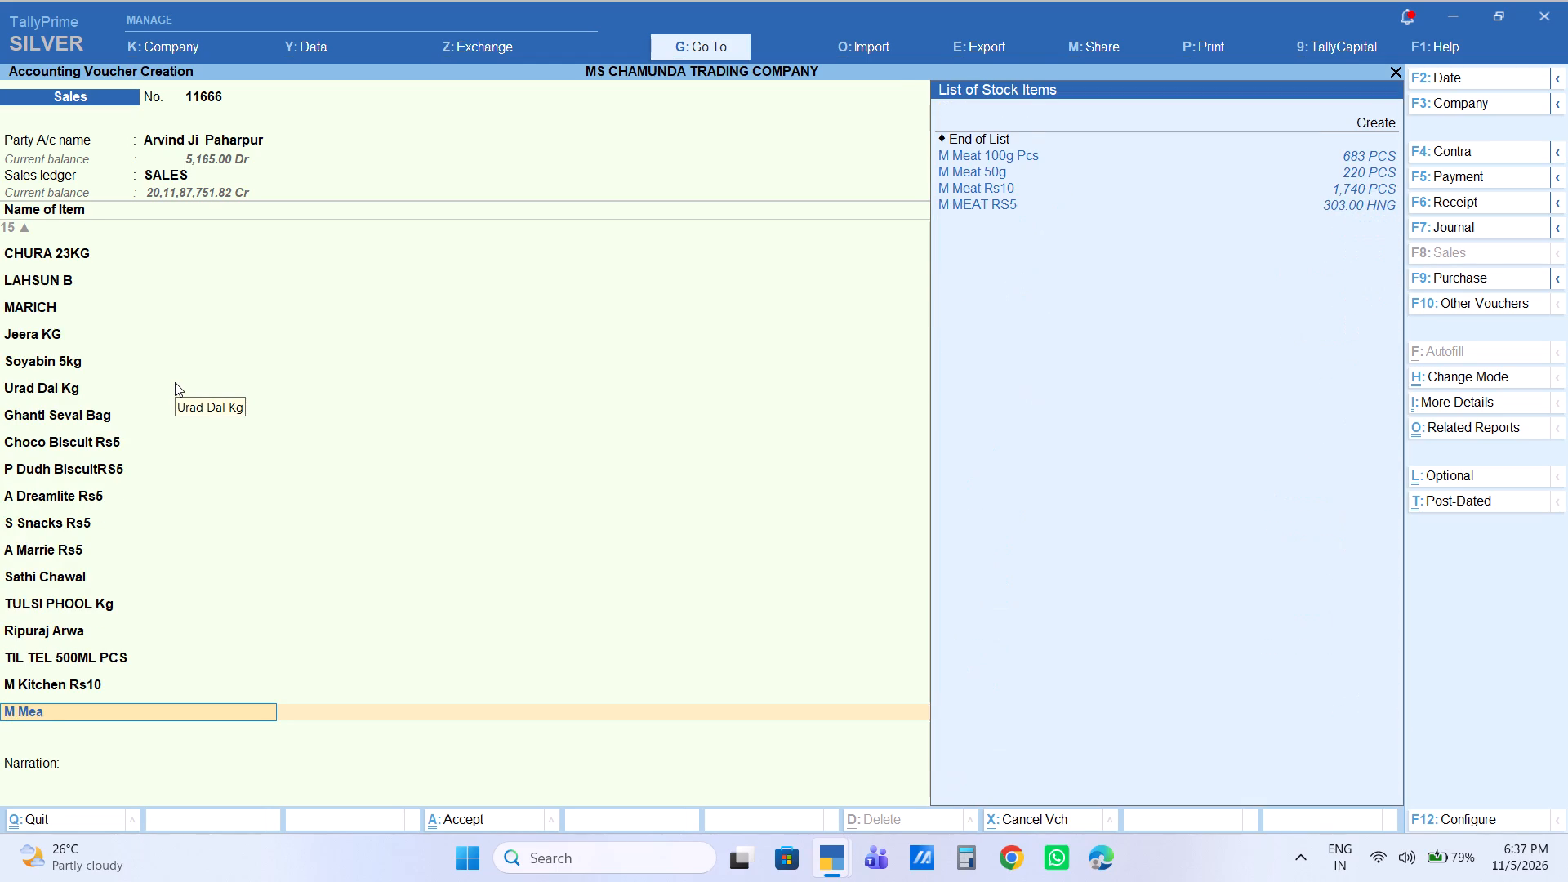
{"action": "key", "text": "Down"}
{"action": "key", "text": "Down"}
{"action": "key", "text": "Down"}
{"action": "key", "text": "Down"}
{"action": "key", "text": "Up"}
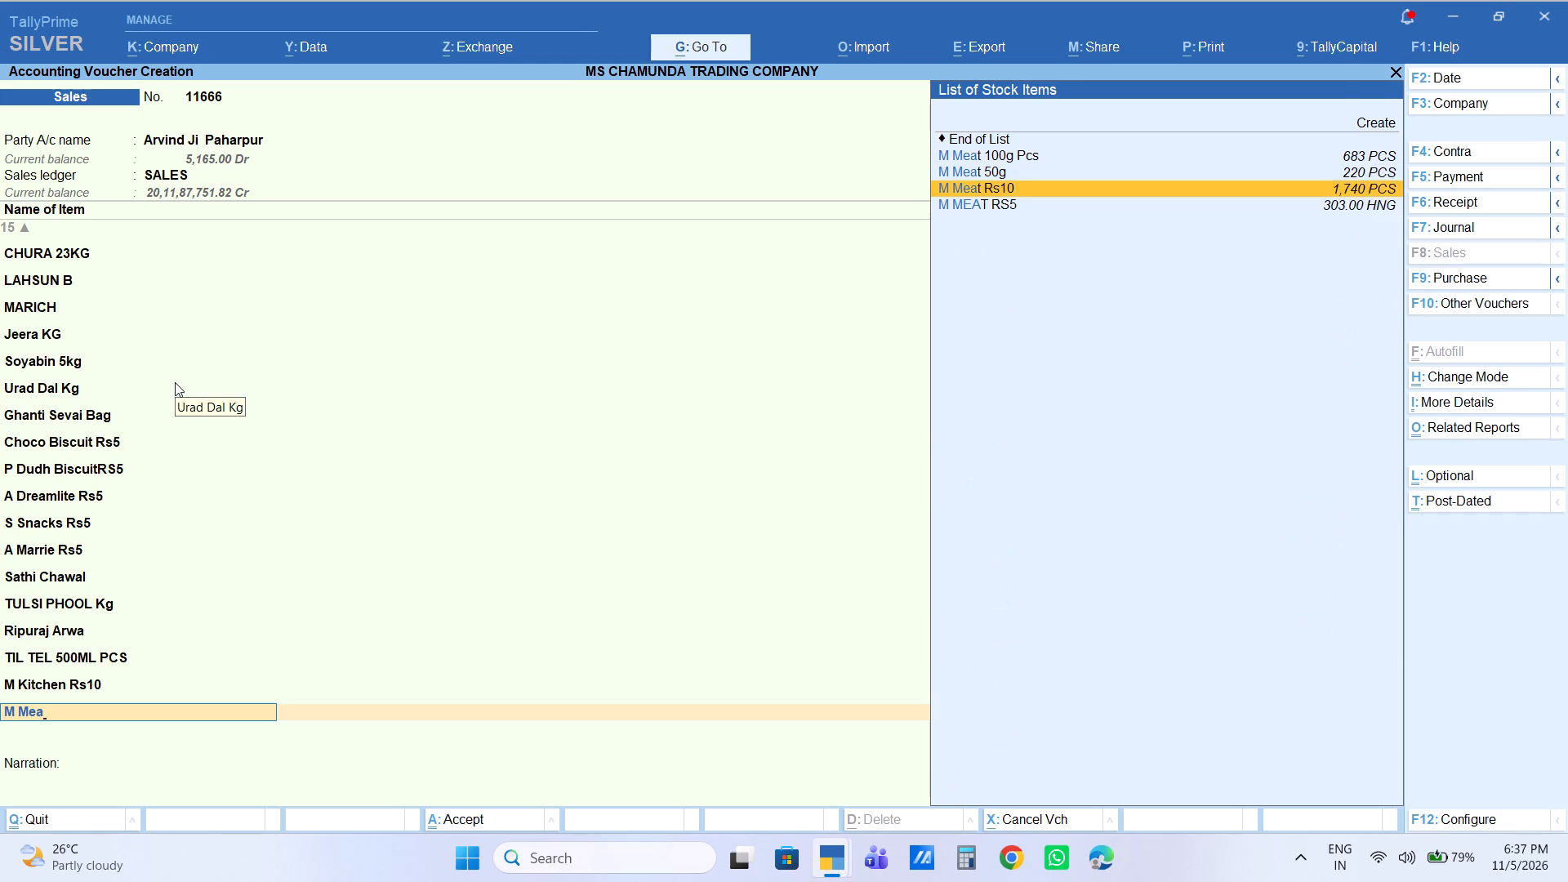
{"action": "key", "text": "Return"}
{"action": "type", "text": "10"}
{"action": "key", "text": "Return"}
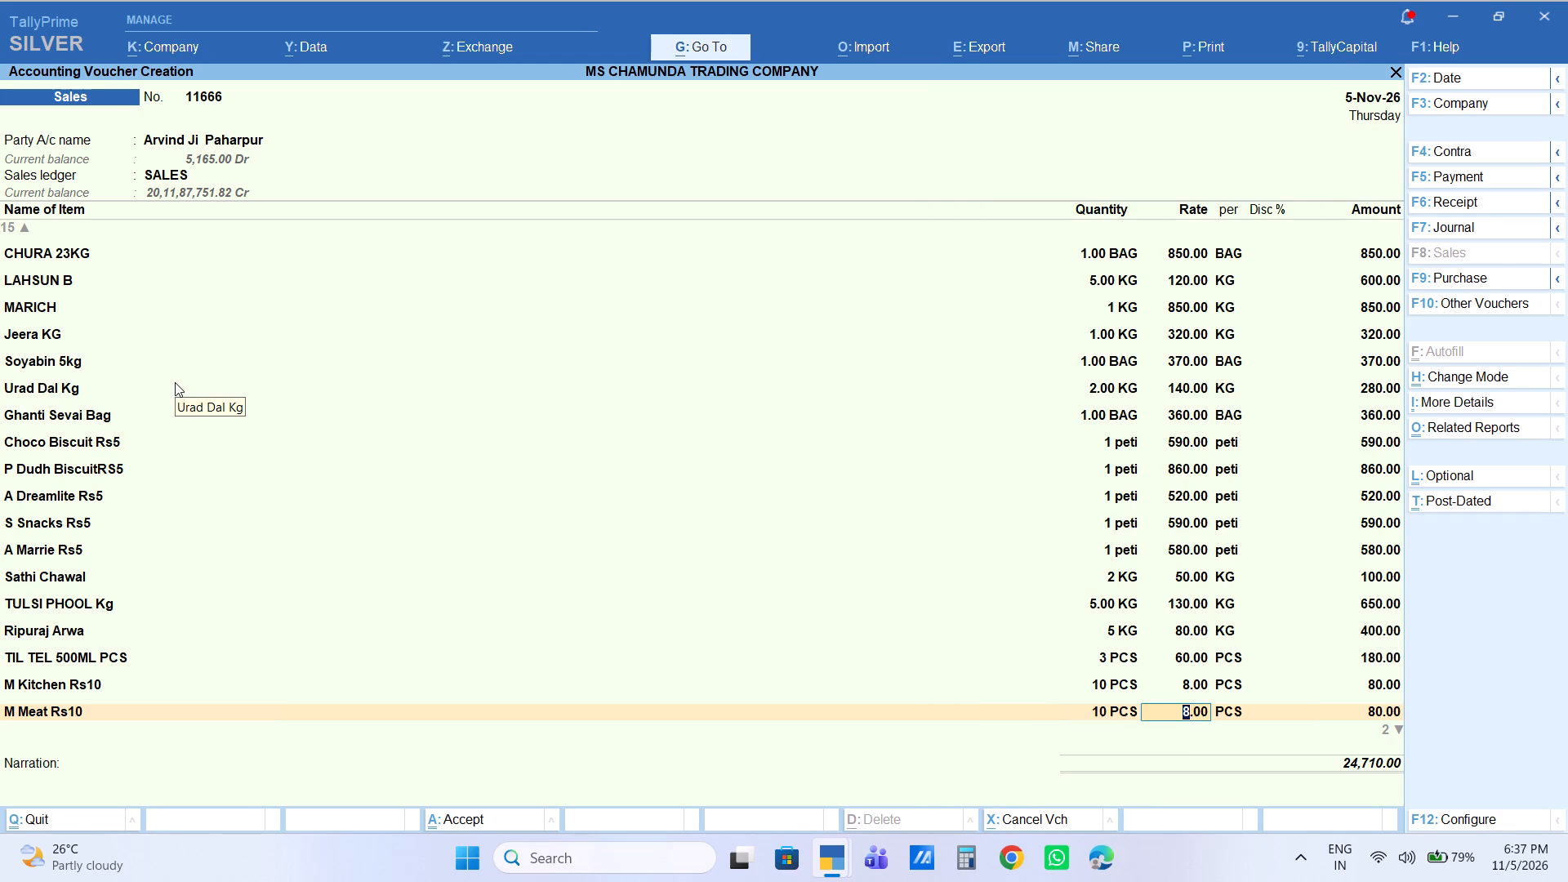
{"action": "key", "text": "Return"}
{"action": "key", "text": "Return"}
{"action": "key", "text": "Return"}
{"action": "key", "text": "Return"}
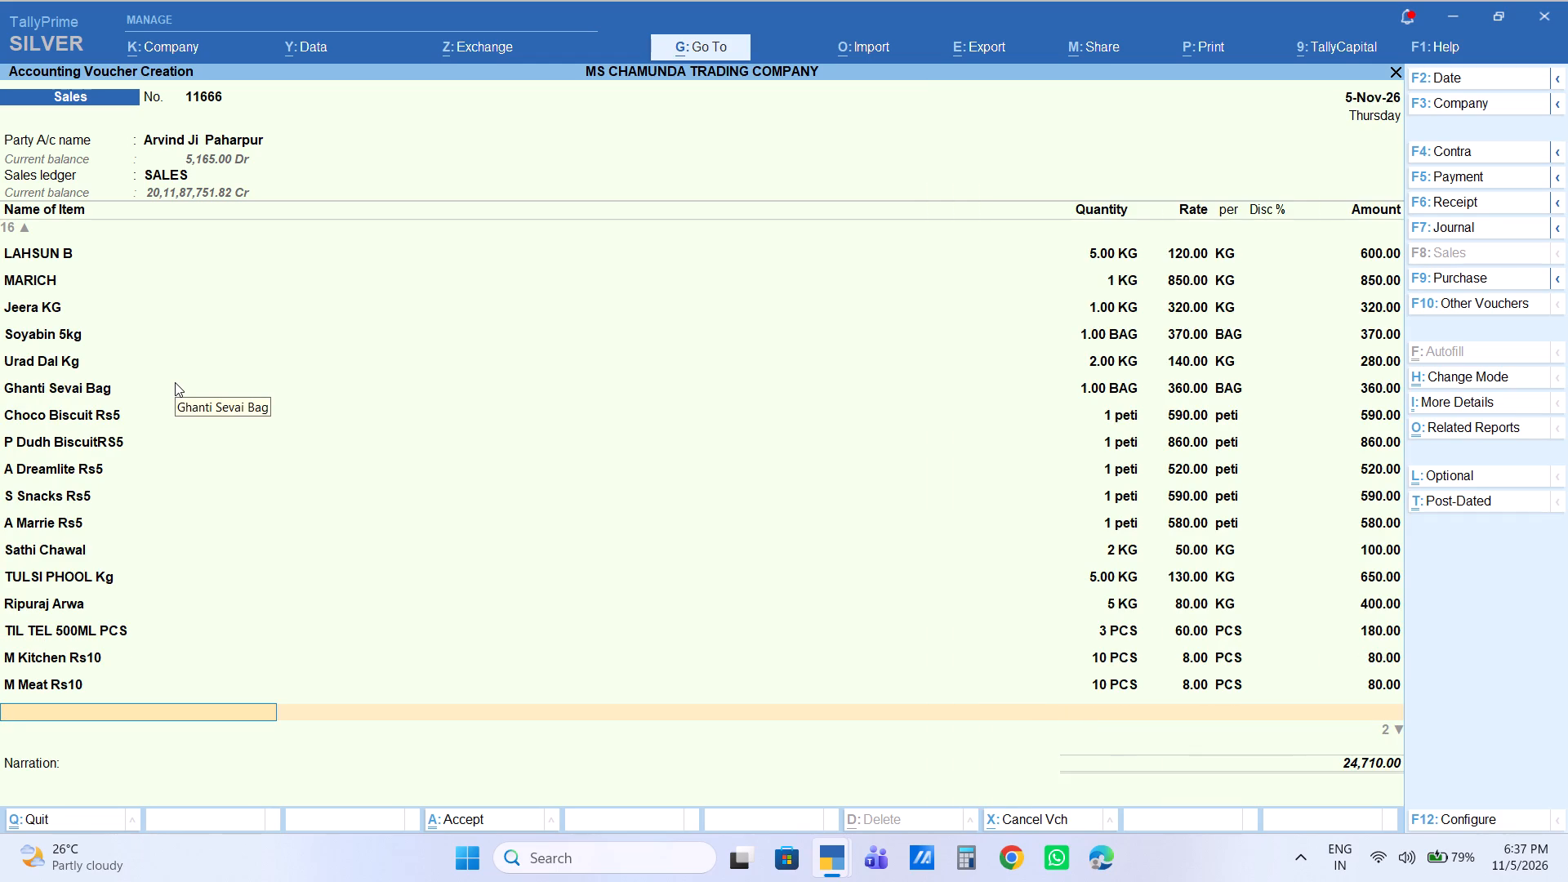
Add 10 pcs of M Garam Rs10 to the voucher at a rate of 8.
{"action": "type", "text": "m gara"}
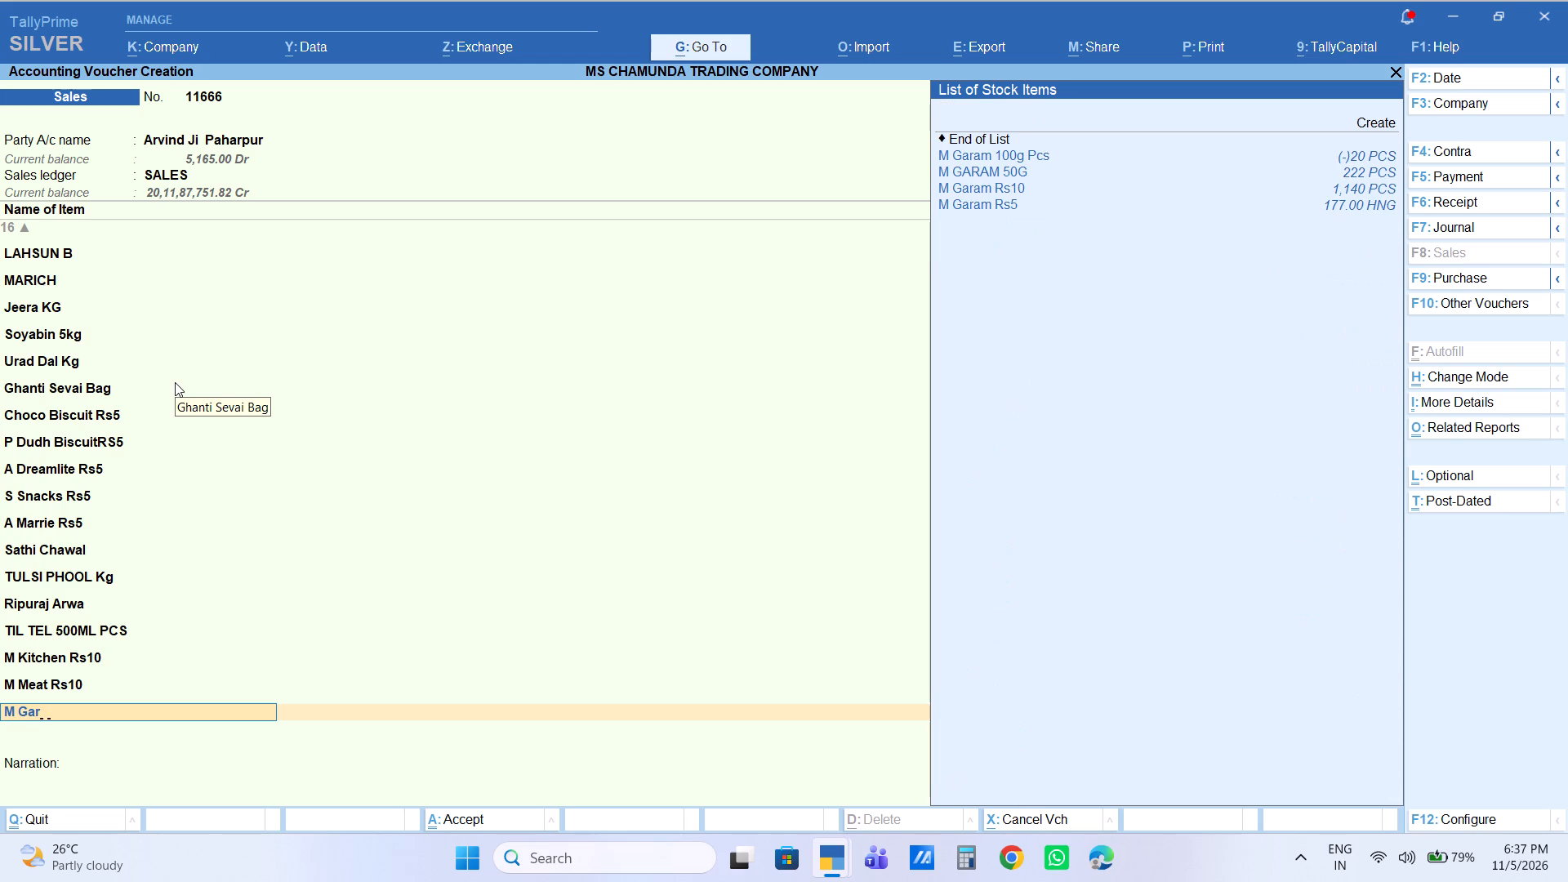
{"action": "key", "text": "Down"}
{"action": "key", "text": "Down"}
{"action": "key", "text": "Down"}
{"action": "key", "text": "Return"}
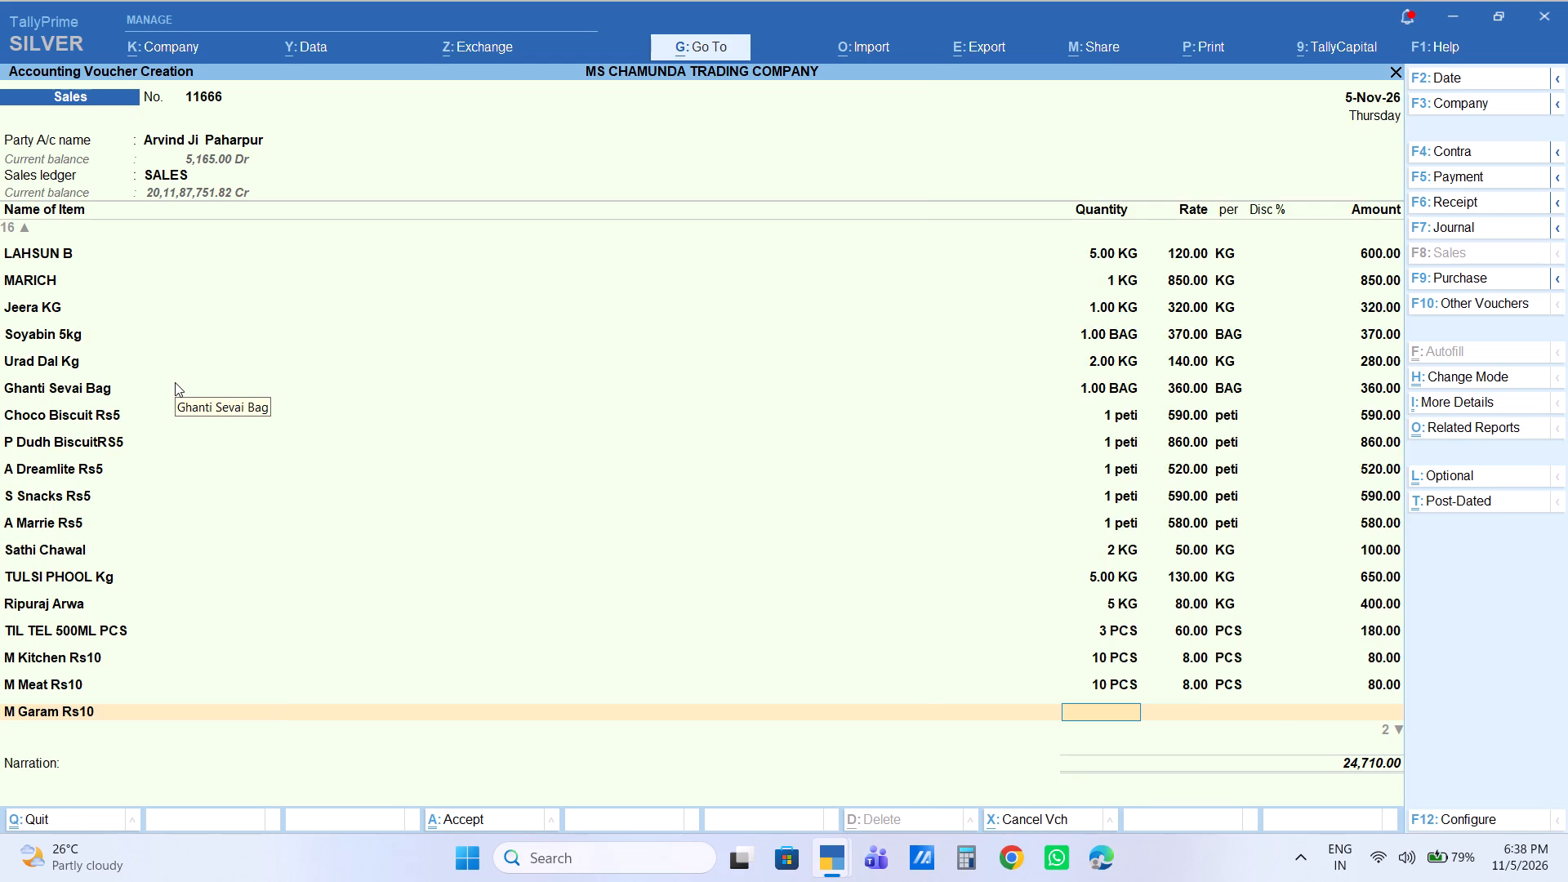
{"action": "type", "text": "10"}
{"action": "key", "text": "Return"}
{"action": "key", "text": "8"}
{"action": "key", "text": "Return"}
{"action": "key", "text": "Return"}
{"action": "key", "text": "Return"}
{"action": "key", "text": "Return"}
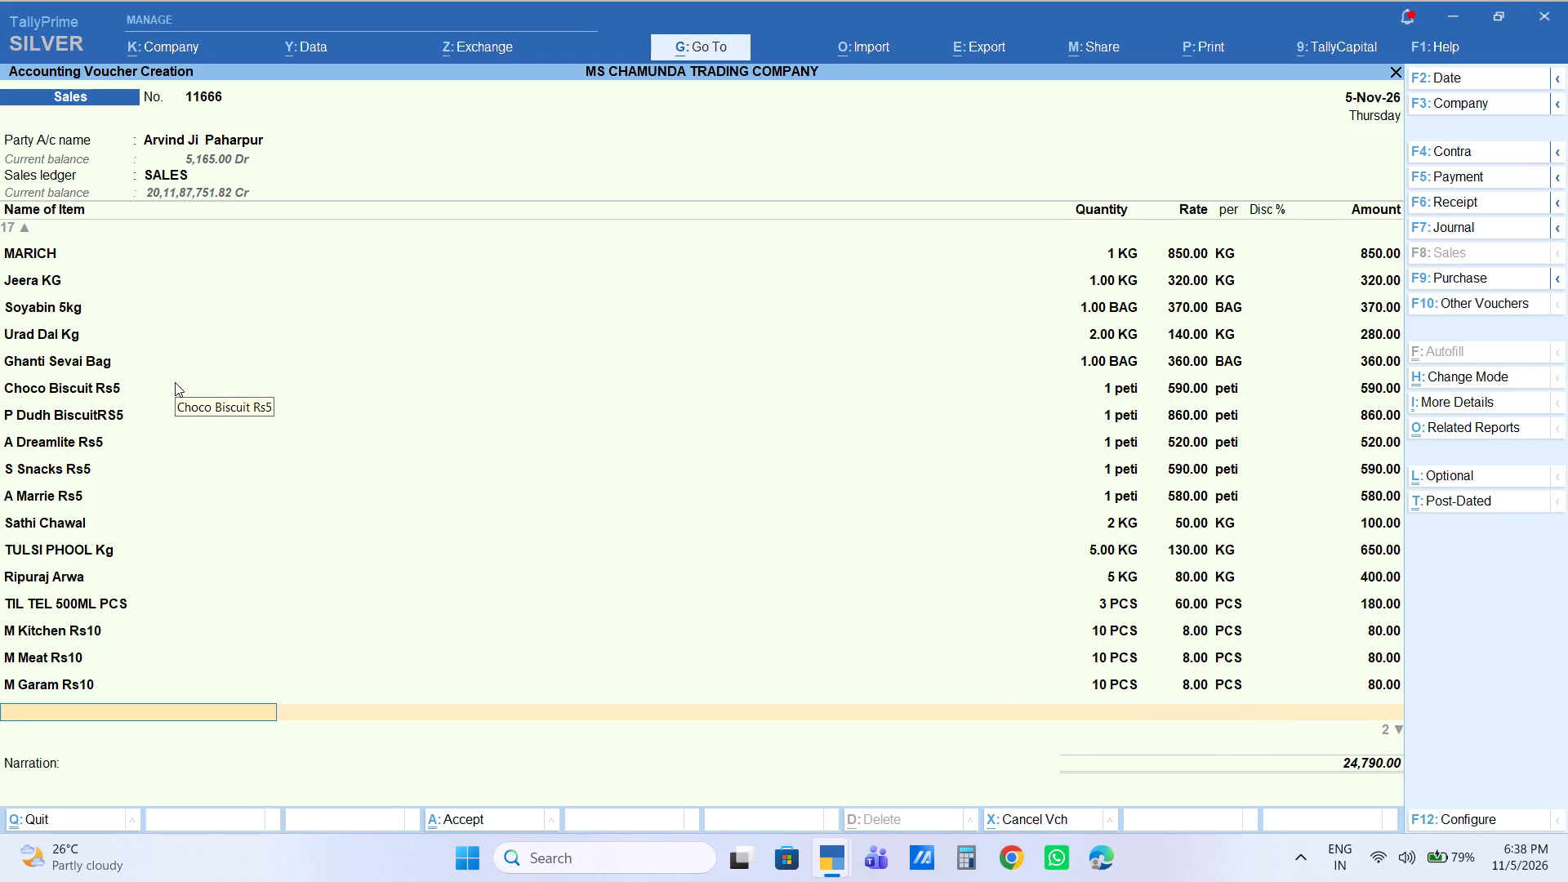
Add a second M Garam Rs10 line of 10 pcs to the voucher at a rate of 8.
{"action": "type", "text": "m gara"}
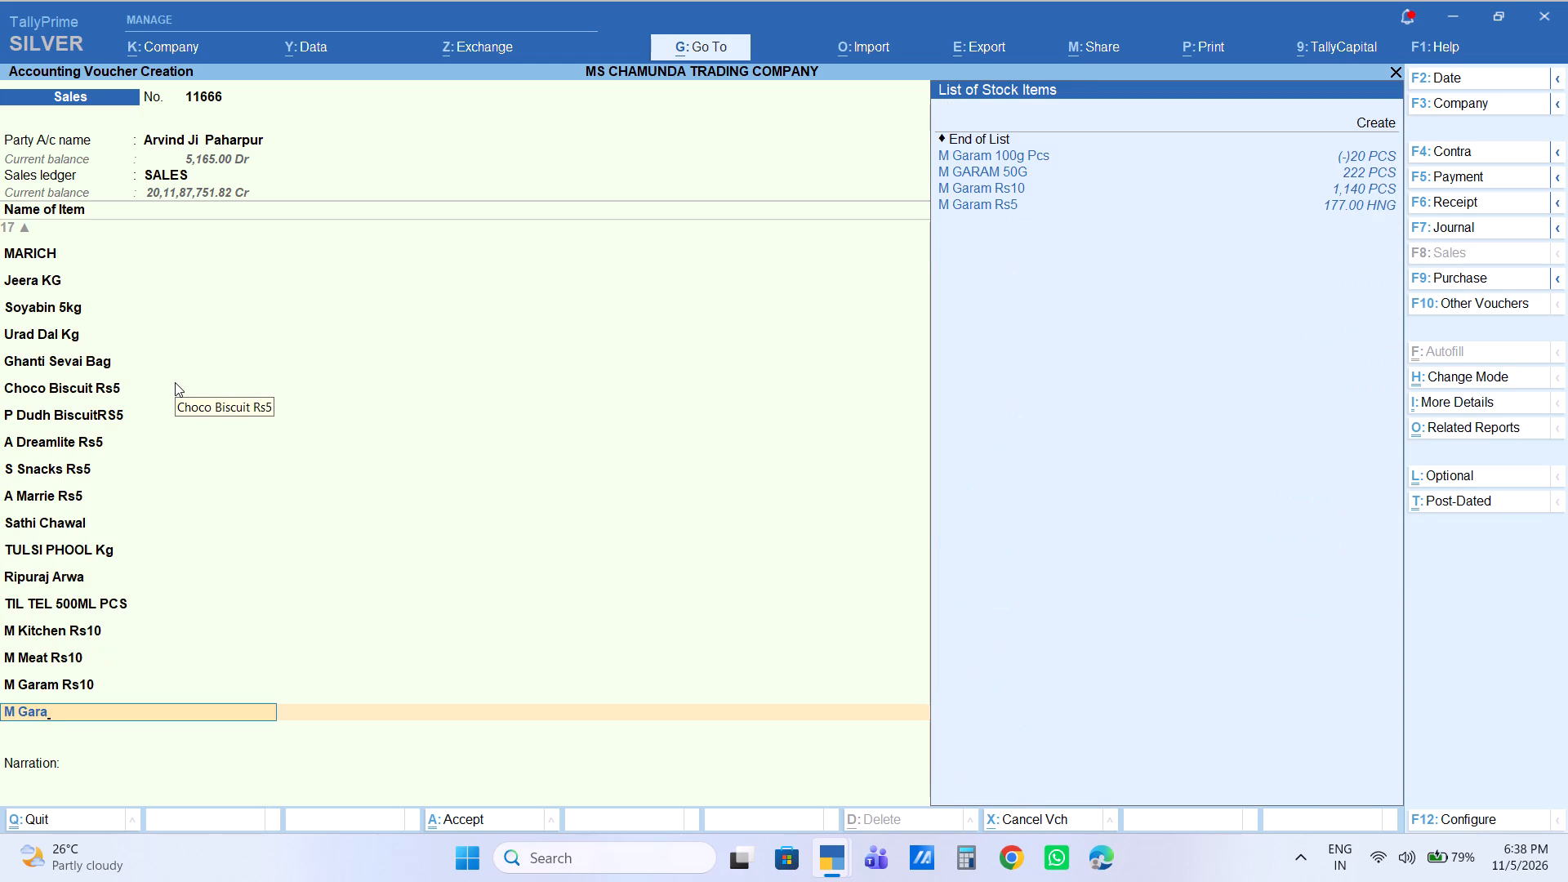
{"action": "key", "text": "Down"}
{"action": "key", "text": "Down"}
{"action": "key", "text": "Down"}
{"action": "key", "text": "Return"}
{"action": "type", "text": "10"}
{"action": "key", "text": "Return"}
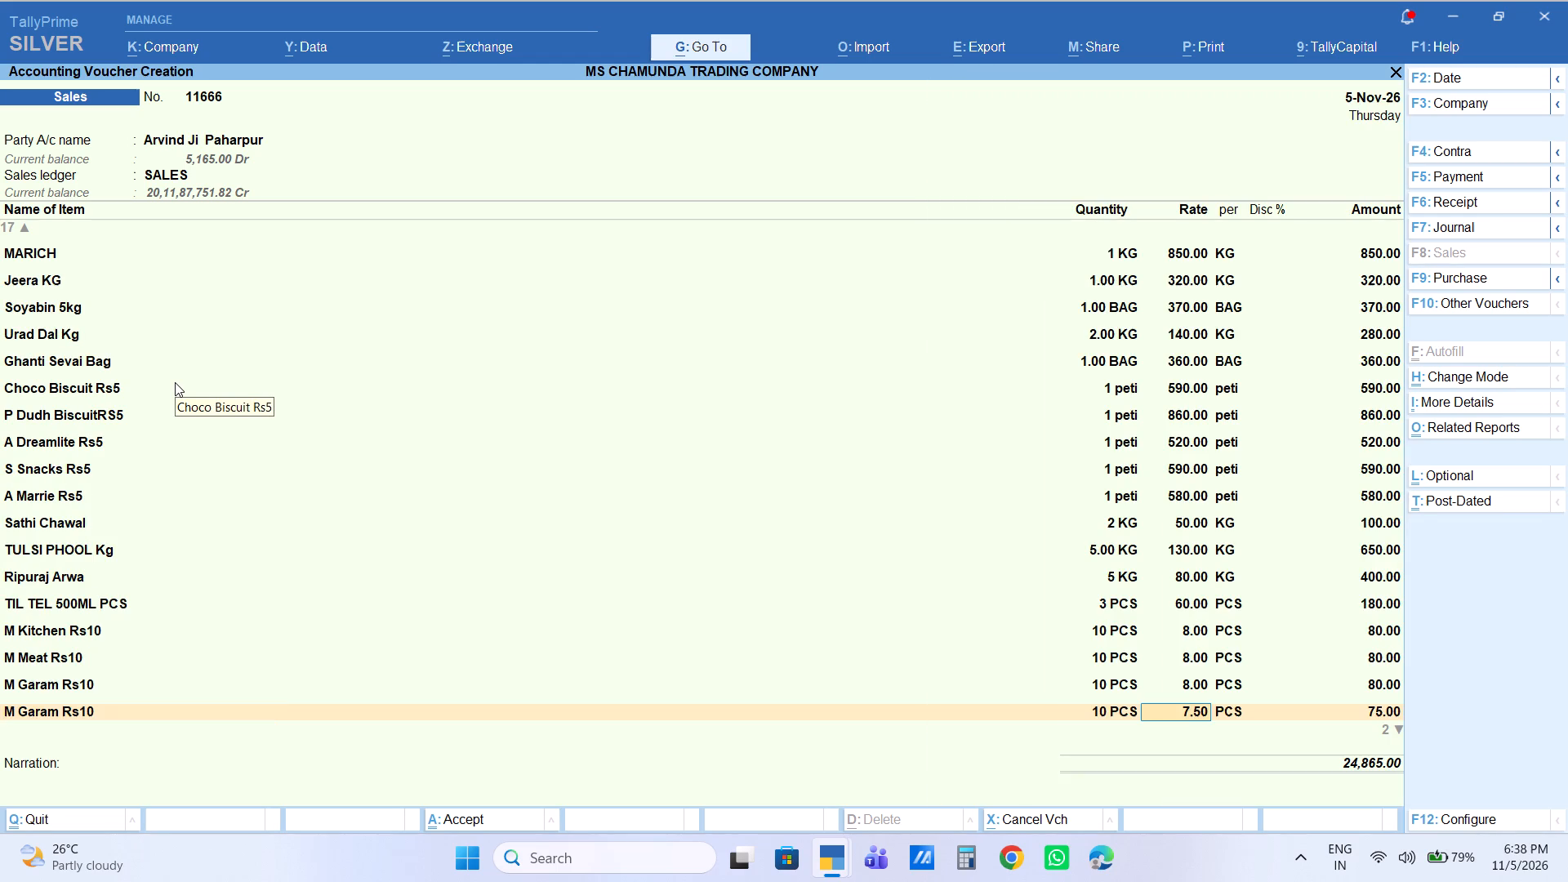
{"action": "key", "text": "8"}
{"action": "key", "text": "Return"}
{"action": "key", "text": "Return"}
{"action": "key", "text": "Return"}
{"action": "key", "text": "Return"}
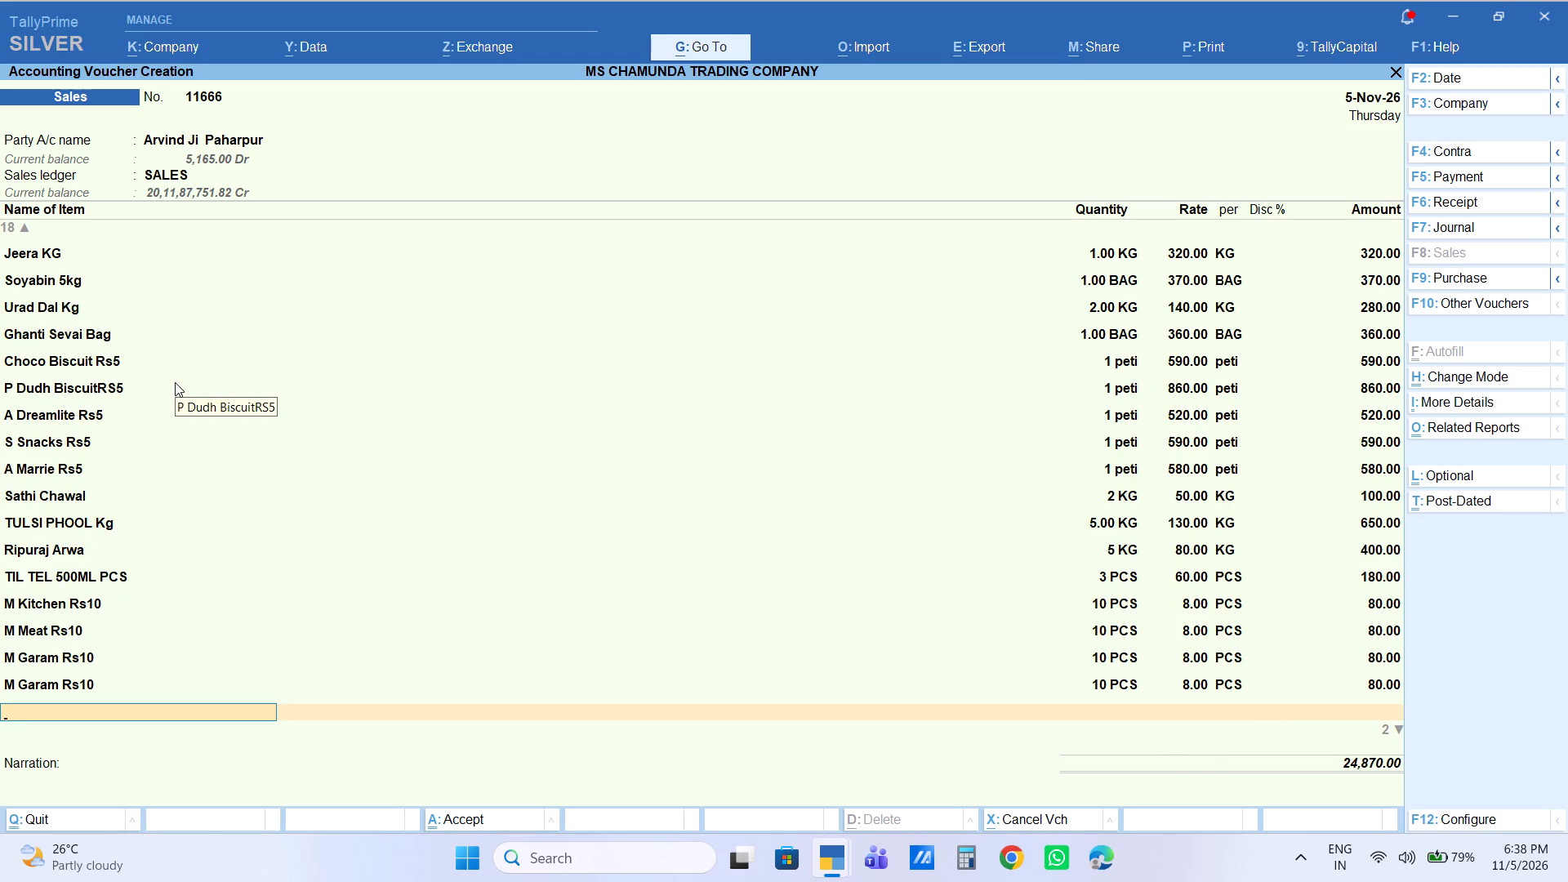
Add 2 pcs of M Kitchen 100g Pcs to the voucher and set the line amount to 165.
{"action": "type", "text": "m kit"}
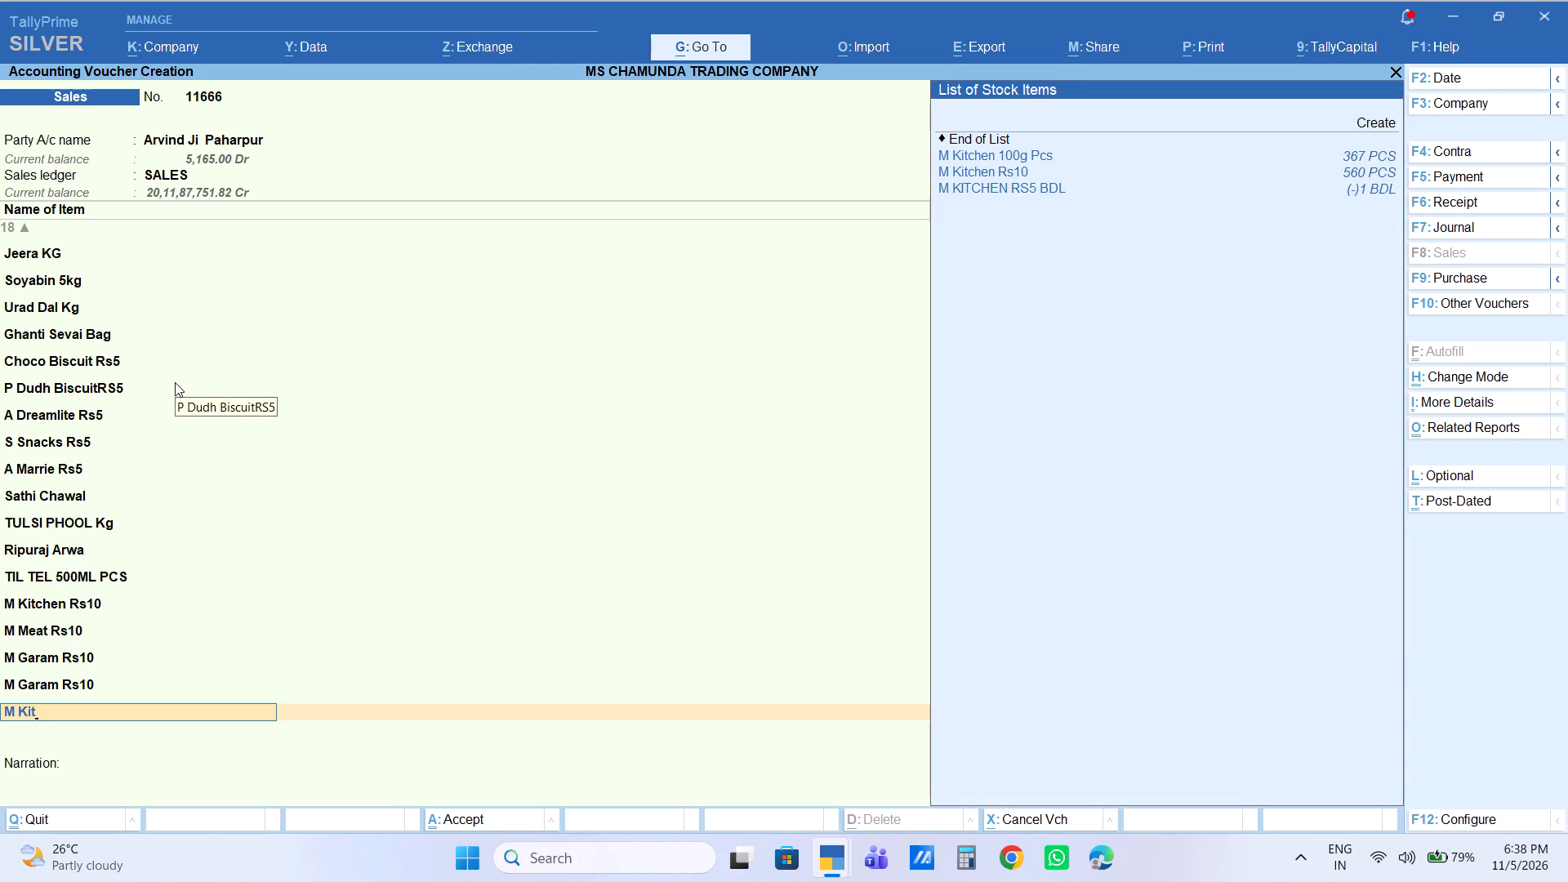
{"action": "key", "text": "Down"}
{"action": "key", "text": "Return"}
{"action": "key", "text": "2"}
{"action": "key", "text": "Return"}
{"action": "key", "text": "Return"}
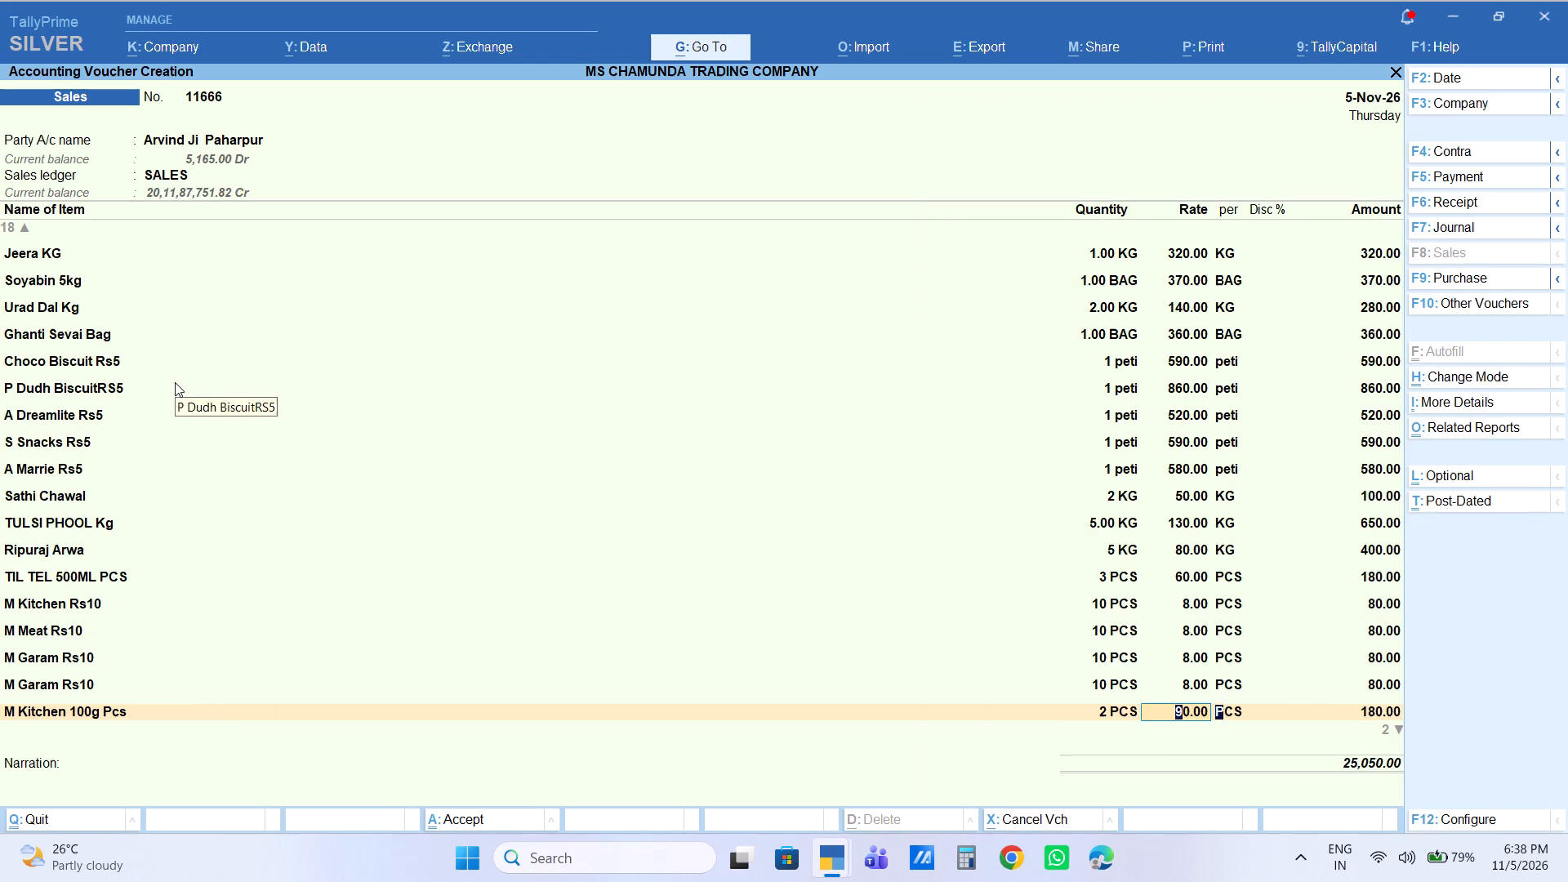
{"action": "key", "text": "Return"}
{"action": "key", "text": "Return"}
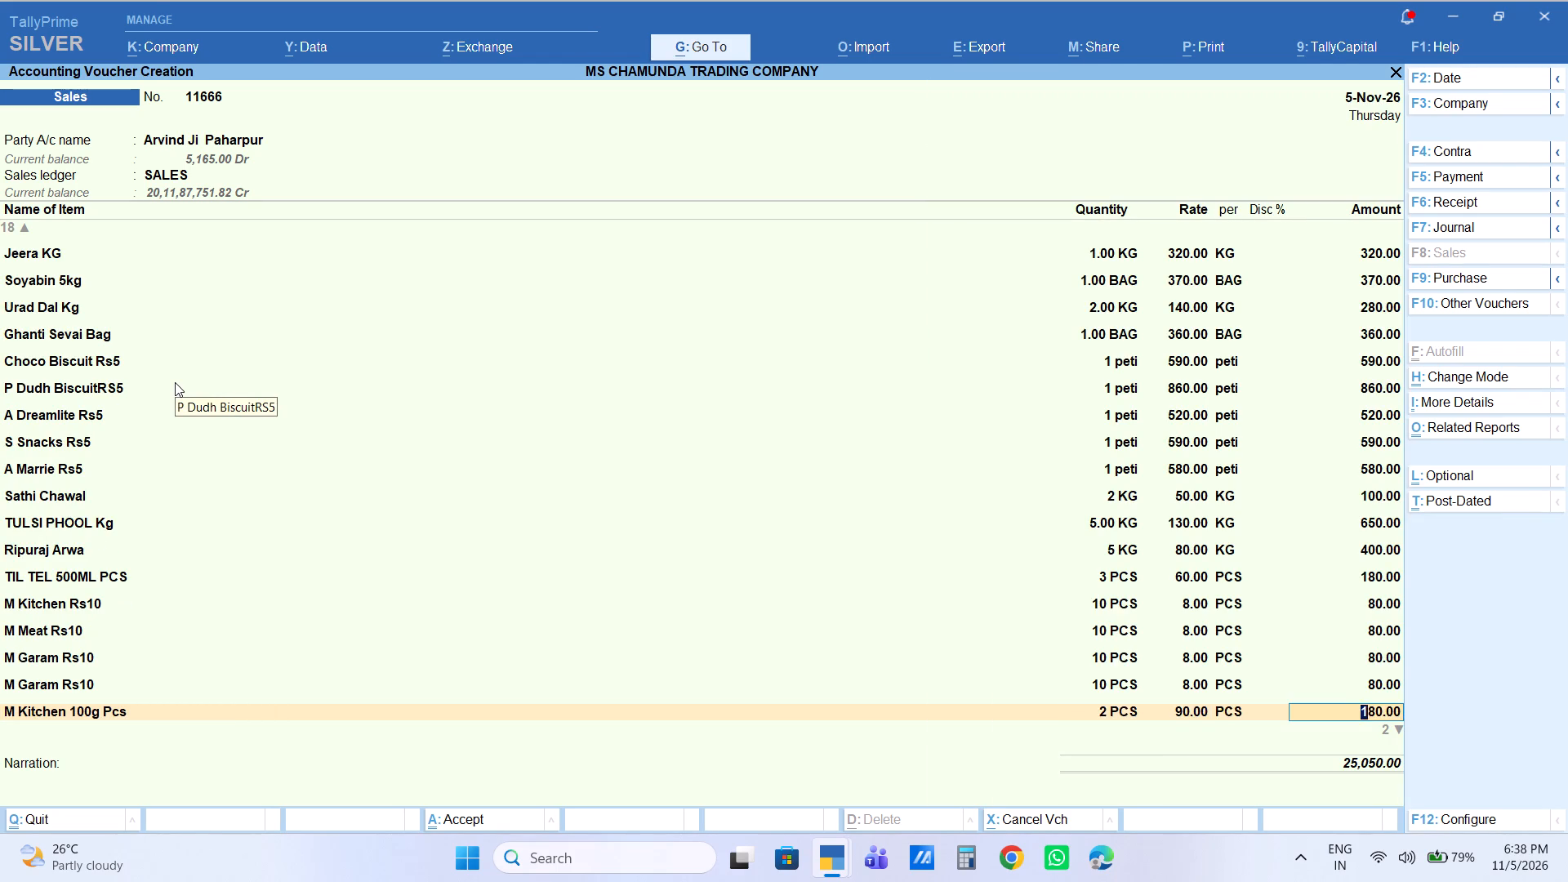
{"action": "type", "text": "165"}
{"action": "key", "text": "Return"}
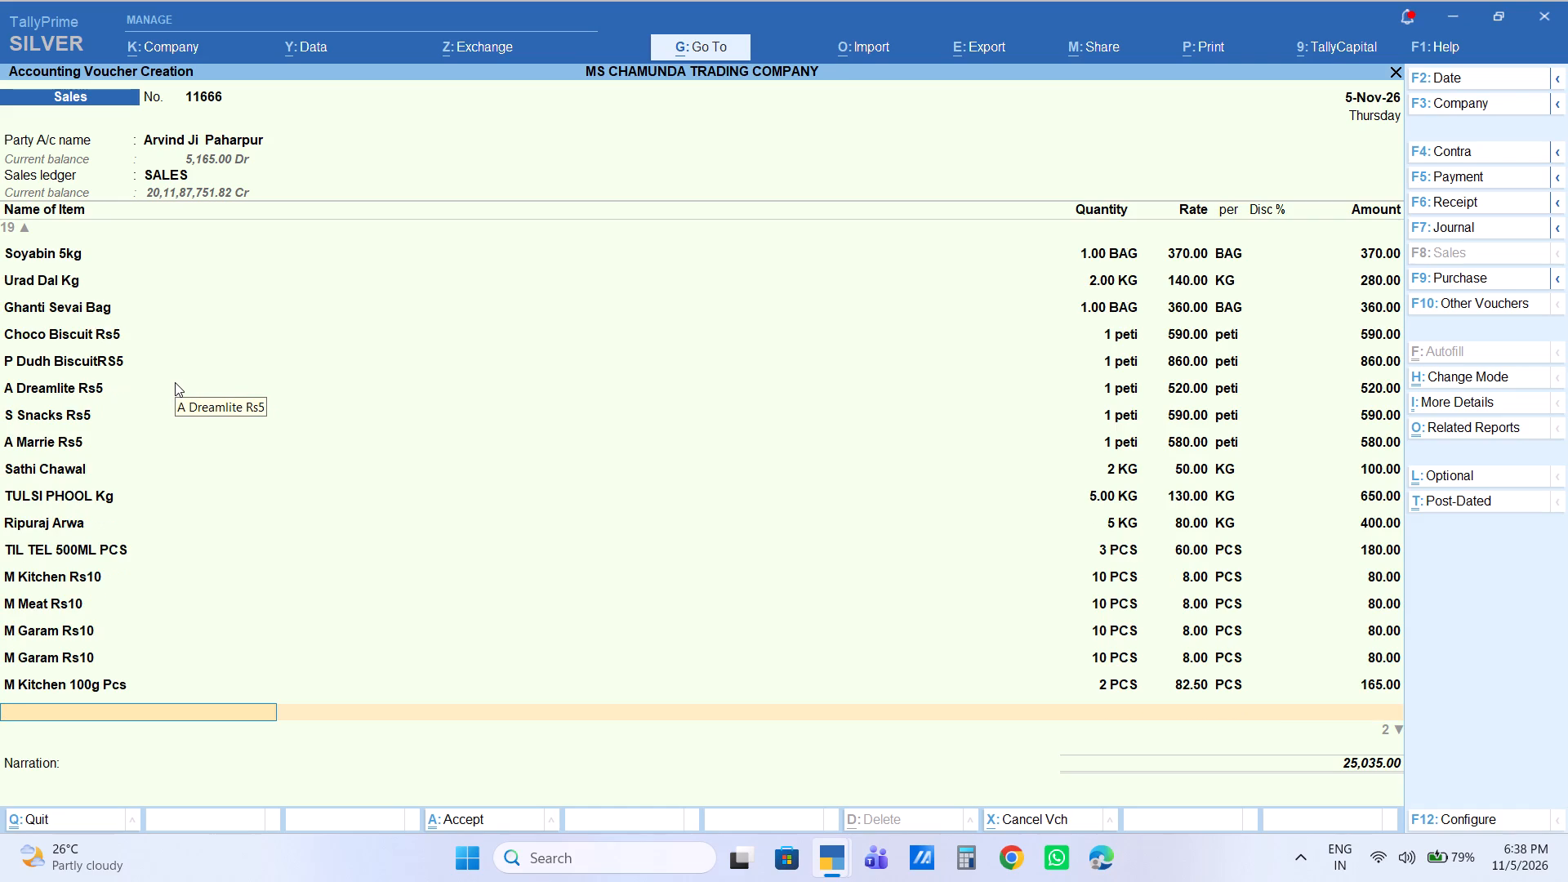
Add 2 pcs of M Garam 100g Pcs to the voucher and set the line amount to 184.
{"action": "type", "text": "m gara"}
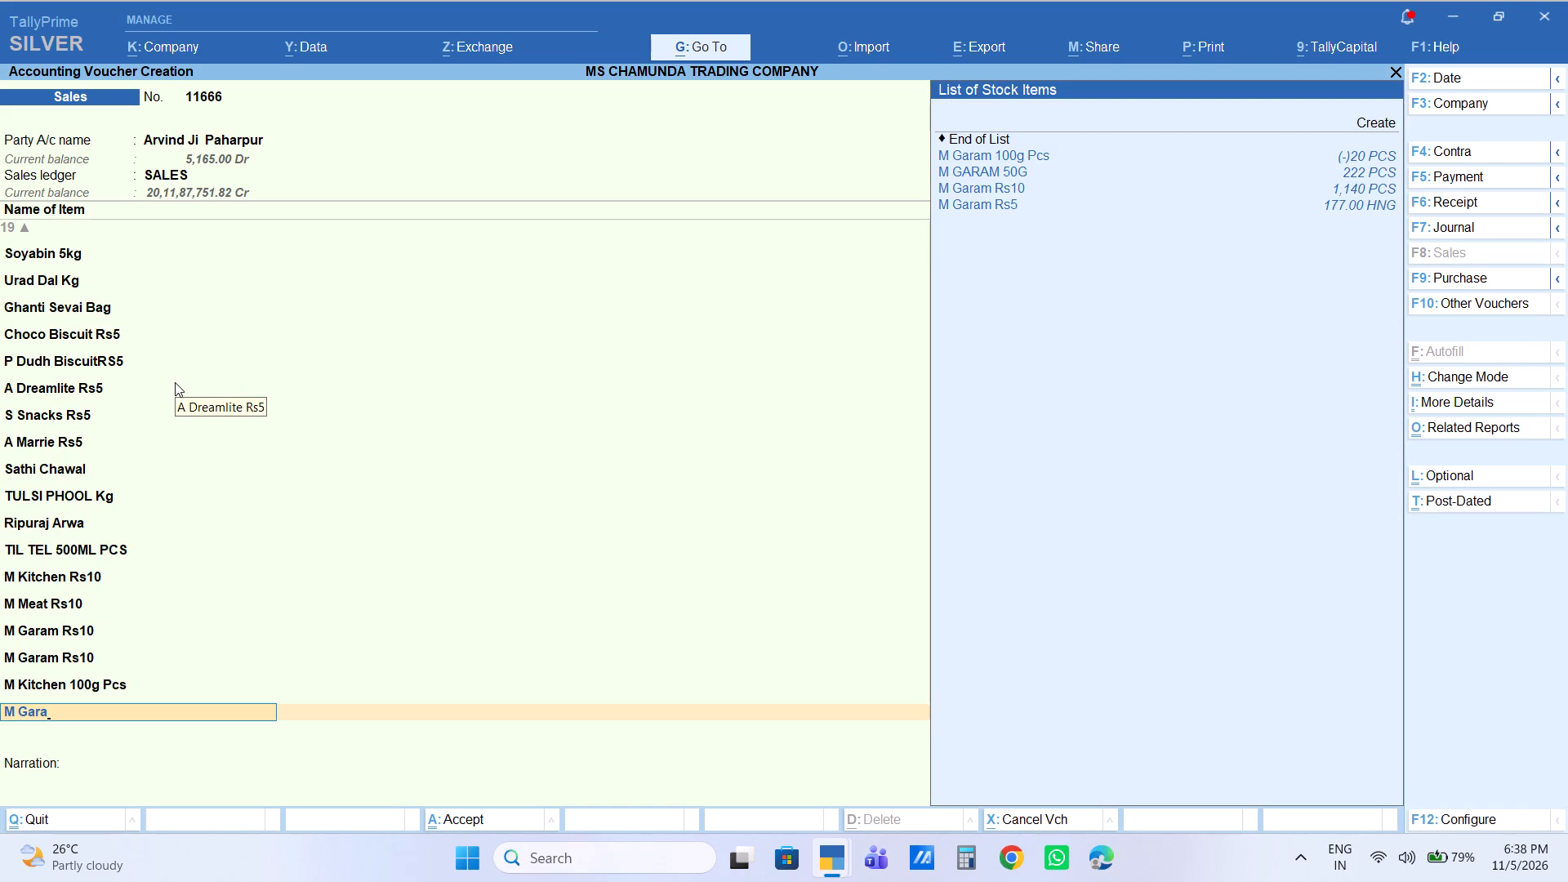
{"action": "key", "text": "Down"}
{"action": "key", "text": "Return"}
{"action": "key", "text": "2"}
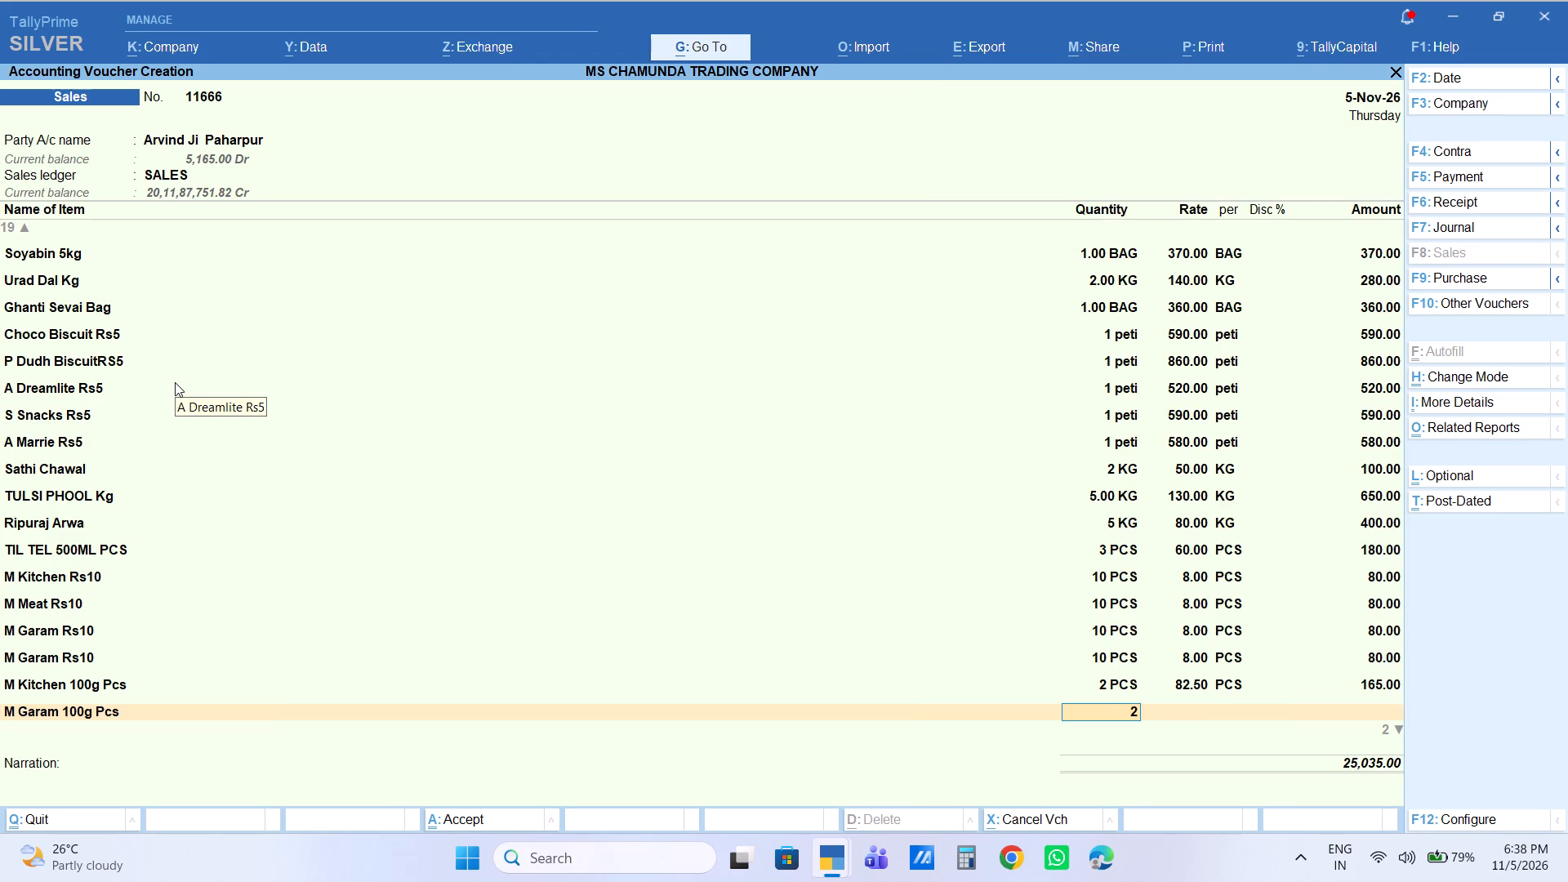
{"action": "key", "text": "Return"}
{"action": "key", "text": "Return"}
{"action": "key", "text": "Return"}
{"action": "key", "text": "Return"}
{"action": "type", "text": "184"}
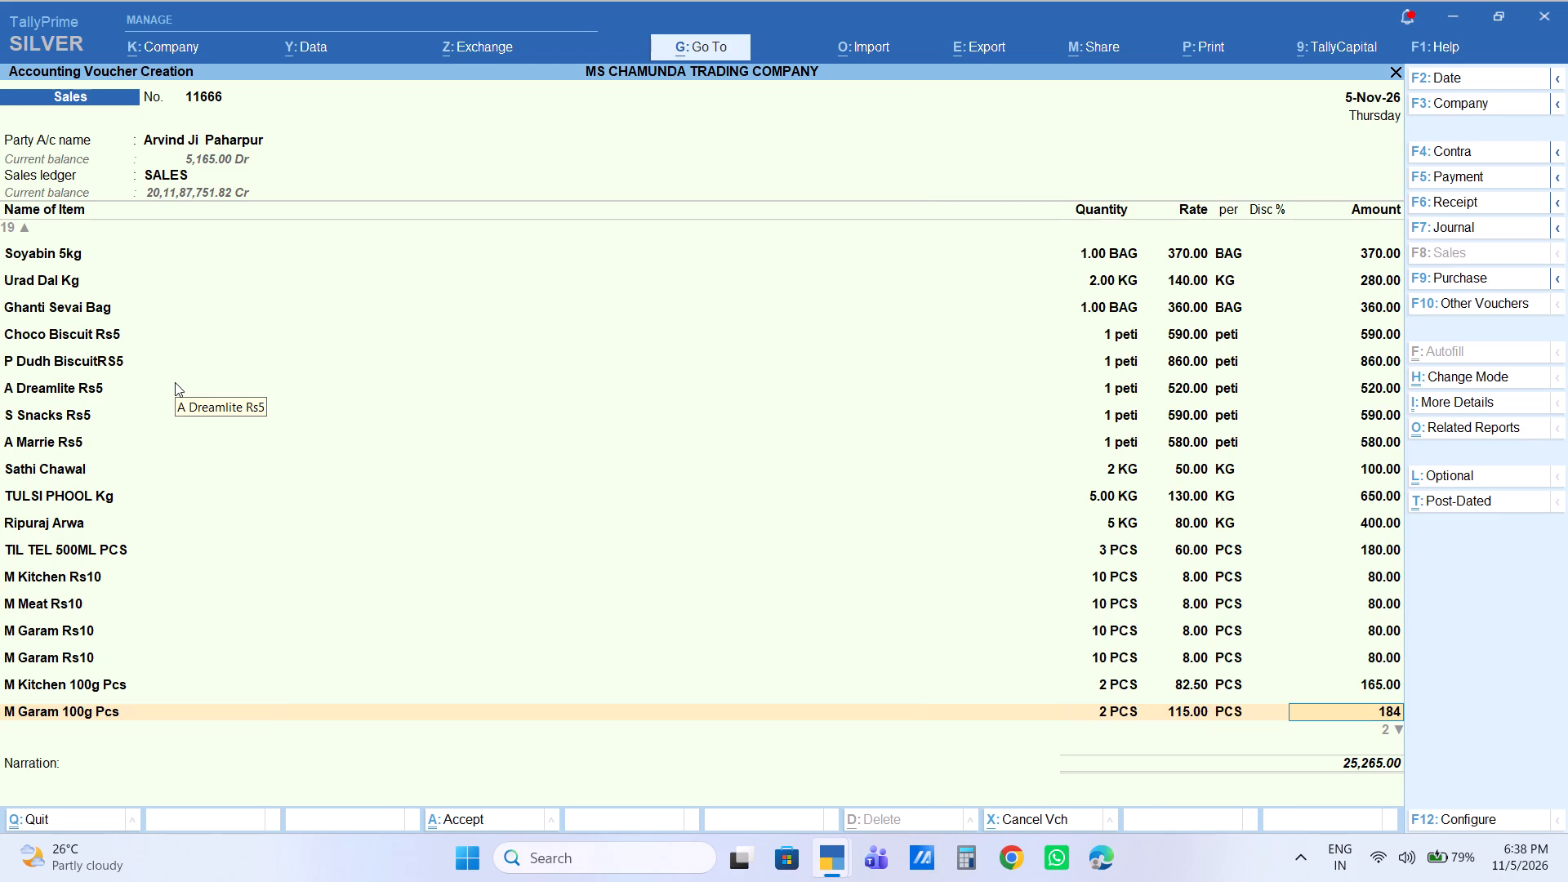
{"action": "key", "text": "Return"}
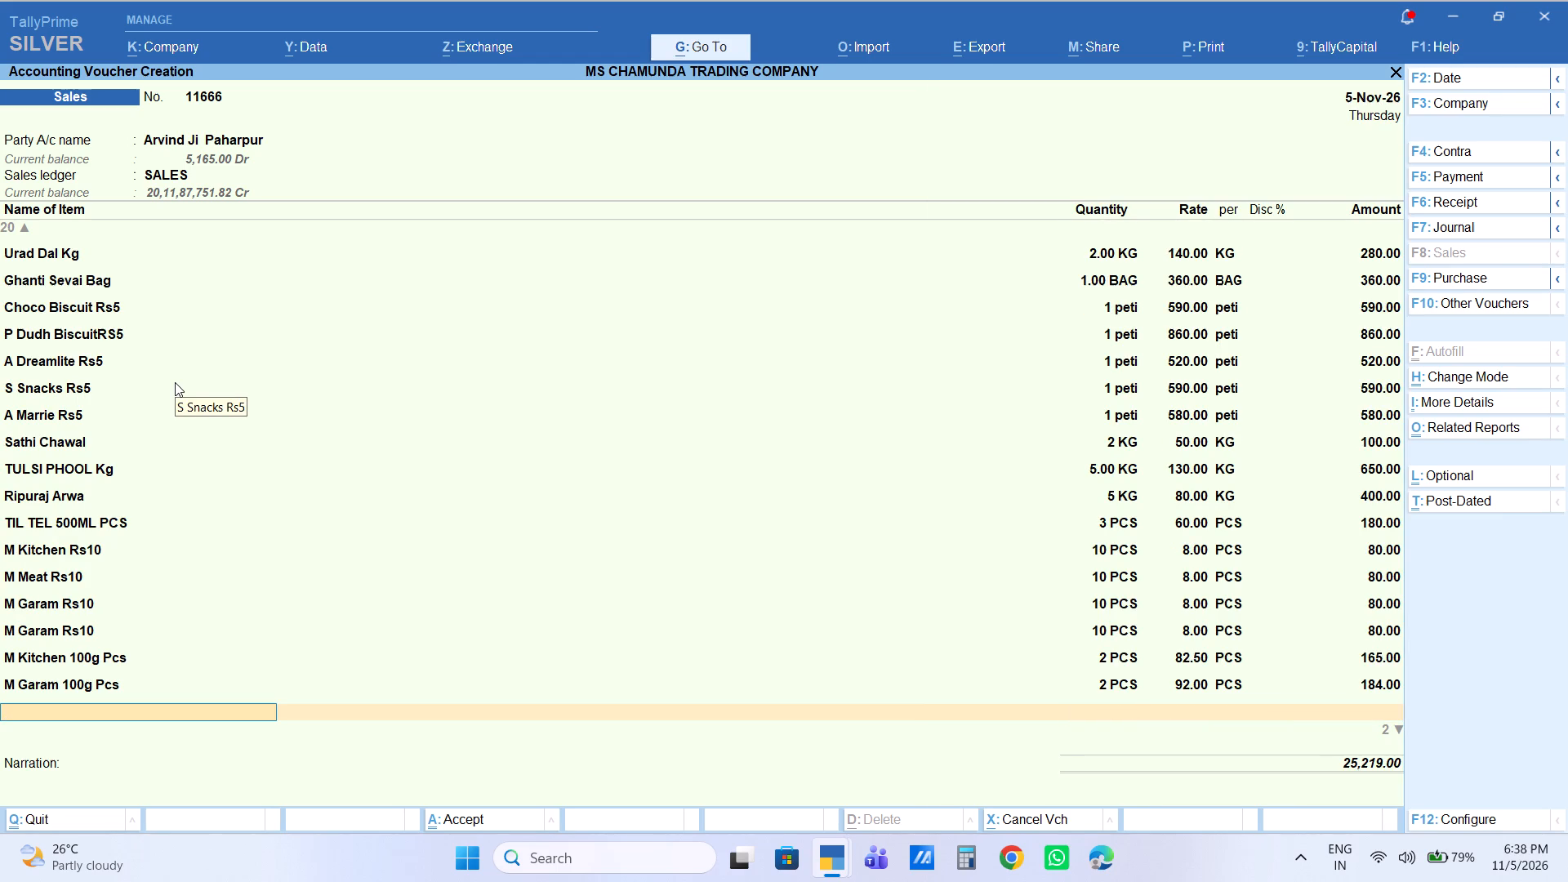
Add 2 pcs of M Meat 100g Pcs to the voucher and set the line amount to 165.
{"action": "type", "text": "m mea"}
{"action": "key", "text": "Down"}
{"action": "key", "text": "Down"}
{"action": "key", "text": "Up"}
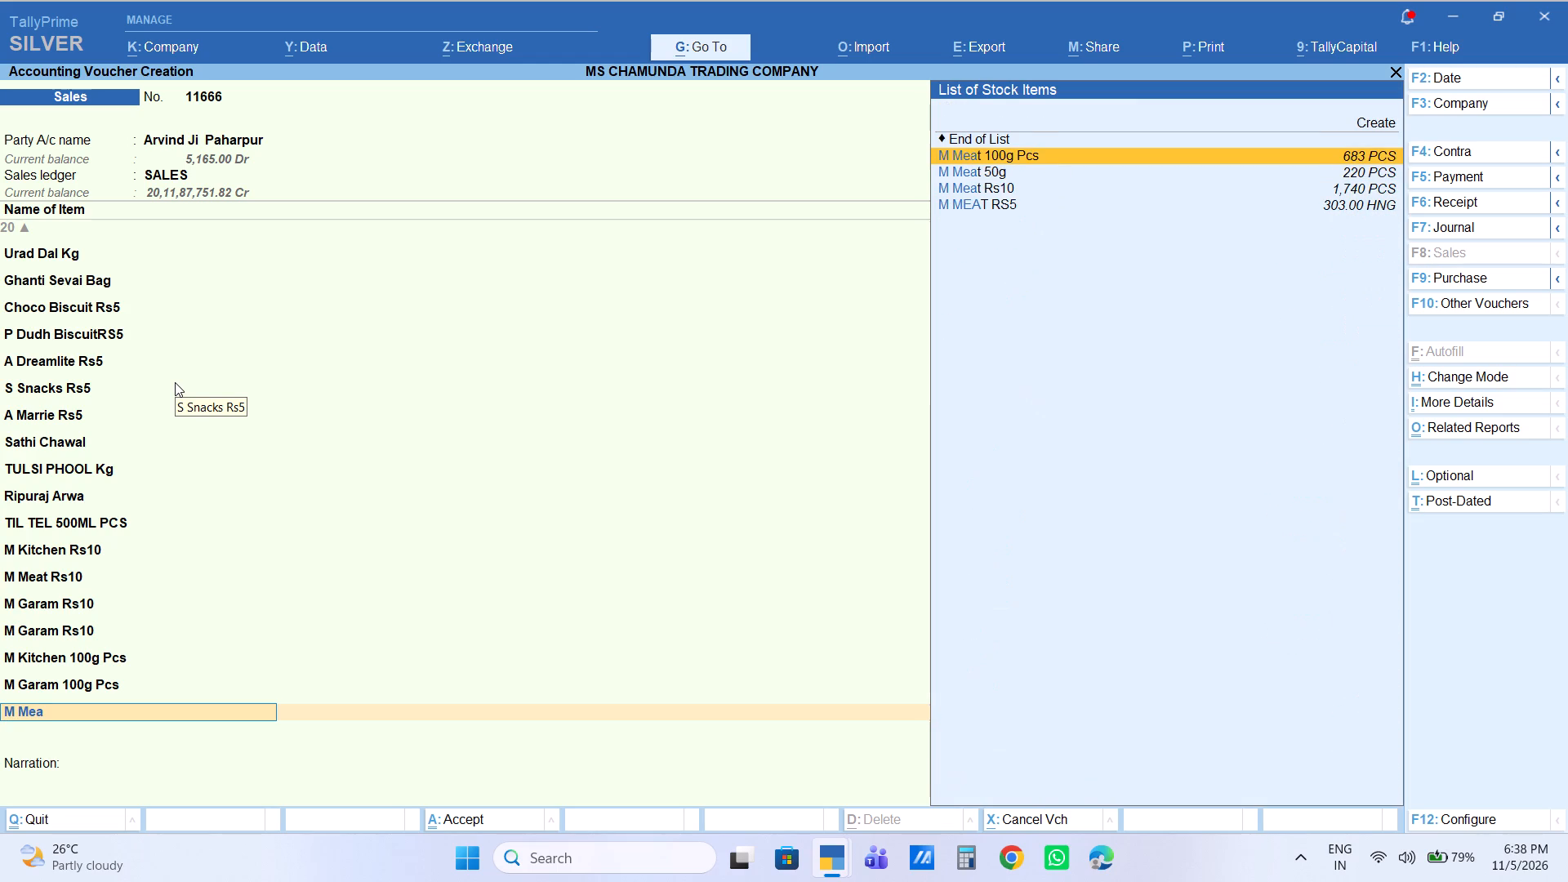
{"action": "key", "text": "Return"}
{"action": "key", "text": "2"}
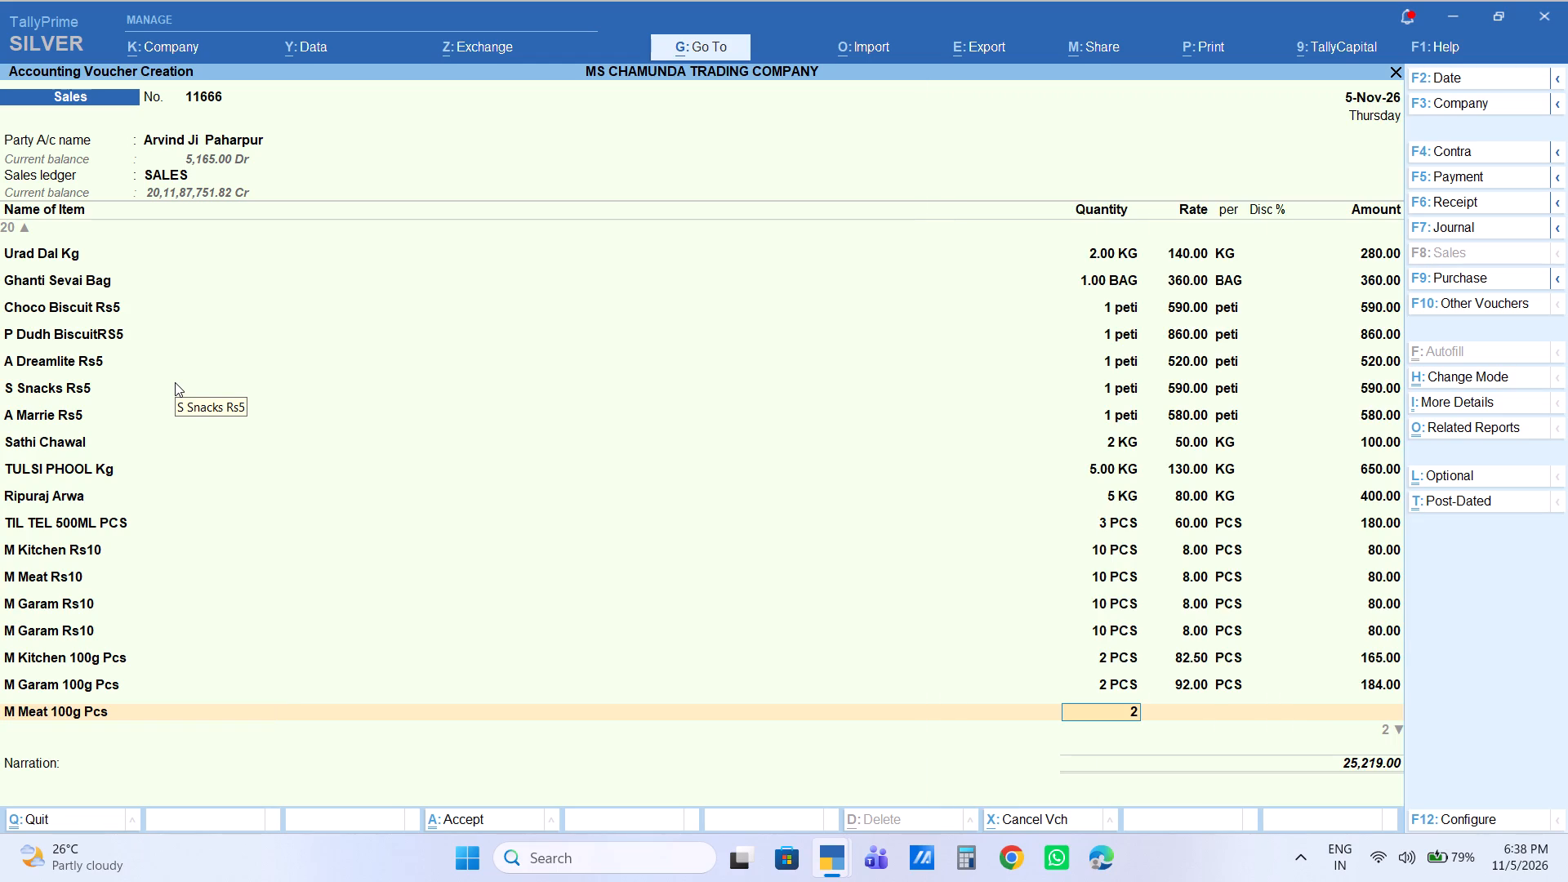
{"action": "key", "text": "Return"}
{"action": "key", "text": "Return"}
{"action": "key", "text": "Return"}
{"action": "key", "text": "Return"}
{"action": "type", "text": "165"}
{"action": "key", "text": "Return"}
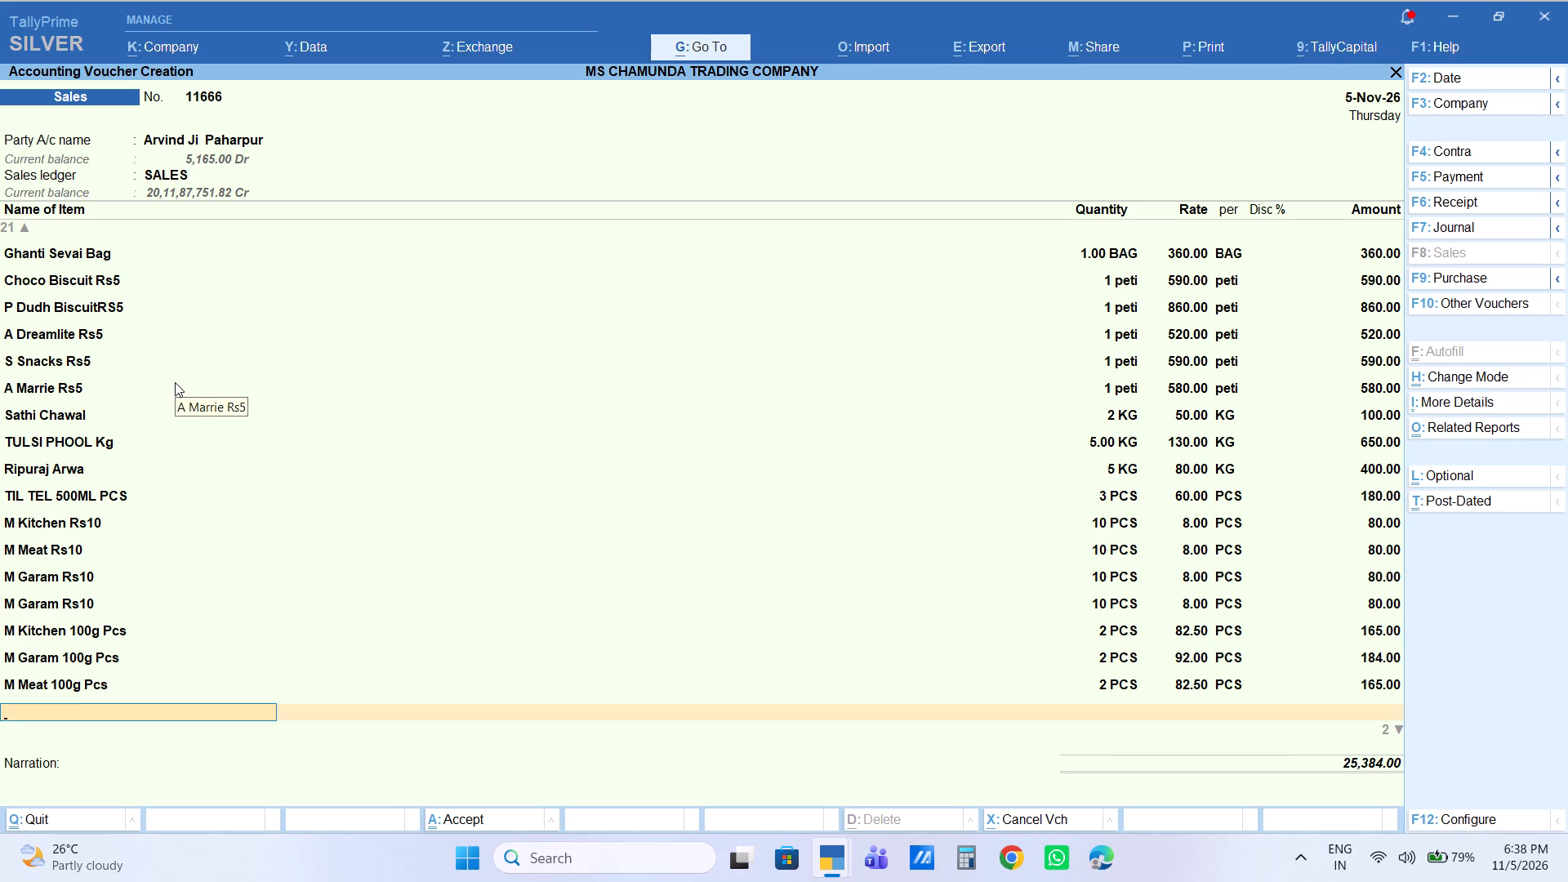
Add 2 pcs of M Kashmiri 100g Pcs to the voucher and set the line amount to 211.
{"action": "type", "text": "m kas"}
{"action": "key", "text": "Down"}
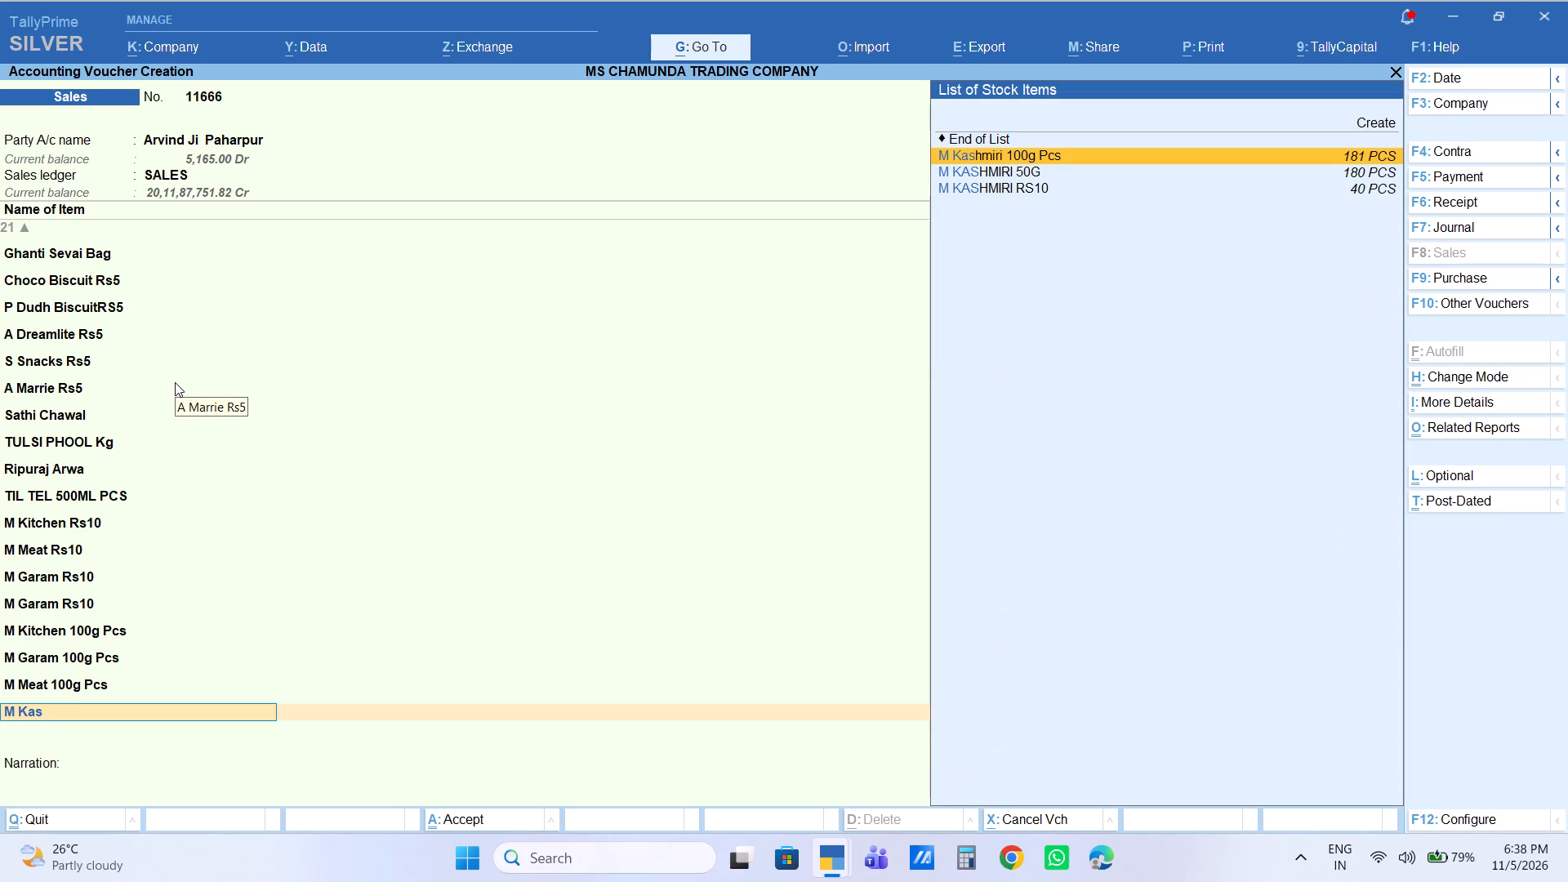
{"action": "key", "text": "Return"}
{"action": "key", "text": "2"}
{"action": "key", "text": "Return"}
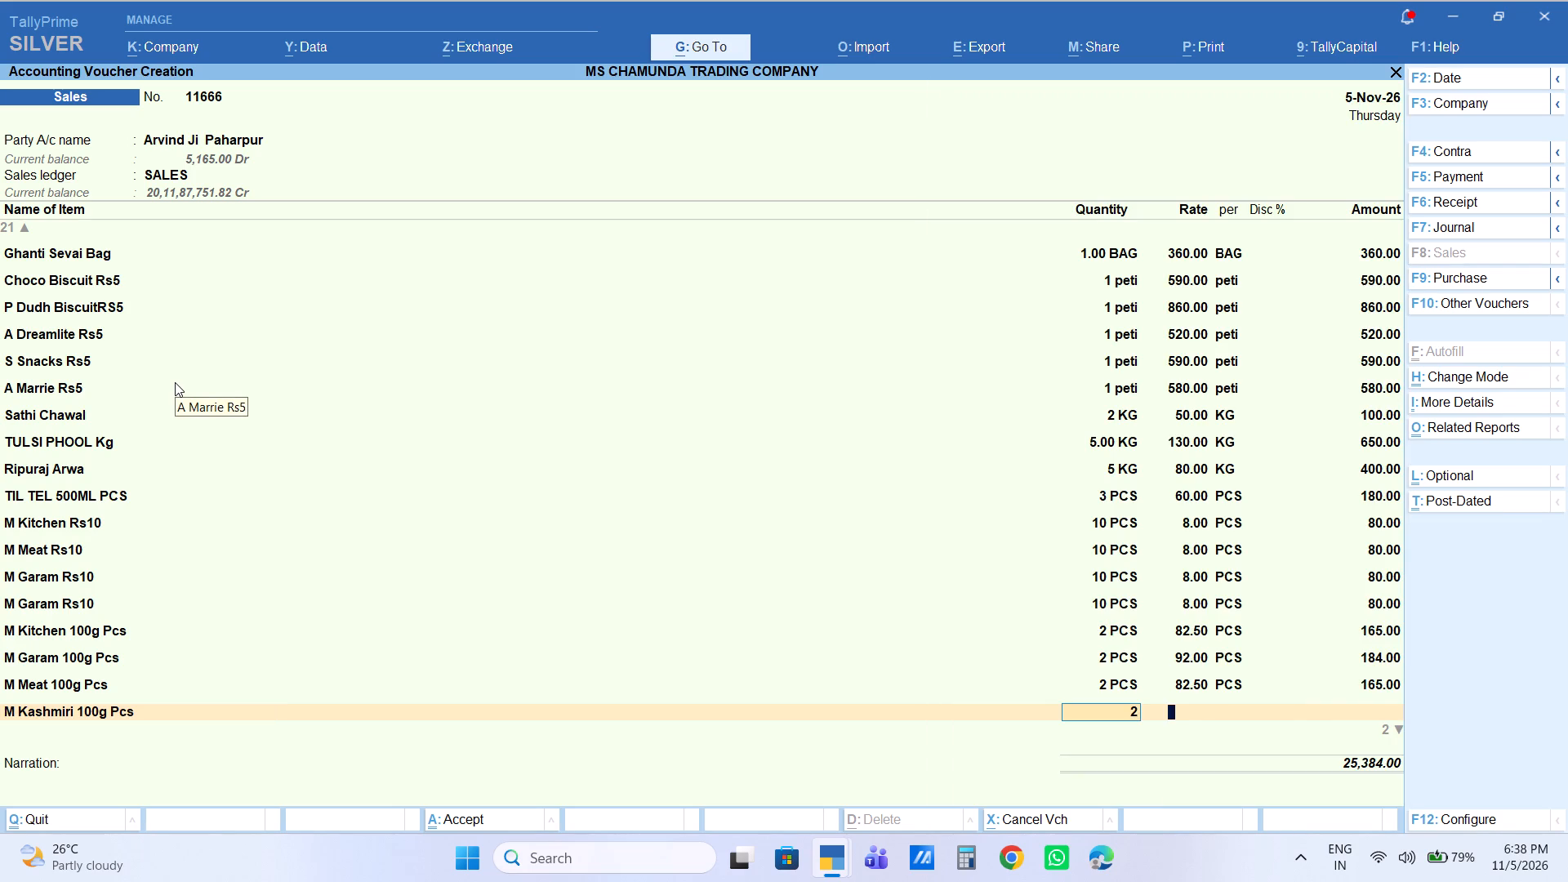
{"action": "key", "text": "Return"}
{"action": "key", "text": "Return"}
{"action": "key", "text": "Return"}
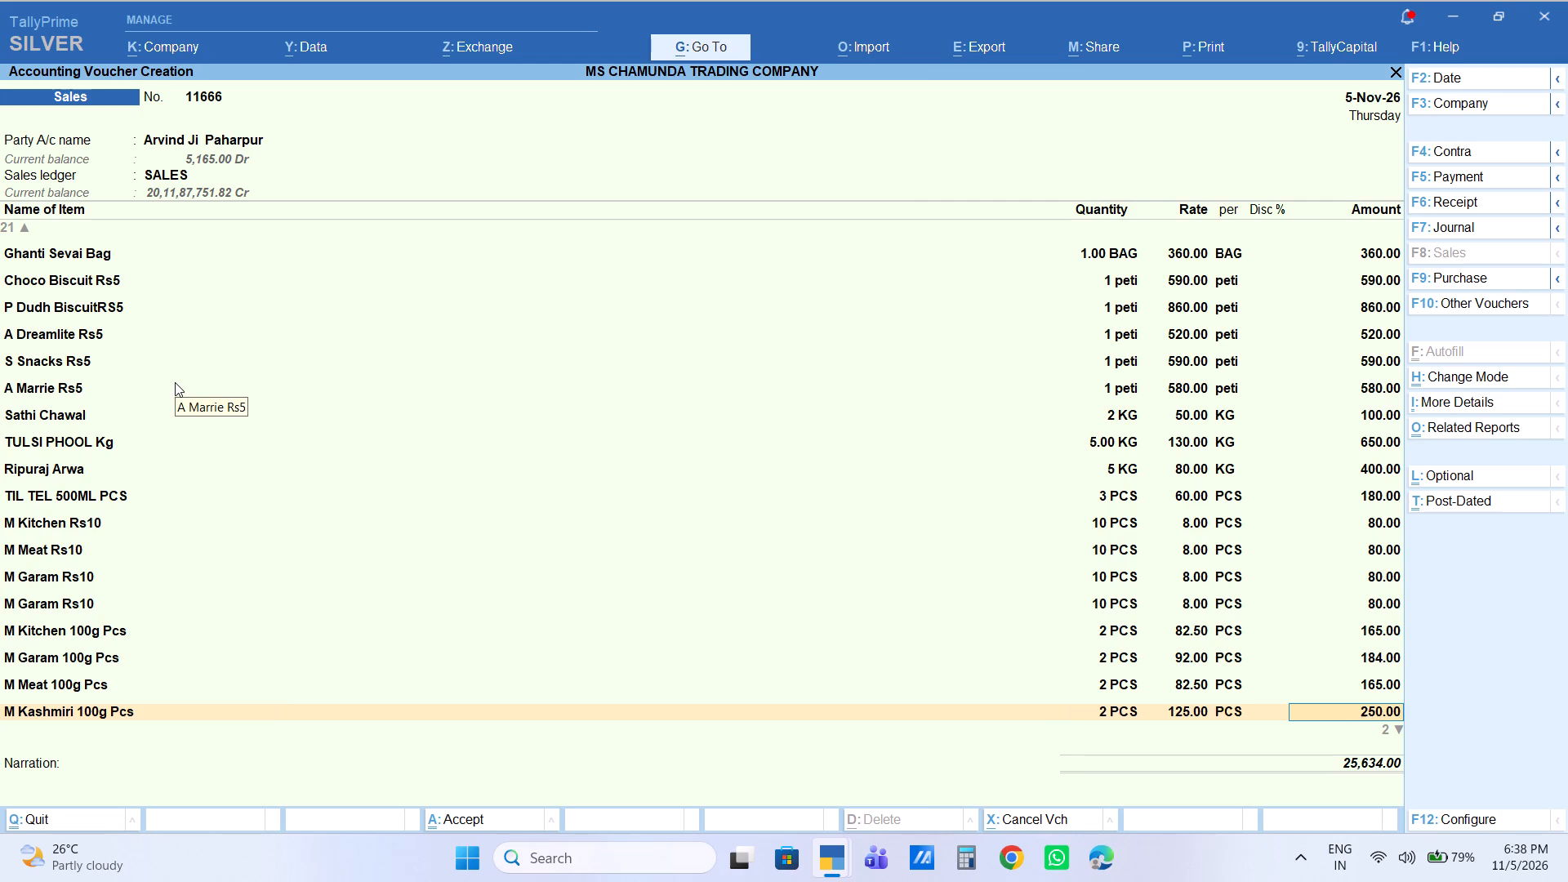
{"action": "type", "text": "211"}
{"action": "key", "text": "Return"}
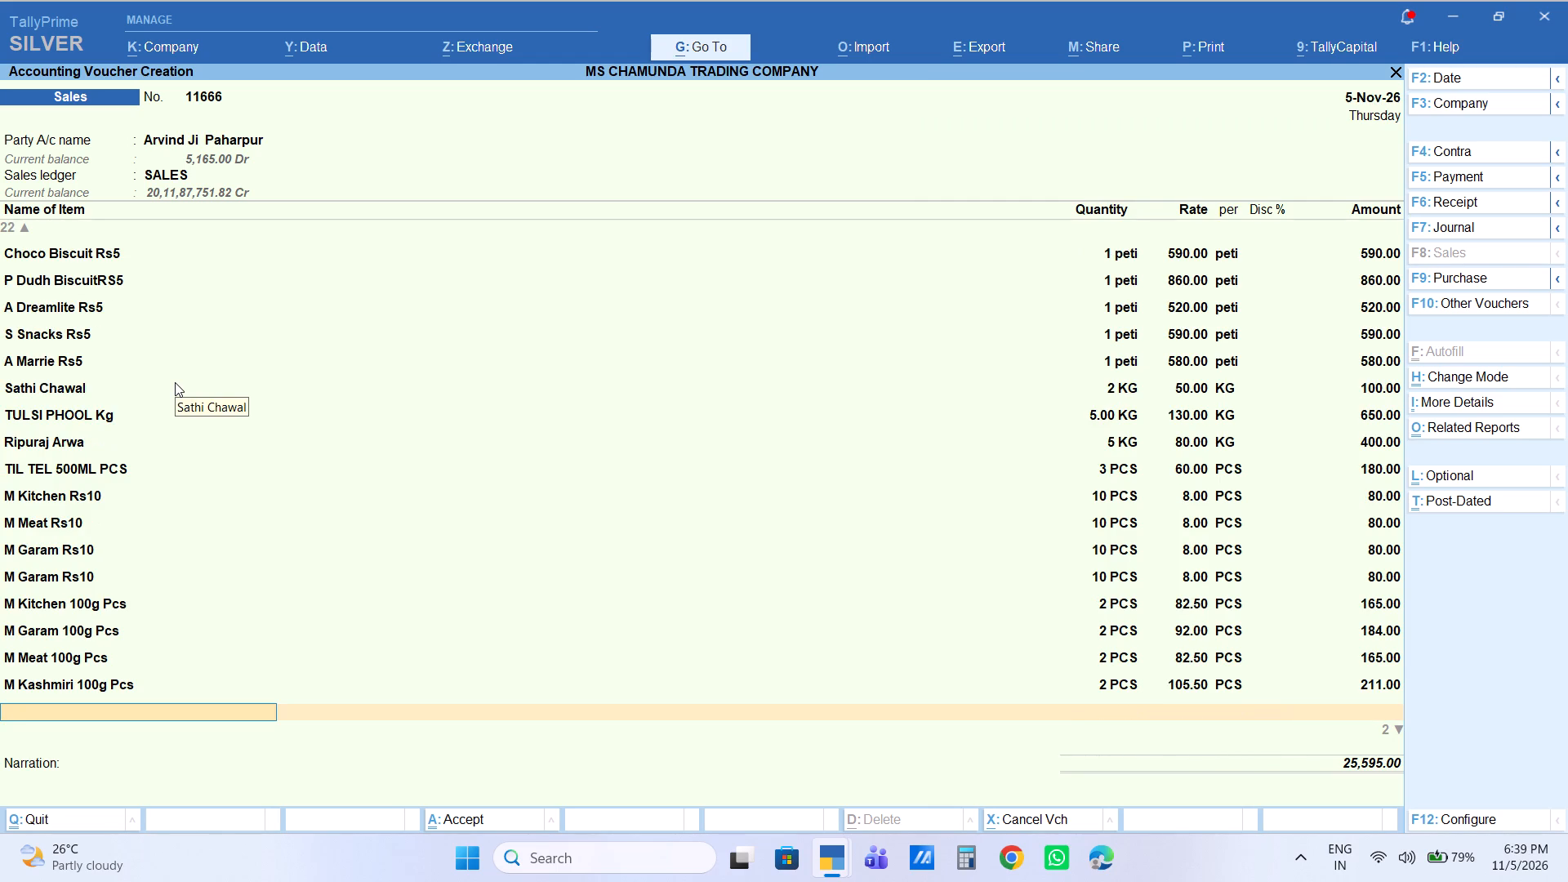
Add 1 HNG of M MEAT RS5 to the voucher and set the line amount to 230.
{"action": "type", "text": "m mea"}
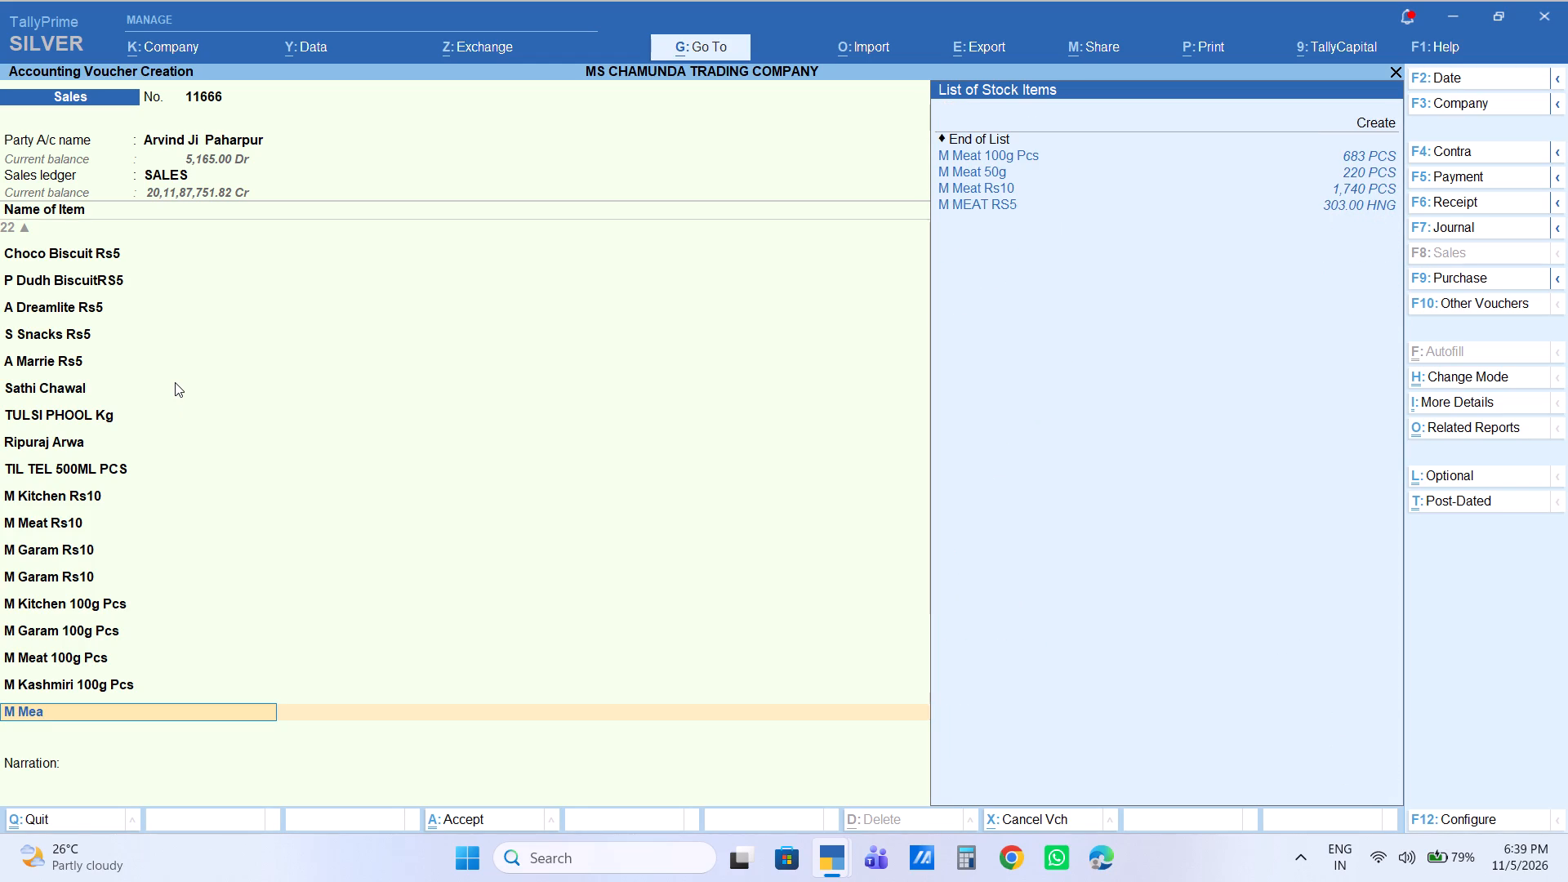
{"action": "key", "text": "Down"}
{"action": "key", "text": "Down"}
{"action": "key", "text": "Down"}
{"action": "key", "text": "Down"}
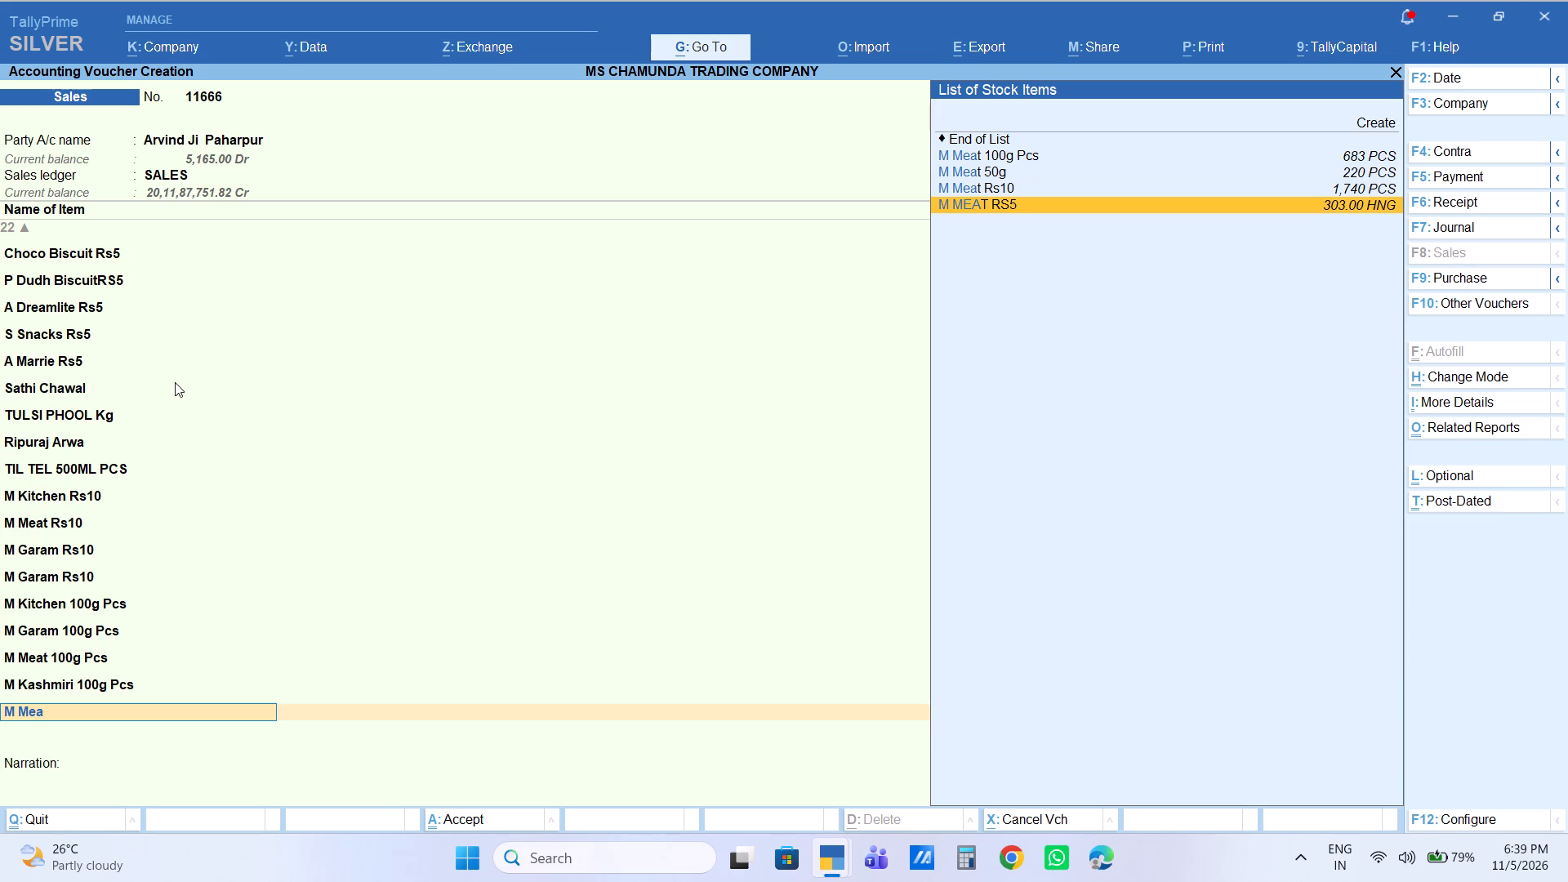
{"action": "key", "text": "Return"}
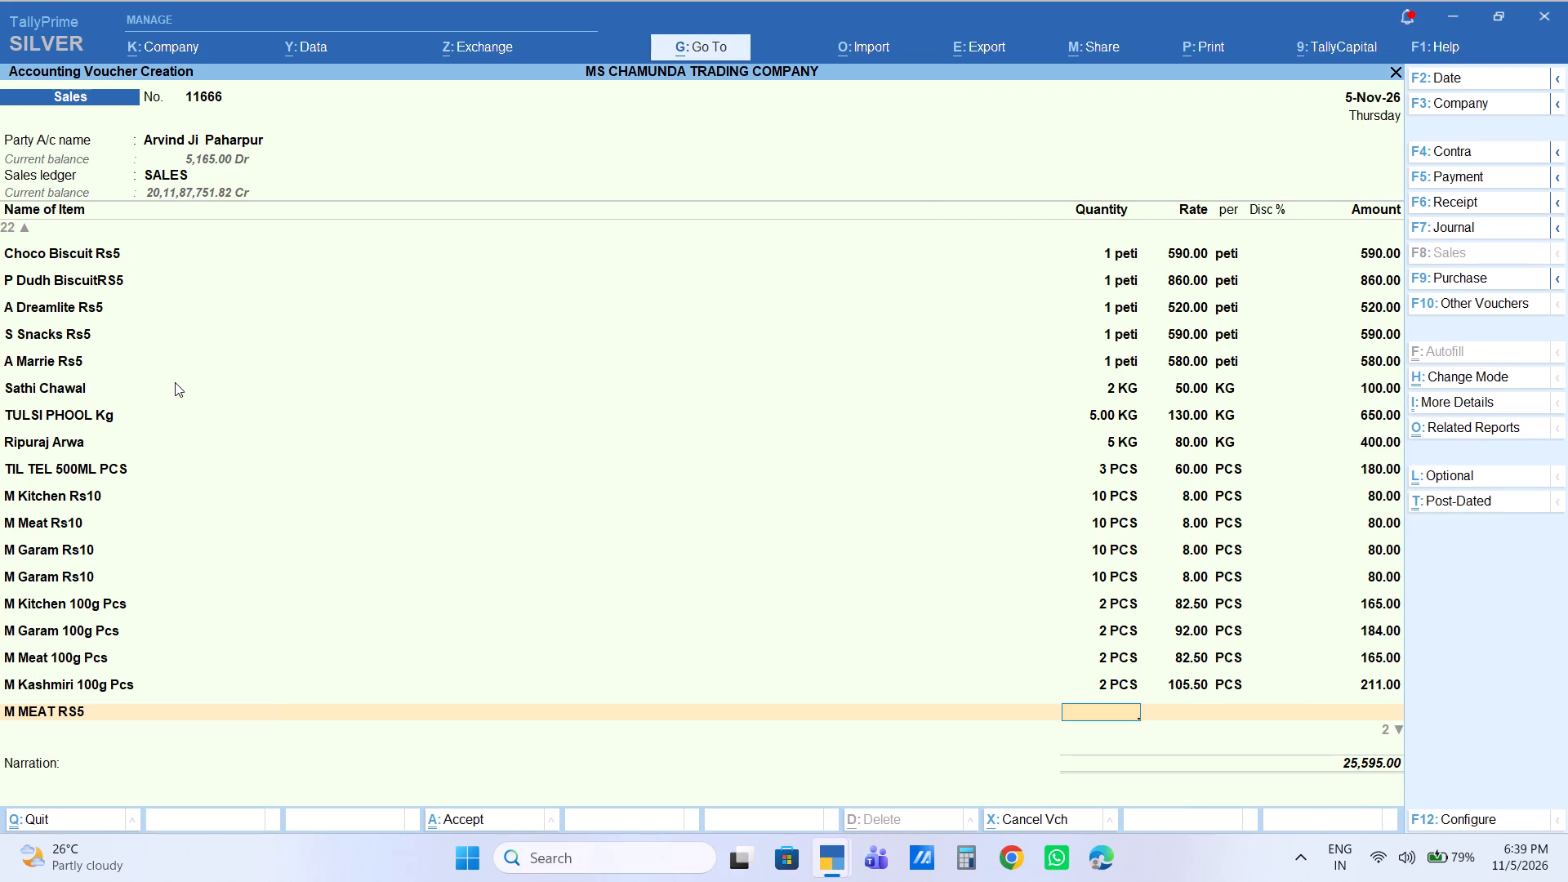
{"action": "key", "text": "1"}
{"action": "key", "text": "Return"}
{"action": "key", "text": "Return"}
{"action": "key", "text": "Return"}
{"action": "key", "text": "Return"}
{"action": "type", "text": "230"}
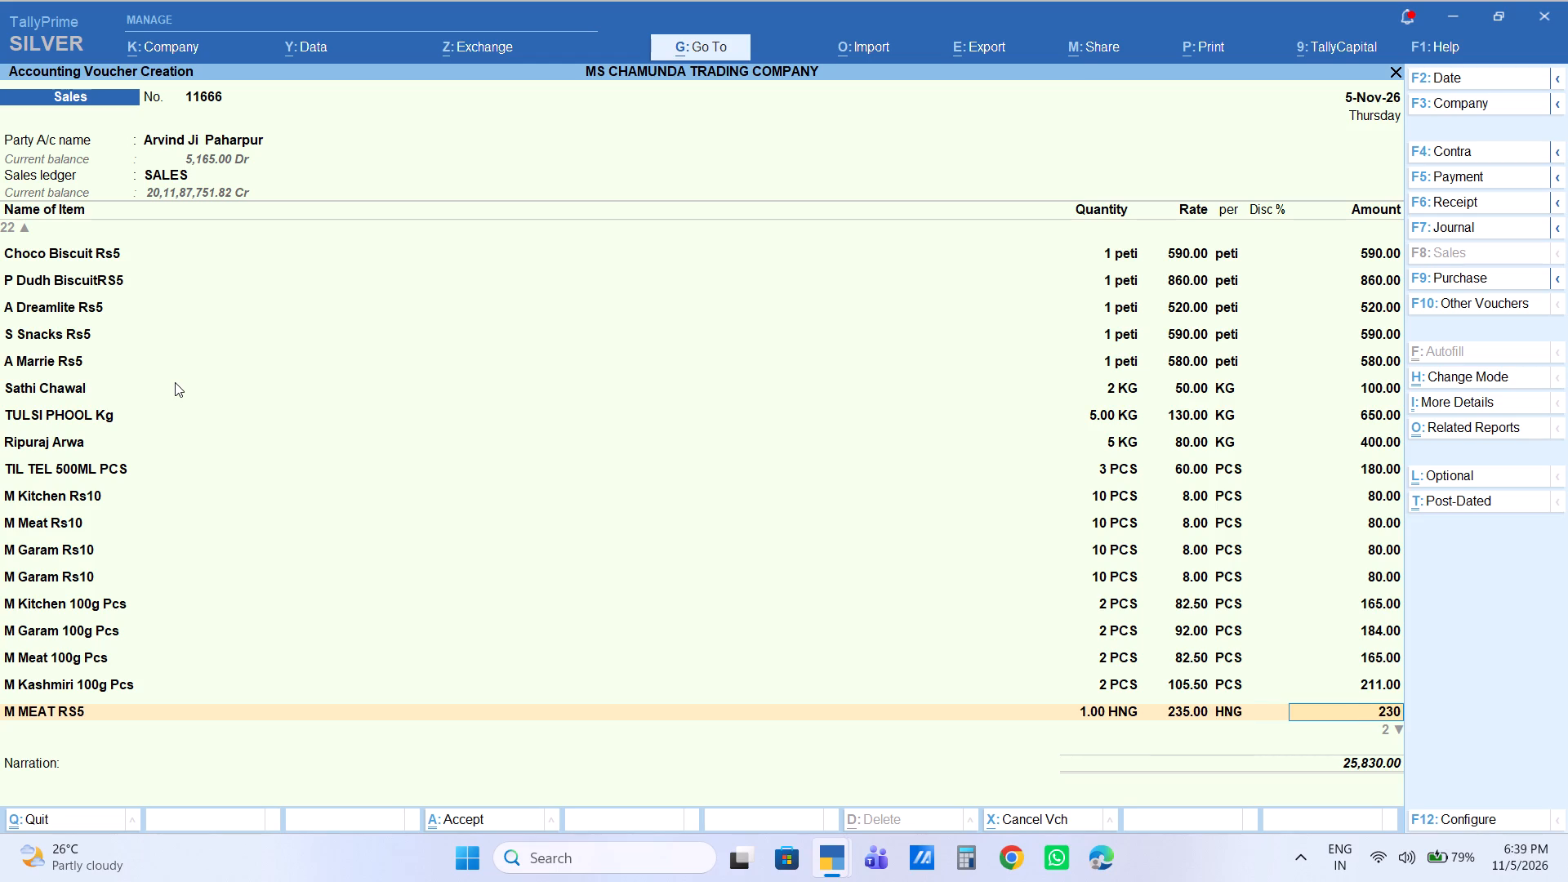
{"action": "key", "text": "Return"}
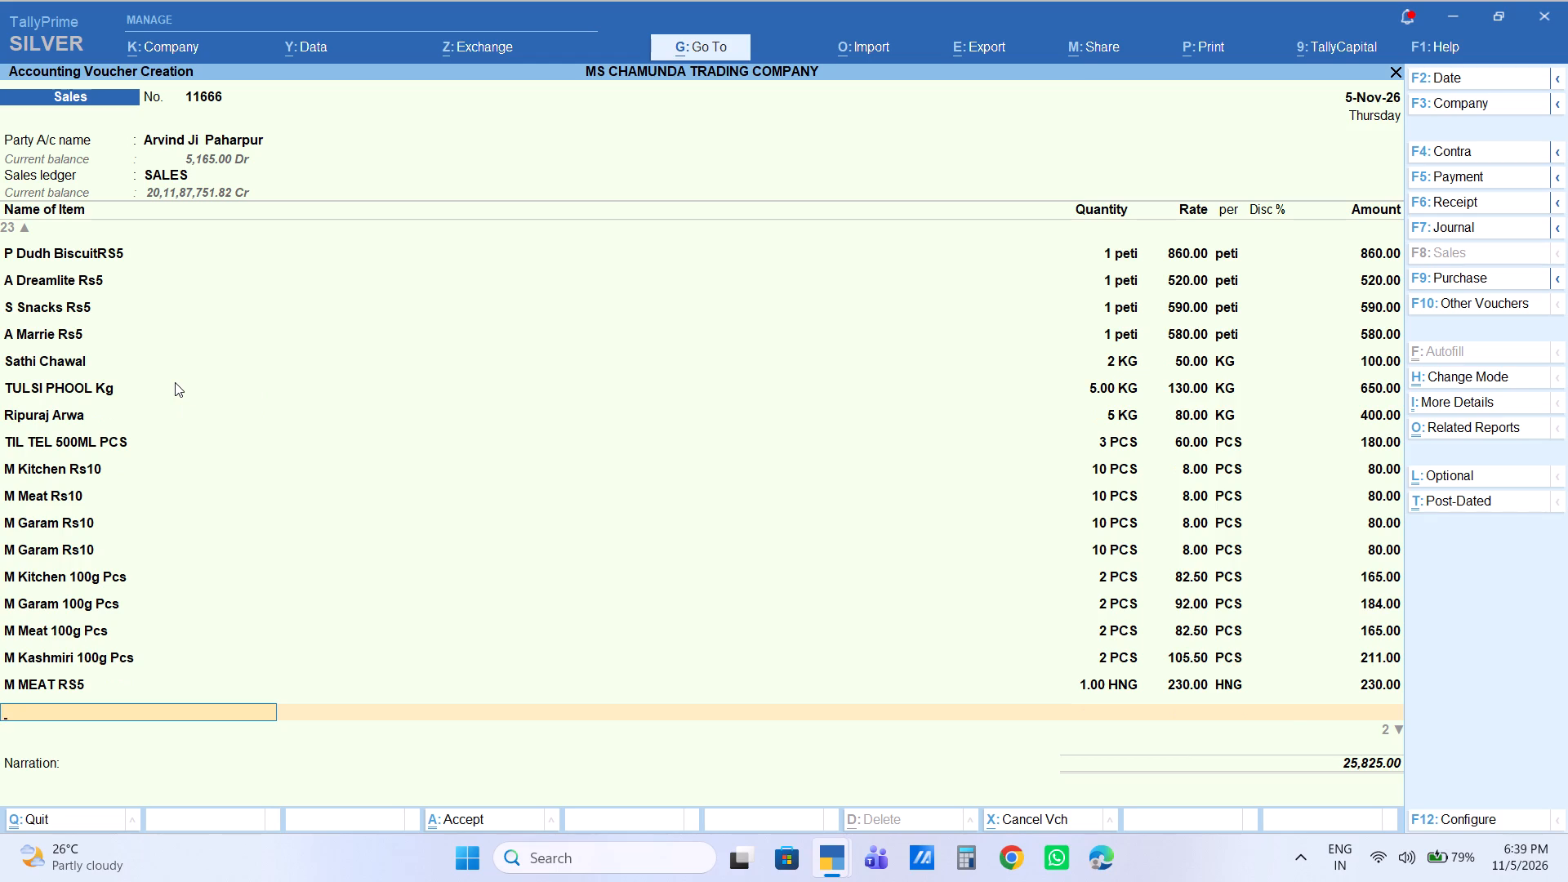
Replace the M Kashmiri 100g Pcs line with 4 pcs of M KASHMIRI 50G at a rate of 66.
{"action": "key", "text": "BackSpace"}
{"action": "key", "text": "BackSpace"}
{"action": "key", "text": "BackSpace"}
{"action": "key", "text": "BackSpace"}
{"action": "key", "text": "BackSpace"}
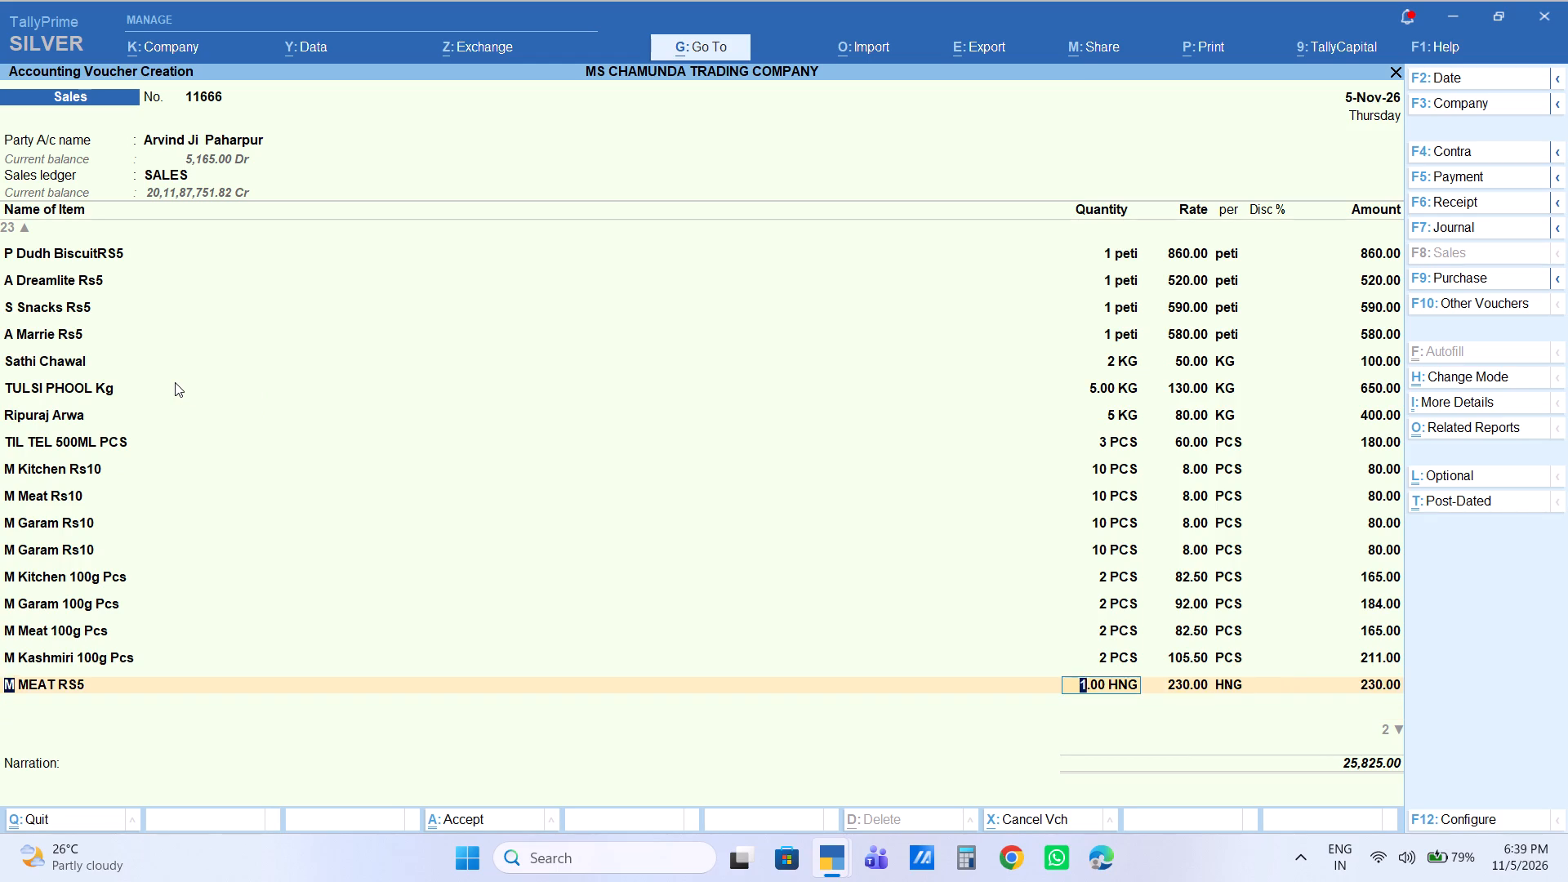
{"action": "key", "text": "BackSpace"}
{"action": "key", "text": "BackSpace"}
{"action": "key", "text": "BackSpace"}
{"action": "key", "text": "BackSpace"}
{"action": "key", "text": "BackSpace"}
{"action": "key", "text": "BackSpace"}
{"action": "key", "text": "BackSpace"}
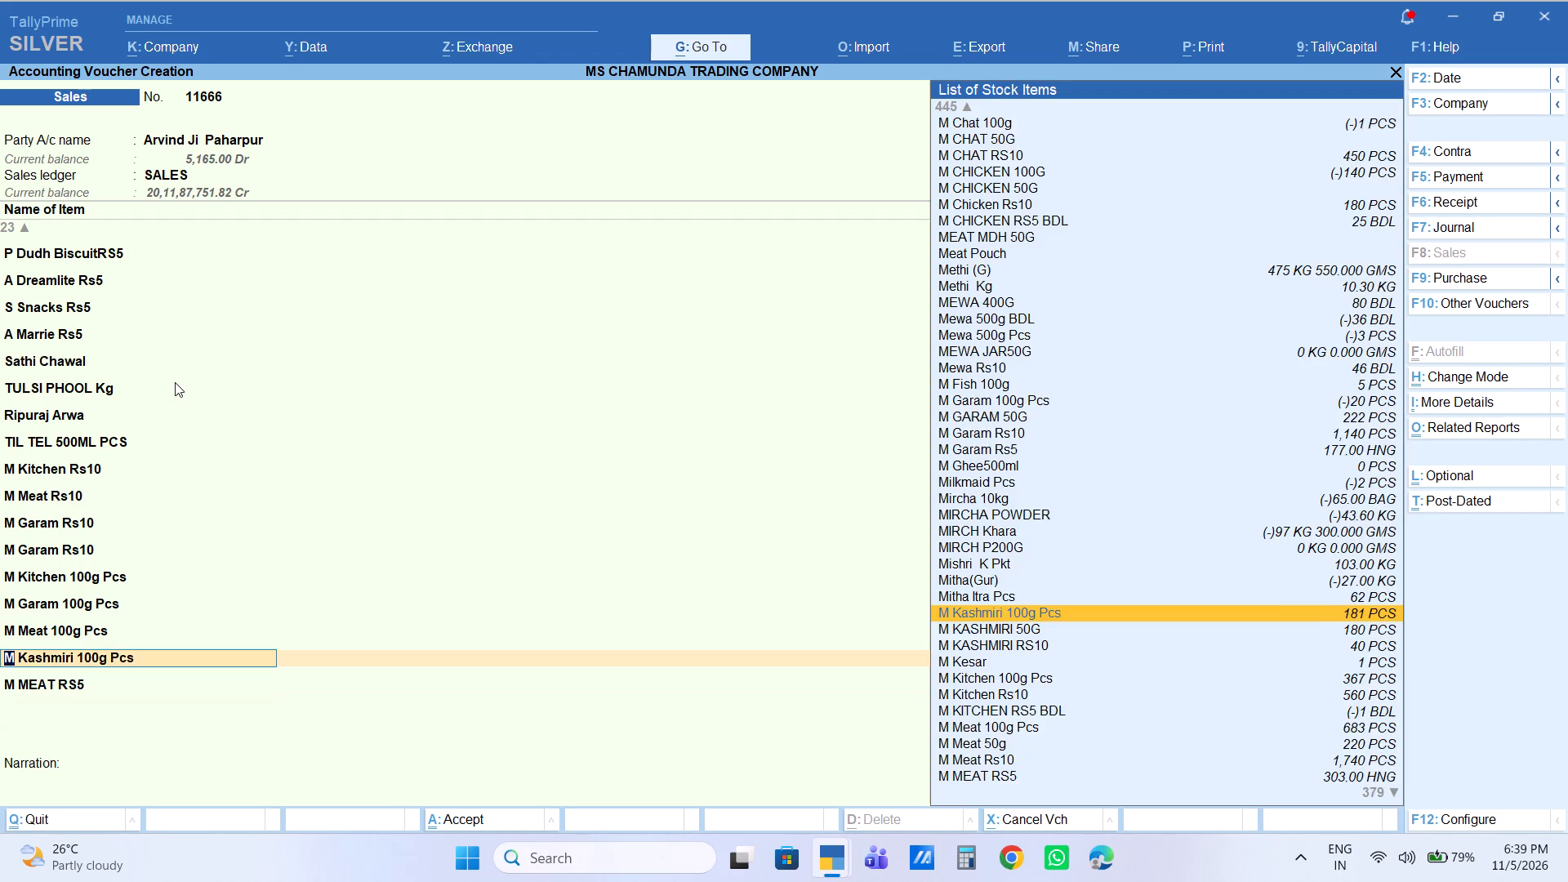
{"action": "type", "text": "m kas"}
{"action": "key", "text": "Down"}
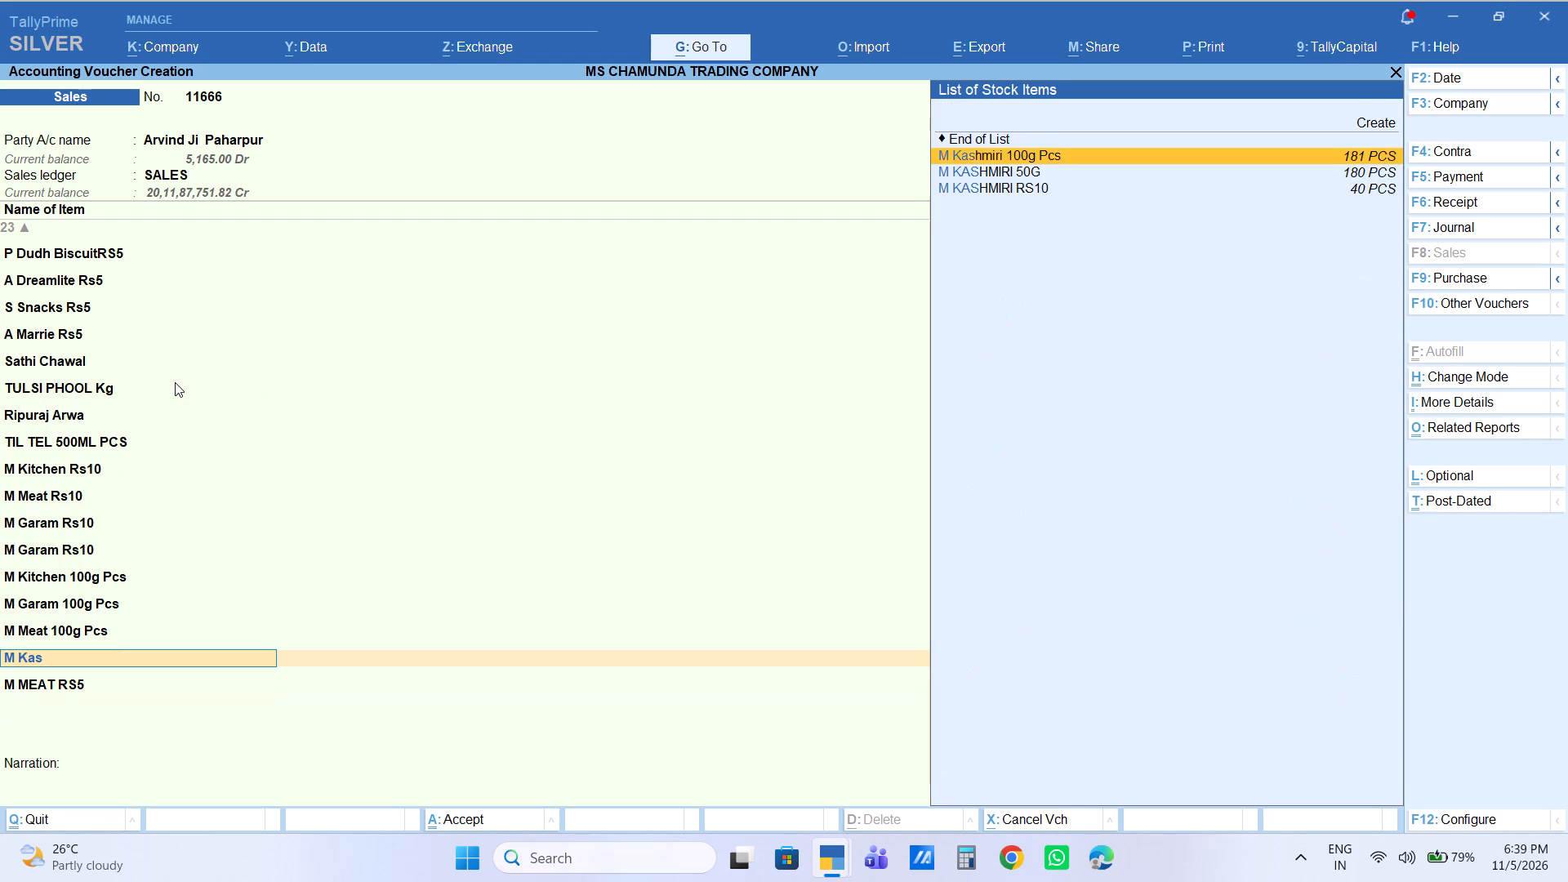
{"action": "key", "text": "Down"}
{"action": "key", "text": "Return"}
{"action": "key", "text": "4"}
{"action": "key", "text": "Return"}
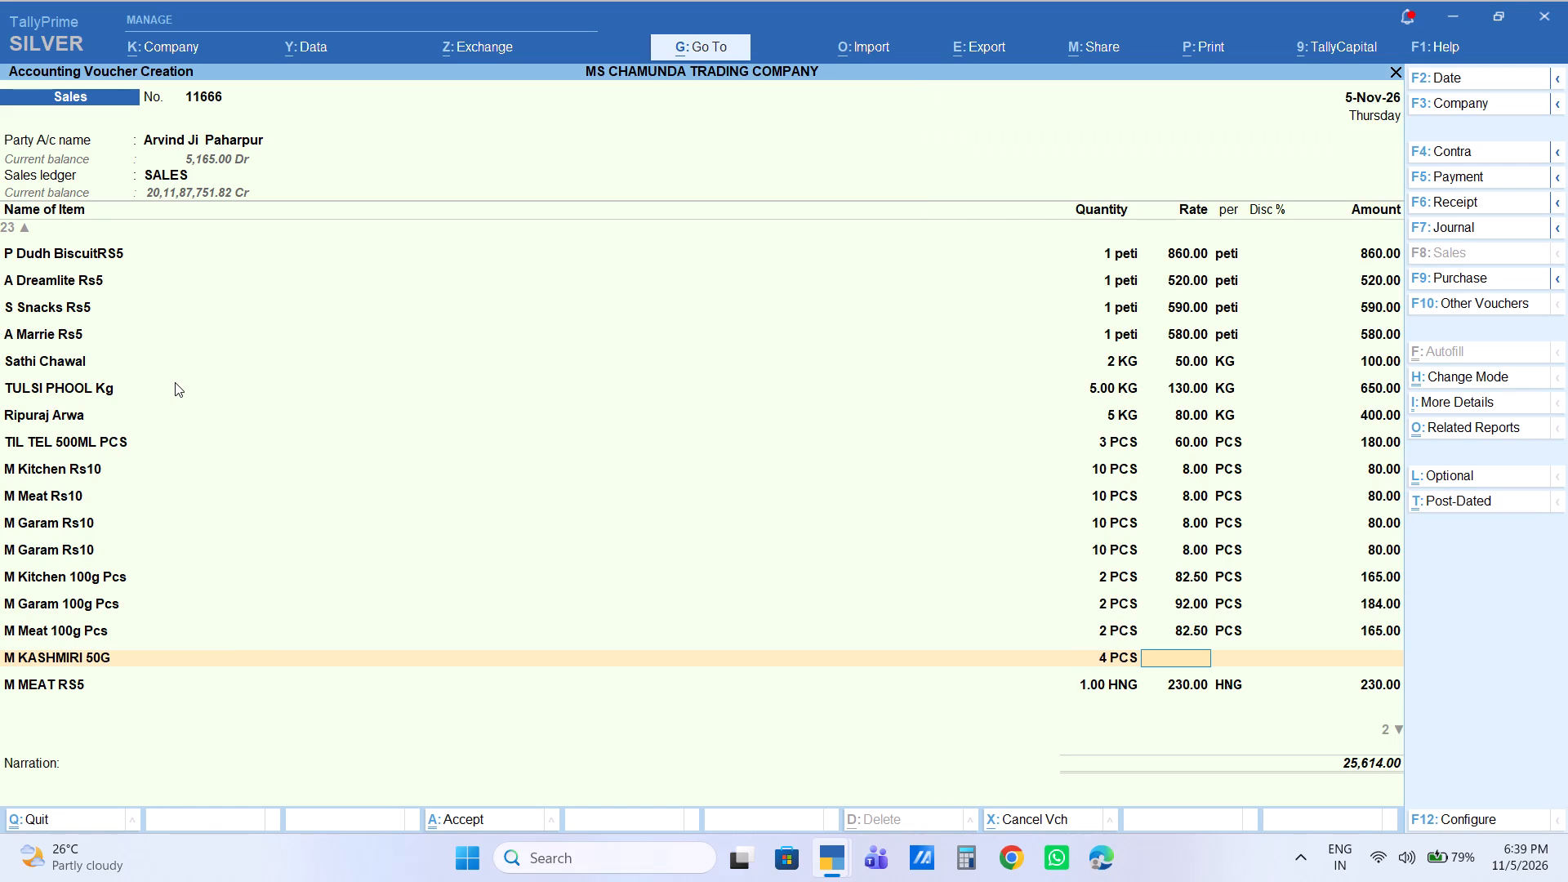
{"action": "type", "text": "66"}
{"action": "key", "text": "Return"}
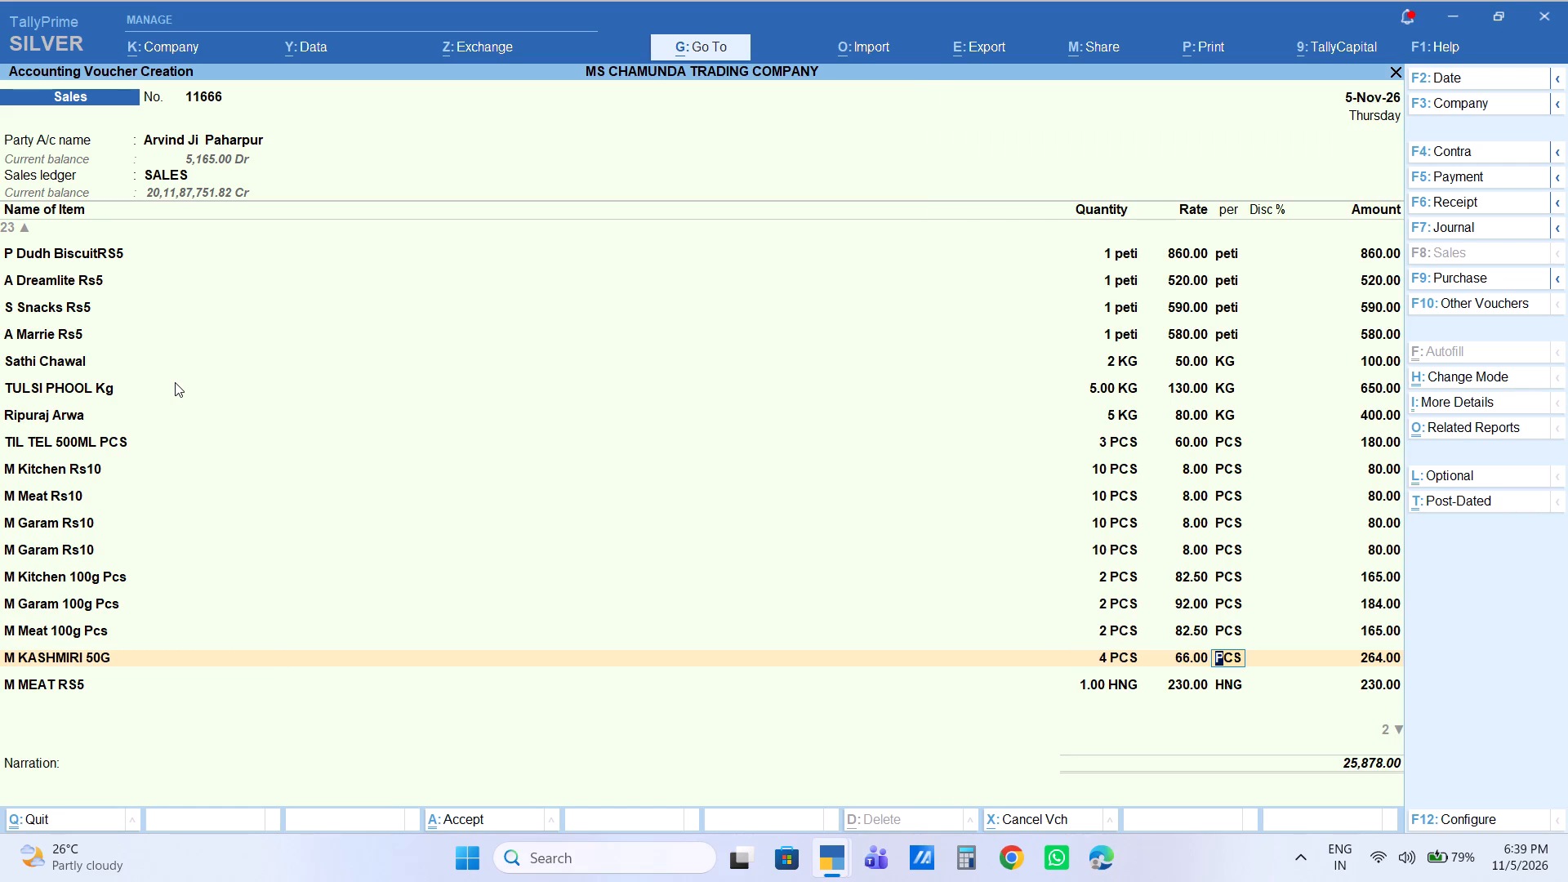
{"action": "key", "text": "Return"}
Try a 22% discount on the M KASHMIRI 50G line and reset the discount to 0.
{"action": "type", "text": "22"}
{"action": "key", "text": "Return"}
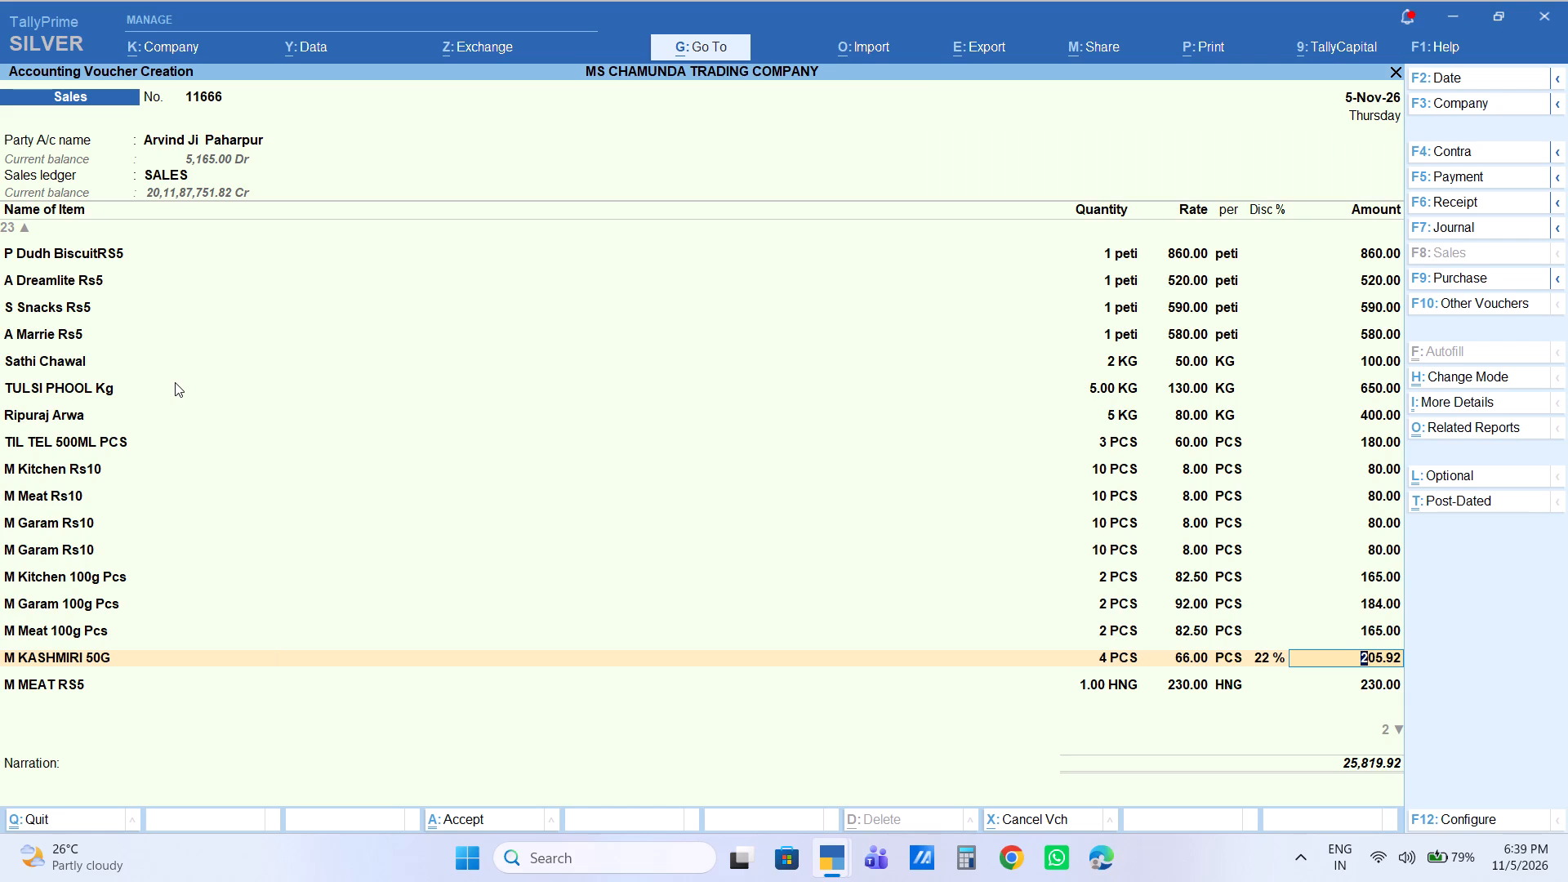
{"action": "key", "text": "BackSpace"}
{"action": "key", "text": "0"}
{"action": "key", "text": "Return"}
Set the M KASHMIRI 50G line amount to 211.
{"action": "type", "text": "22"}
{"action": "key", "text": "BackSpace"}
{"action": "type", "text": "11"}
{"action": "key", "text": "Return"}
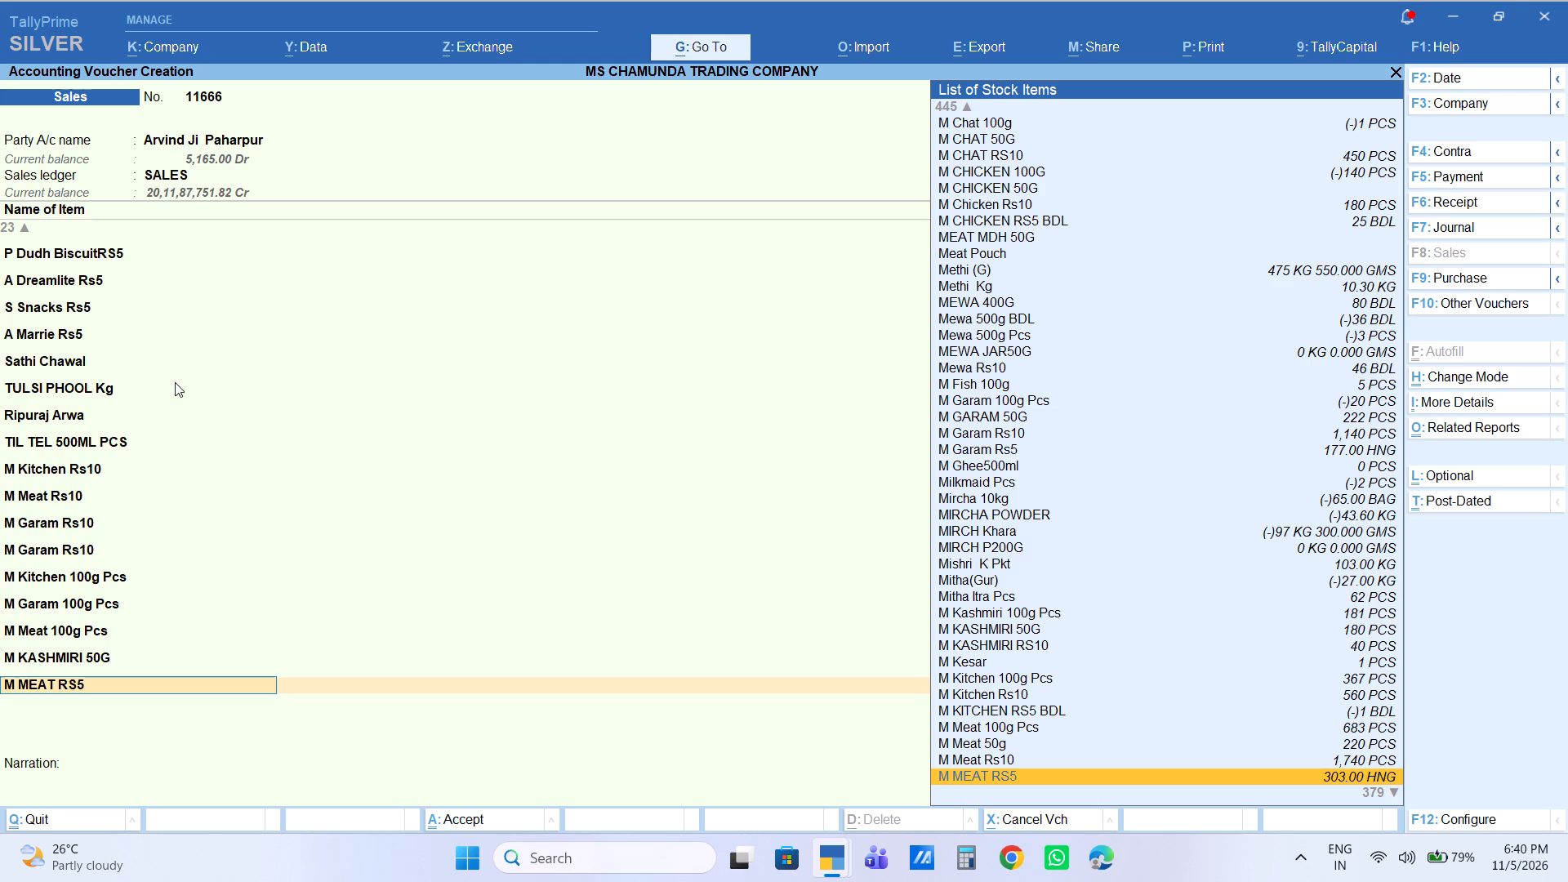
Re-enter a quantity of 1 on the M MEAT RS5 line and continue to a new item line.
{"action": "key", "text": "Return"}
{"action": "key", "text": "1"}
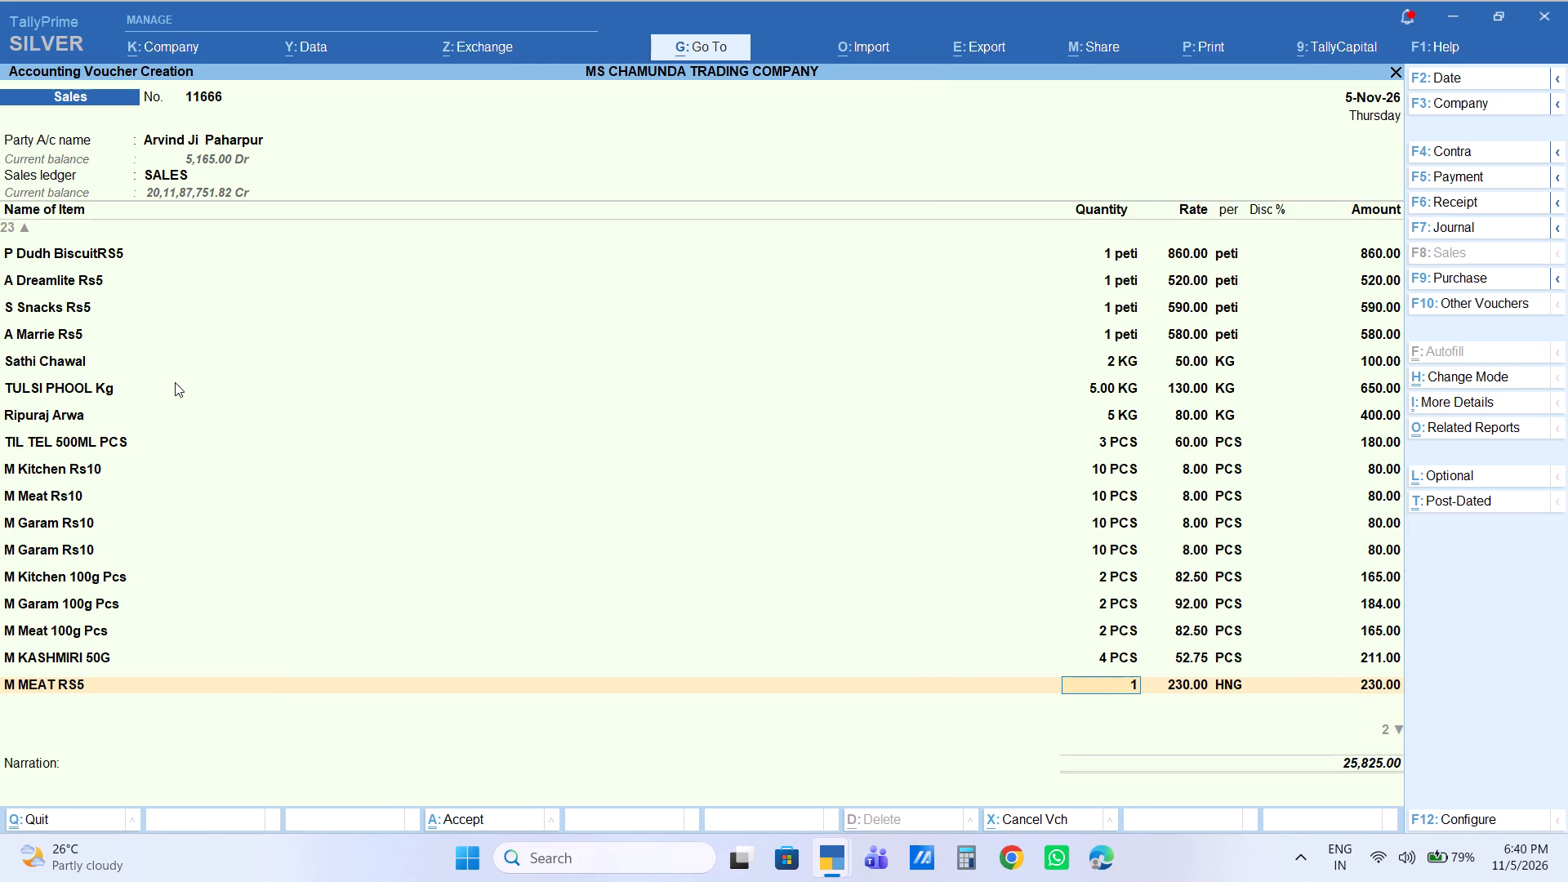
{"action": "key", "text": "Return"}
{"action": "key", "text": "Return"}
{"action": "key", "text": "Return"}
{"action": "key", "text": "Return"}
{"action": "key", "text": "Return"}
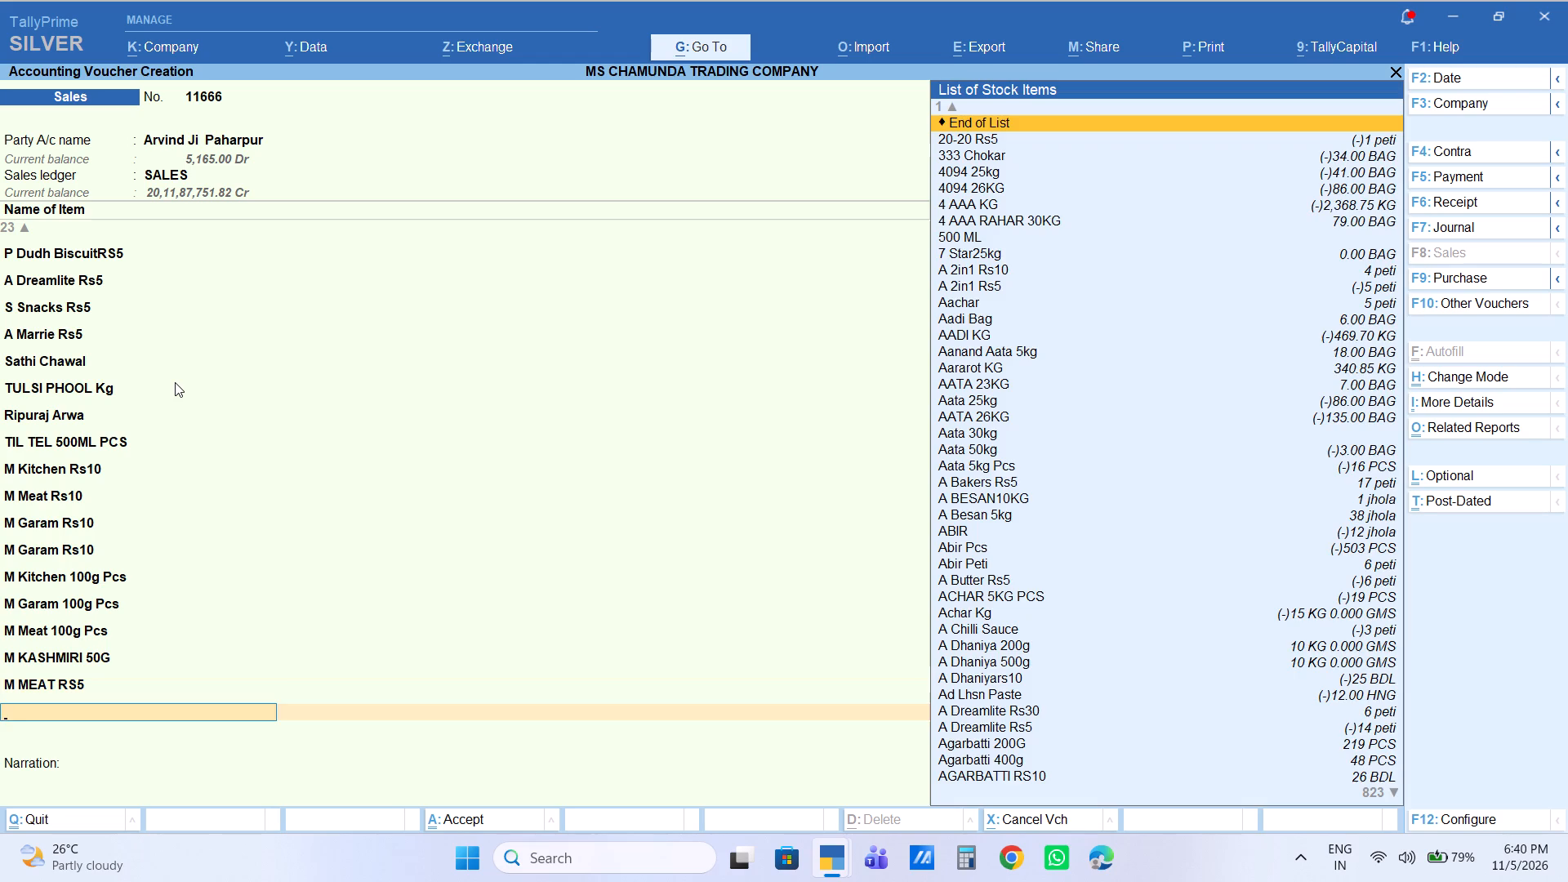
Add 1 HNG of M Garam Rs5 to the voucher at the default rate.
{"action": "type", "text": "m f"}
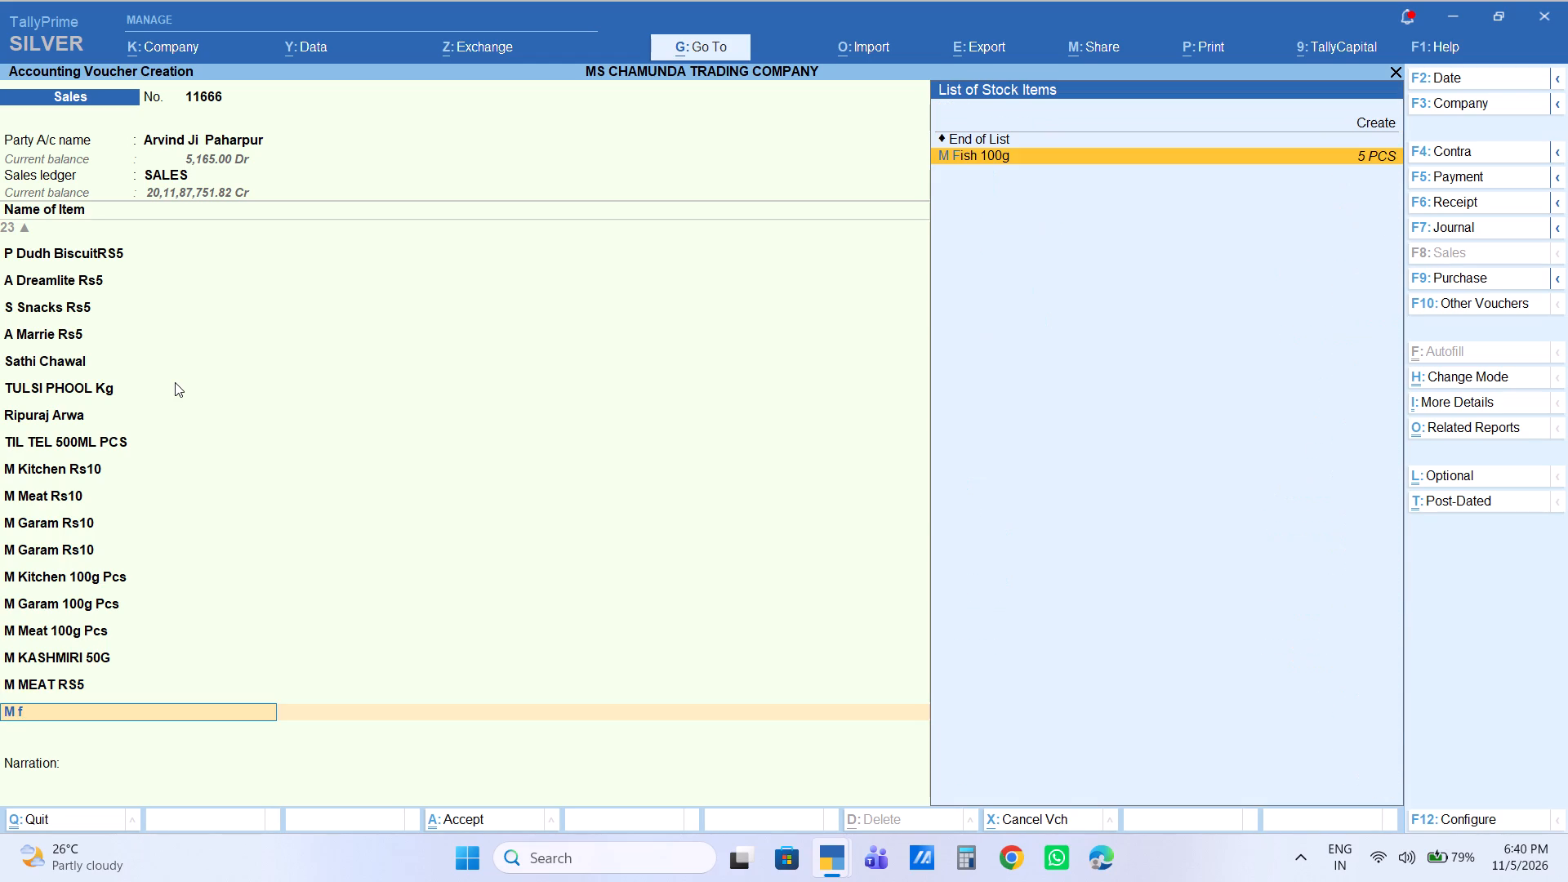
{"action": "key", "text": "BackSpace"}
{"action": "key", "text": "space"}
{"action": "type", "text": "gara"}
{"action": "key", "text": "Down"}
{"action": "key", "text": "Down"}
{"action": "key", "text": "Down"}
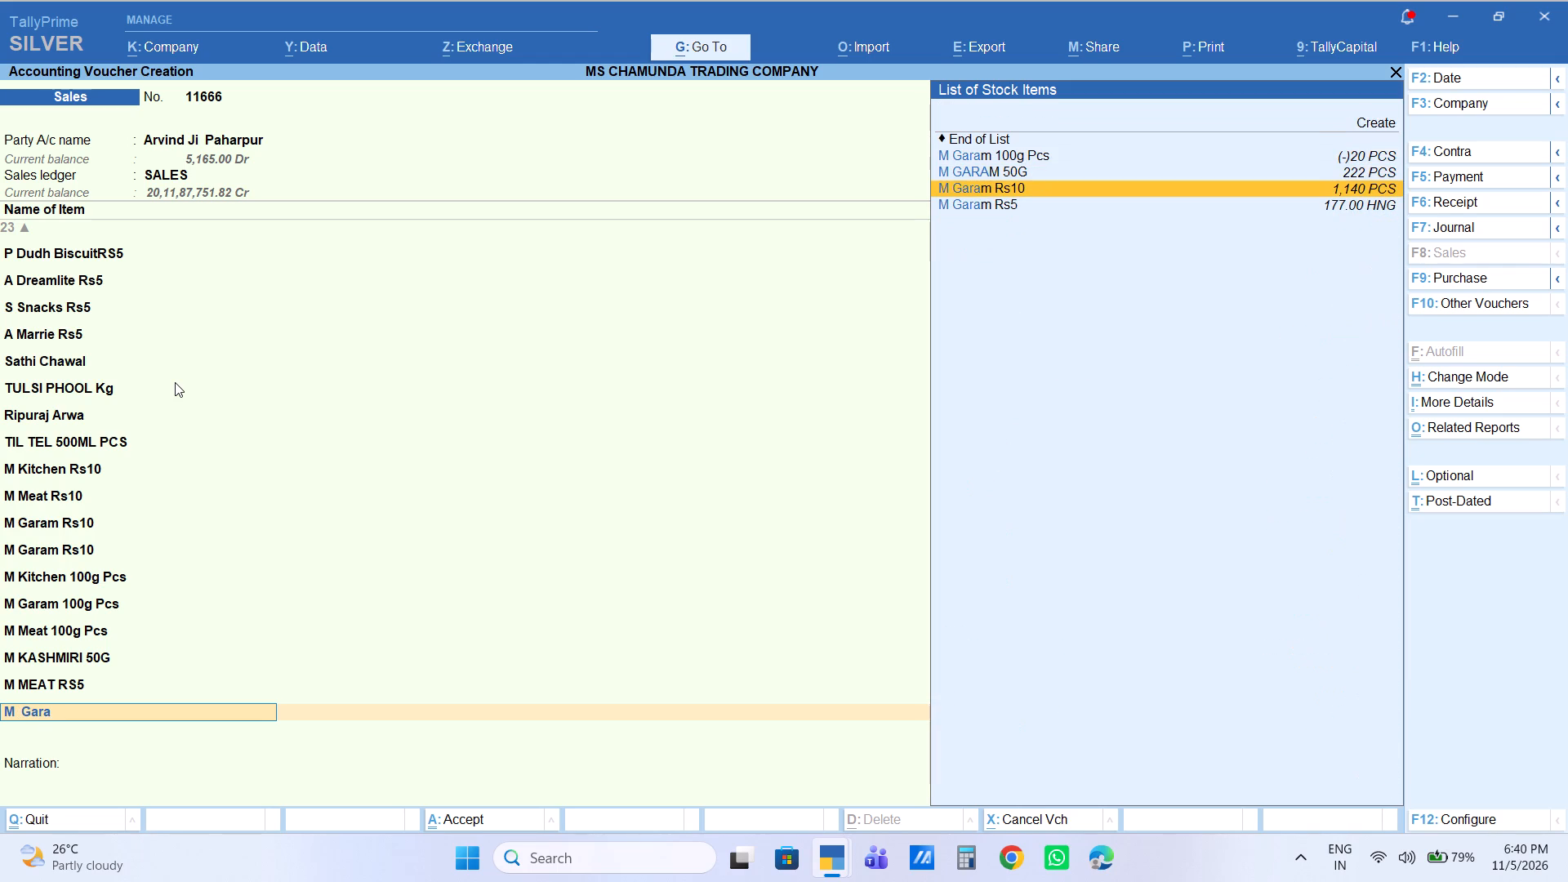
{"action": "key", "text": "Down"}
{"action": "key", "text": "Return"}
{"action": "key", "text": "1"}
{"action": "key", "text": "Return"}
{"action": "key", "text": "Return"}
{"action": "key", "text": "Return"}
{"action": "key", "text": "Return"}
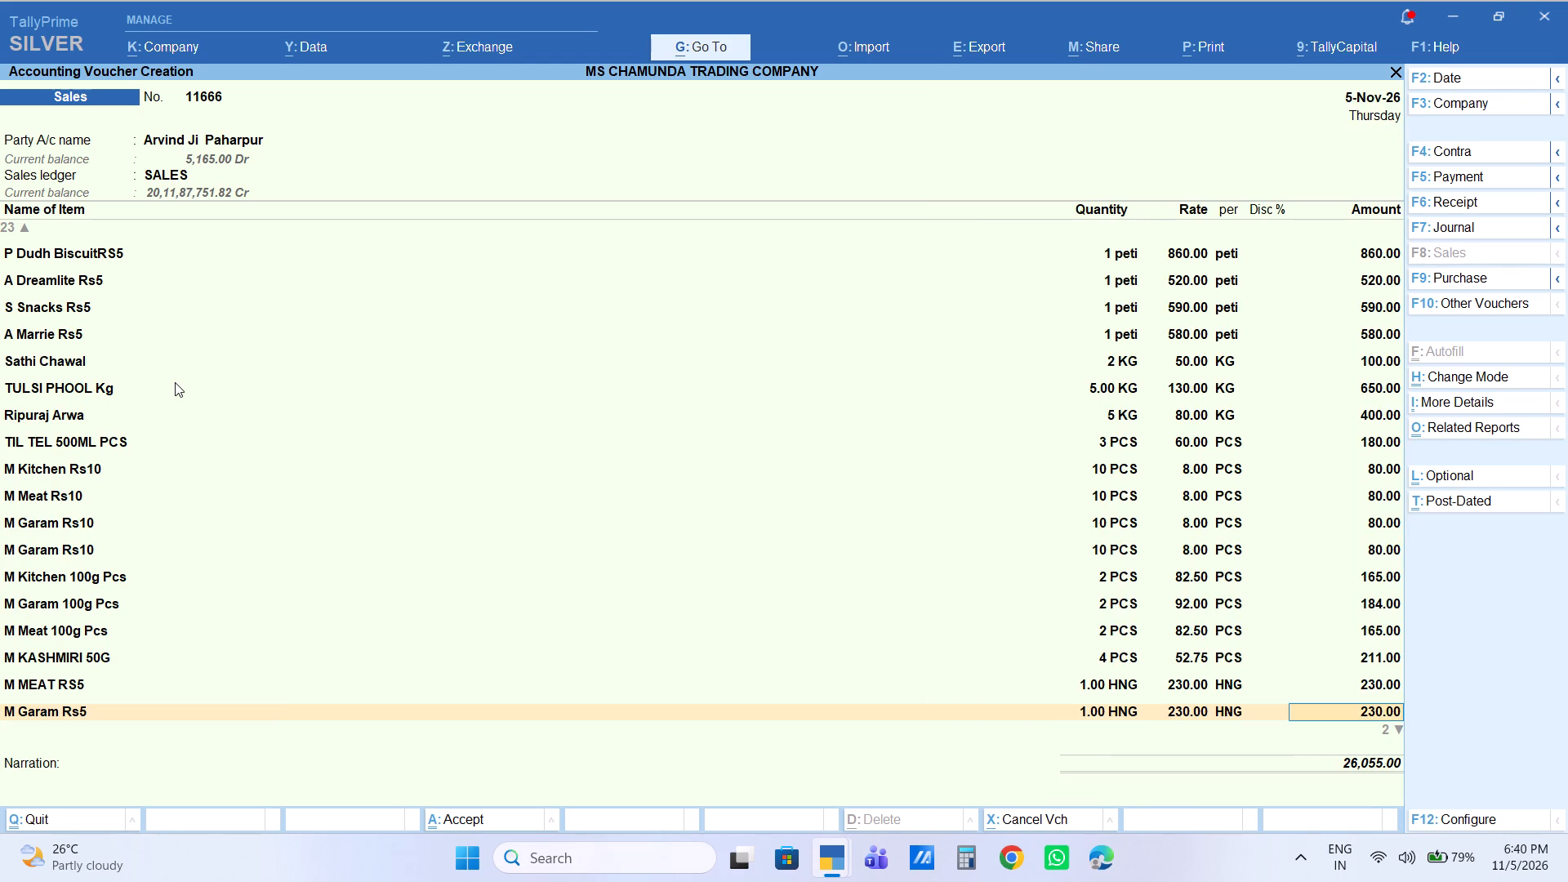
{"action": "key", "text": "Return"}
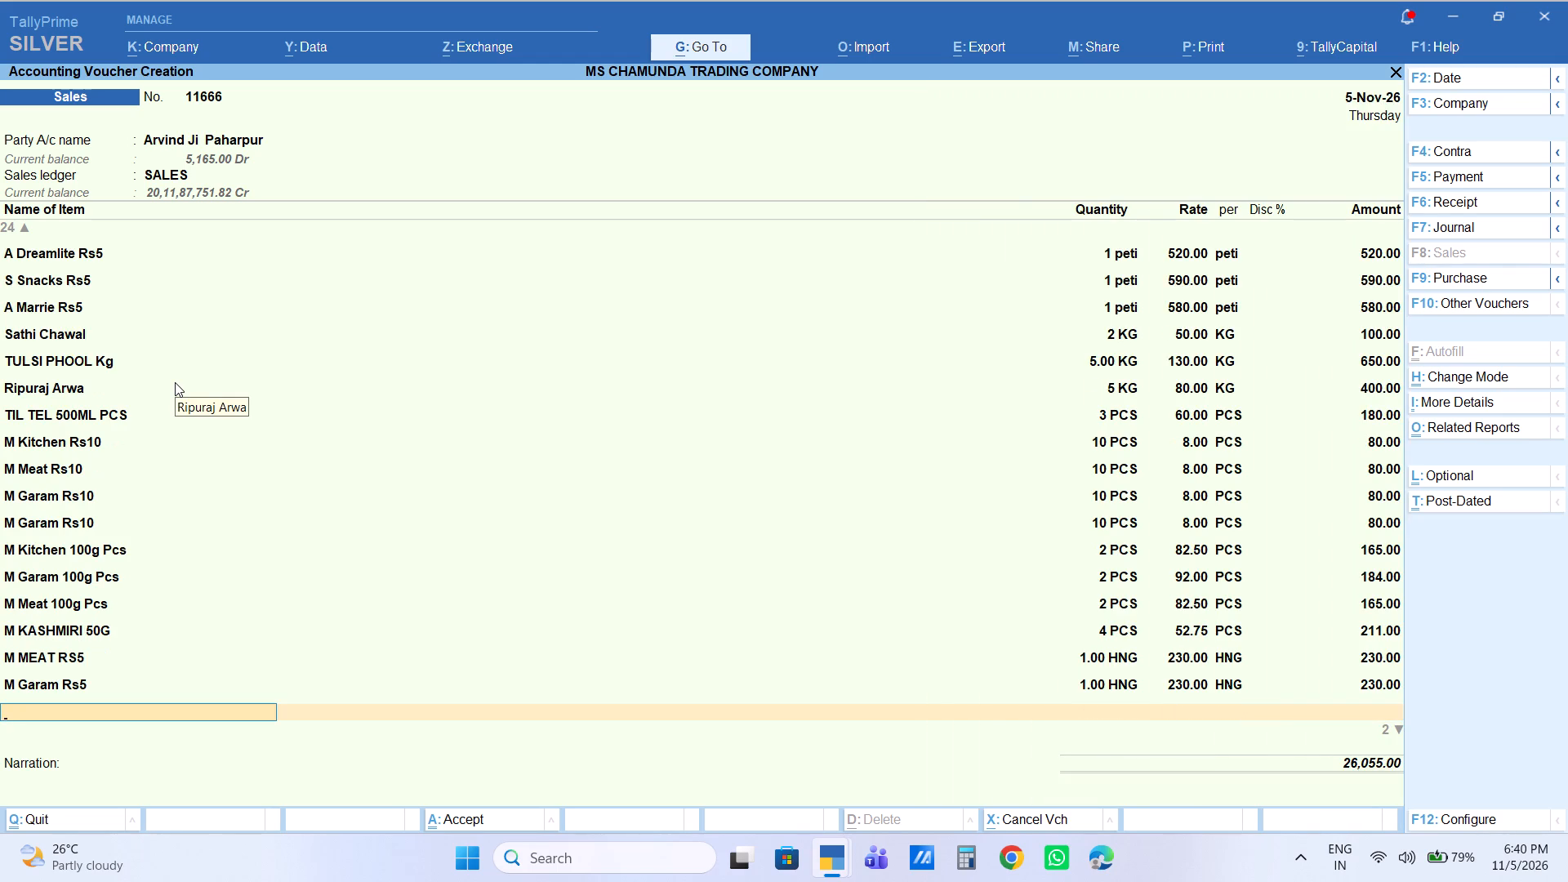
Add 1 BDL of Khara Garam Rs10 to the voucher at the default rate.
{"action": "type", "text": "khara gara"}
{"action": "key", "text": "Down"}
{"action": "key", "text": "Down"}
{"action": "key", "text": "Down"}
{"action": "key", "text": "Down"}
{"action": "key", "text": "Down"}
{"action": "key", "text": "Return"}
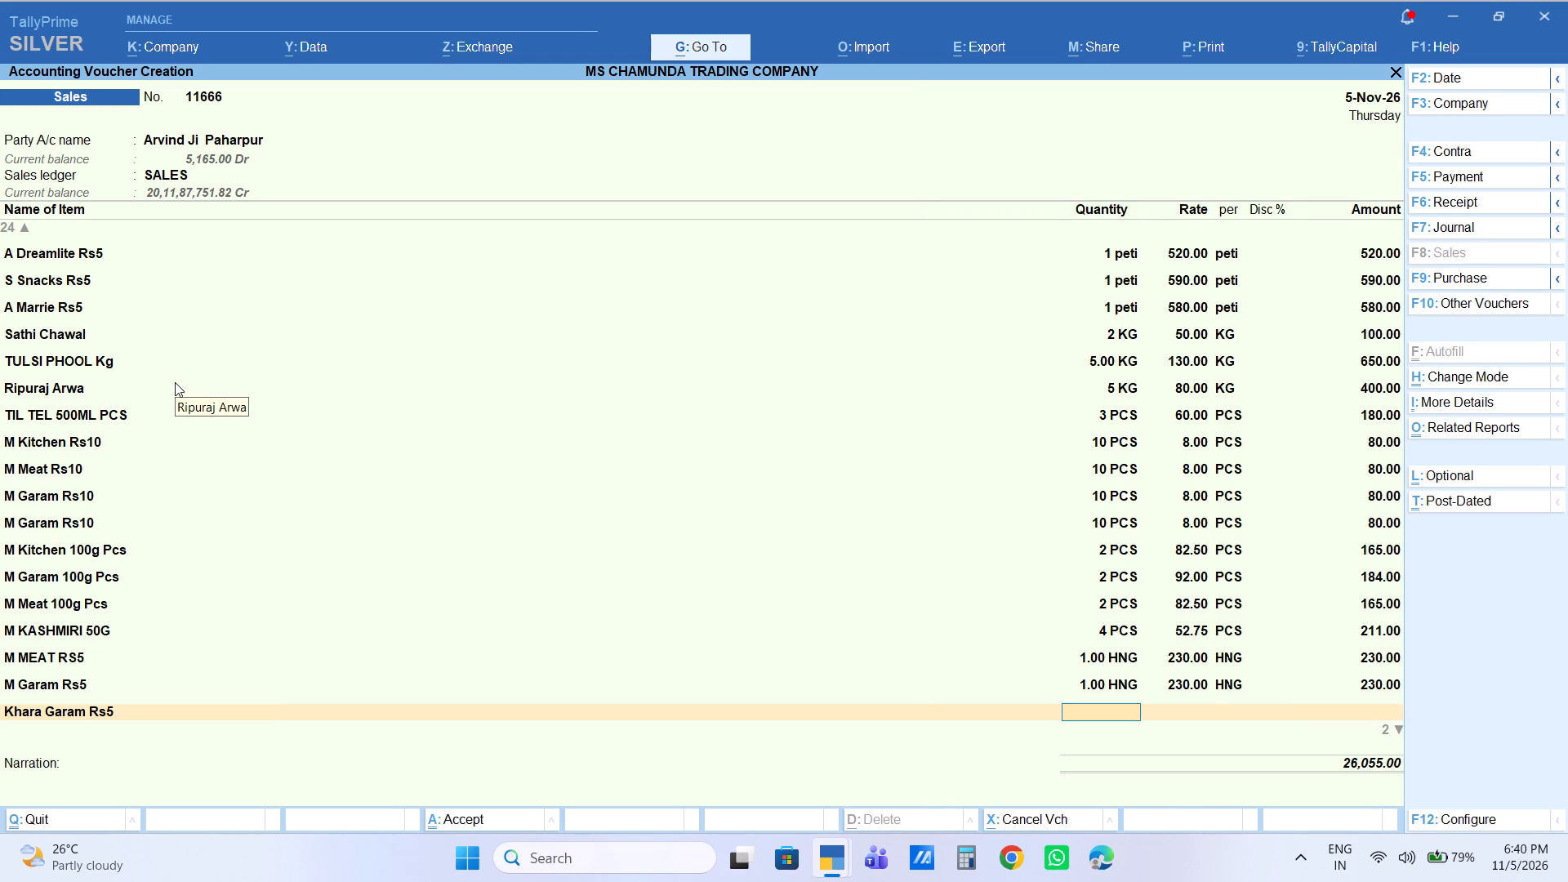
{"action": "key", "text": "BackSpace"}
{"action": "key", "text": "Up"}
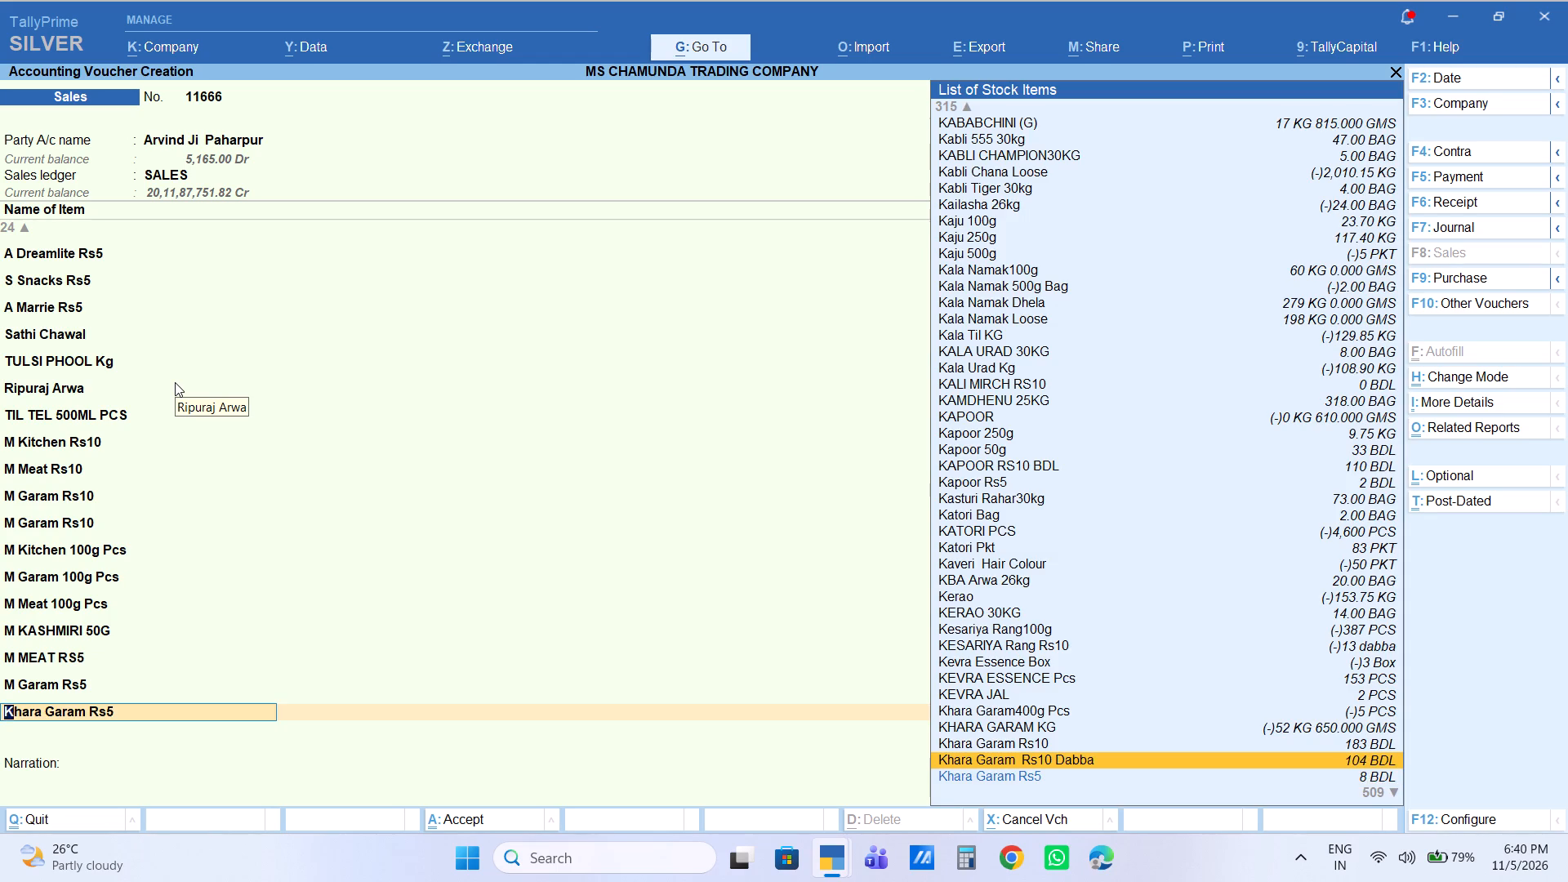
{"action": "key", "text": "Up"}
{"action": "key", "text": "Return"}
{"action": "key", "text": "1"}
{"action": "key", "text": "Return"}
{"action": "key", "text": "Return"}
{"action": "key", "text": "Return"}
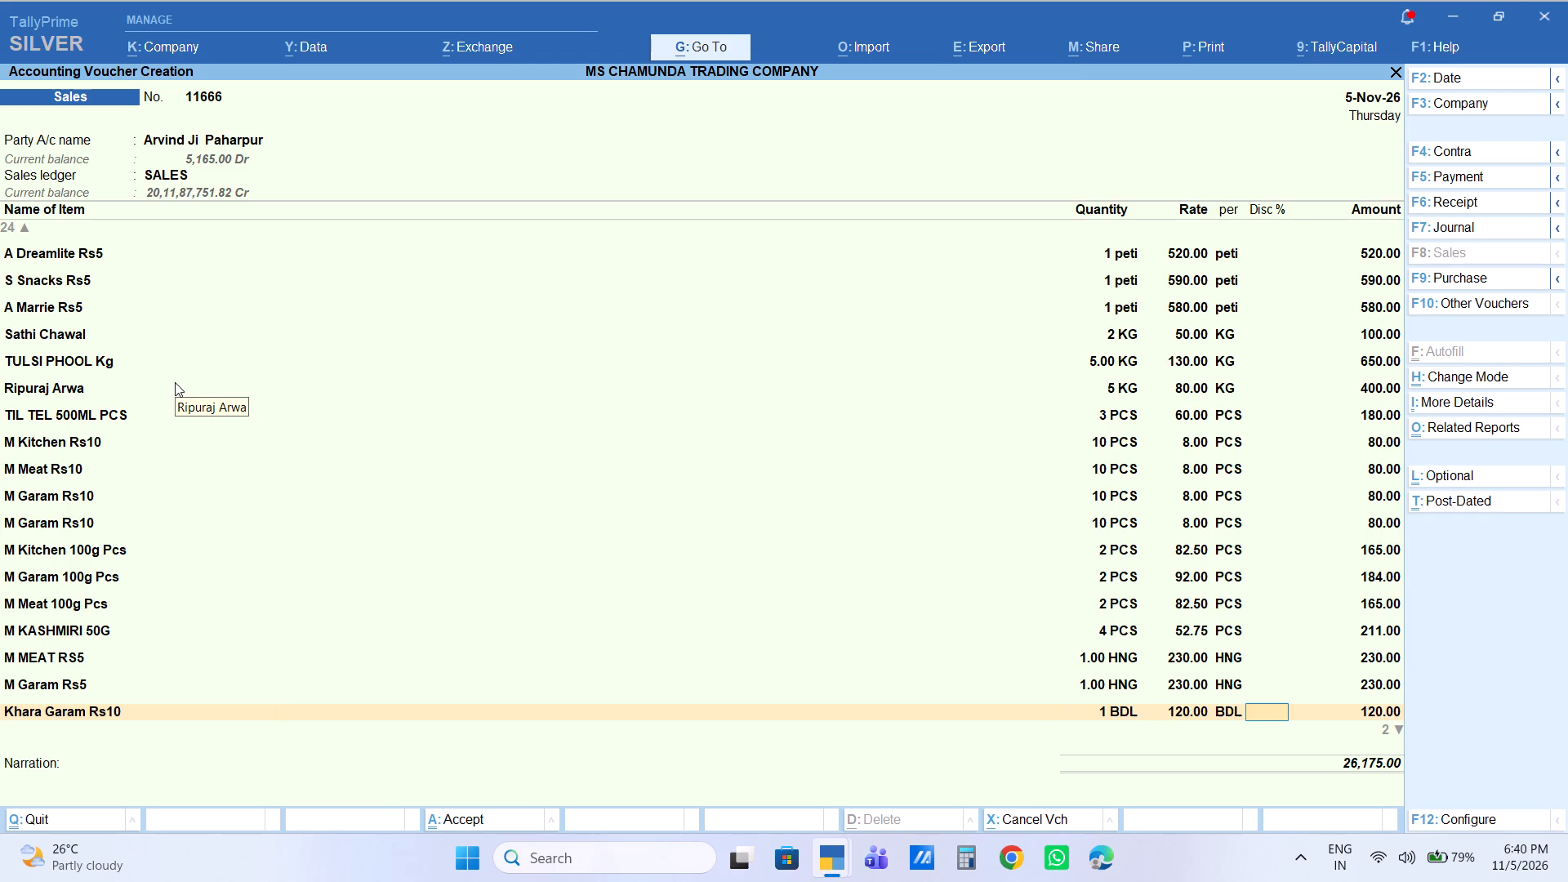
{"action": "key", "text": "Return"}
{"action": "key", "text": "Return"}
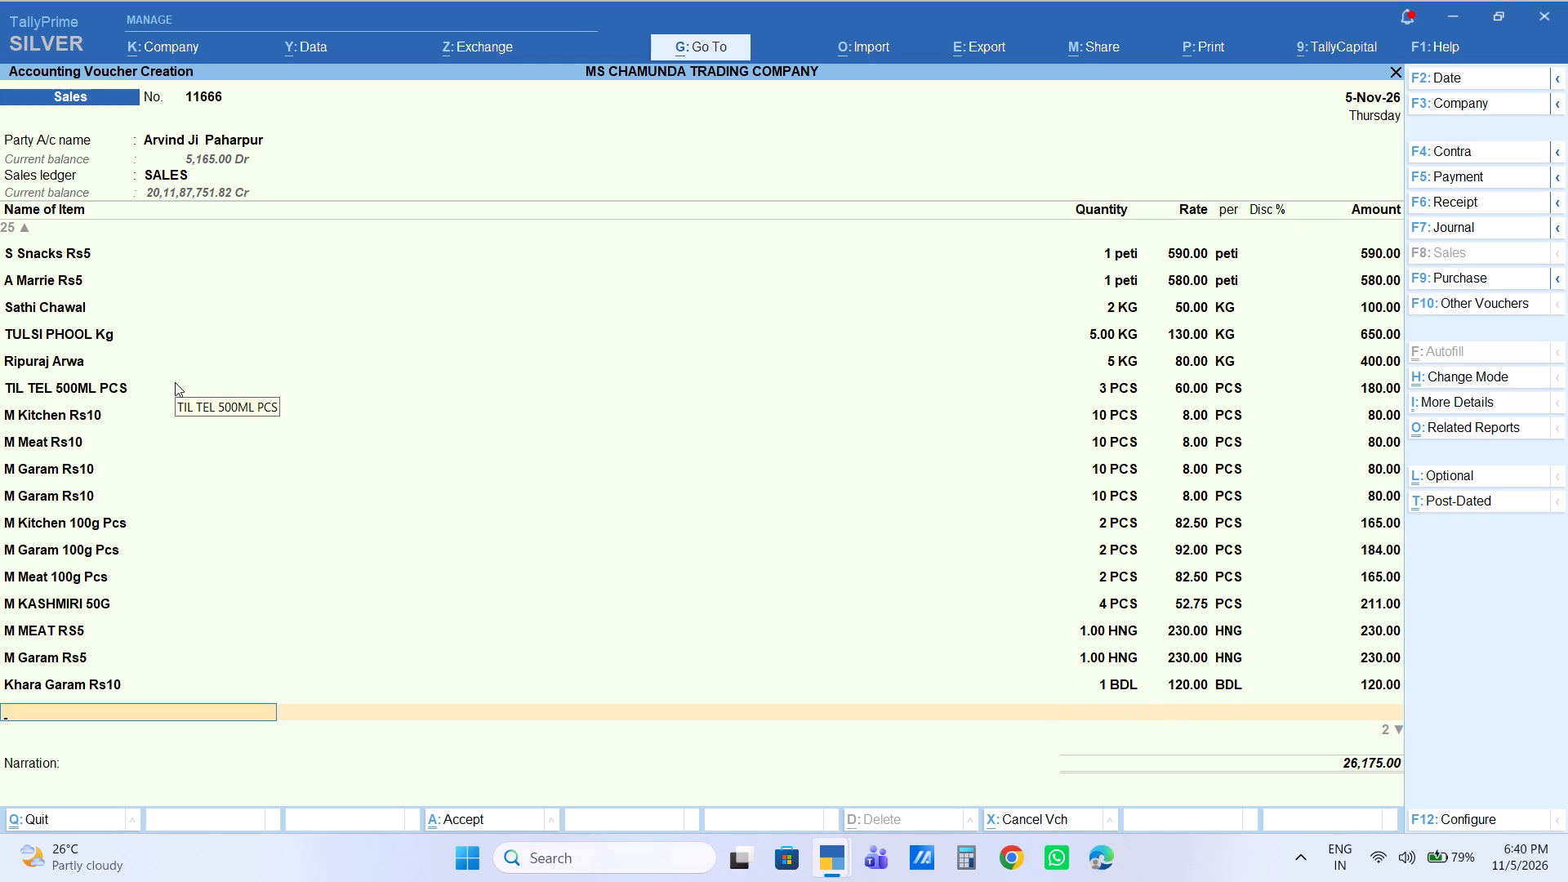
Add 1 peti of Machis Rs 2 to the voucher at the default rate.
{"action": "type", "text": "machis"}
{"action": "key", "text": "Down"}
{"action": "key", "text": "Down"}
{"action": "key", "text": "Down"}
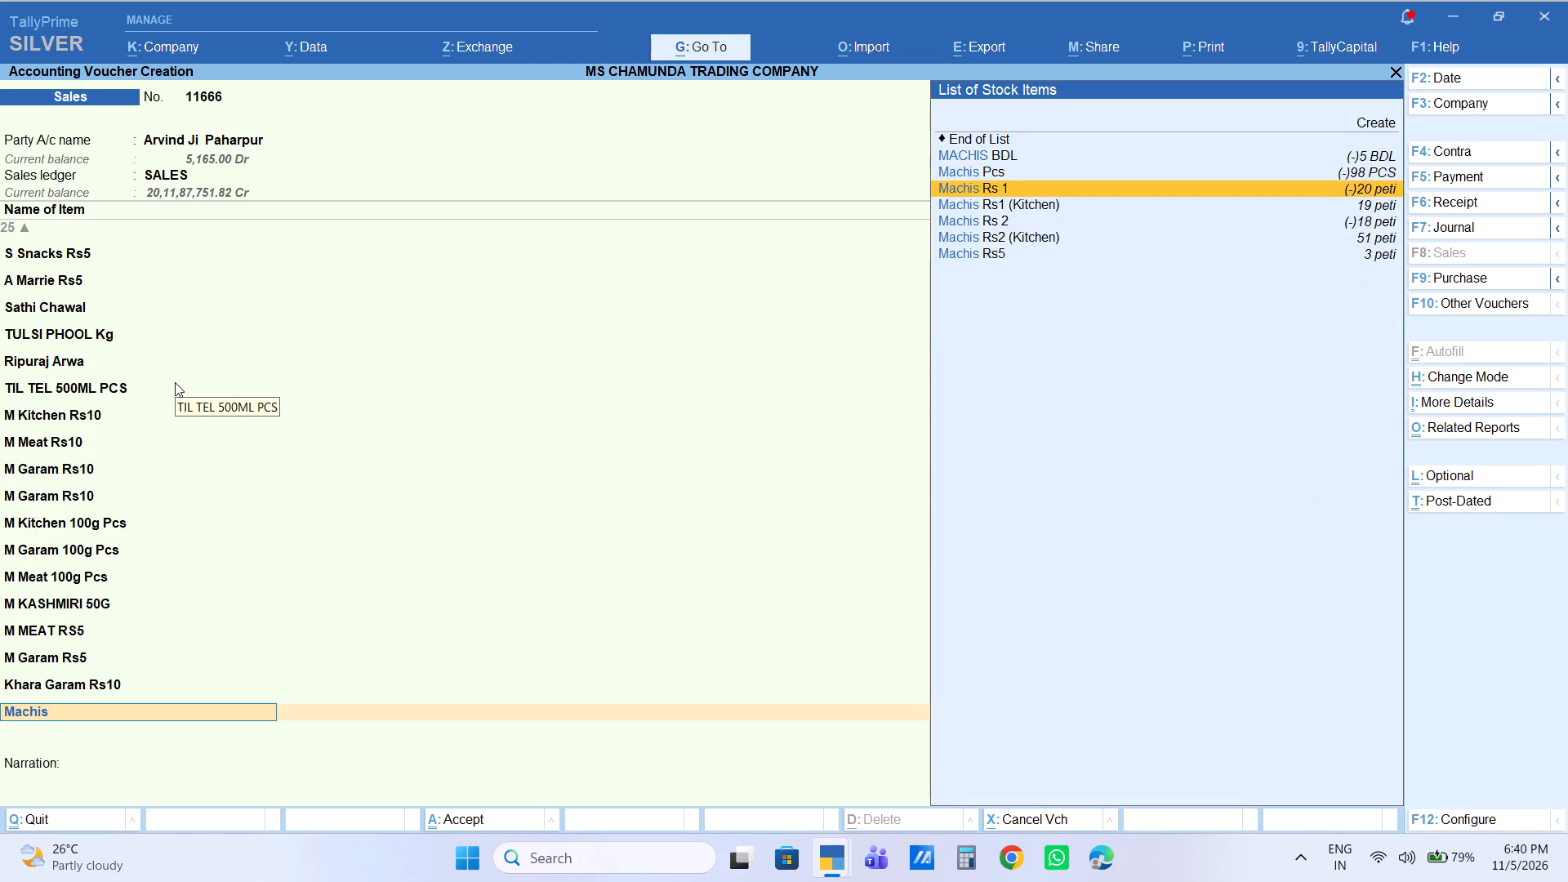
{"action": "key", "text": "Down"}
{"action": "key", "text": "Down"}
{"action": "key", "text": "Down"}
{"action": "key", "text": "Up"}
{"action": "key", "text": "Return"}
{"action": "key", "text": "1"}
{"action": "key", "text": "Return"}
{"action": "key", "text": "Return"}
{"action": "key", "text": "Return"}
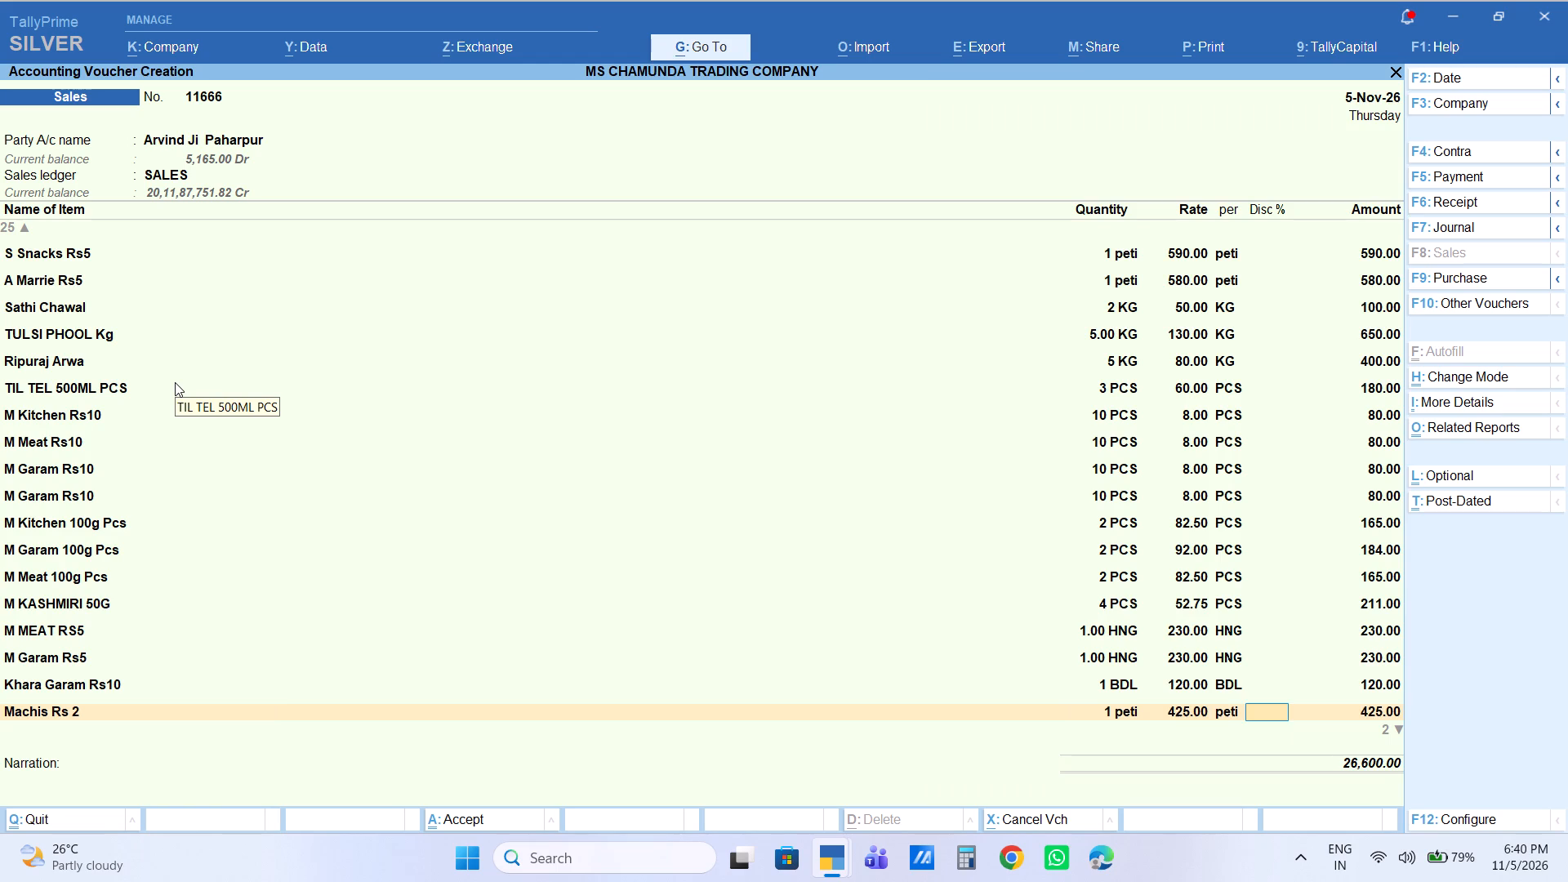
{"action": "key", "text": "Return"}
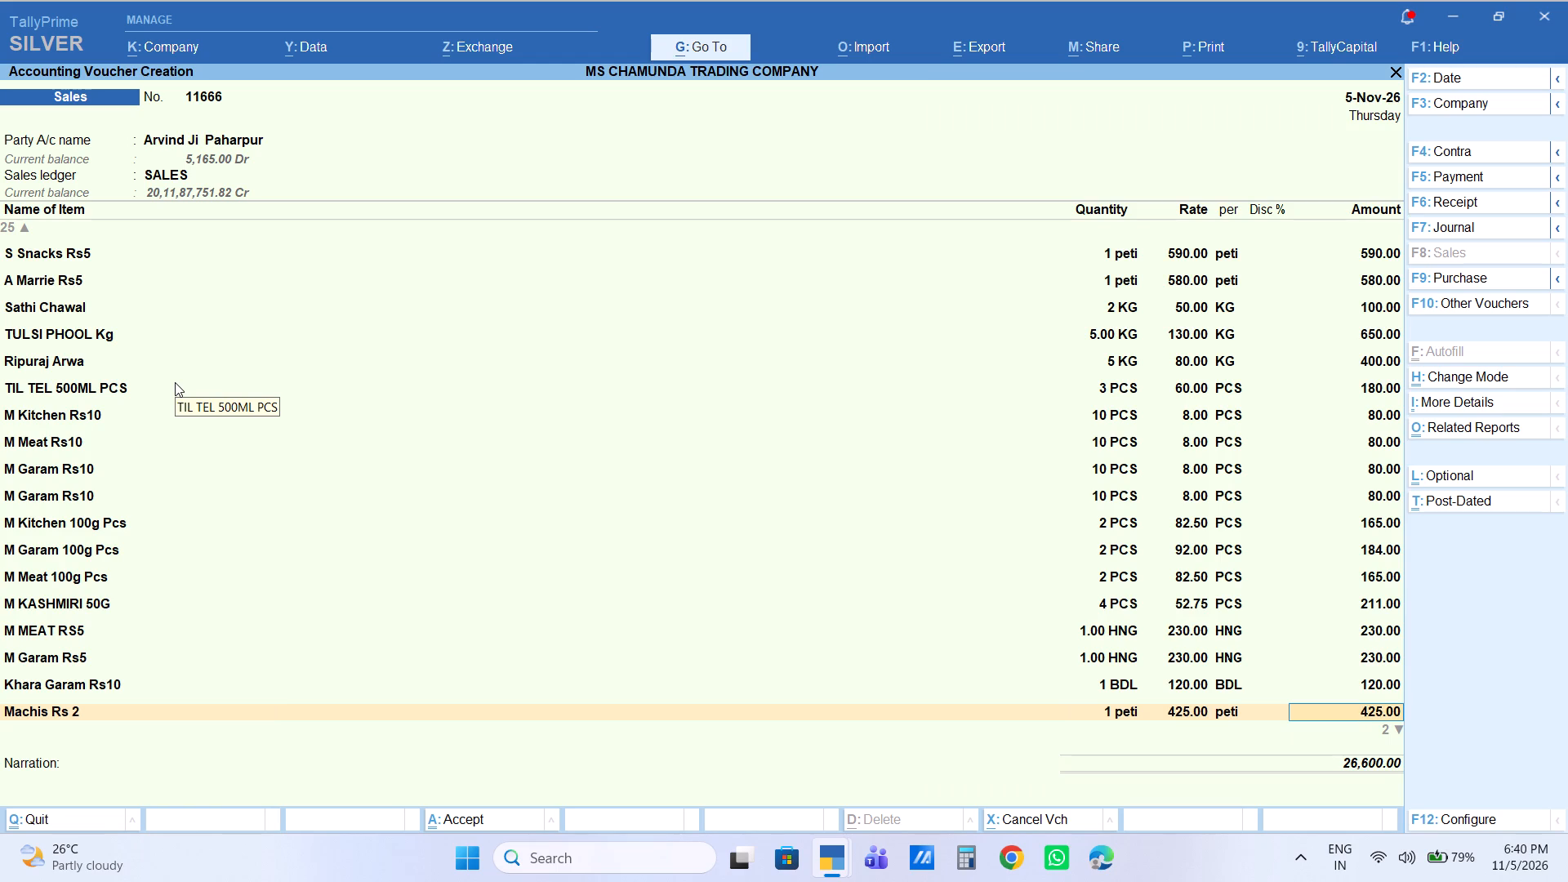
Set the Machis Rs 2 line amount to 420.
{"action": "key", "text": "BackSpace"}
{"action": "key", "text": "Return"}
{"action": "type", "text": "420"}
{"action": "key", "text": "Return"}
Add 1 peti of Machis Rs 1 to the voucher at the default rate.
{"action": "type", "text": "machis"}
{"action": "key", "text": "Down"}
{"action": "key", "text": "Down"}
{"action": "key", "text": "Down"}
{"action": "key", "text": "Return"}
{"action": "key", "text": "1"}
{"action": "key", "text": "Return"}
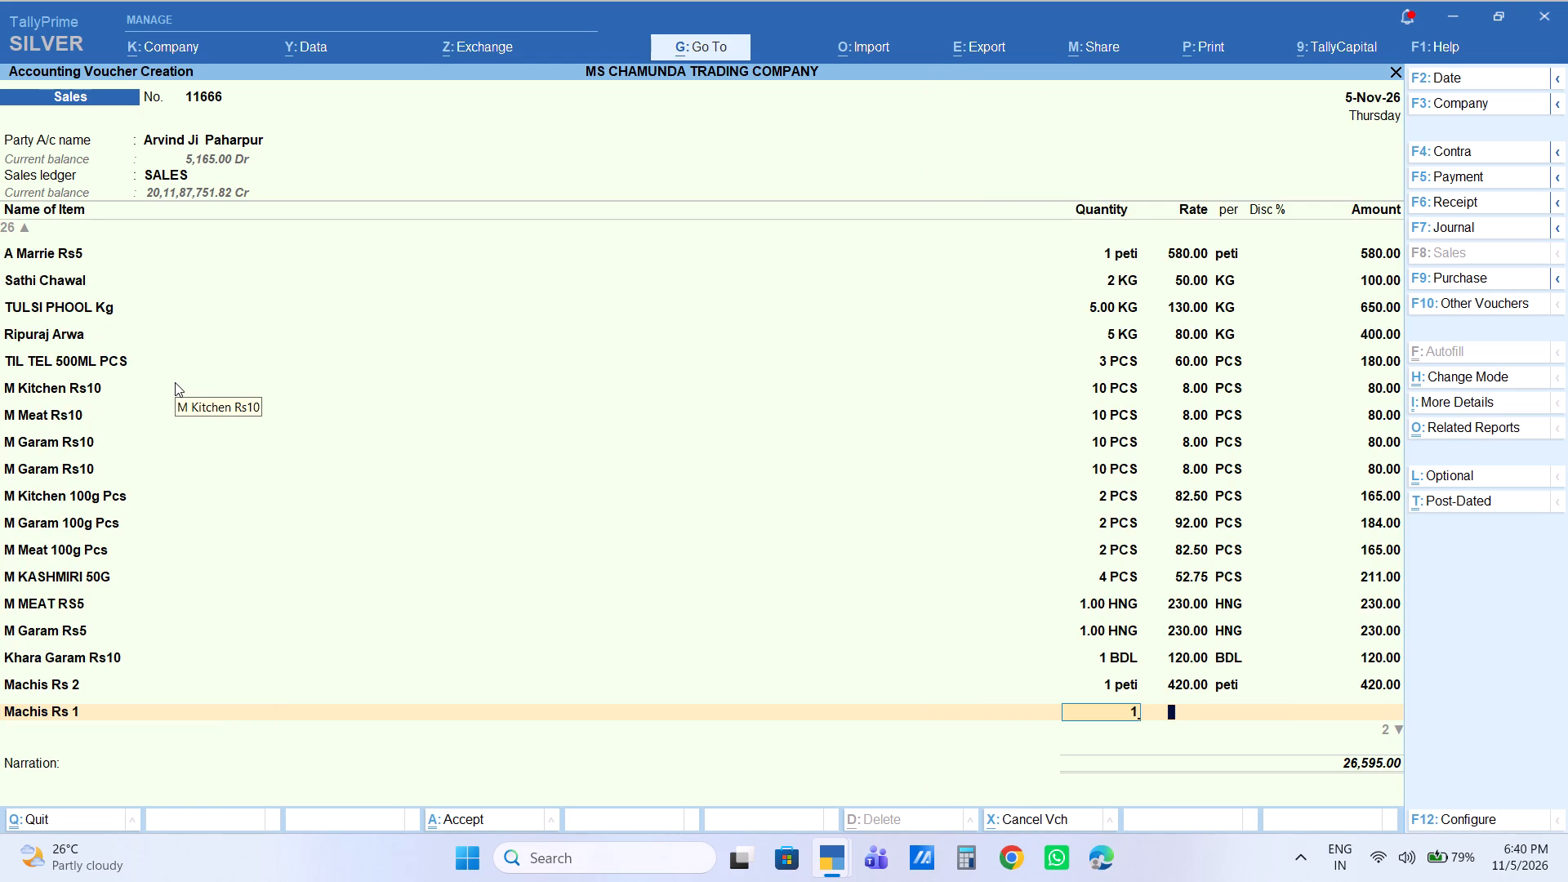
{"action": "key", "text": "Return"}
{"action": "key", "text": "Return"}
{"action": "key", "text": "Return"}
{"action": "key", "text": "Return"}
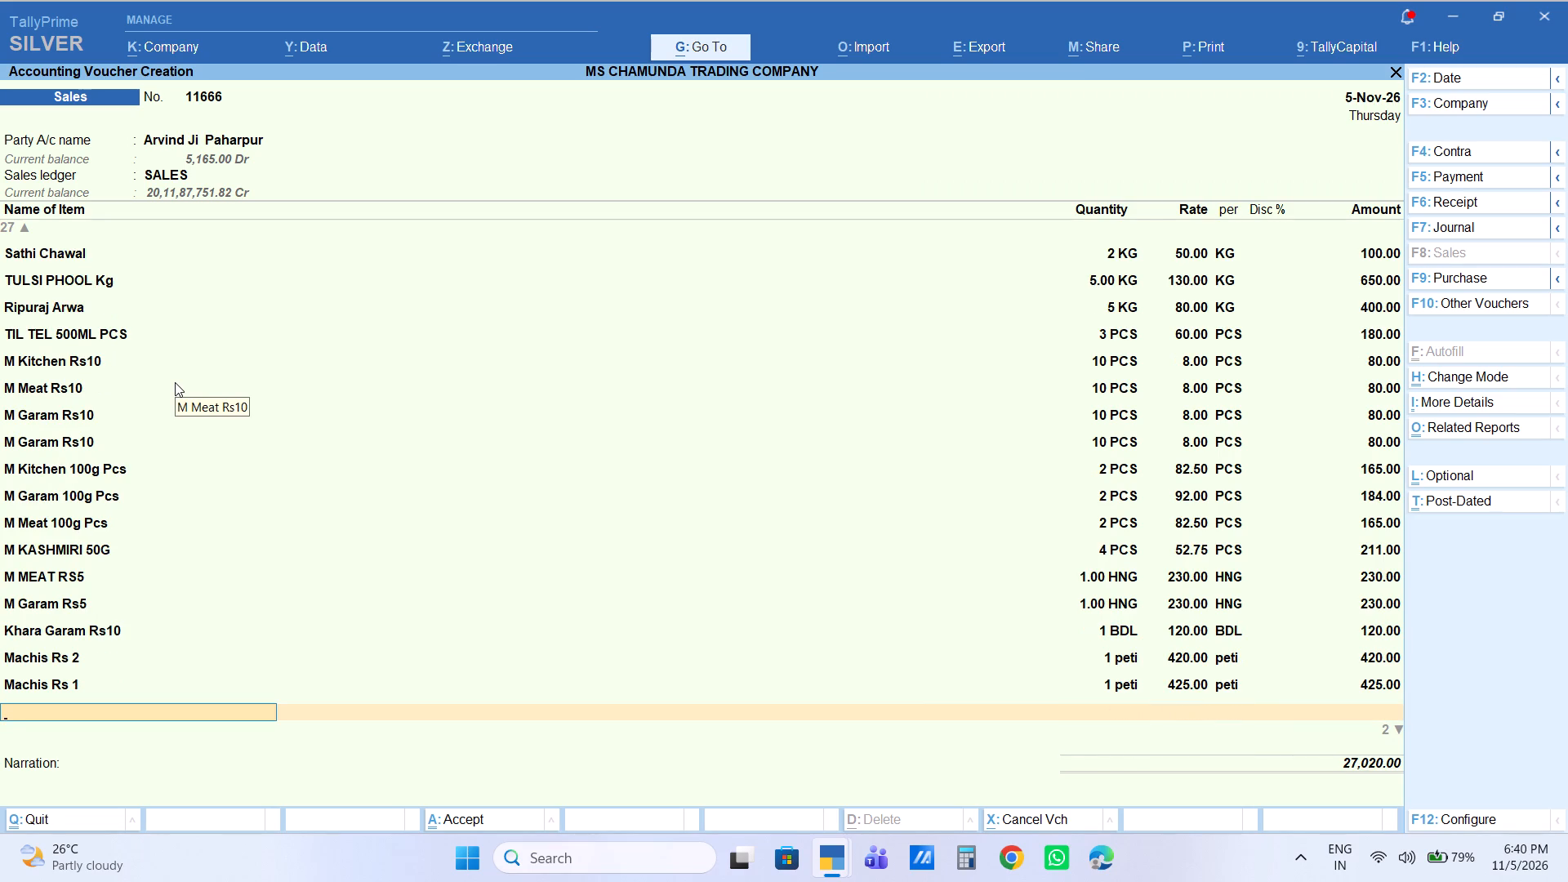
Add 1 BDL of Dettol Rs10 to the voucher at the default rate.
{"action": "type", "text": "dett"}
{"action": "key", "text": "Down"}
{"action": "key", "text": "Down"}
{"action": "key", "text": "Down"}
{"action": "key", "text": "Return"}
{"action": "key", "text": "1"}
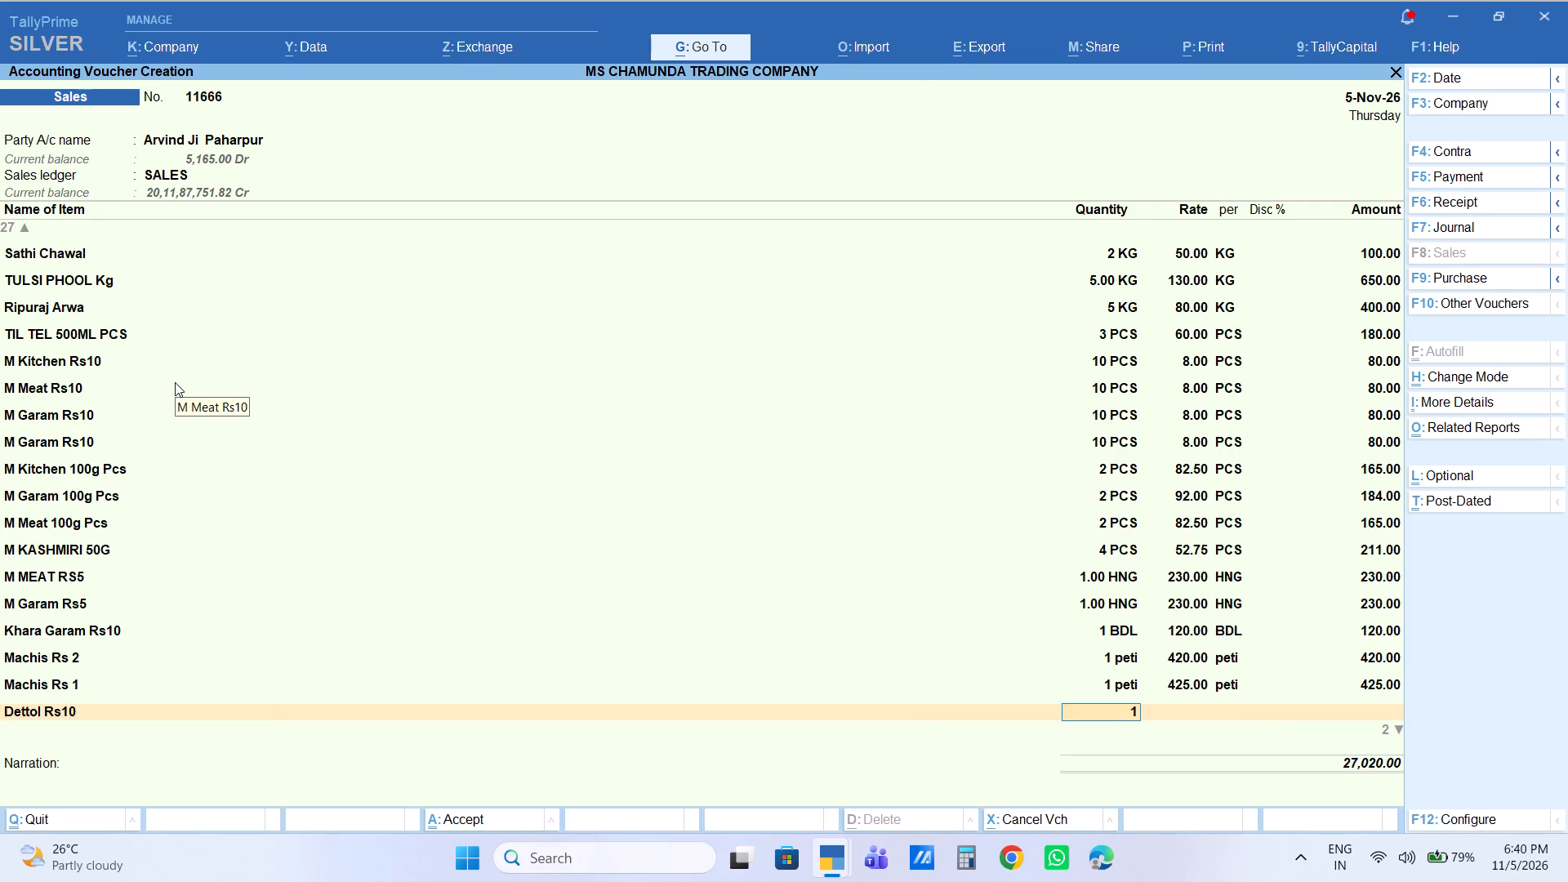
{"action": "key", "text": "Return"}
{"action": "key", "text": "Return"}
{"action": "key", "text": "Return"}
{"action": "key", "text": "Return"}
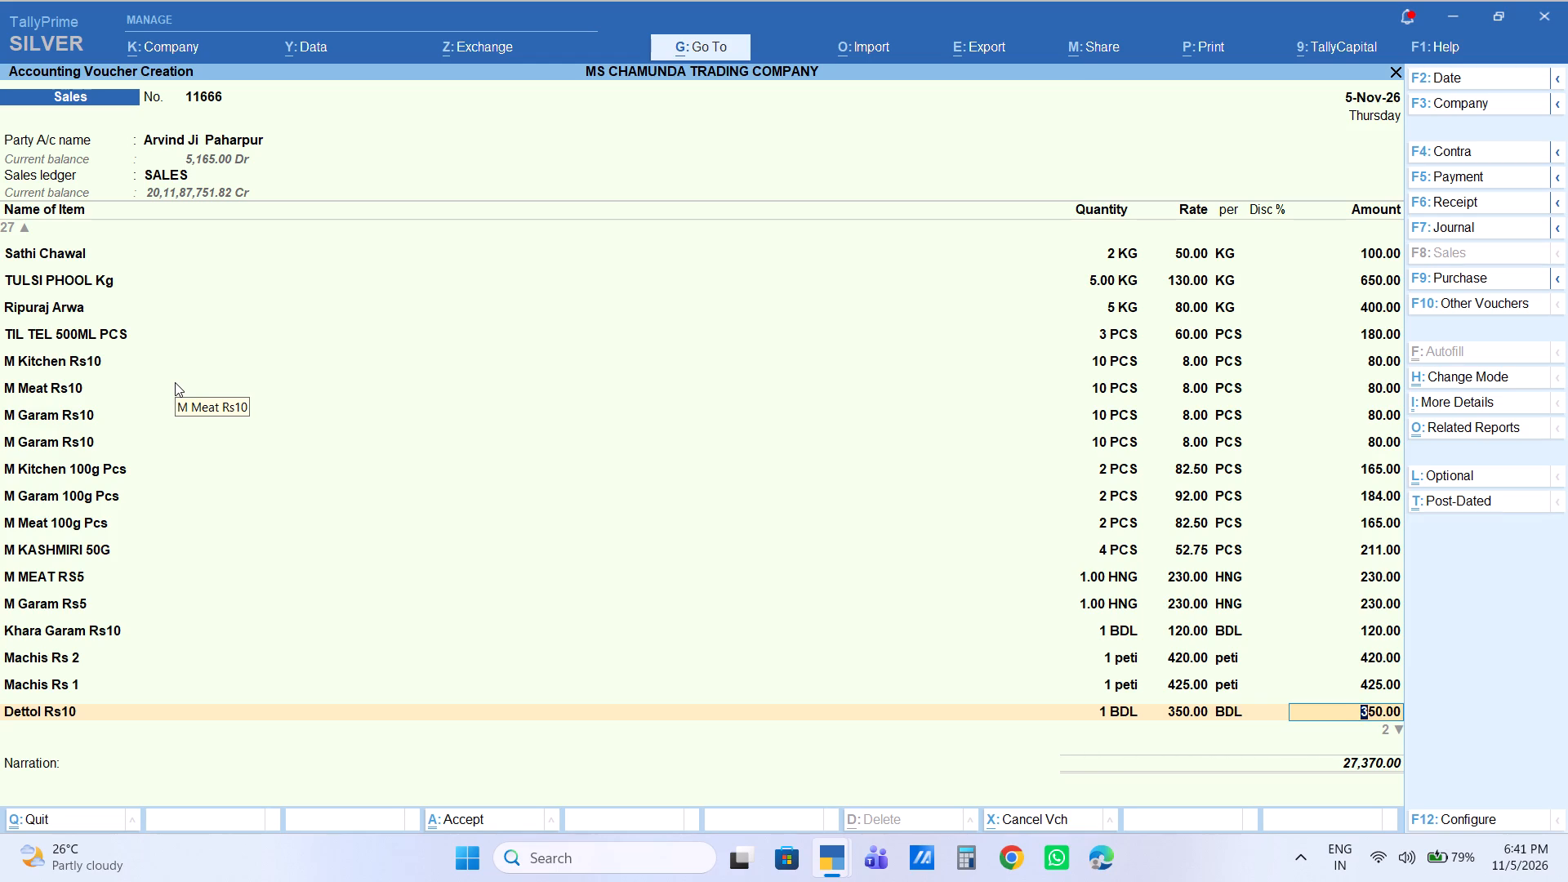
Check back up through the entered item lines and remove the duplicate M Garam Rs10 line.
{"action": "key", "text": "Up"}
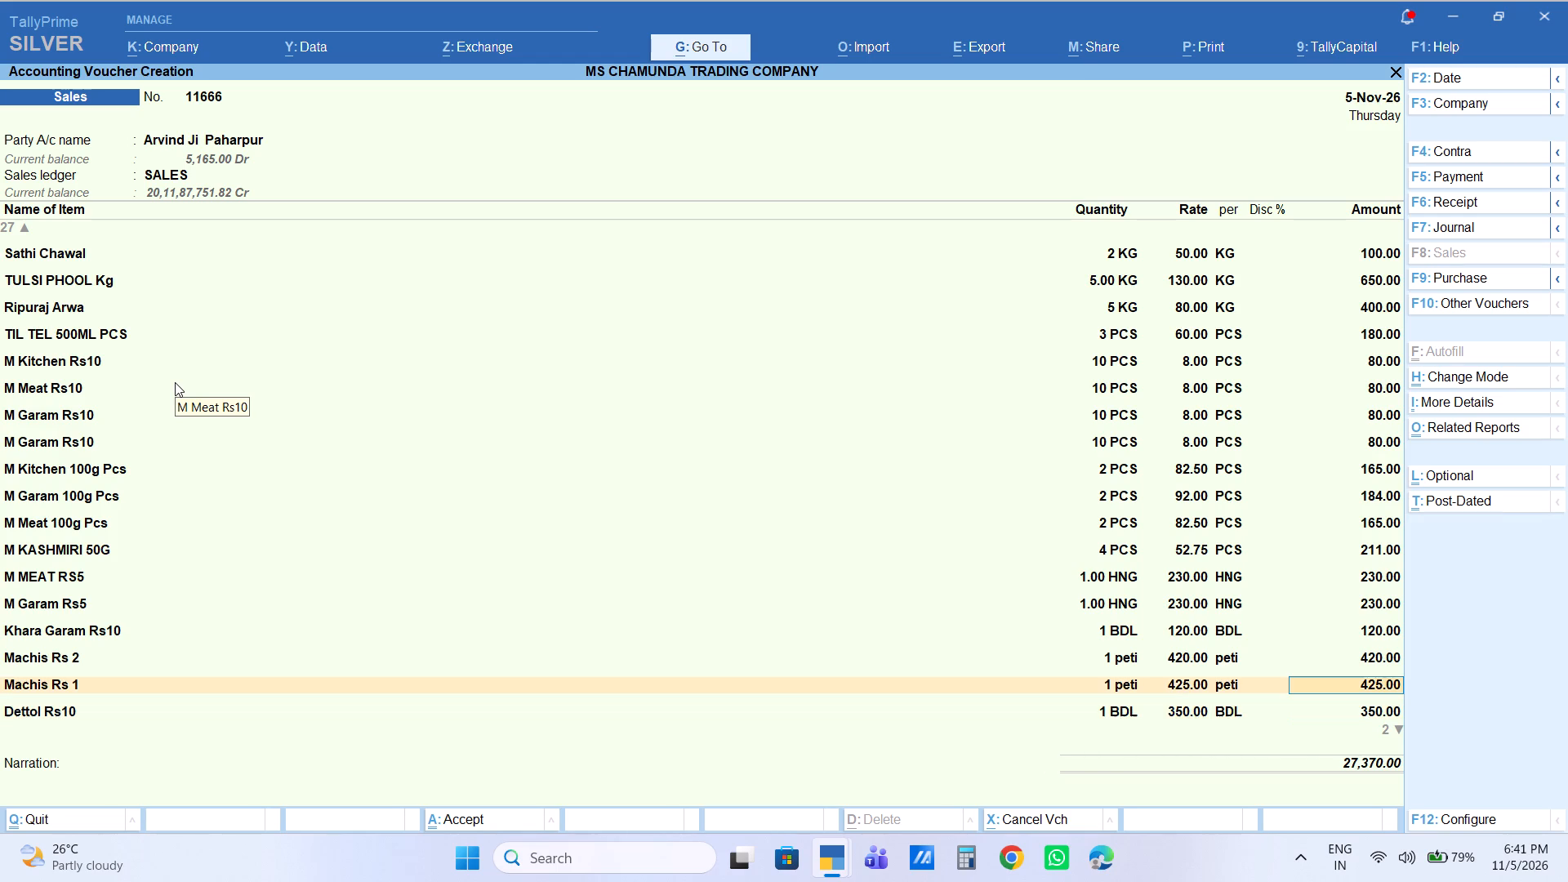
{"action": "key", "text": "Up"}
{"action": "key", "text": "Up"}
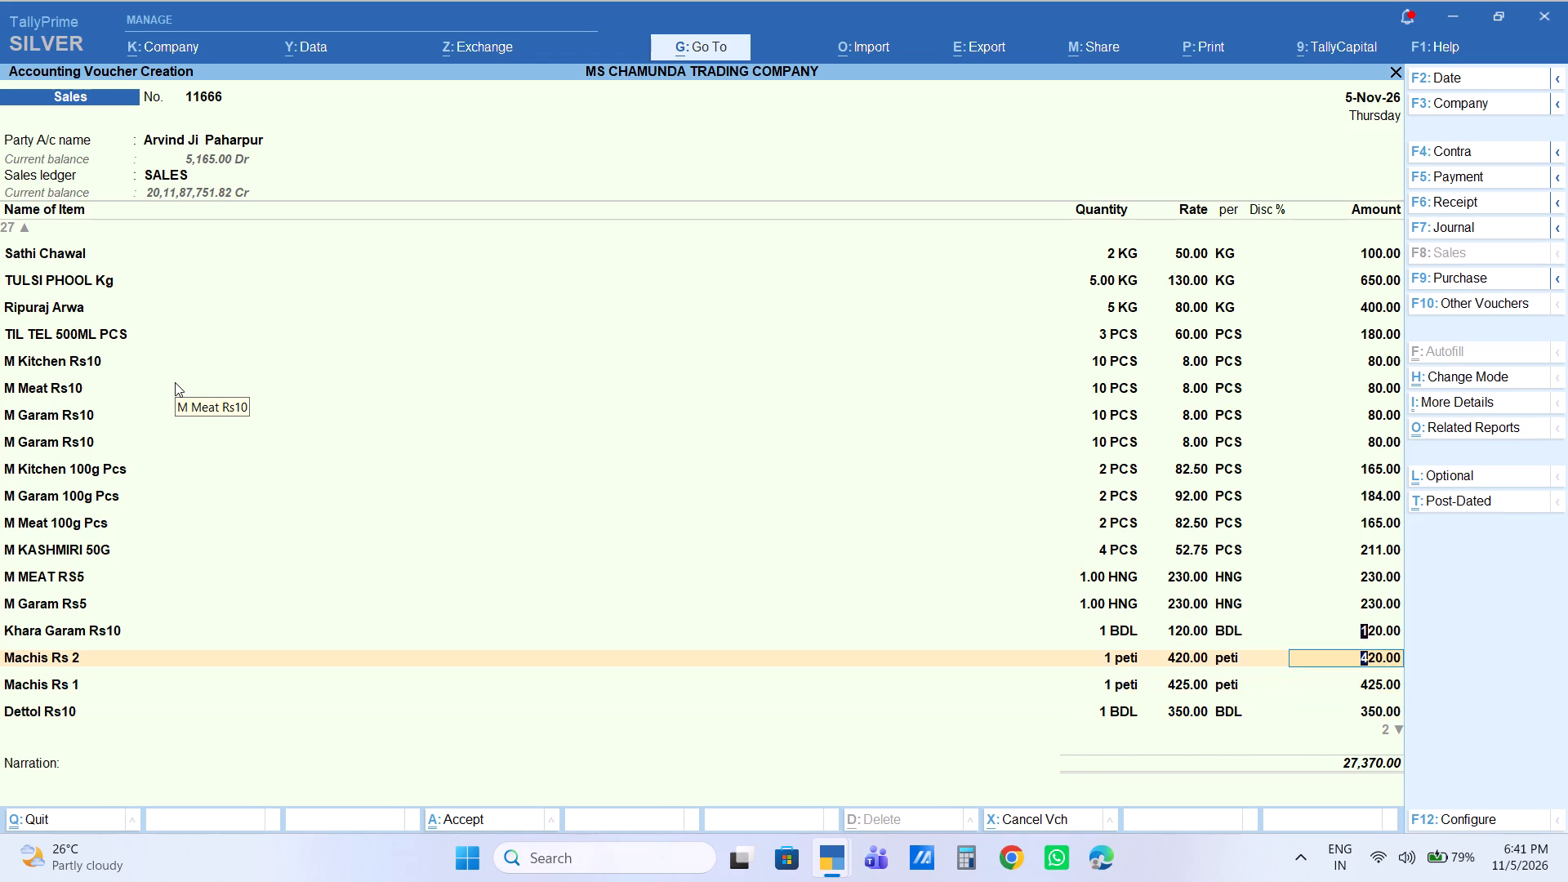
{"action": "key", "text": "Up"}
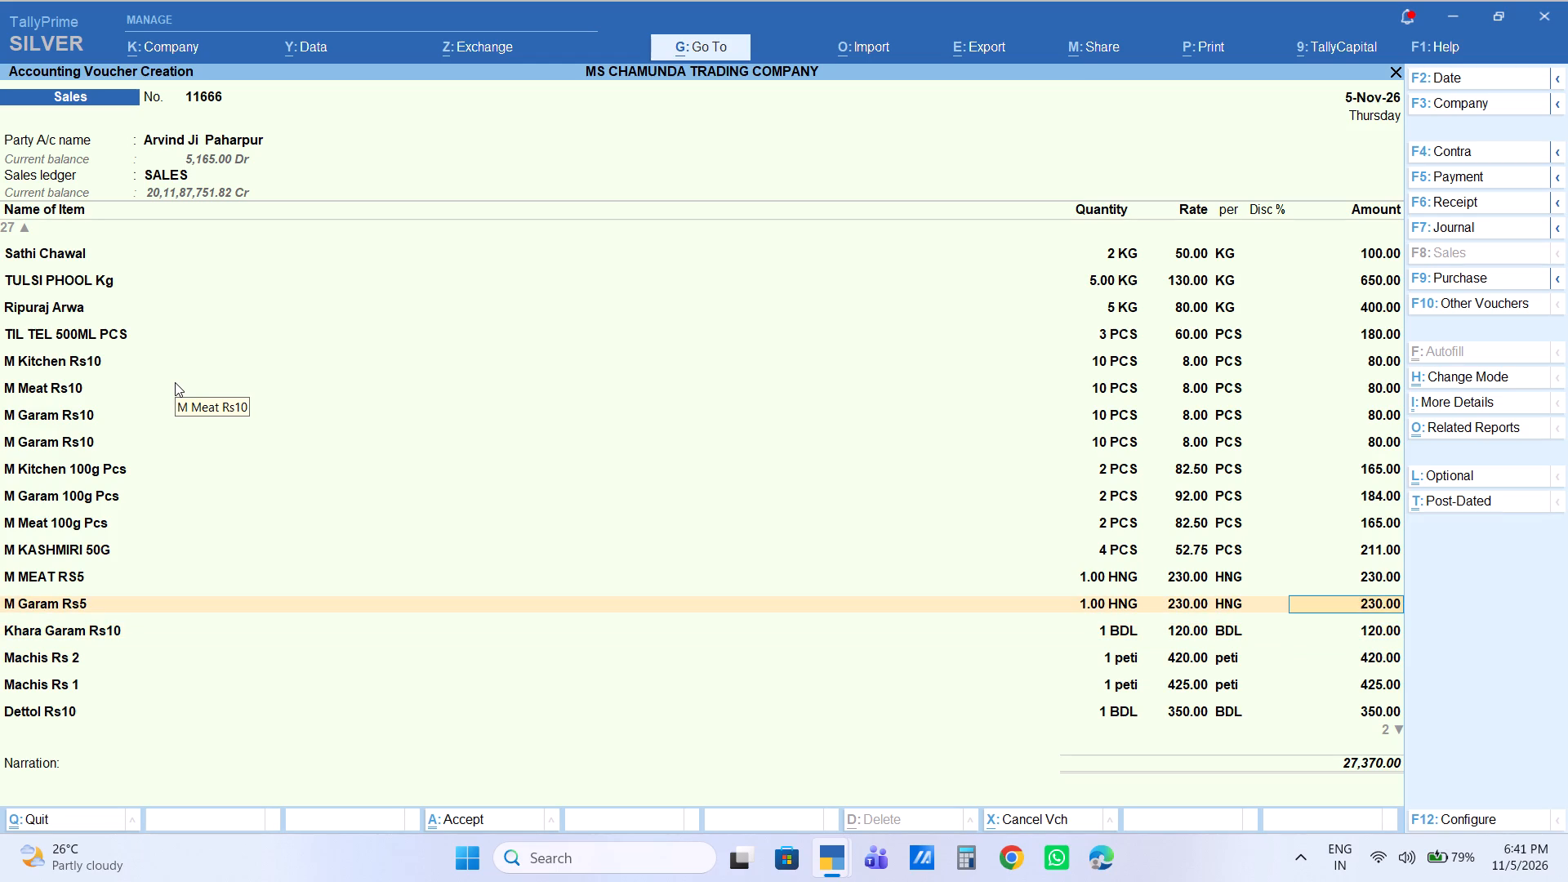
{"action": "key", "text": "Up"}
{"action": "key", "text": "Up"}
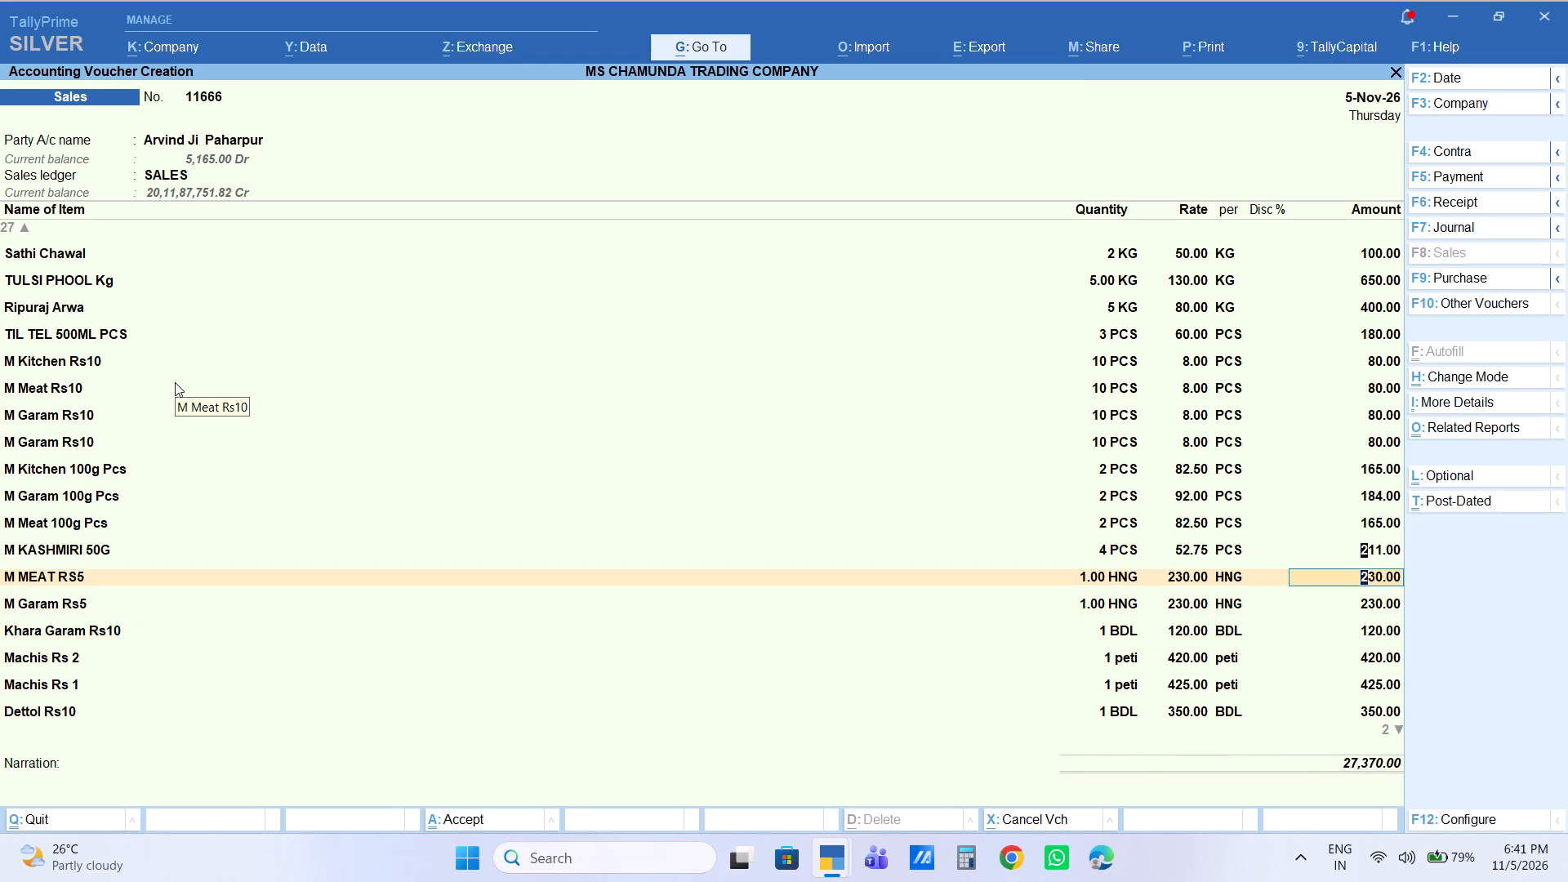
{"action": "key", "text": "Up"}
{"action": "key", "text": "Up"}
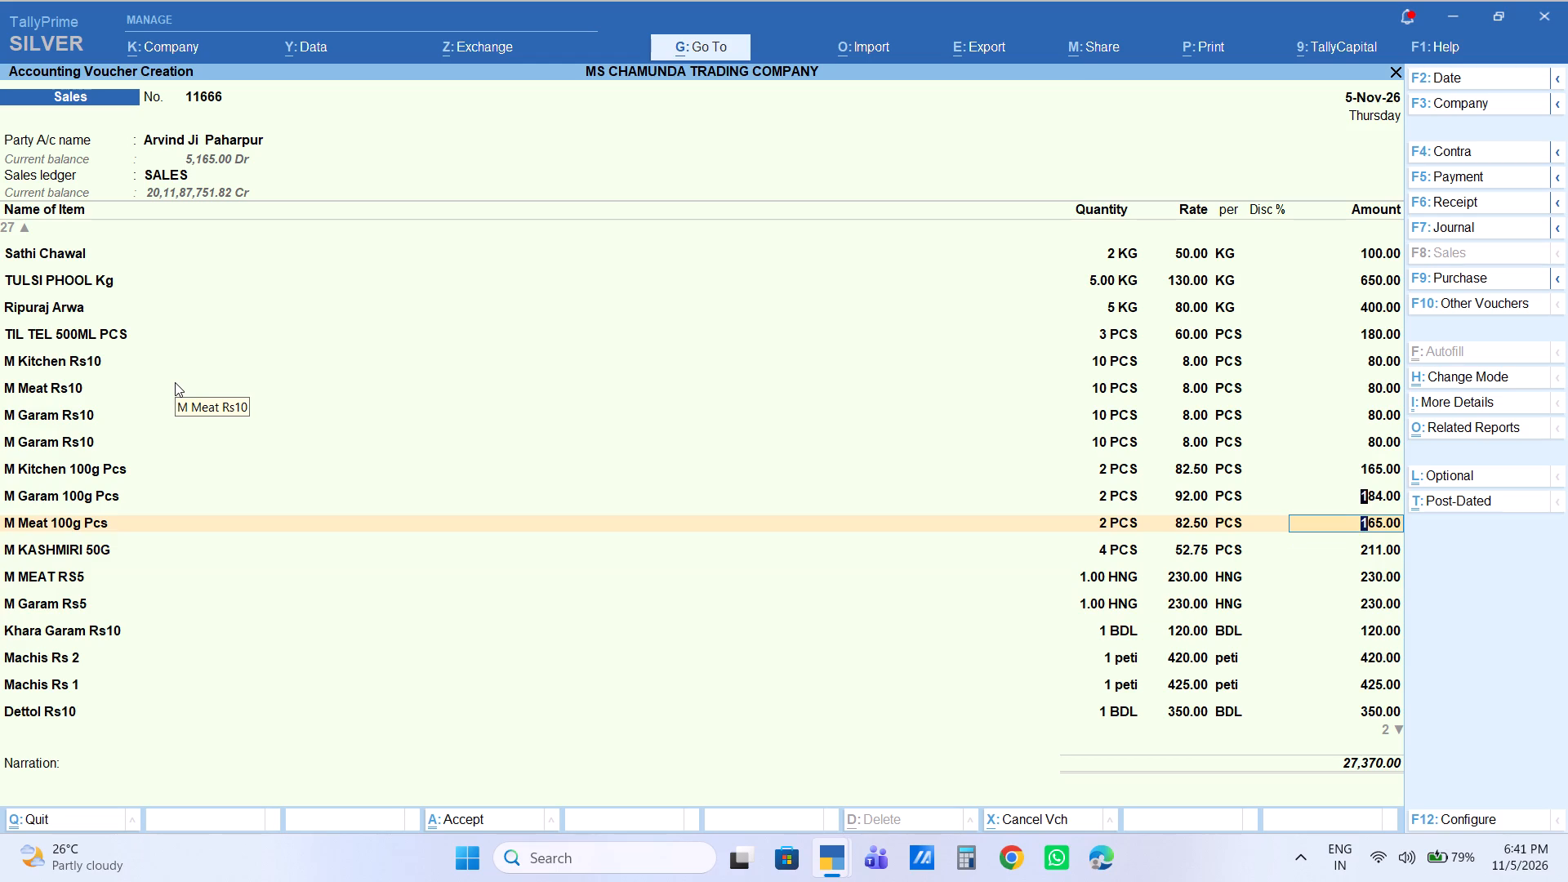
{"action": "key", "text": "Up"}
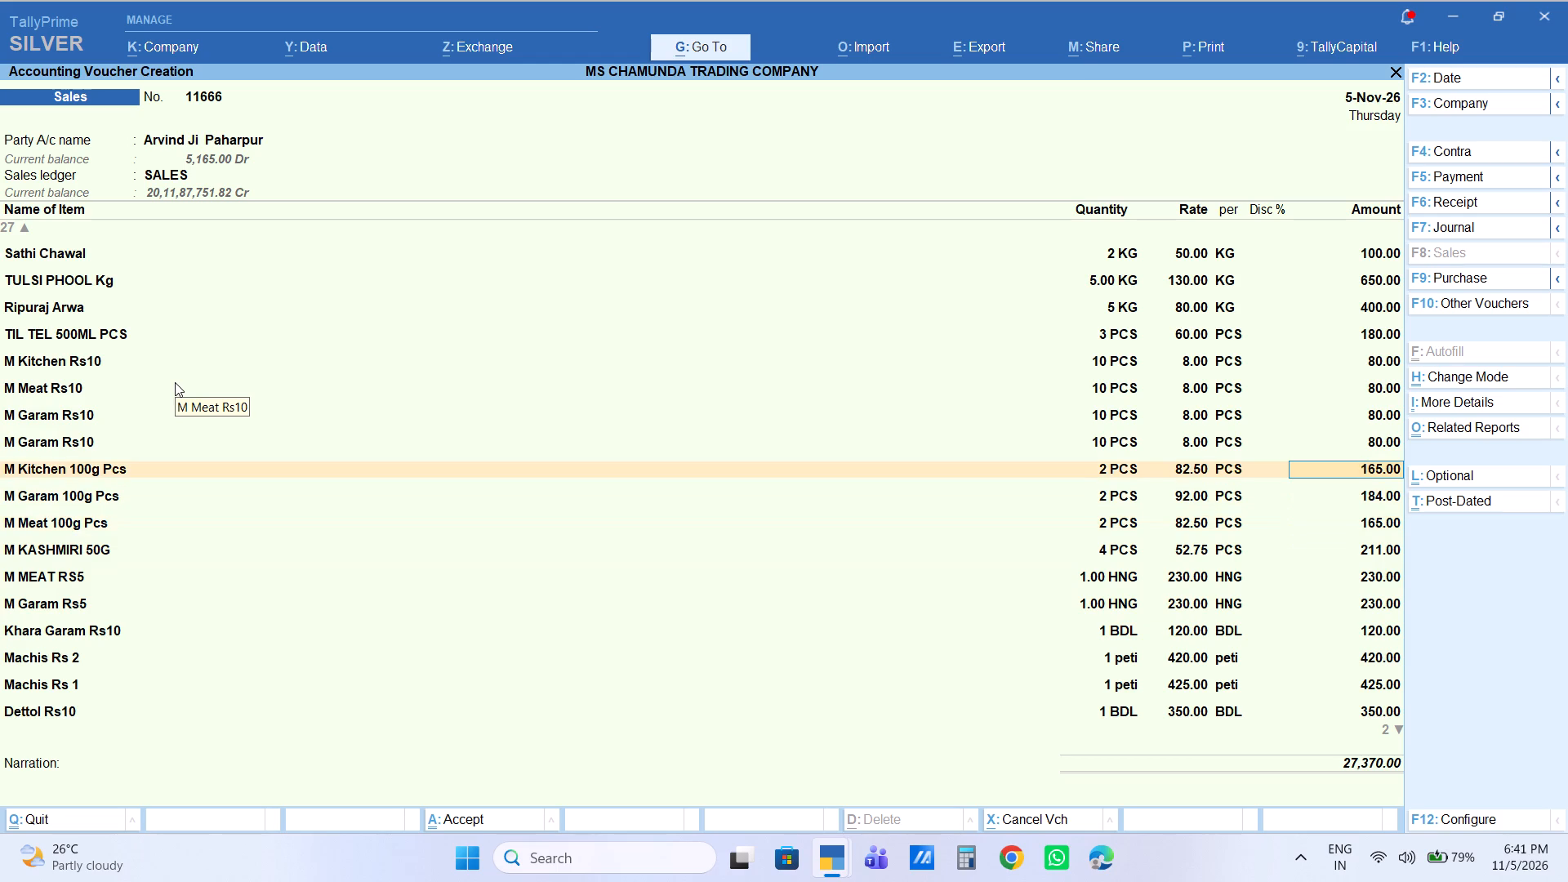
{"action": "key", "text": "Up"}
{"action": "key", "text": "Up"}
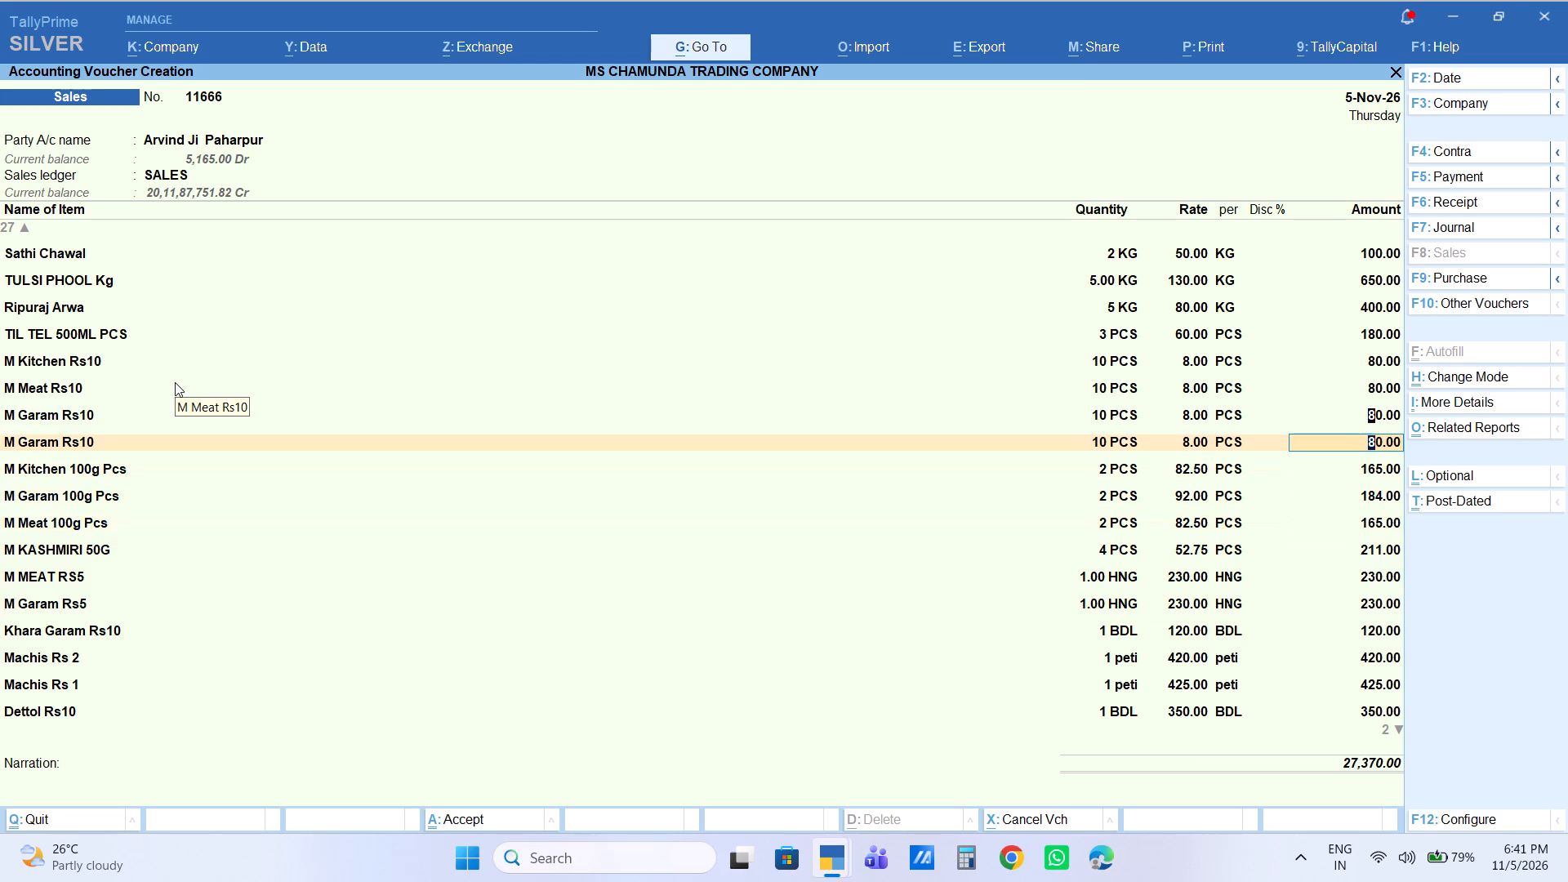
{"action": "key", "text": "Up"}
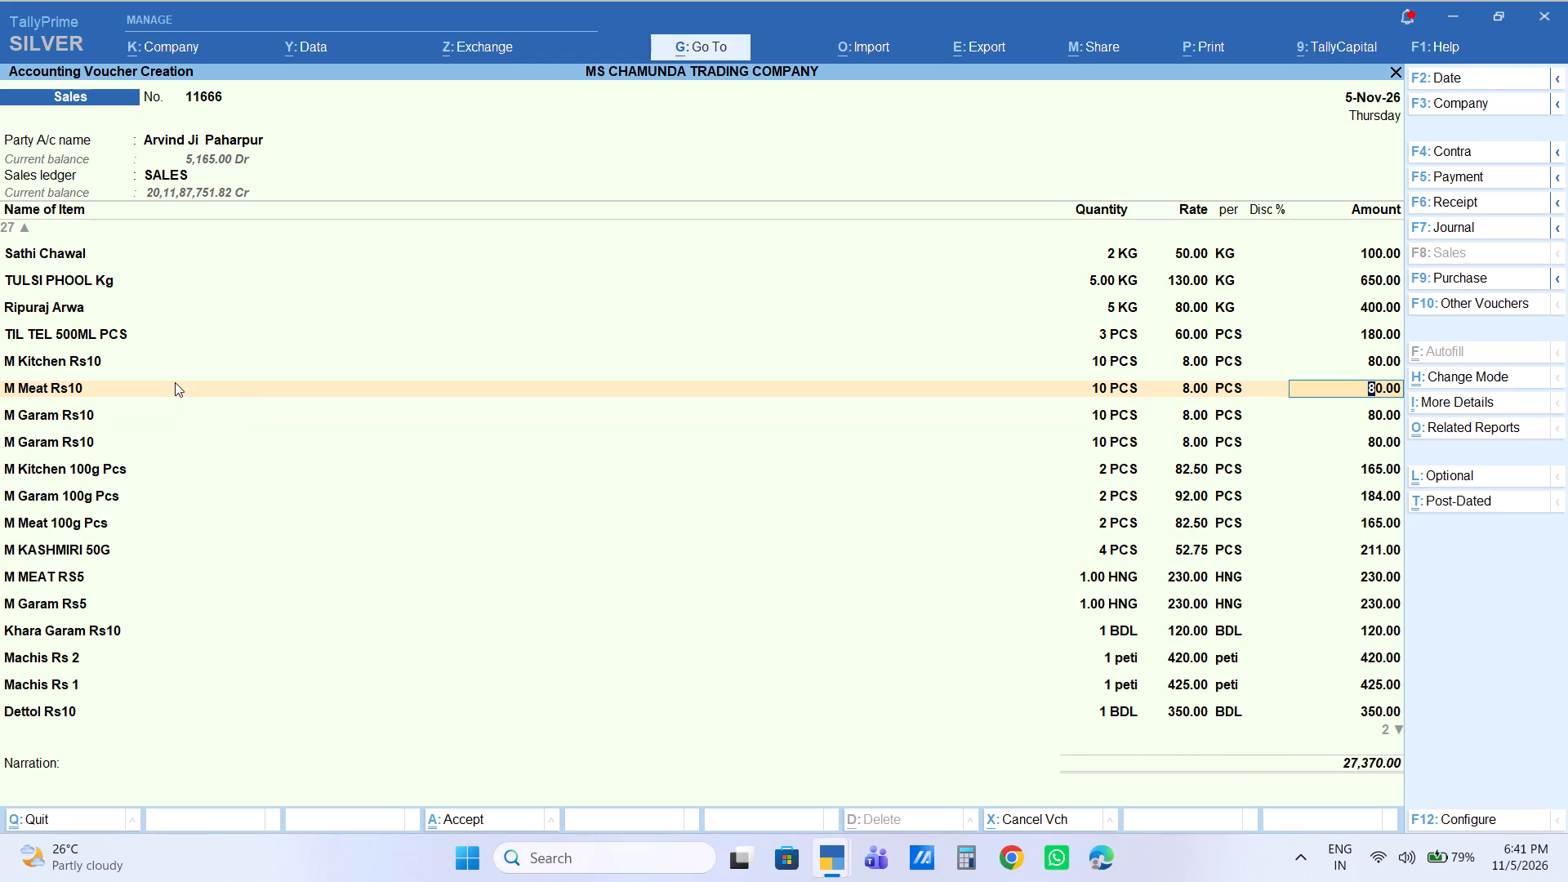
{"action": "key", "text": "Down"}
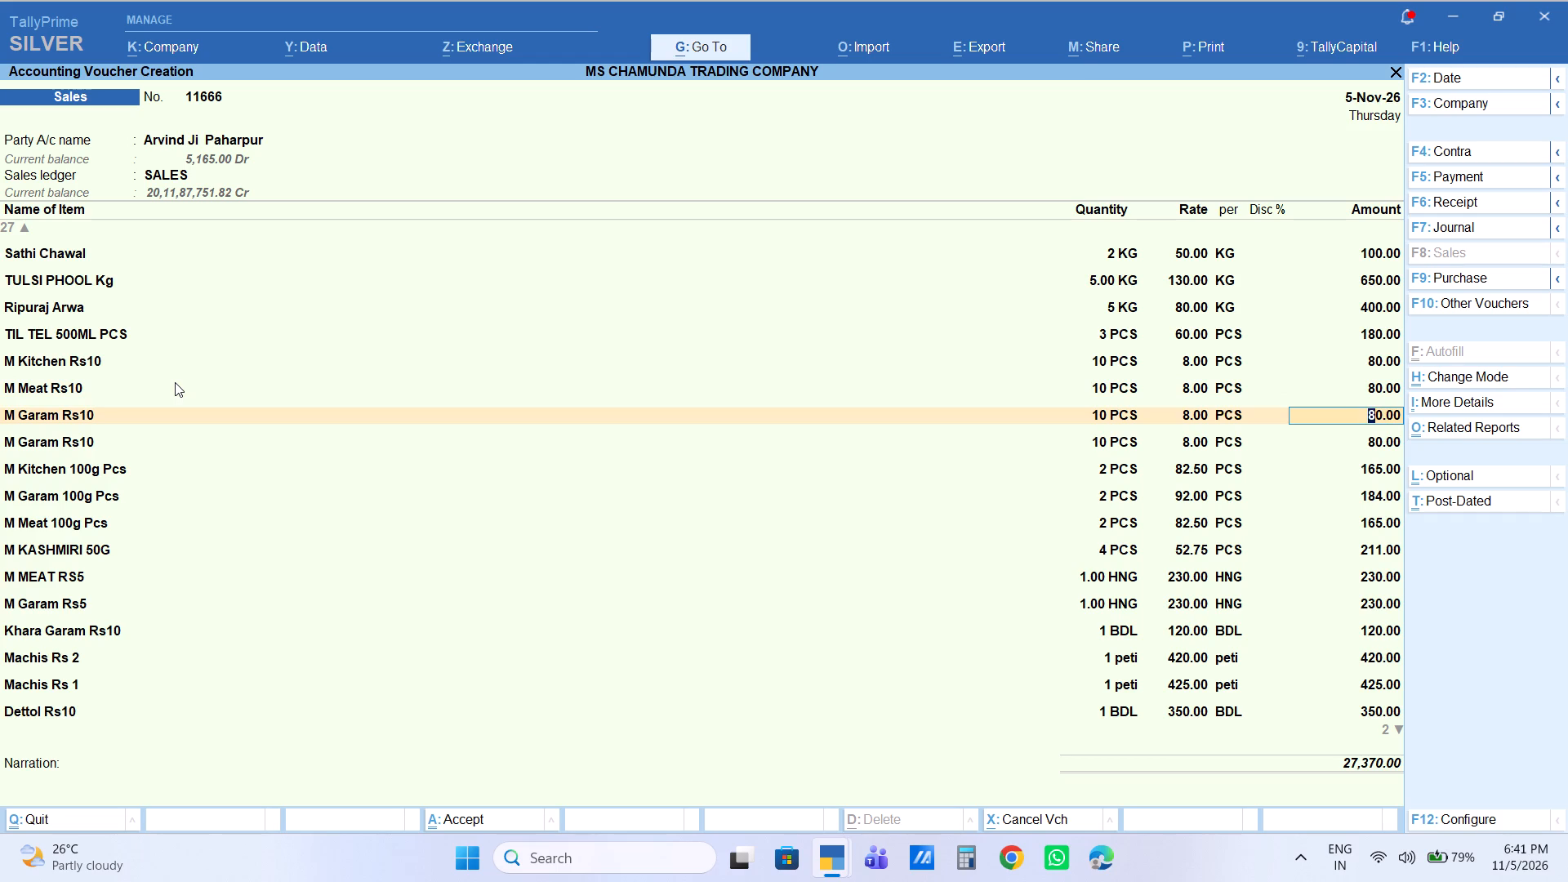
{"action": "key", "text": "BackSpace"}
{"action": "key", "text": "BackSpace"}
{"action": "key", "text": "BackSpace"}
{"action": "key", "text": "BackSpace"}
{"action": "key", "text": "BackSpace"}
{"action": "type", "text": "end"}
{"action": "key", "text": "Down"}
{"action": "key", "text": "Return"}
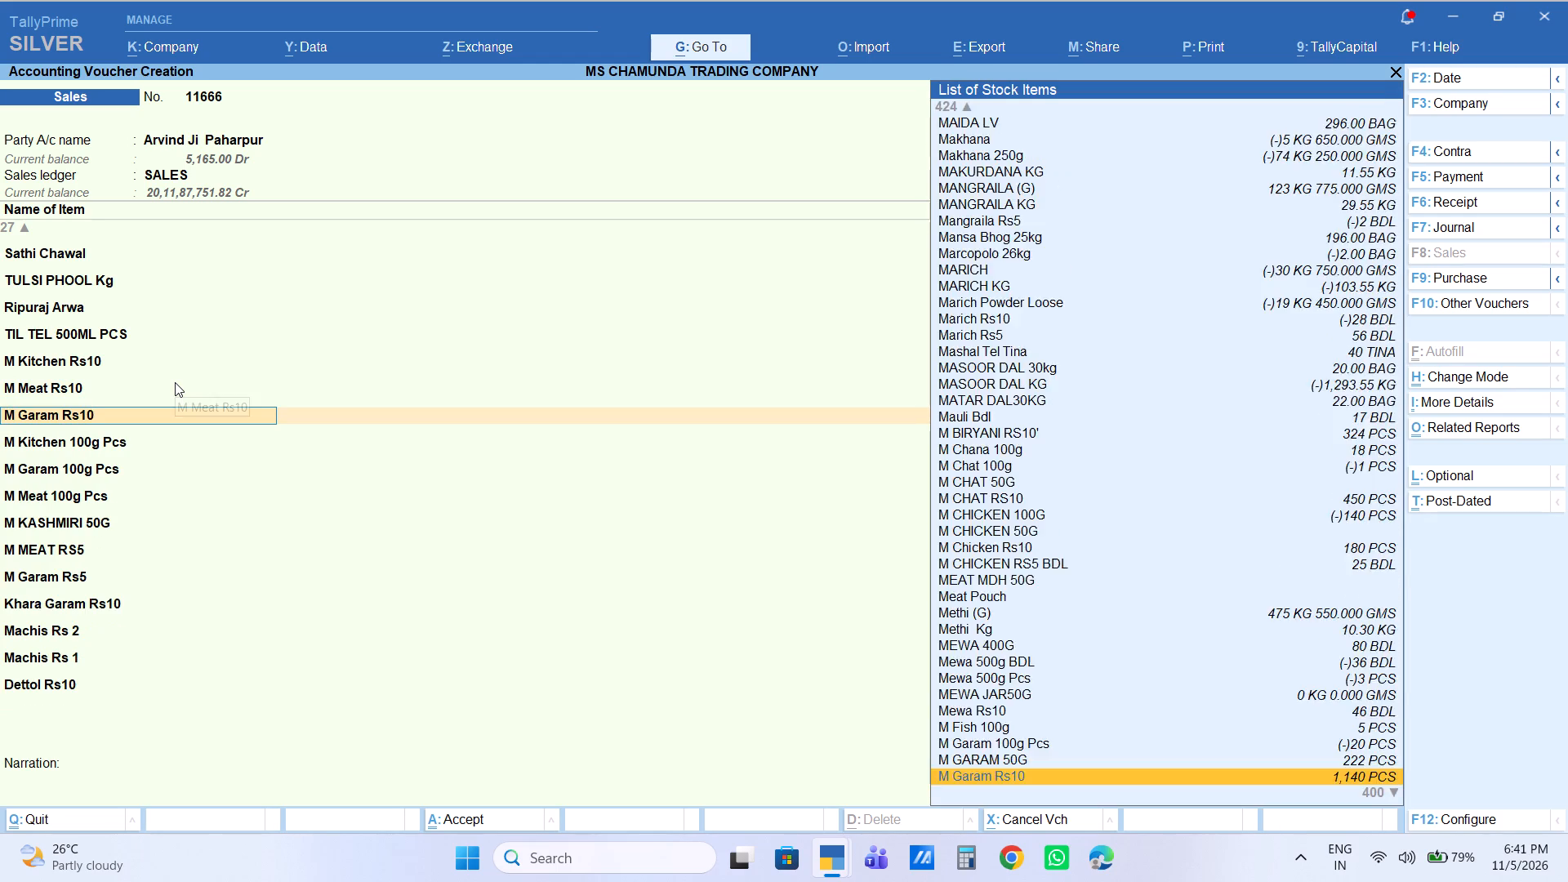
Return to the end of the item list and continue to a new item line below Dettol Rs10.
{"action": "key", "text": "Return"}
{"action": "key", "text": "Return"}
{"action": "key", "text": "Return"}
{"action": "key", "text": "Down"}
{"action": "key", "text": "Down"}
{"action": "key", "text": "Down"}
{"action": "key", "text": "Down"}
{"action": "key", "text": "Down"}
{"action": "key", "text": "Down"}
{"action": "key", "text": "Down"}
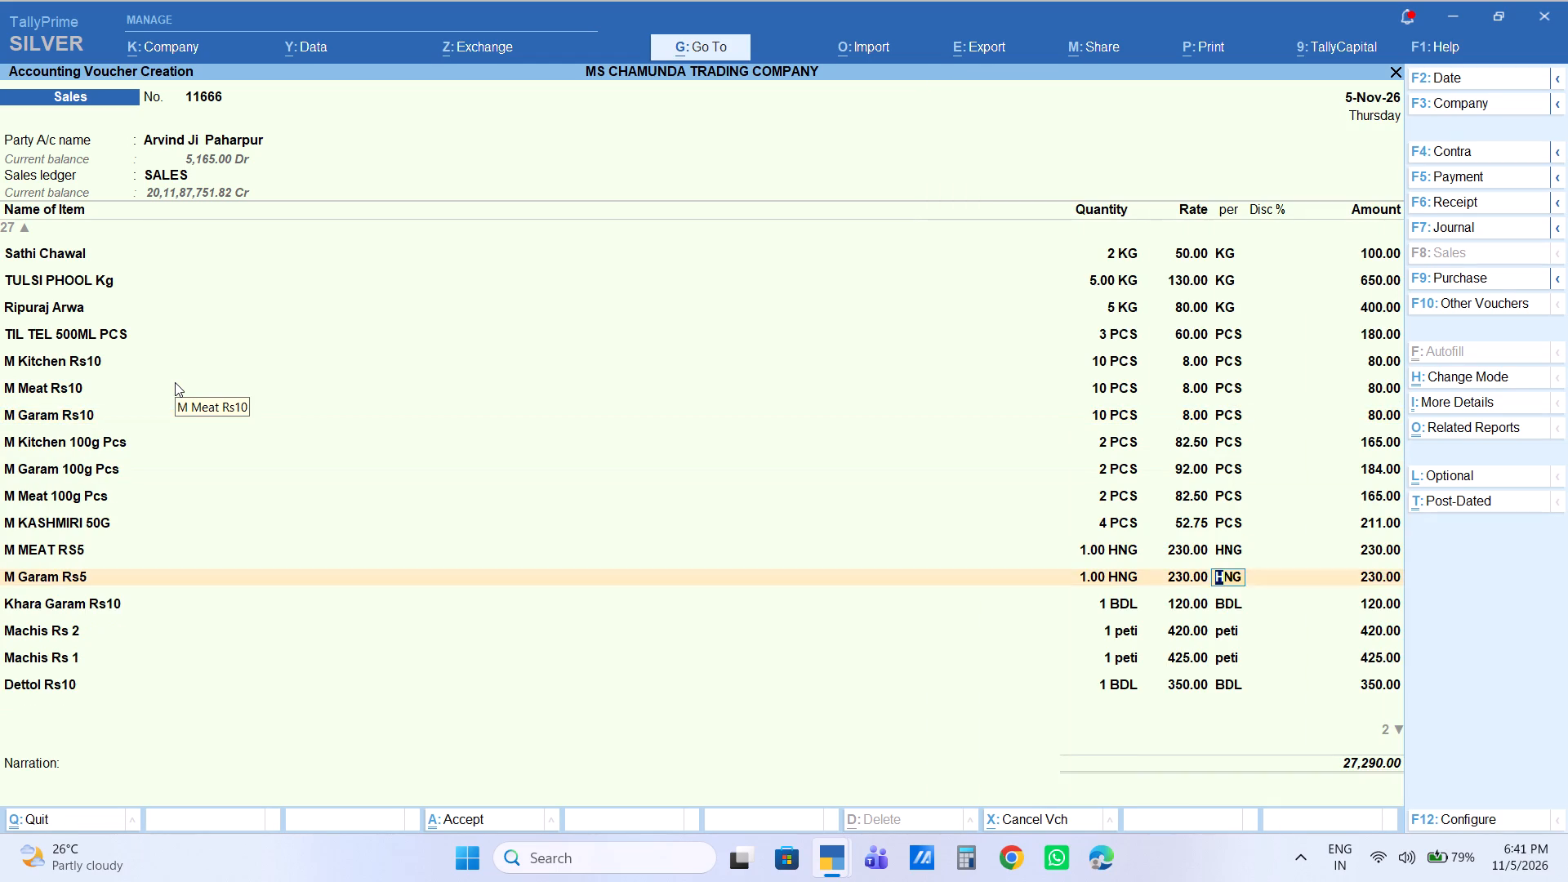
{"action": "key", "text": "Down"}
{"action": "key", "text": "Down"}
{"action": "key", "text": "Down"}
{"action": "key", "text": "Return"}
{"action": "key", "text": "Return"}
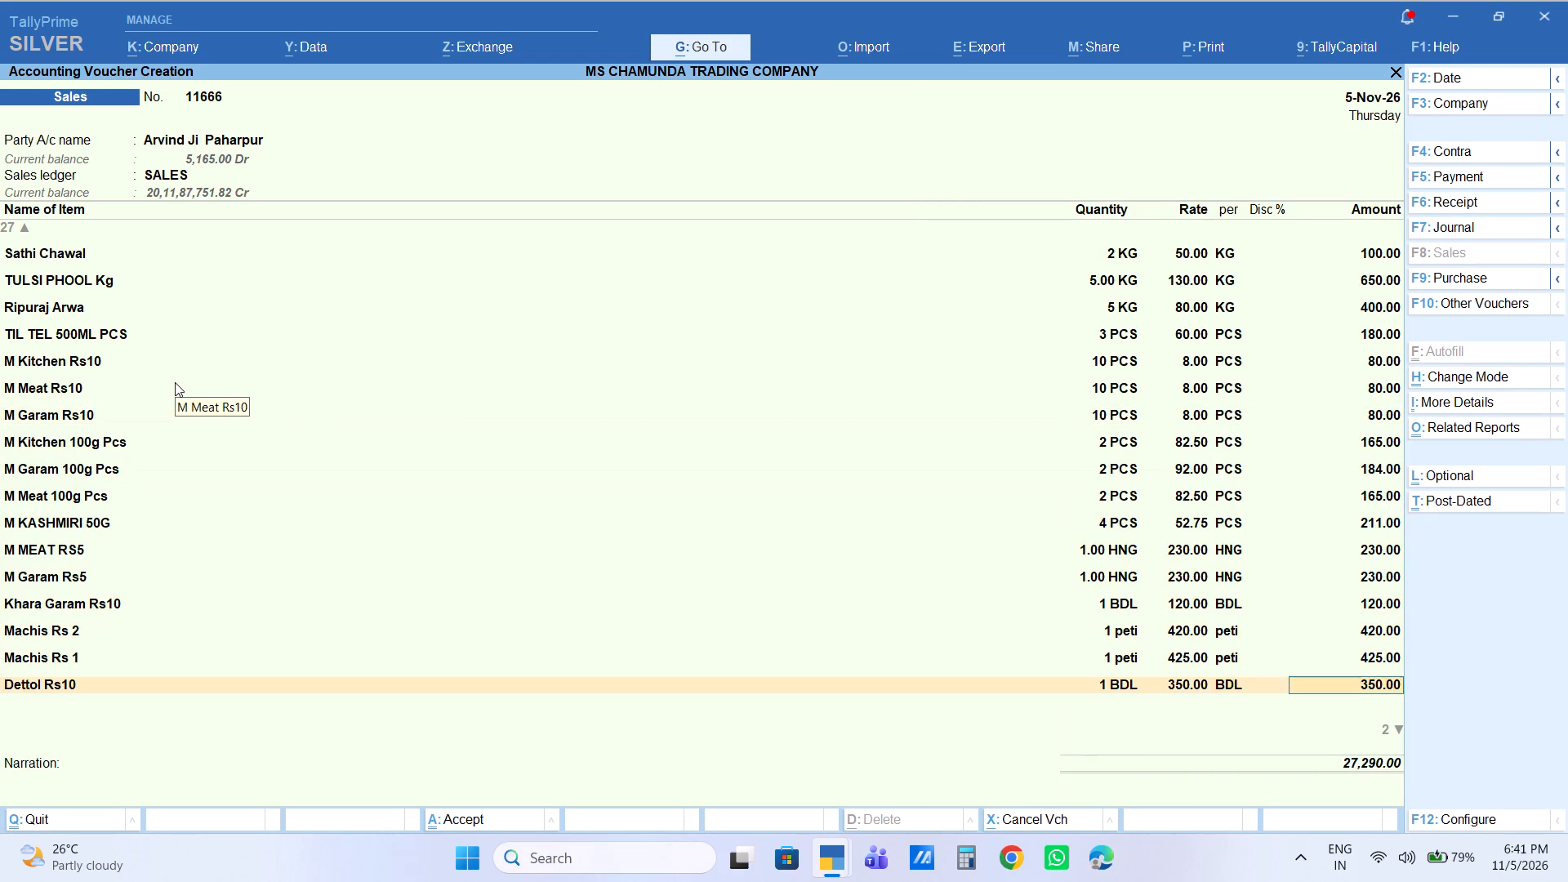
{"action": "key", "text": "Return"}
{"action": "key", "text": "Return"}
{"action": "key", "text": "BackSpace"}
{"action": "key", "text": "Return"}
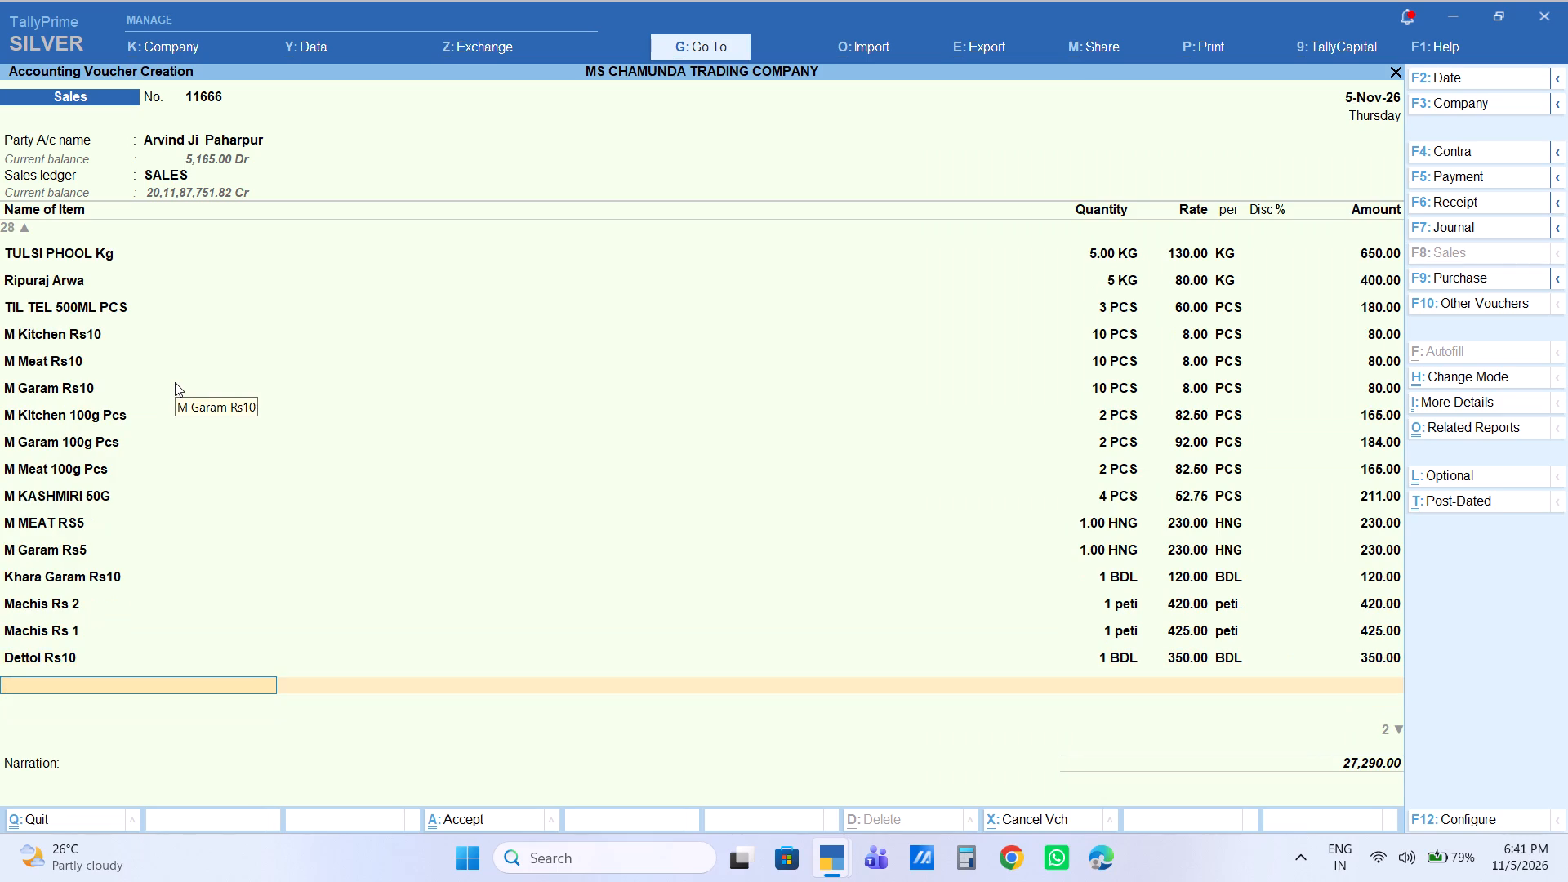
Add 2 peti of SALONI 1L PETI to the voucher at the default rate.
{"action": "type", "text": "saloni1"}
{"action": "key", "text": "Down"}
{"action": "key", "text": "Down"}
{"action": "key", "text": "Down"}
{"action": "key", "text": "Return"}
{"action": "key", "text": "2"}
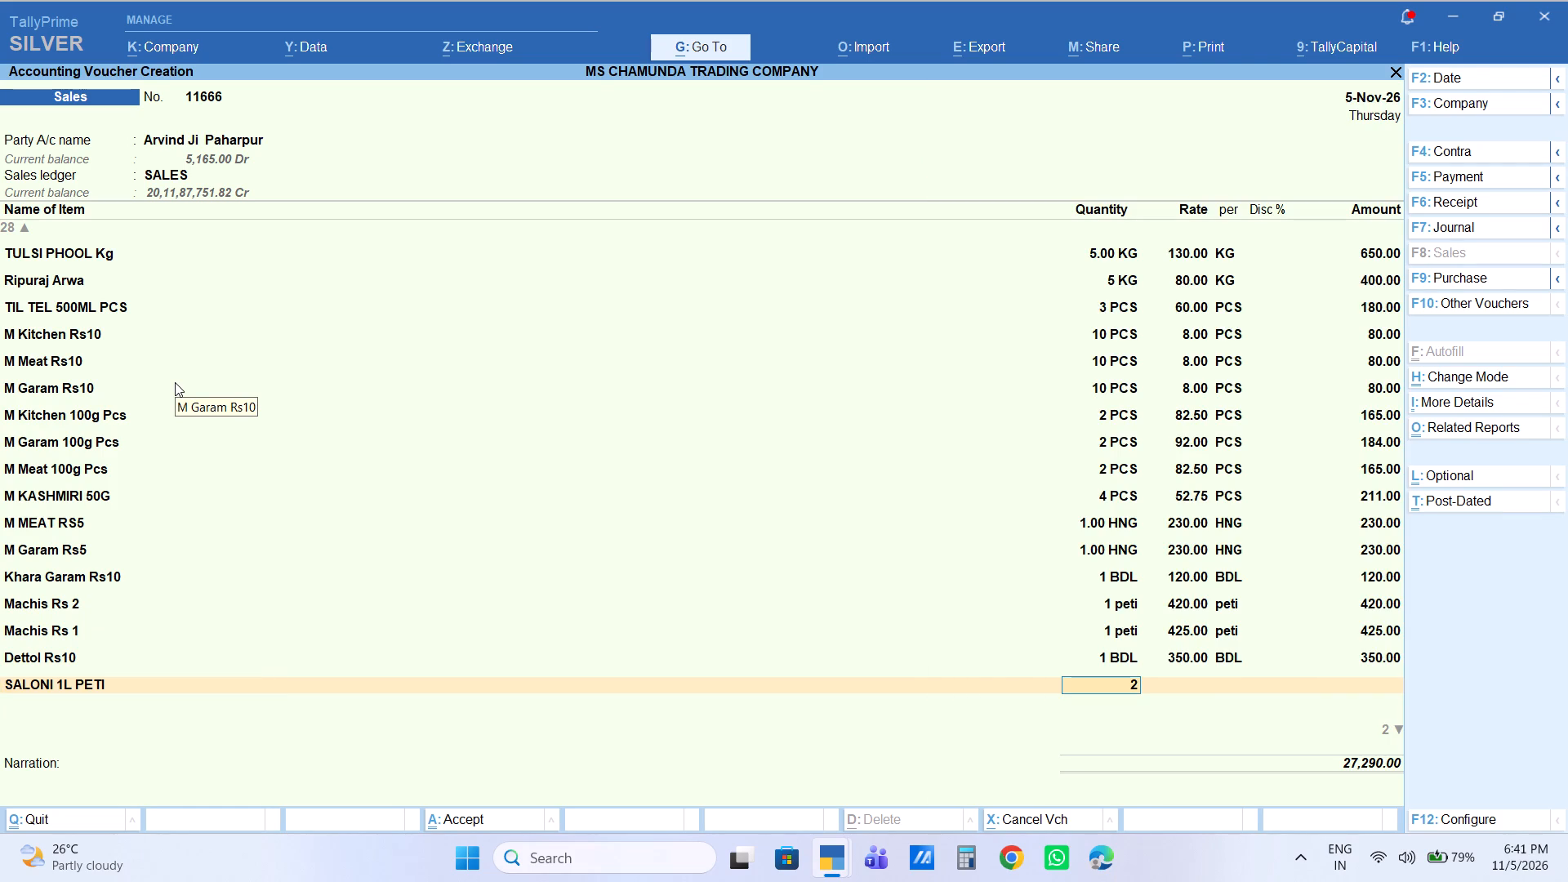
{"action": "key", "text": "Return"}
{"action": "key", "text": "Return"}
{"action": "key", "text": "Return"}
{"action": "key", "text": "Return"}
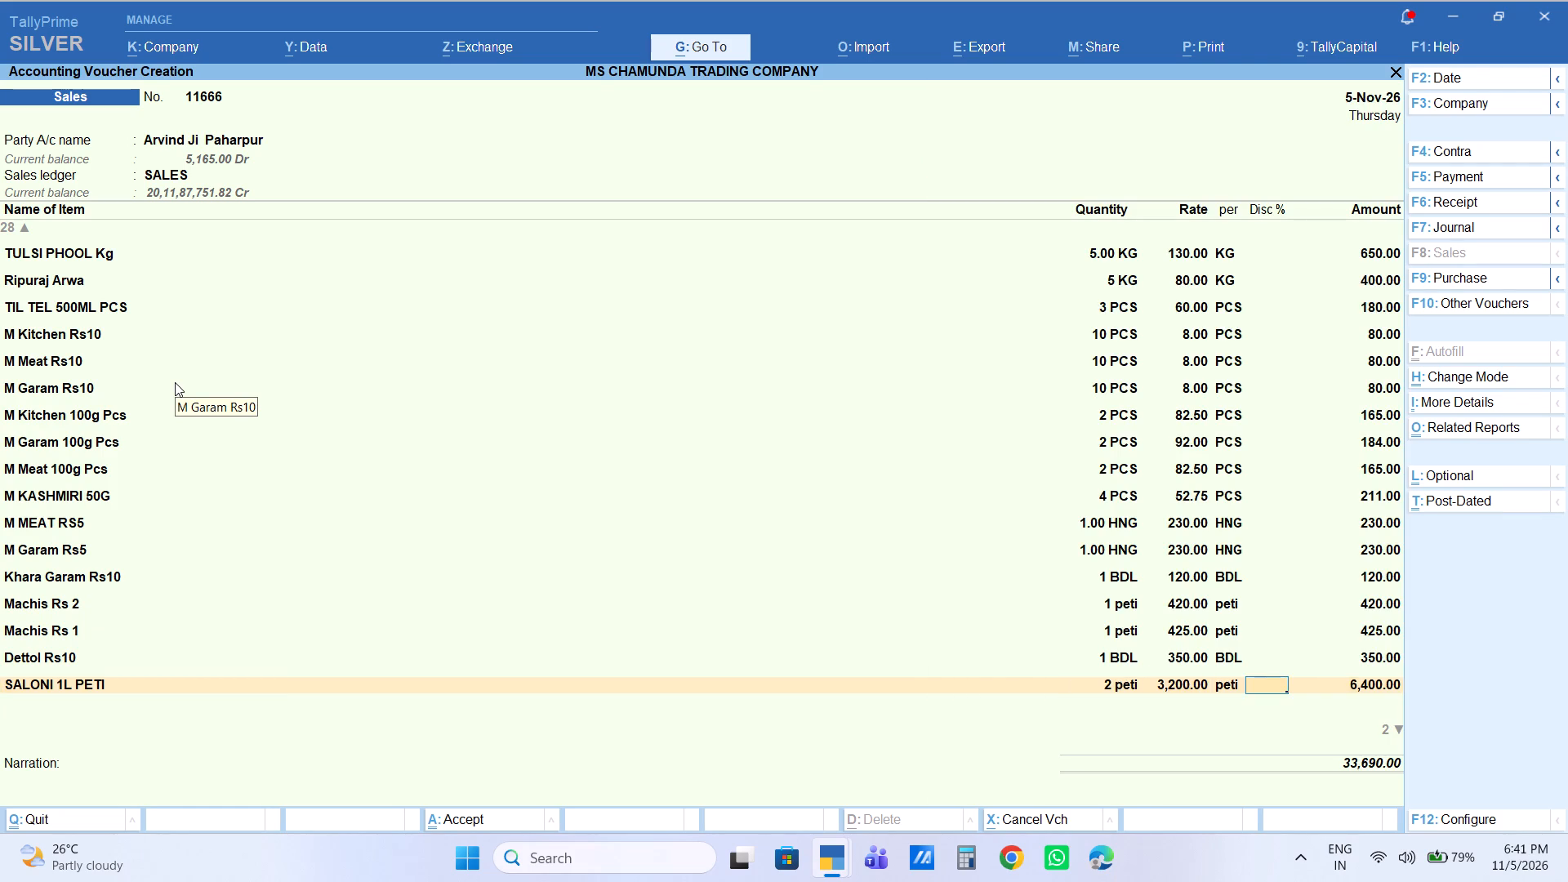
{"action": "key", "text": "Return"}
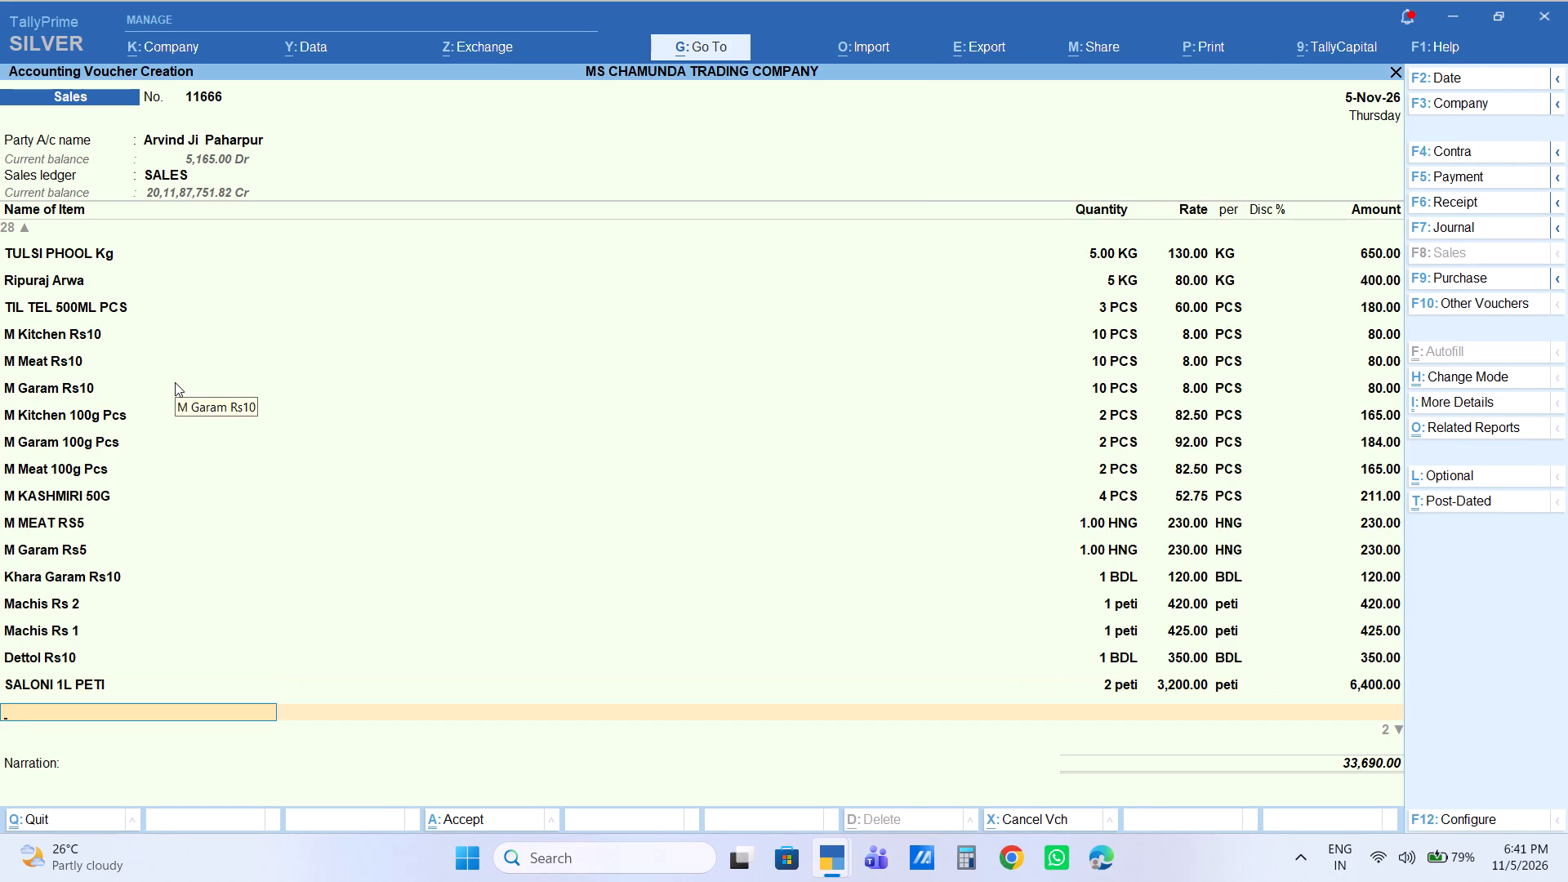
Add 3 peti of SALONI 500ML PETI to the voucher at the default rate.
{"action": "type", "text": "saloni500"}
{"action": "key", "text": "Down"}
{"action": "key", "text": "Down"}
{"action": "key", "text": "Return"}
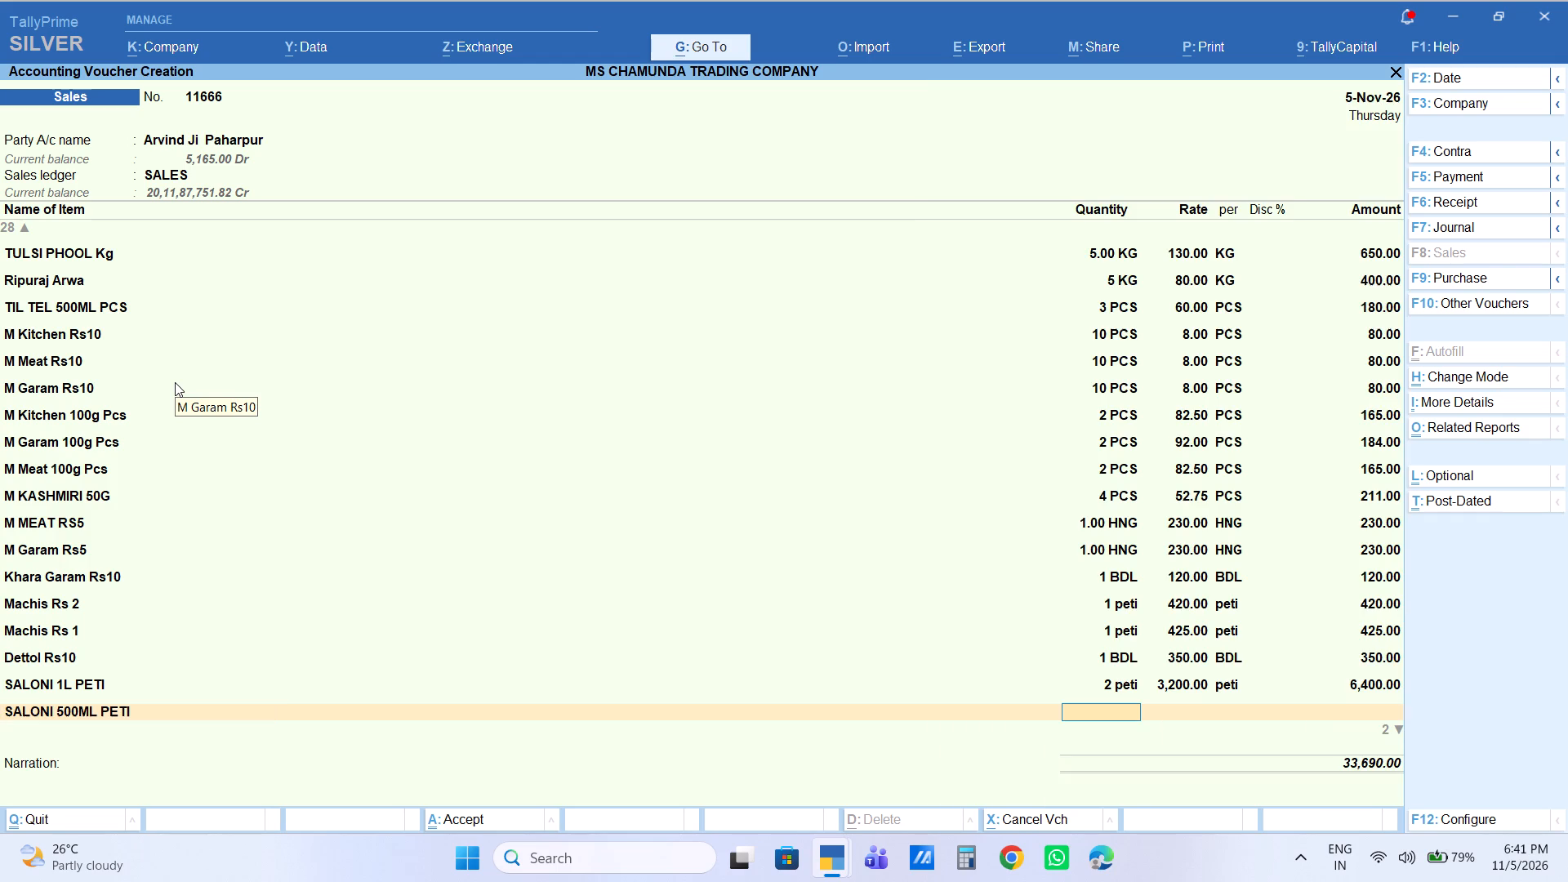
{"action": "key", "text": "3"}
{"action": "key", "text": "Return"}
{"action": "key", "text": "Return"}
{"action": "key", "text": "Return"}
{"action": "key", "text": "Return"}
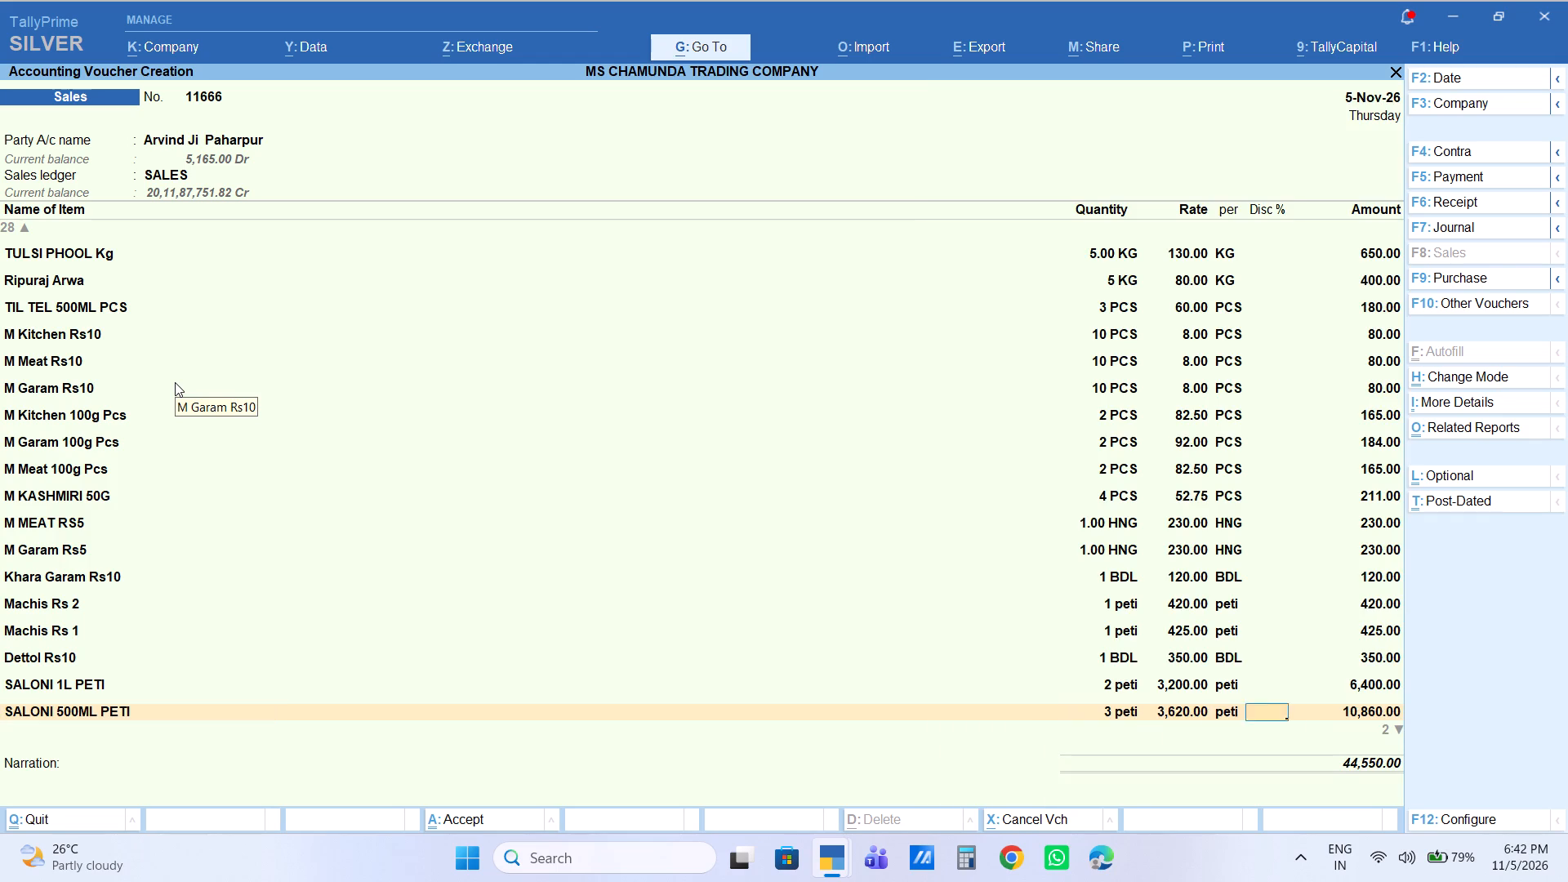
{"action": "key", "text": "Return"}
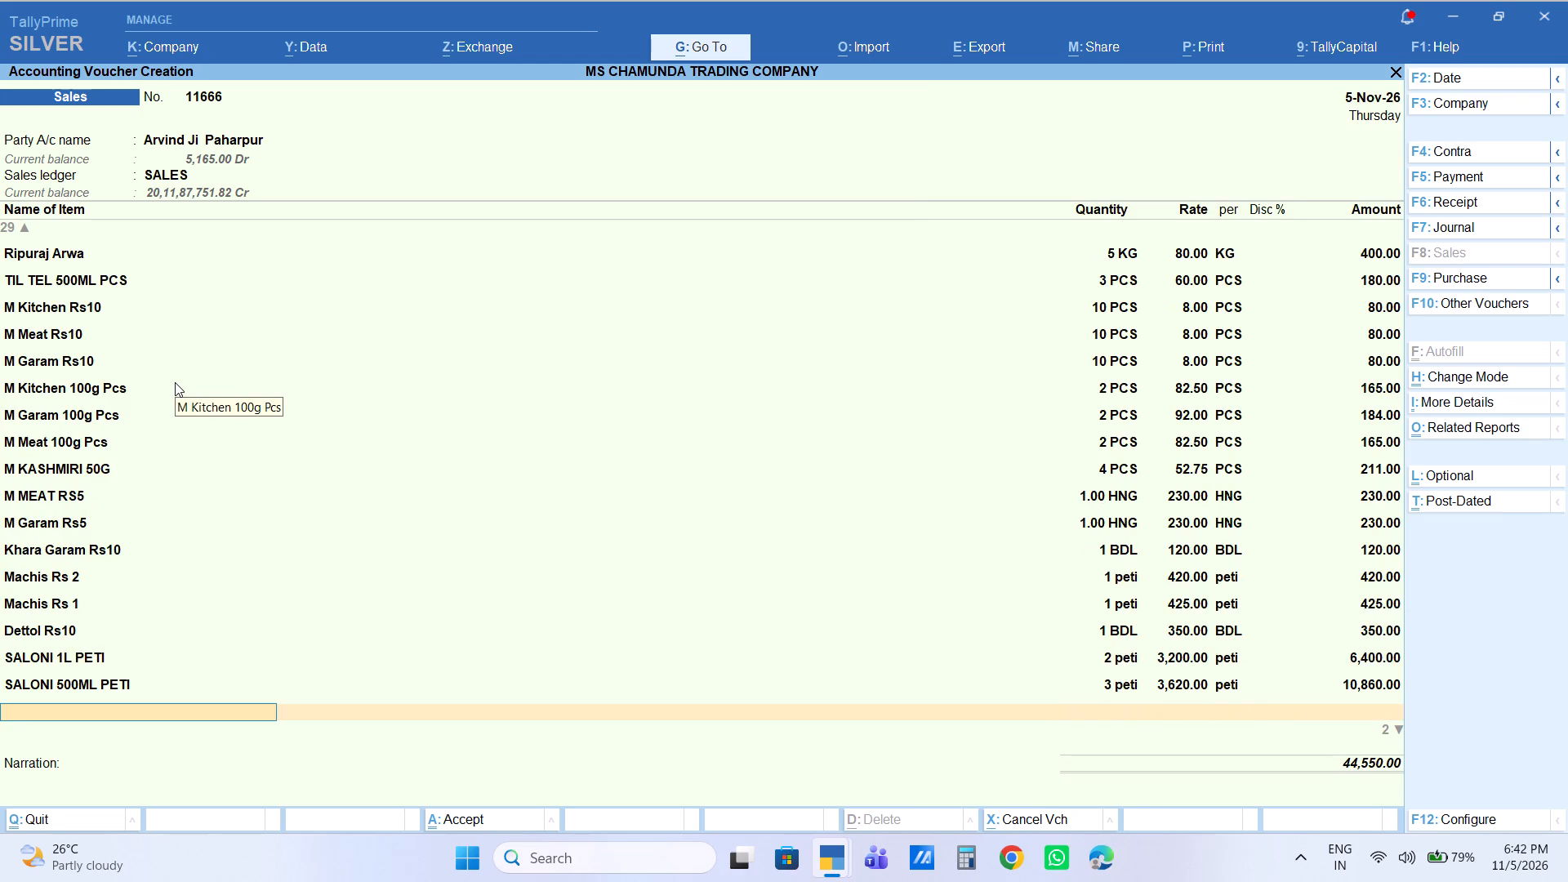
Add 1 peti of HATHI 500ML to voucher 11666 with an amount of 3,672.
{"action": "type", "text": "hathi"}
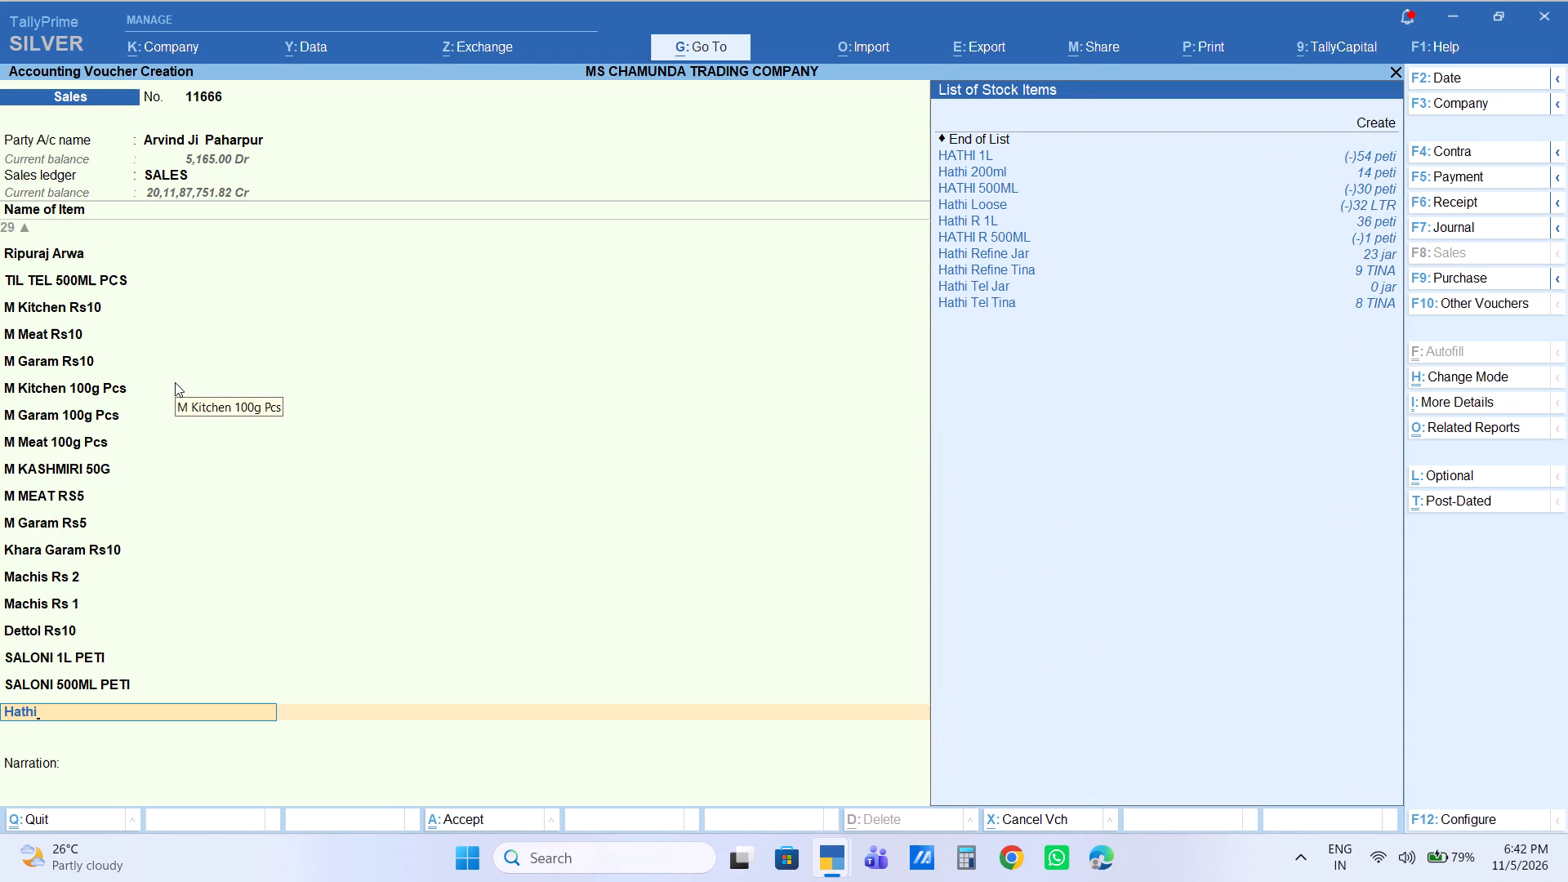
{"action": "type", "text": "50"}
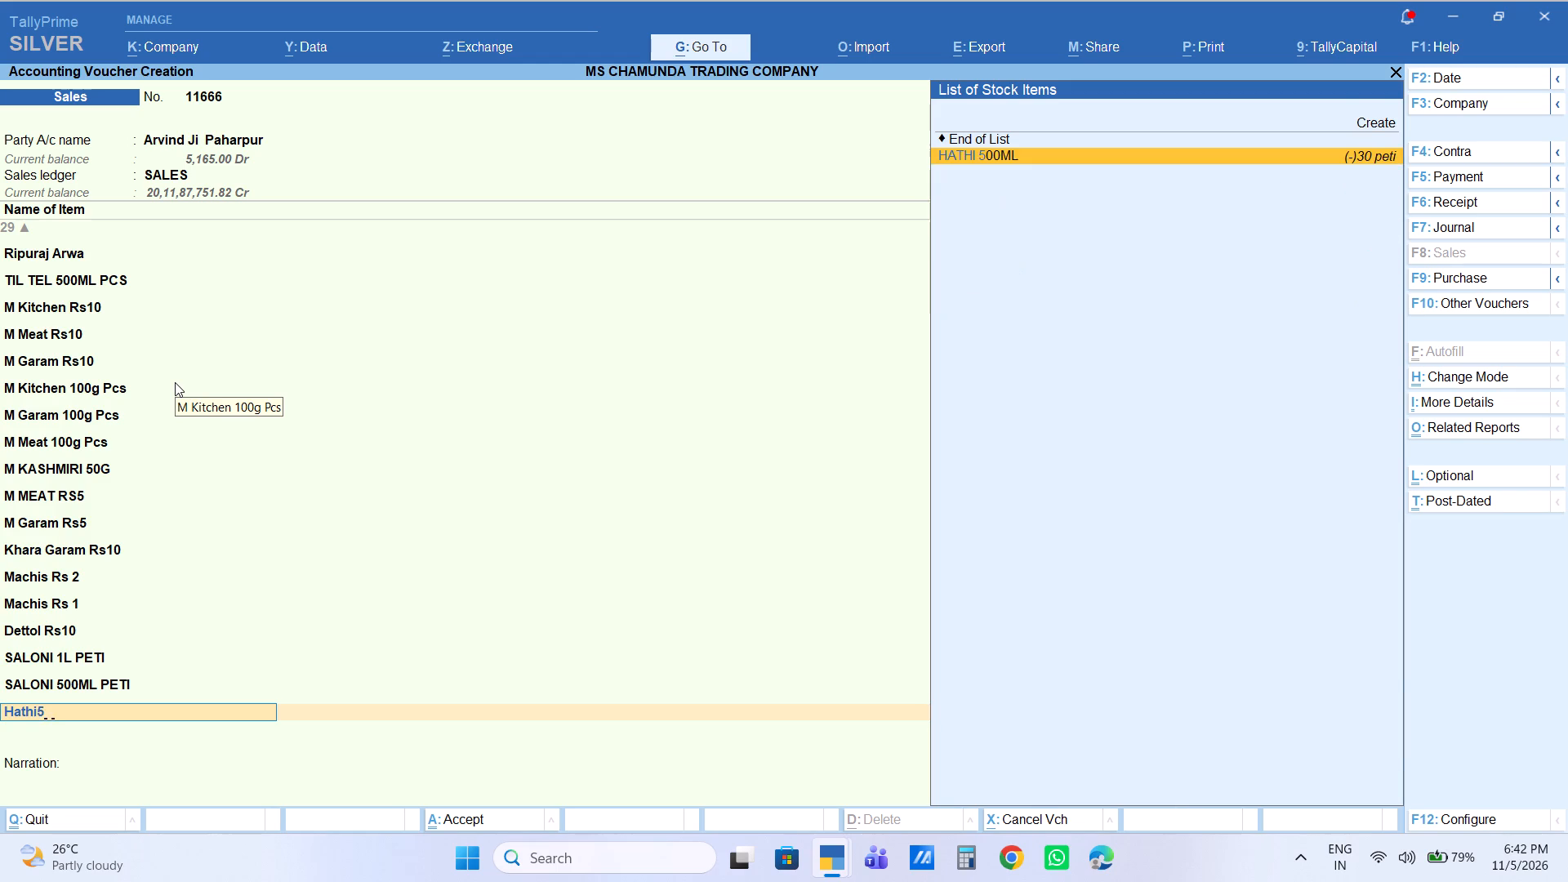
{"action": "key", "text": "Return"}
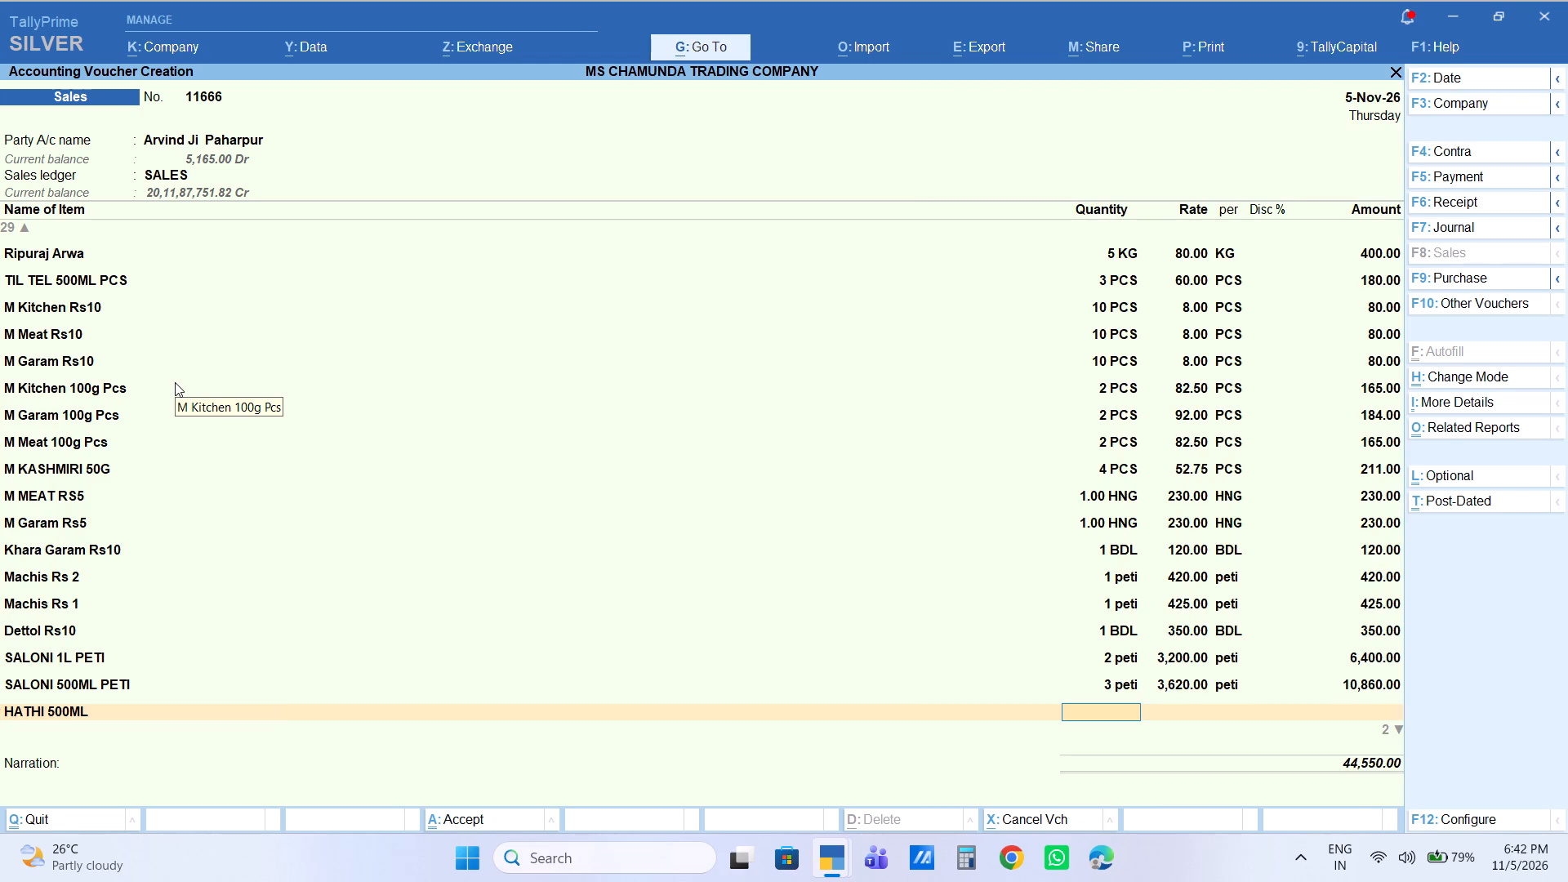
{"action": "key", "text": "1"}
{"action": "key", "text": "Return"}
{"action": "key", "text": "Return"}
{"action": "key", "text": "Return"}
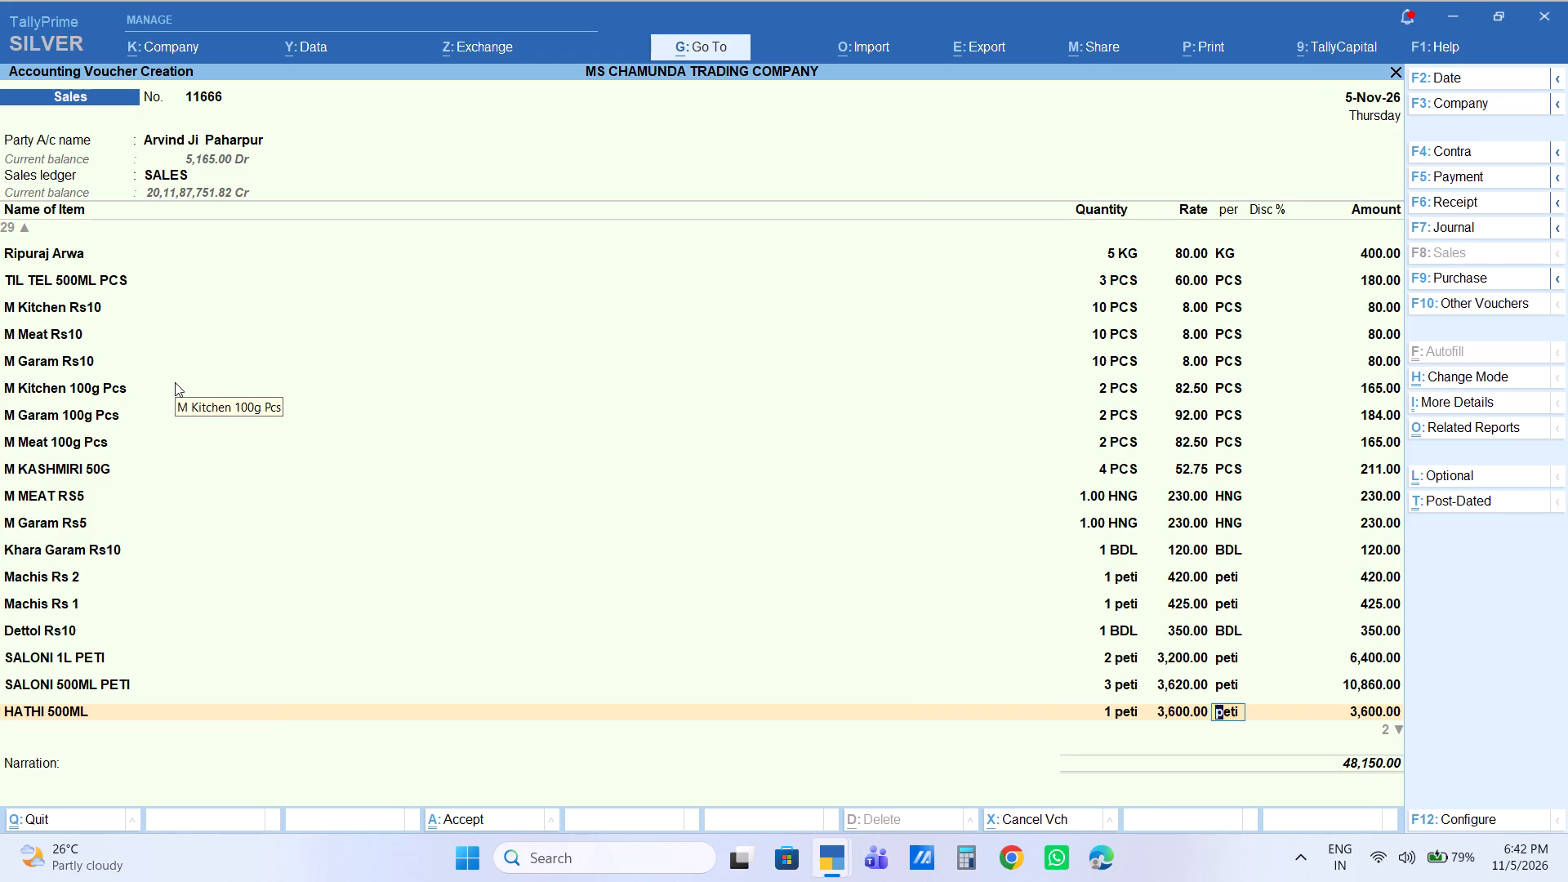
{"action": "key", "text": "Return"}
{"action": "type", "text": "3672"}
{"action": "key", "text": "Return"}
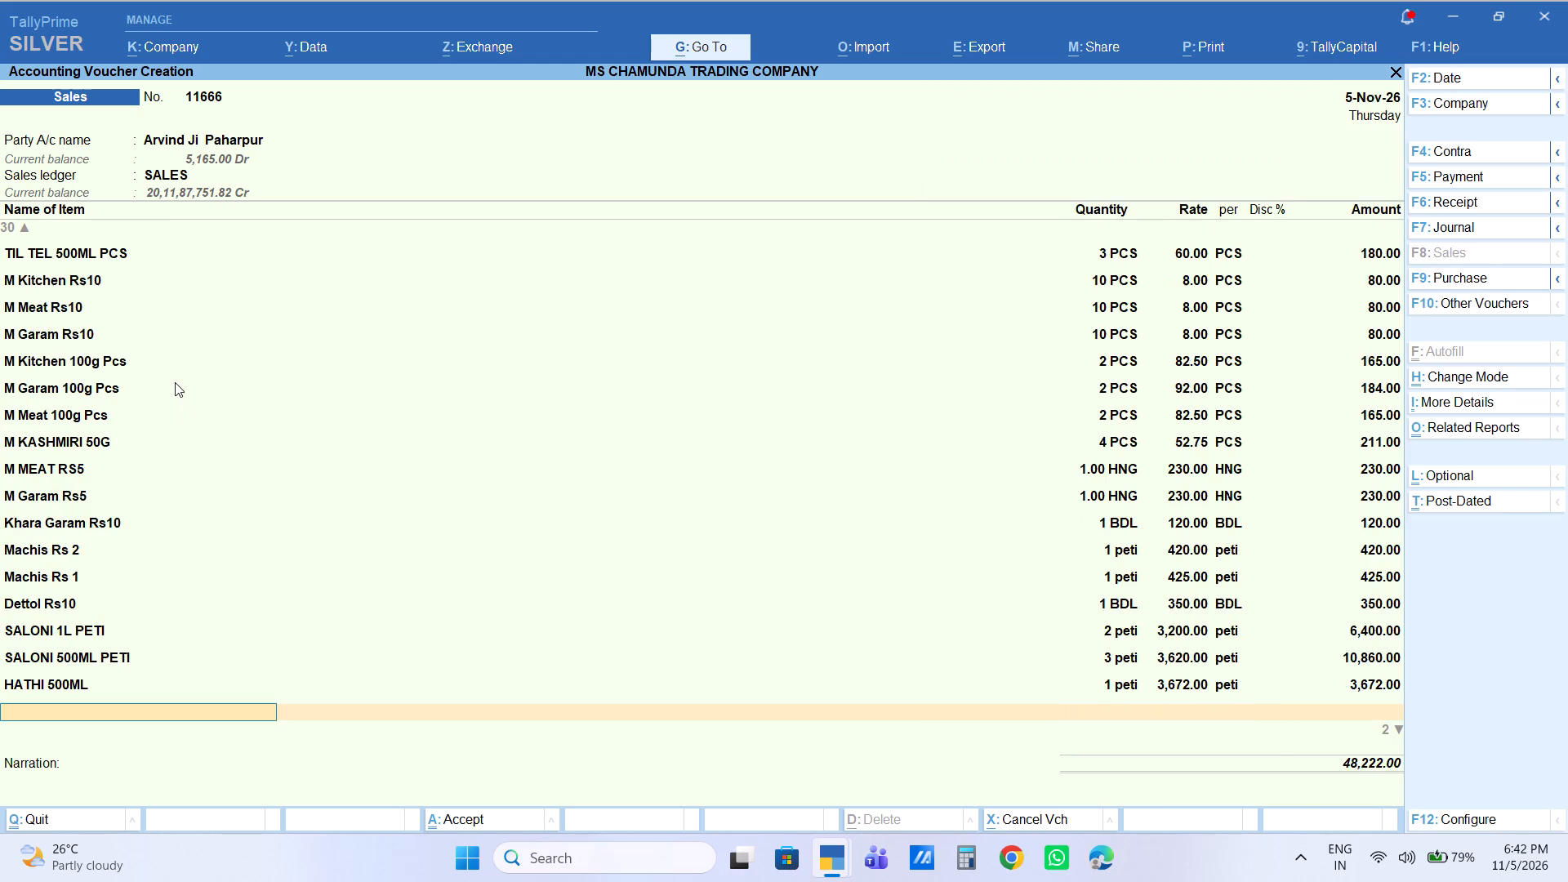
Accept and save sales voucher 11666.
{"action": "key", "text": "ctrl+a"}
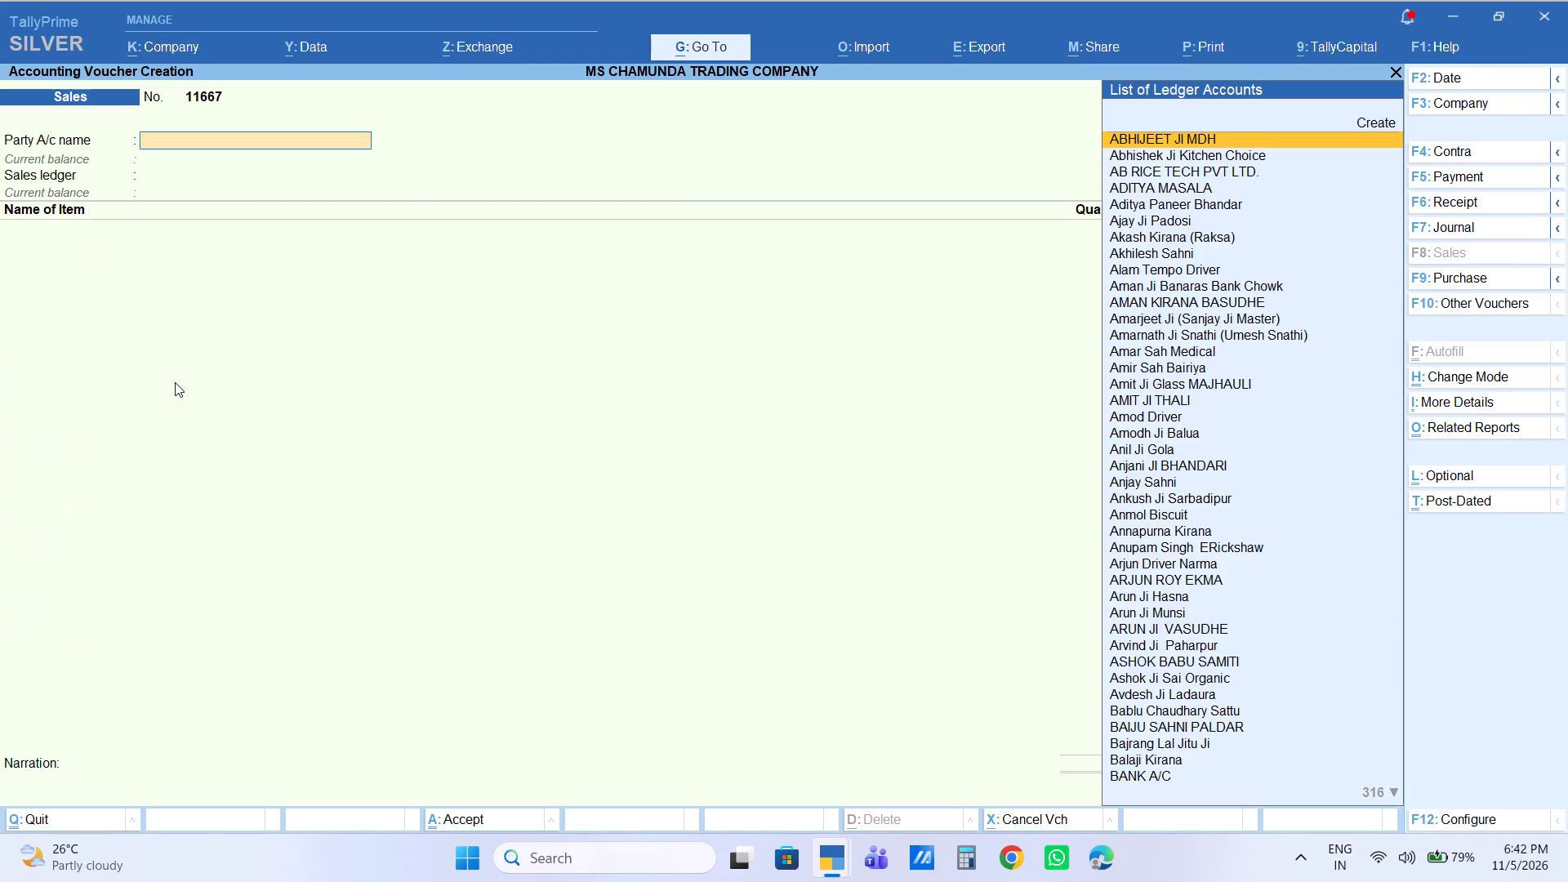
{"action": "type", "text": "munna"}
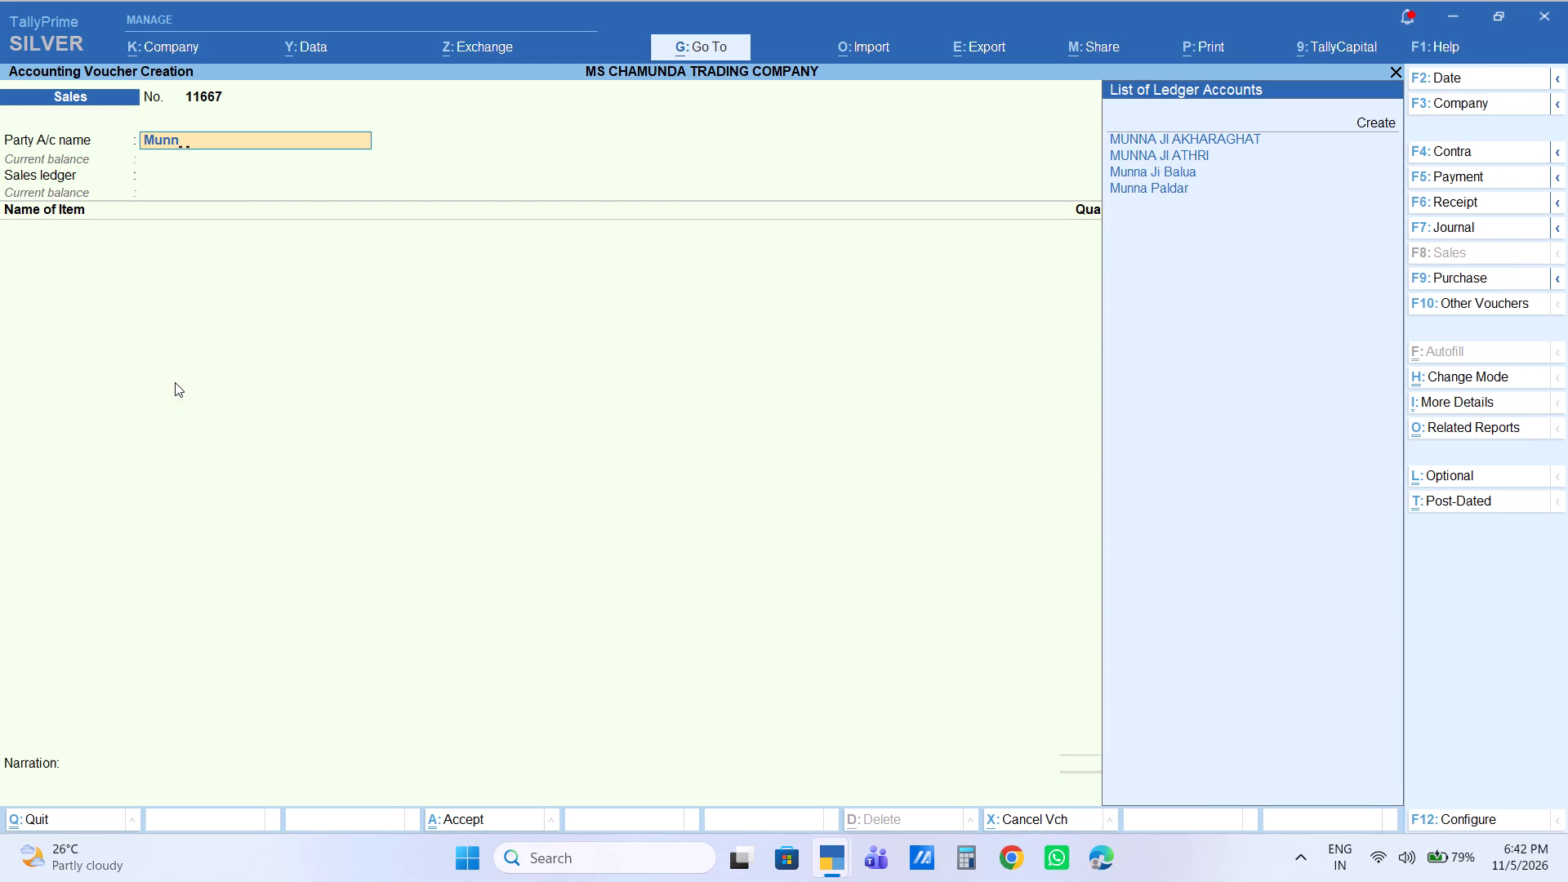
{"action": "key", "text": "Right"}
{"action": "key", "text": "Down"}
{"action": "key", "text": "Down"}
{"action": "key", "text": "Return"}
{"action": "key", "text": "Return"}
{"action": "key", "text": "Return"}
{"action": "key", "text": "Return"}
{"action": "key", "text": "Return"}
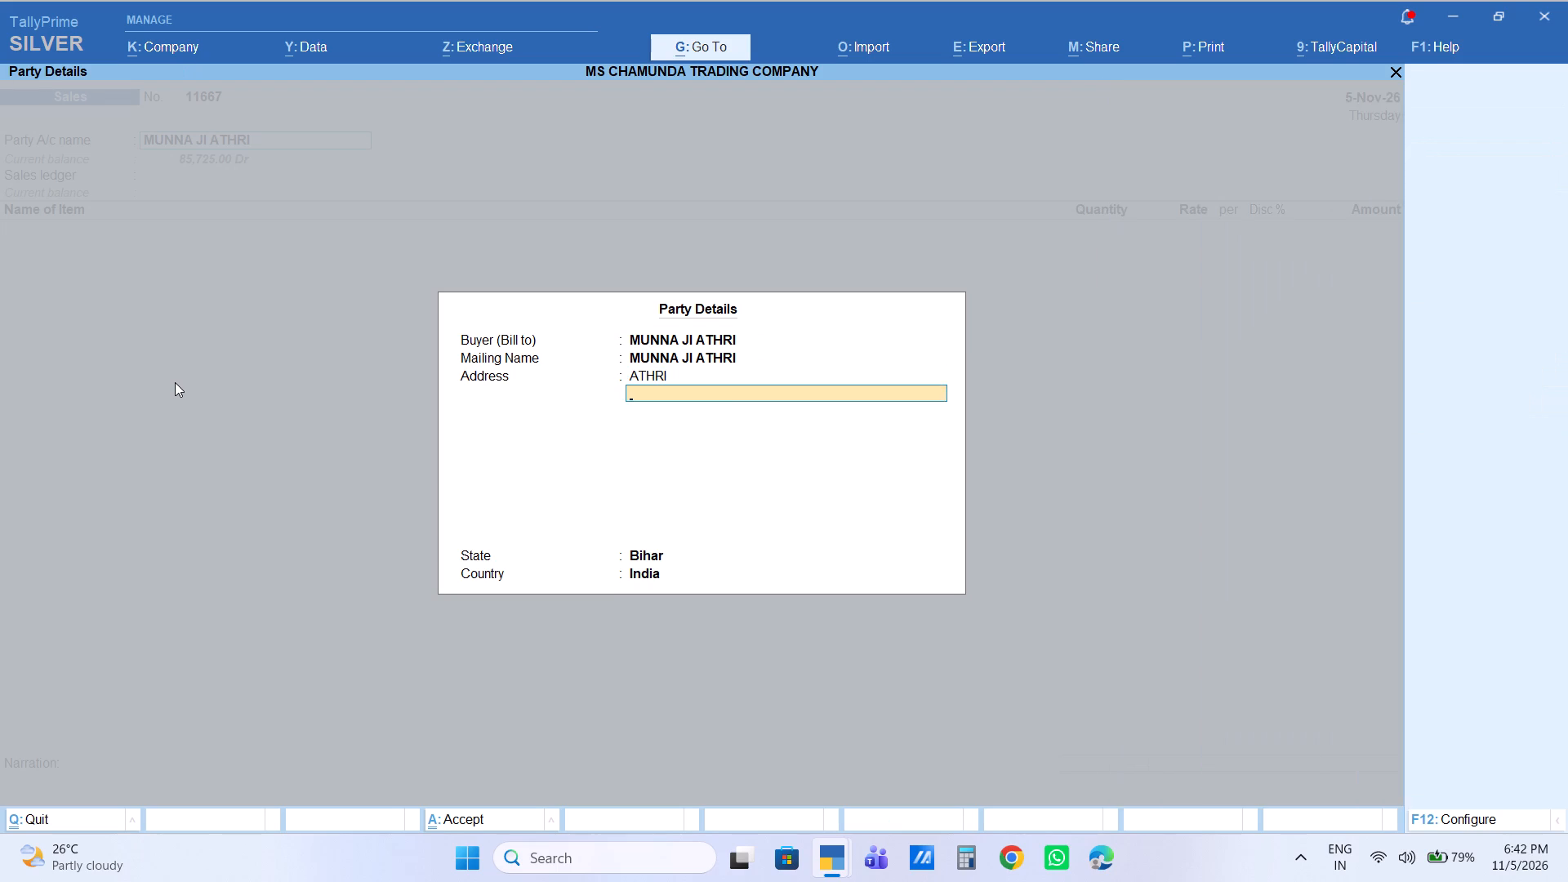
{"action": "key", "text": "Return"}
{"action": "key", "text": "Return"}
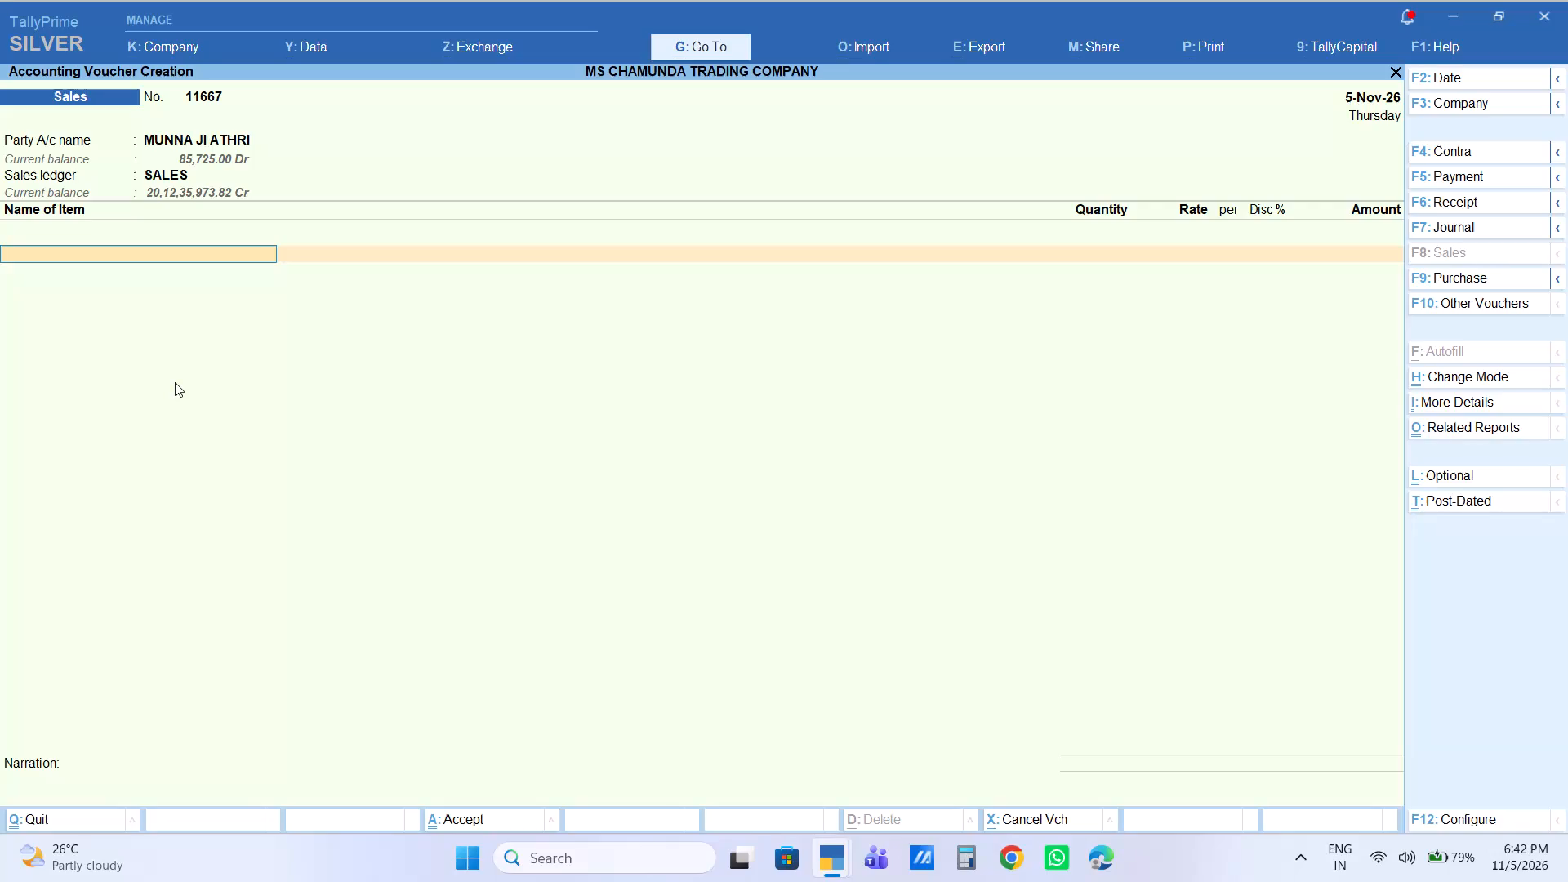
Add 2 bags of Ripuraj Sonashakti26kg to voucher 11667 at the default rate.
{"action": "type", "text": "ripura"}
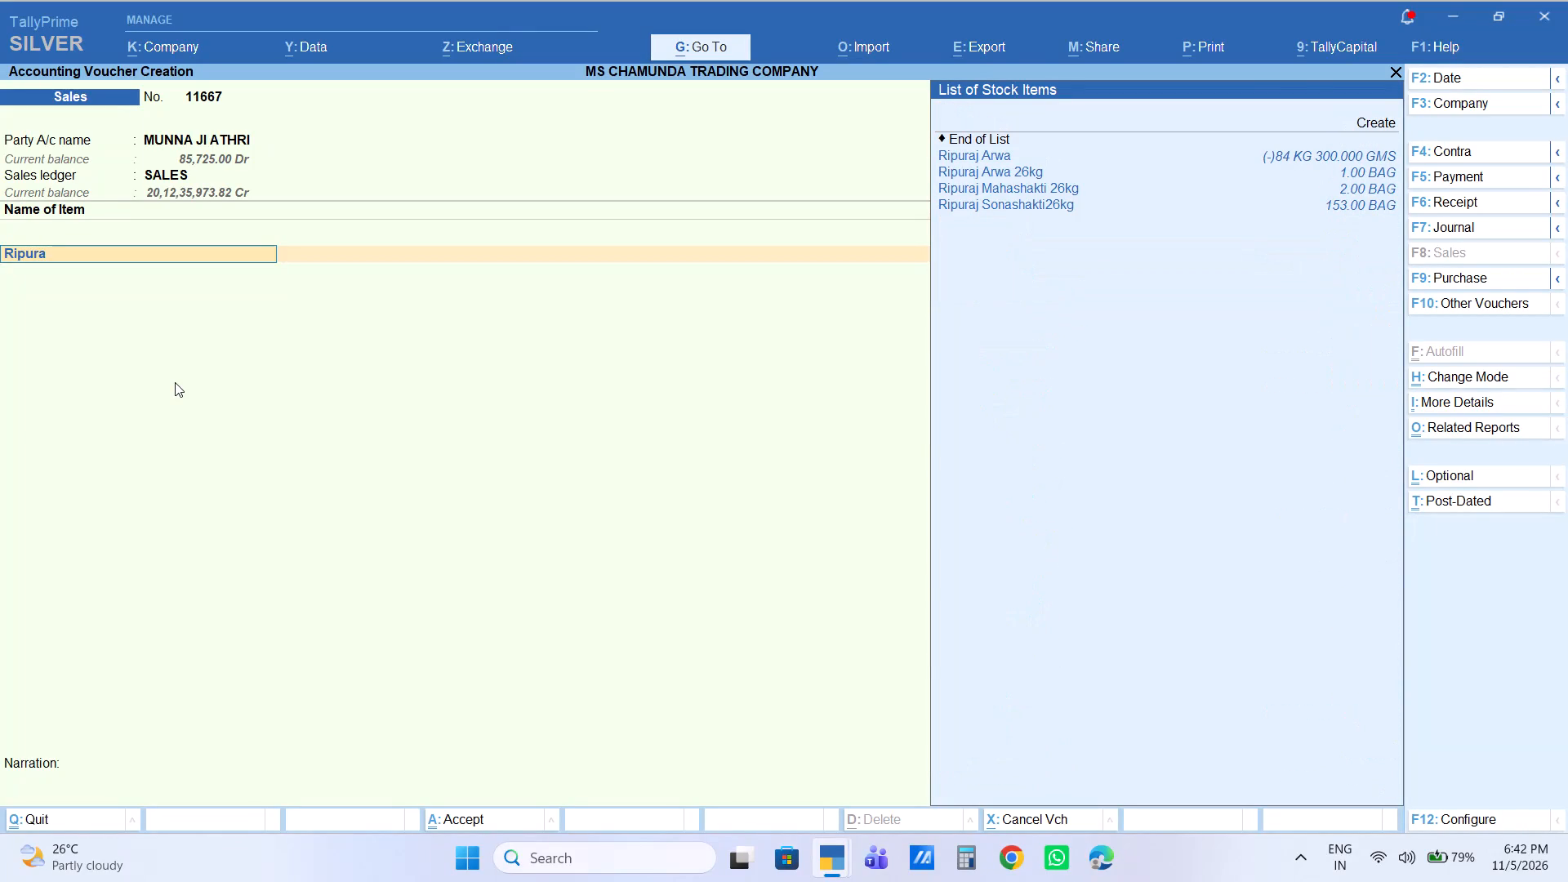
{"action": "key", "text": "Down"}
{"action": "key", "text": "Down"}
{"action": "key", "text": "Down"}
{"action": "key", "text": "Down"}
{"action": "key", "text": "Down"}
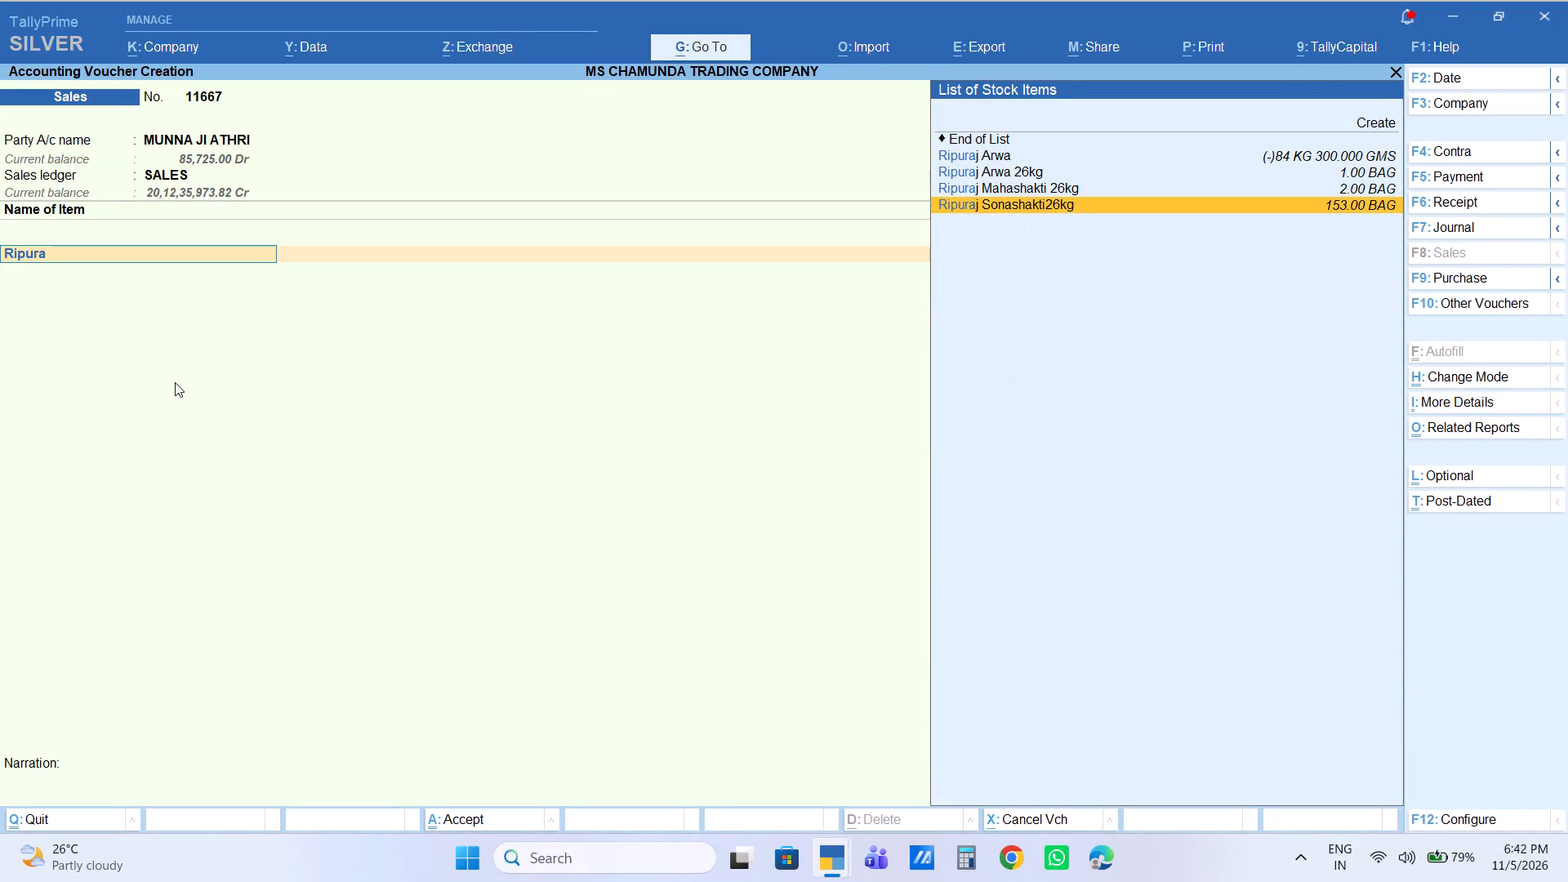
{"action": "key", "text": "Return"}
{"action": "key", "text": "2"}
{"action": "key", "text": "Return"}
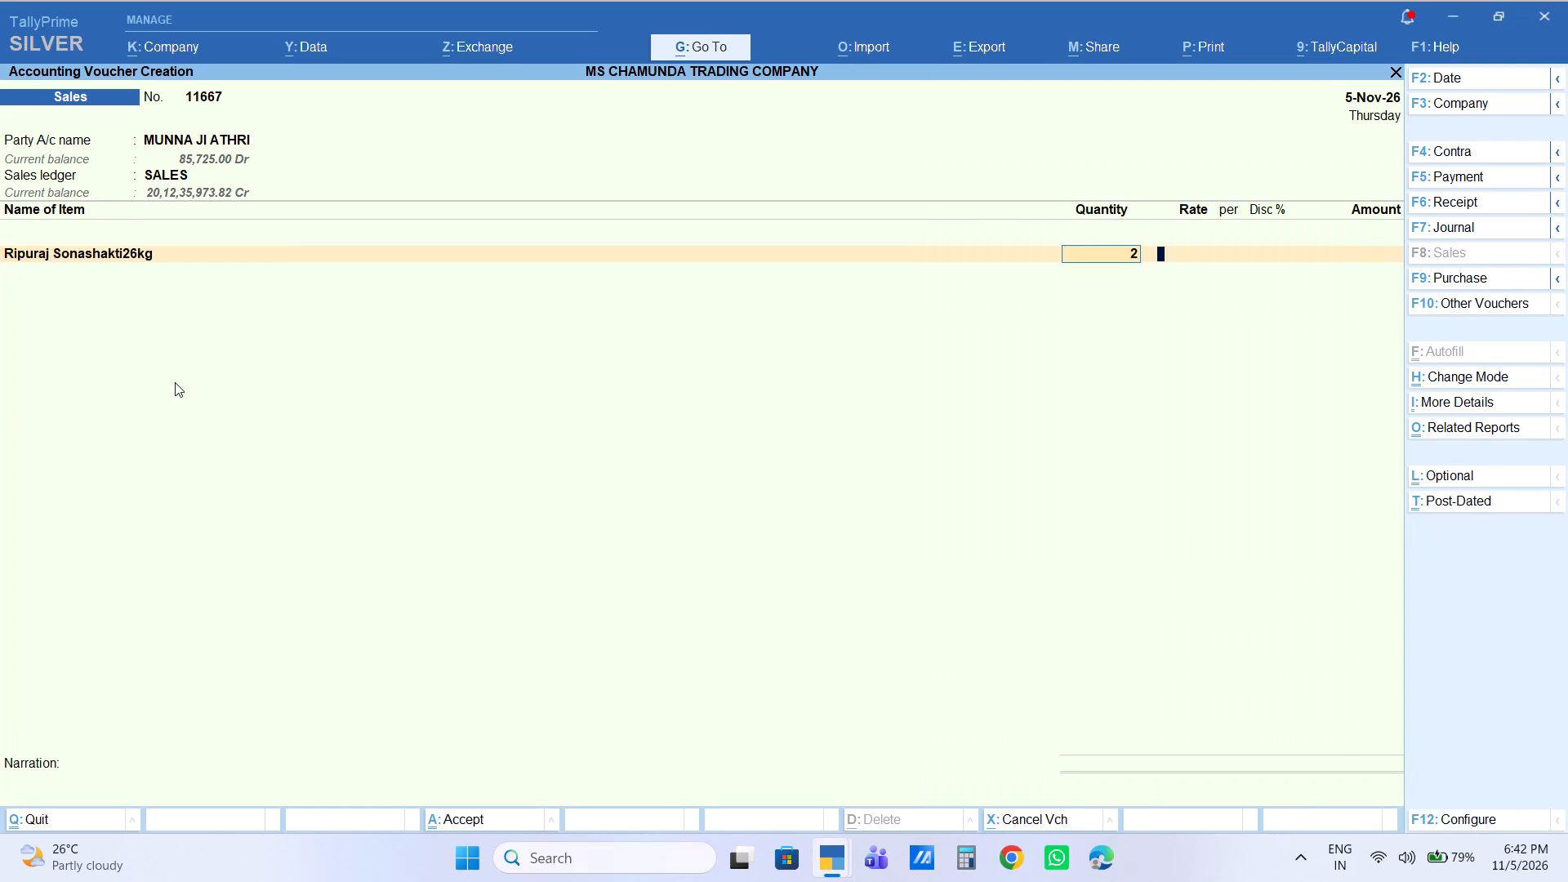
{"action": "key", "text": "Return"}
{"action": "key", "text": "Return"}
{"action": "key", "text": "Return"}
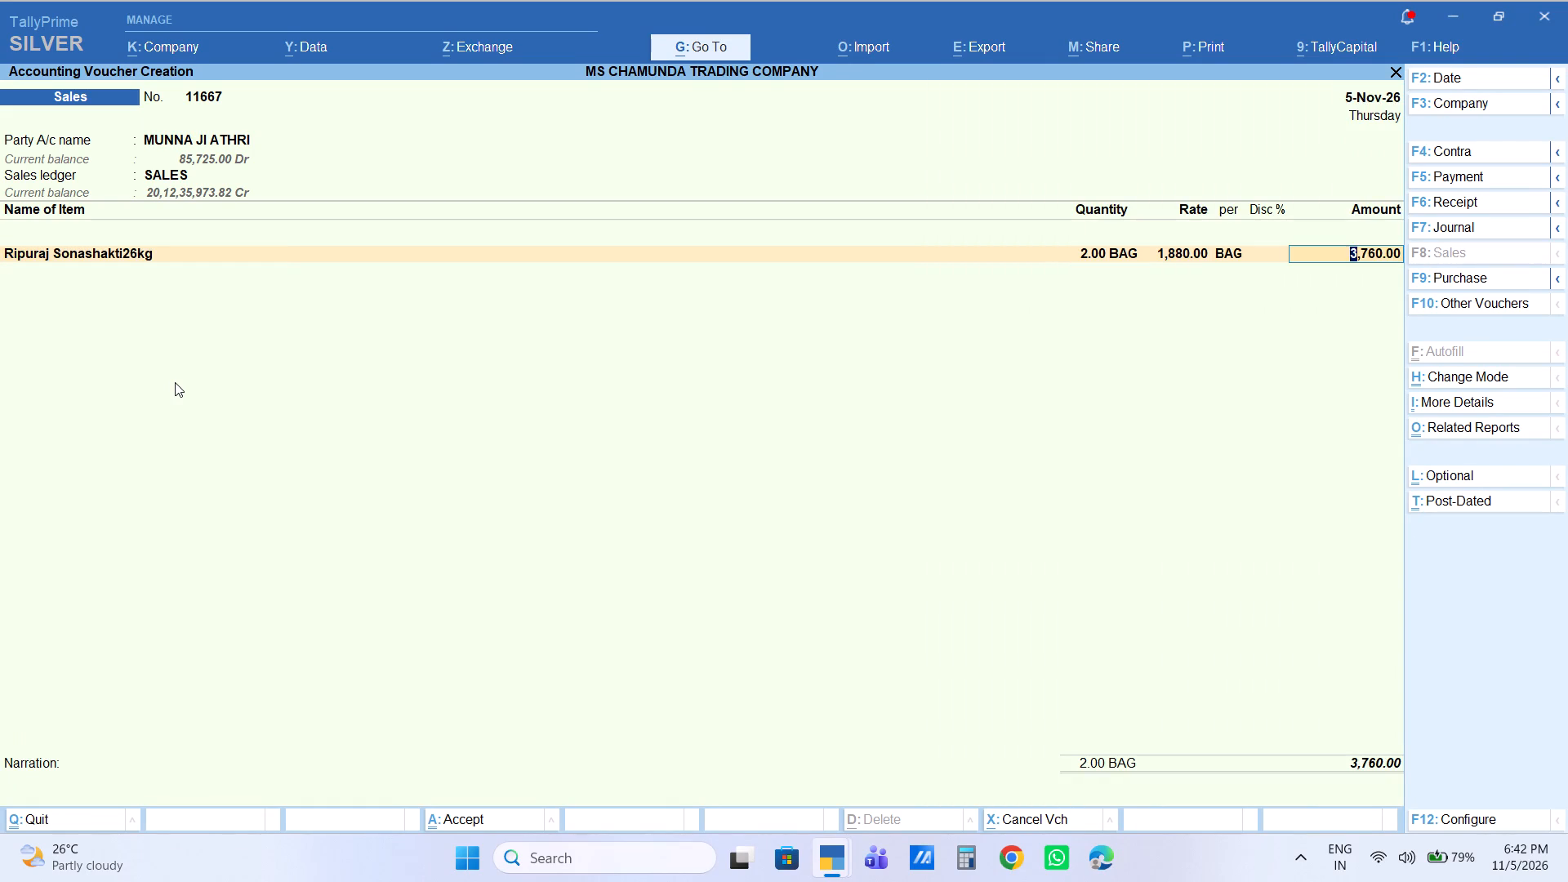
{"action": "key", "text": "BackSpace"}
{"action": "key", "text": "BackSpace"}
{"action": "key", "text": "BackSpace"}
{"action": "key", "text": "Return"}
{"action": "key", "text": "Return"}
{"action": "key", "text": "Return"}
{"action": "key", "text": "Return"}
Add 5 bags of MAIDA LV to the voucher at the default rate.
{"action": "type", "text": "maida"}
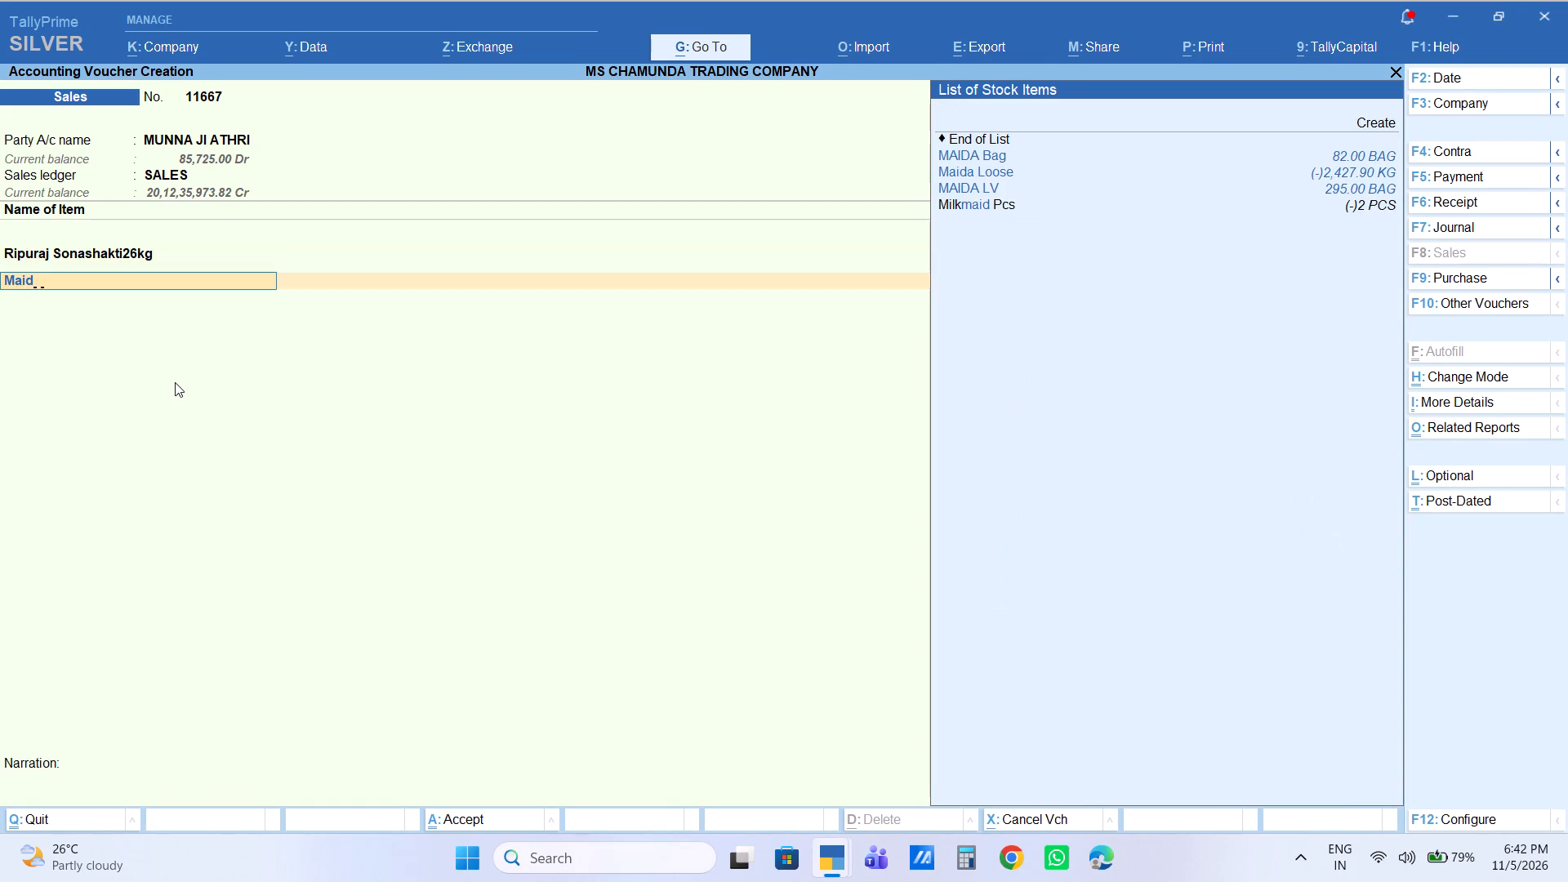
{"action": "key", "text": "Down"}
{"action": "key", "text": "Down"}
{"action": "key", "text": "Down"}
{"action": "key", "text": "Return"}
{"action": "key", "text": "5"}
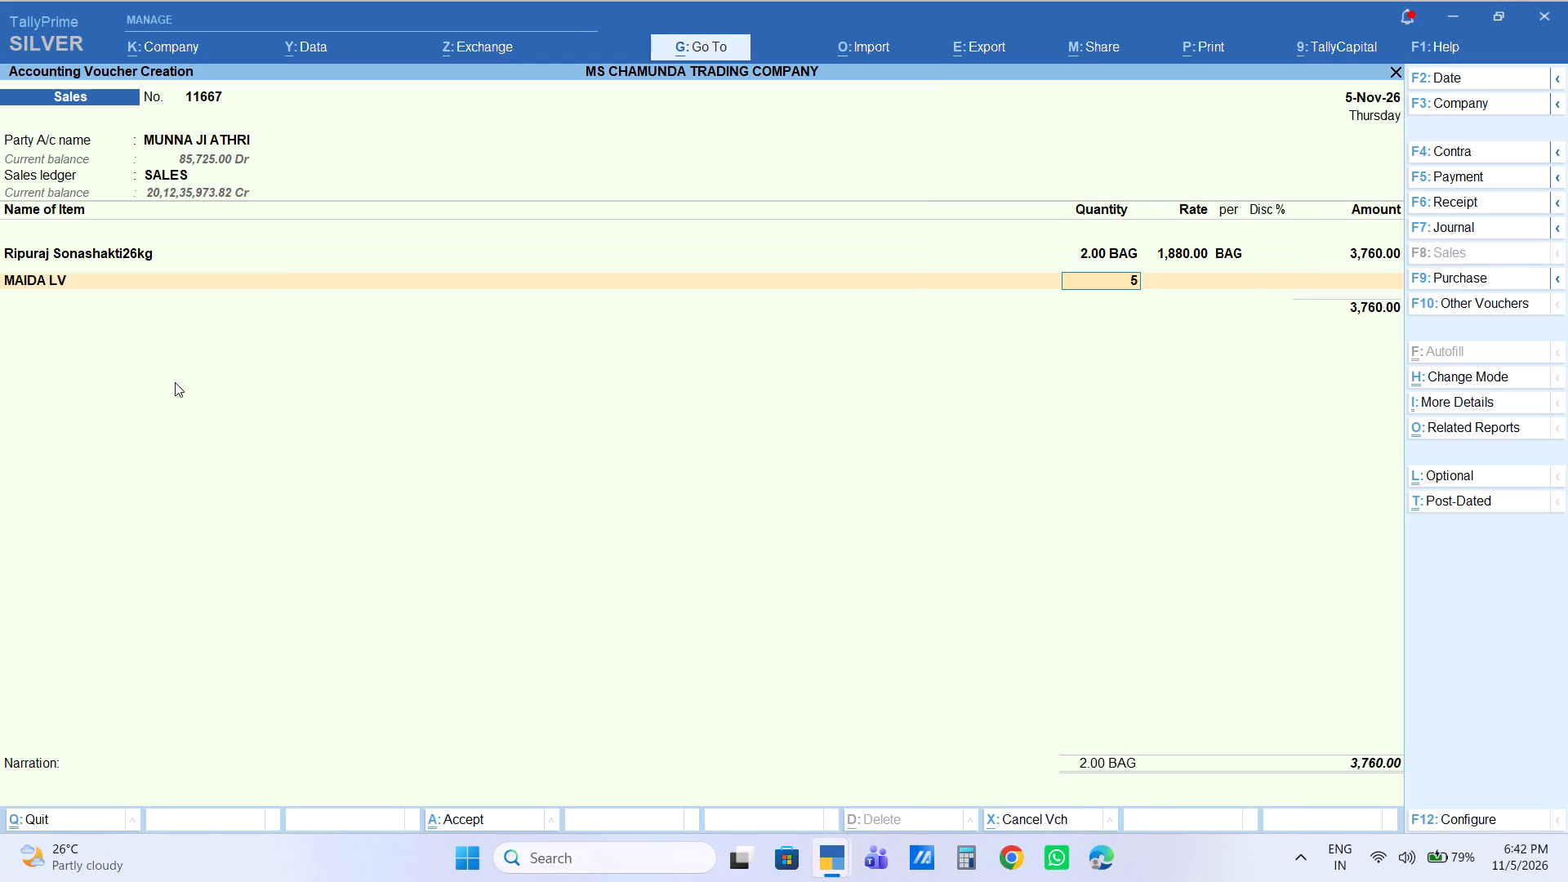
{"action": "key", "text": "Return"}
{"action": "key", "text": "Return"}
{"action": "key", "text": "Return"}
{"action": "key", "text": "Return"}
{"action": "key", "text": "Return"}
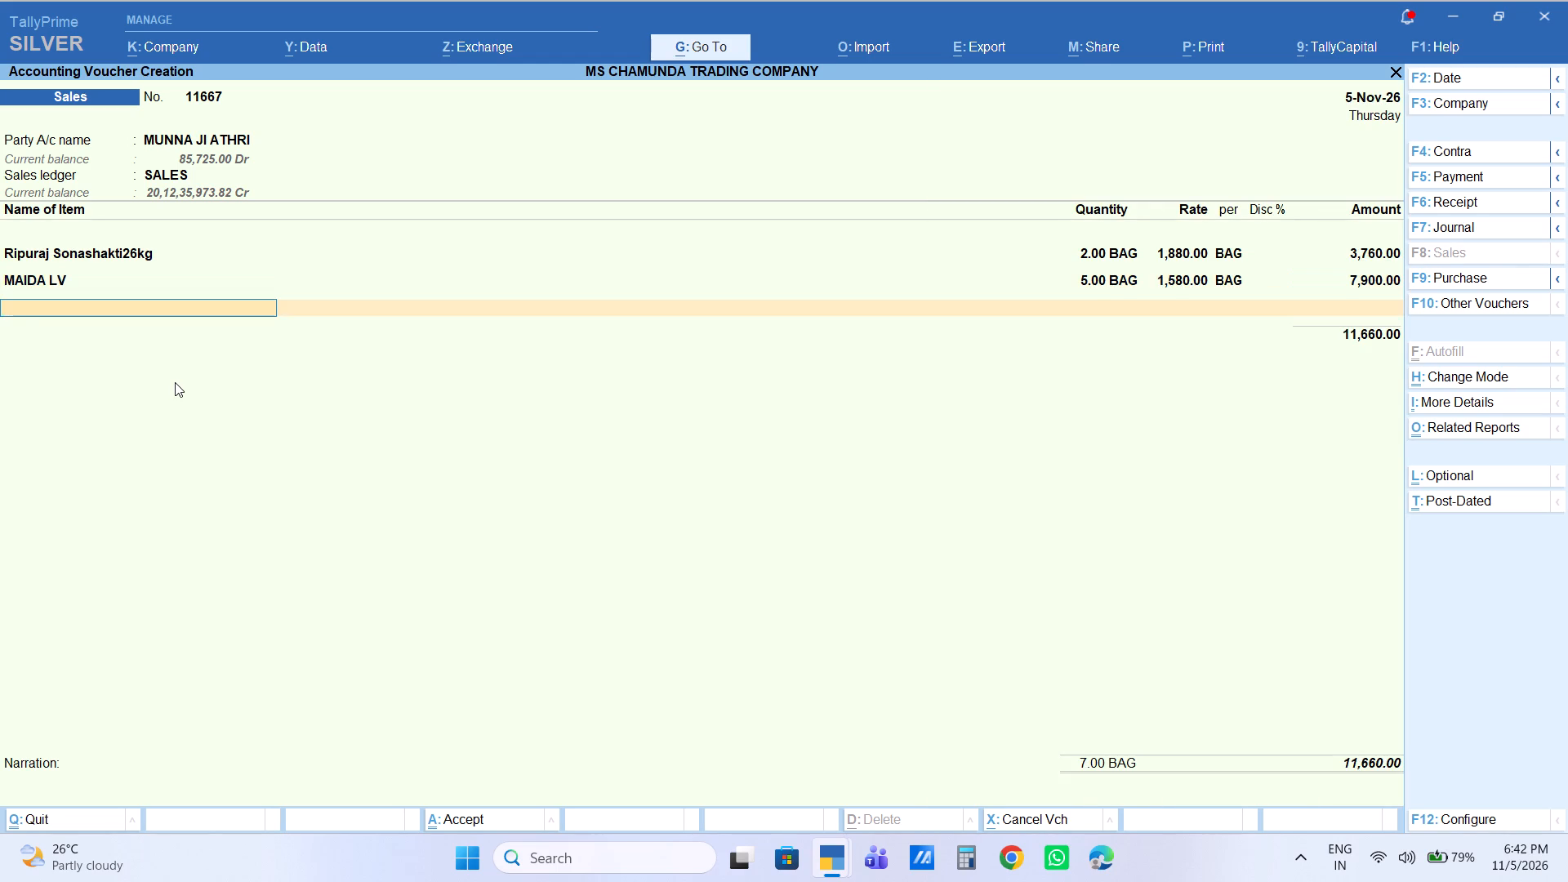
Add 1 bag of Sooji 50kg to the voucher at the default rate.
{"action": "key", "text": "s"}
{"action": "type", "text": "ooji"}
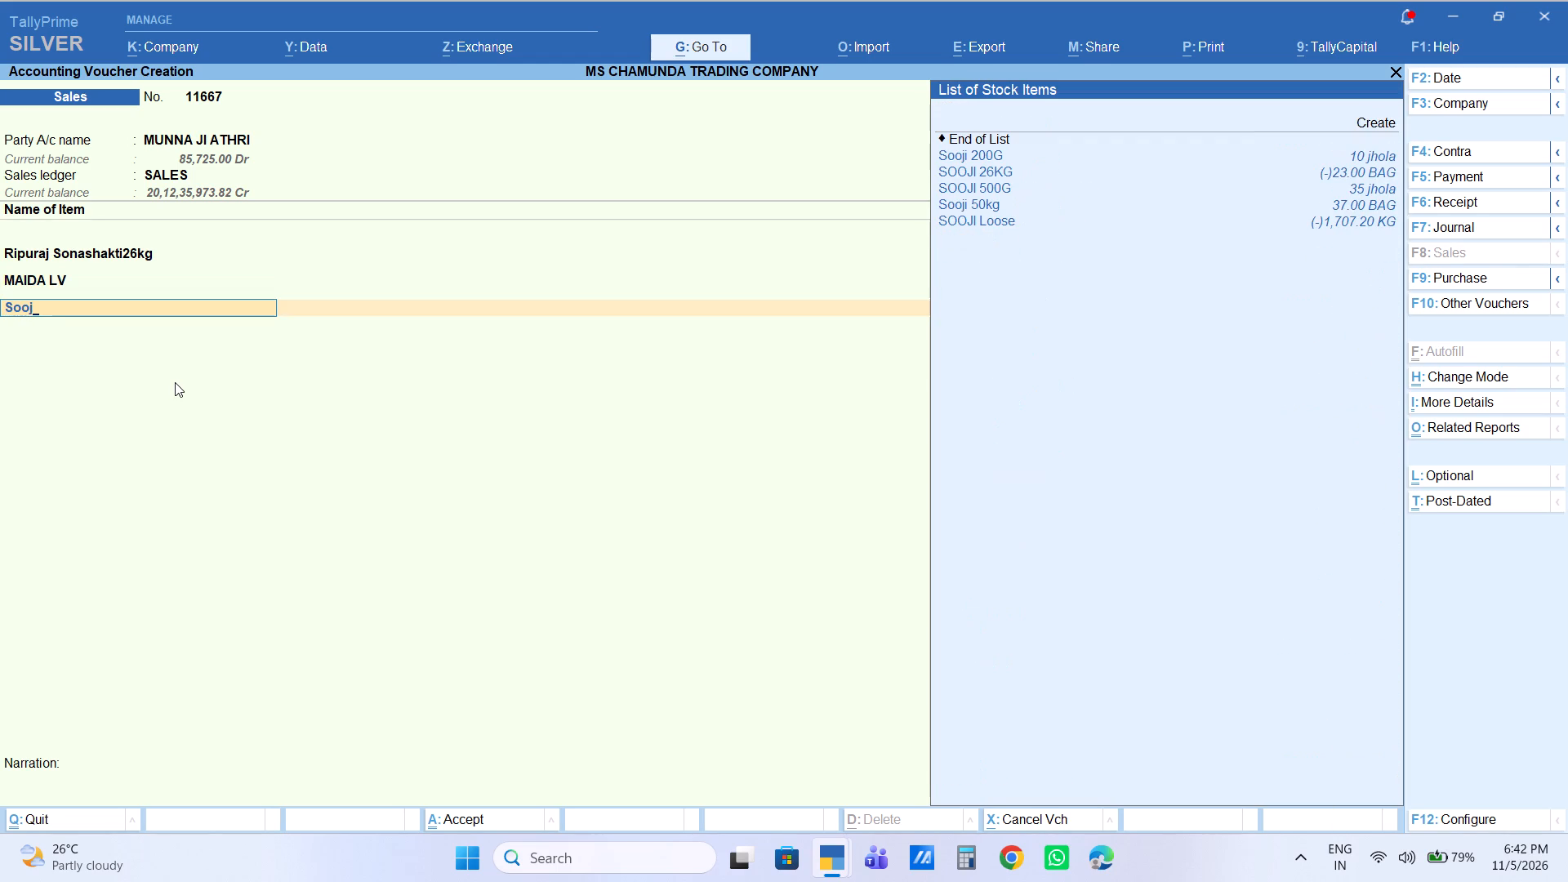
{"action": "key", "text": "Down"}
{"action": "key", "text": "Down"}
{"action": "key", "text": "Down"}
{"action": "key", "text": "Down"}
{"action": "key", "text": "Return"}
{"action": "key", "text": "1"}
{"action": "key", "text": "Return"}
{"action": "key", "text": "Return"}
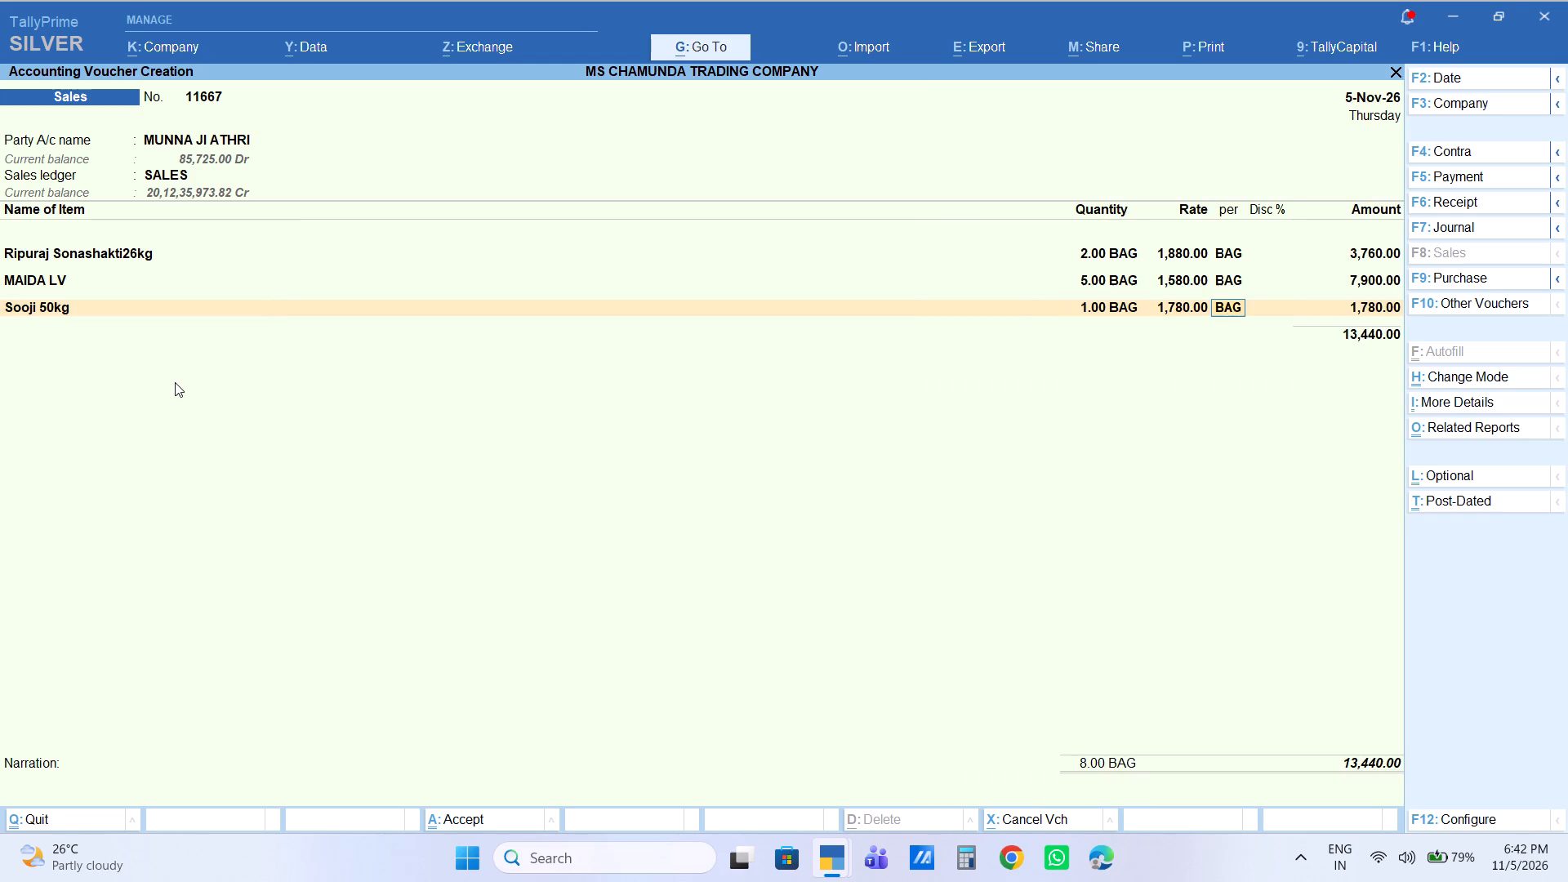
{"action": "key", "text": "Return"}
{"action": "key", "text": "Return"}
{"action": "key", "text": "Return"}
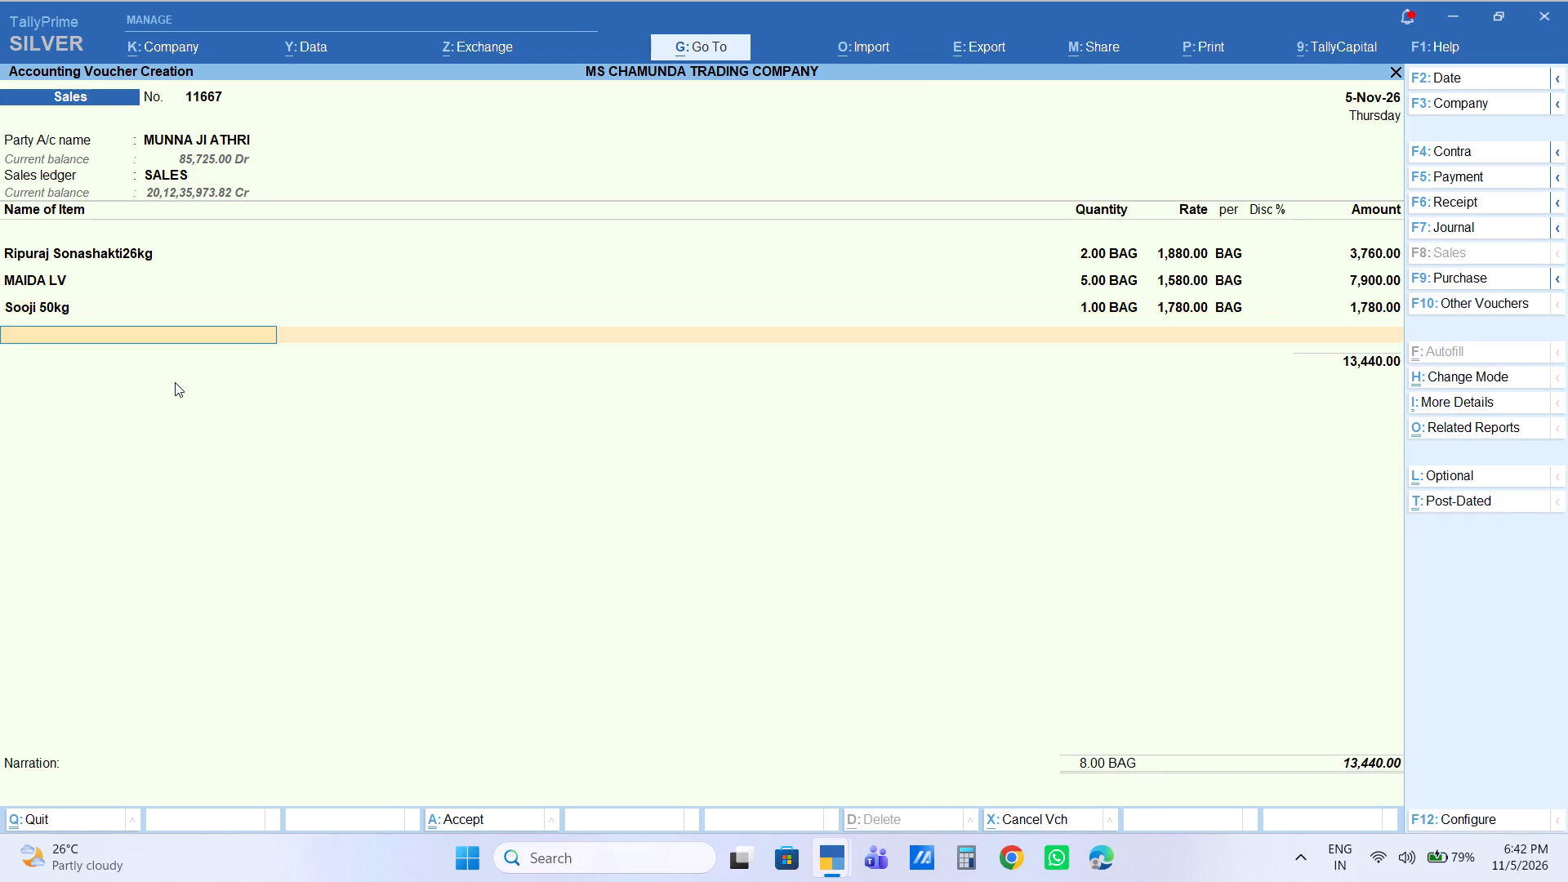
Add 10 bags of Foodlite 1kg to the voucher at the default rate.
{"action": "type", "text": "foo"}
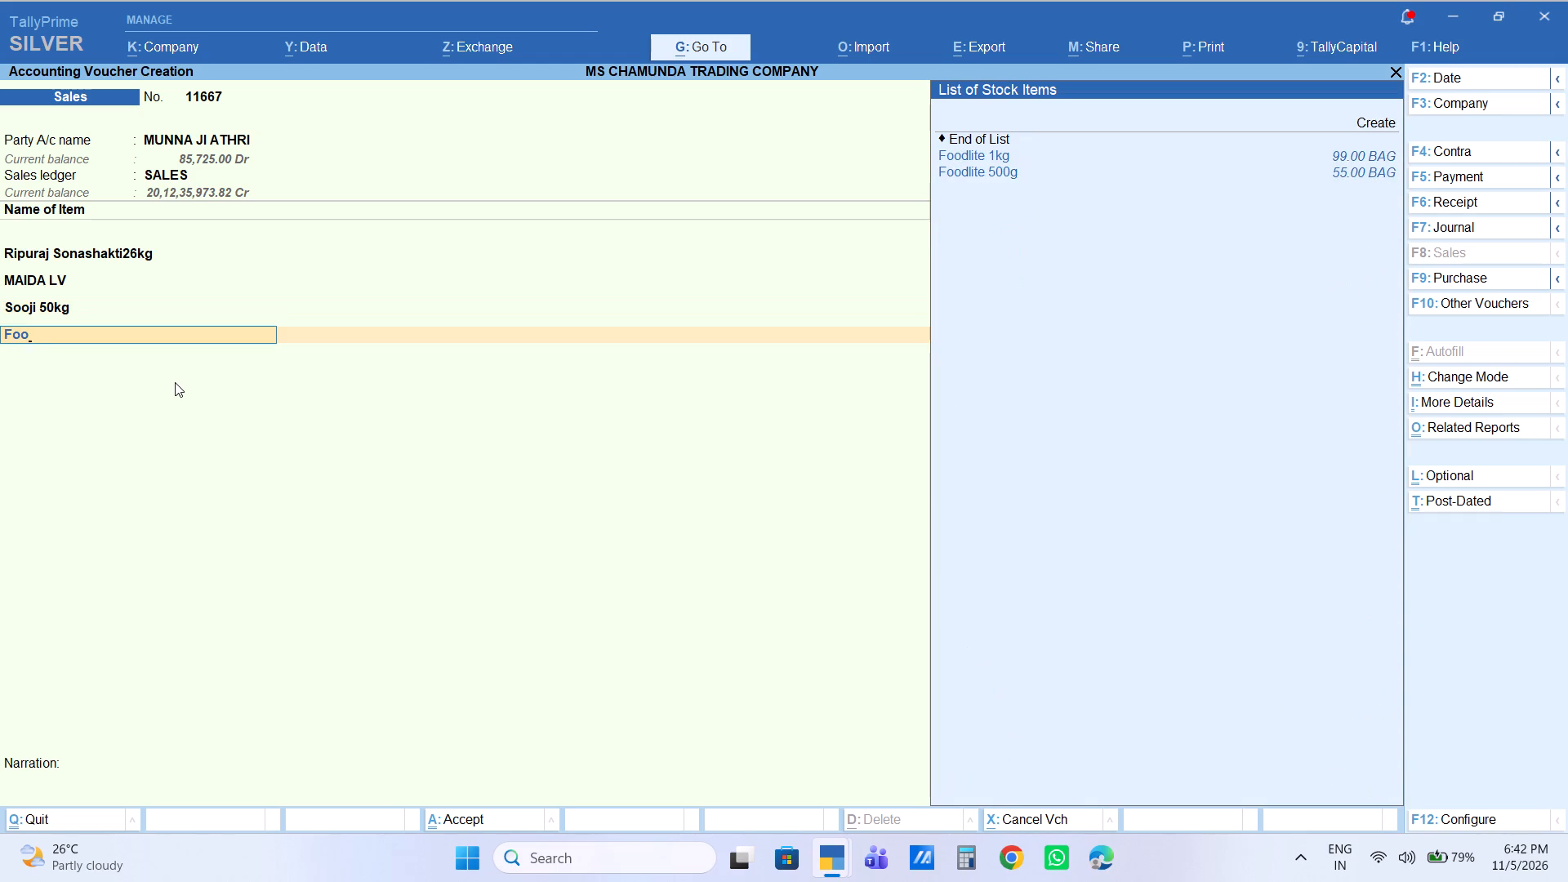
{"action": "key", "text": "Down"}
{"action": "key", "text": "Down"}
{"action": "key", "text": "Up"}
{"action": "key", "text": "Up"}
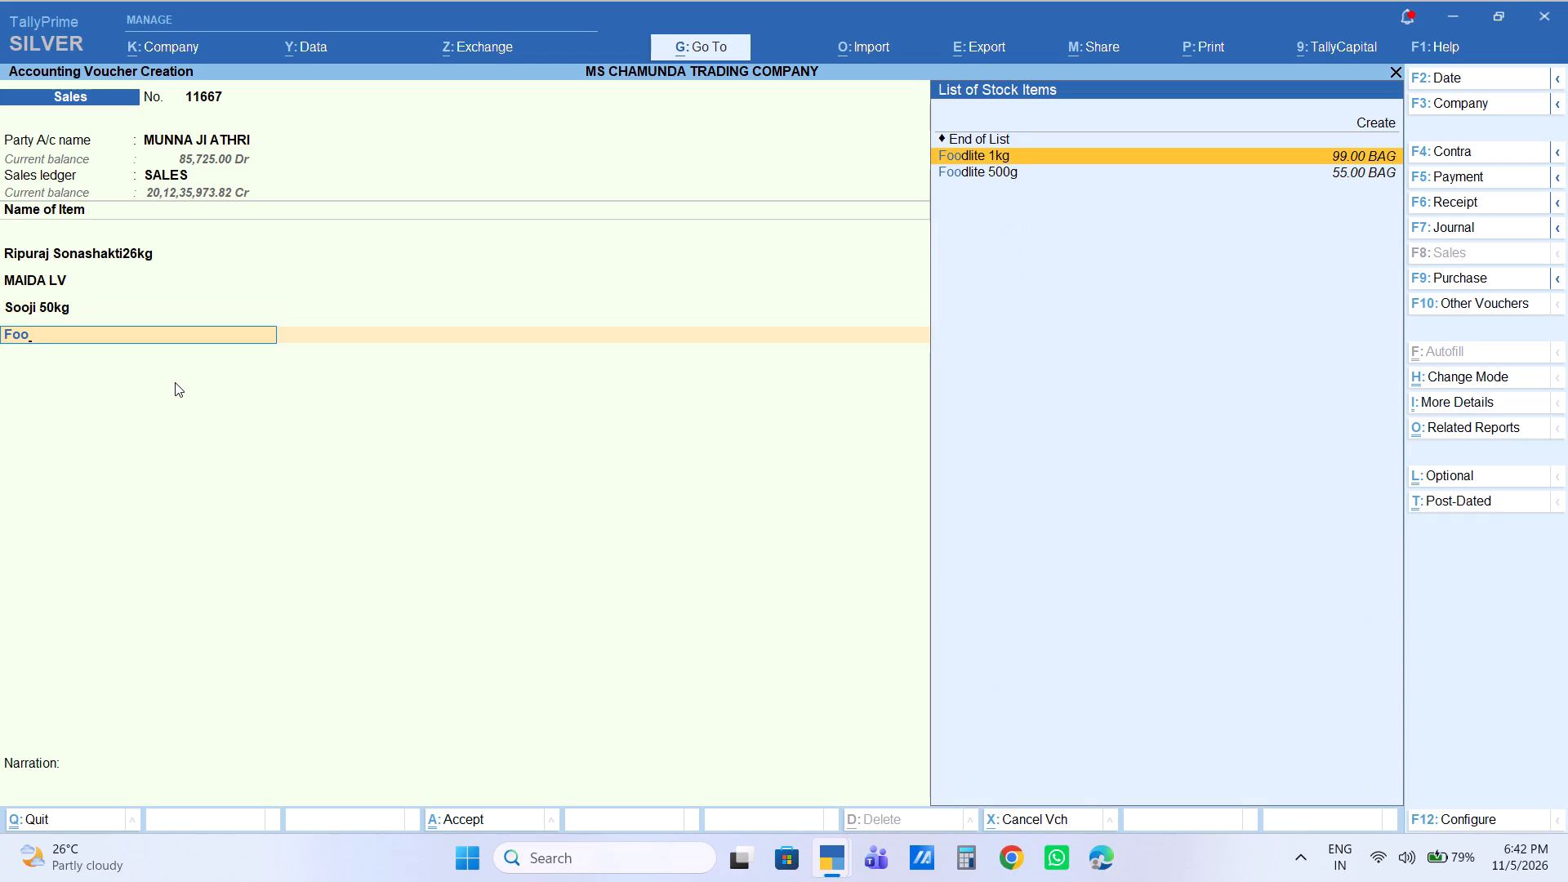
{"action": "key", "text": "Down"}
{"action": "key", "text": "Return"}
{"action": "type", "text": "10"}
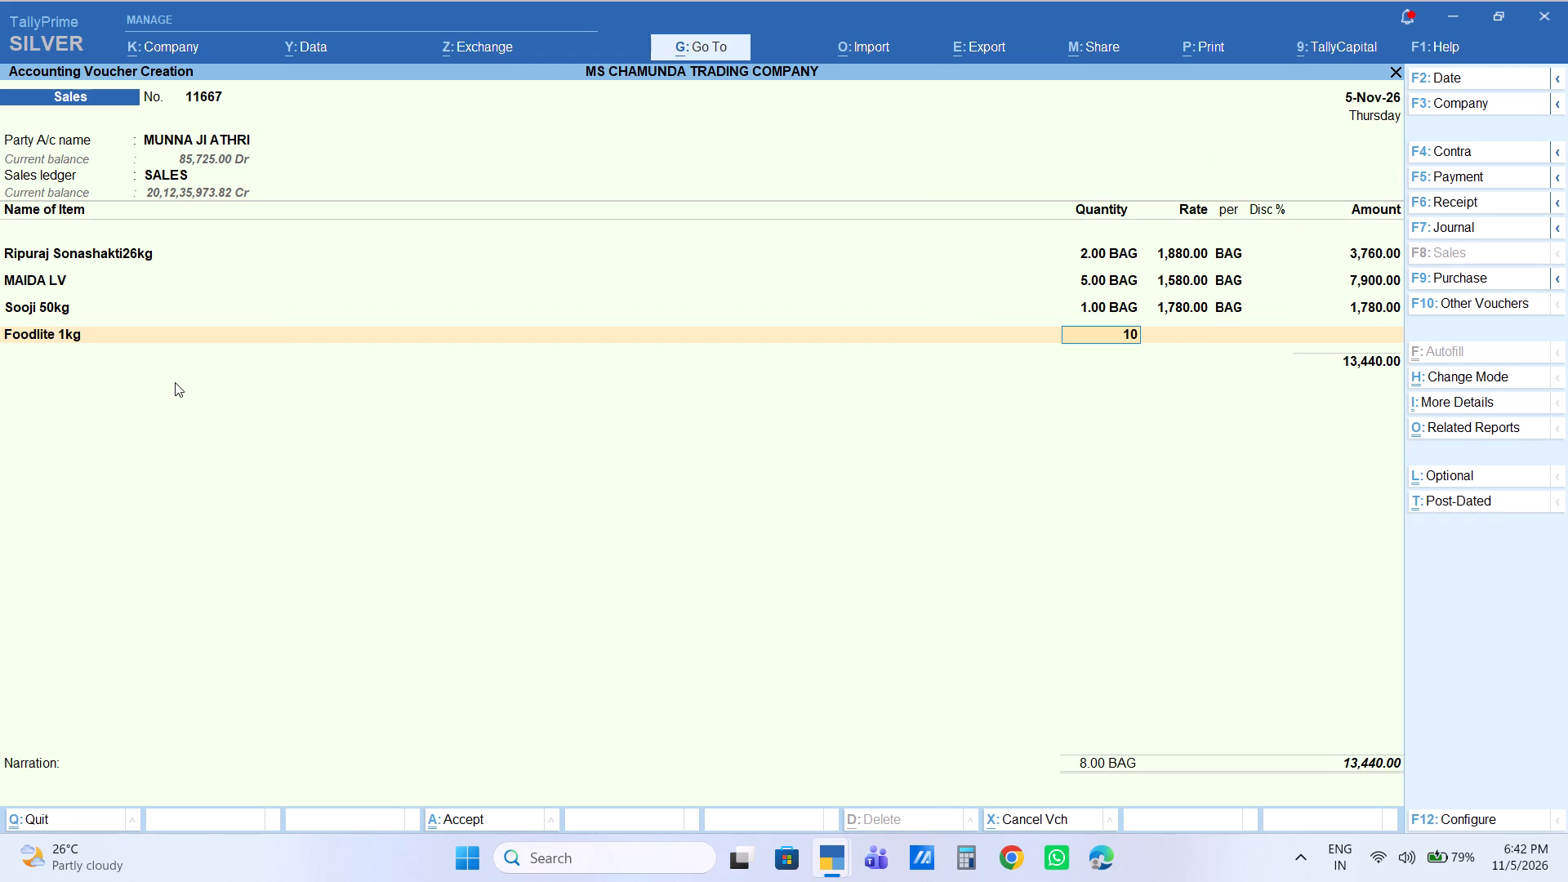
{"action": "key", "text": "Return"}
{"action": "key", "text": "Return"}
{"action": "key", "text": "Return"}
{"action": "key", "text": "Return"}
{"action": "key", "text": "Return"}
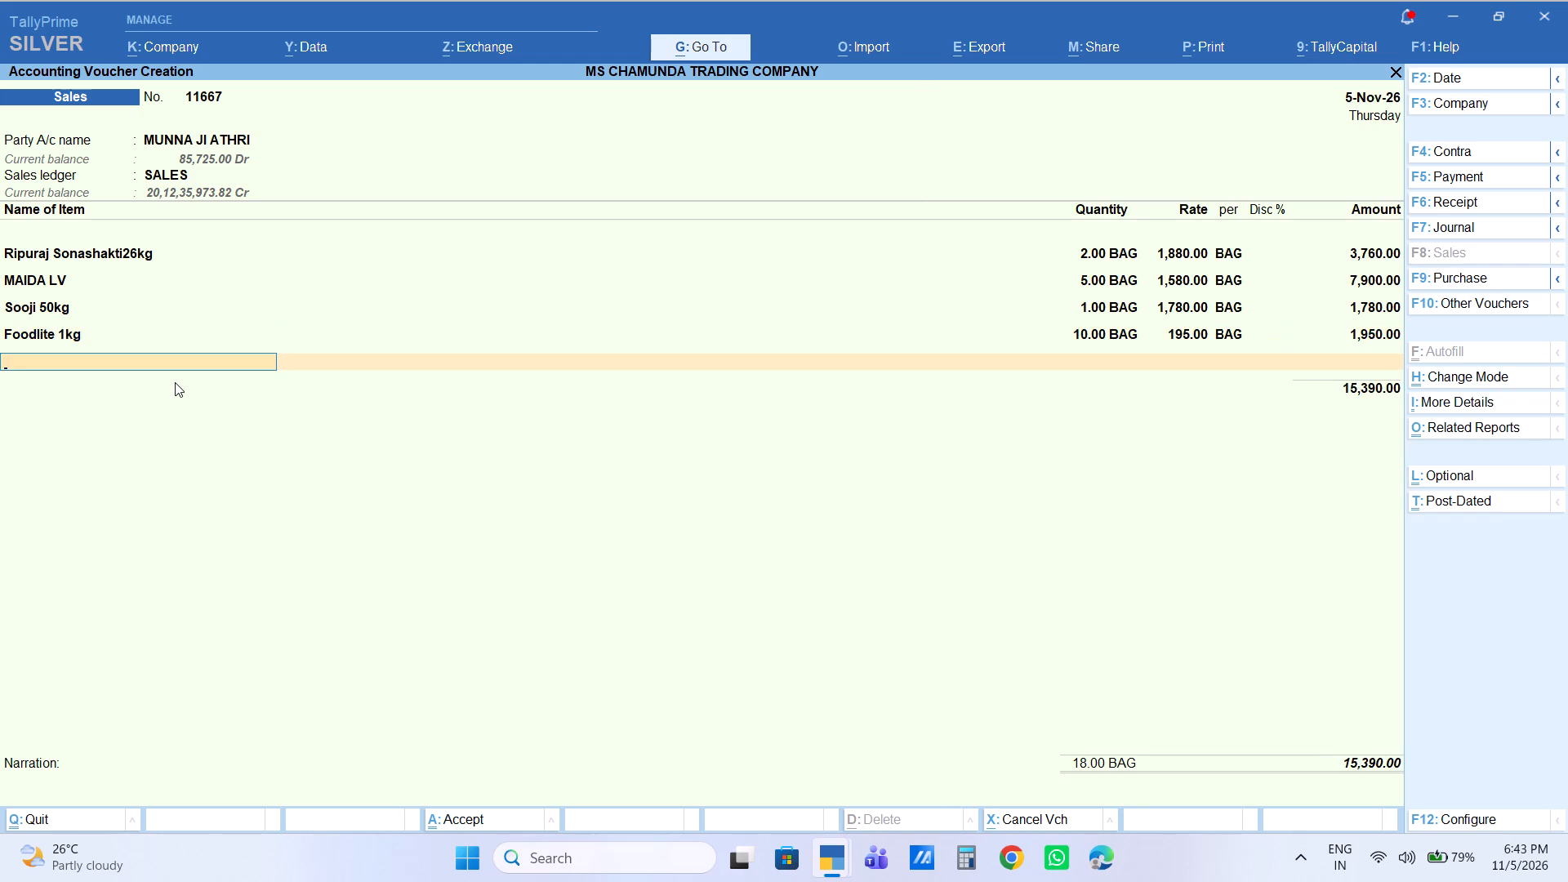
Add 5 bags of WHITE TIGER 26kg to the voucher at the default rate.
{"action": "type", "text": "whuite"}
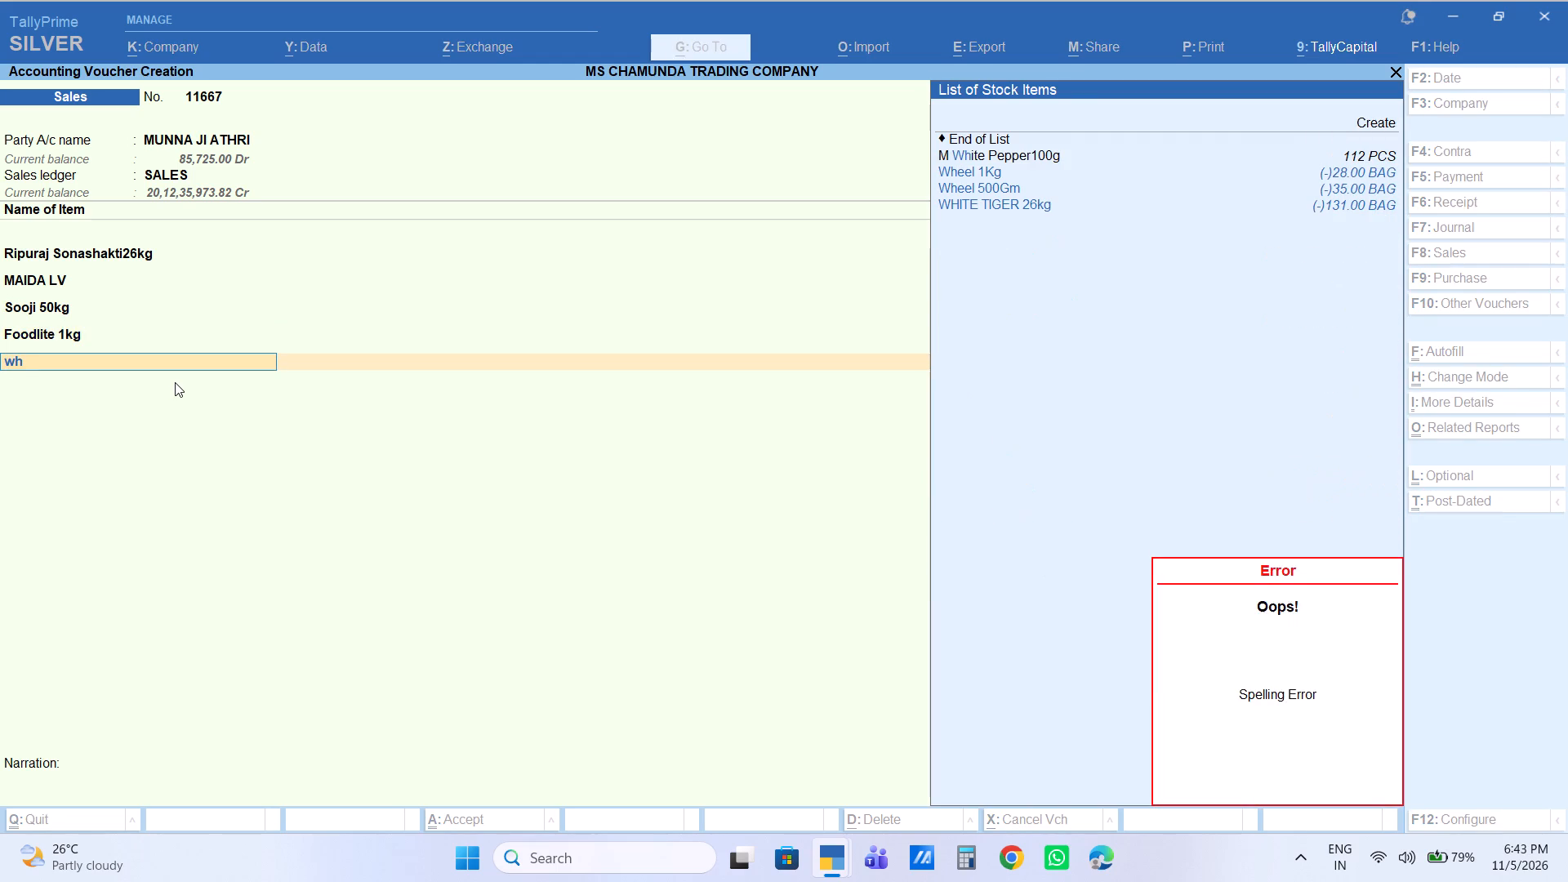
{"action": "key", "text": "Down"}
{"action": "key", "text": "Down"}
{"action": "key", "text": "Down"}
{"action": "key", "text": "Down"}
{"action": "key", "text": "Return"}
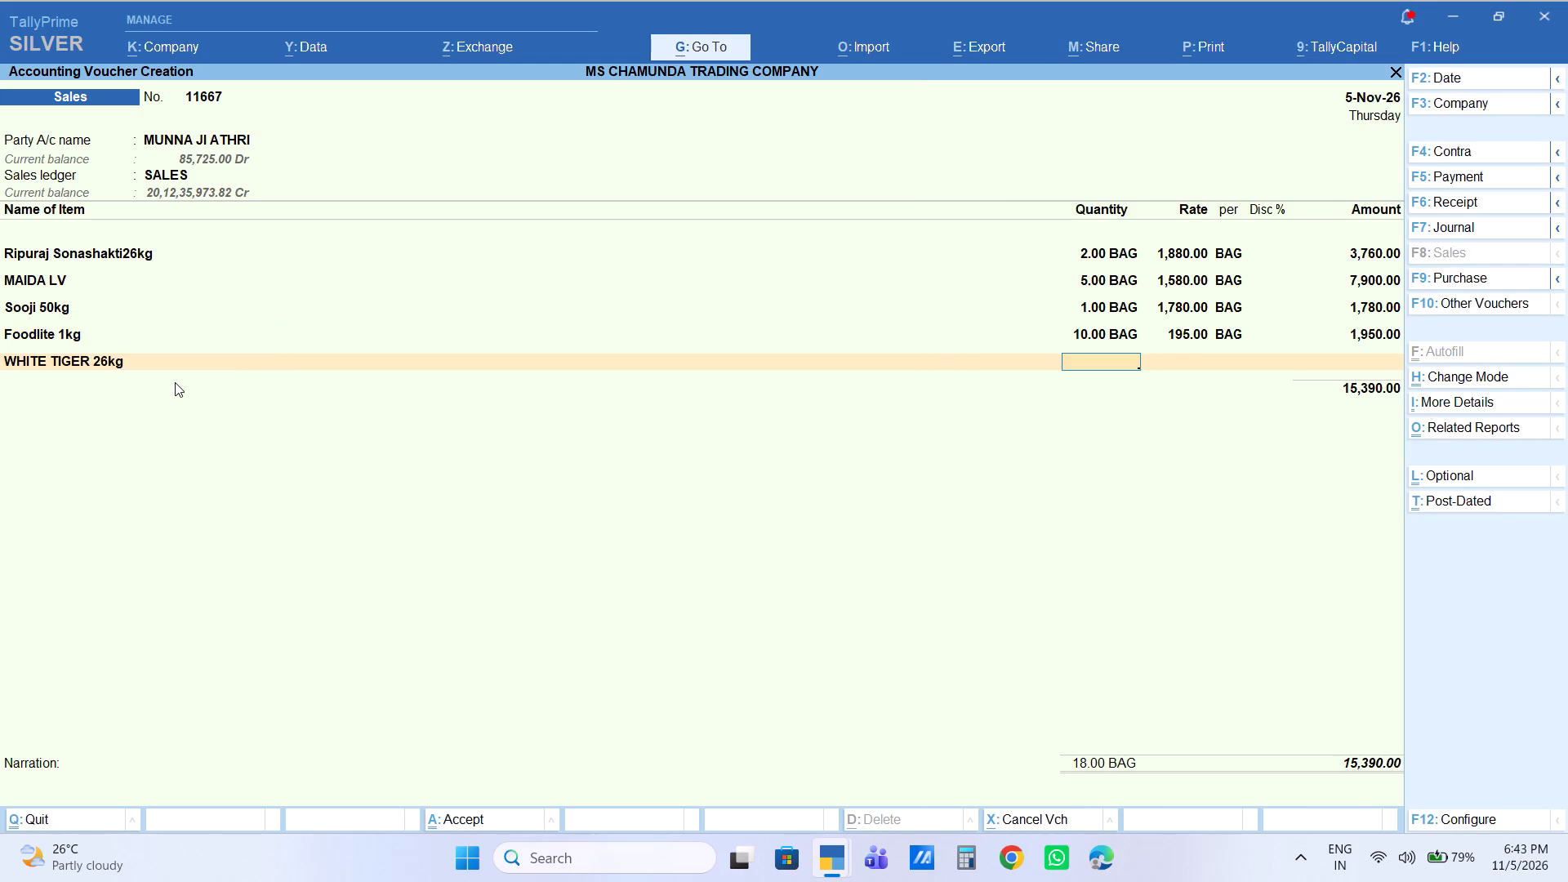
{"action": "key", "text": "5"}
{"action": "key", "text": "Return"}
{"action": "key", "text": "Return"}
{"action": "key", "text": "Return"}
{"action": "key", "text": "Return"}
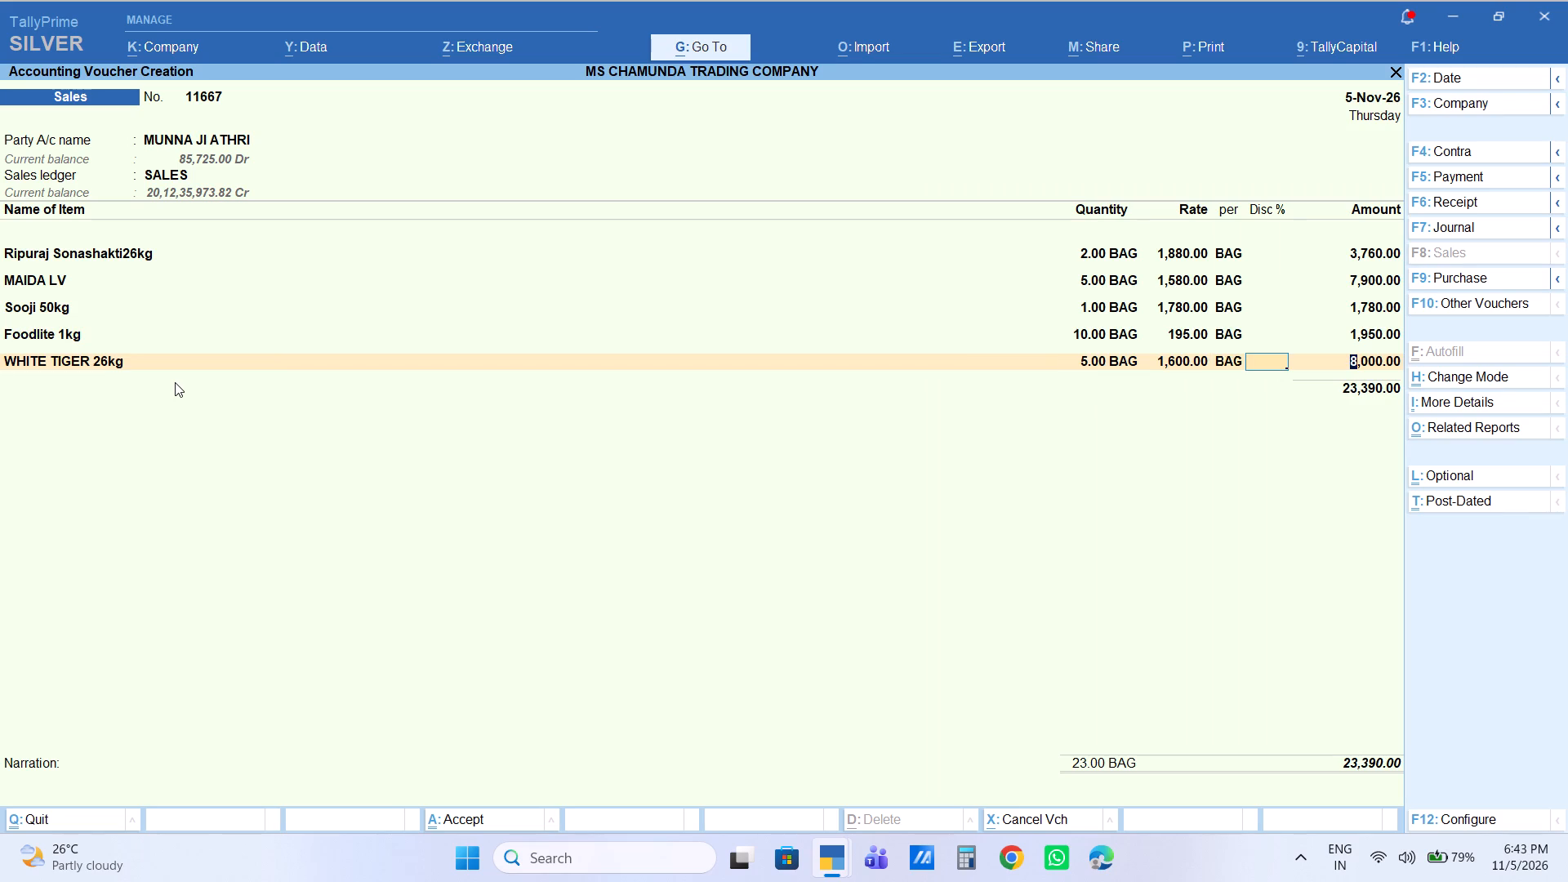
{"action": "key", "text": "Return"}
Add 4 bags of Khila Khila 26KG to the voucher at the default rate.
{"action": "type", "text": "khila"}
{"action": "key", "text": "Return"}
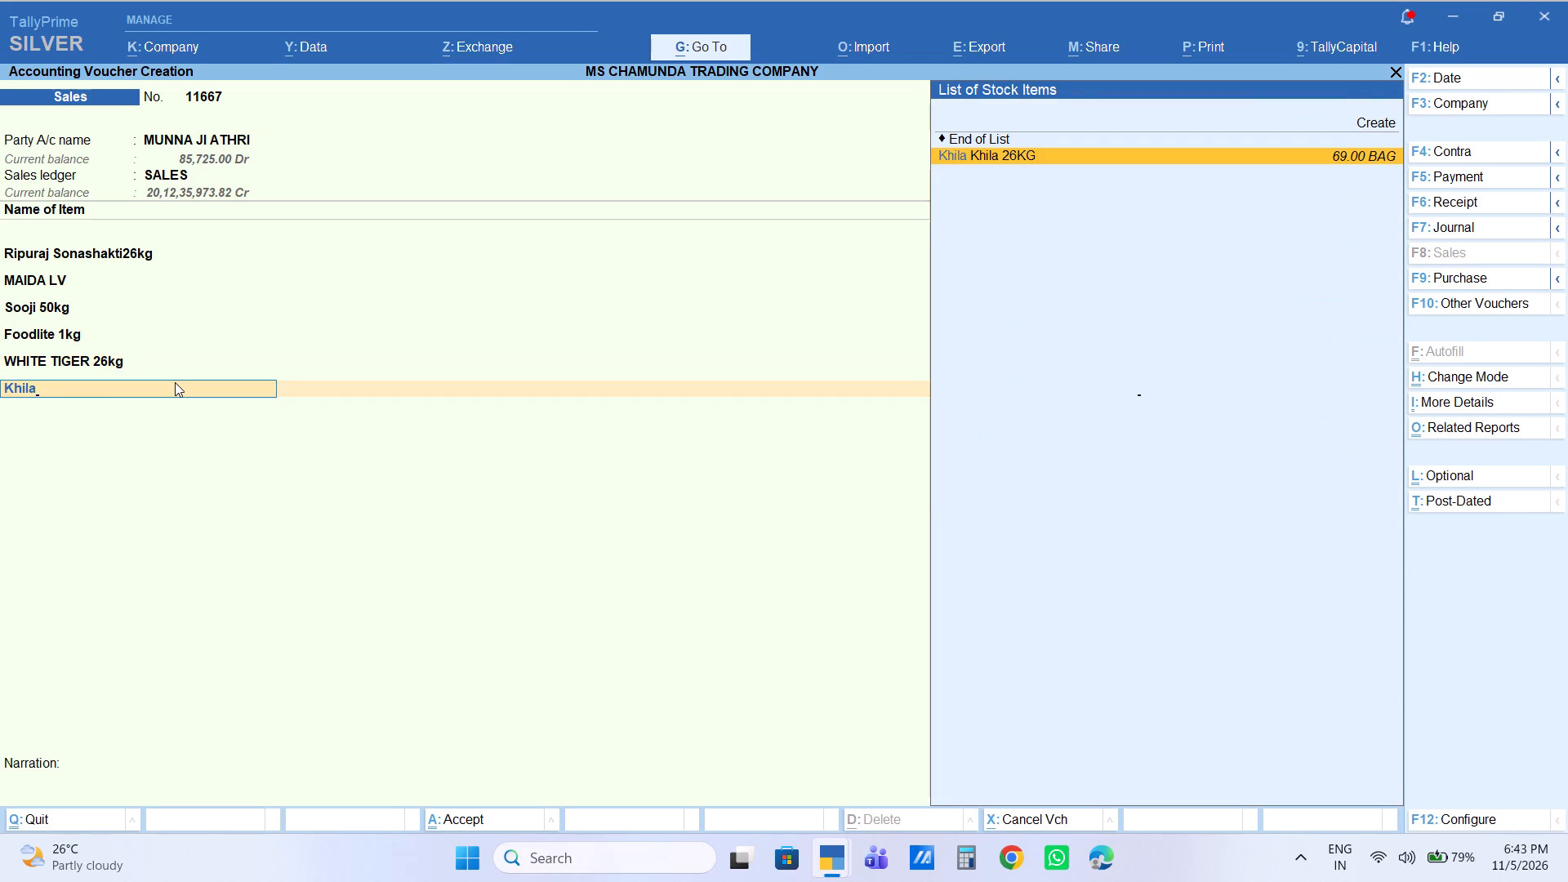
{"action": "key", "text": "4"}
{"action": "key", "text": "Return"}
{"action": "key", "text": "Return"}
{"action": "key", "text": "Return"}
{"action": "key", "text": "Return"}
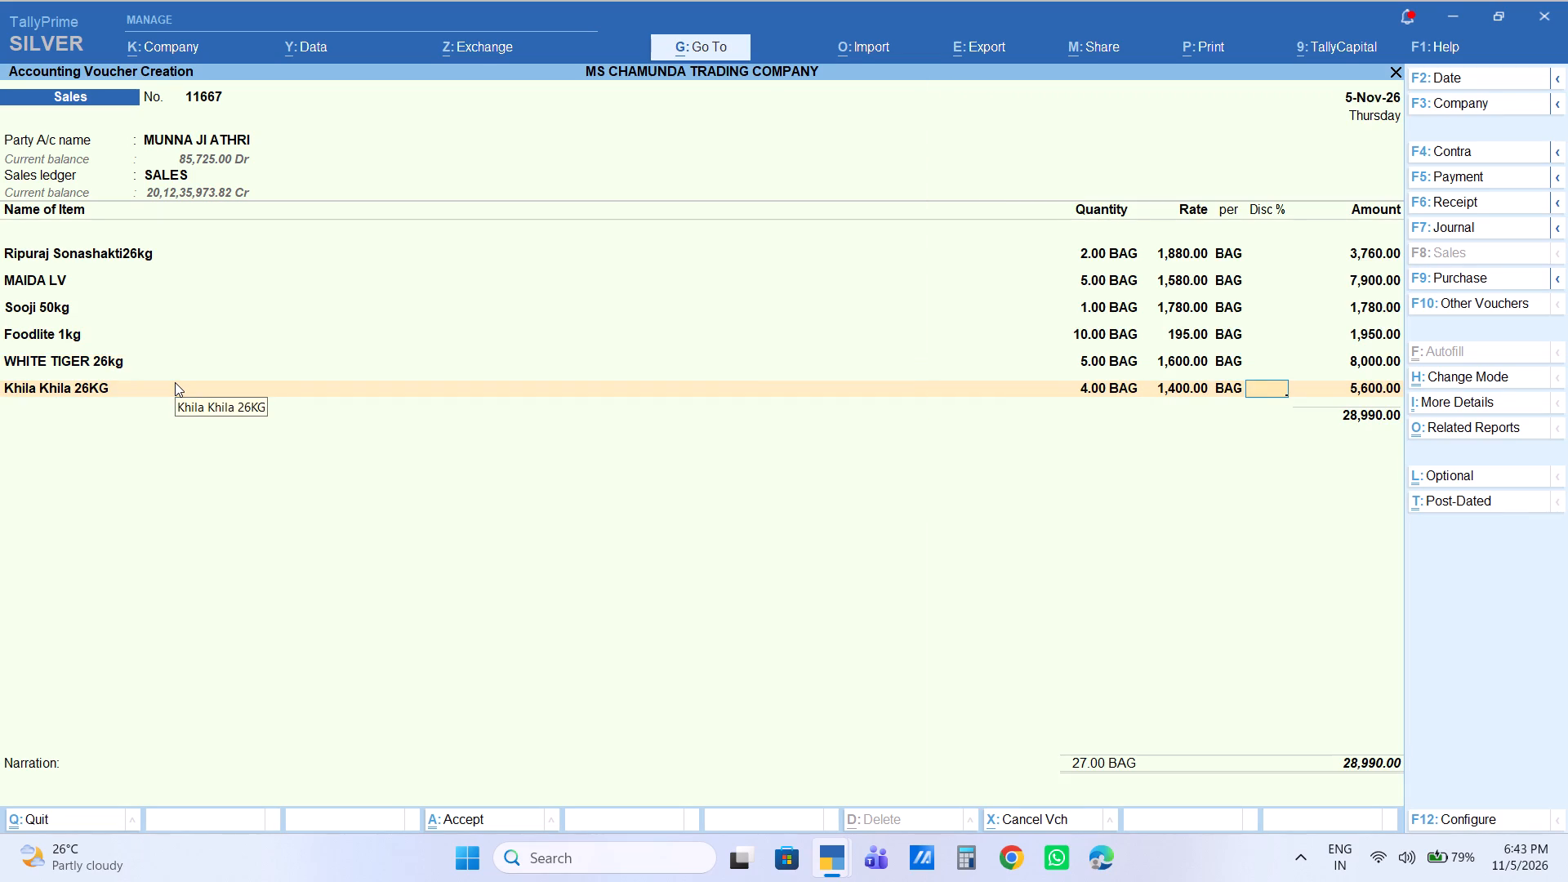
{"action": "key", "text": "Return"}
Add 1 bag of BHINDI BAG to the voucher at the default rate.
{"action": "type", "text": "bhindi"}
{"action": "key", "text": "Down"}
{"action": "key", "text": "Down"}
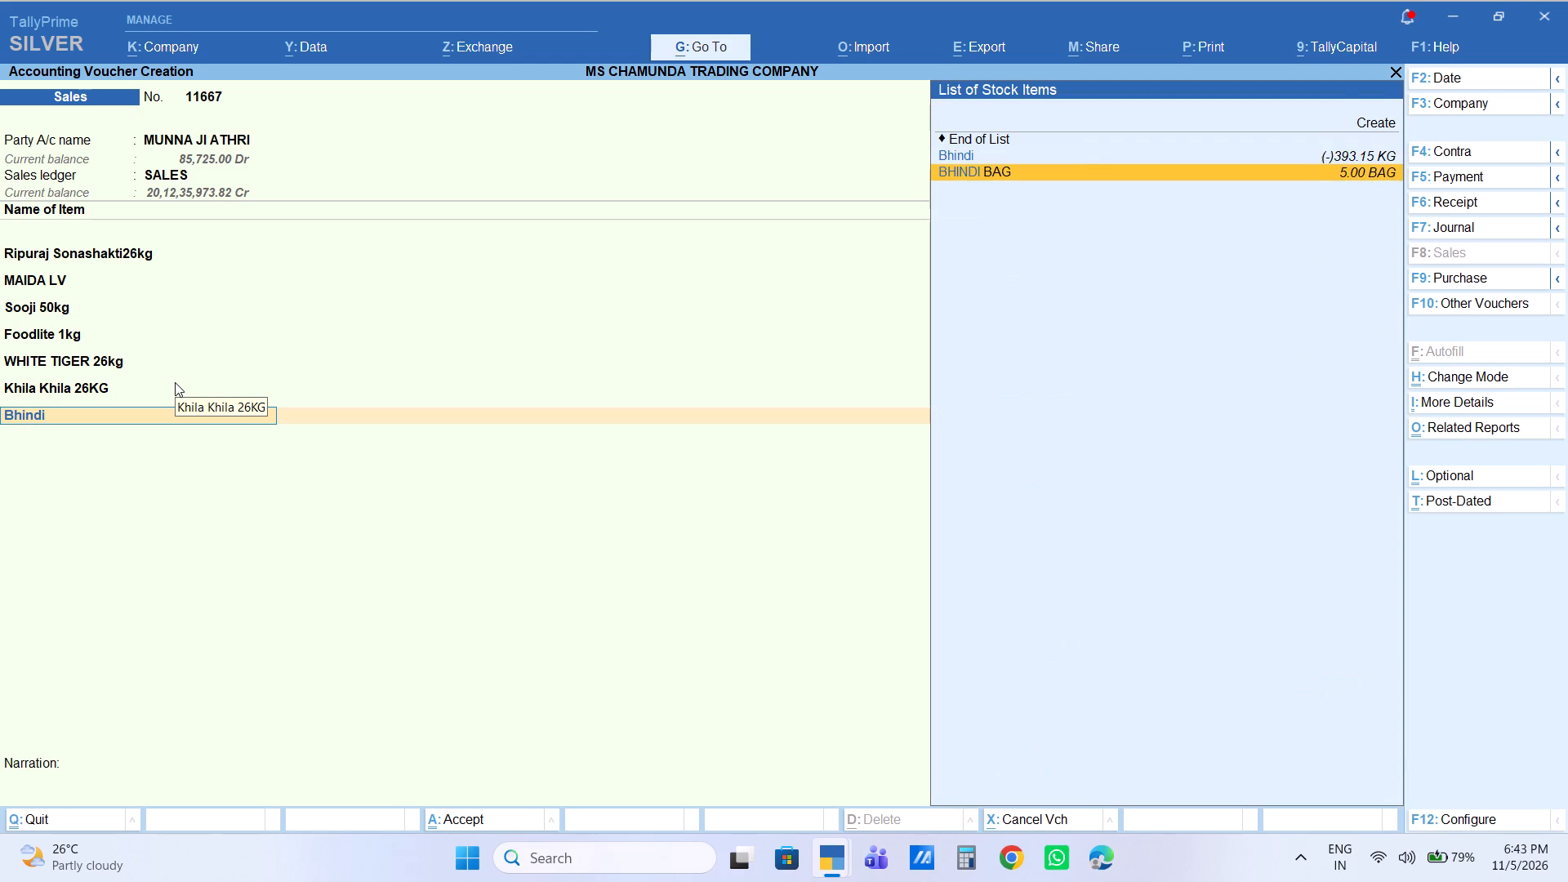
{"action": "key", "text": "Return"}
{"action": "key", "text": "1"}
{"action": "key", "text": "Return"}
{"action": "key", "text": "Return"}
{"action": "key", "text": "Return"}
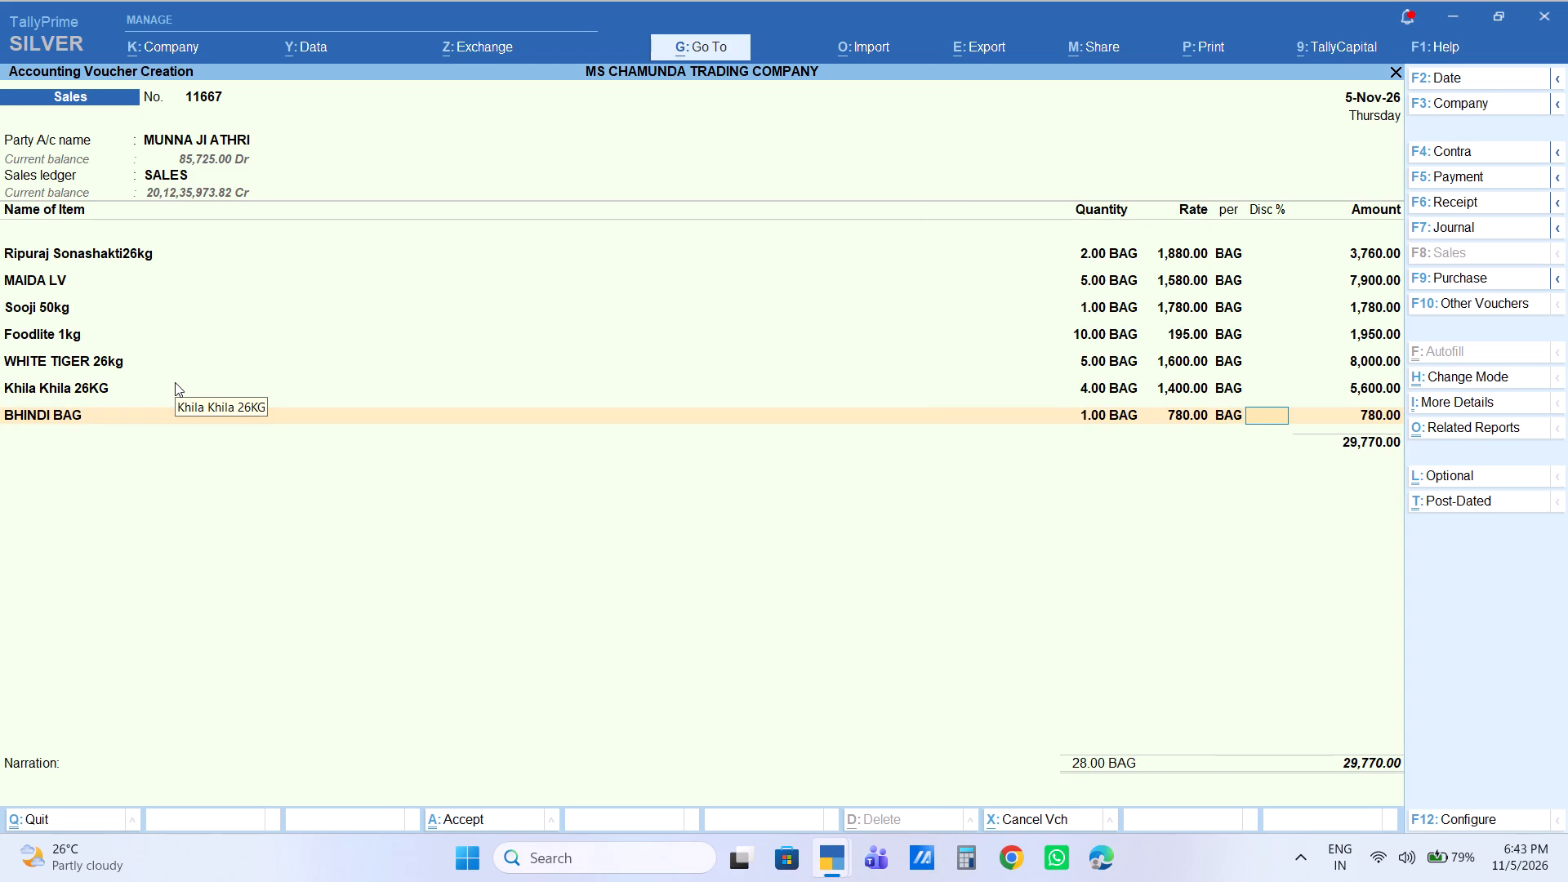
{"action": "key", "text": "Return"}
{"action": "key", "text": "Return"}
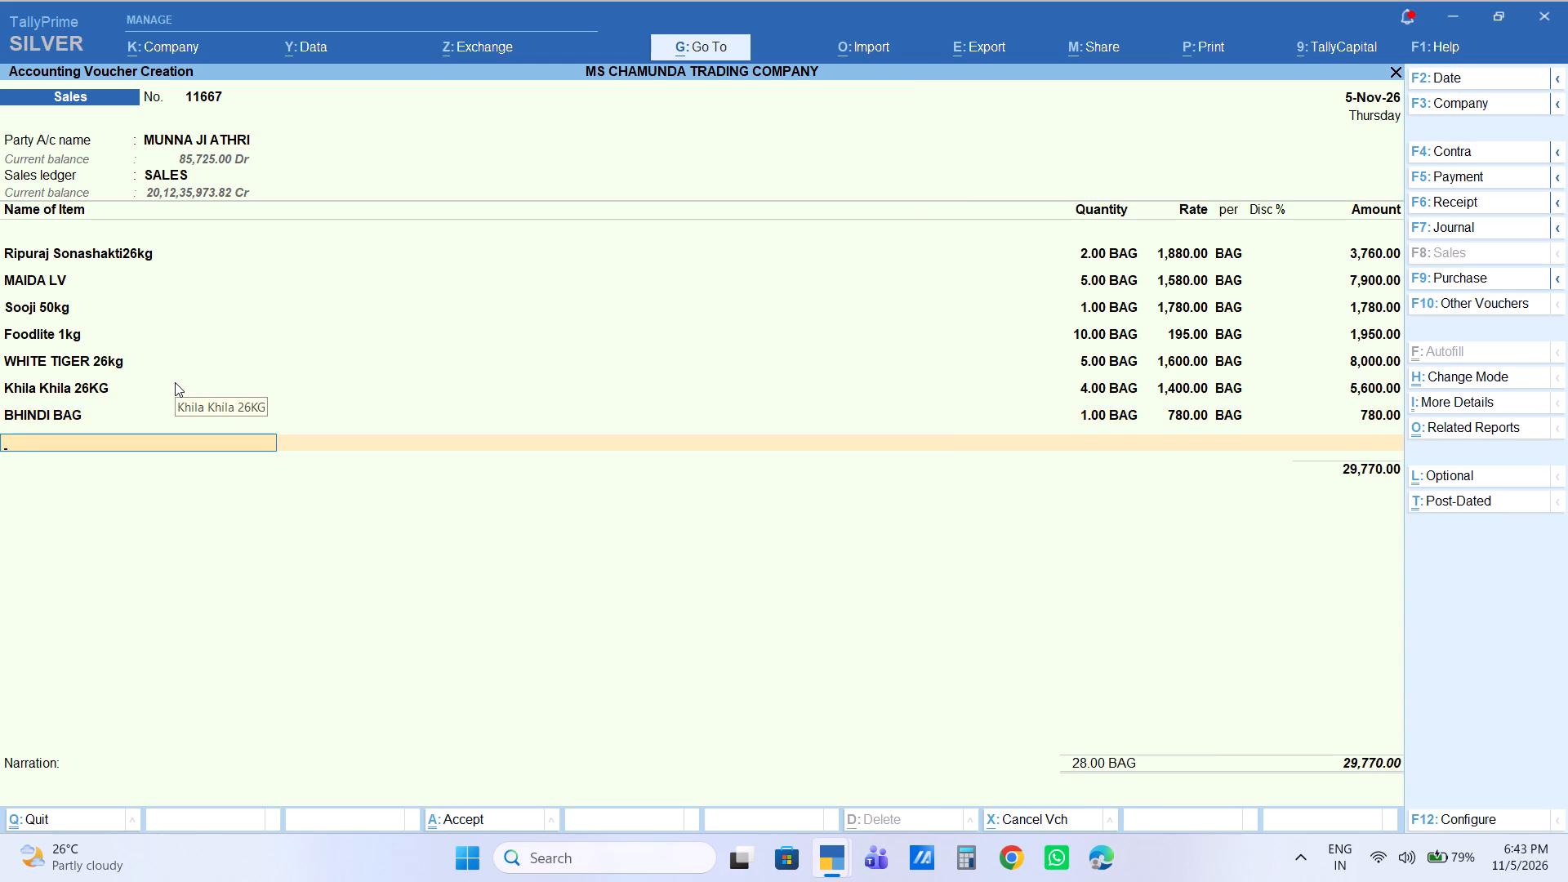
Add 1 bag of Machli Chips Bag to the voucher at the default rate.
{"action": "type", "text": "mack"}
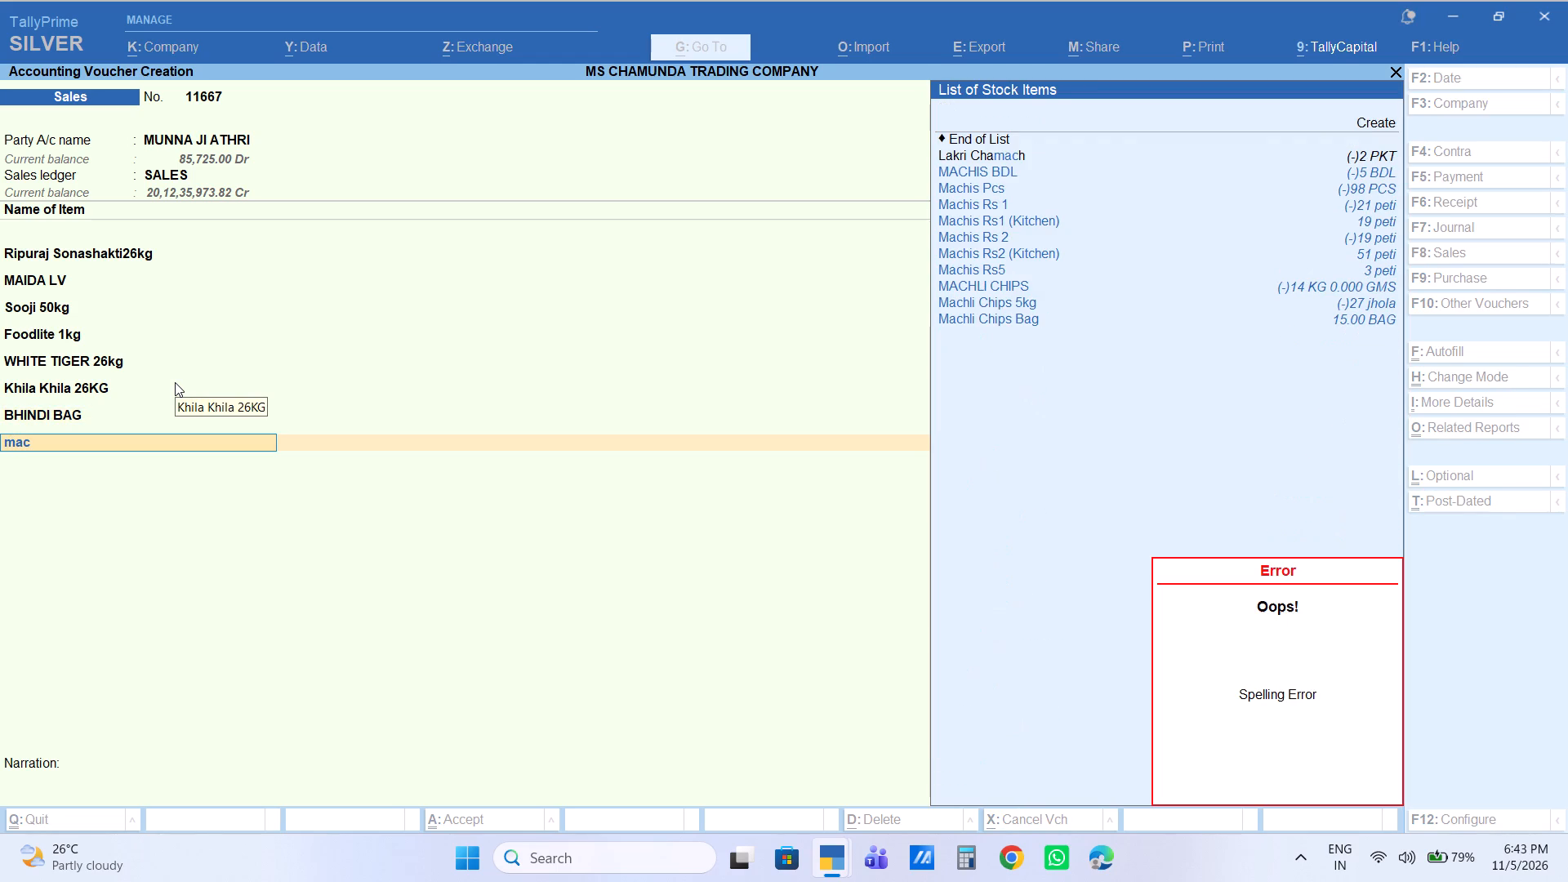
{"action": "type", "text": "ghh"}
{"action": "type", "text": "li"}
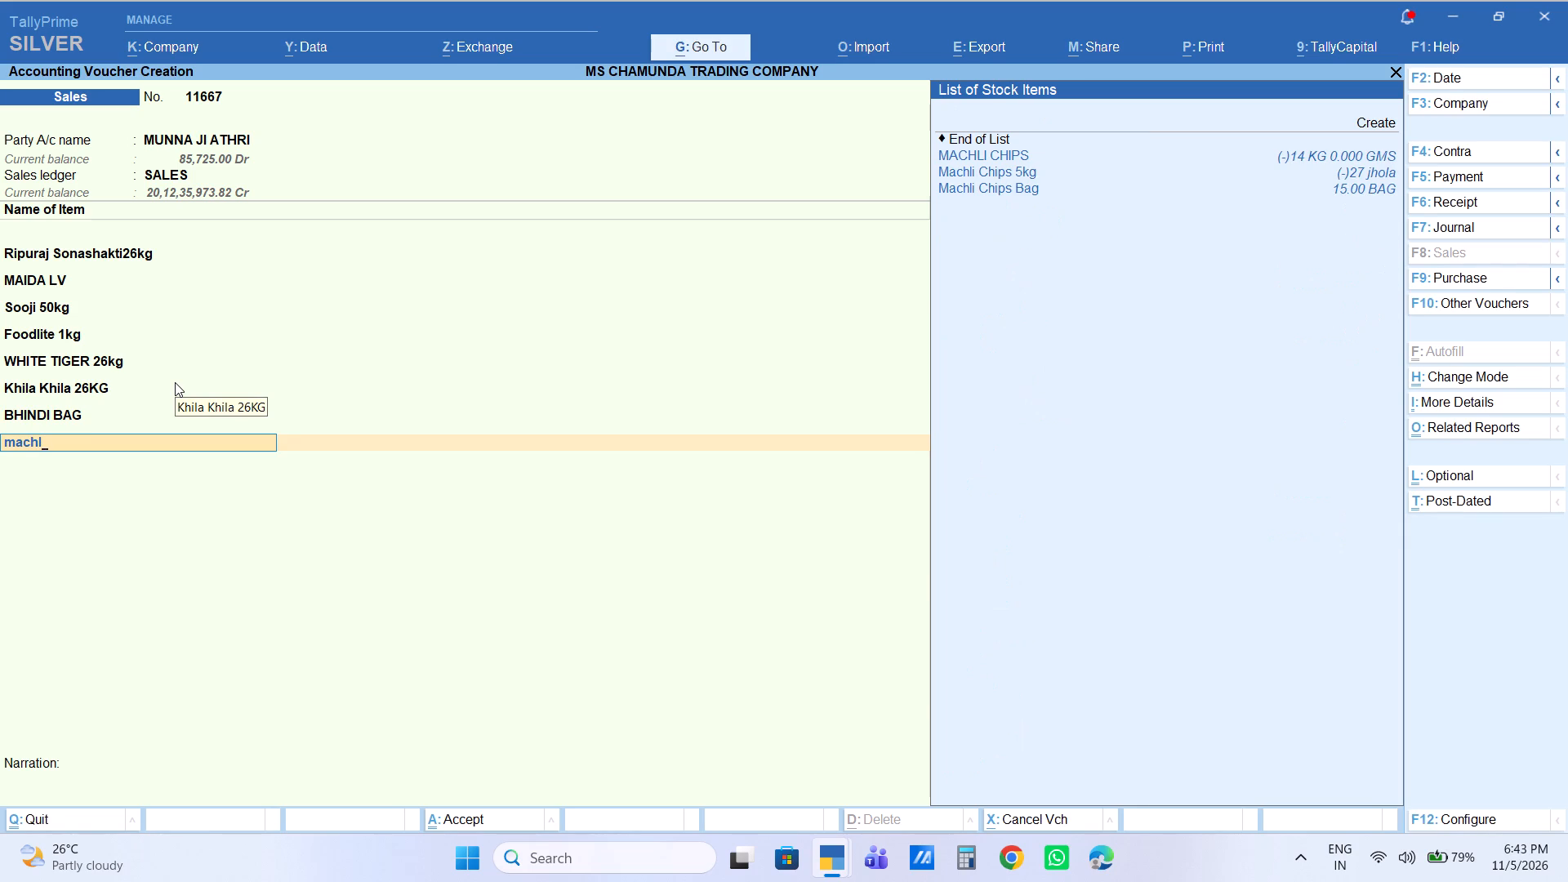
{"action": "key", "text": "Down"}
{"action": "key", "text": "Down"}
{"action": "key", "text": "Down"}
{"action": "key", "text": "Return"}
{"action": "type", "text": "11"}
{"action": "key", "text": "BackSpace"}
{"action": "key", "text": "Return"}
{"action": "key", "text": "Return"}
{"action": "key", "text": "Return"}
{"action": "key", "text": "Return"}
{"action": "key", "text": "Return"}
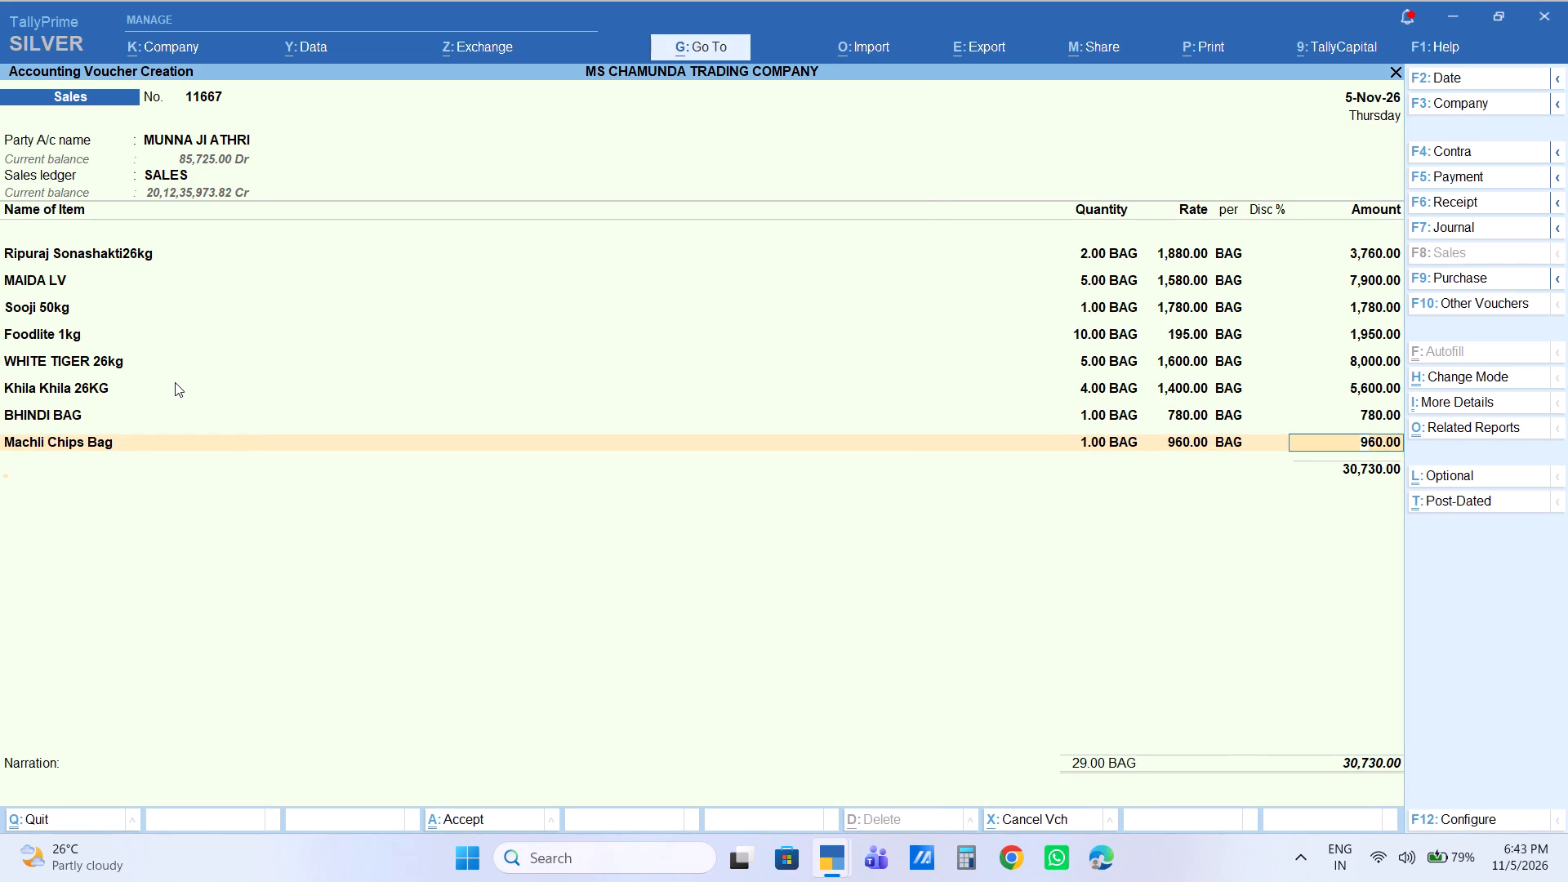
Add 1 bag of Kasturi Rahar30kg to the voucher at the default rate.
{"action": "type", "text": "kast"}
{"action": "key", "text": "Return"}
{"action": "key", "text": "1"}
{"action": "key", "text": "Return"}
{"action": "key", "text": "Return"}
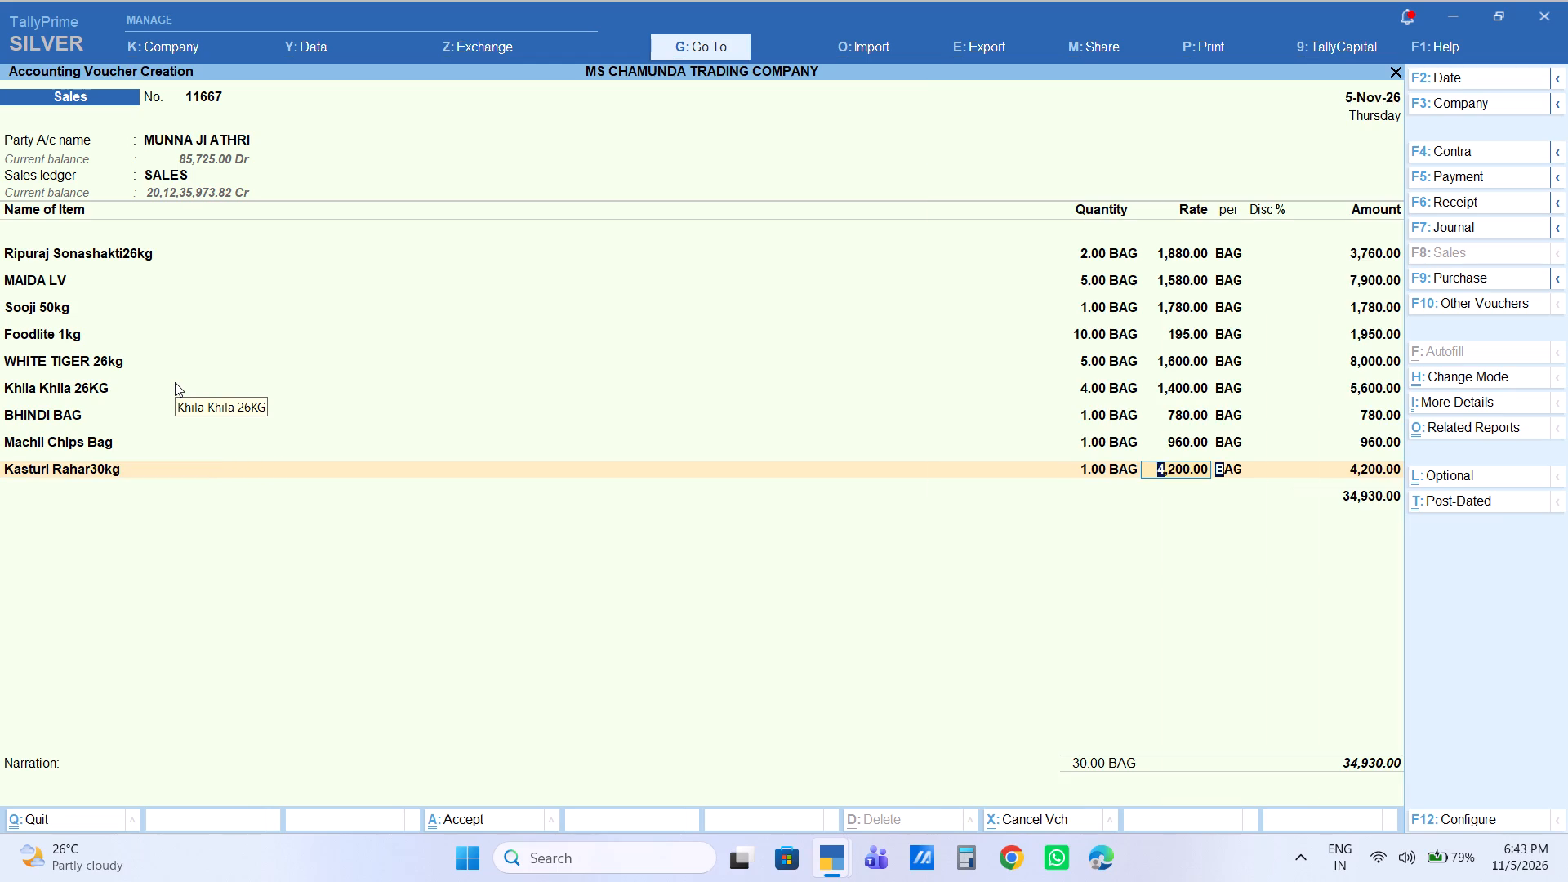
{"action": "key", "text": "Return"}
{"action": "key", "text": "Return"}
{"action": "key", "text": "Return"}
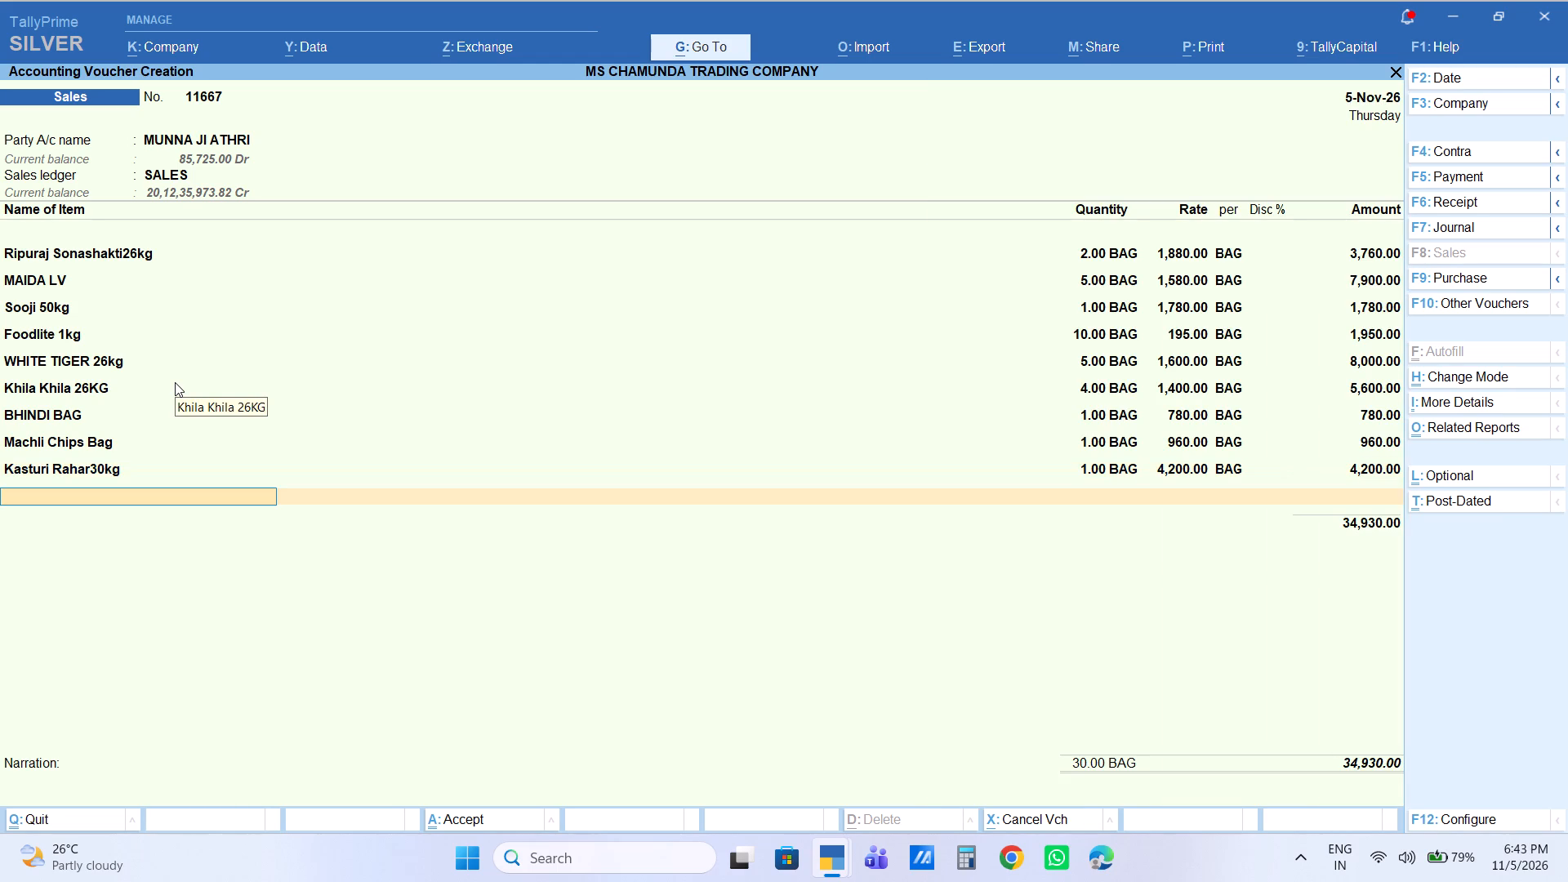
Add 1 bag of Gulnar Rahar30kg to the voucher at the default rate.
{"action": "type", "text": "gulnar"}
{"action": "key", "text": "Return"}
{"action": "key", "text": "1"}
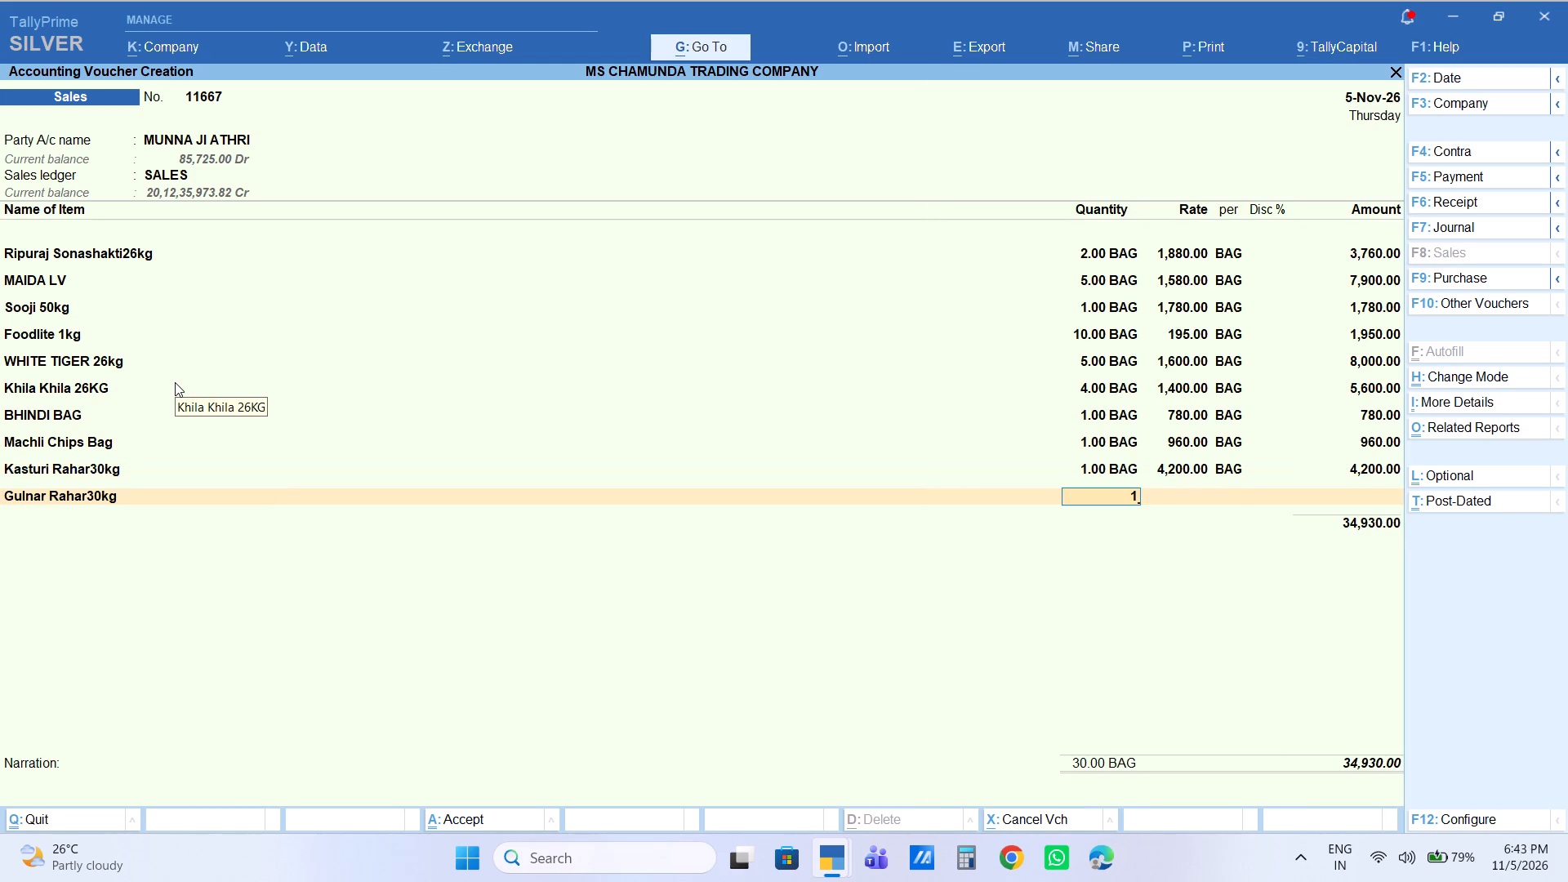
{"action": "key", "text": "Return"}
{"action": "key", "text": "Return"}
{"action": "key", "text": "Return"}
{"action": "key", "text": "Return"}
{"action": "key", "text": "Return"}
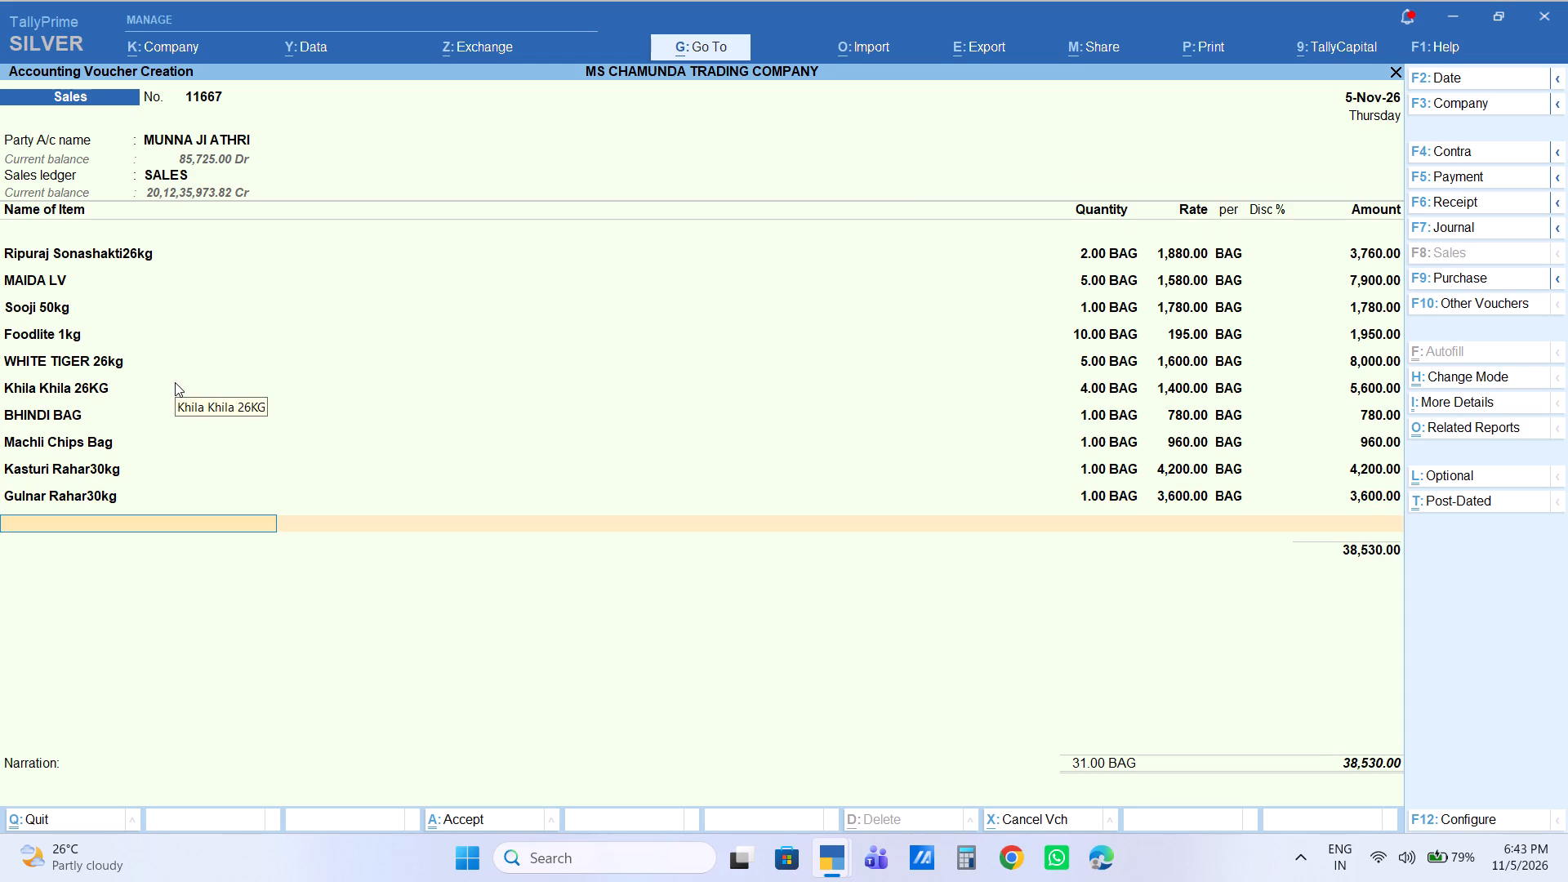
Add a second line of 1 bag of Gulnar Rahar30kg to the voucher at the default rate.
{"action": "type", "text": "gulnar"}
{"action": "key", "text": "Return"}
{"action": "key", "text": "1"}
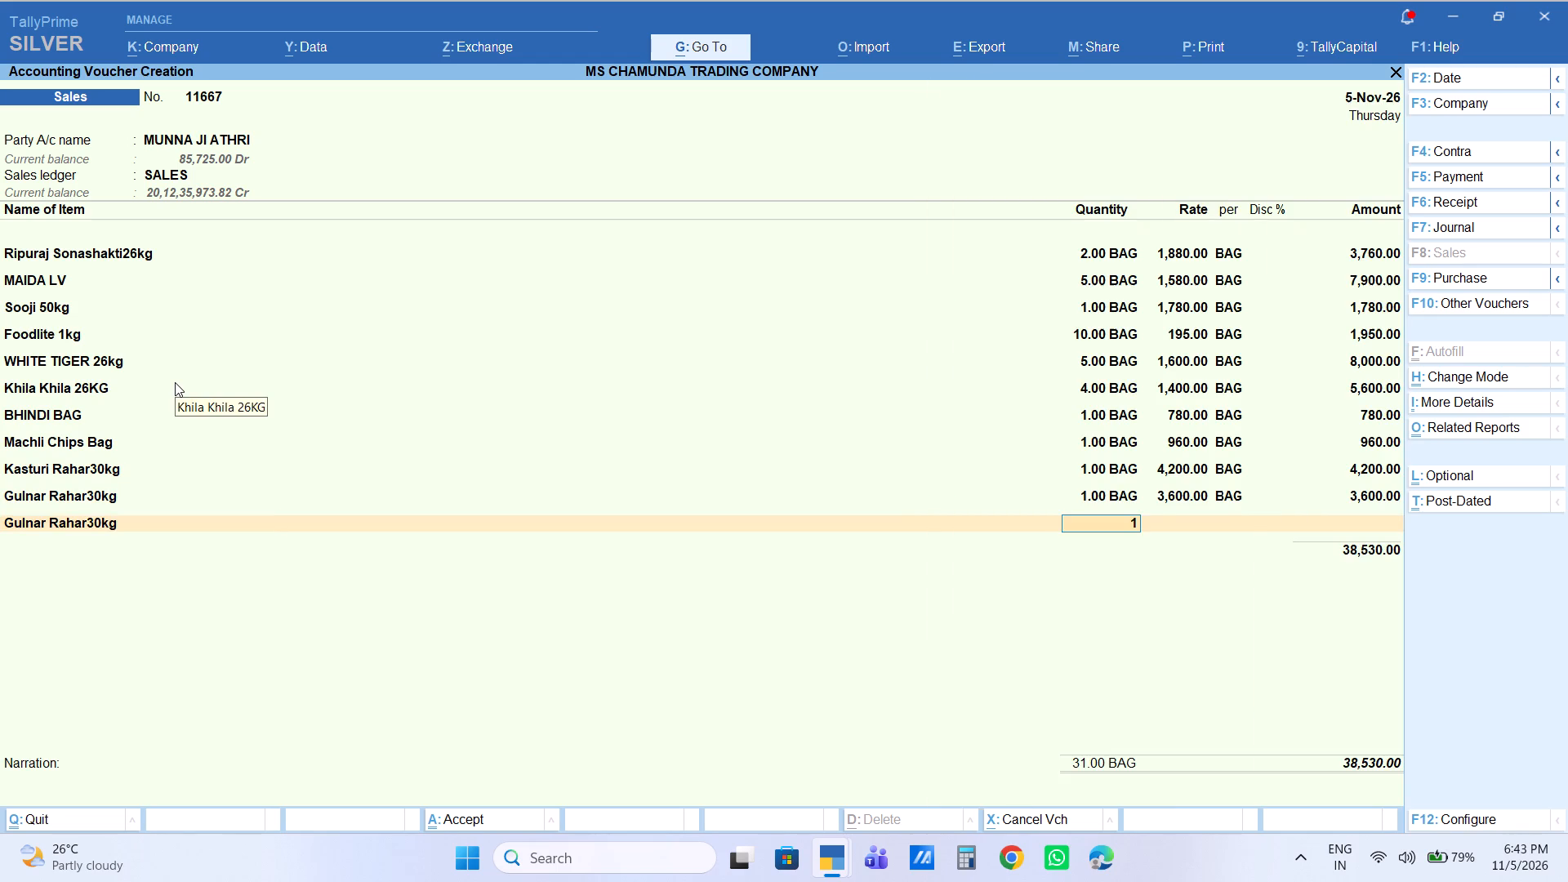
{"action": "key", "text": "Return"}
{"action": "key", "text": "Return"}
{"action": "key", "text": "Return"}
{"action": "key", "text": "Return"}
{"action": "key", "text": "Return"}
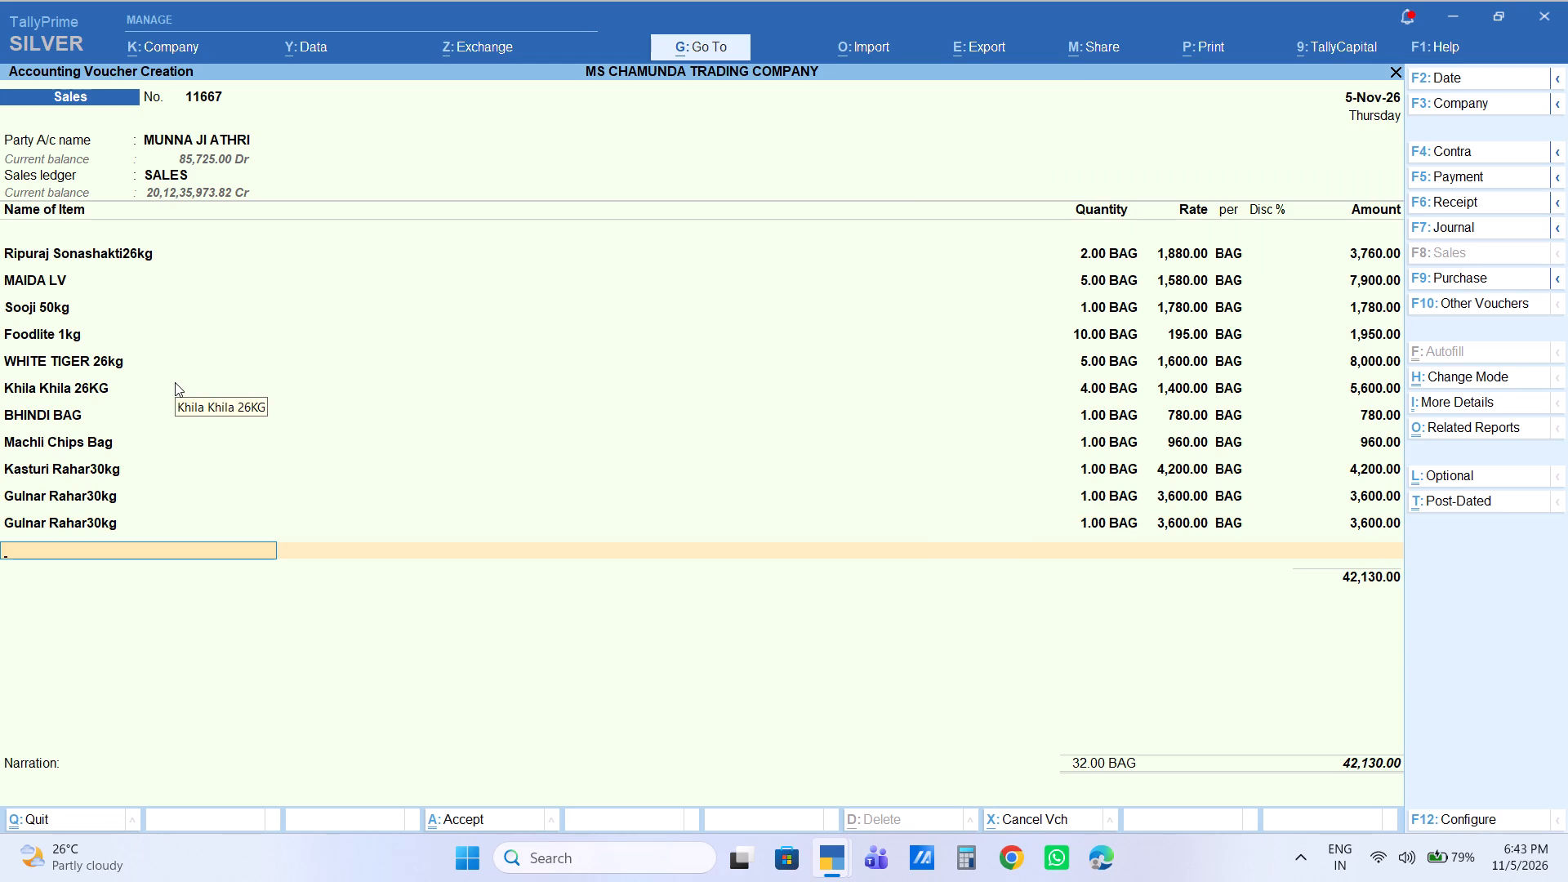
Add 1 bag of Jumbo Kabli 30kg to the voucher at the default rate.
{"action": "type", "text": "jumbn"}
{"action": "key", "text": "Return"}
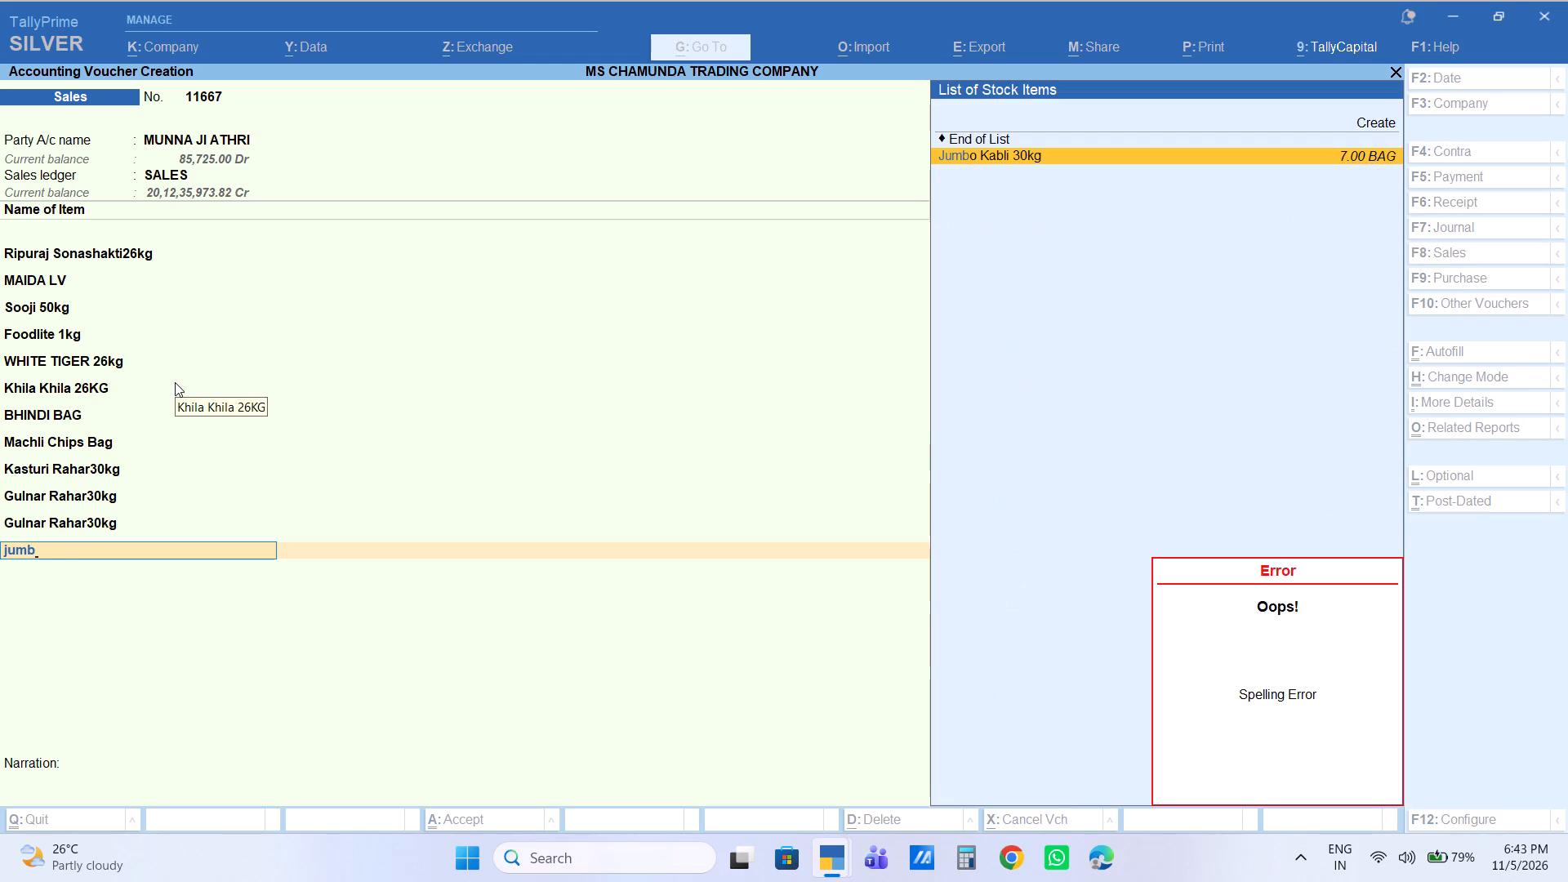
{"action": "key", "text": "1"}
{"action": "key", "text": "Return"}
{"action": "key", "text": "Return"}
{"action": "key", "text": "1"}
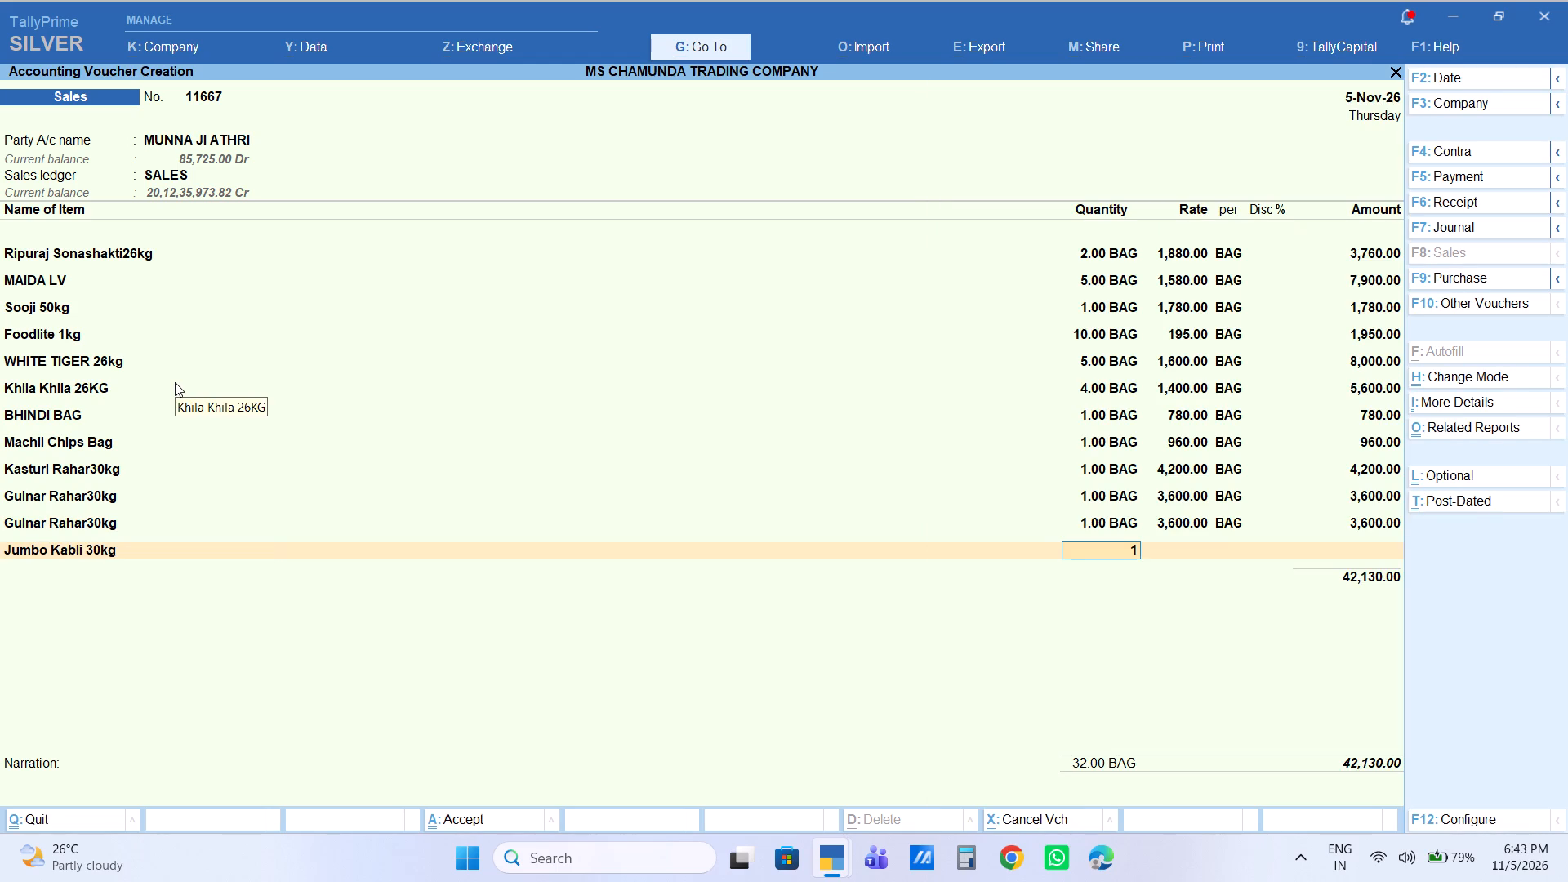
{"action": "key", "text": "Return"}
{"action": "key", "text": "Return"}
{"action": "key", "text": "Return"}
{"action": "key", "text": "Return"}
{"action": "key", "text": "Return"}
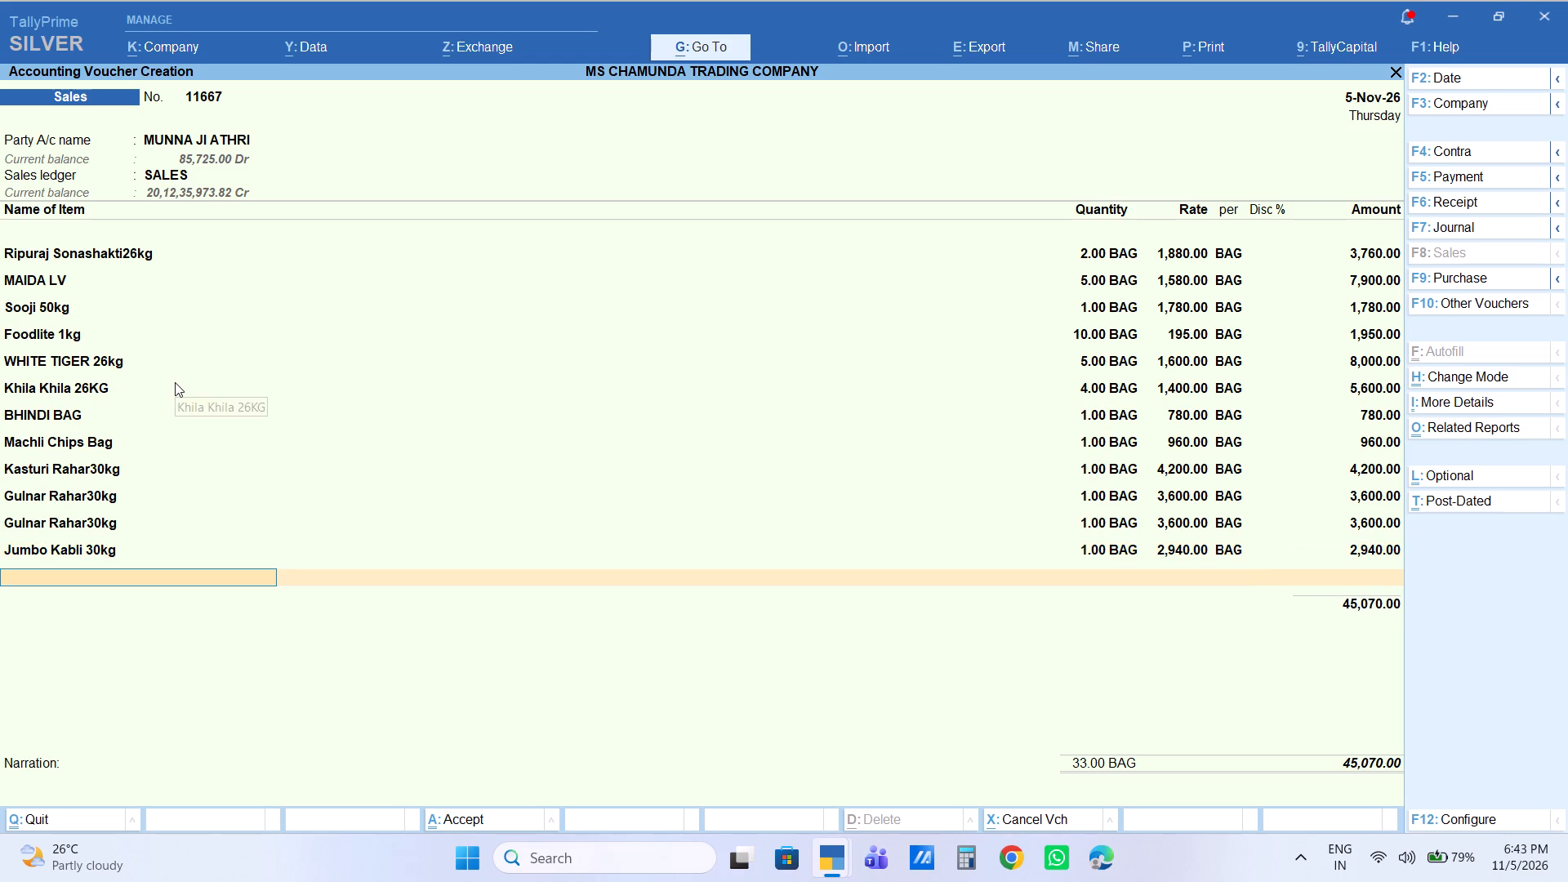
Add 1 bag of Khesari Dal 30kg to the voucher at the default rate.
{"action": "type", "text": "khesar"}
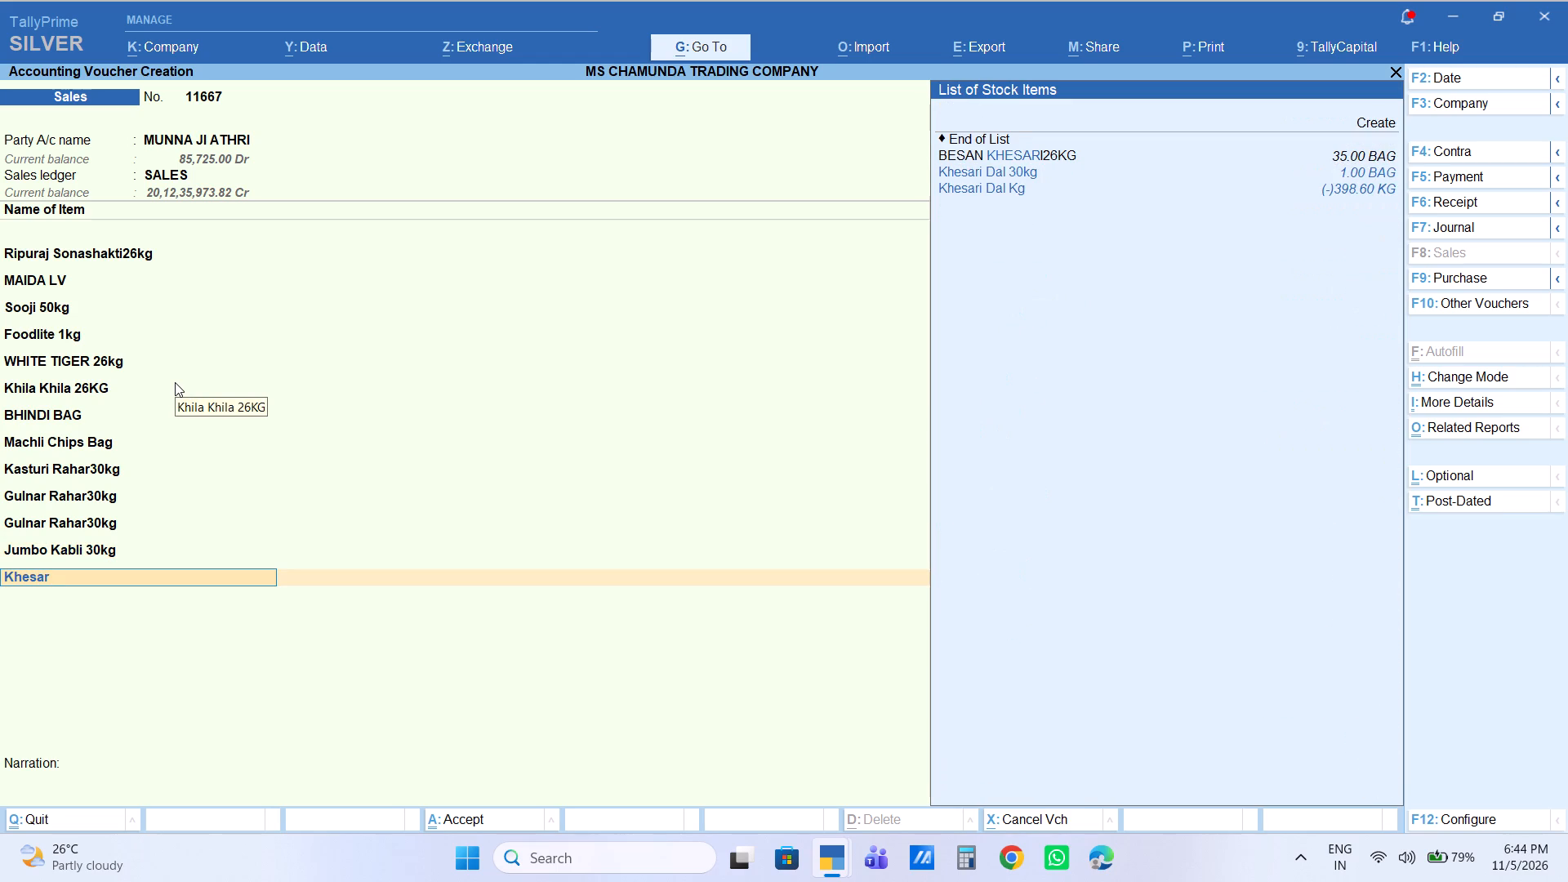
{"action": "key", "text": "Down"}
{"action": "key", "text": "Return"}
{"action": "key", "text": "1"}
{"action": "key", "text": "Return"}
{"action": "key", "text": "Return"}
{"action": "key", "text": "Return"}
{"action": "key", "text": "Return"}
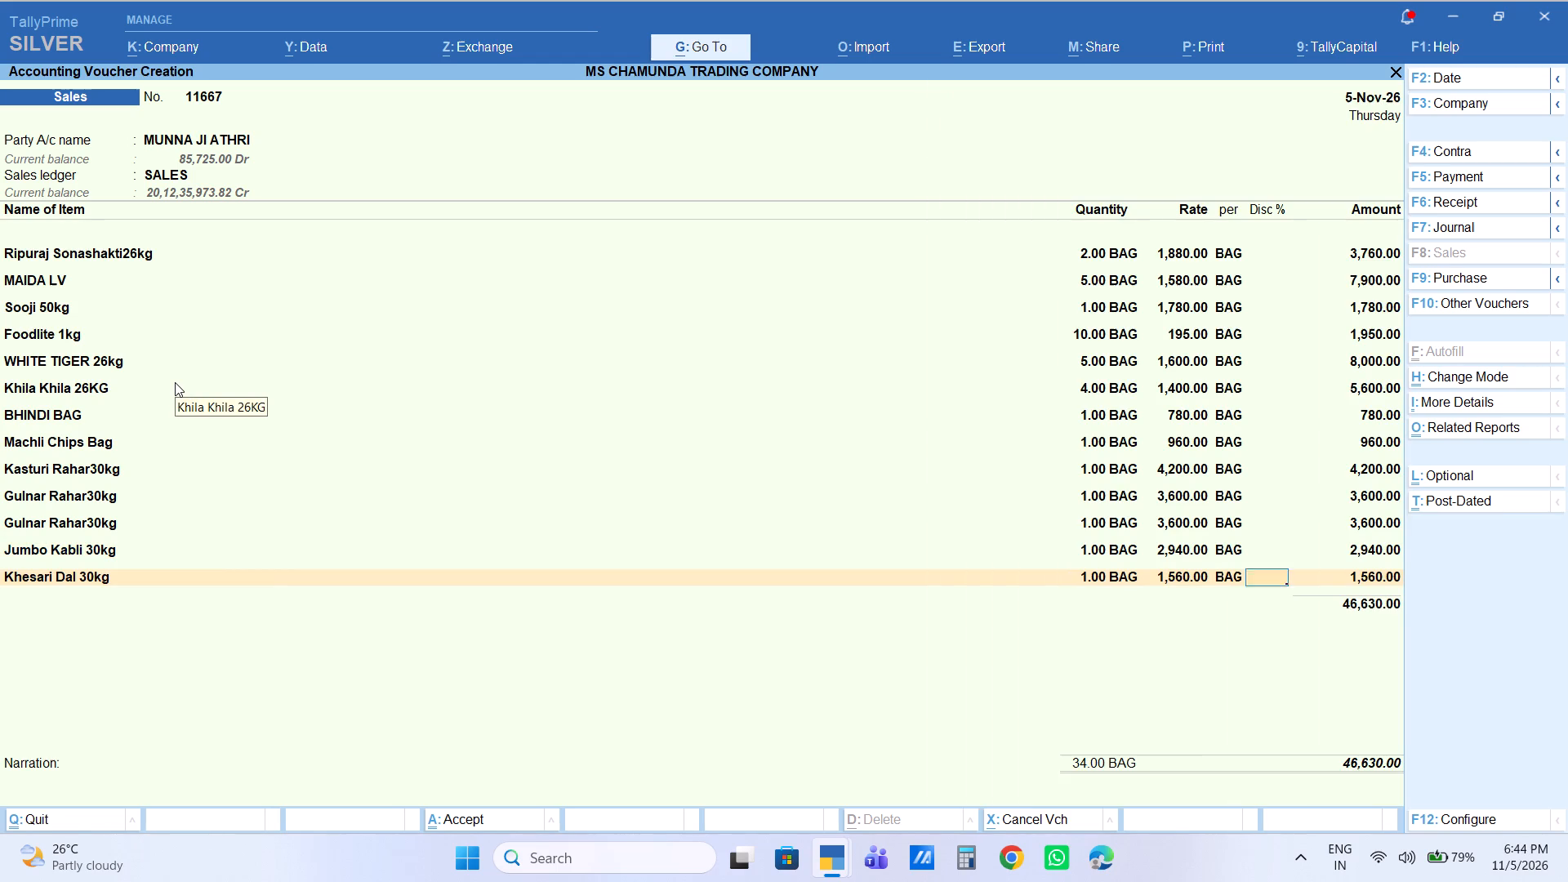
{"action": "key", "text": "Return"}
Add 3 bags of CHANA DAL30KG to the voucher at the default rate.
{"action": "type", "text": "chana da"}
{"action": "key", "text": "Down"}
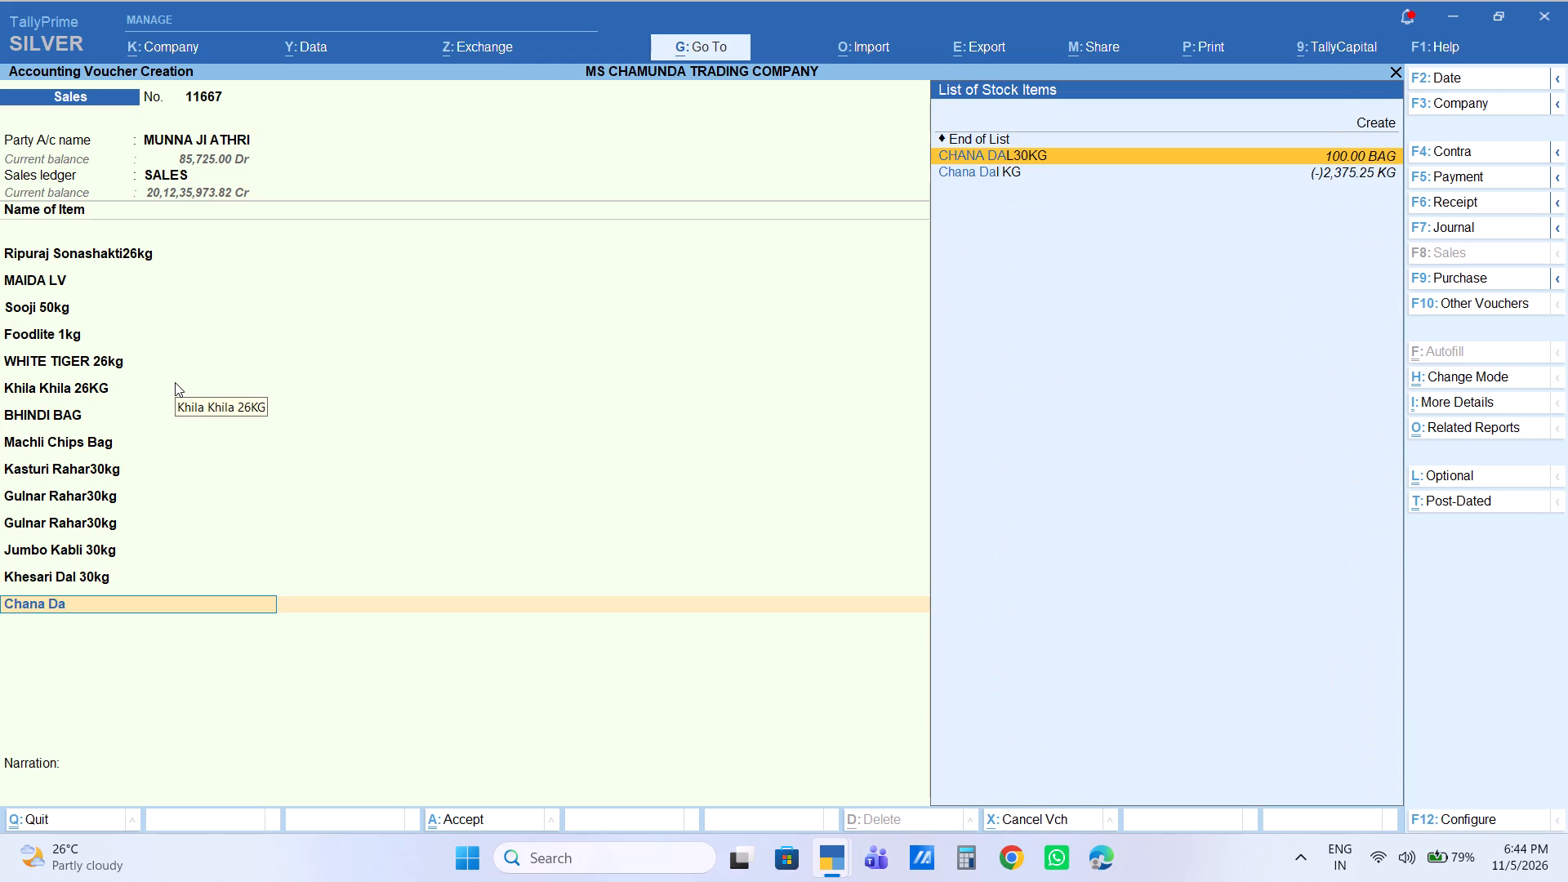
{"action": "key", "text": "Return"}
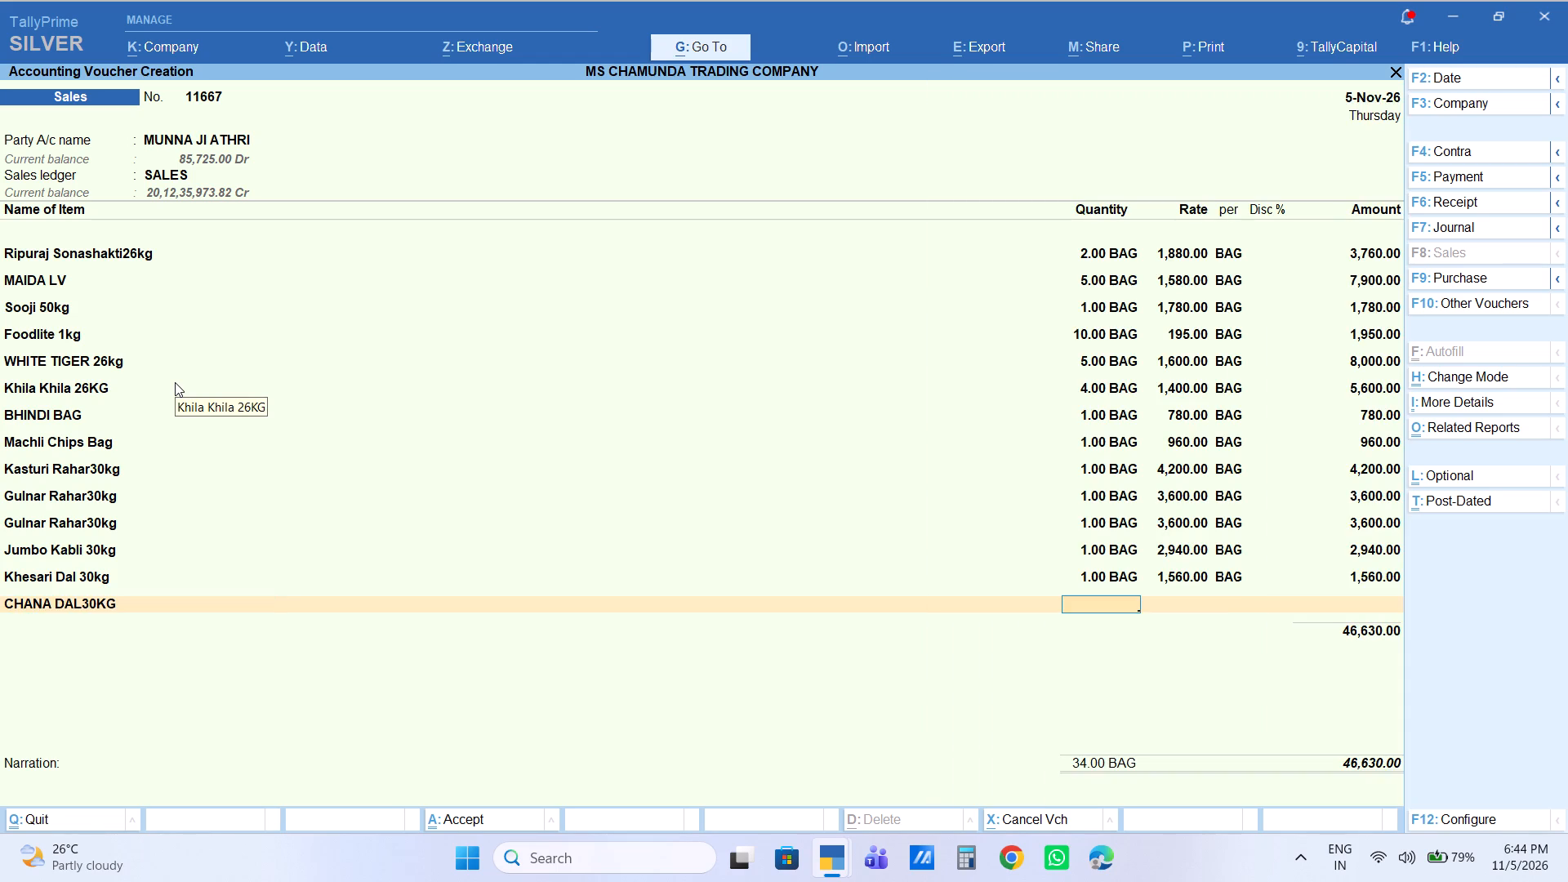
{"action": "key", "text": "3"}
{"action": "key", "text": "Return"}
{"action": "key", "text": "Return"}
{"action": "key", "text": "Return"}
{"action": "key", "text": "Return"}
{"action": "key", "text": "Return"}
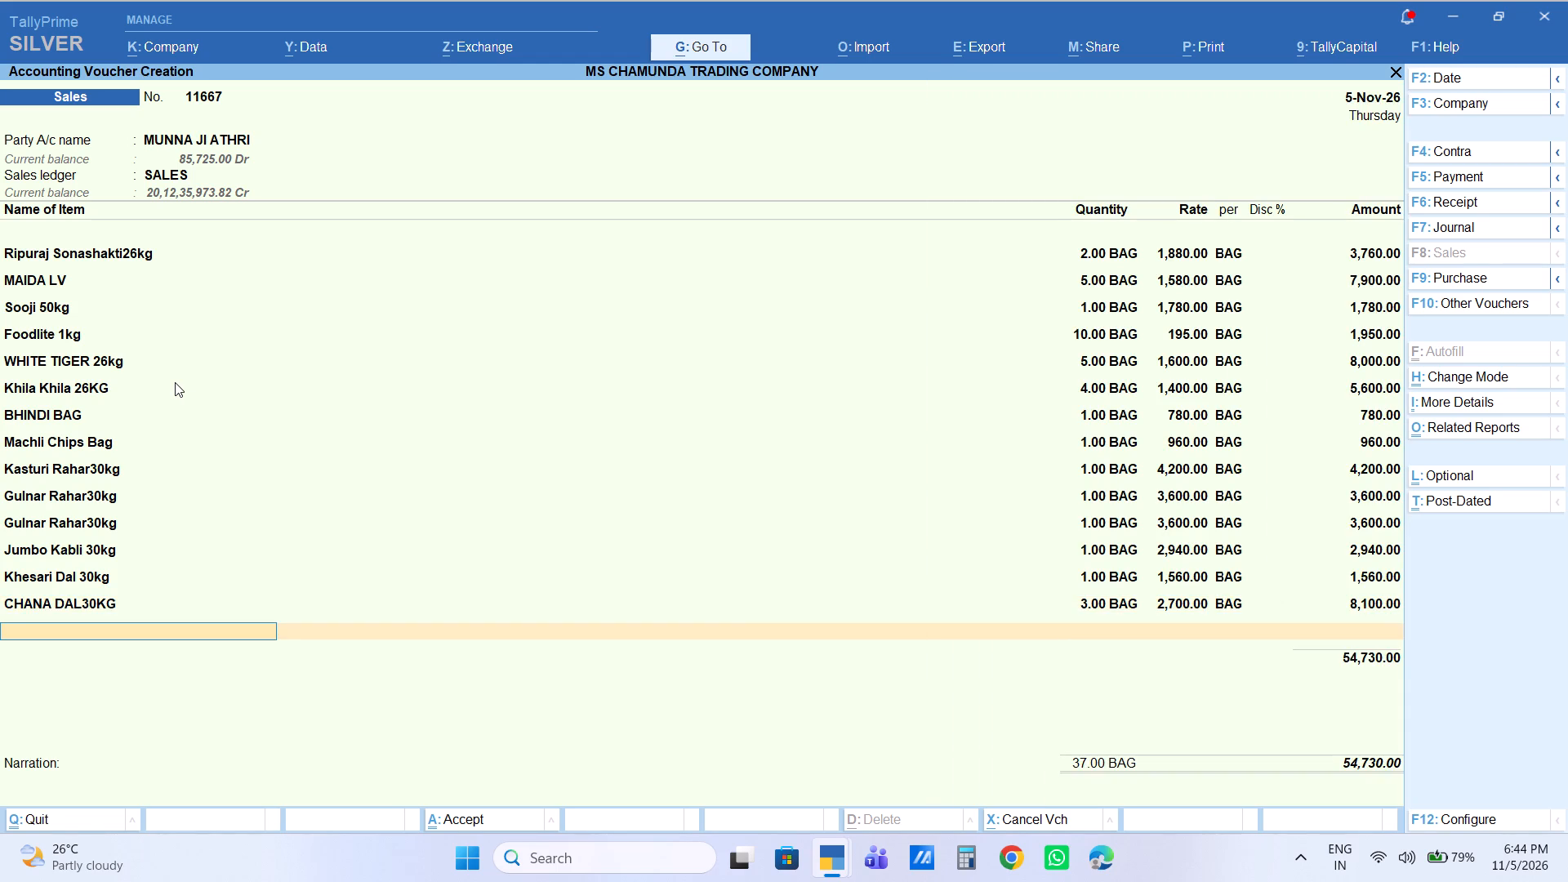
Add 2 bags of Bokla Dal 30KG to the voucher at the default rate.
{"action": "type", "text": "bokla"}
{"action": "key", "text": "Down"}
{"action": "key", "text": "Return"}
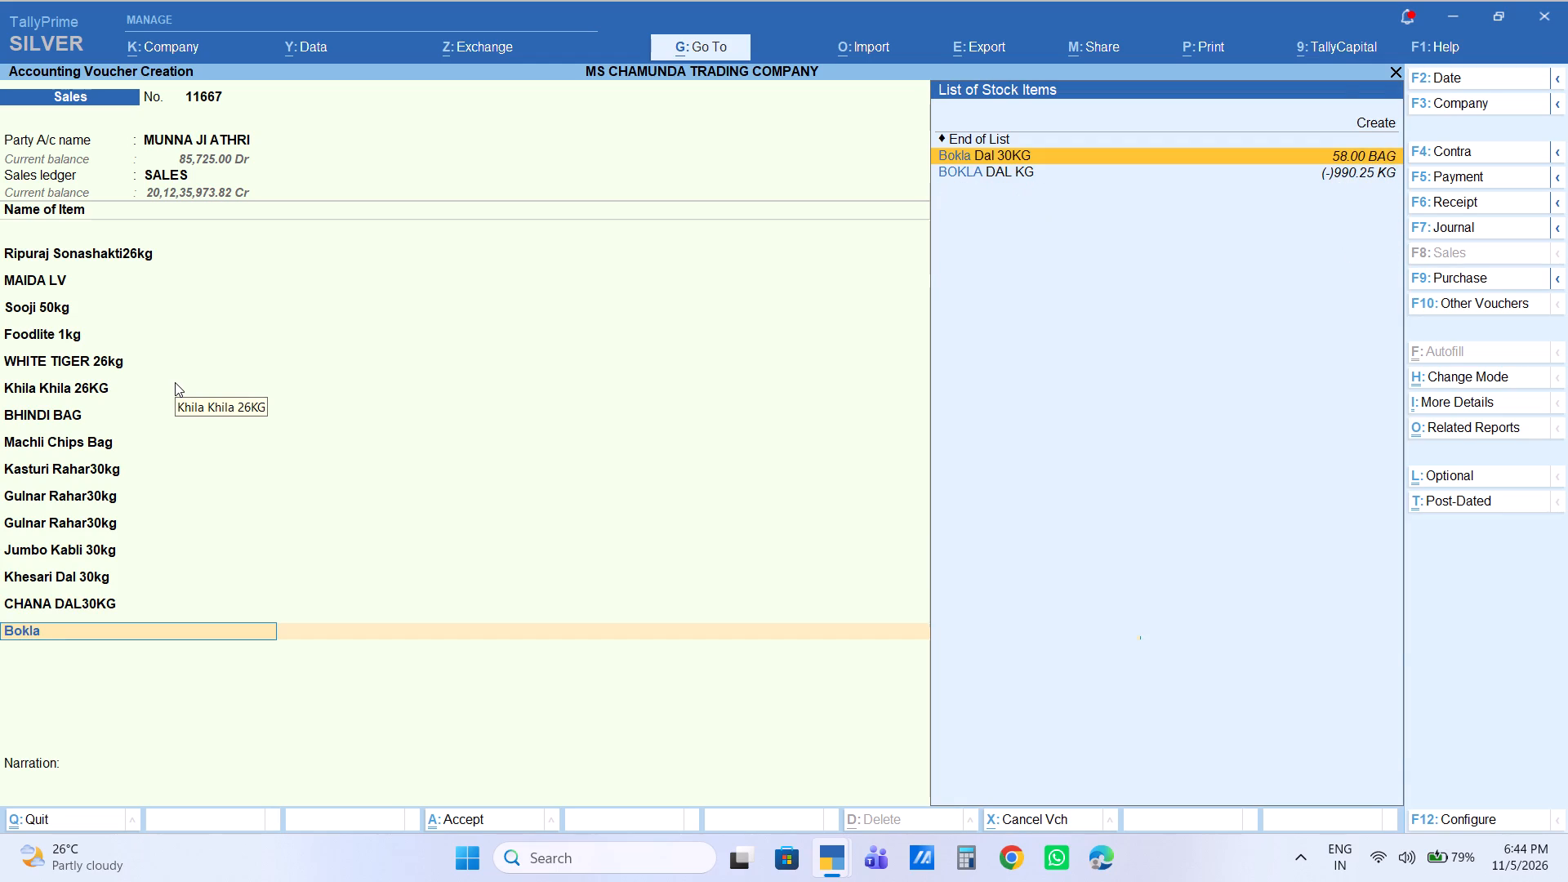
{"action": "key", "text": "2"}
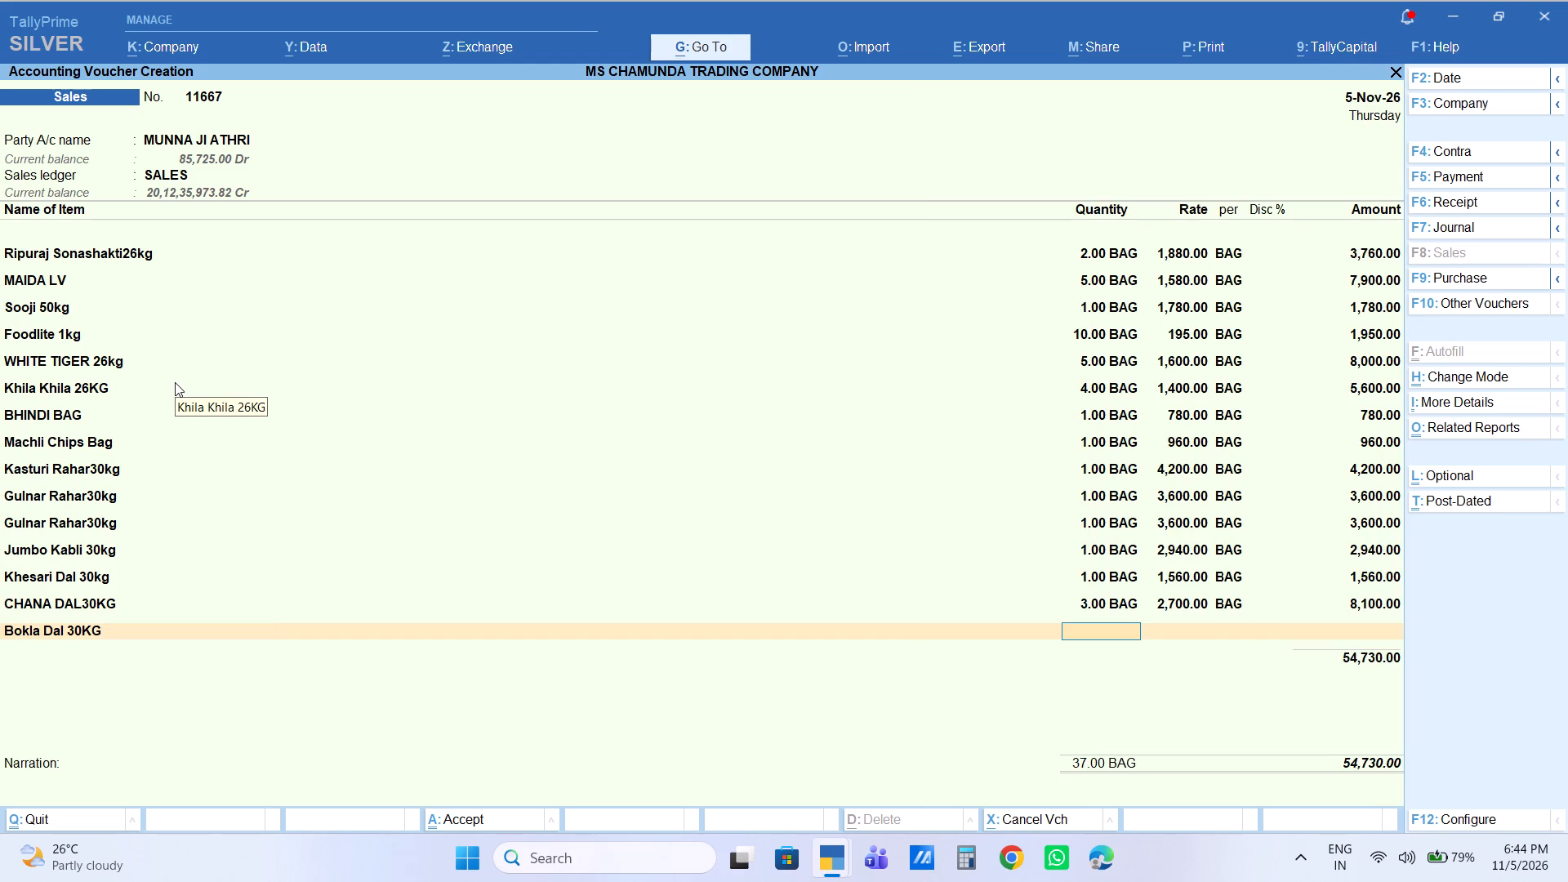
{"action": "key", "text": "Return"}
{"action": "key", "text": "Return"}
{"action": "key", "text": "Return"}
{"action": "key", "text": "Return"}
{"action": "key", "text": "Return"}
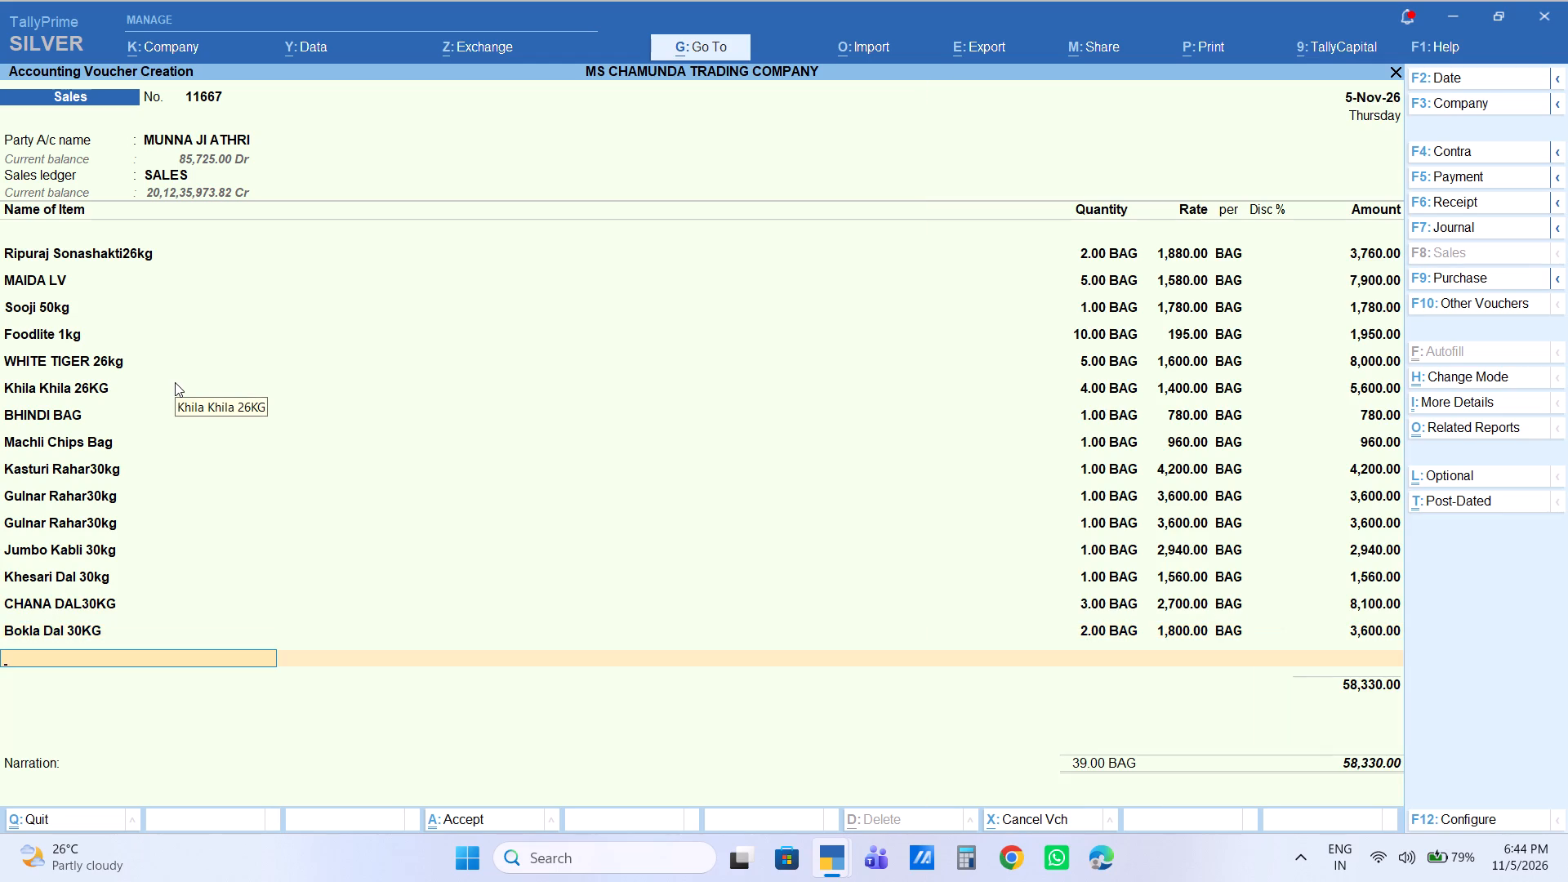
Add 3 bags of CHANA 30KG to the voucher at the default rate.
{"action": "type", "text": "chana"}
{"action": "key", "text": "Down"}
{"action": "key", "text": "Return"}
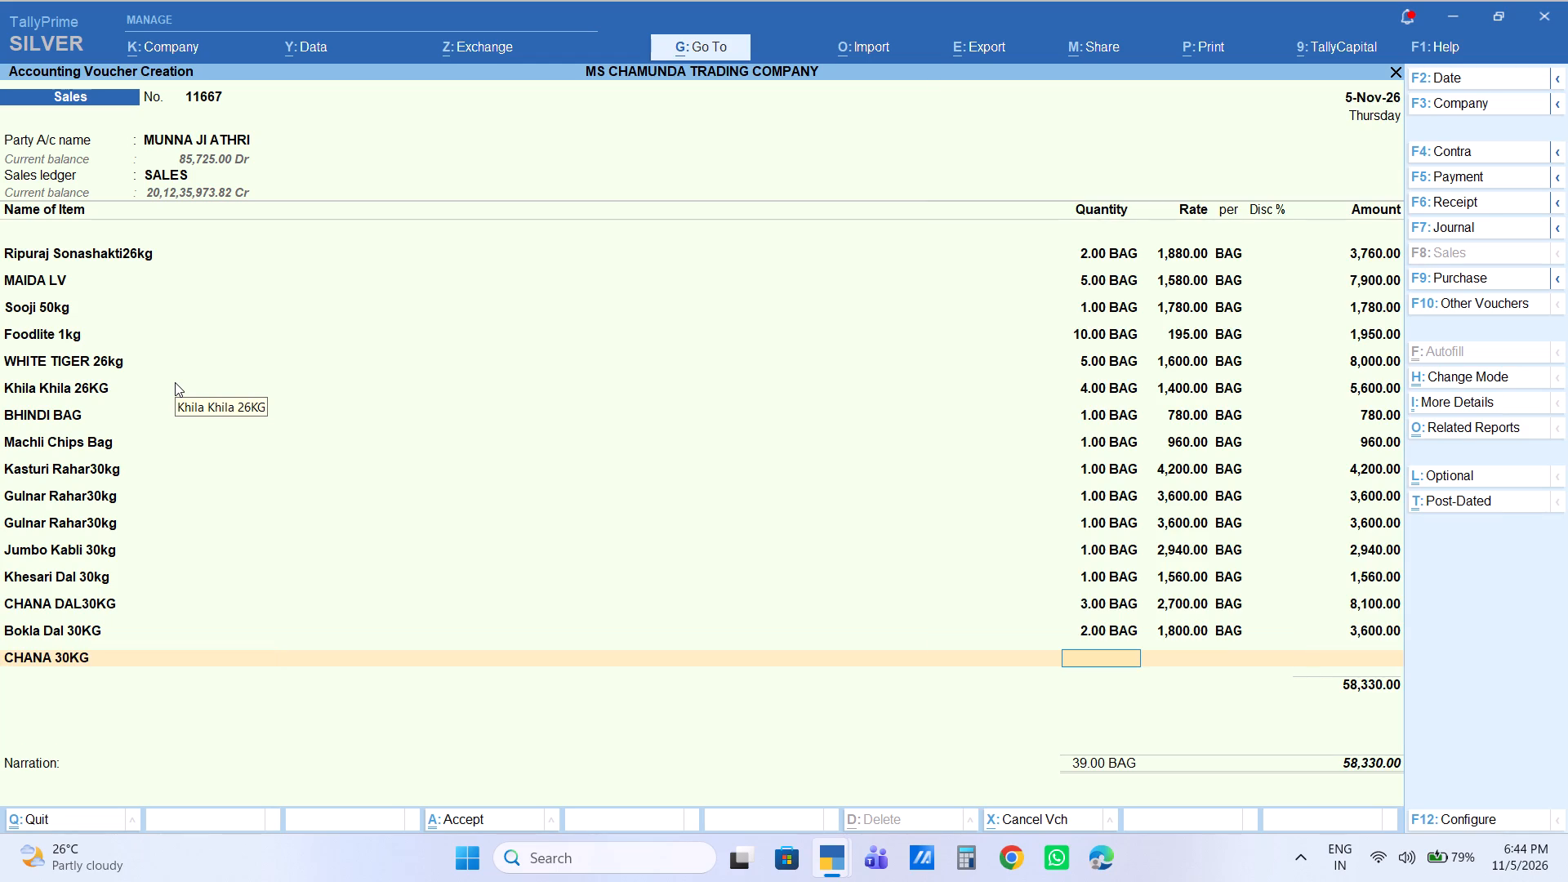
{"action": "key", "text": "3"}
{"action": "key", "text": "Return"}
{"action": "key", "text": "Return"}
{"action": "key", "text": "Return"}
{"action": "key", "text": "Return"}
{"action": "key", "text": "Return"}
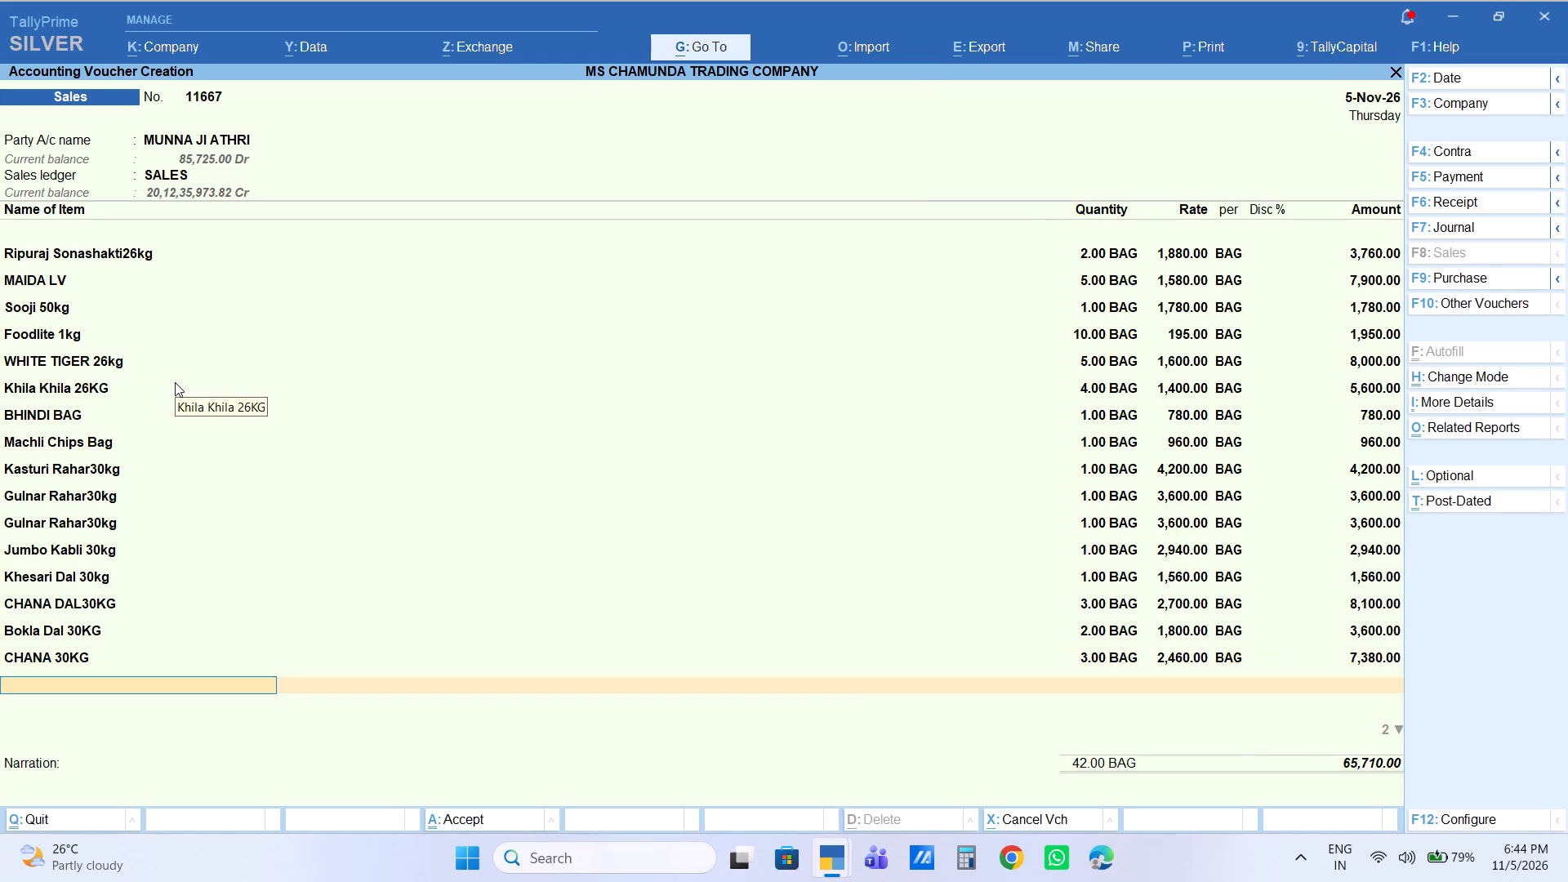
Add 6 bags of MASOOR DAL 30kg to the voucher at the default rate.
{"action": "type", "text": "masoo"}
{"action": "key", "text": "Down"}
{"action": "key", "text": "Return"}
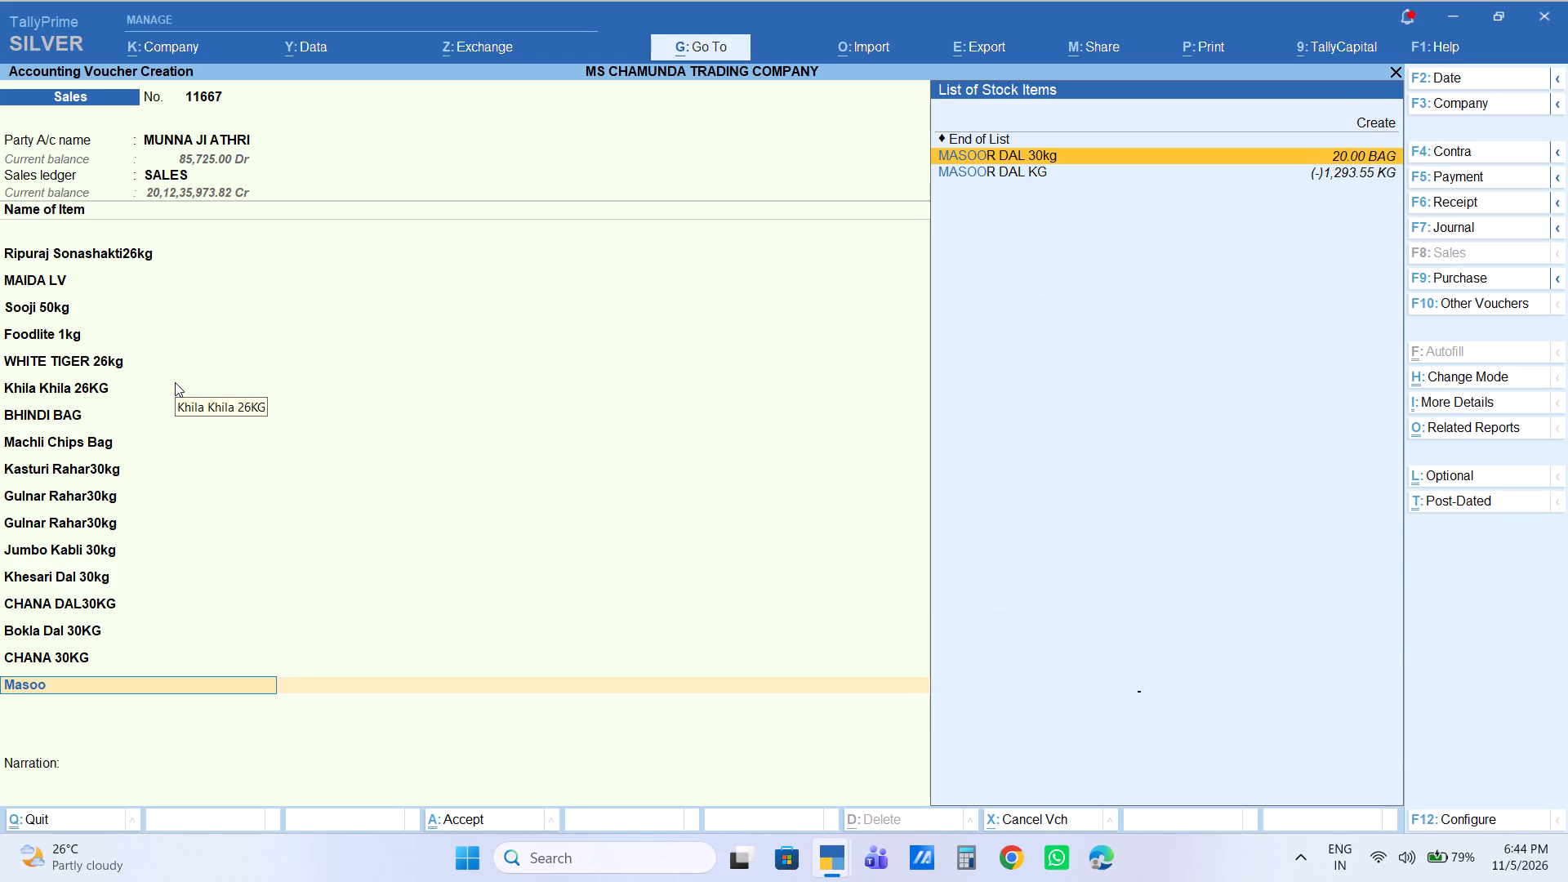
{"action": "key", "text": "6"}
{"action": "key", "text": "Return"}
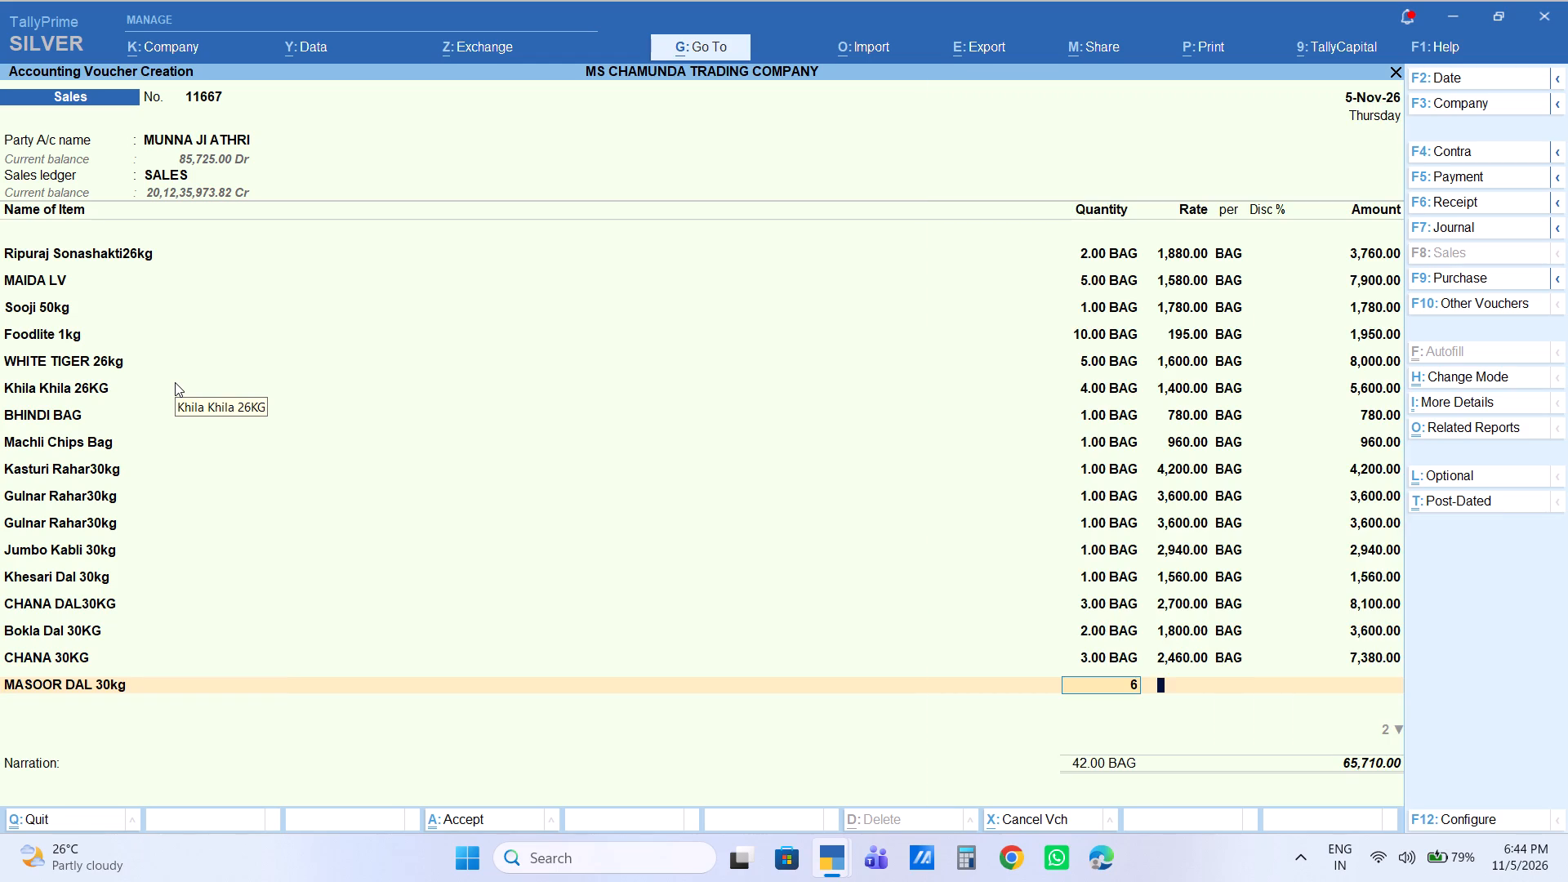
{"action": "key", "text": "Return"}
{"action": "key", "text": "Return"}
{"action": "key", "text": "Return"}
{"action": "key", "text": "Return"}
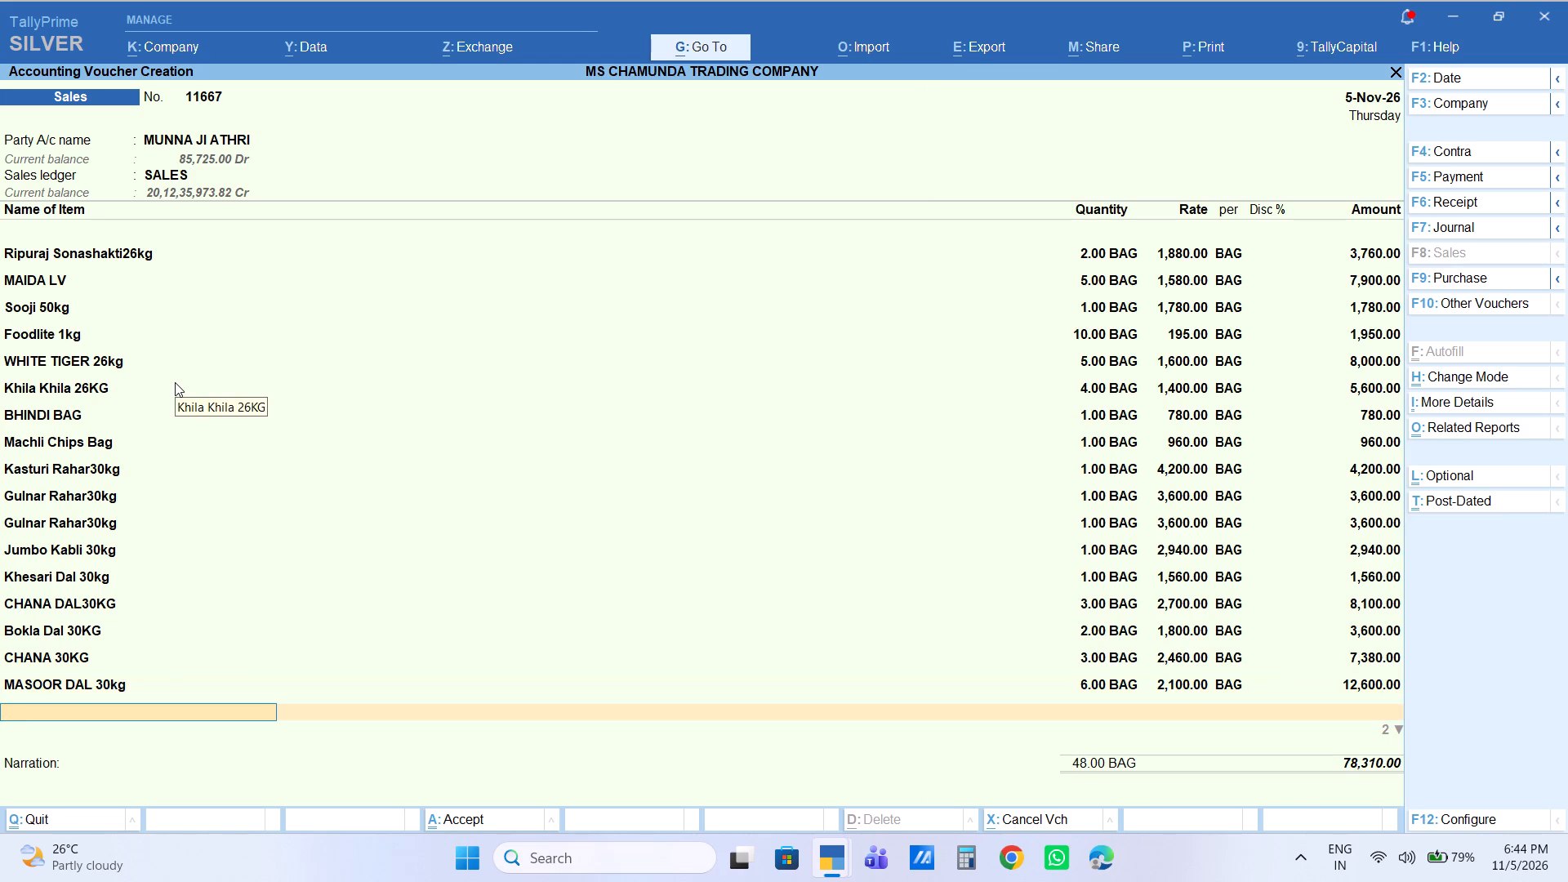
Add 5 tins of Sahnai Tina to the voucher at the default rate.
{"action": "type", "text": "sahn"}
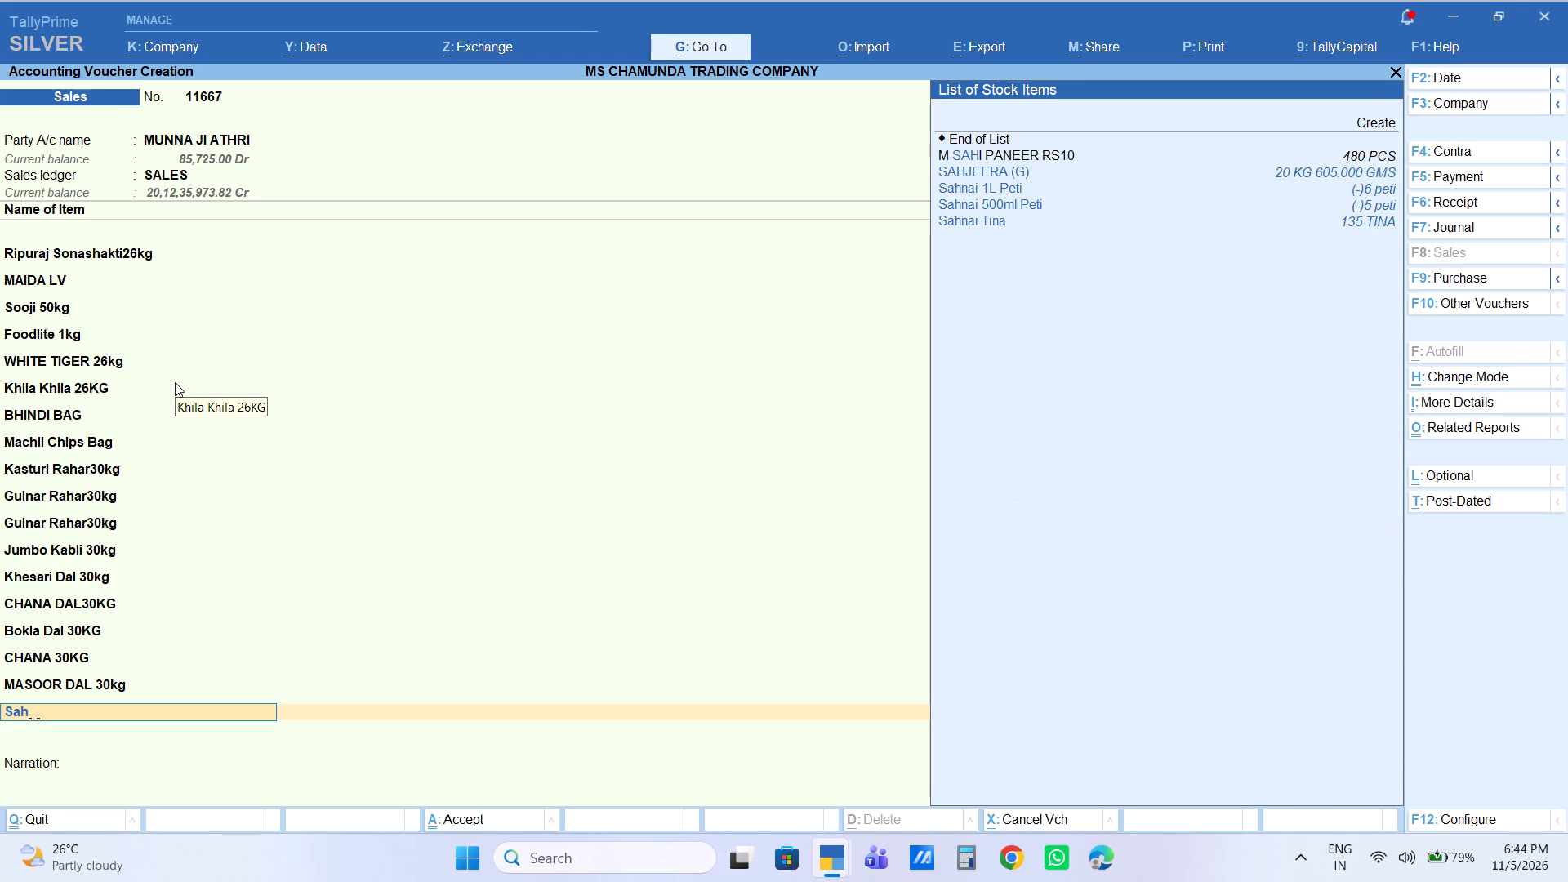
{"action": "type", "text": "ai"}
{"action": "key", "text": "Down"}
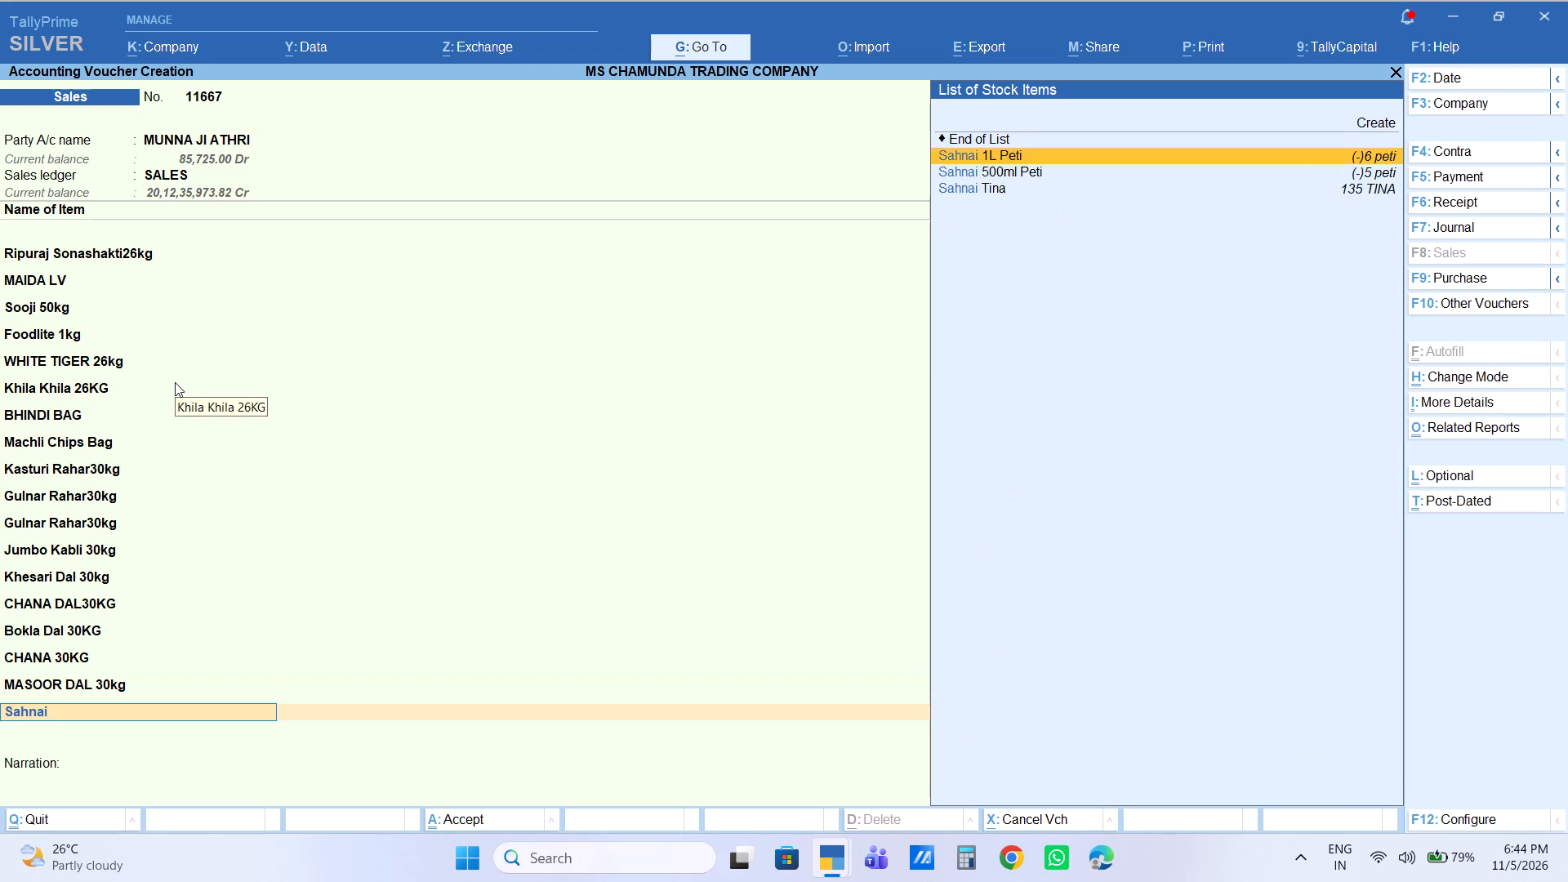
{"action": "key", "text": "Down"}
{"action": "key", "text": "Down"}
{"action": "key", "text": "Return"}
{"action": "key", "text": "5"}
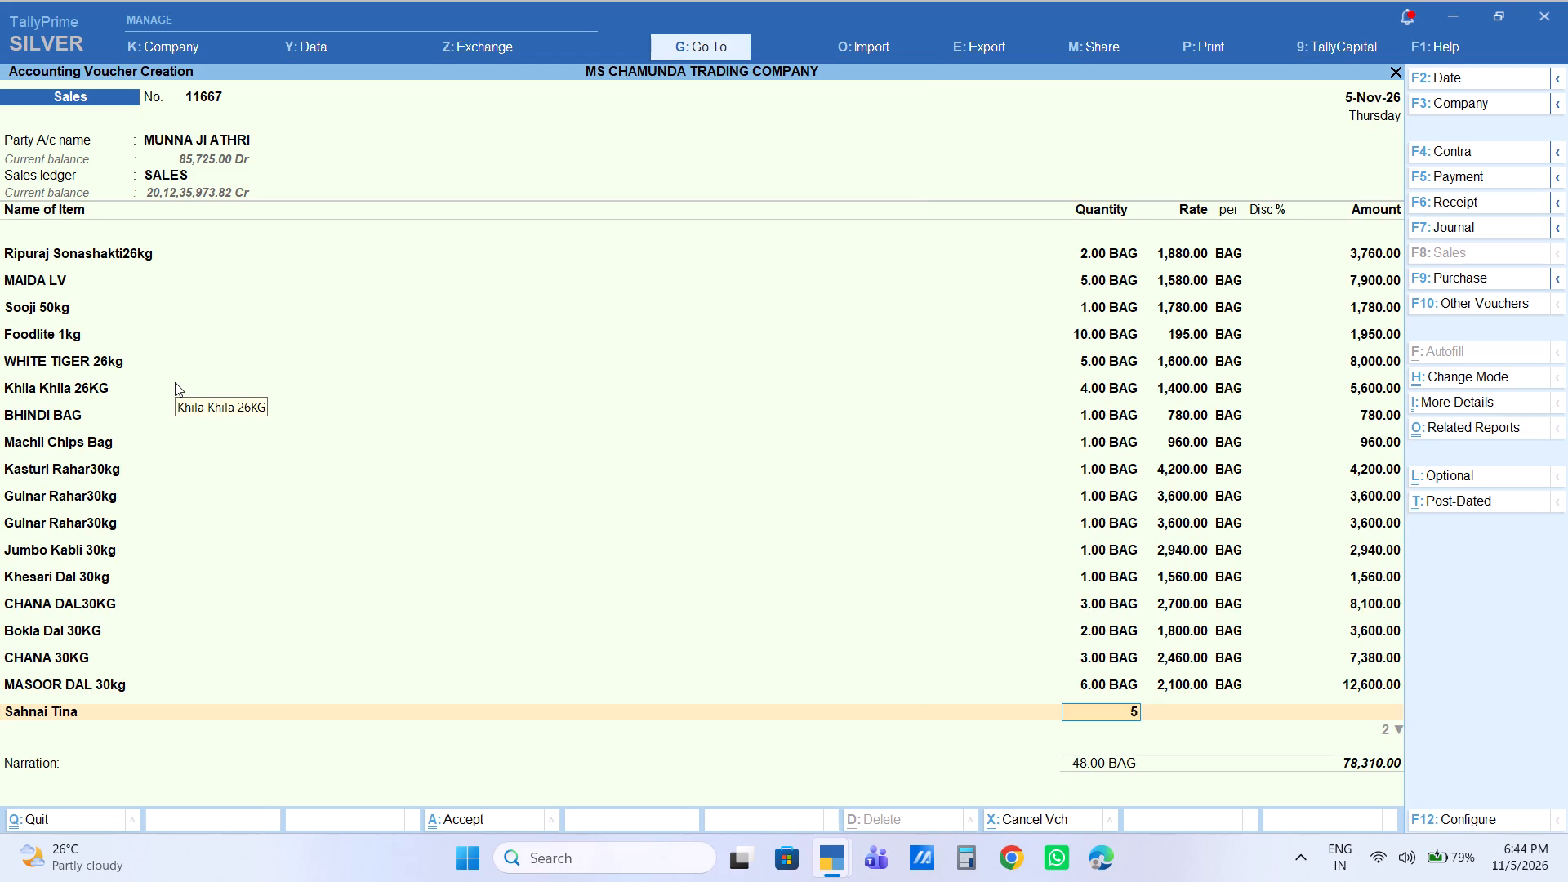
{"action": "key", "text": "Return"}
{"action": "key", "text": "Return"}
{"action": "key", "text": "Return"}
{"action": "key", "text": "Return"}
{"action": "key", "text": "Return"}
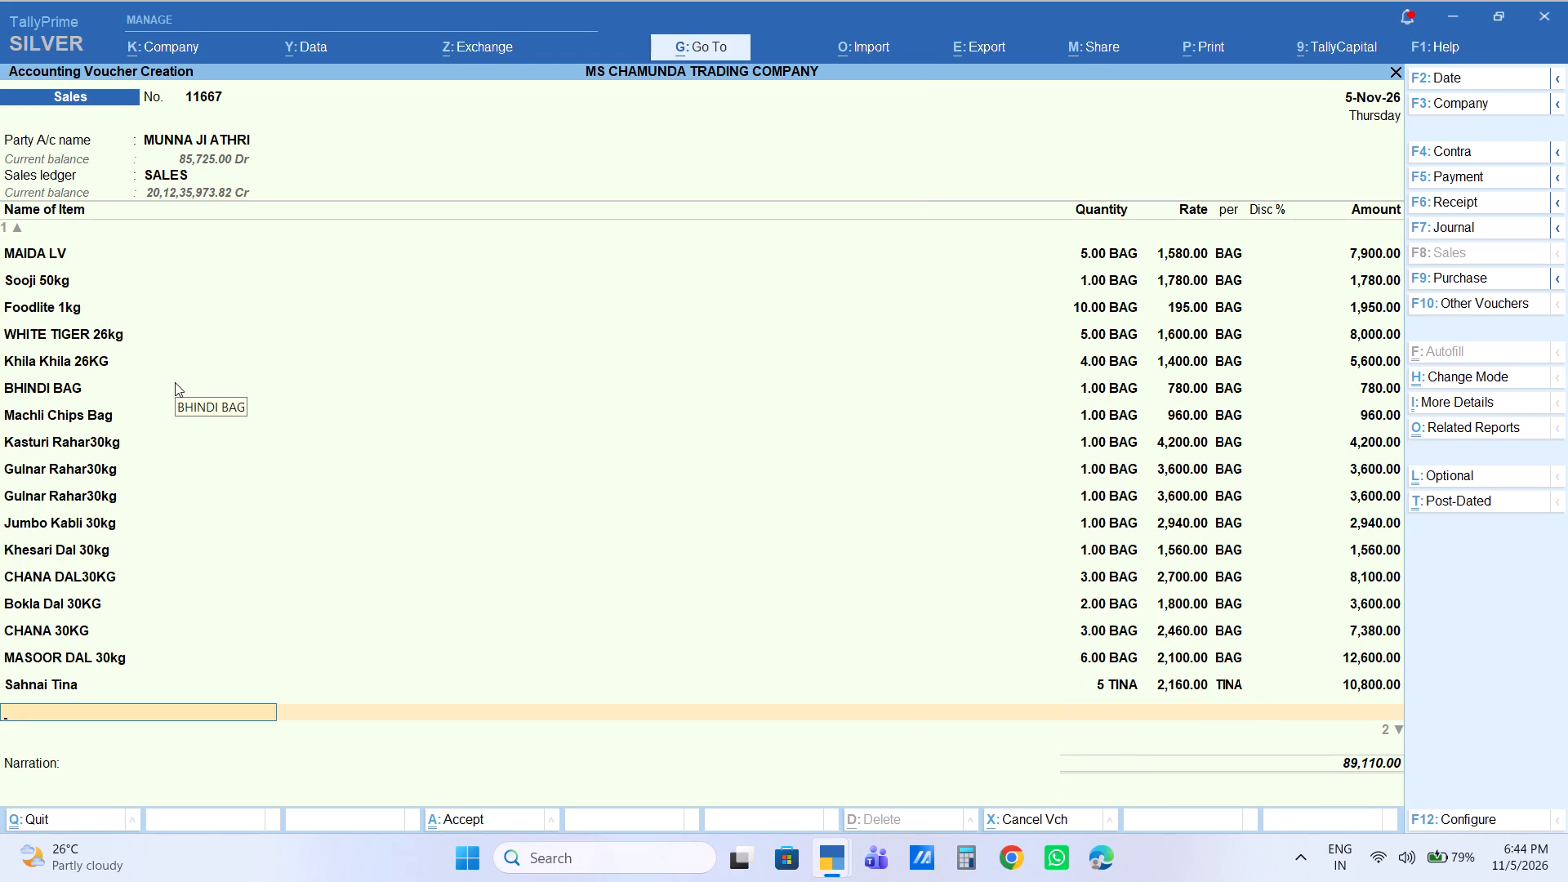
Add 4 packets of R Jeera 500g to the voucher at a rate of 300 with a 30% discount.
{"action": "type", "text": "r je"}
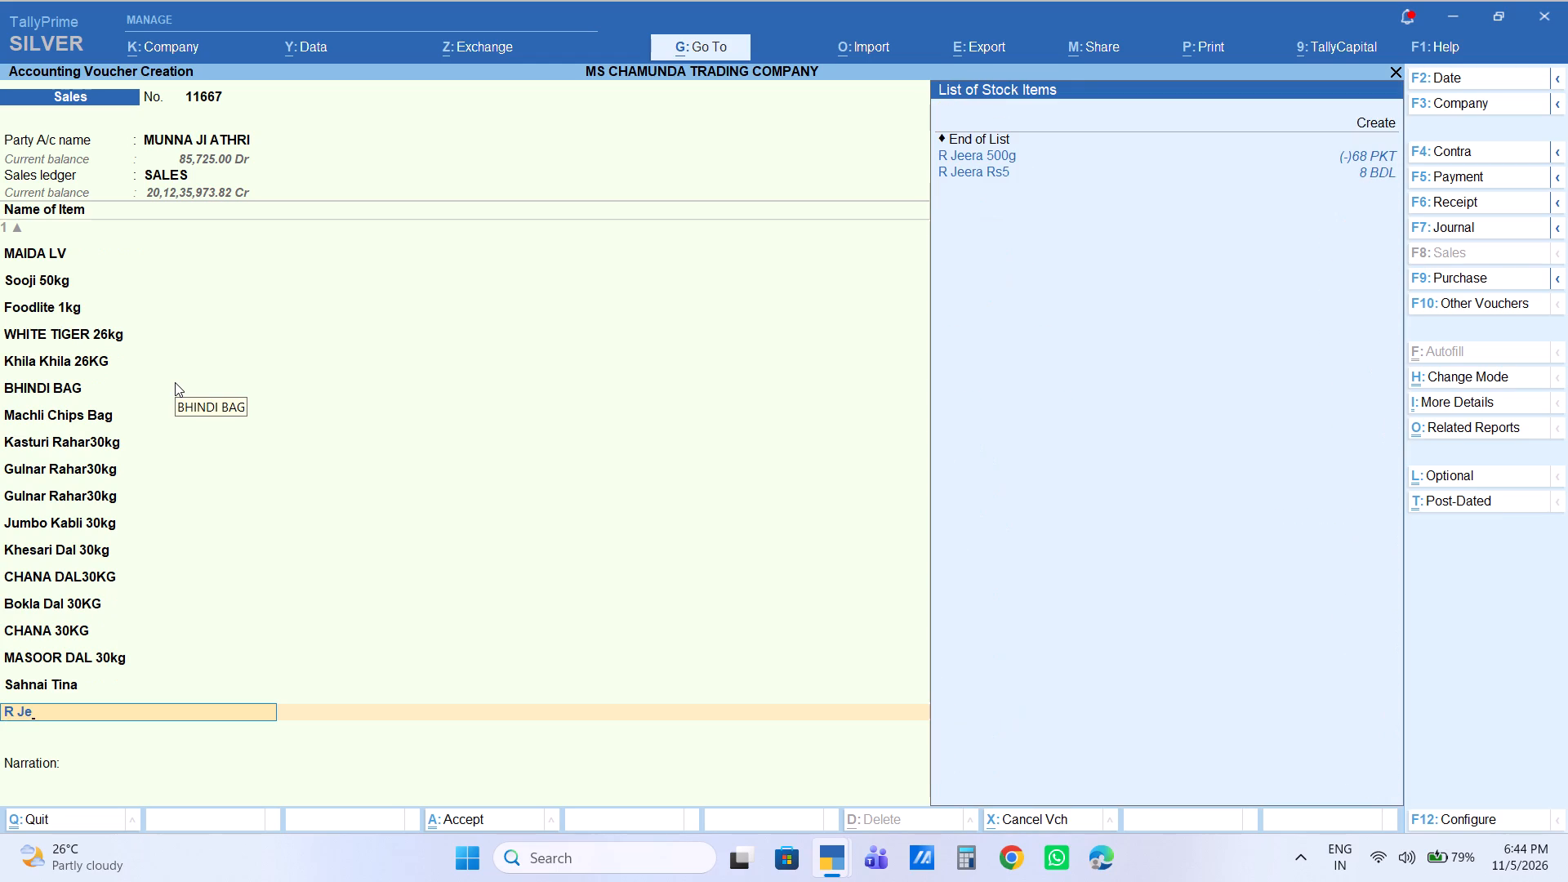
{"action": "key", "text": "Down"}
{"action": "key", "text": "Down"}
{"action": "key", "text": "Up"}
{"action": "key", "text": "Return"}
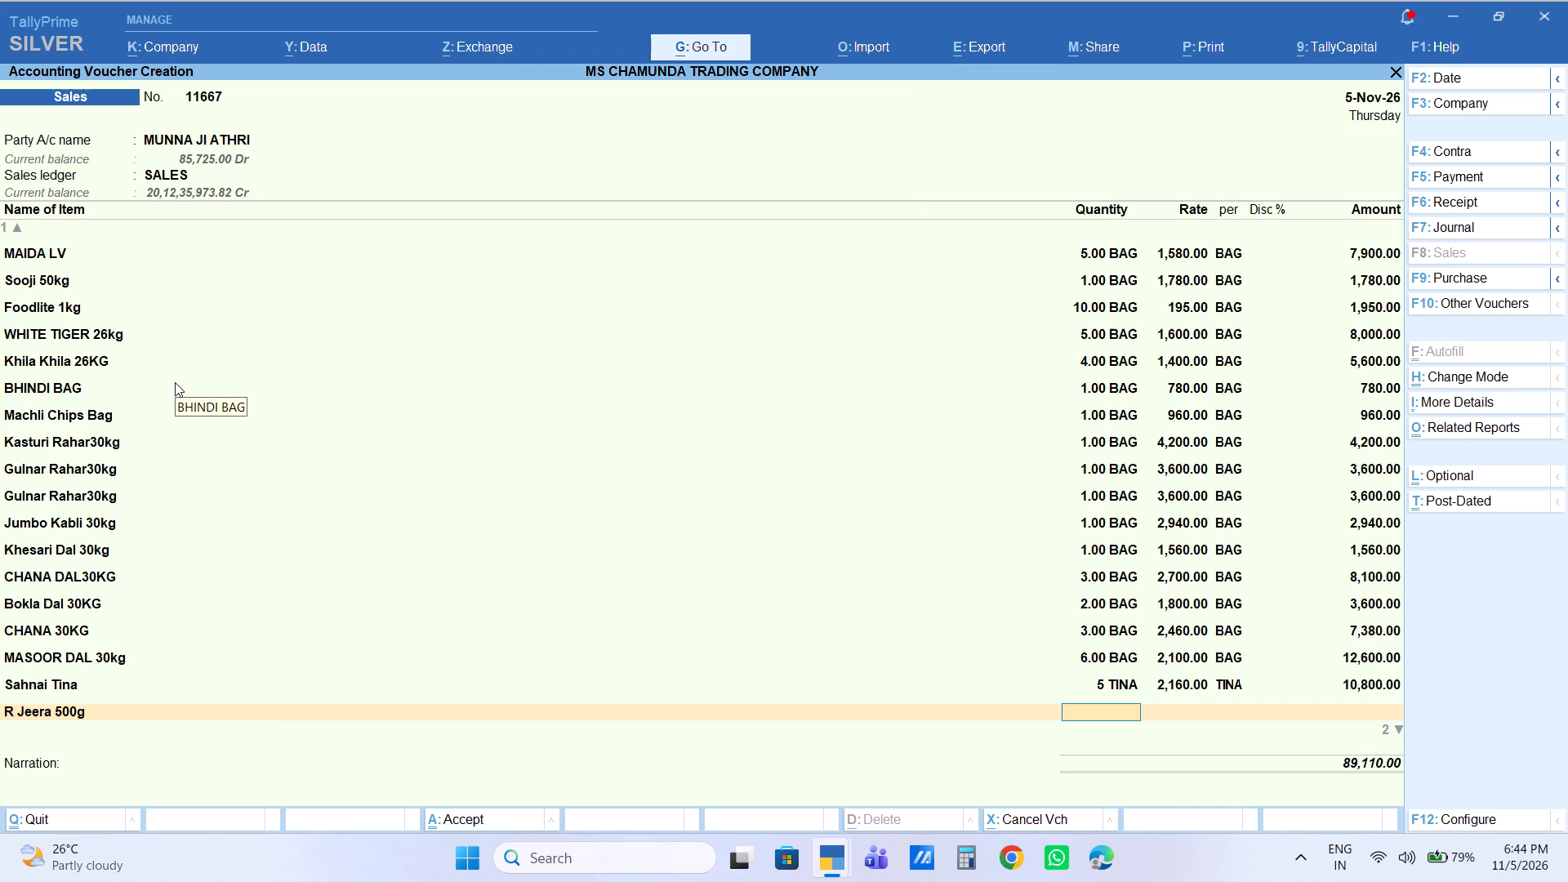
{"action": "key", "text": "4"}
{"action": "key", "text": "Return"}
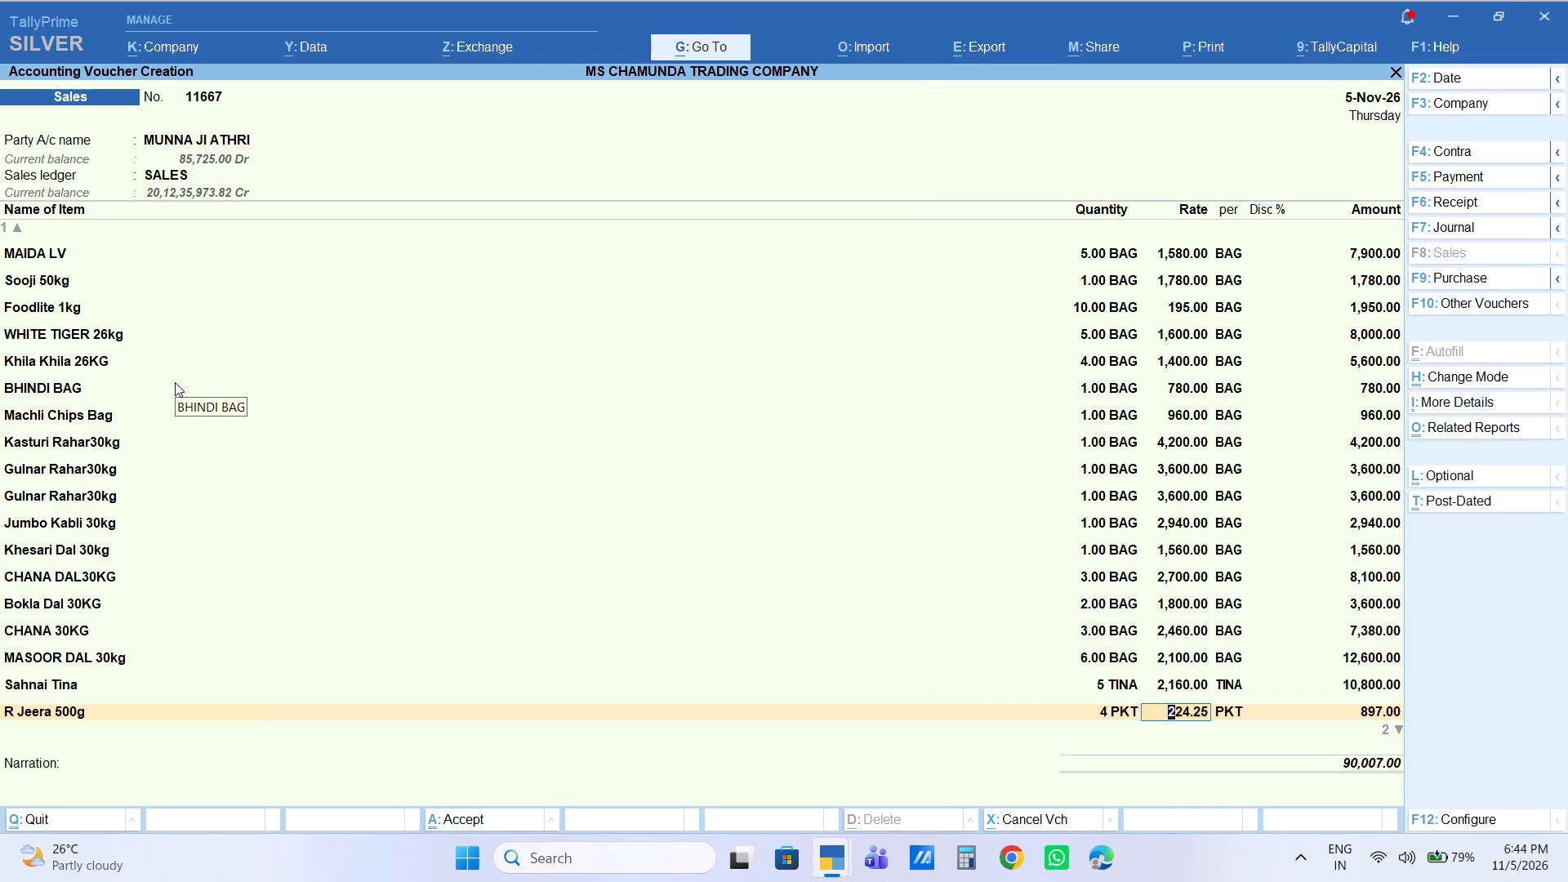
{"action": "type", "text": "300"}
{"action": "key", "text": "Return"}
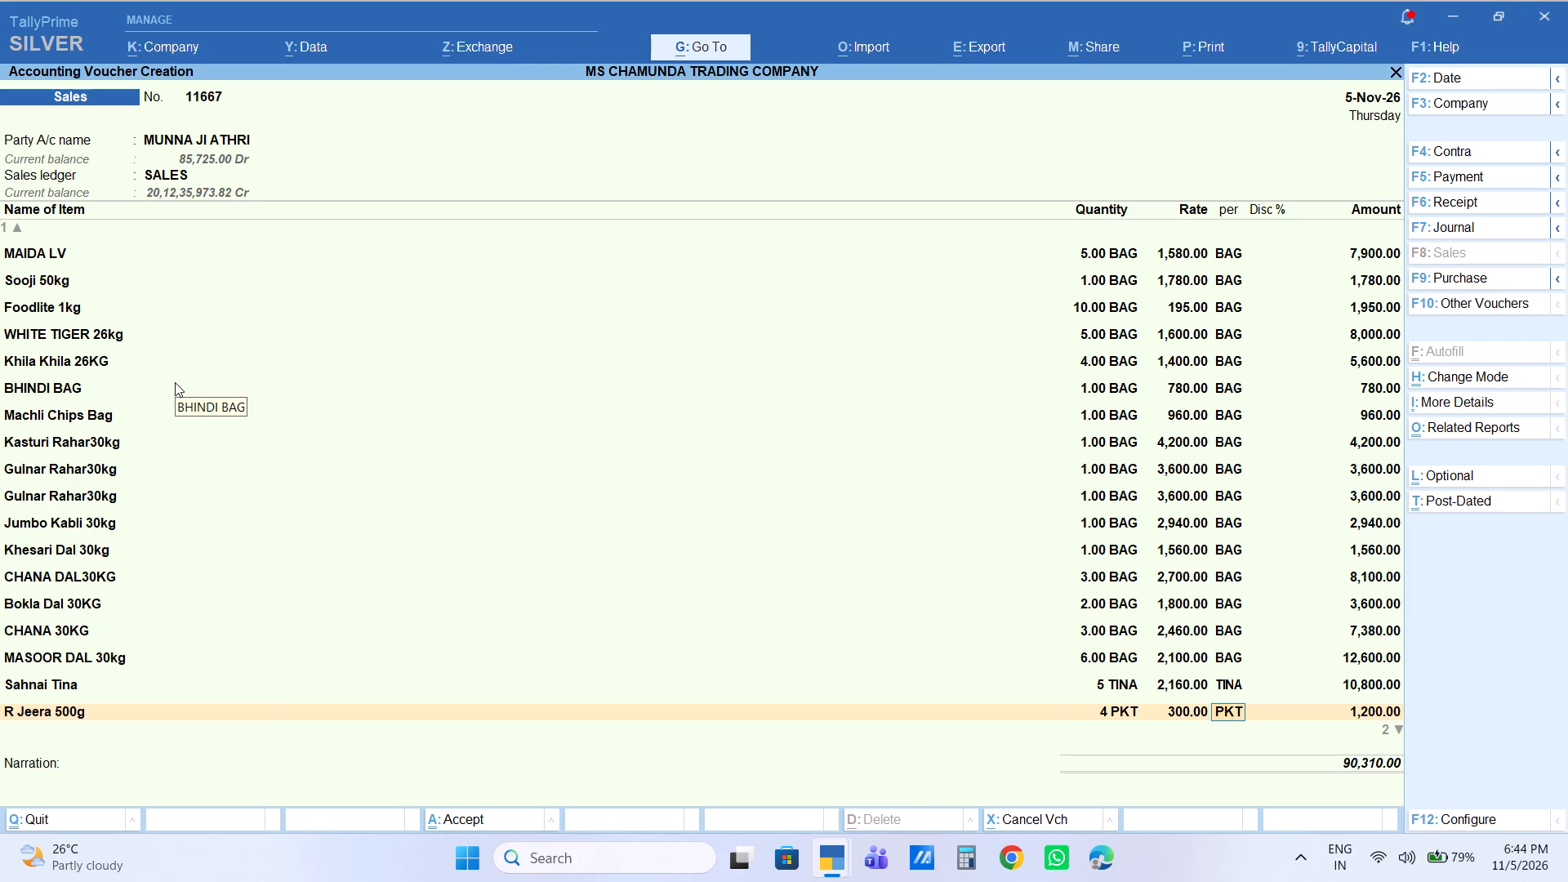
{"action": "key", "text": "Return"}
{"action": "type", "text": "30"}
{"action": "key", "text": "Return"}
{"action": "key", "text": "Return"}
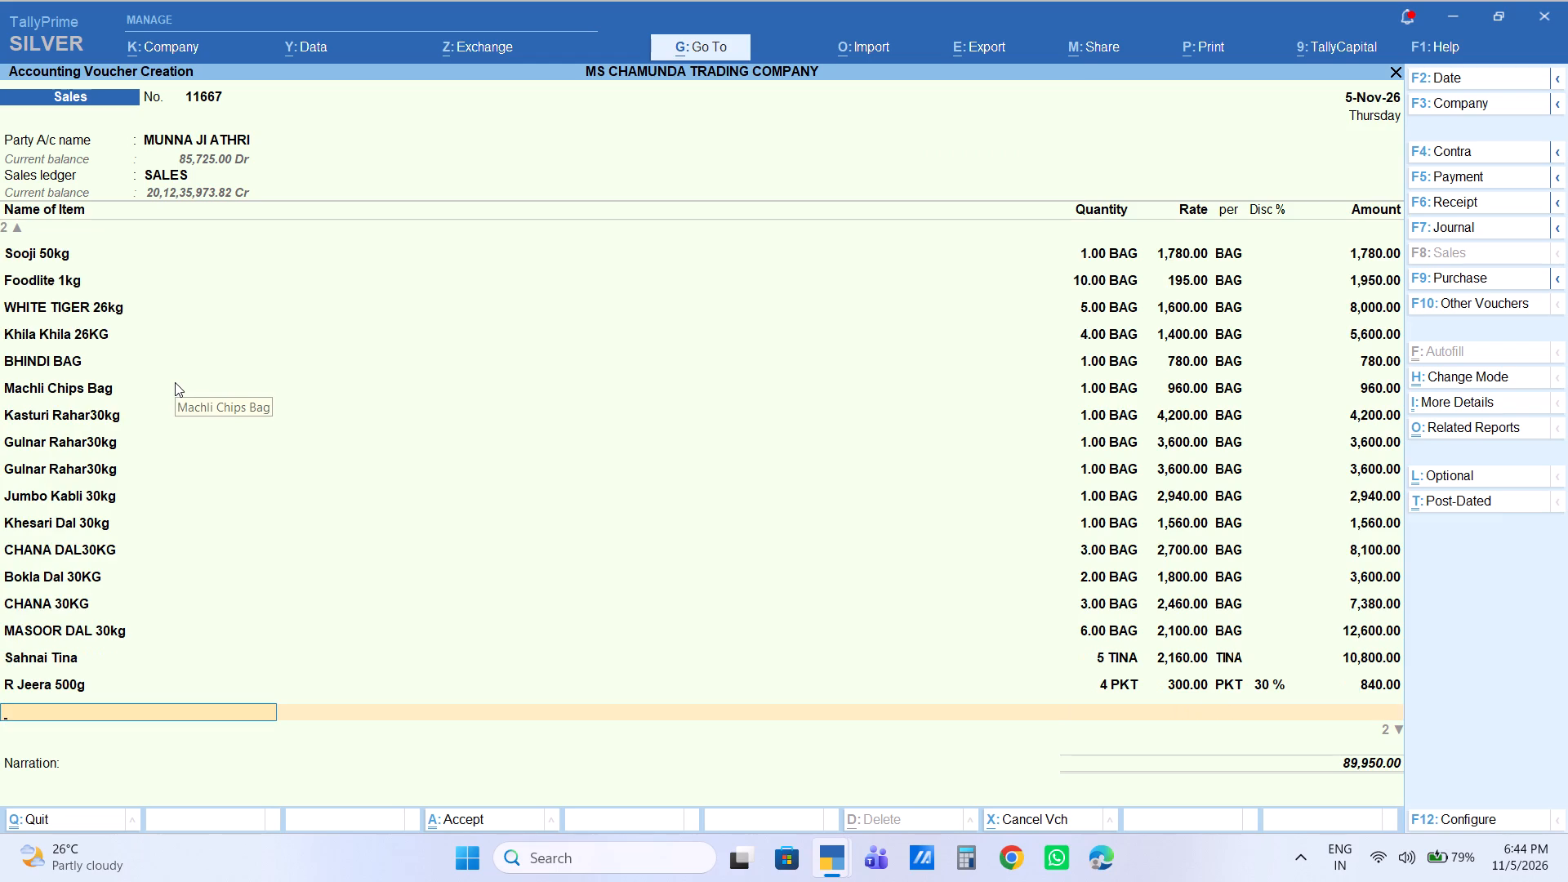
Add 5 bundles of R Meat Rs5 BDL to the voucher at the default rate.
{"action": "type", "text": "r mea"}
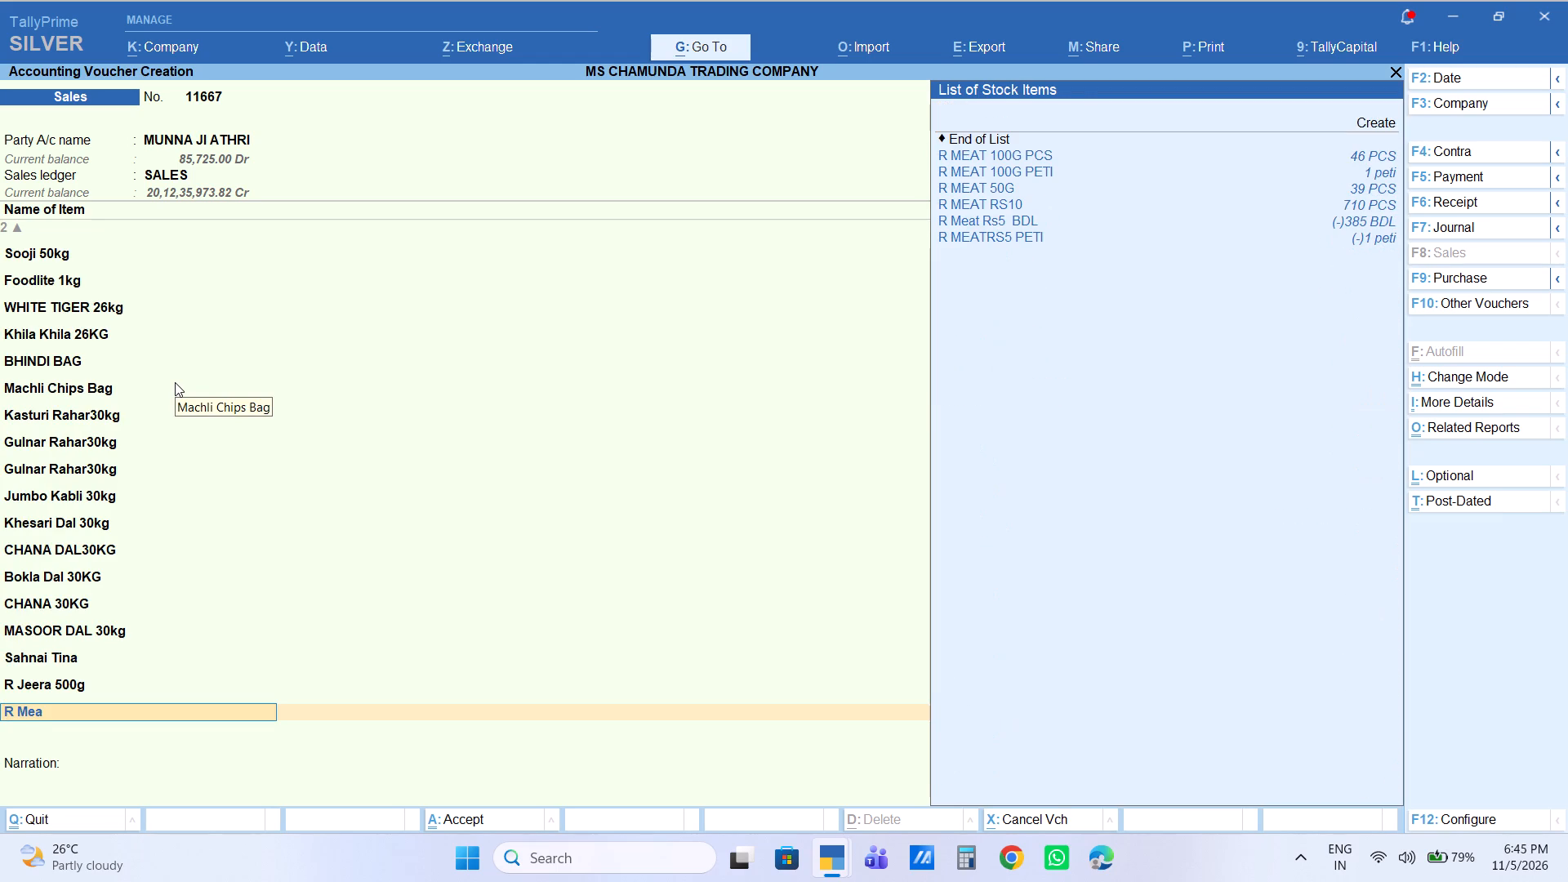
{"action": "key", "text": "Down"}
{"action": "key", "text": "Down"}
{"action": "key", "text": "Down"}
{"action": "key", "text": "Down"}
{"action": "key", "text": "Down"}
{"action": "key", "text": "Return"}
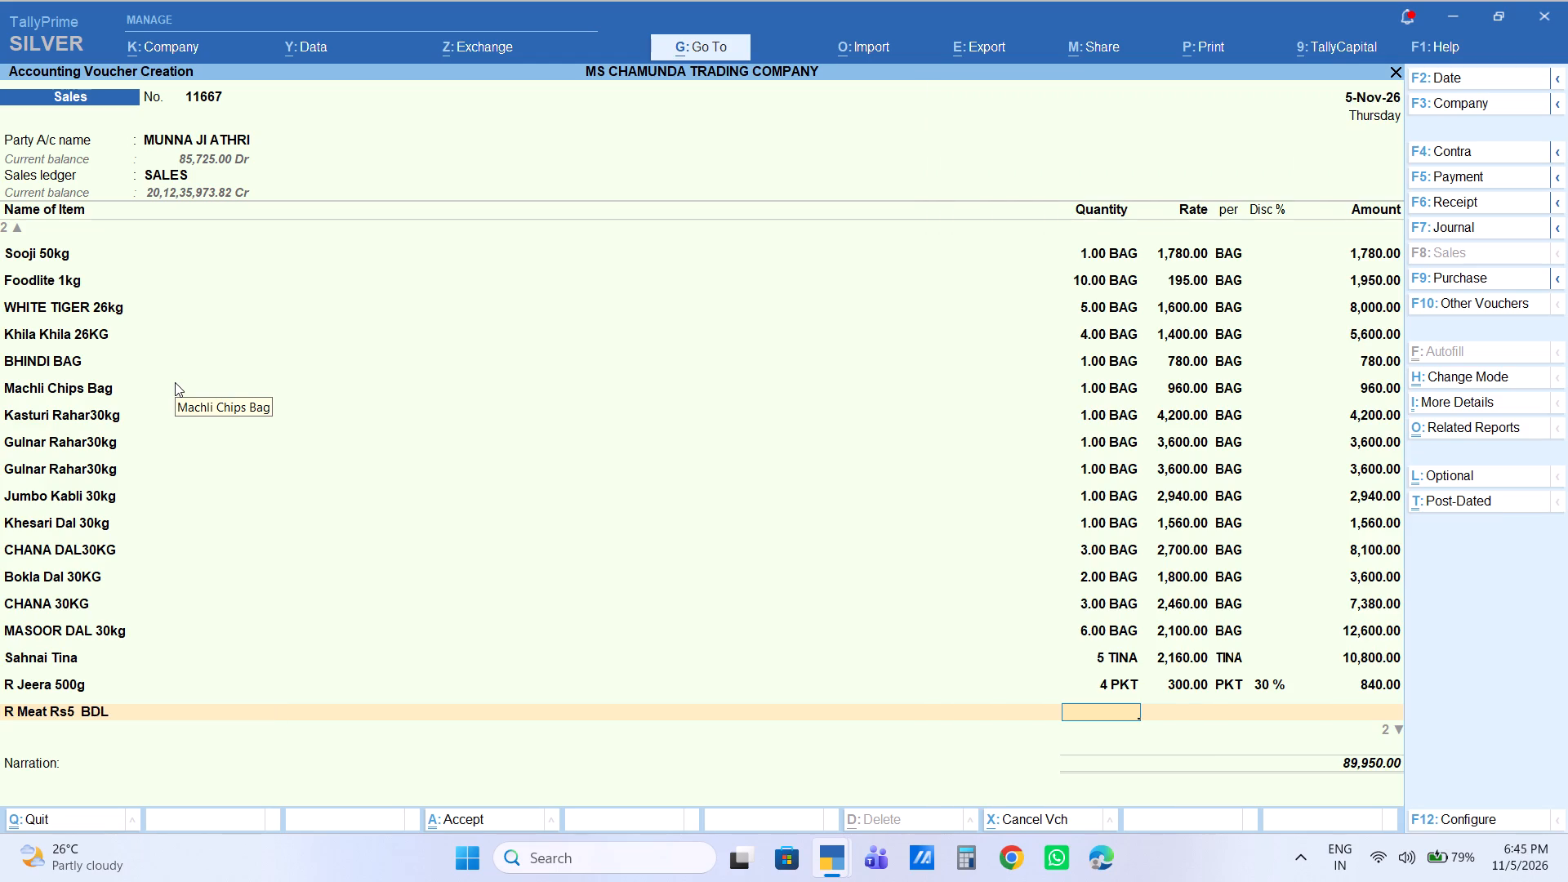
{"action": "key", "text": "5"}
{"action": "key", "text": "Return"}
{"action": "key", "text": "Return"}
{"action": "key", "text": "Return"}
{"action": "key", "text": "Return"}
{"action": "key", "text": "Return"}
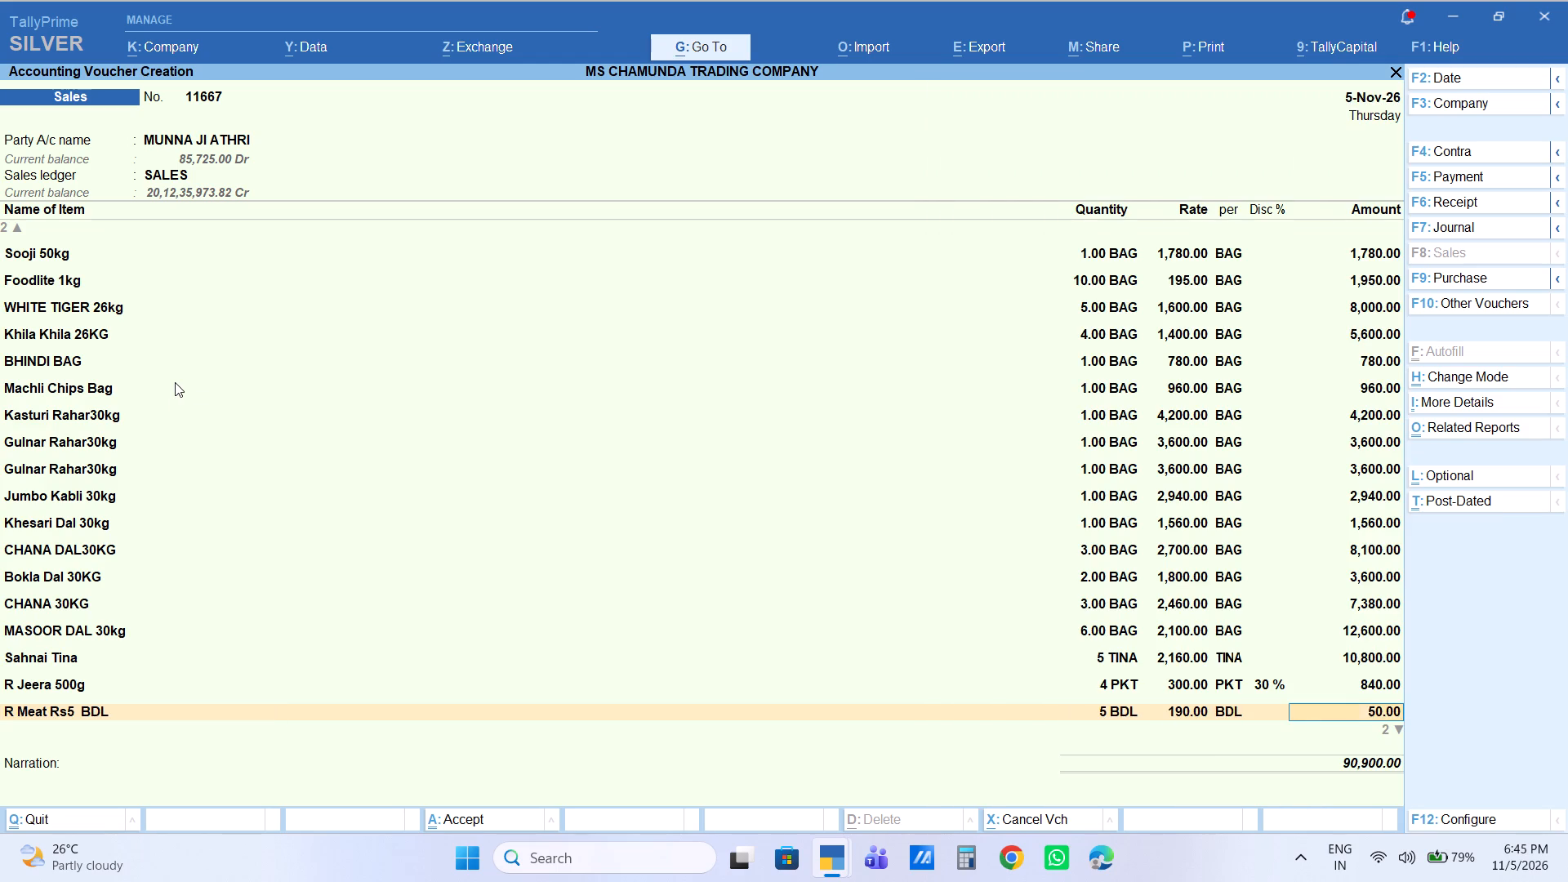
Add 5 bundles of R GARAM RS5 BdL to the voucher at the default rate.
{"action": "type", "text": "rgara"}
{"action": "key", "text": "Down"}
{"action": "key", "text": "Down"}
{"action": "key", "text": "Down"}
{"action": "key", "text": "Down"}
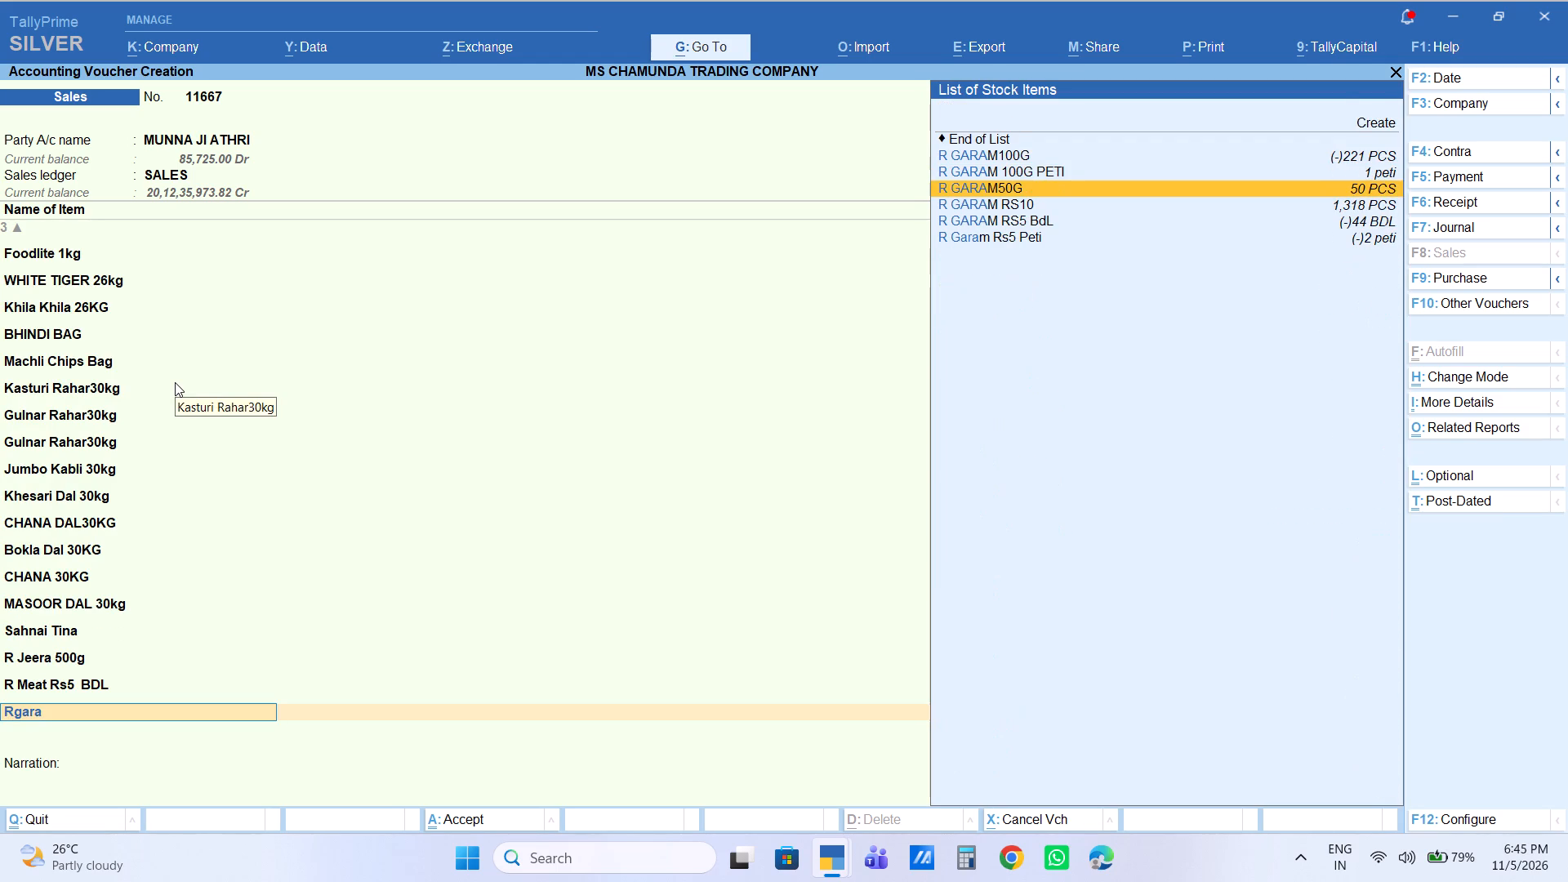
{"action": "key", "text": "Down"}
{"action": "key", "text": "Return"}
{"action": "key", "text": "5"}
{"action": "key", "text": "Return"}
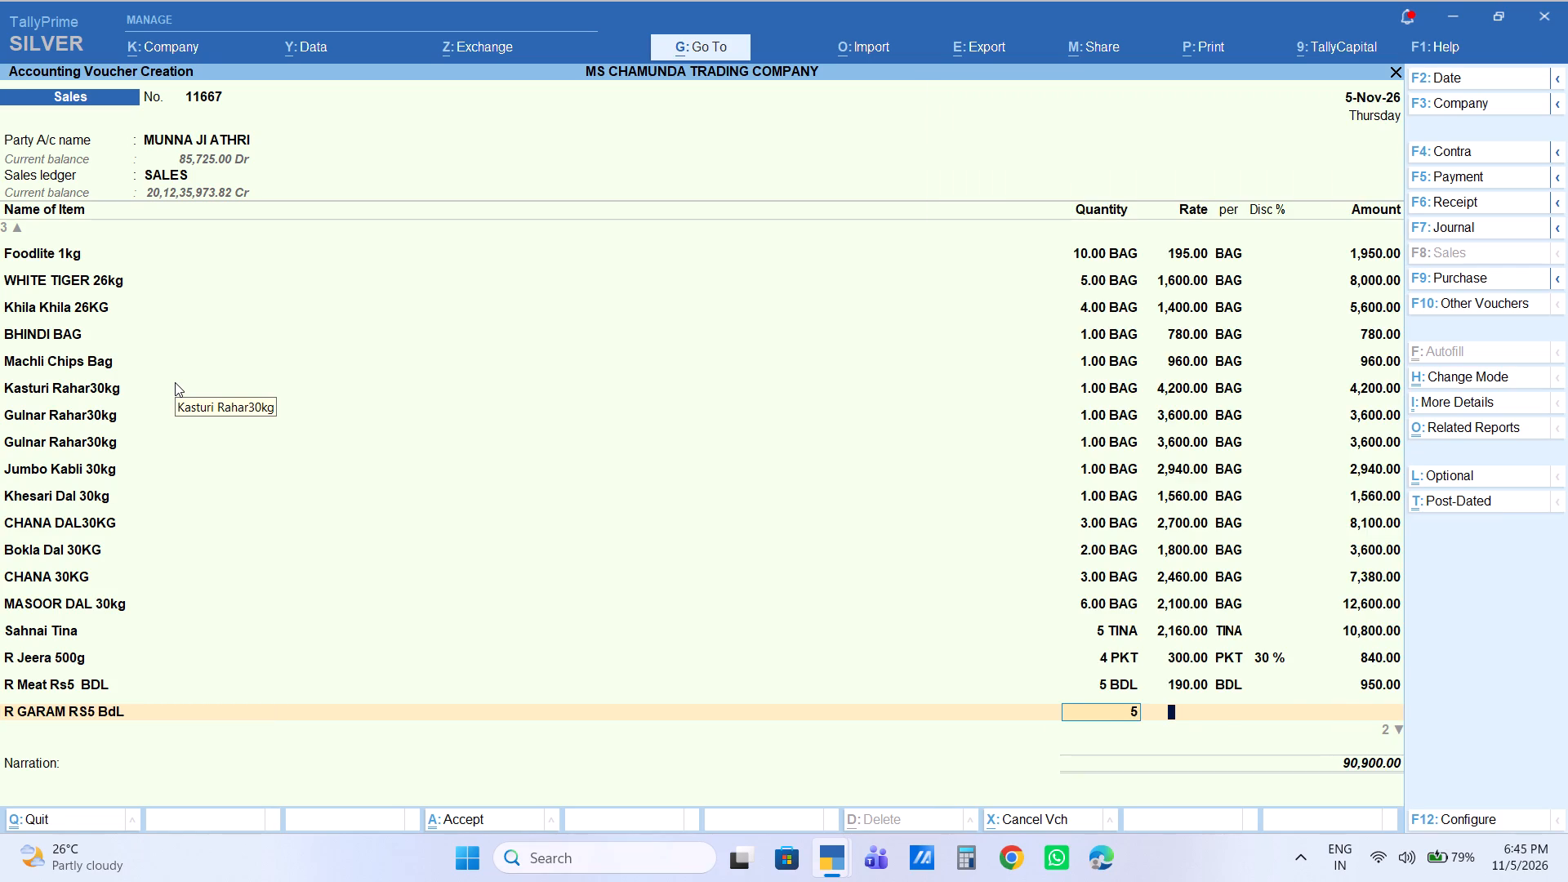
{"action": "key", "text": "Return"}
{"action": "key", "text": "Return"}
{"action": "key", "text": "Return"}
{"action": "key", "text": "Return"}
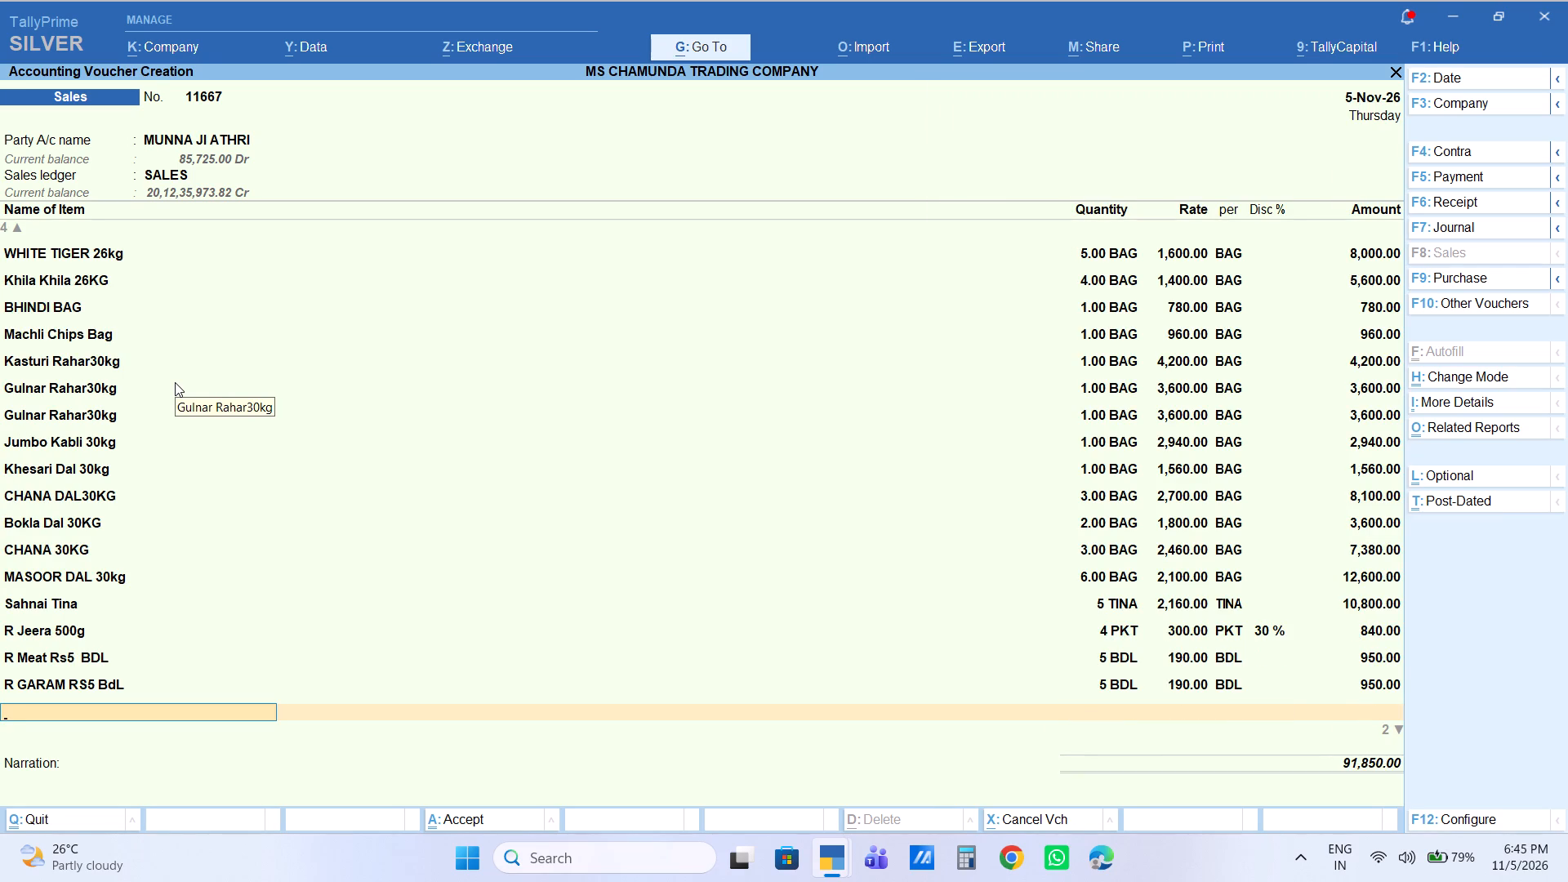
Add 12 kg of BARI KG to the voucher at a rate of 125 with no discount.
{"action": "type", "text": "bar"}
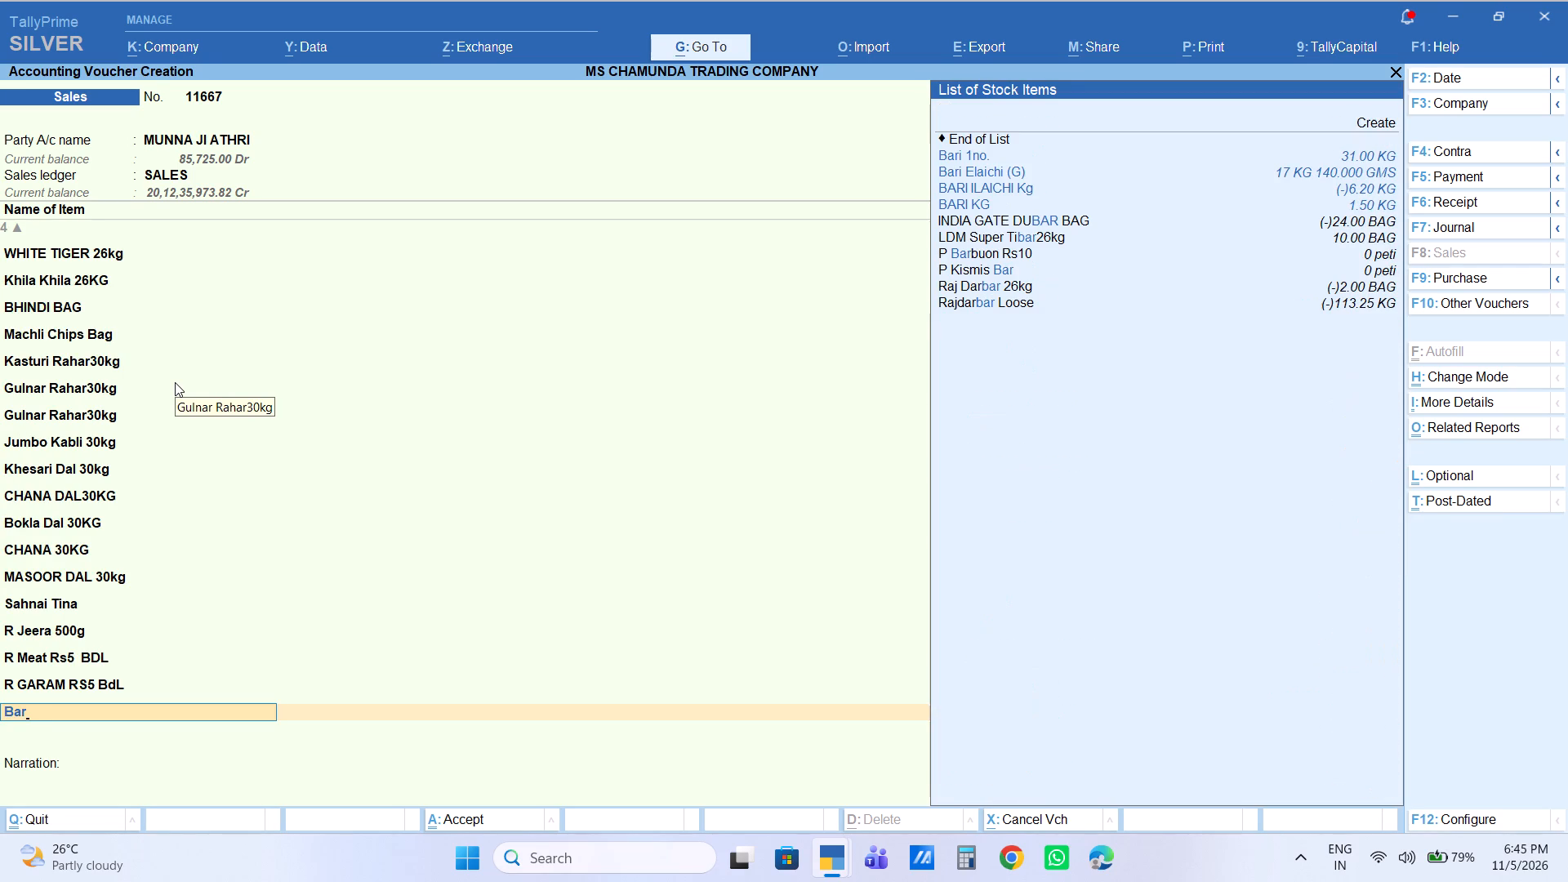
{"action": "key", "text": "Down"}
{"action": "key", "text": "Down"}
{"action": "key", "text": "Down"}
{"action": "key", "text": "Down"}
{"action": "key", "text": "Down"}
{"action": "key", "text": "Down"}
{"action": "key", "text": "Down"}
{"action": "key", "text": "Down"}
{"action": "key", "text": "Down"}
{"action": "key", "text": "Down"}
{"action": "key", "text": "Down"}
{"action": "key", "text": "Down"}
{"action": "key", "text": "Down"}
{"action": "key", "text": "Down"}
{"action": "key", "text": "Down"}
{"action": "key", "text": "Down"}
{"action": "key", "text": "Up"}
{"action": "key", "text": "Up"}
{"action": "key", "text": "Up"}
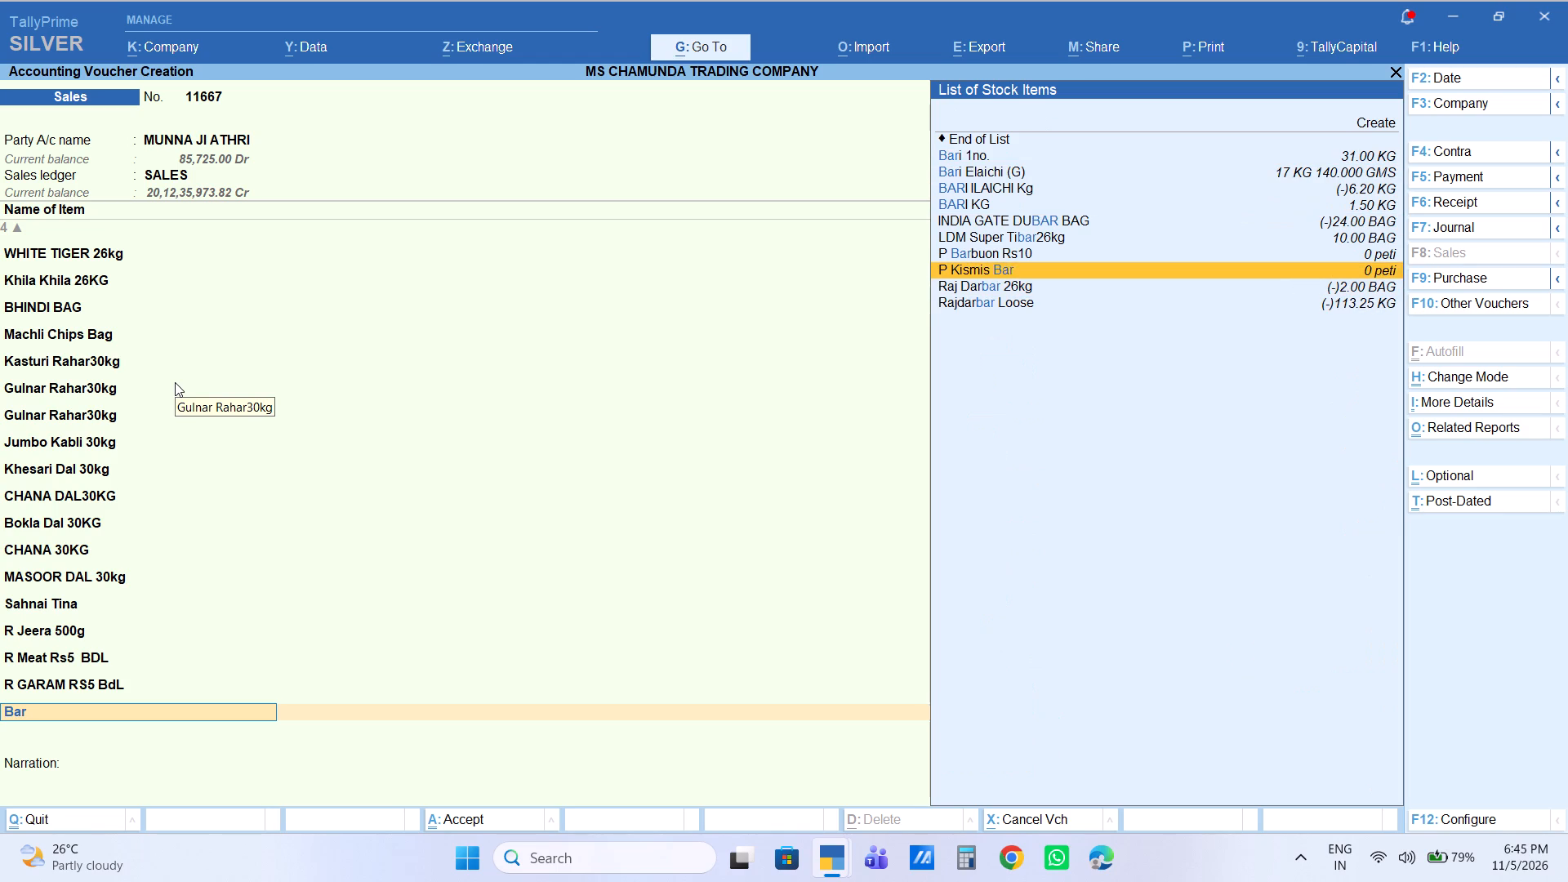
{"action": "key", "text": "Up"}
{"action": "key", "text": "Up"}
{"action": "key", "text": "Up"}
{"action": "key", "text": "Return"}
{"action": "type", "text": "12"}
{"action": "key", "text": "Return"}
{"action": "type", "text": "125"}
{"action": "key", "text": "Return"}
{"action": "key", "text": "Return"}
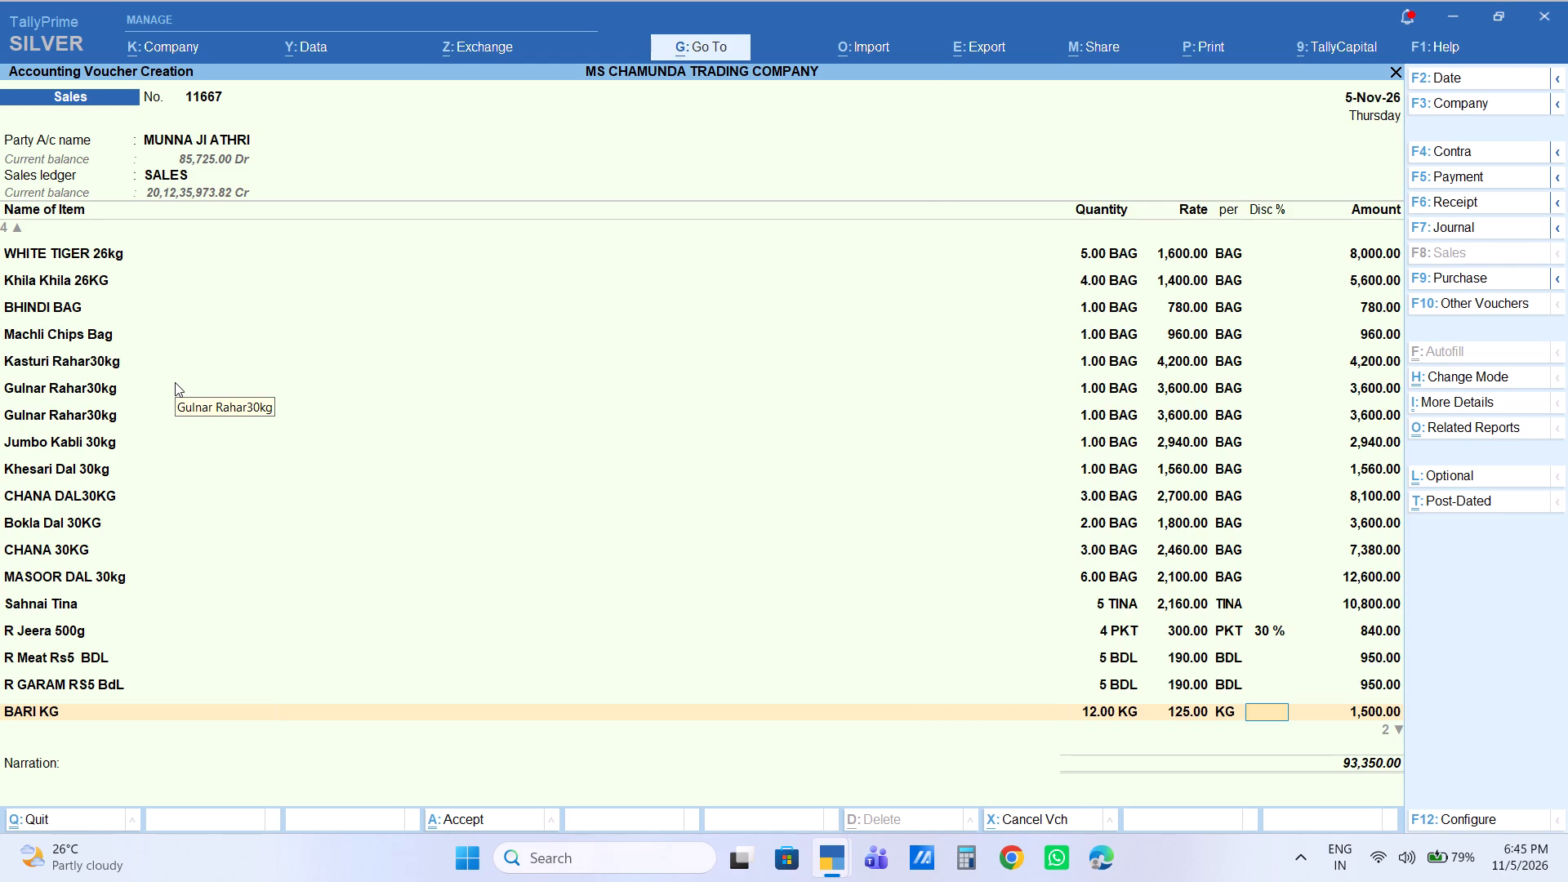
{"action": "key", "text": "Return"}
{"action": "key", "text": "Return"}
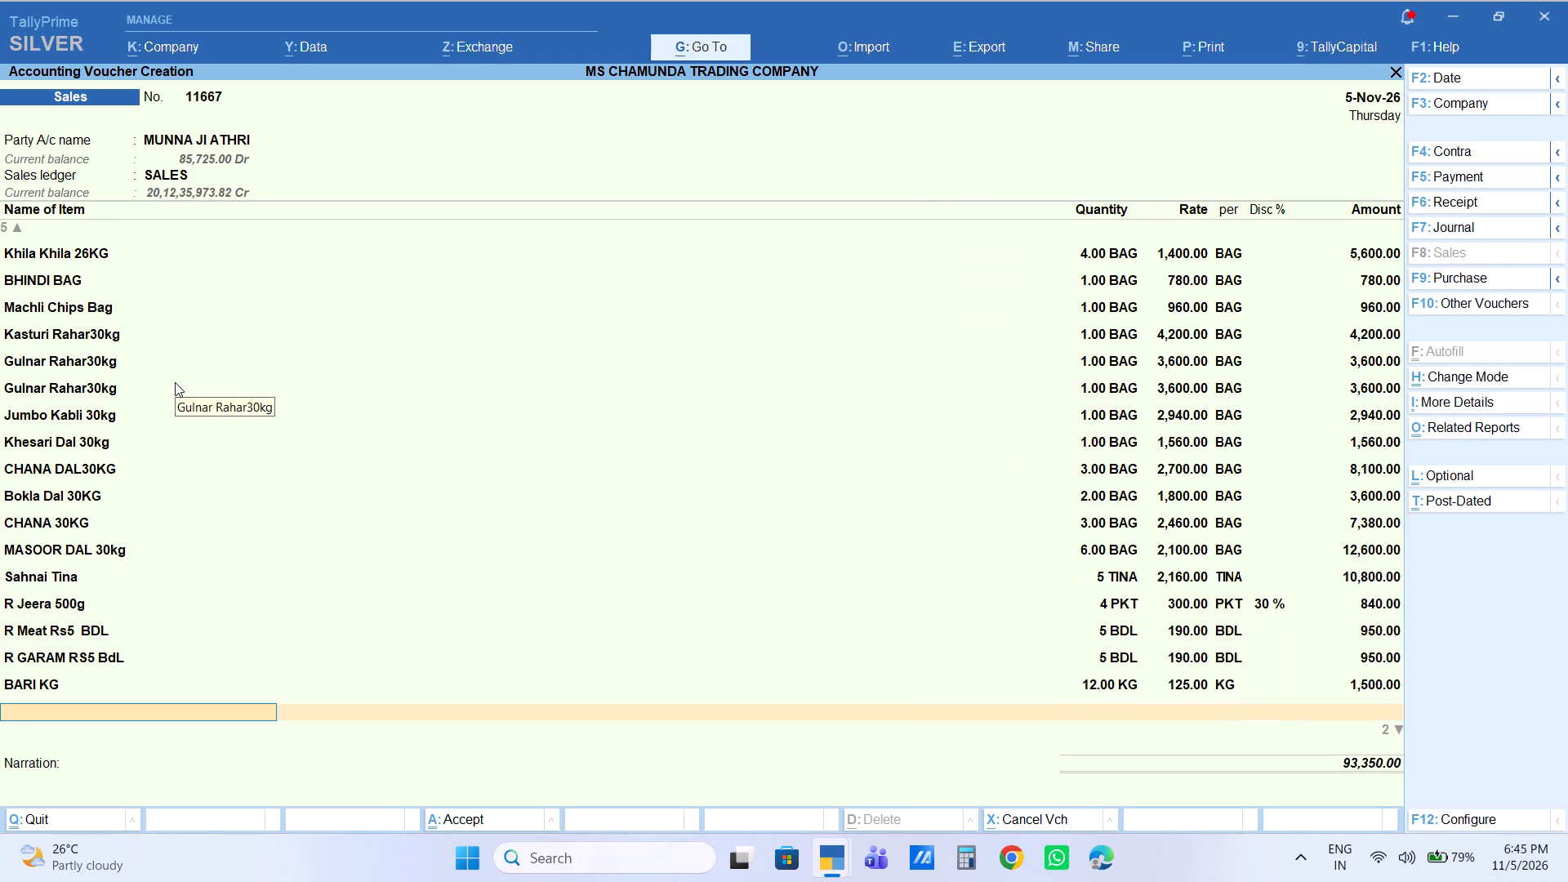
Add 5 HNG of M MEAT RS5 to the voucher at the default rate.
{"action": "type", "text": "m mea"}
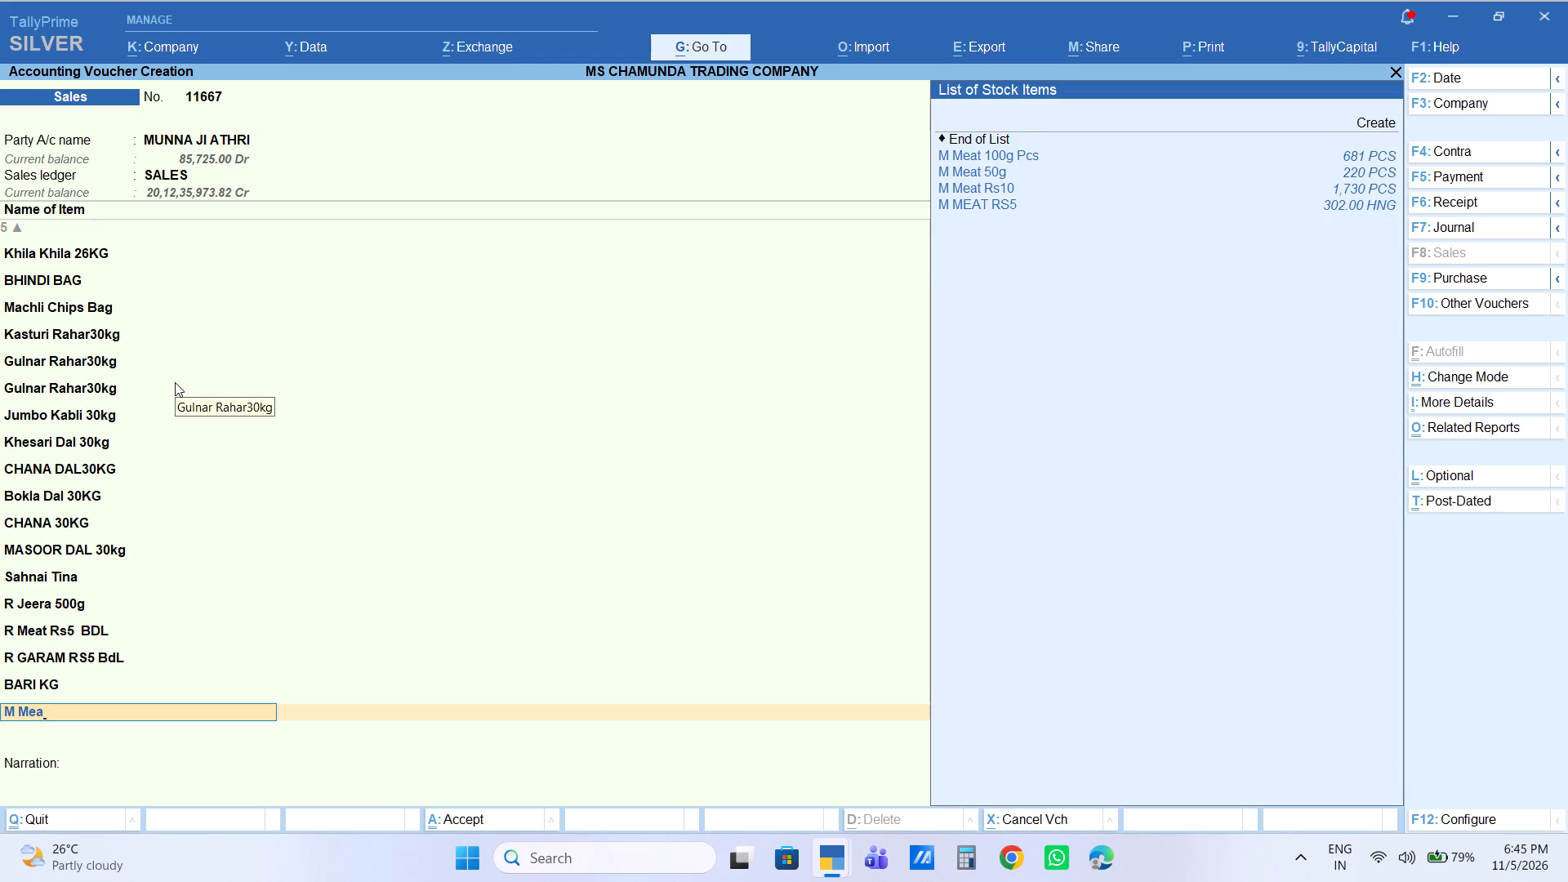
{"action": "key", "text": "Down"}
{"action": "key", "text": "Down"}
{"action": "key", "text": "Down"}
{"action": "key", "text": "Down"}
{"action": "key", "text": "Return"}
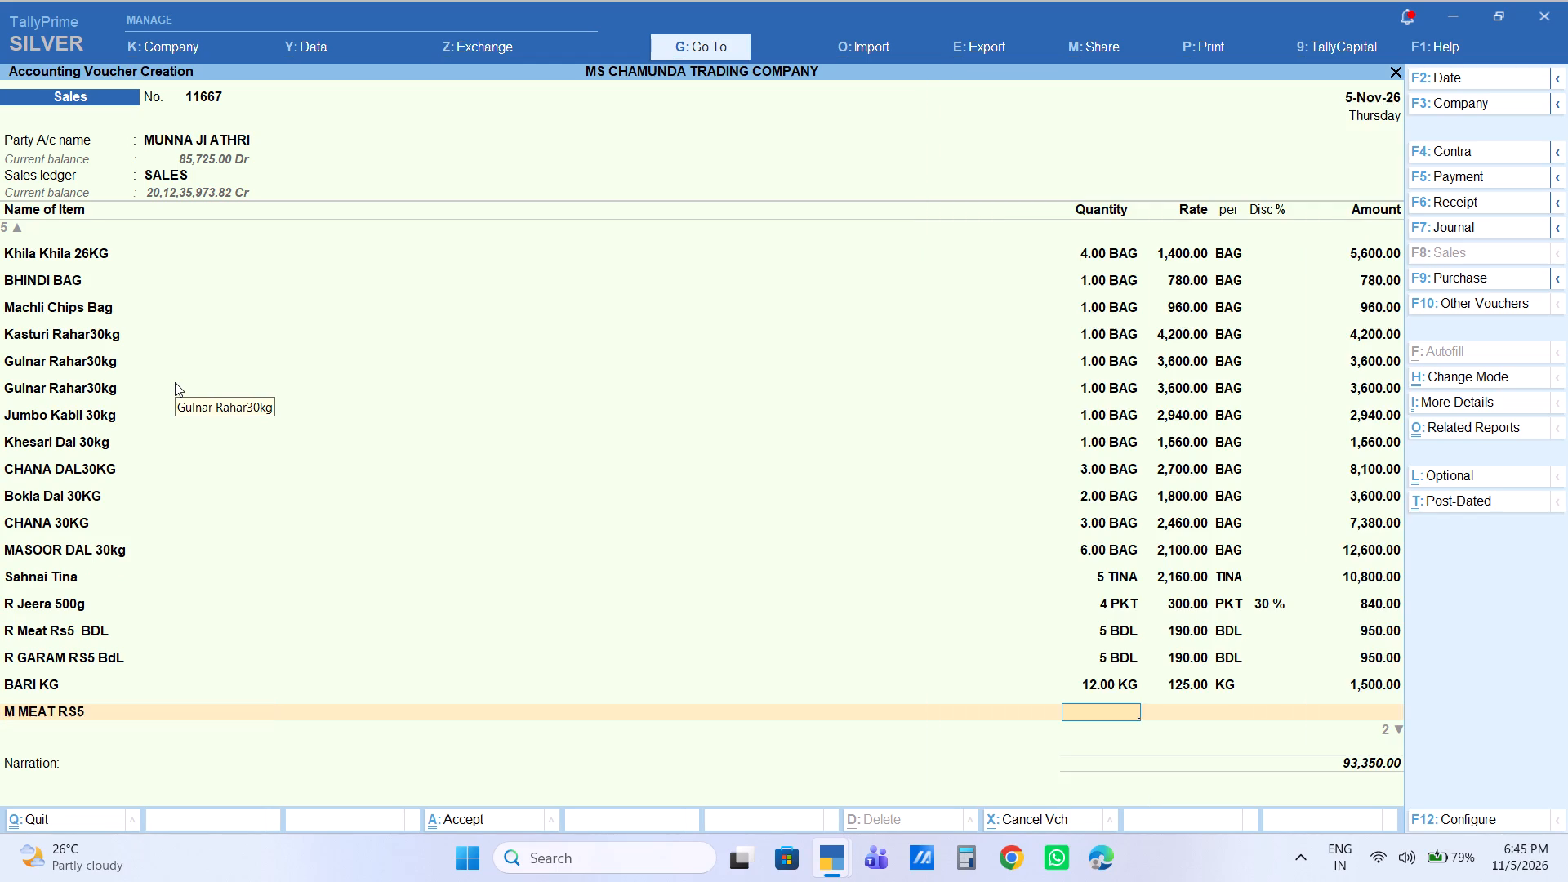
{"action": "key", "text": "5"}
{"action": "key", "text": "Return"}
{"action": "key", "text": "Return"}
{"action": "key", "text": "Return"}
{"action": "key", "text": "Return"}
{"action": "key", "text": "Return"}
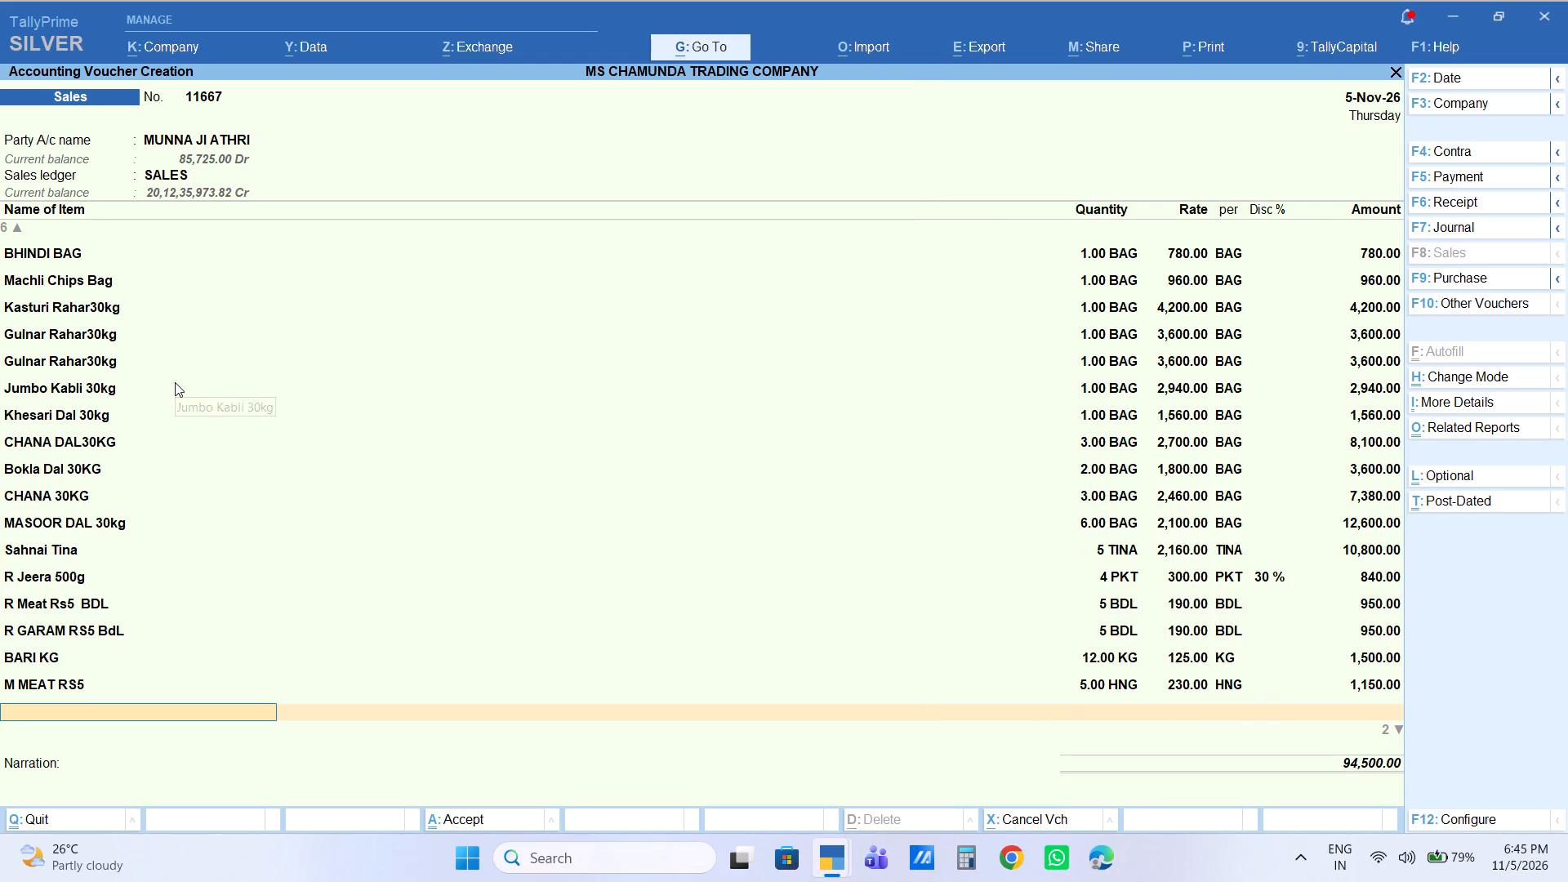
Add 5 HNG of M Garam Rs5 to the voucher at the default rate.
{"action": "type", "text": "m,"}
{"action": "key", "text": "space"}
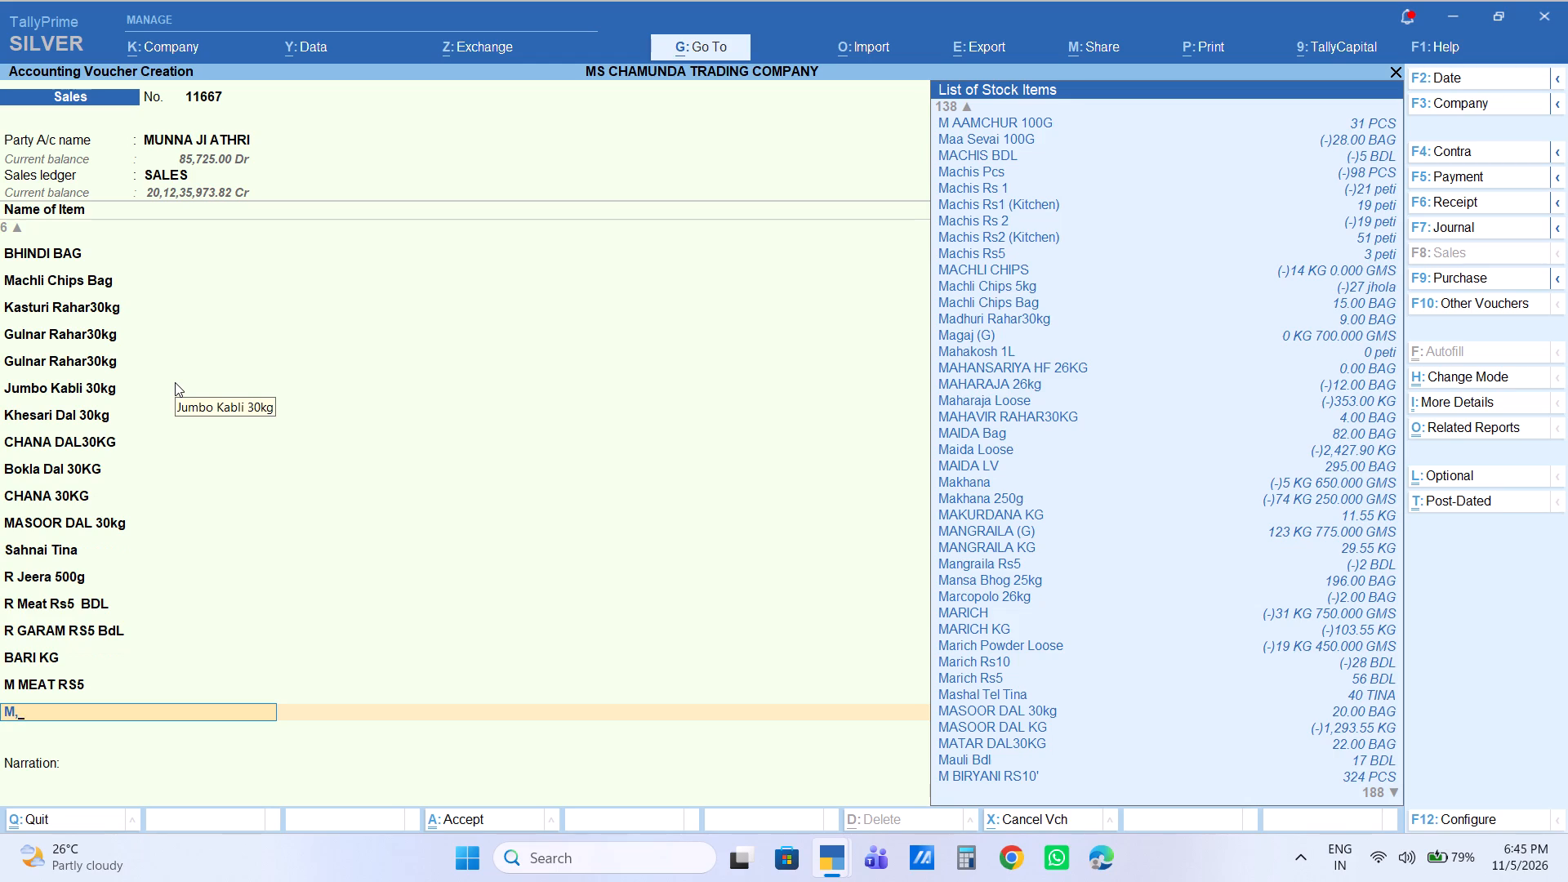
{"action": "type", "text": "gara"}
{"action": "key", "text": "Down"}
{"action": "key", "text": "Down"}
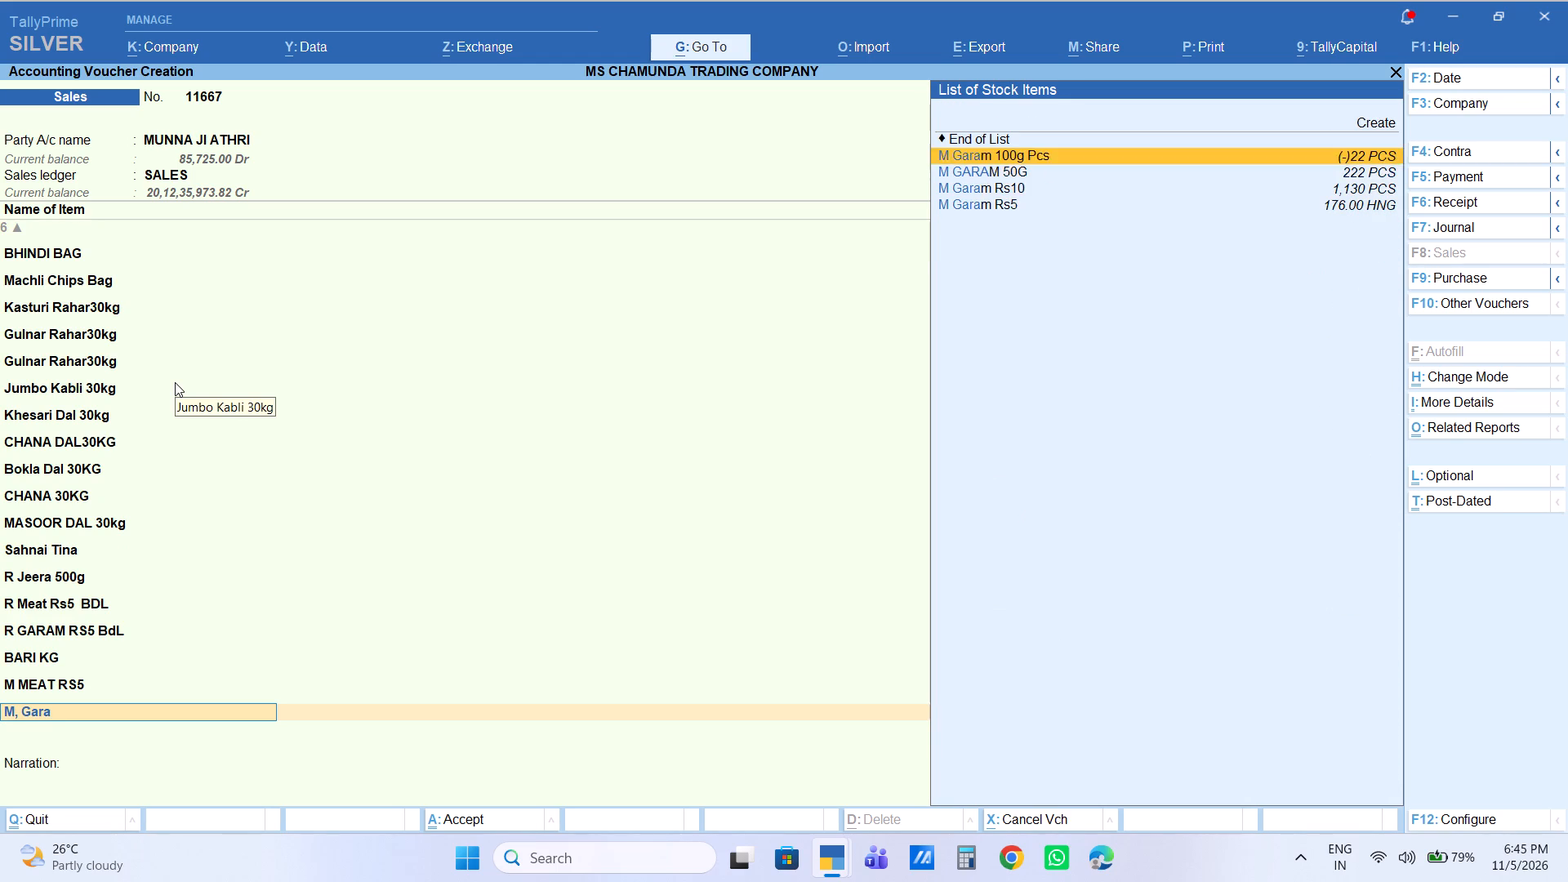
{"action": "key", "text": "Down"}
{"action": "key", "text": "Down"}
{"action": "key", "text": "Return"}
{"action": "key", "text": "5"}
{"action": "key", "text": "Return"}
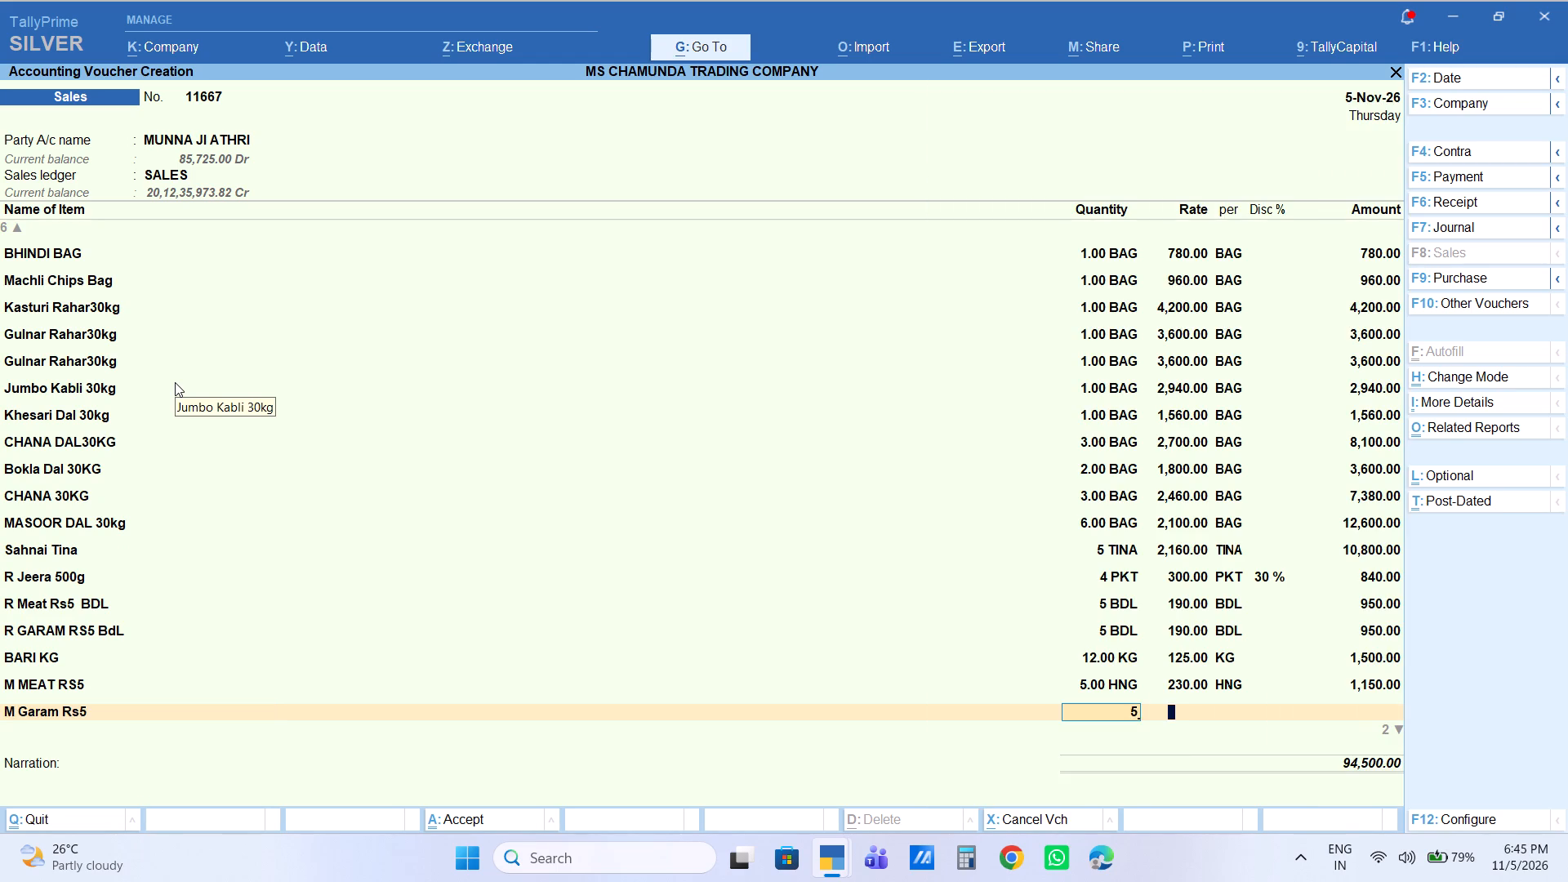
{"action": "key", "text": "Return"}
{"action": "key", "text": "Return"}
{"action": "key", "text": "Return"}
{"action": "key", "text": "Return"}
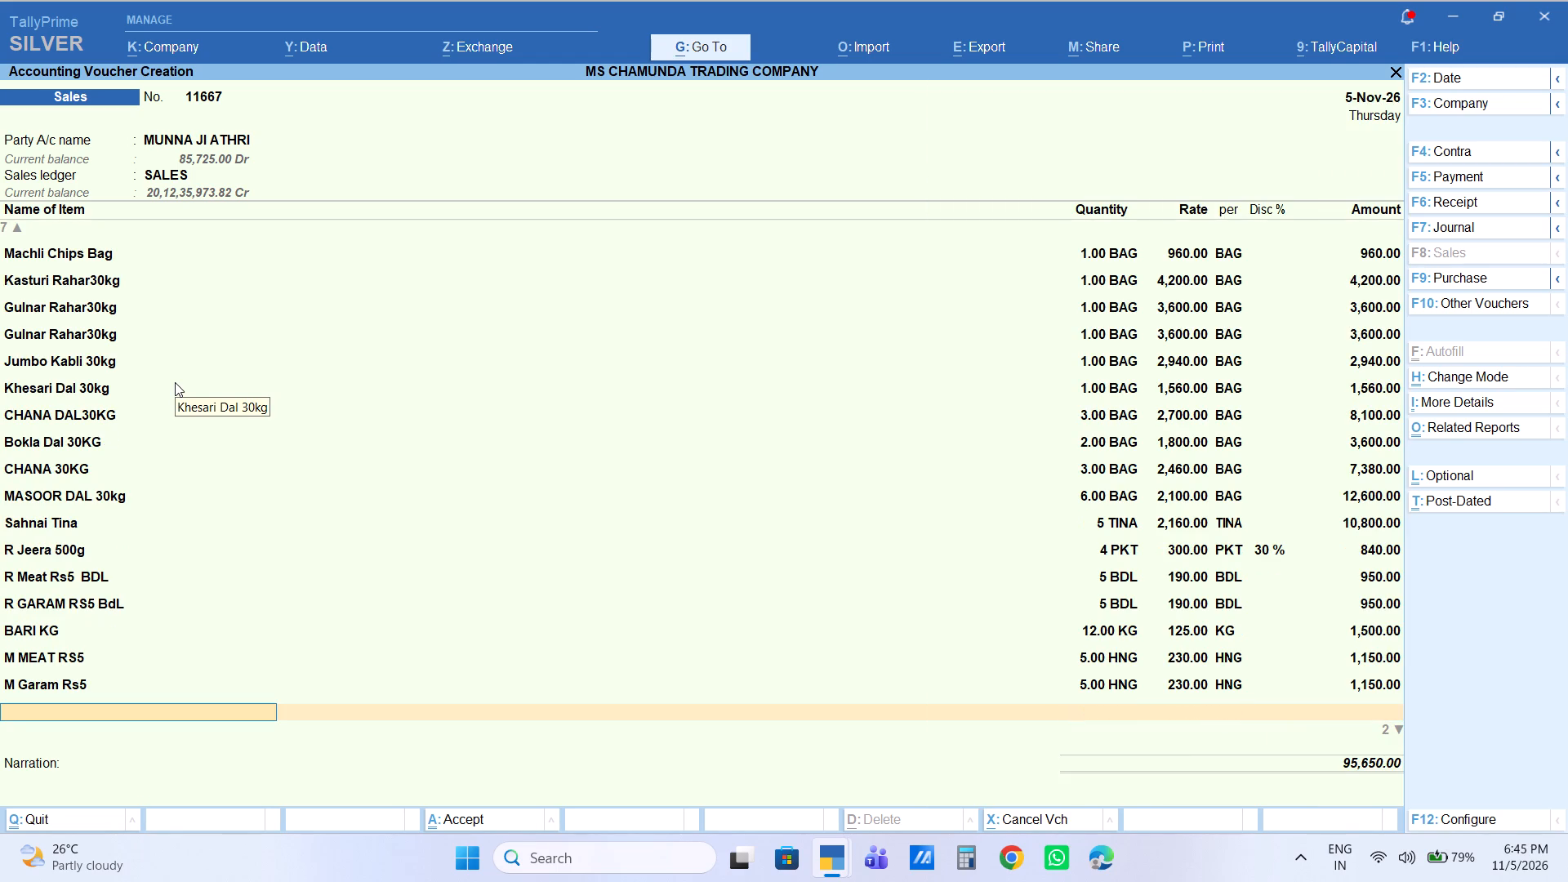
Add 10 kg of Jeera KG to the voucher at the default rate.
{"action": "type", "text": "jeera"}
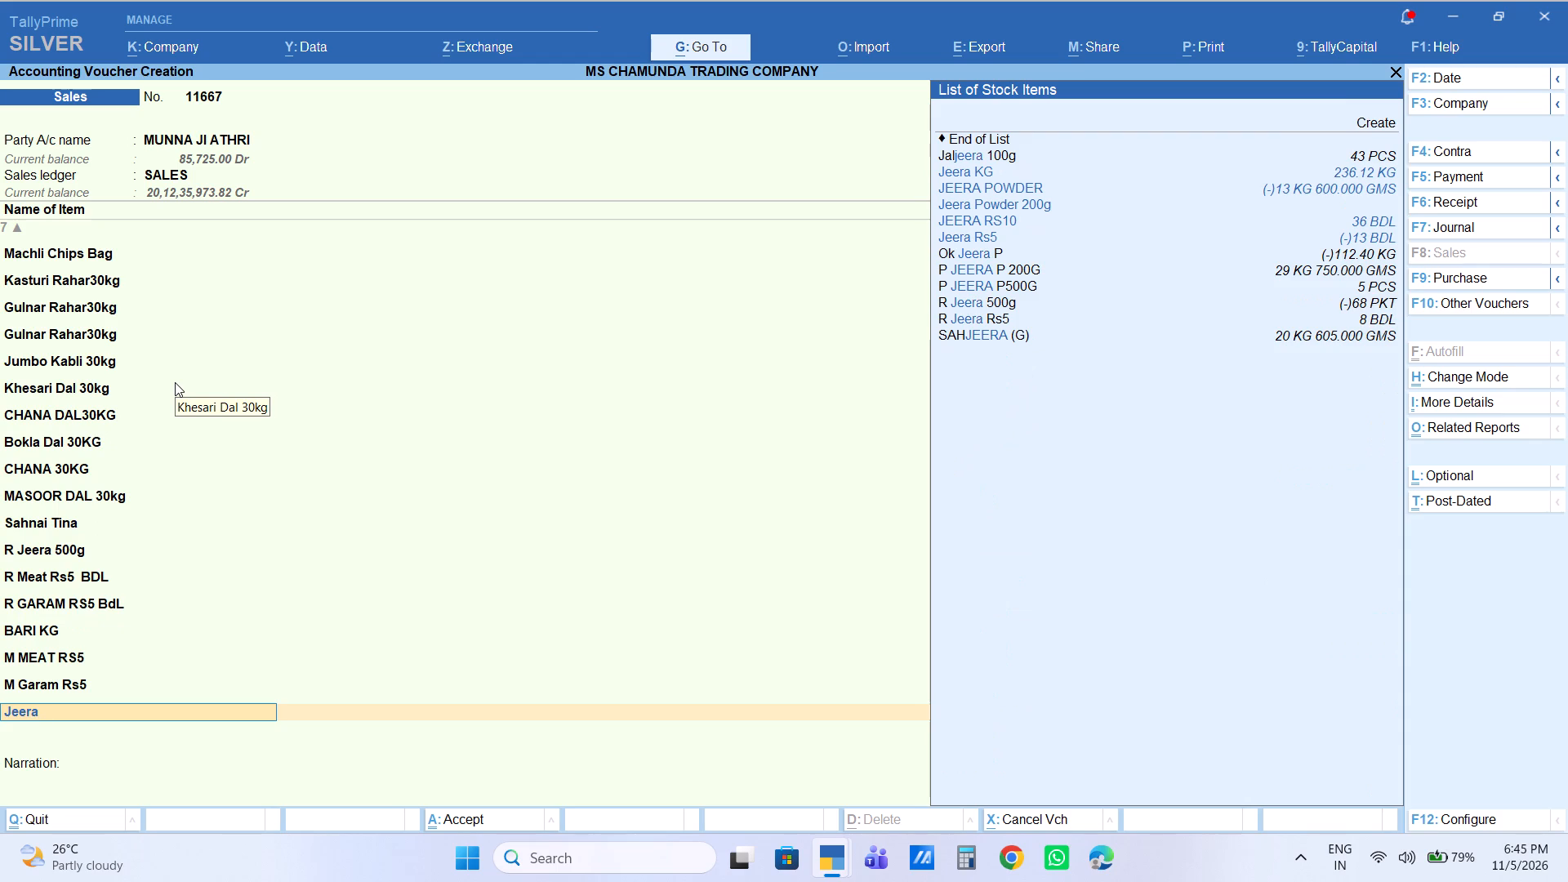
{"action": "key", "text": "Down"}
{"action": "key", "text": "Return"}
{"action": "type", "text": "10"}
{"action": "key", "text": "Return"}
{"action": "key", "text": "Return"}
{"action": "key", "text": "Return"}
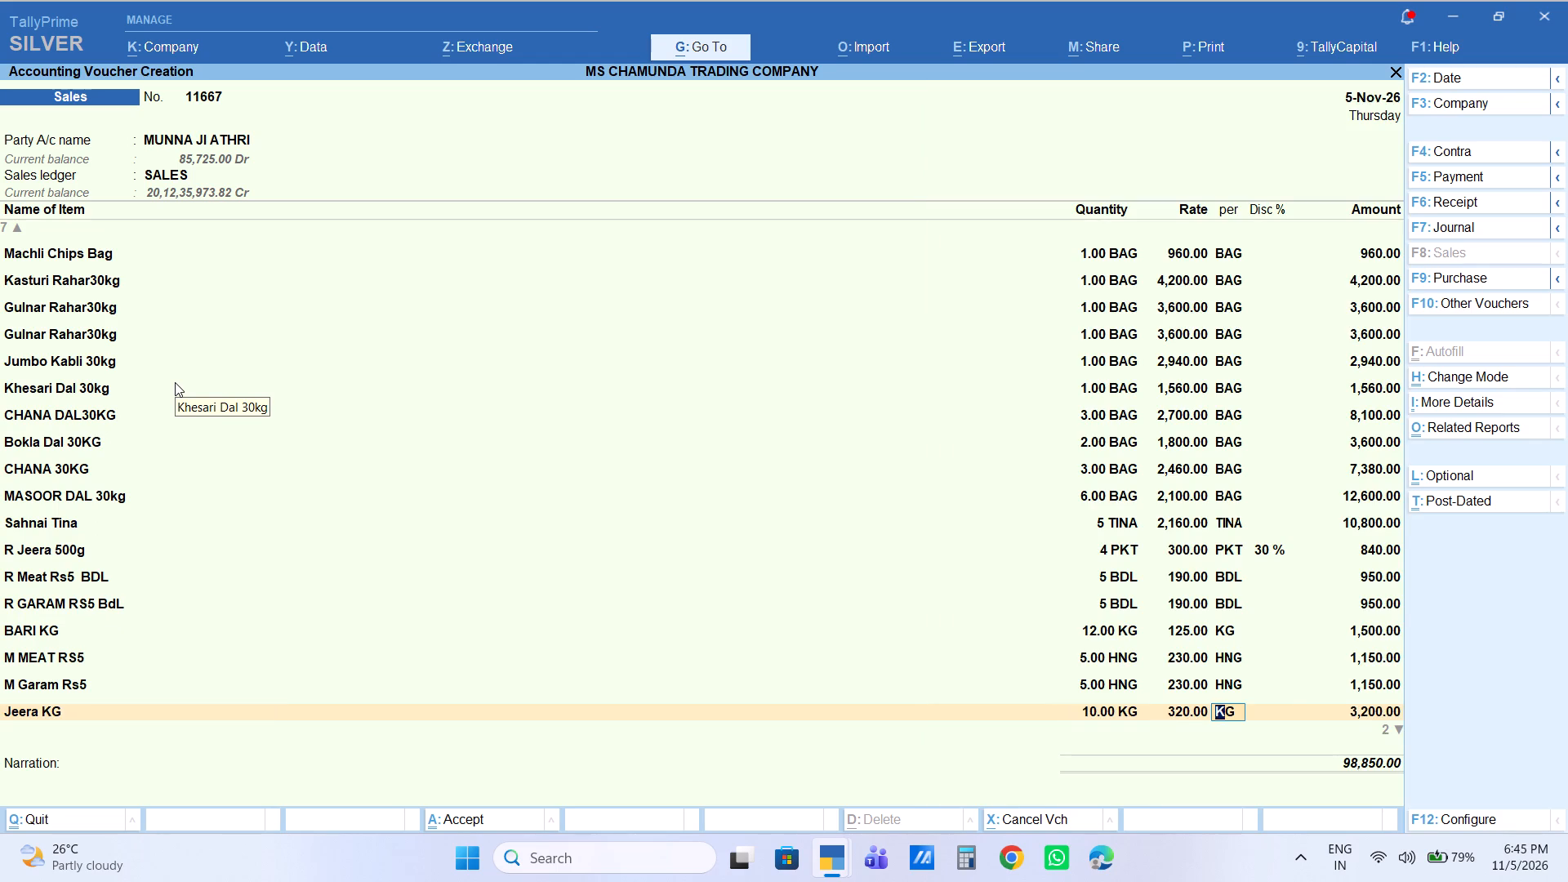
{"action": "key", "text": "Return"}
{"action": "key", "text": "Return"}
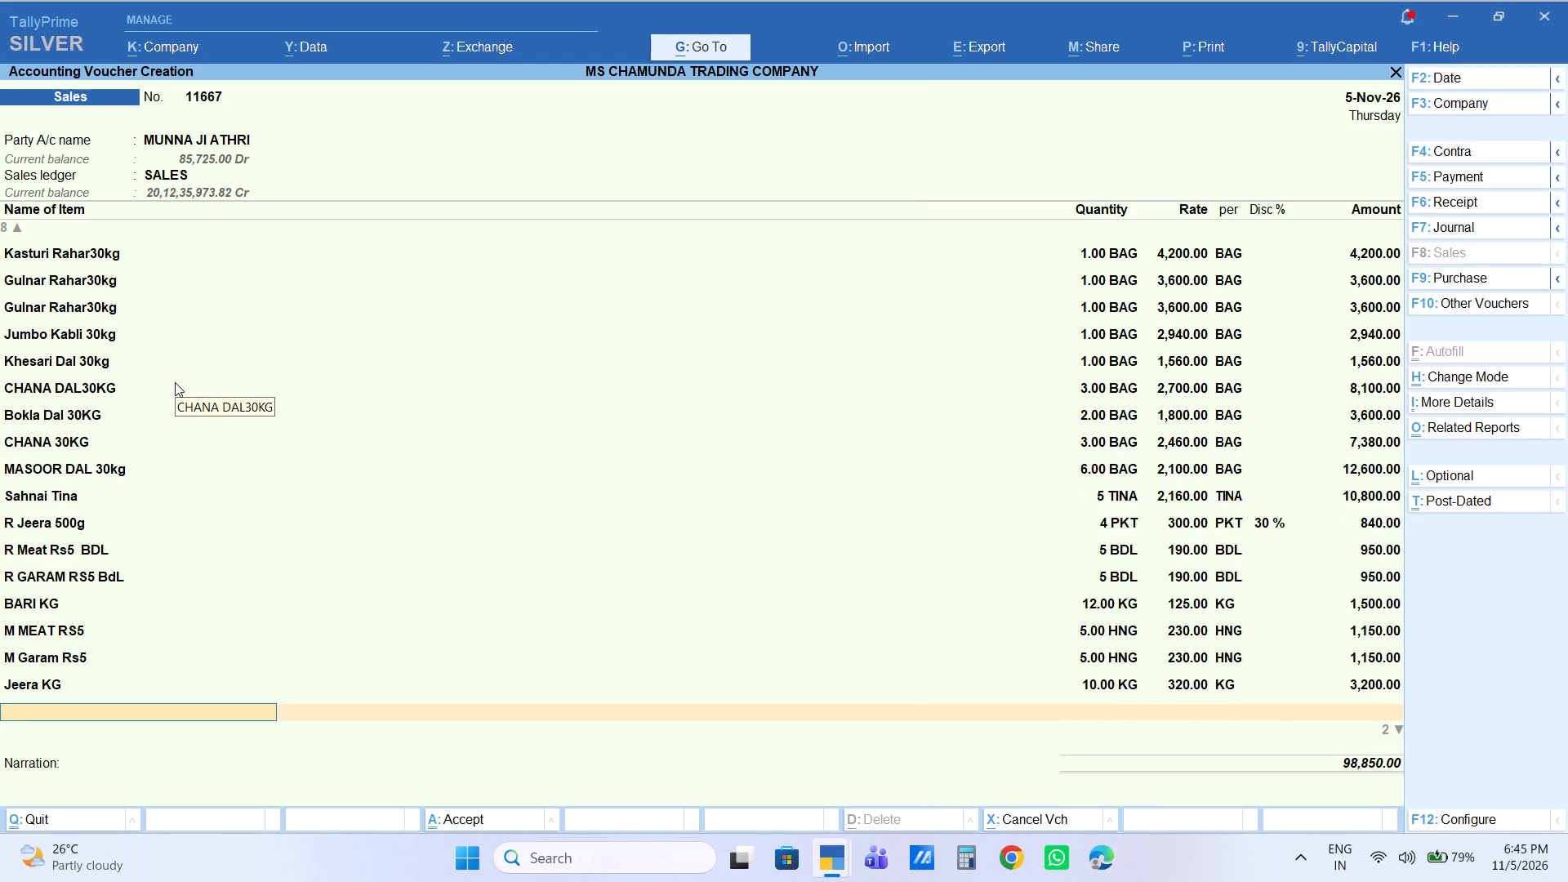
Add 4 kg of R Haldi 200g to the voucher at a rate of 490 with a 38% discount.
{"action": "key", "text": "r"}
{"action": "key", "text": "space"}
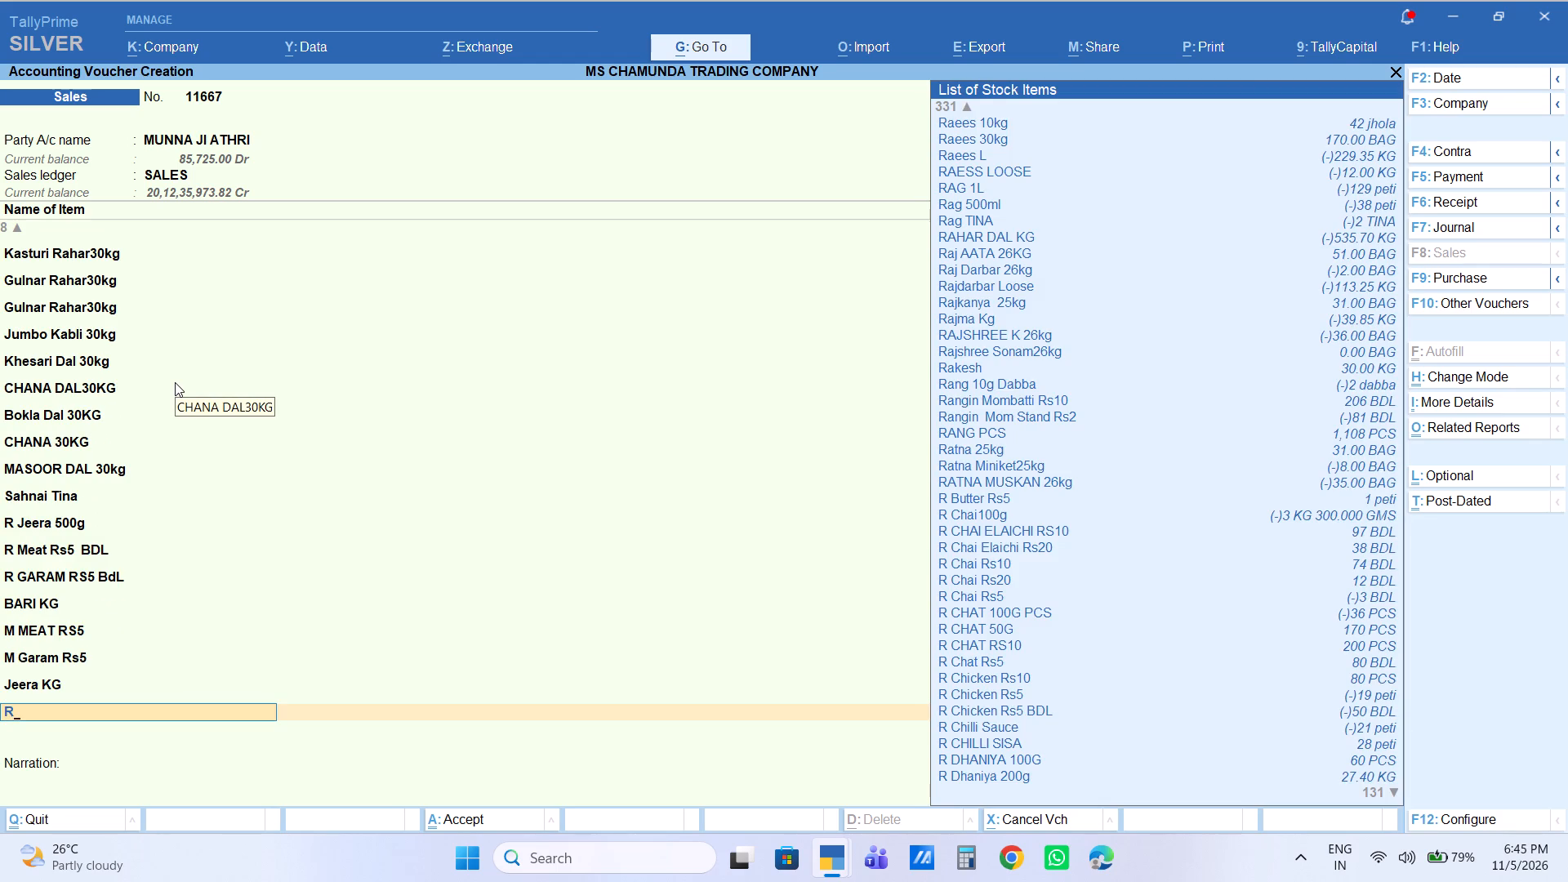
{"action": "type", "text": "ga\\"}
{"action": "key", "text": "BackSpace"}
{"action": "key", "text": "equal"}
{"action": "key", "text": "BackSpace"}
{"action": "key", "text": "BackSpace"}
{"action": "key", "text": "equal"}
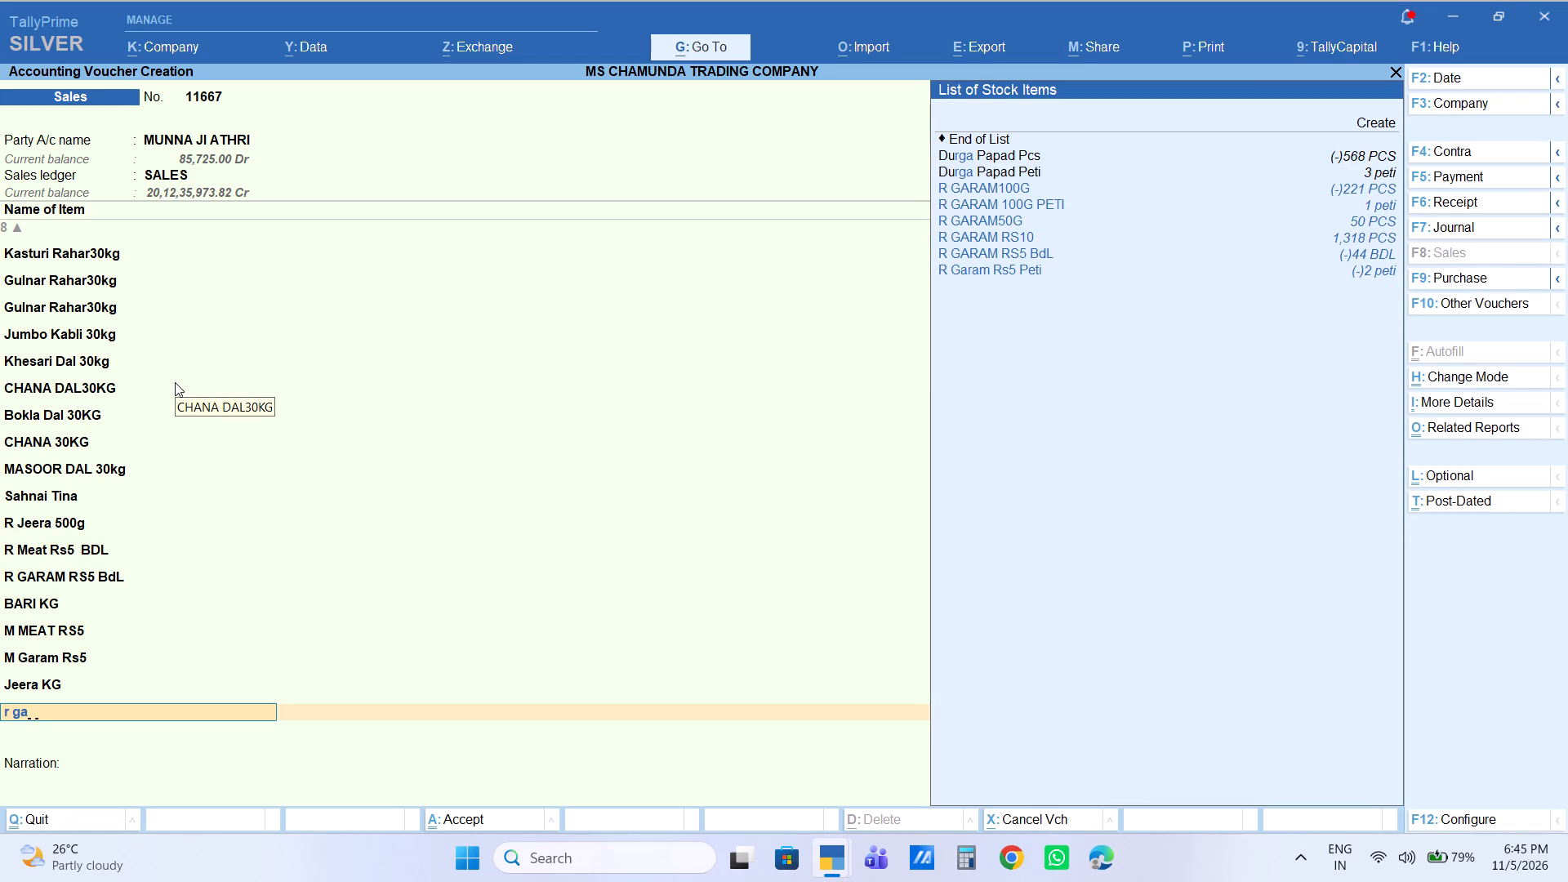
{"action": "key", "text": "BackSpace"}
{"action": "key", "text": "BackSpace"}
{"action": "key", "text": "space"}
{"action": "type", "text": "haldi"}
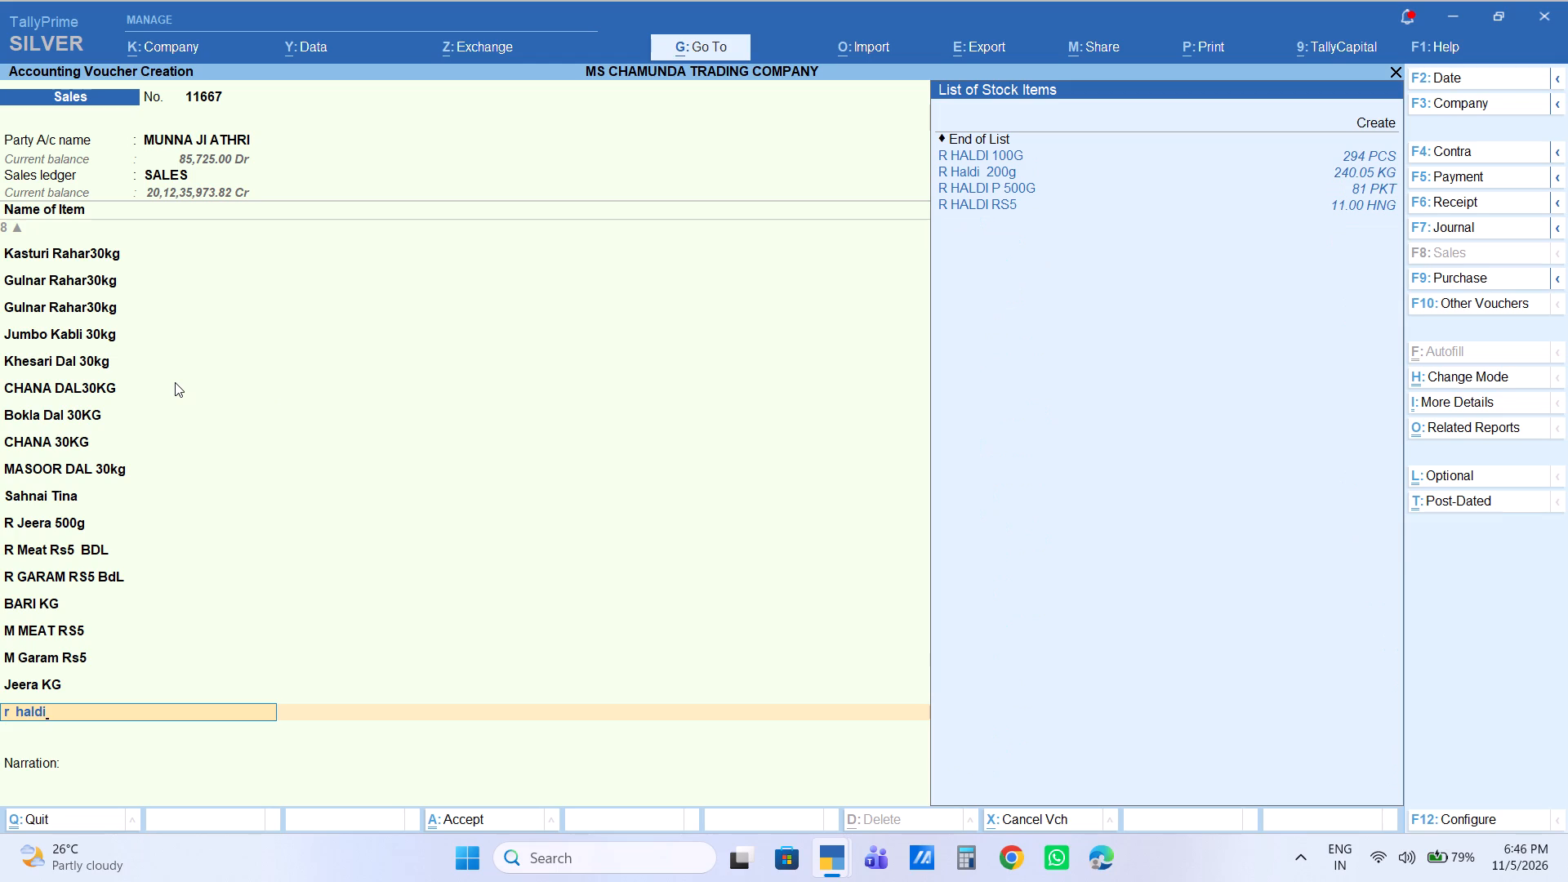
{"action": "key", "text": "Down"}
{"action": "key", "text": "Down"}
{"action": "key", "text": "Return"}
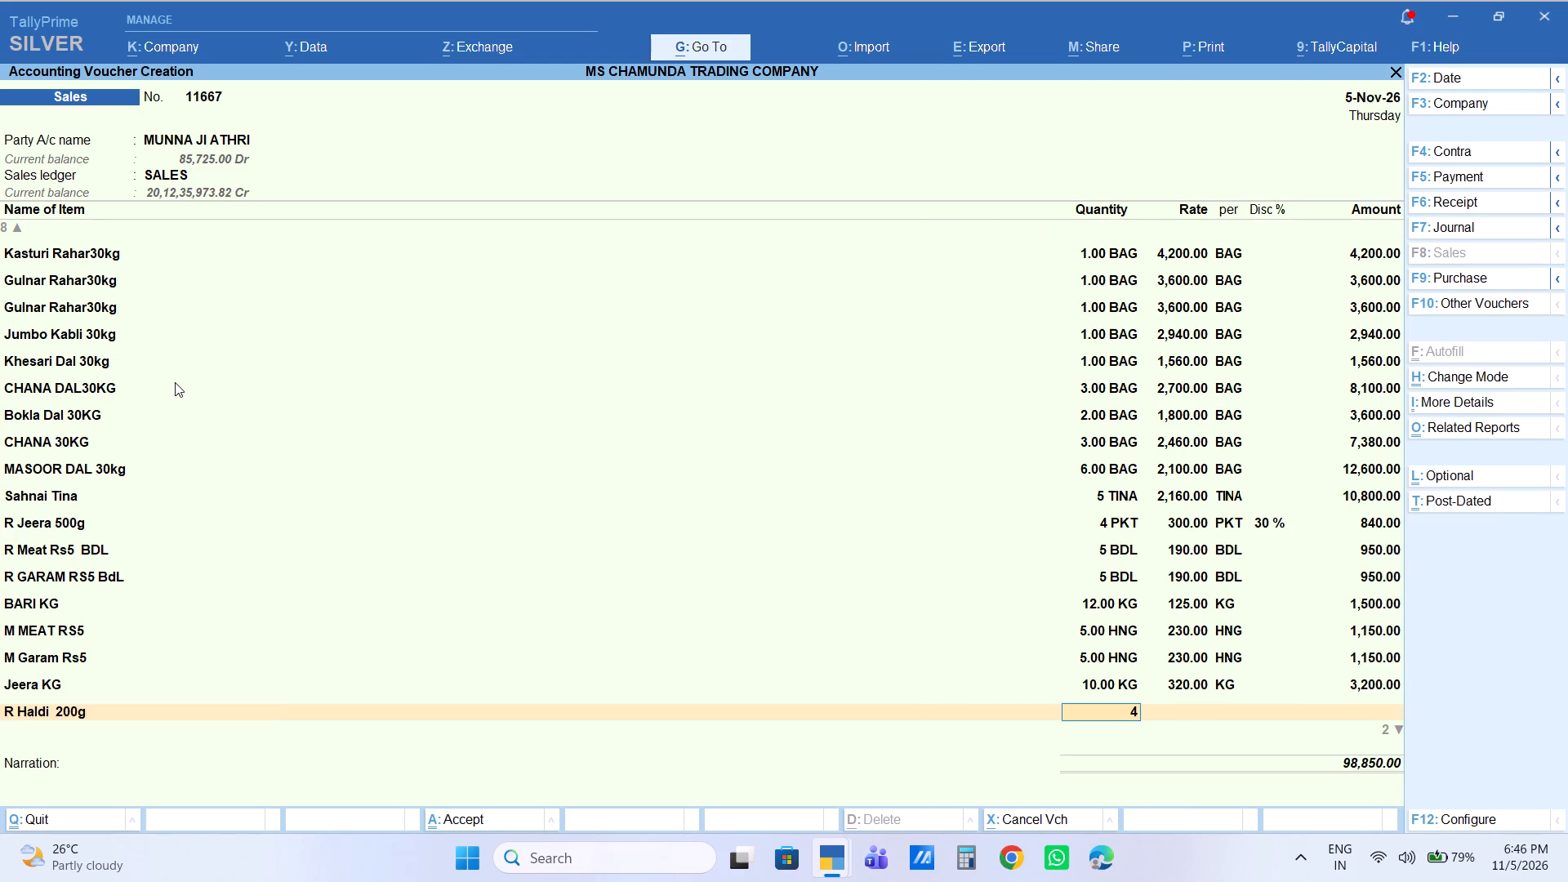
{"action": "key", "text": "4"}
{"action": "key", "text": "Return"}
{"action": "type", "text": "490"}
{"action": "key", "text": "Return"}
{"action": "key", "text": "Return"}
{"action": "type", "text": "38"}
{"action": "key", "text": "Return"}
{"action": "key", "text": "Return"}
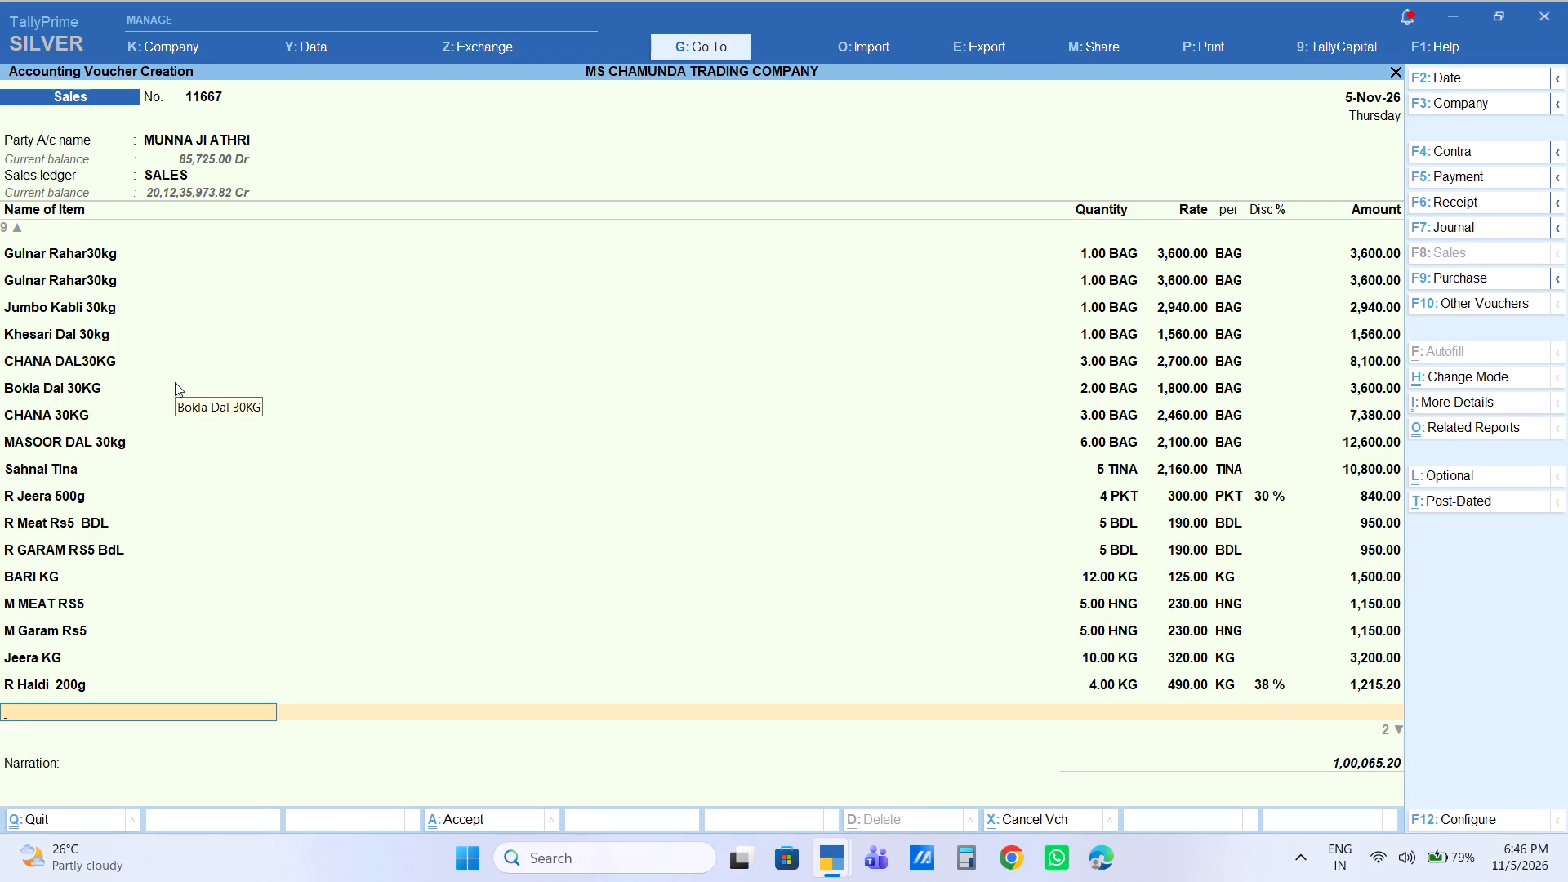
Add 4 kg of R Dhaniya 200g to the voucher at the default rate with a 38% discount.
{"action": "type", "text": "r dha"}
{"action": "key", "text": "Down"}
{"action": "key", "text": "Down"}
{"action": "key", "text": "Return"}
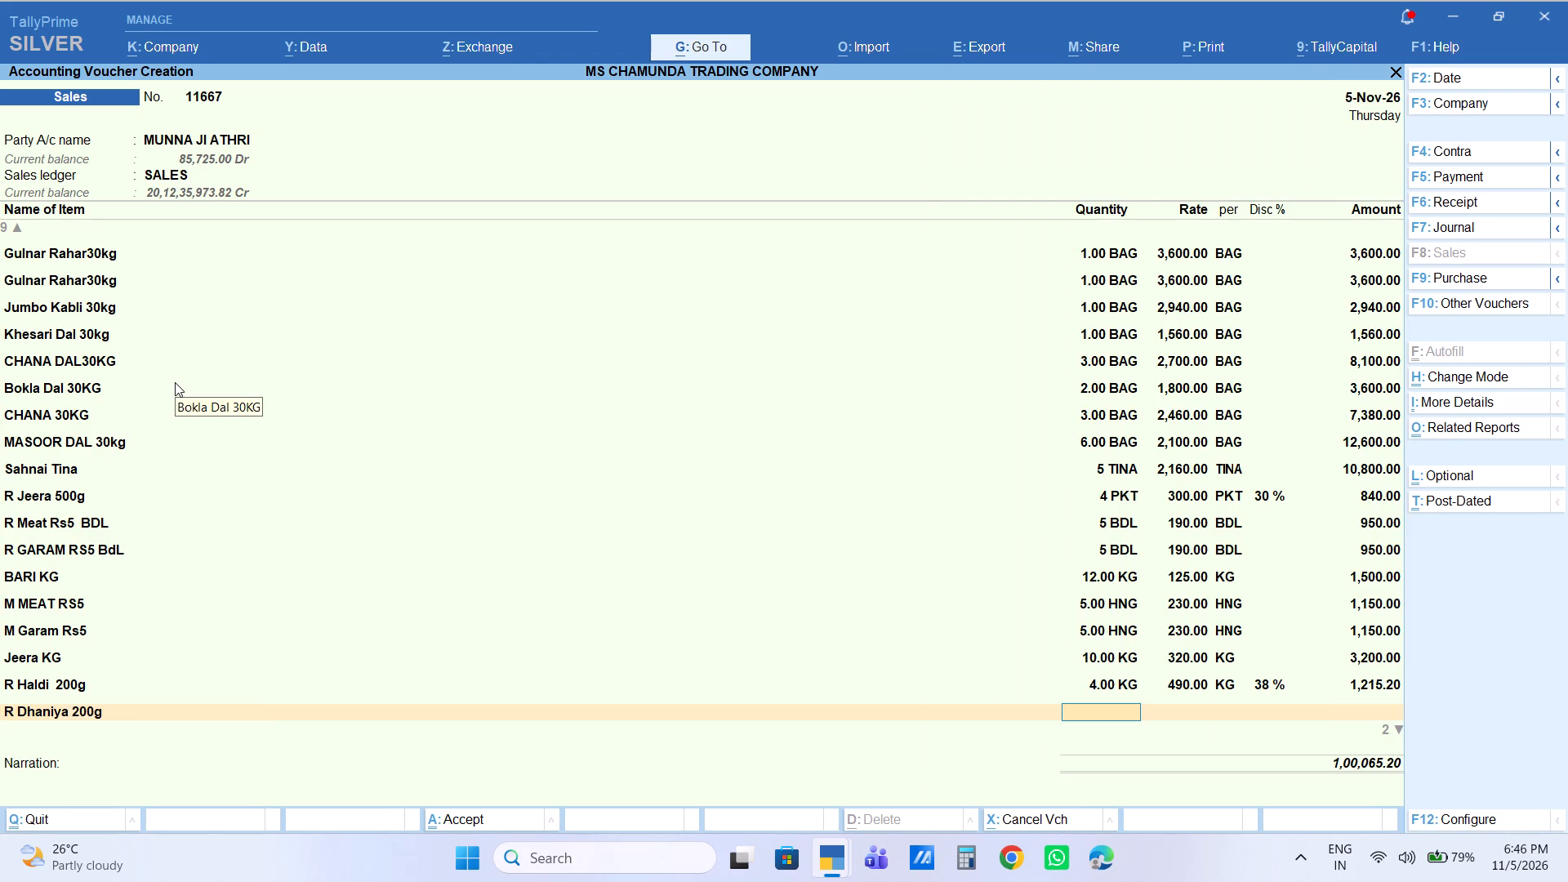
{"action": "key", "text": "4"}
{"action": "key", "text": "Return"}
{"action": "key", "text": "Return"}
{"action": "key", "text": "Return"}
{"action": "type", "text": "38"}
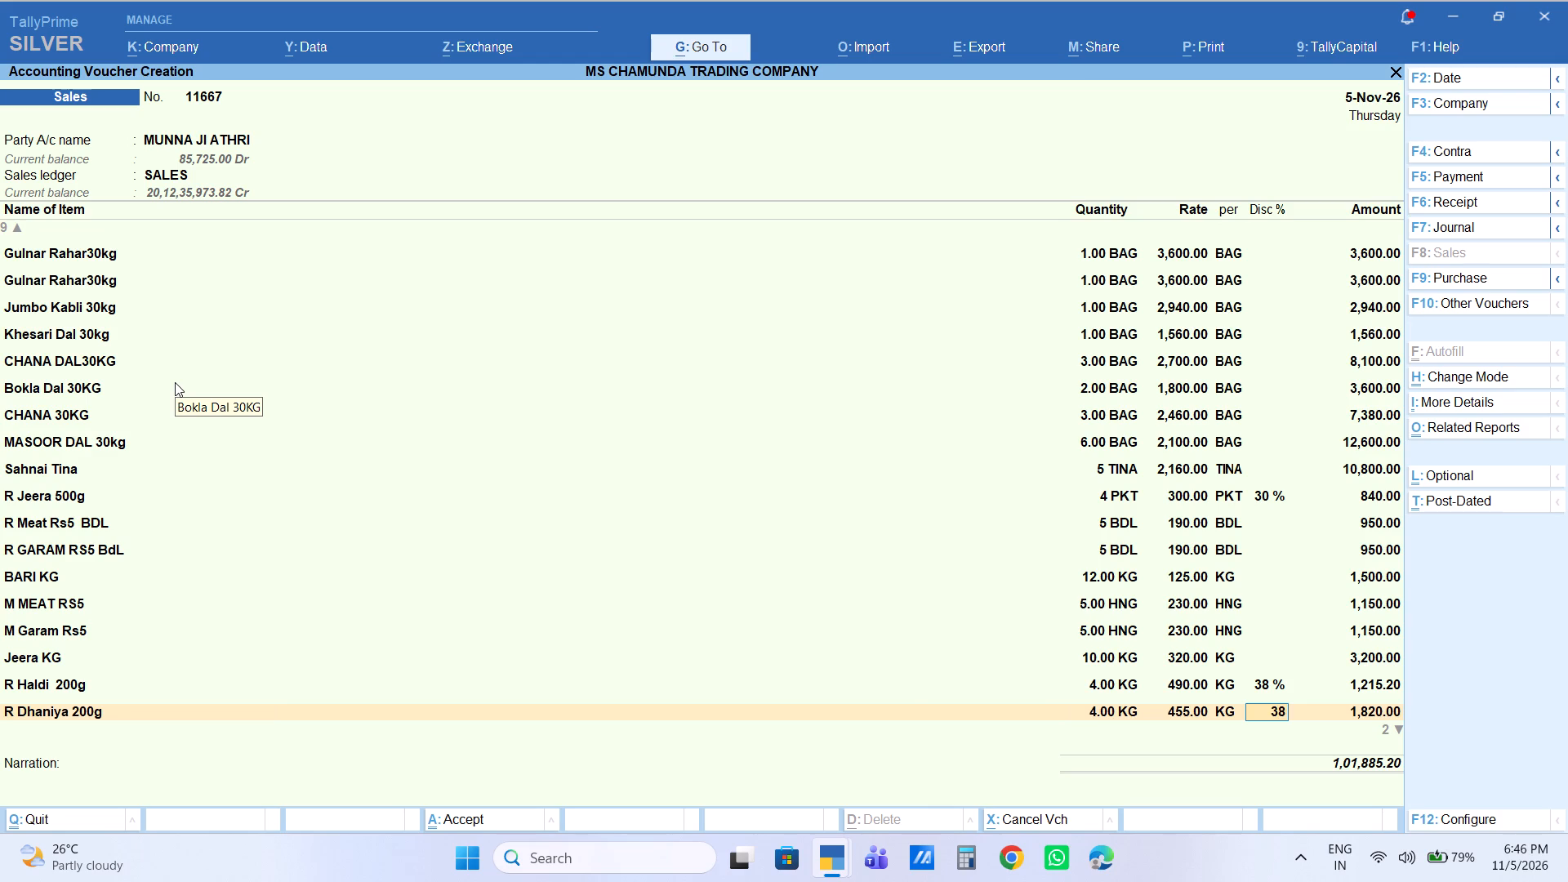
{"action": "key", "text": "Return"}
{"action": "key", "text": "Return"}
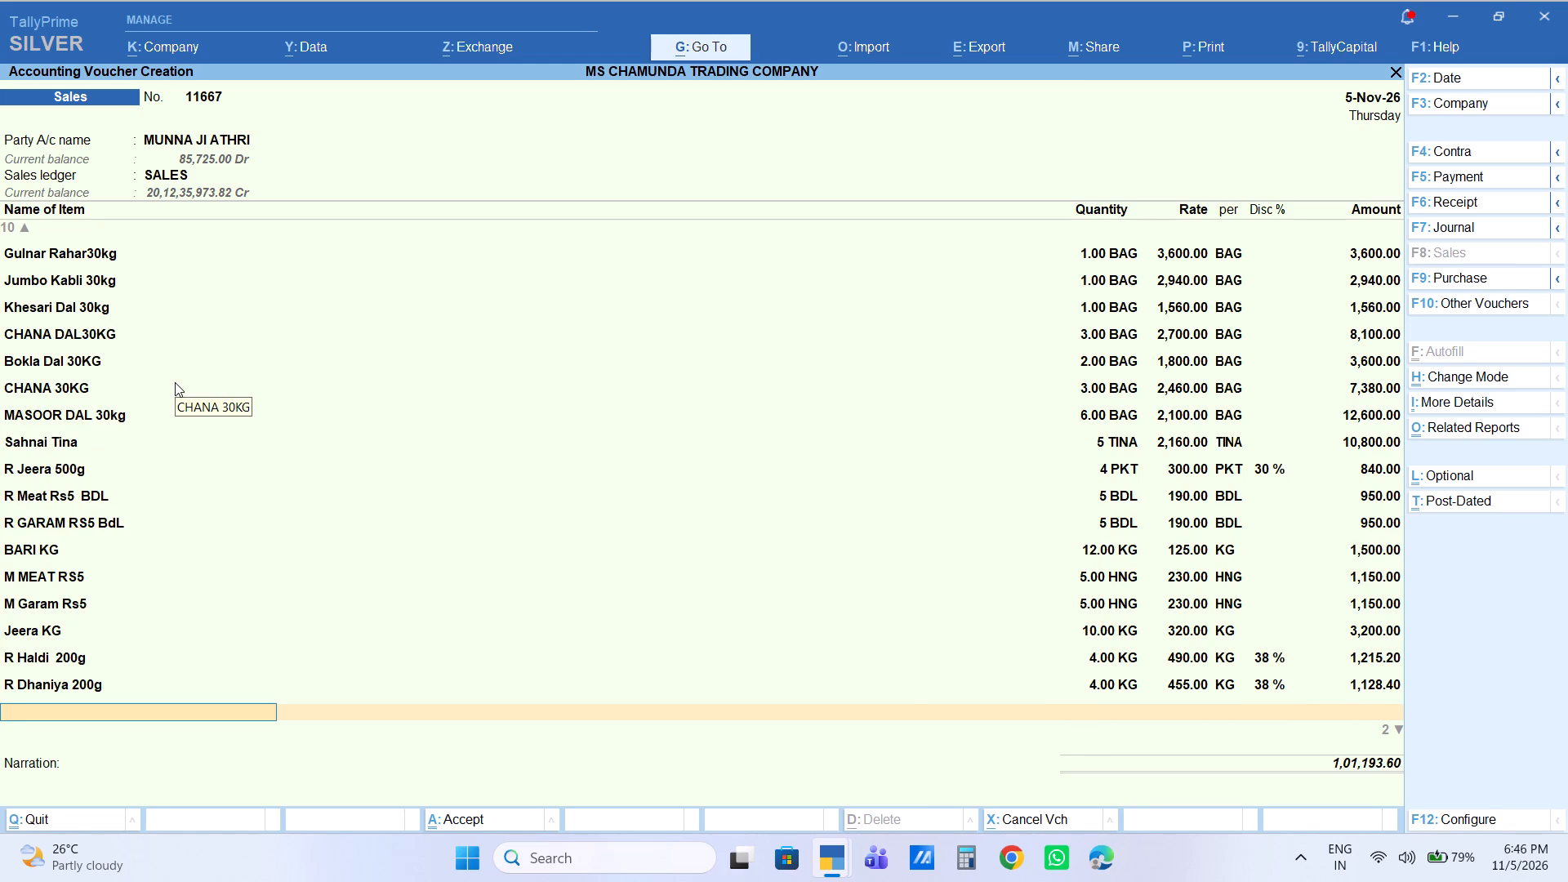
Add 4 kg of R MIRCH 200G to the voucher at a rate of 660 with a 38% discount.
{"action": "type", "text": "r mircha"}
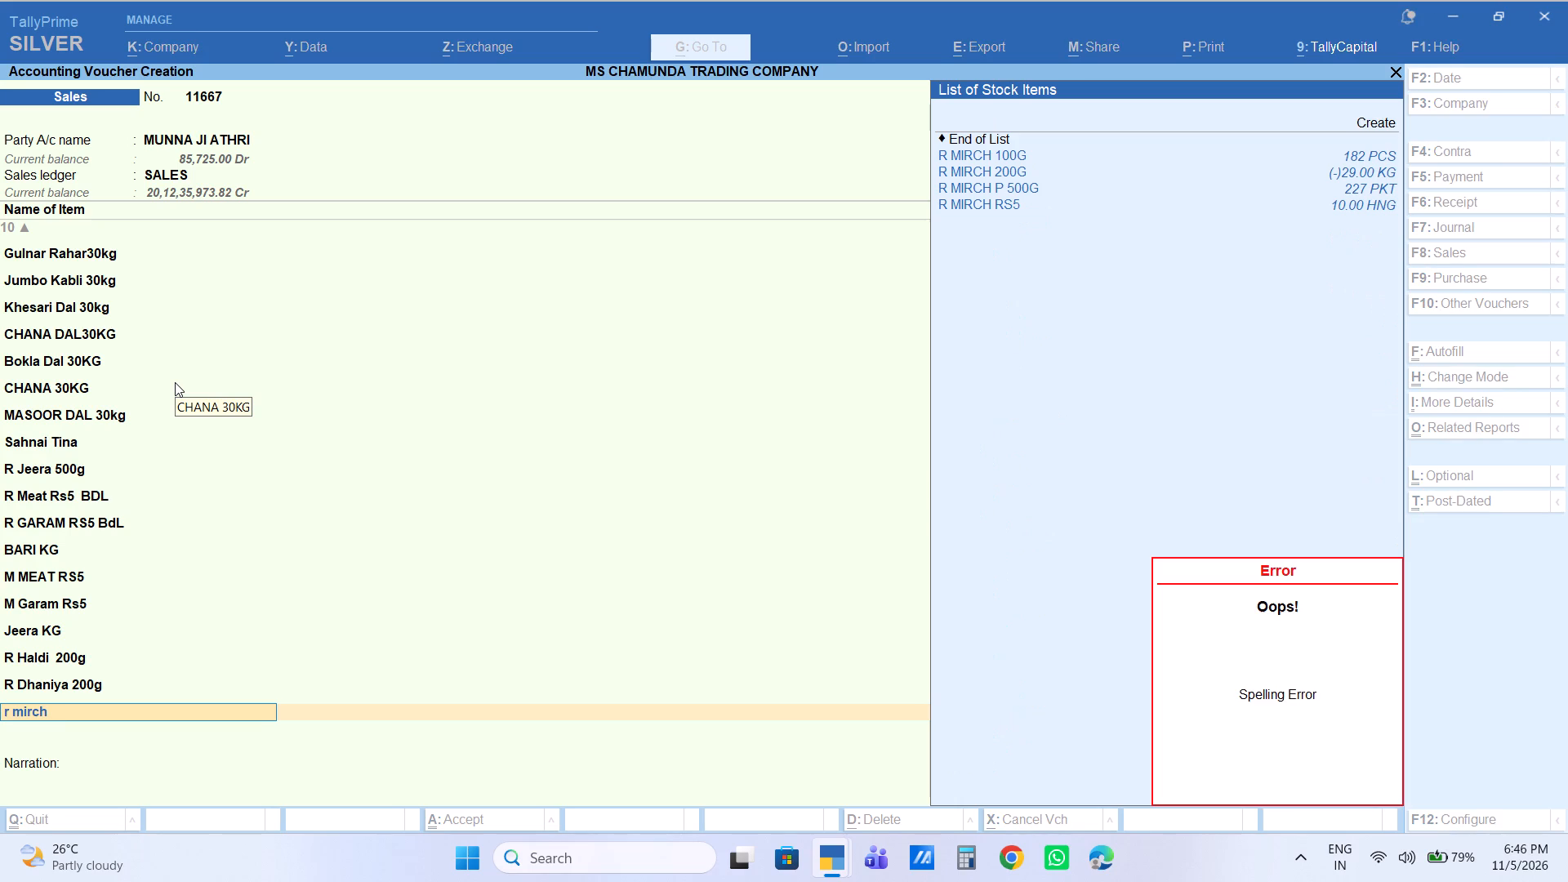
{"action": "key", "text": "Down"}
{"action": "key", "text": "Down"}
{"action": "key", "text": "Down"}
{"action": "key", "text": "Up"}
{"action": "key", "text": "Return"}
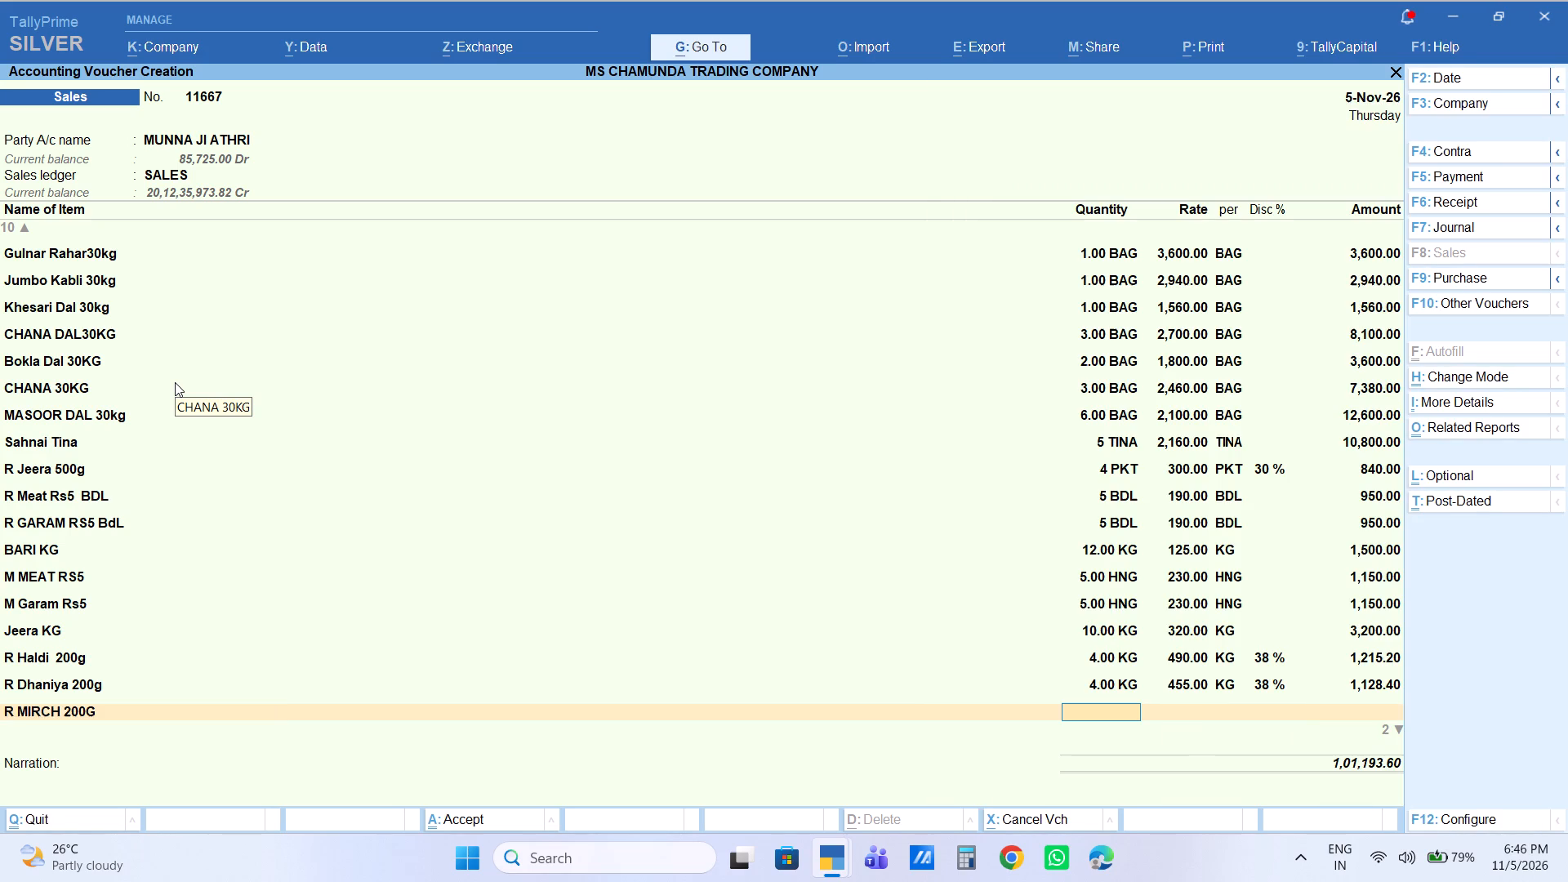
{"action": "key", "text": "4"}
{"action": "key", "text": "Return"}
{"action": "type", "text": "66"}
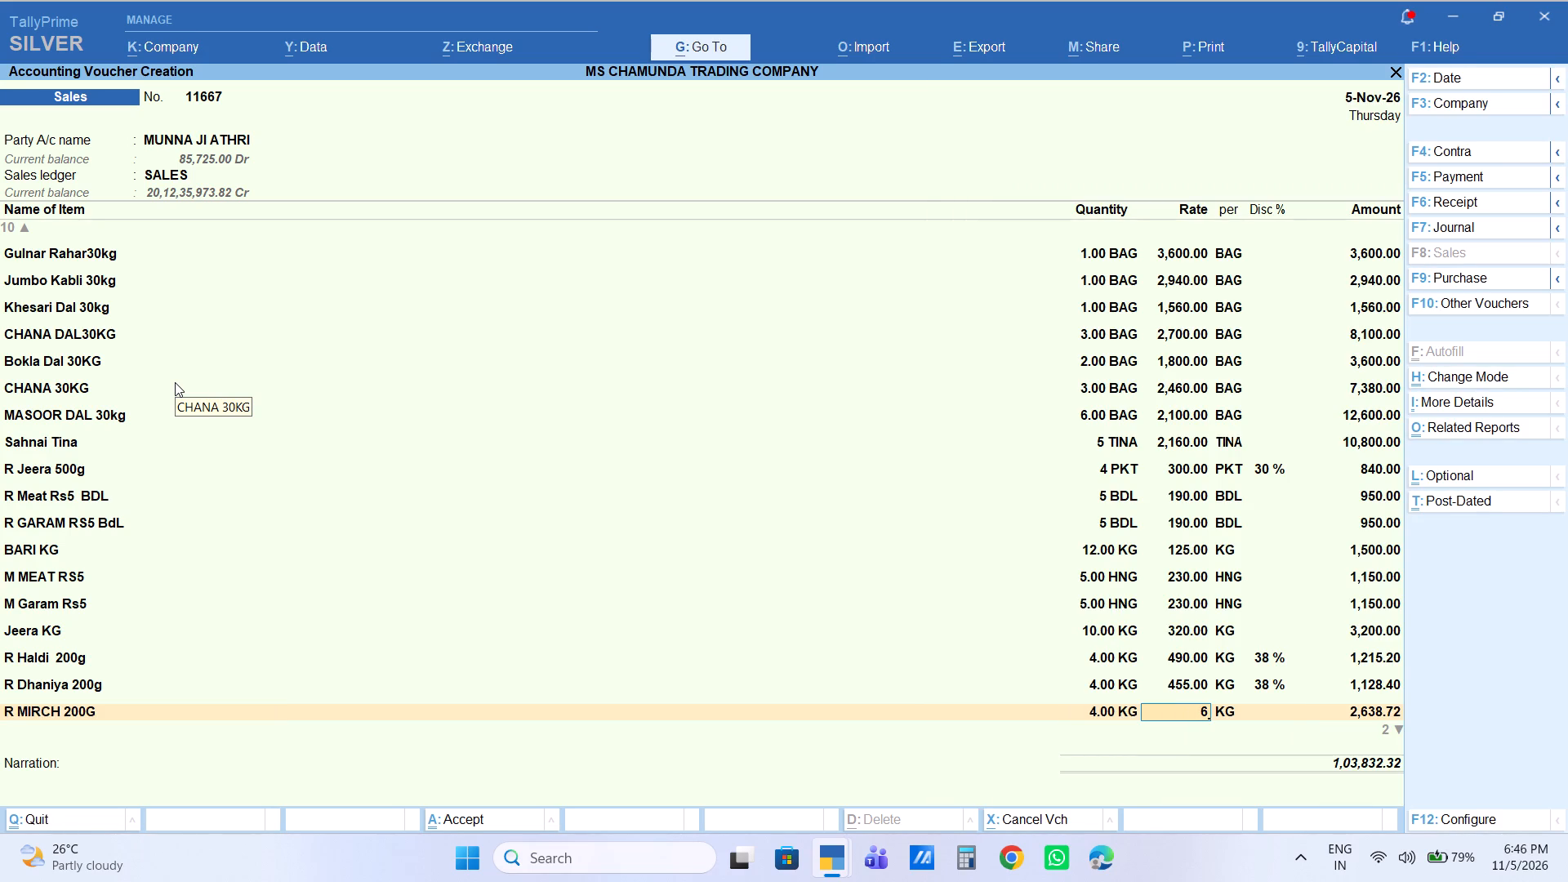
{"action": "key", "text": "Return"}
{"action": "key", "text": "BackSpace"}
{"action": "type", "text": "660"}
{"action": "key", "text": "Return"}
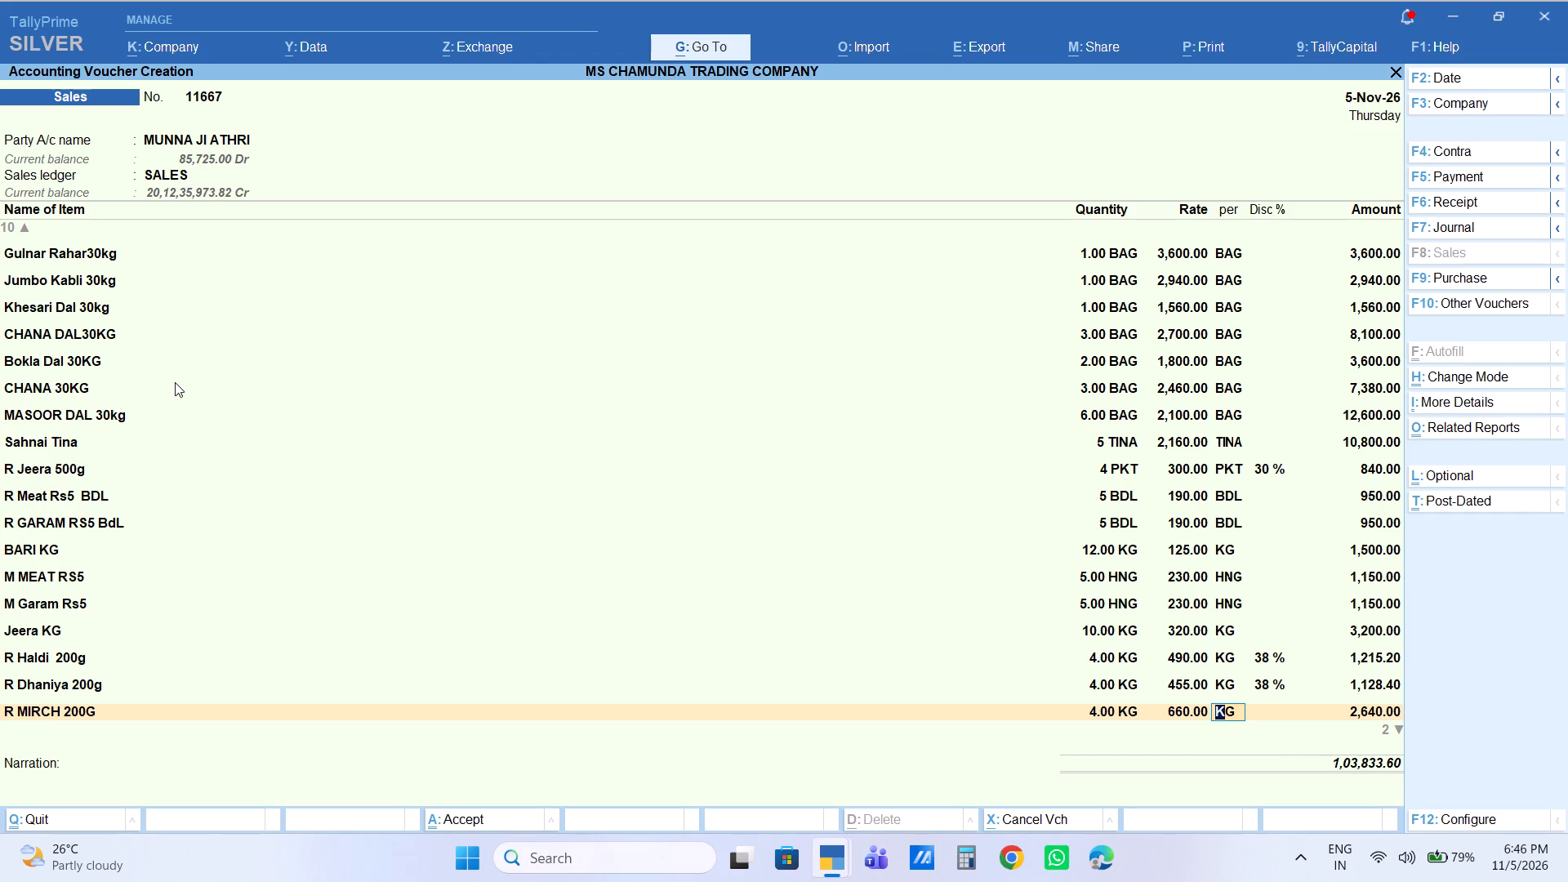
{"action": "key", "text": "Return"}
{"action": "type", "text": "38"}
{"action": "key", "text": "Return"}
{"action": "key", "text": "Return"}
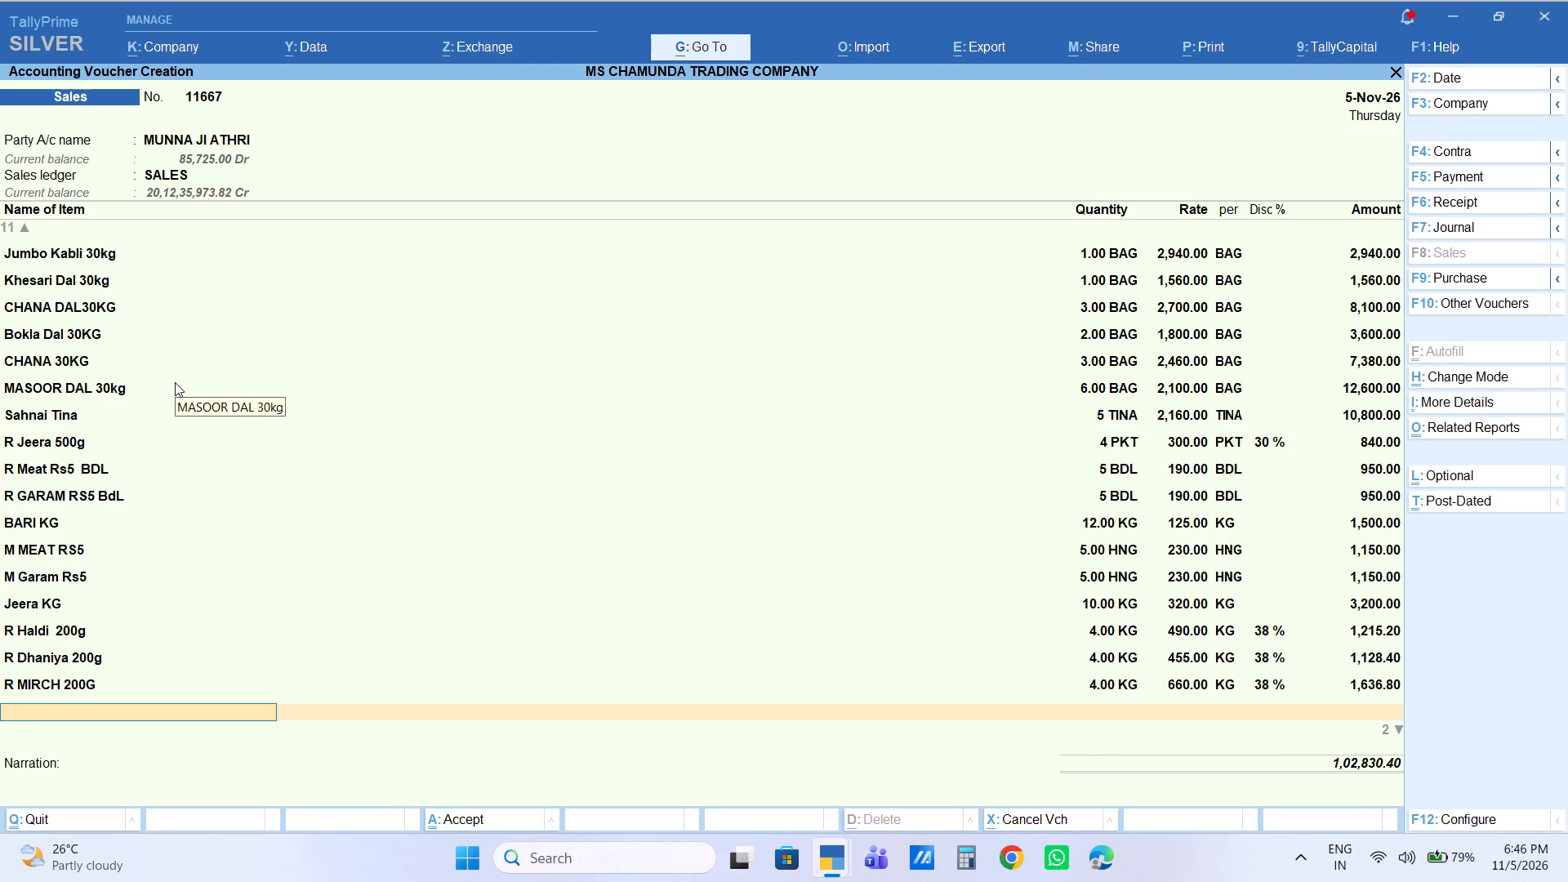
Add 1 peti of Excel Sabun Rs10 to the voucher at the default rate.
{"action": "type", "text": "exce"}
{"action": "key", "text": "Down"}
{"action": "key", "text": "Down"}
{"action": "key", "text": "Down"}
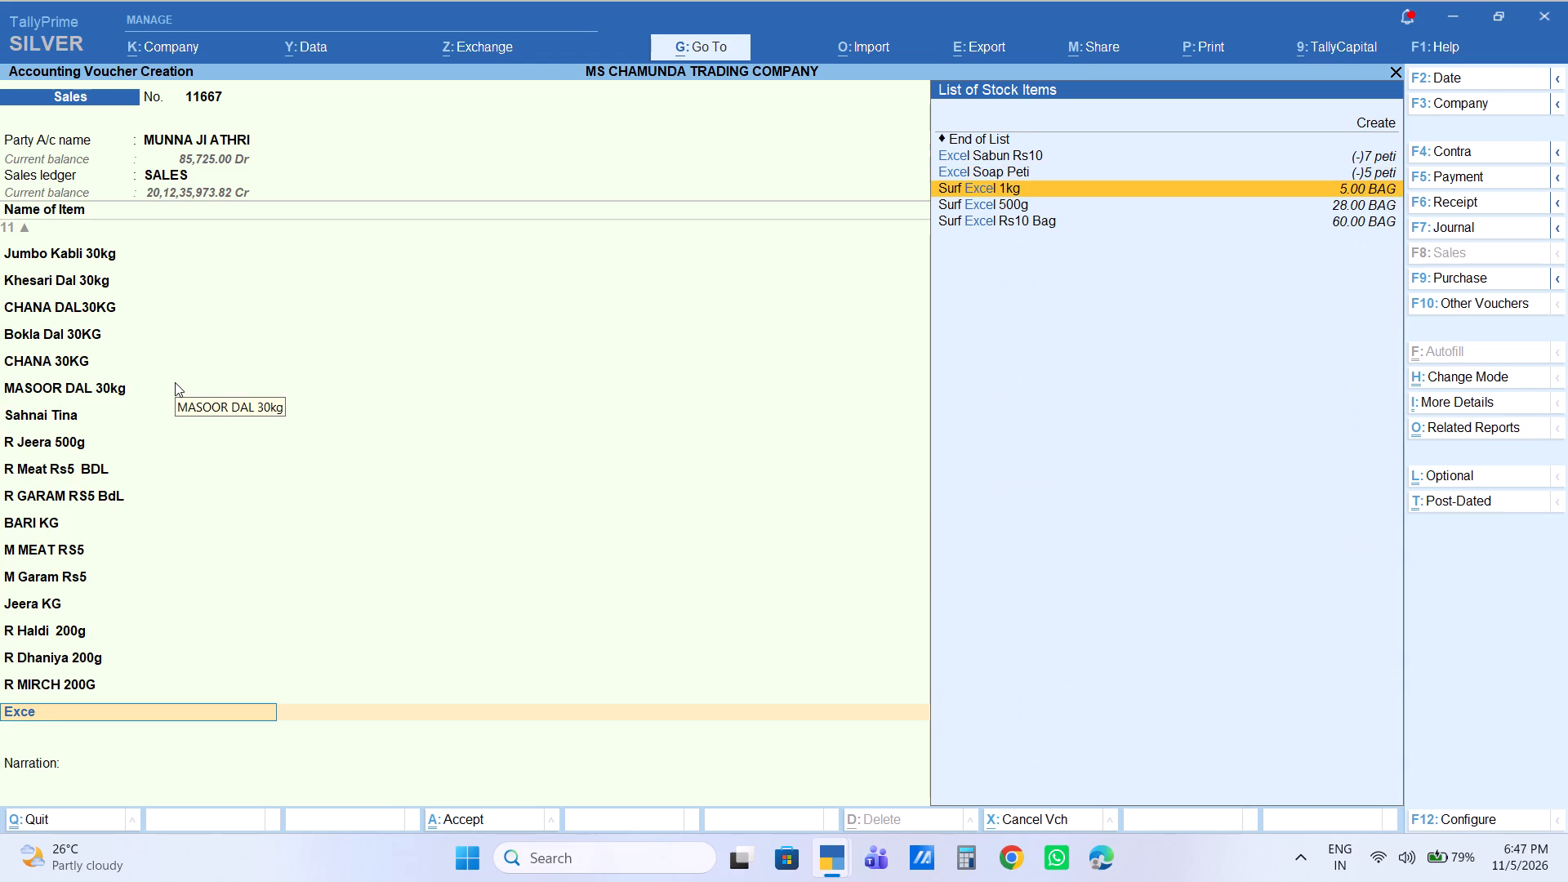
{"action": "key", "text": "Up"}
{"action": "key", "text": "Up"}
{"action": "key", "text": "Return"}
{"action": "key", "text": "1"}
{"action": "key", "text": "Return"}
{"action": "key", "text": "Return"}
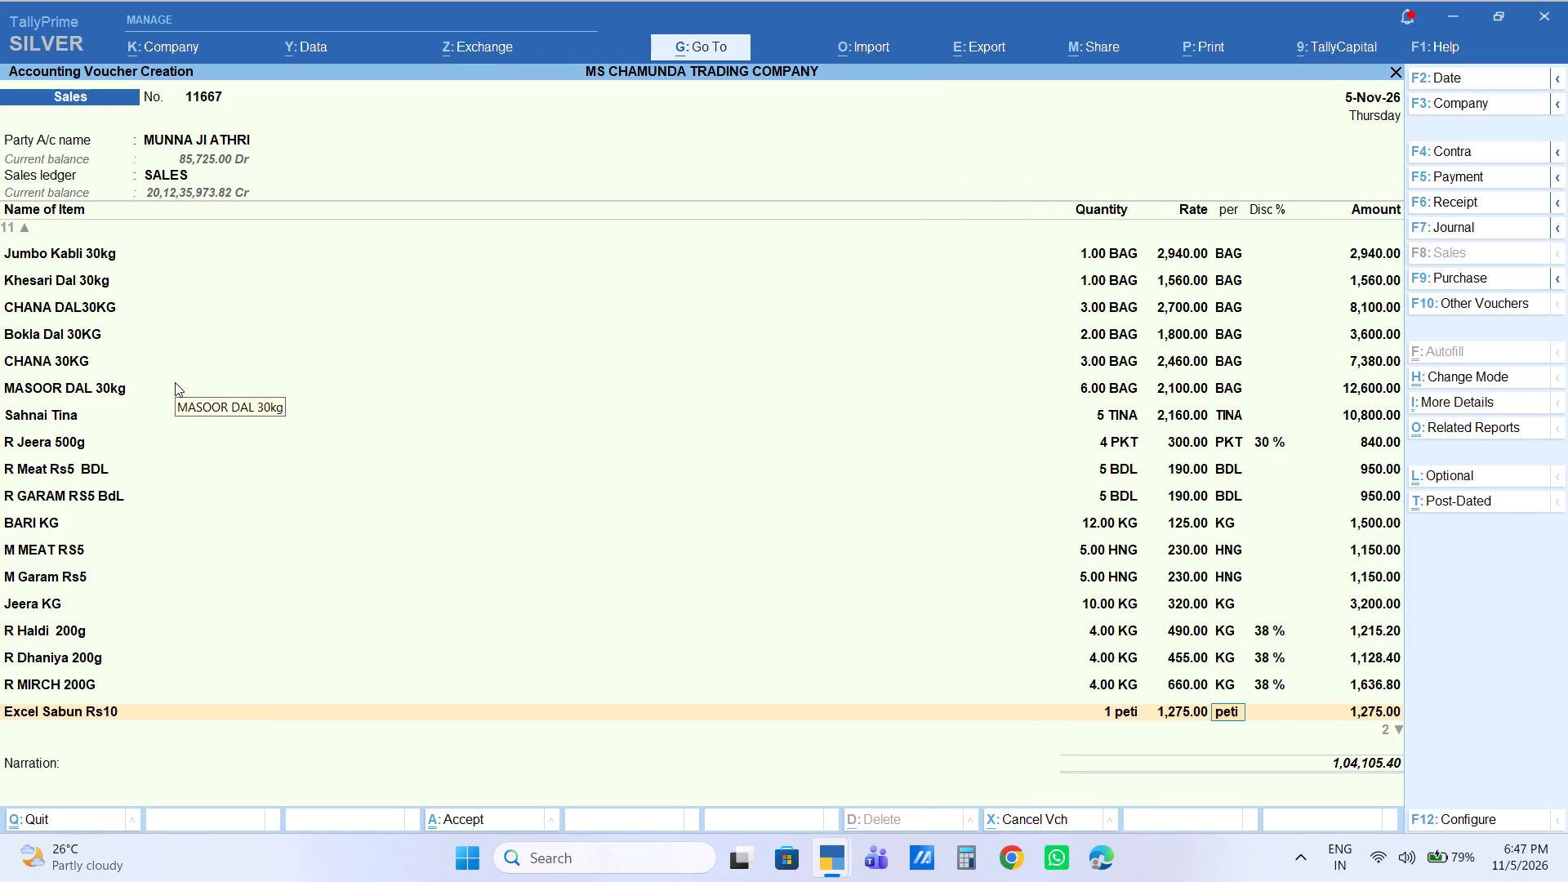
{"action": "key", "text": "Return"}
{"action": "key", "text": "Return"}
{"action": "key", "text": "Return"}
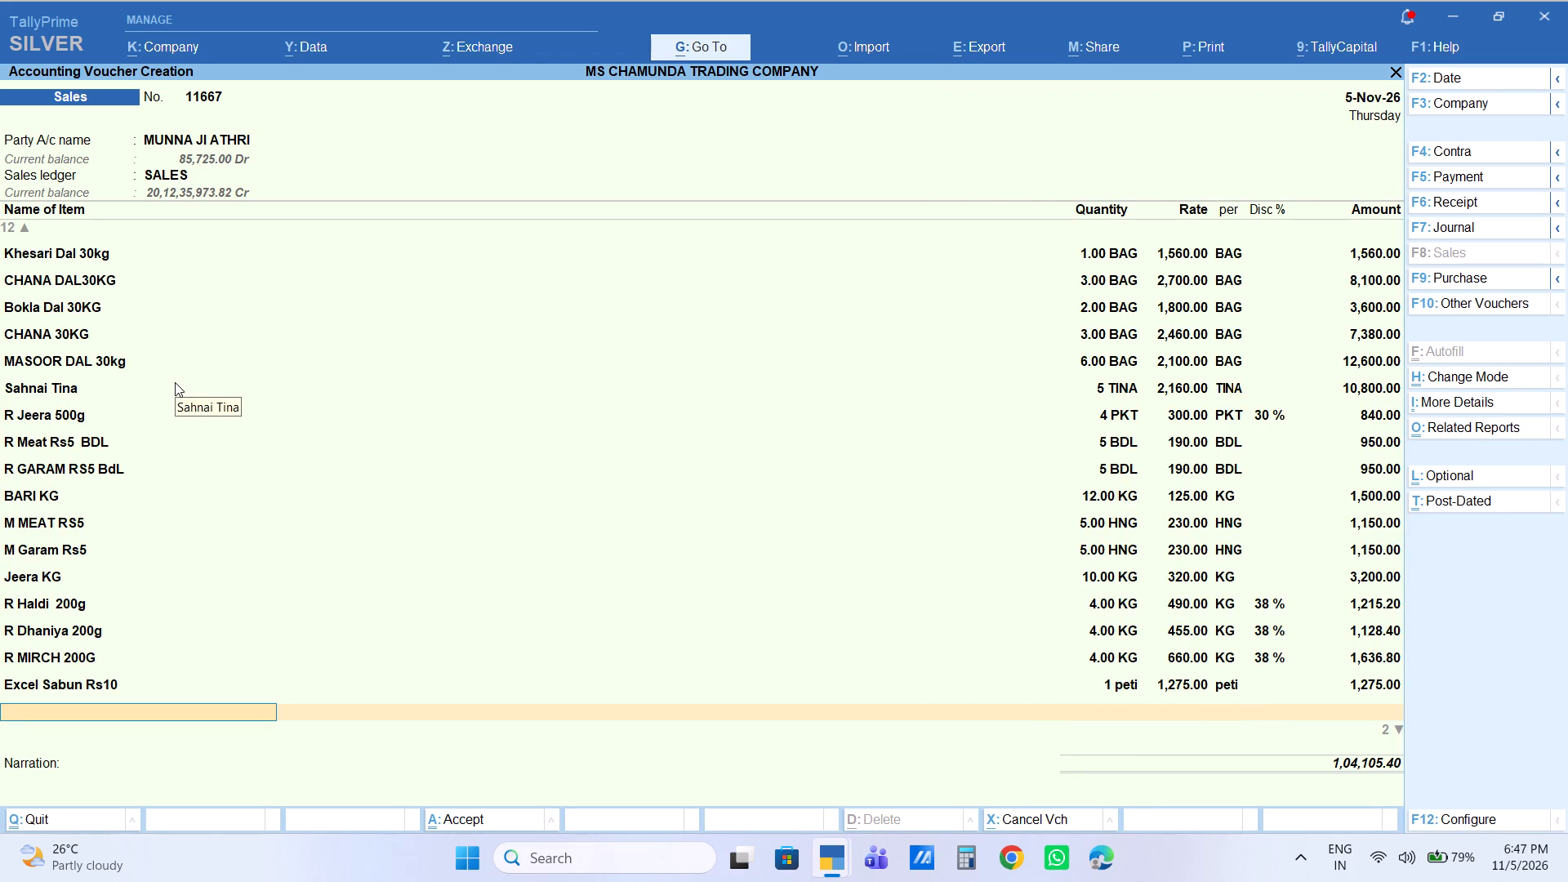
Add 5 bags of CHINI DF 50KG to the voucher at the default rate.
{"action": "type", "text": "df"}
{"action": "key", "text": "Return"}
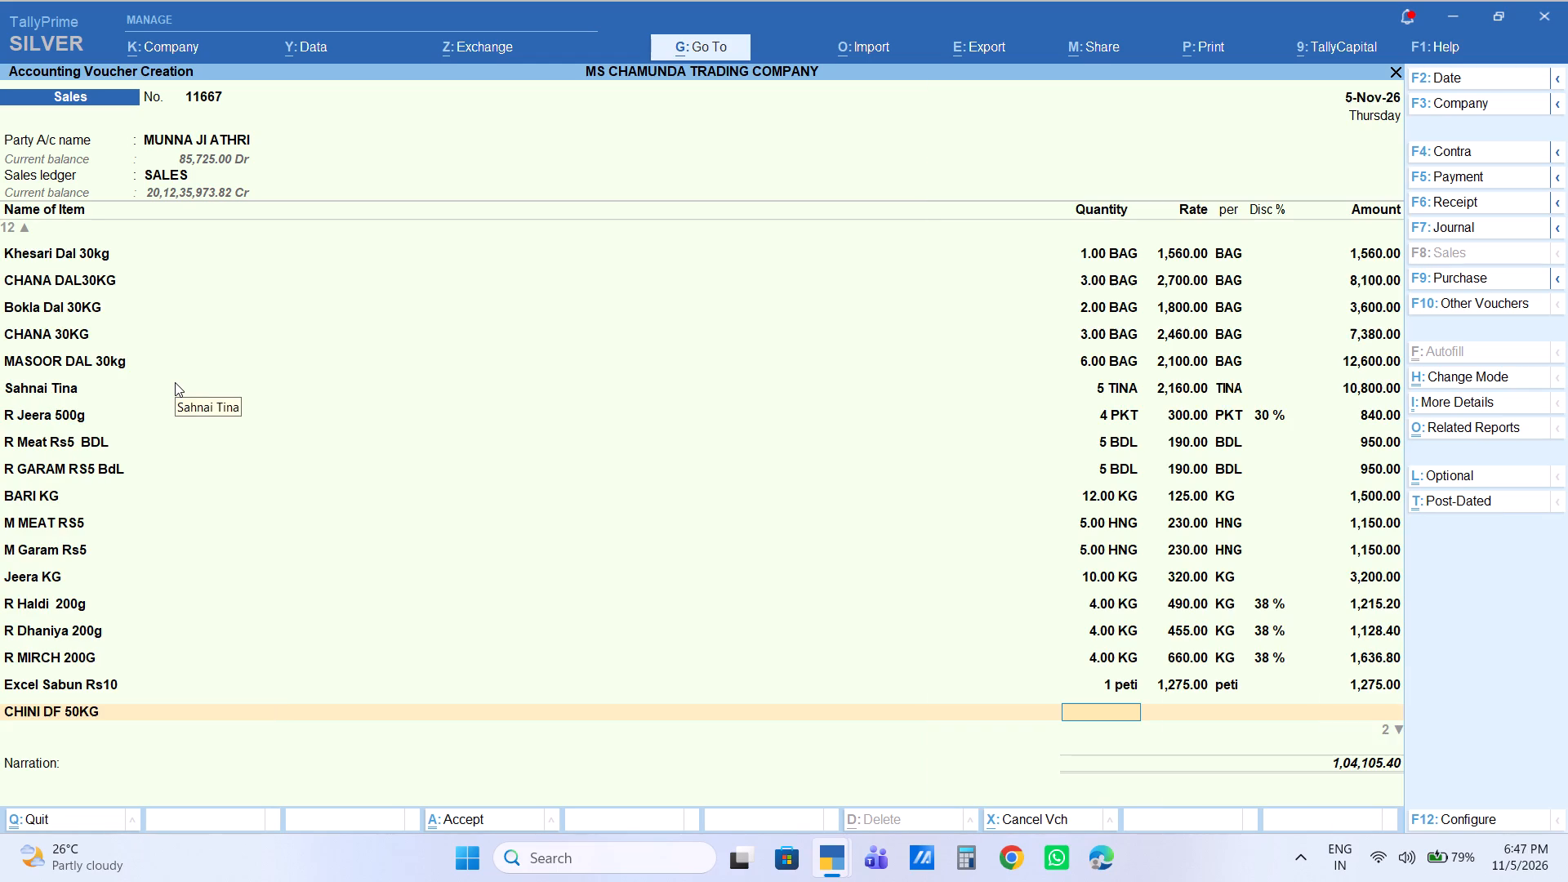
{"action": "key", "text": "5"}
{"action": "key", "text": "Return"}
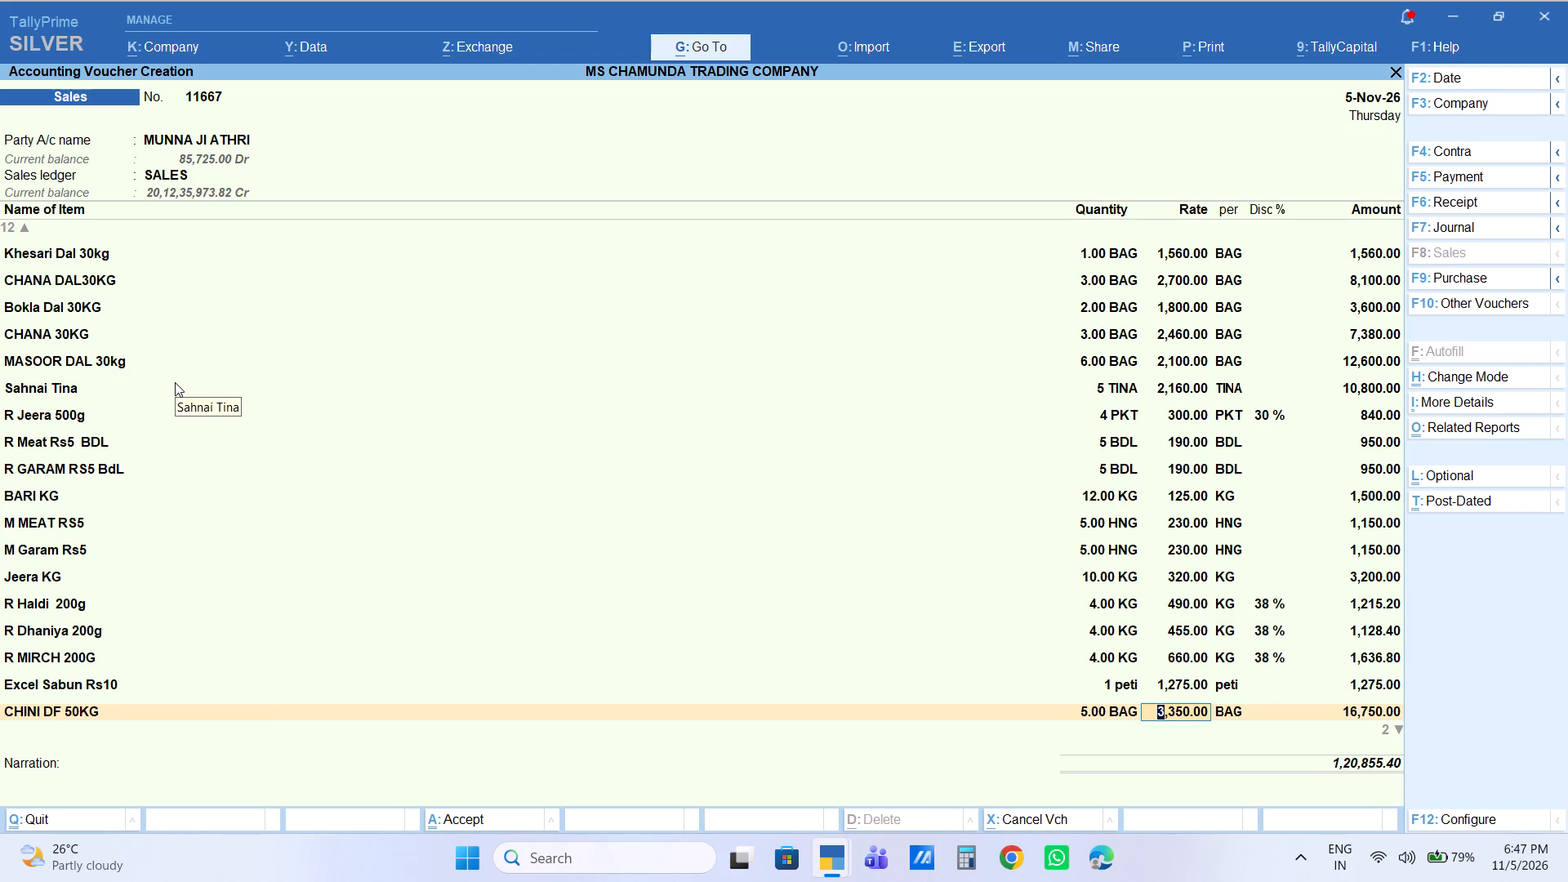
{"action": "key", "text": "Return"}
{"action": "key", "text": "Return"}
{"action": "key", "text": "Return"}
{"action": "key", "text": "Return"}
{"action": "key", "text": "Return"}
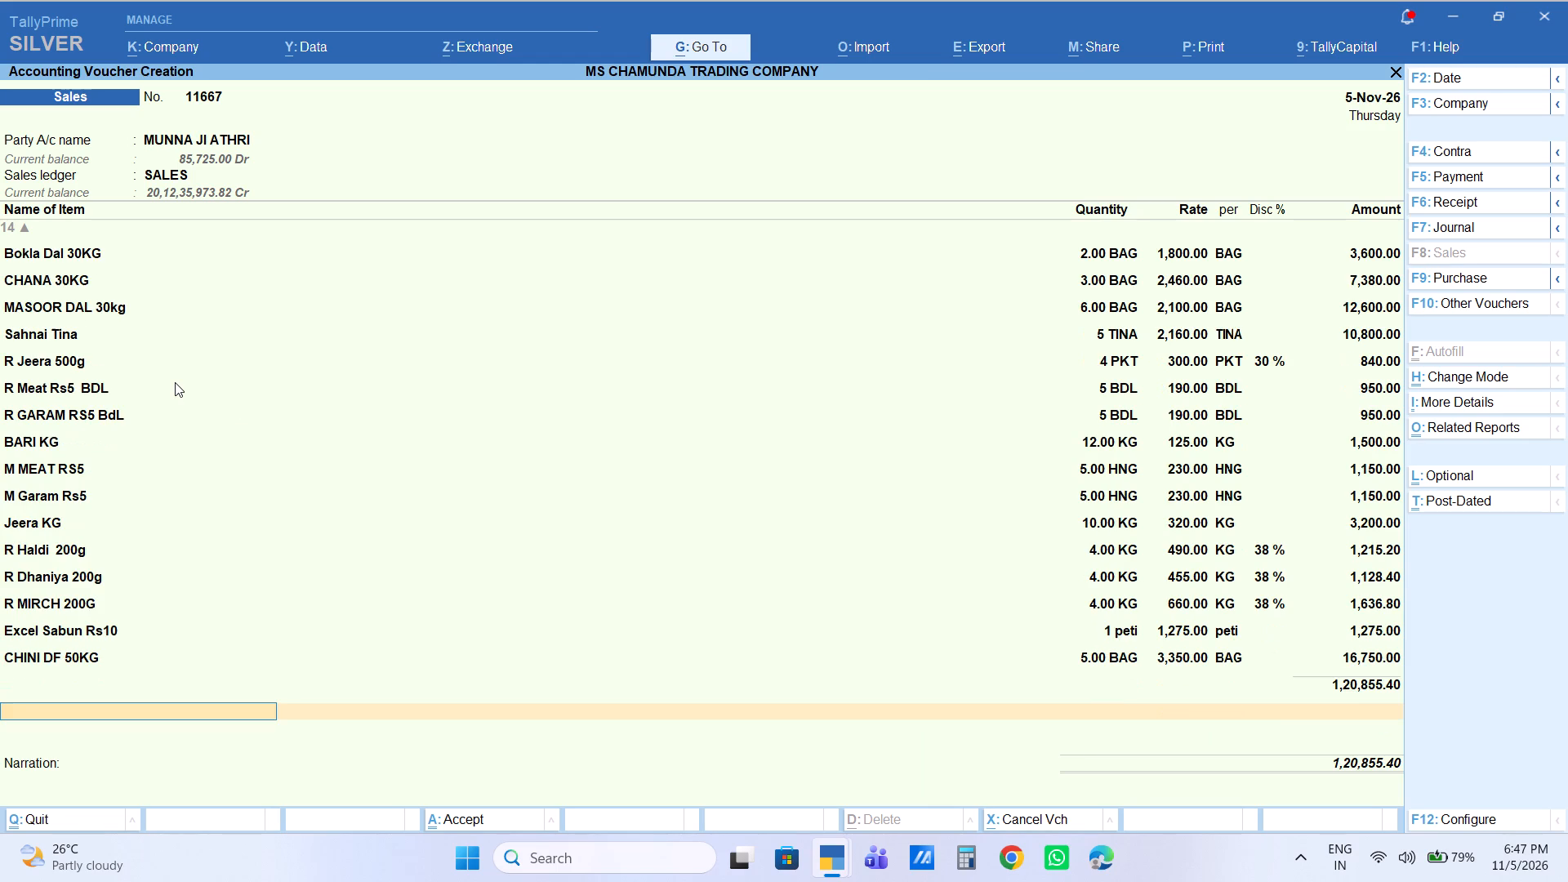
{"action": "key", "text": "BackSpace"}
{"action": "key", "text": "Return"}
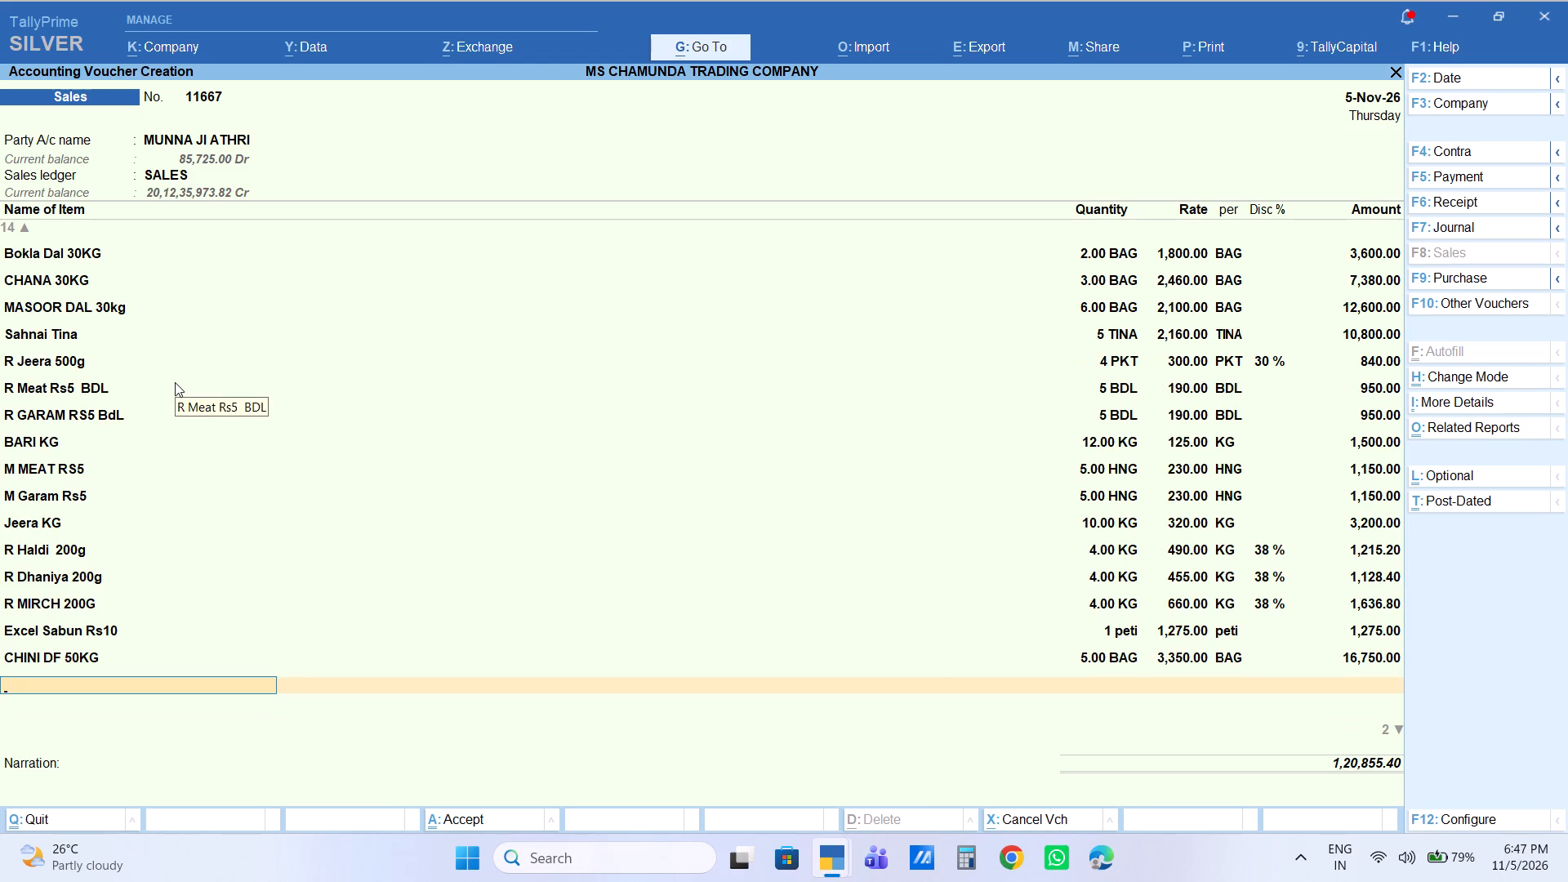
Add 1 bag of Sabudana Mahin 200g Bag to the voucher at the default rate.
{"action": "type", "text": "sabuda"}
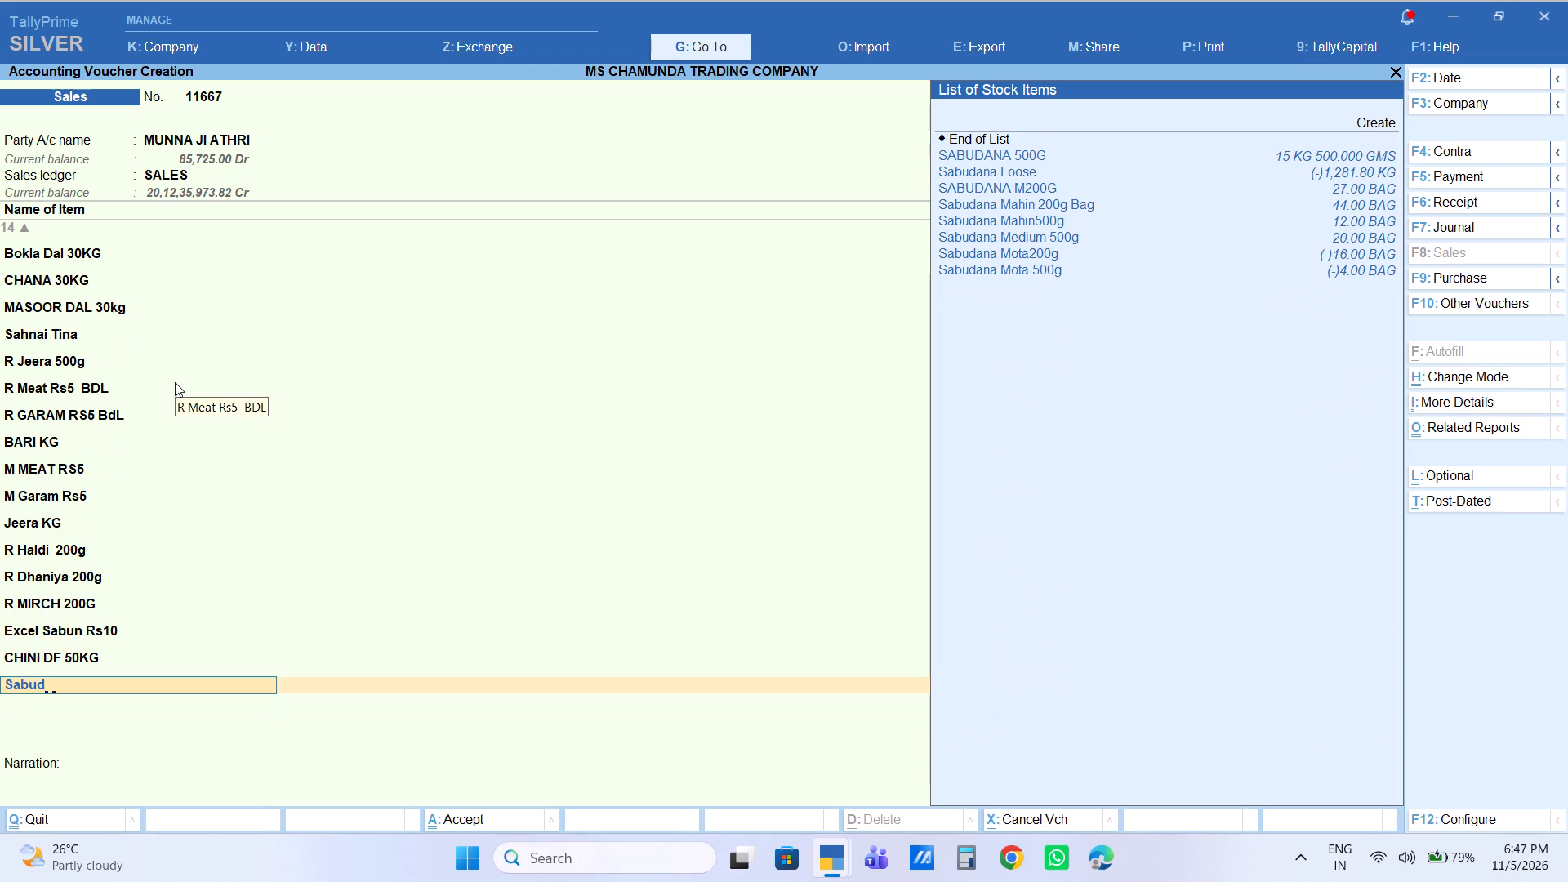
{"action": "key", "text": "Down"}
{"action": "key", "text": "Down"}
{"action": "key", "text": "Down"}
{"action": "key", "text": "Down"}
{"action": "key", "text": "Down"}
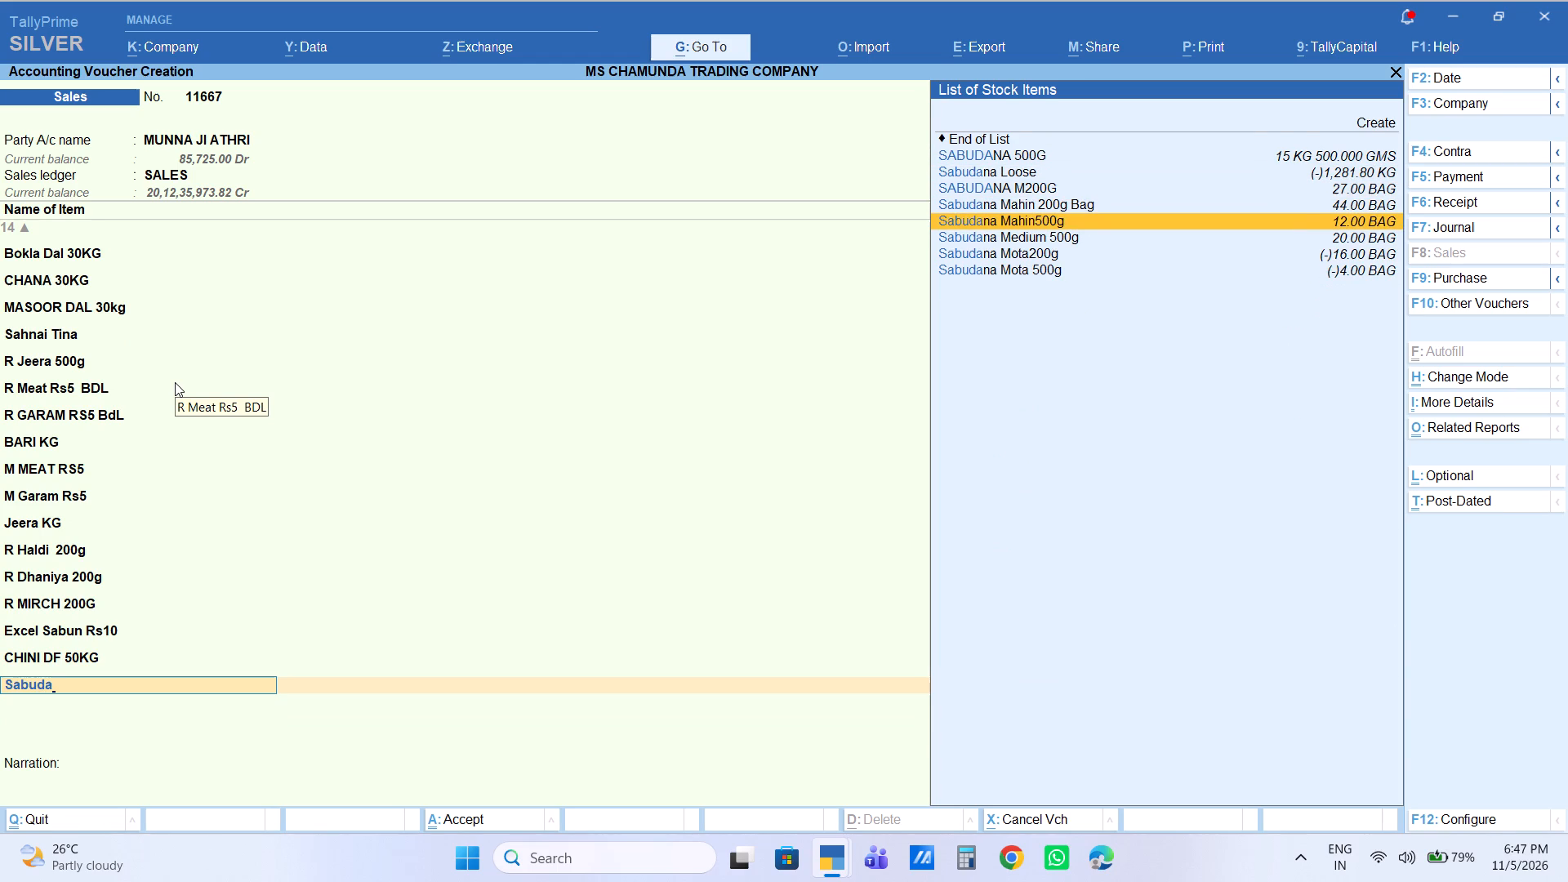
{"action": "key", "text": "Down"}
{"action": "key", "text": "Down"}
{"action": "key", "text": "Down"}
{"action": "key", "text": "Up"}
{"action": "key", "text": "Up"}
{"action": "key", "text": "Up"}
{"action": "key", "text": "Up"}
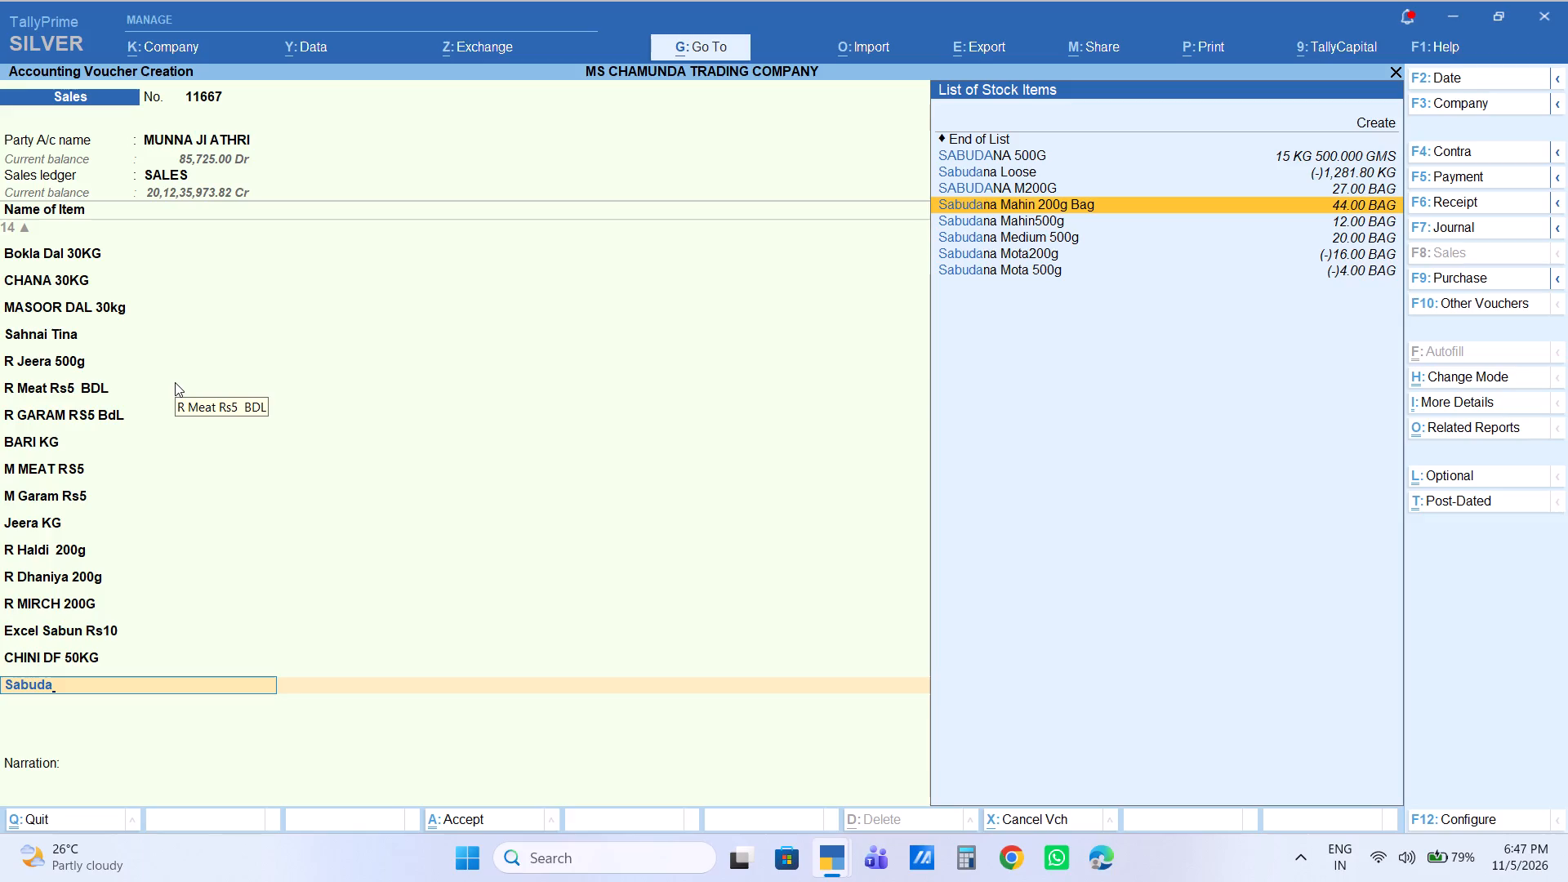
{"action": "key", "text": "Return"}
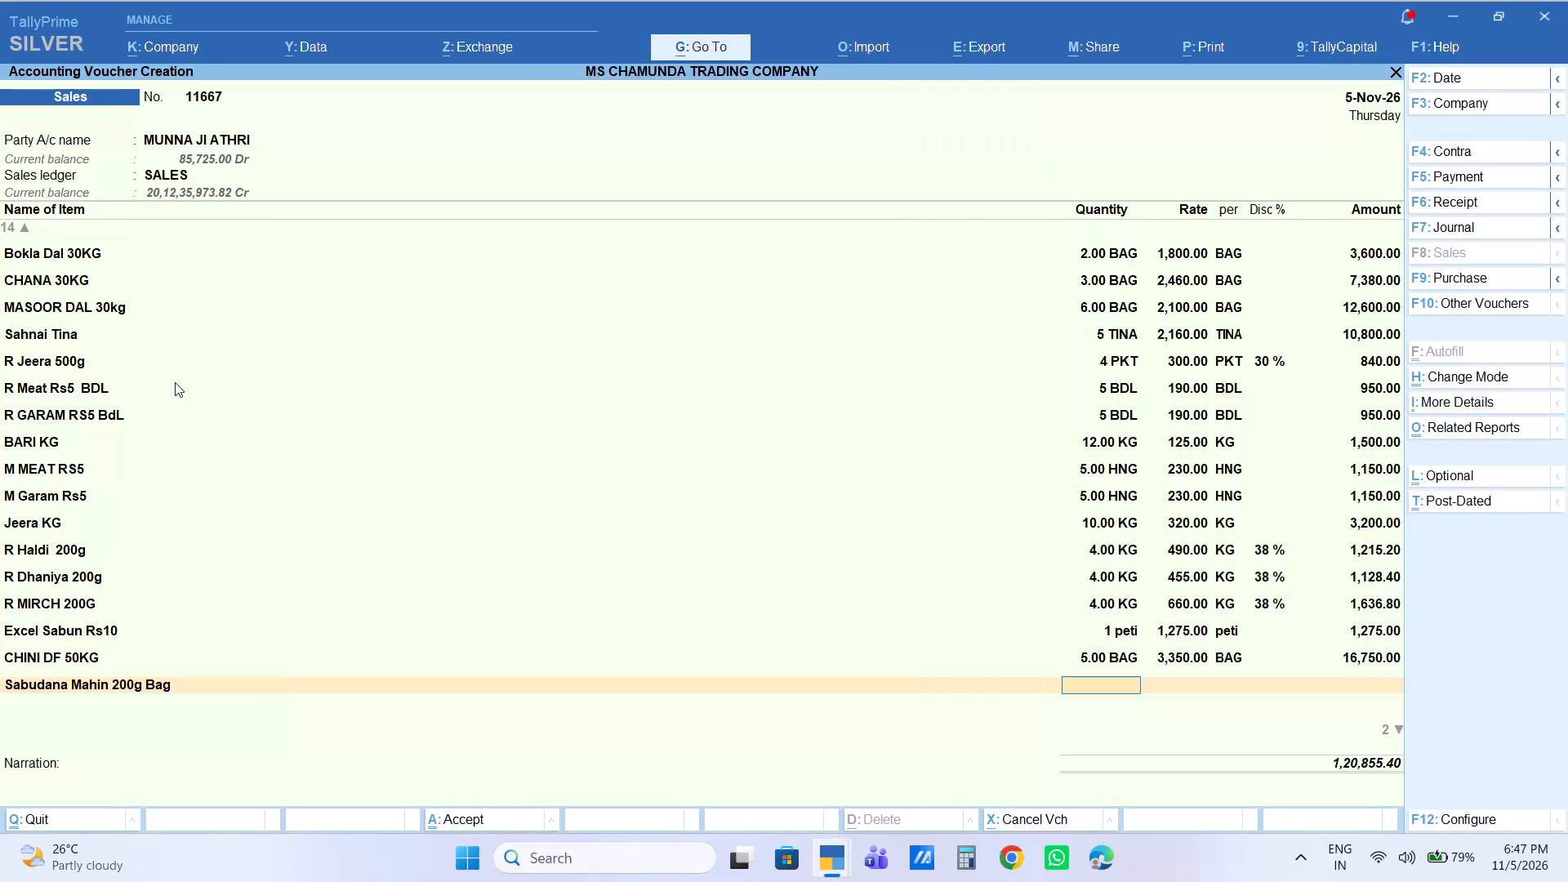
{"action": "key", "text": "1"}
{"action": "key", "text": "Return"}
{"action": "key", "text": "Return"}
{"action": "key", "text": "Return"}
{"action": "key", "text": "Return"}
{"action": "key", "text": "Return"}
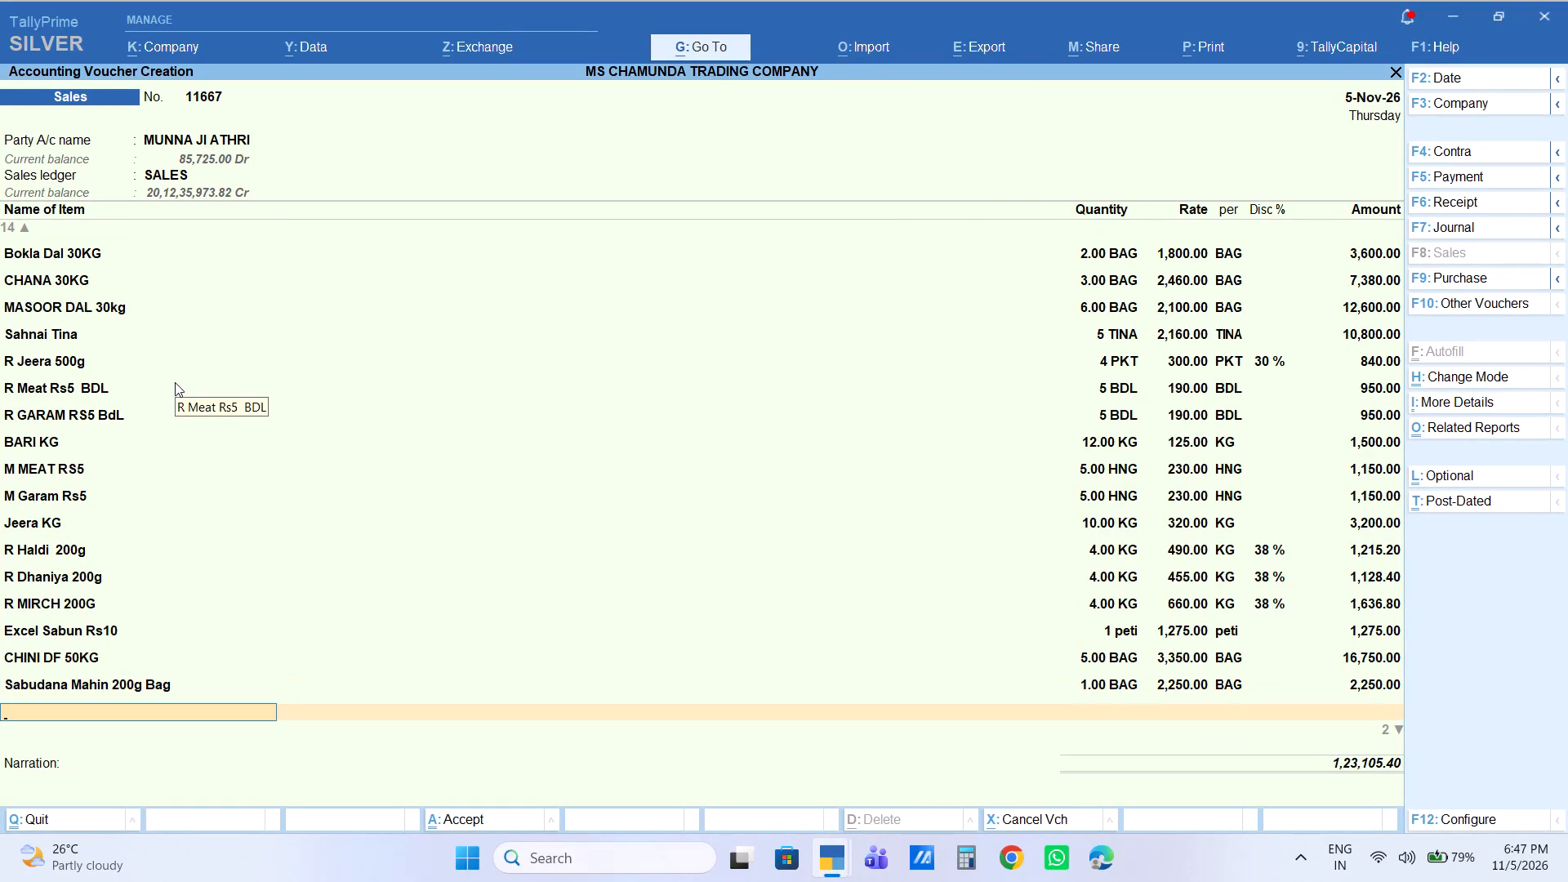
Add 2 peti of Dhara 500ML to the voucher at the default rate.
{"action": "type", "text": "dhara"}
{"action": "key", "text": "Down"}
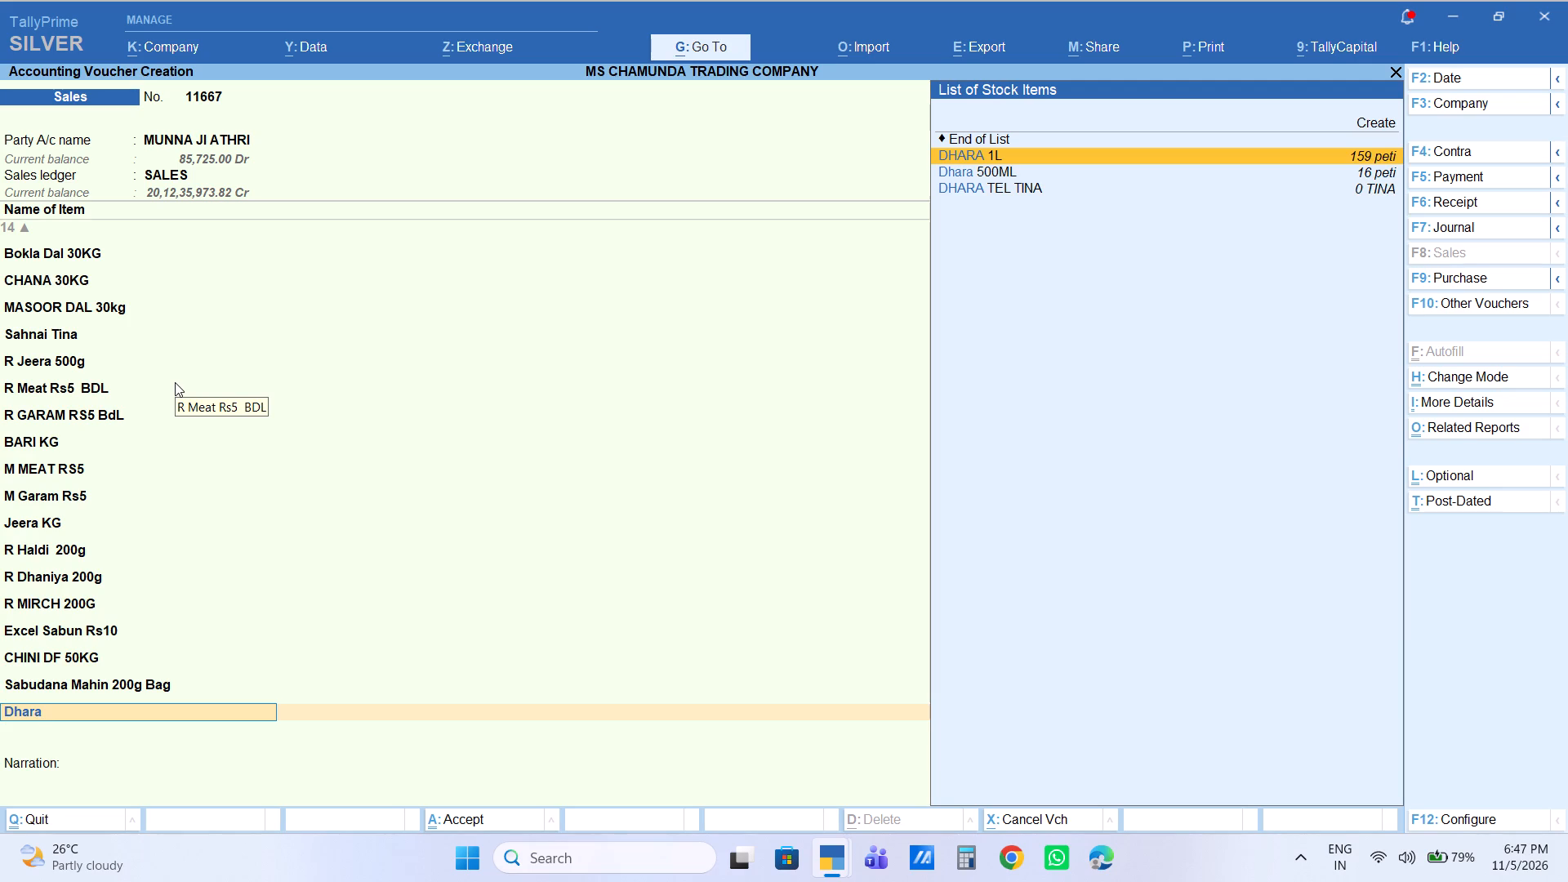
{"action": "key", "text": "Down"}
{"action": "key", "text": "Return"}
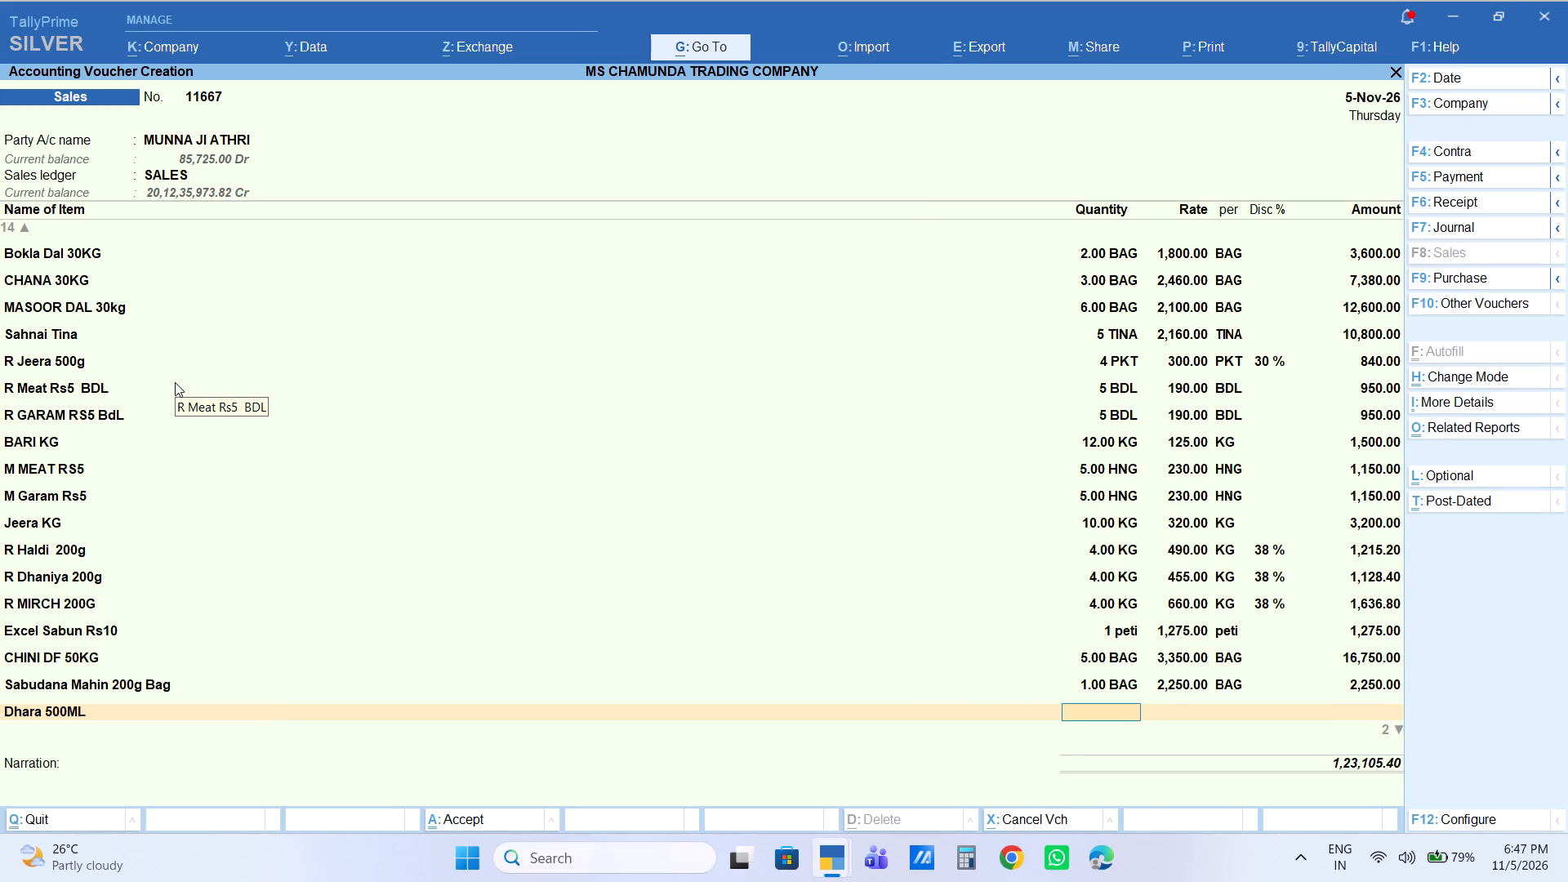
{"action": "key", "text": "2"}
{"action": "key", "text": "Return"}
{"action": "key", "text": "Return"}
{"action": "key", "text": "Return"}
{"action": "key", "text": "Return"}
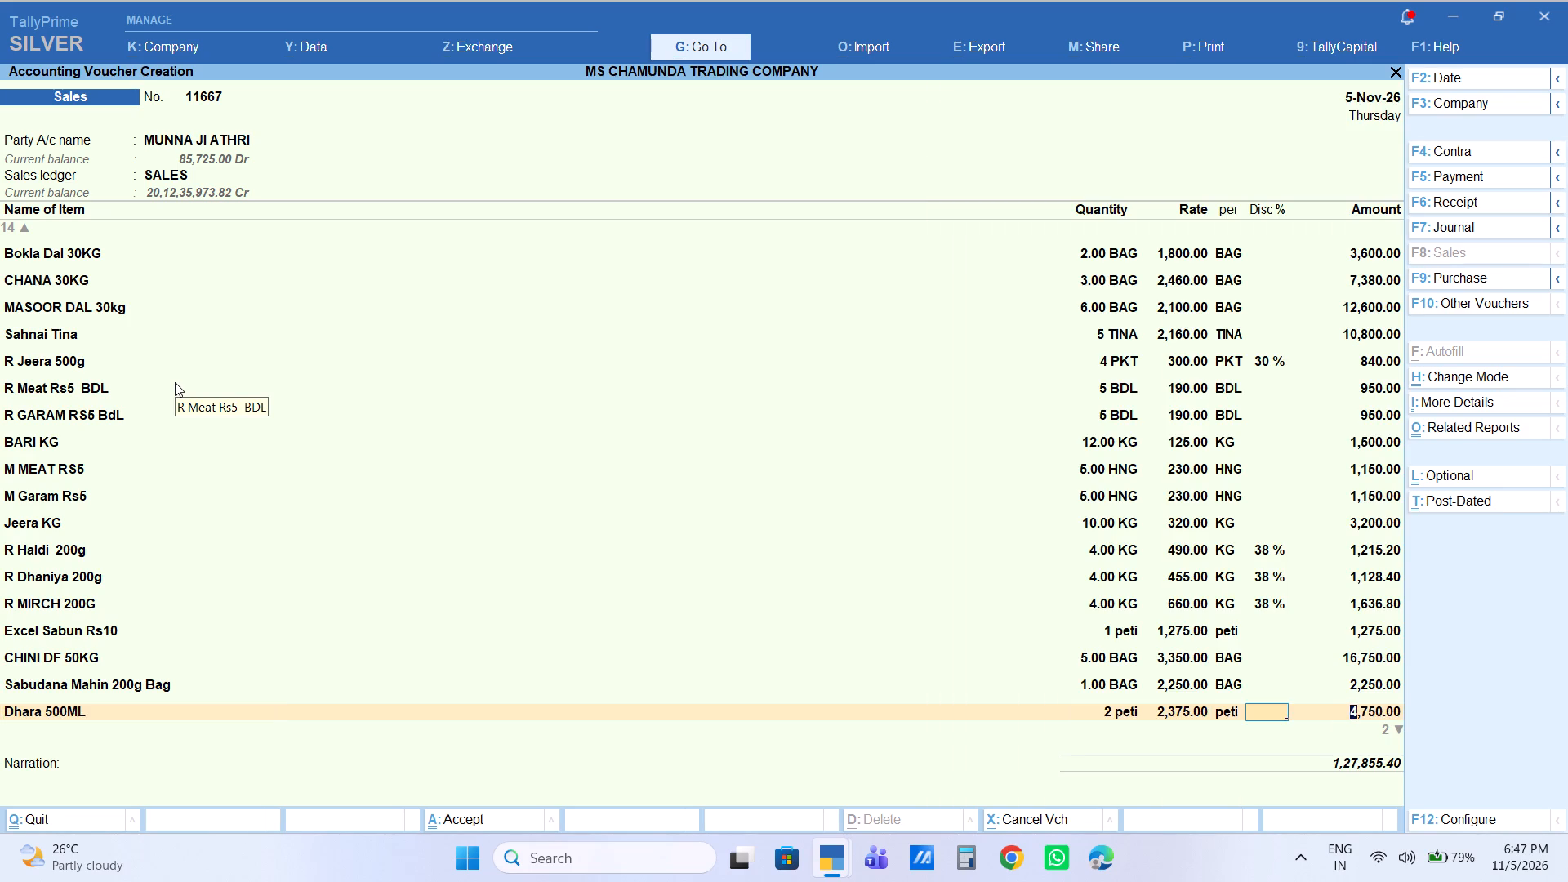
{"action": "key", "text": "Return"}
Add 1 peti of Frylo Peti to the voucher at the default rate.
{"action": "type", "text": "fry"}
{"action": "type", "text": "lo"}
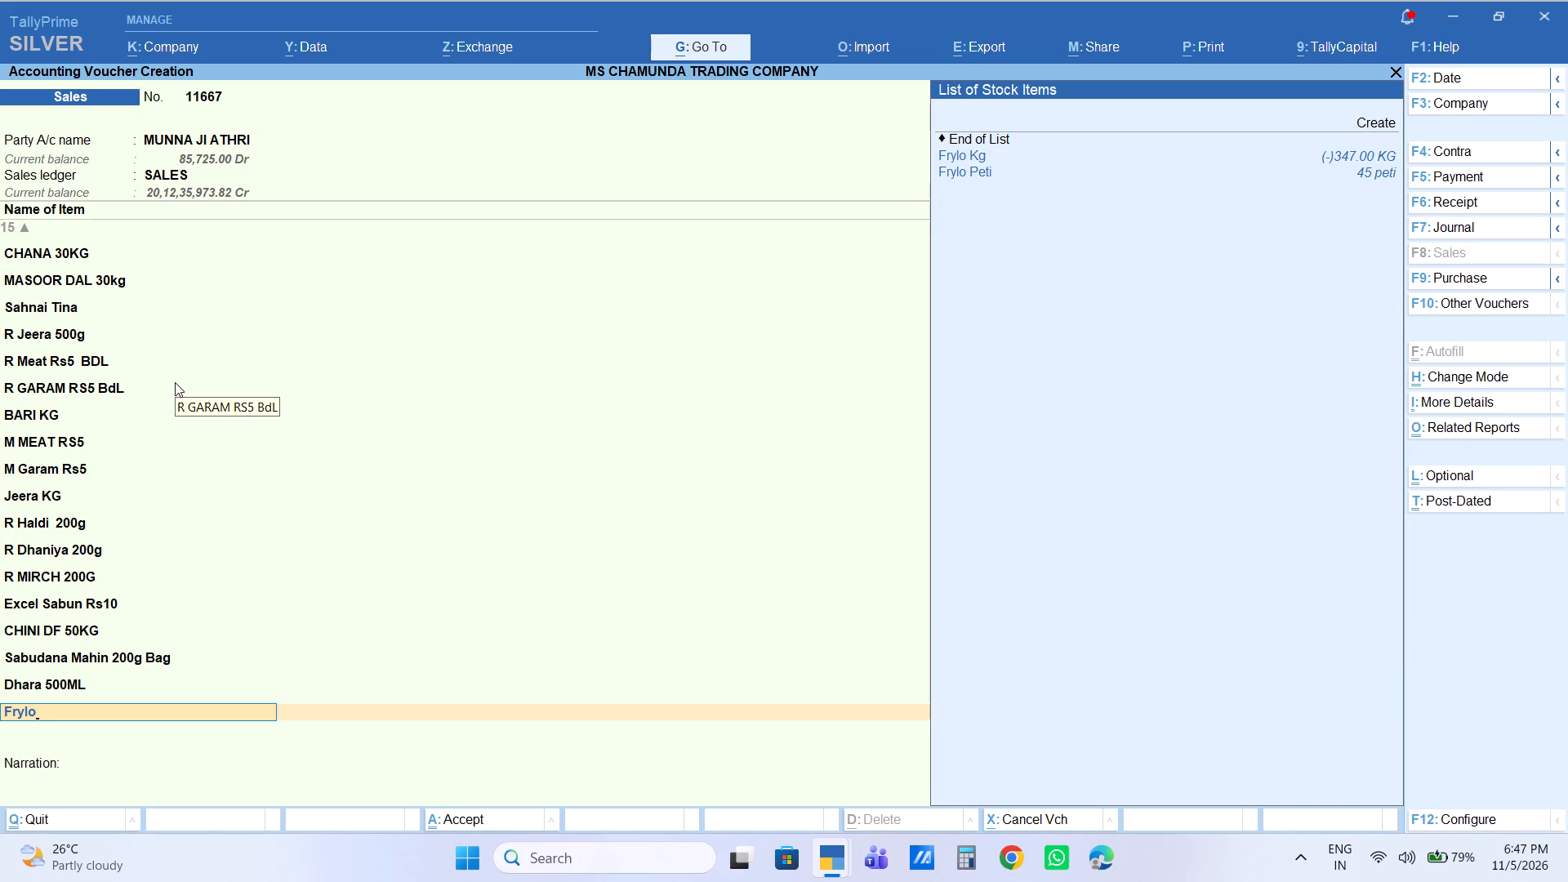
{"action": "key", "text": "Down"}
{"action": "key", "text": "Down"}
{"action": "key", "text": "Return"}
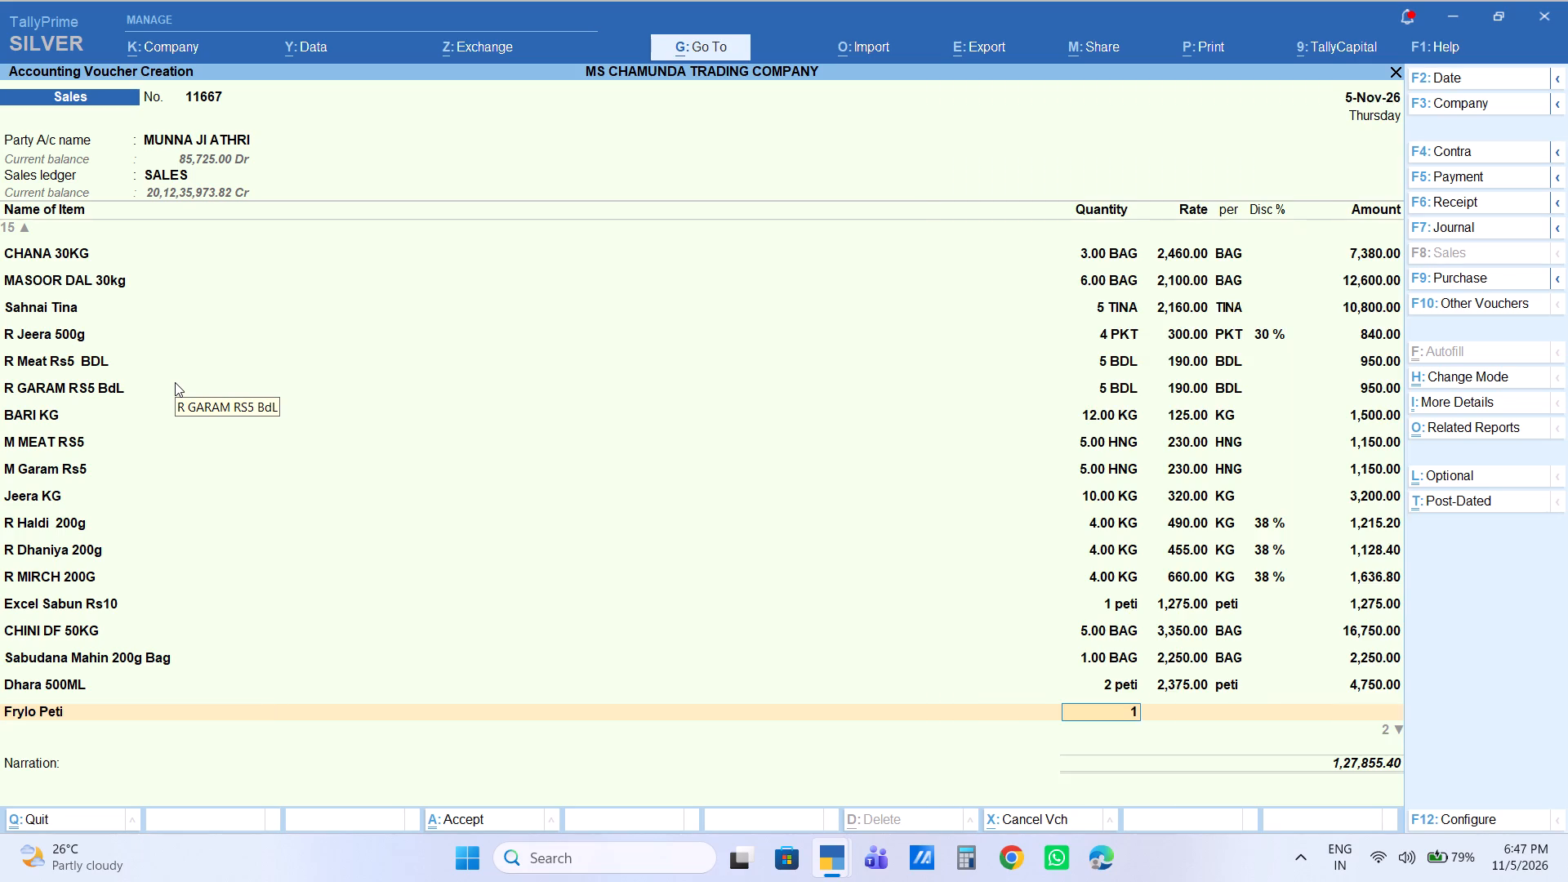
{"action": "key", "text": "1"}
{"action": "key", "text": "Return"}
{"action": "key", "text": "Return"}
{"action": "key", "text": "Return"}
{"action": "key", "text": "Return"}
{"action": "key", "text": "Return"}
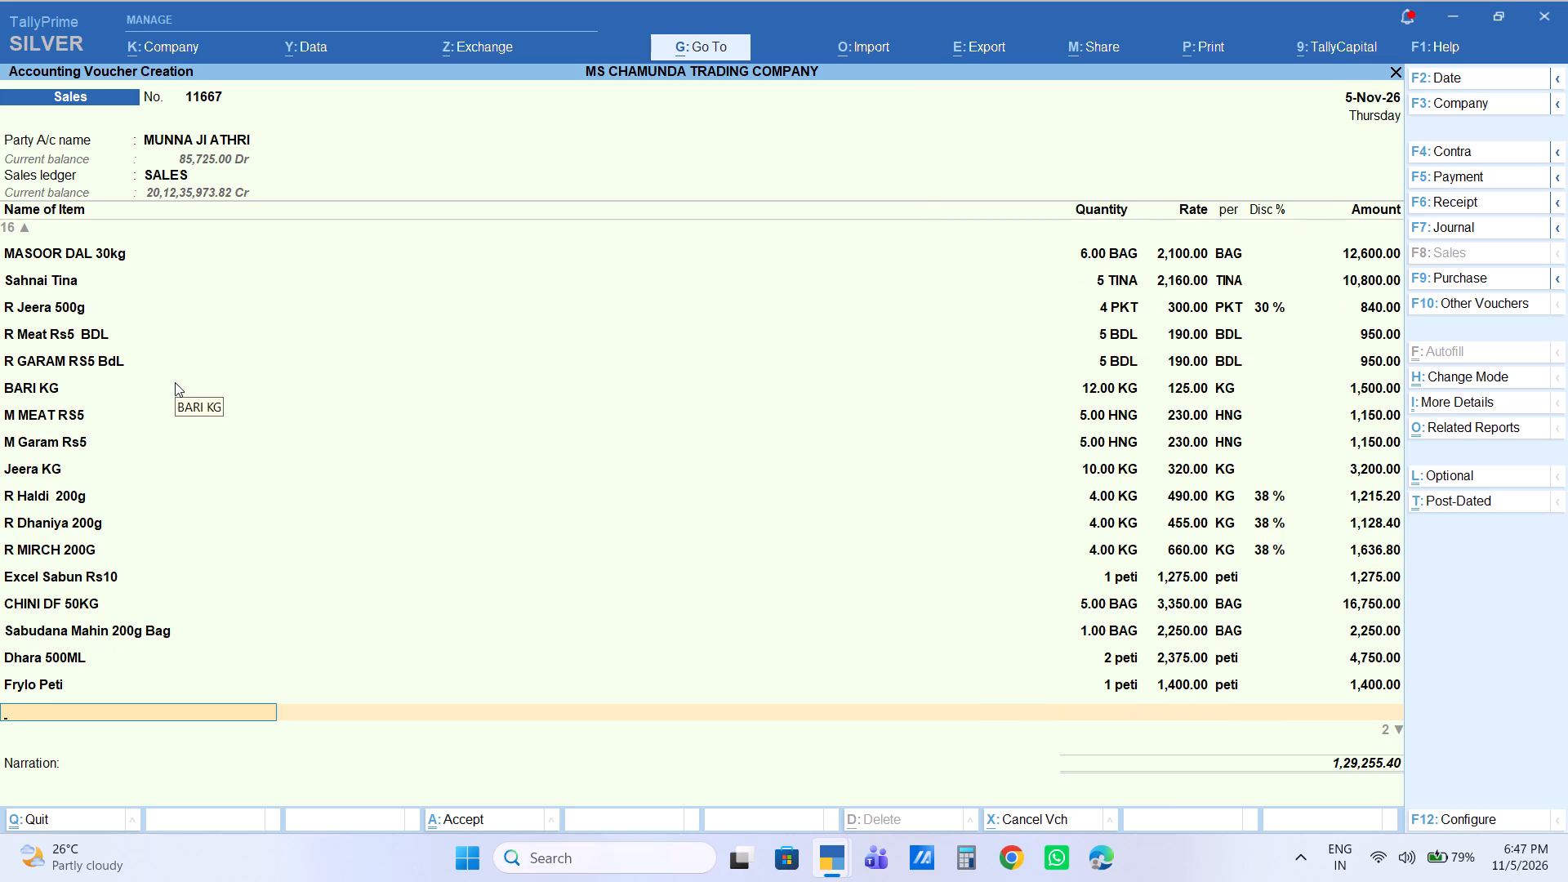
Add 3 bags of SIXER 26kg to the voucher at the default rate.
{"action": "type", "text": "si"}
{"action": "type", "text": "xe"}
{"action": "key", "text": "Return"}
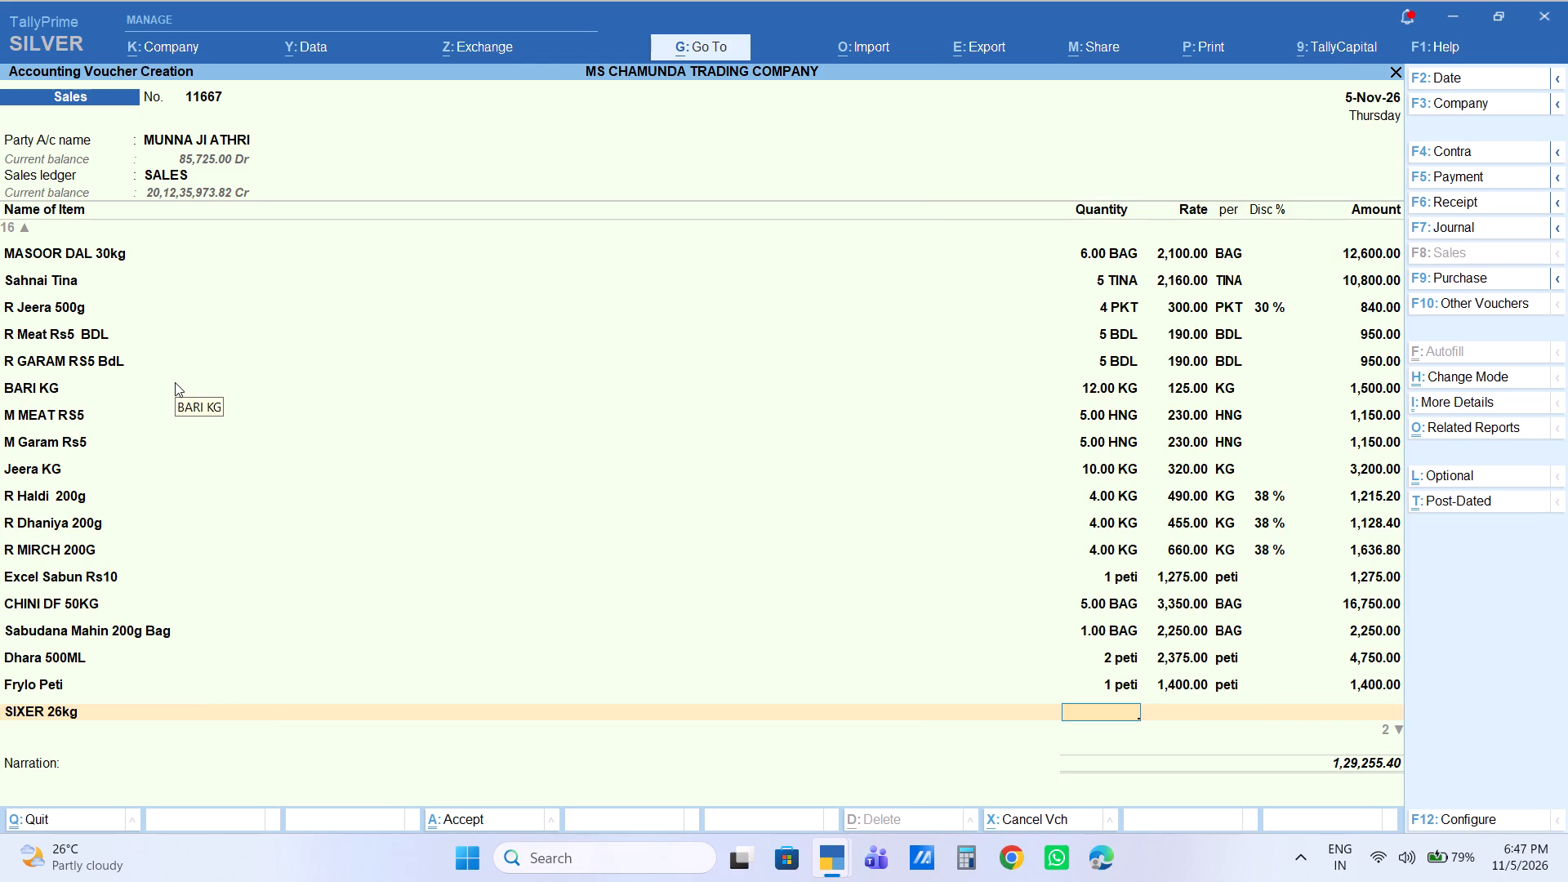
{"action": "key", "text": "2"}
{"action": "key", "text": "BackSpace"}
{"action": "key", "text": "3"}
{"action": "key", "text": "Return"}
{"action": "key", "text": "Return"}
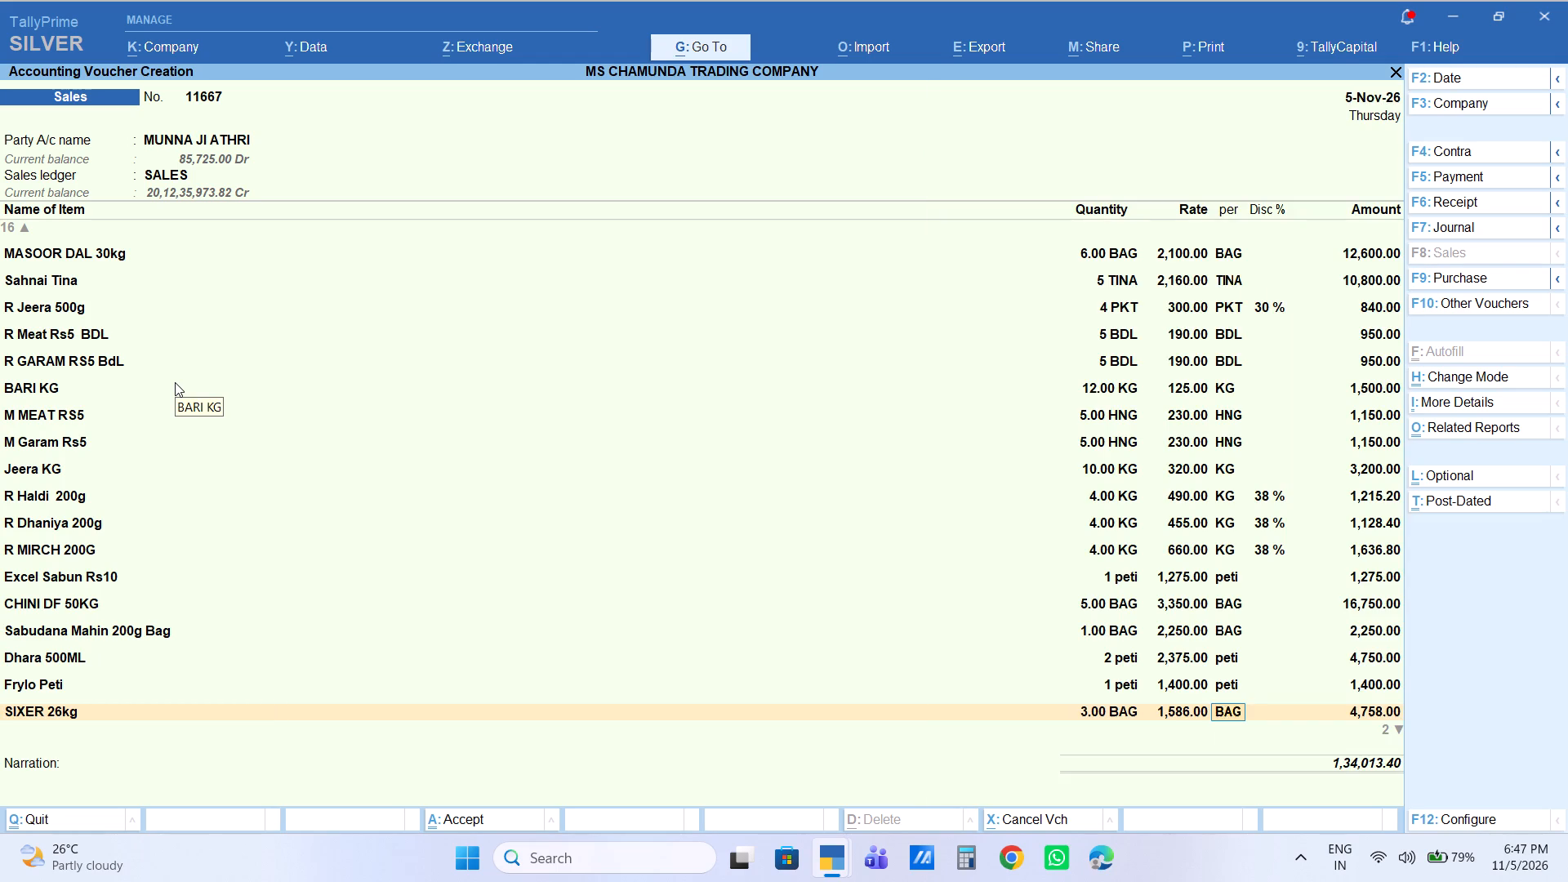
{"action": "key", "text": "Return"}
{"action": "key", "text": "Return"}
{"action": "key", "text": "Return"}
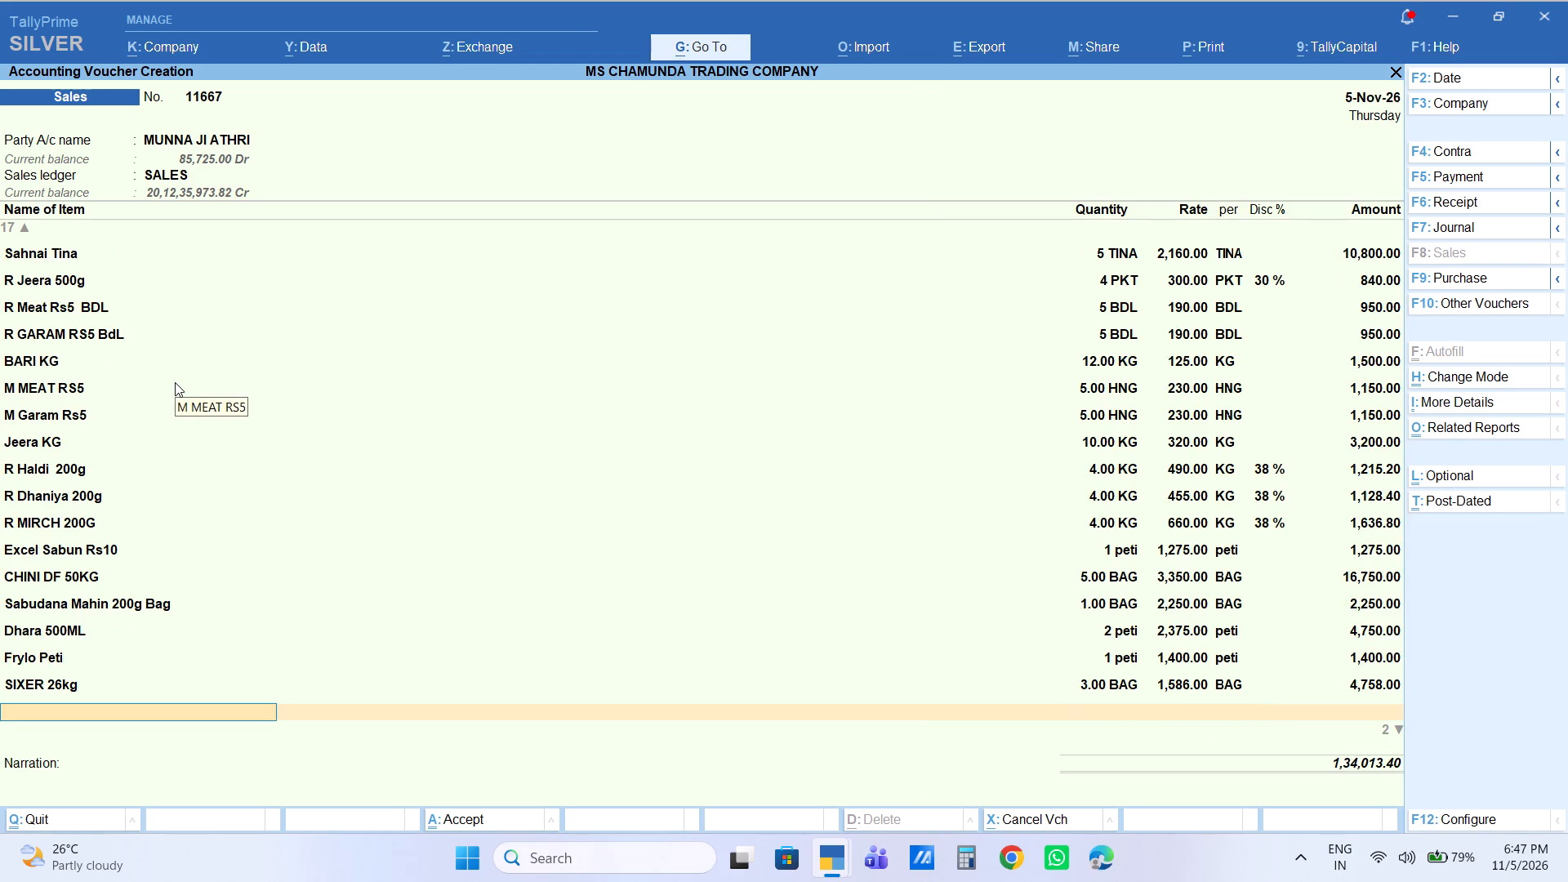
Add 1 peti of Golmol Peti to the voucher at the default rate.
{"action": "type", "text": "golmo"}
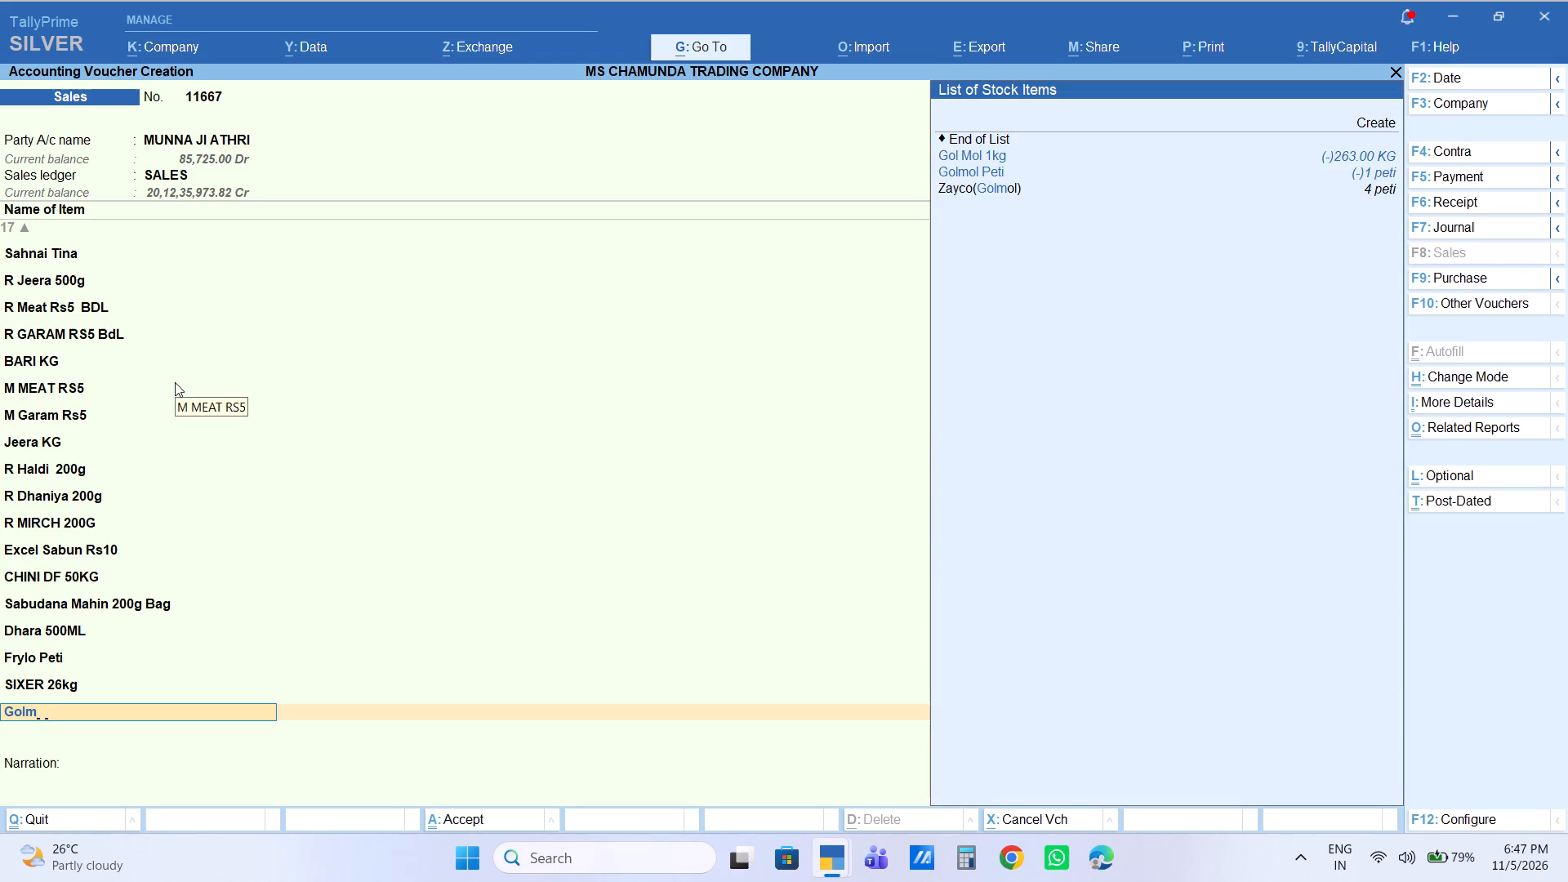
{"action": "key", "text": "Down"}
{"action": "key", "text": "Down"}
{"action": "key", "text": "Down"}
{"action": "key", "text": "Up"}
{"action": "key", "text": "Return"}
{"action": "key", "text": "1"}
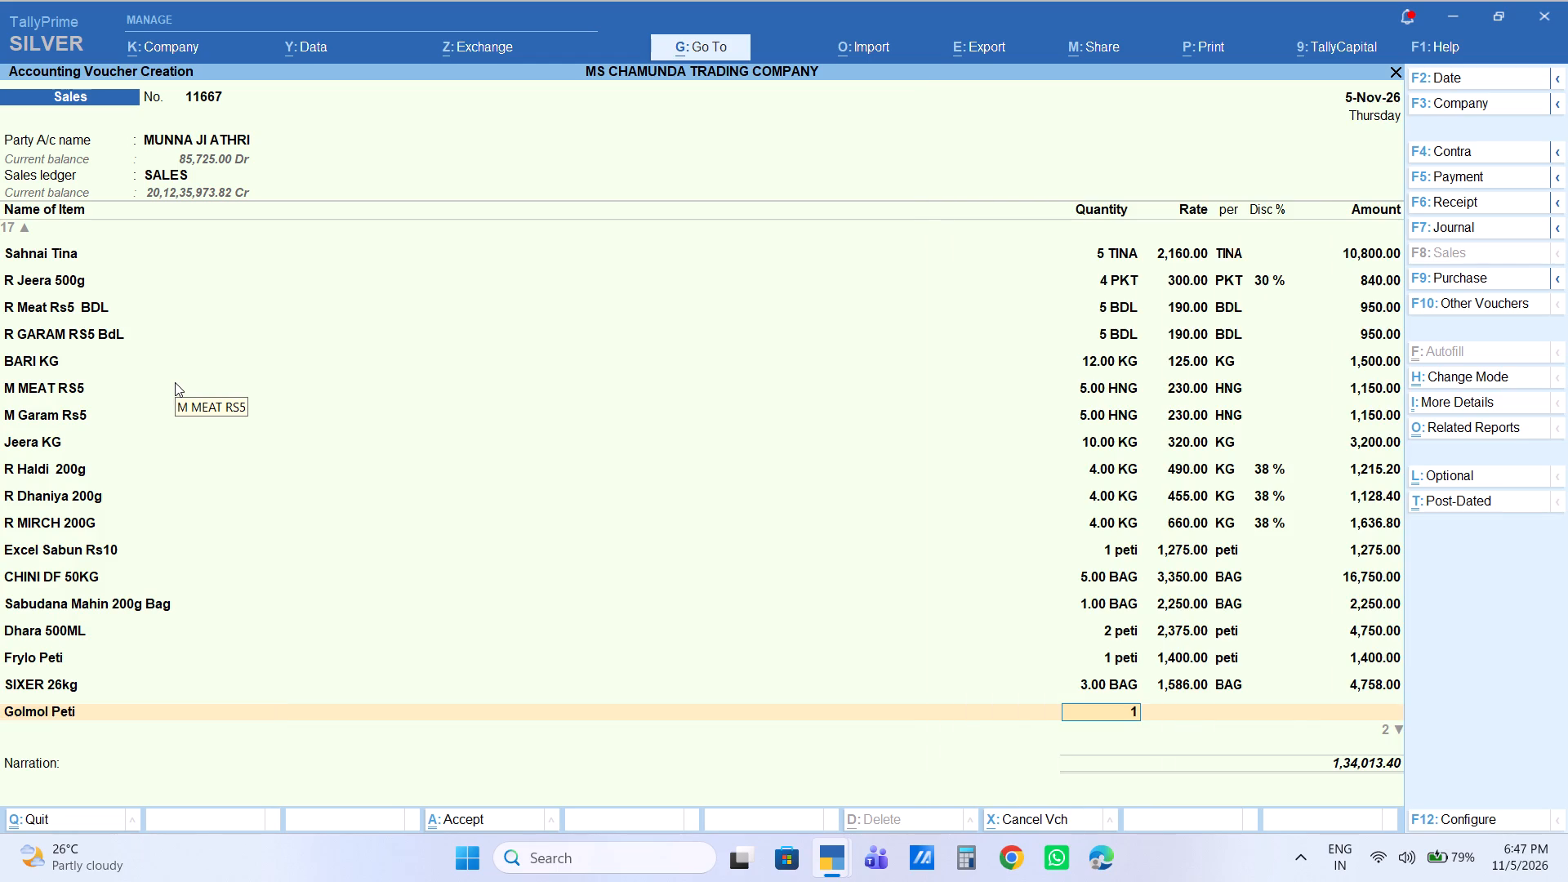
{"action": "key", "text": "Return"}
{"action": "key", "text": "Return"}
{"action": "key", "text": "Return"}
{"action": "key", "text": "Return"}
{"action": "key", "text": "Return"}
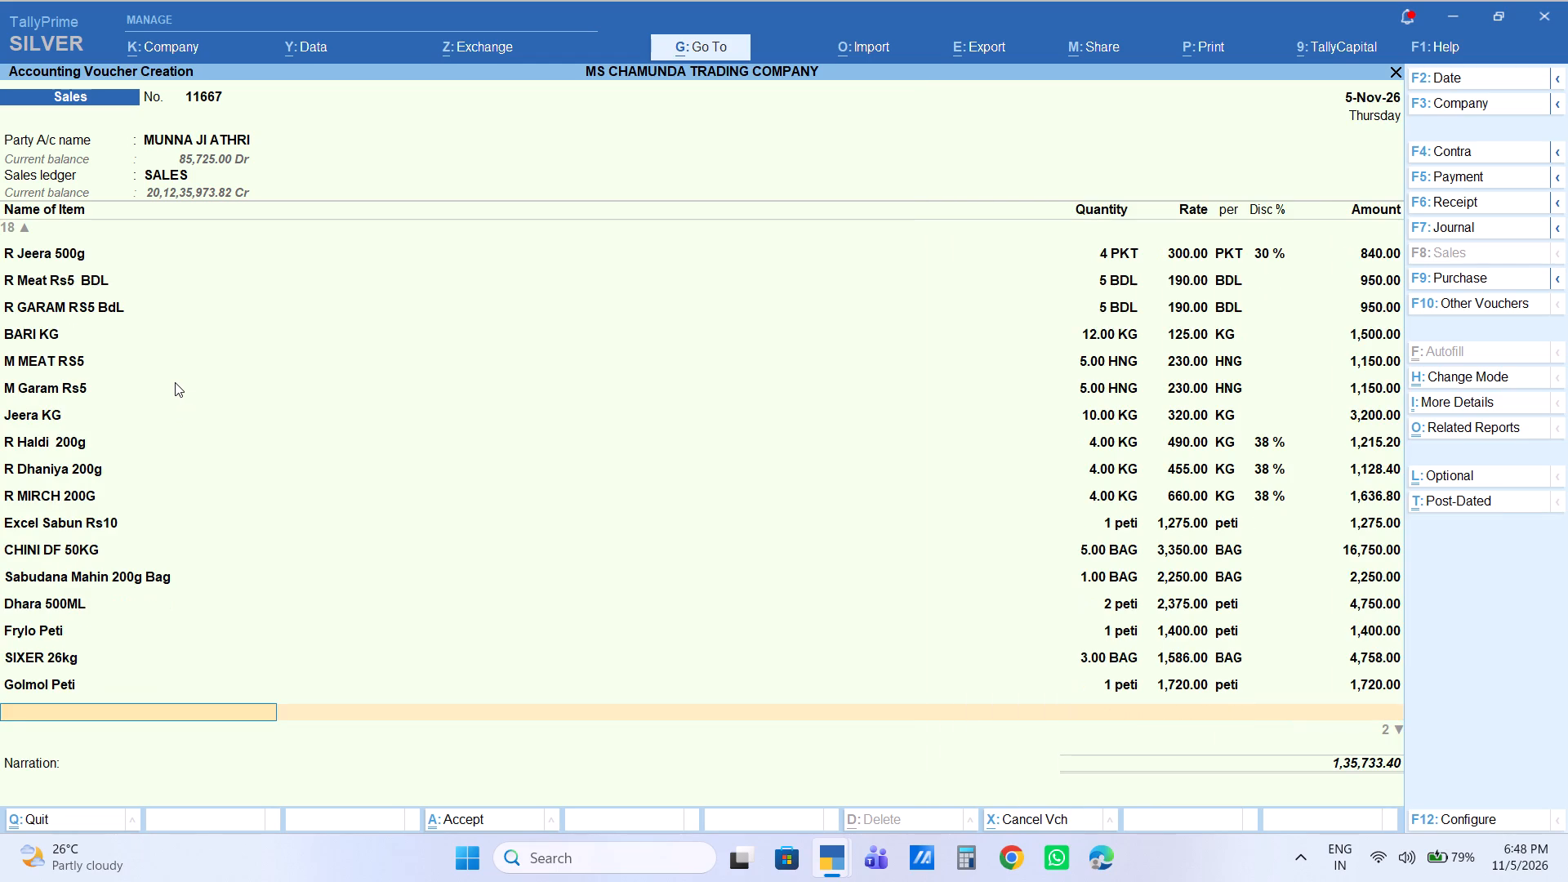
Add 5 kg of AADI KG to the voucher at the default rate.
{"action": "type", "text": "aadi"}
{"action": "key", "text": "Down"}
{"action": "key", "text": "Down"}
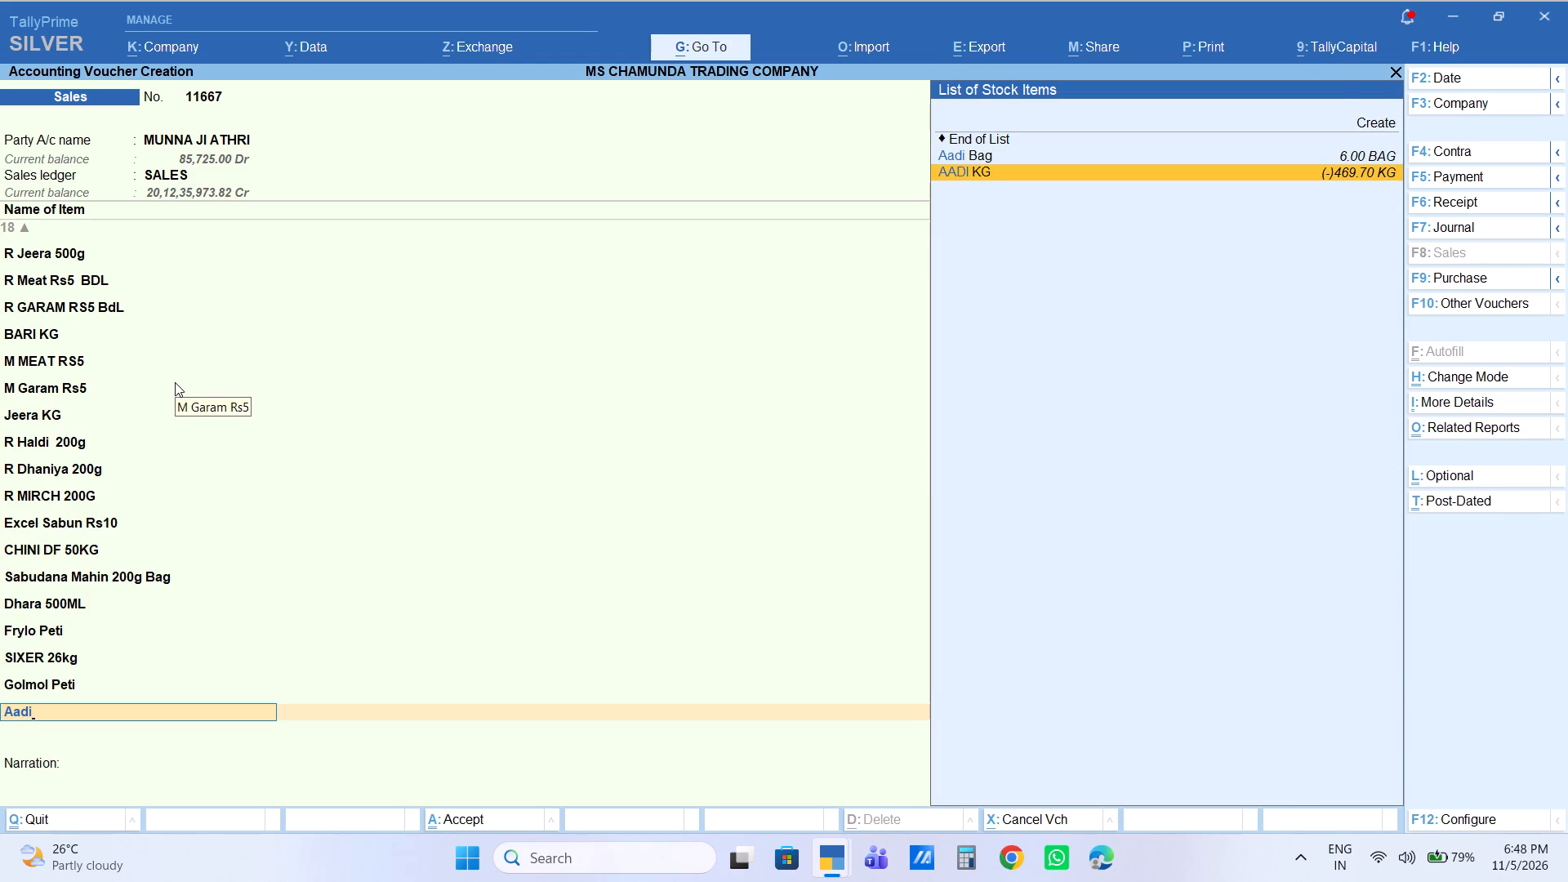
{"action": "key", "text": "Return"}
{"action": "key", "text": "5"}
{"action": "key", "text": "Return"}
{"action": "key", "text": "Return"}
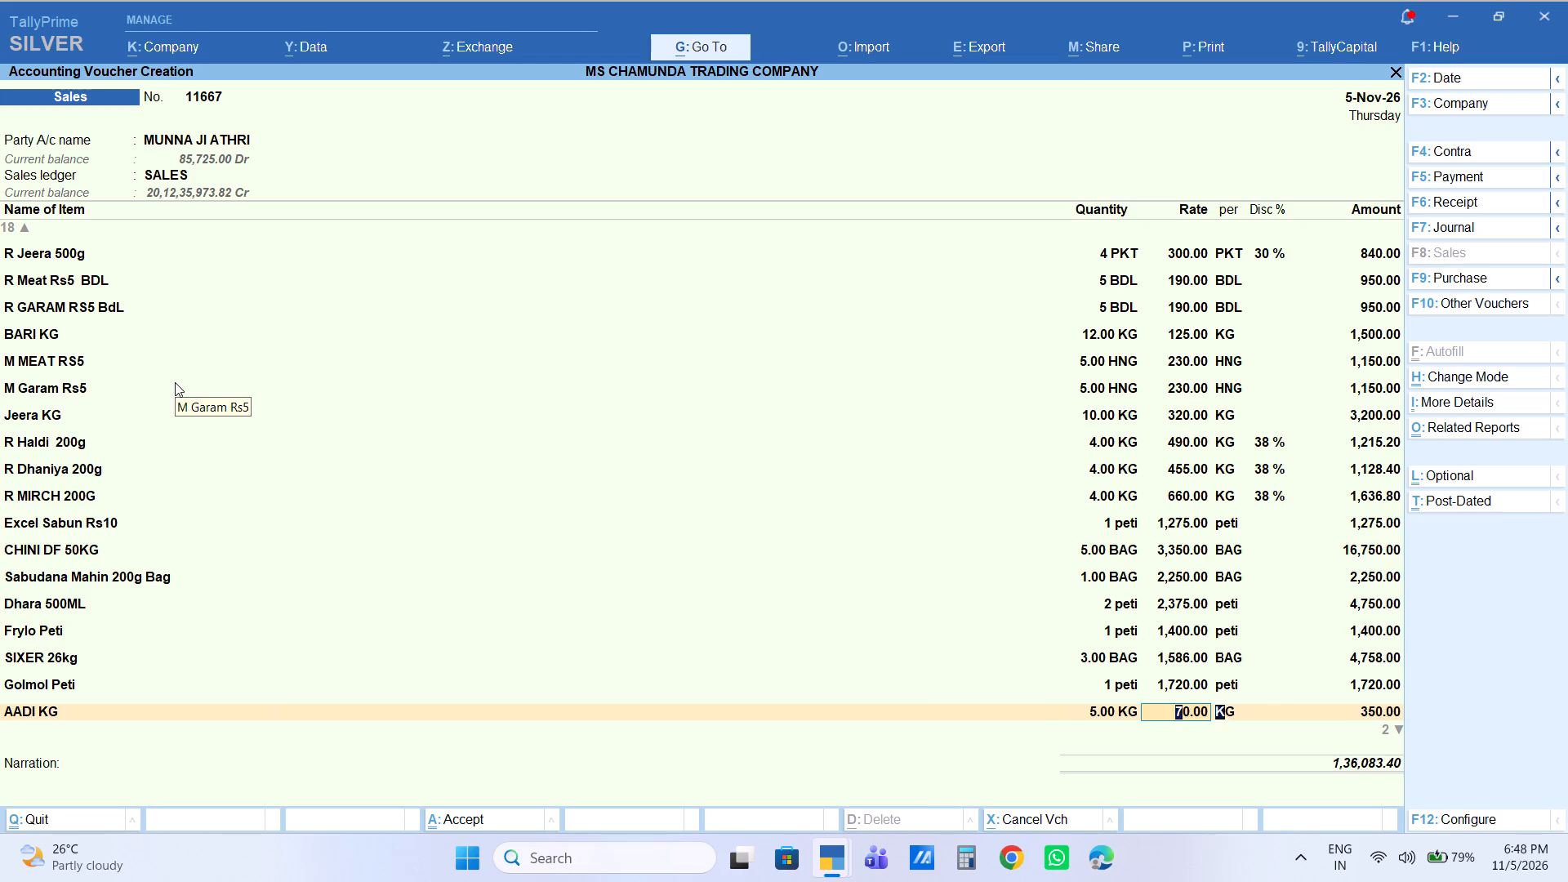
{"action": "key", "text": "Return"}
{"action": "key", "text": "Return"}
{"action": "key", "text": "Return"}
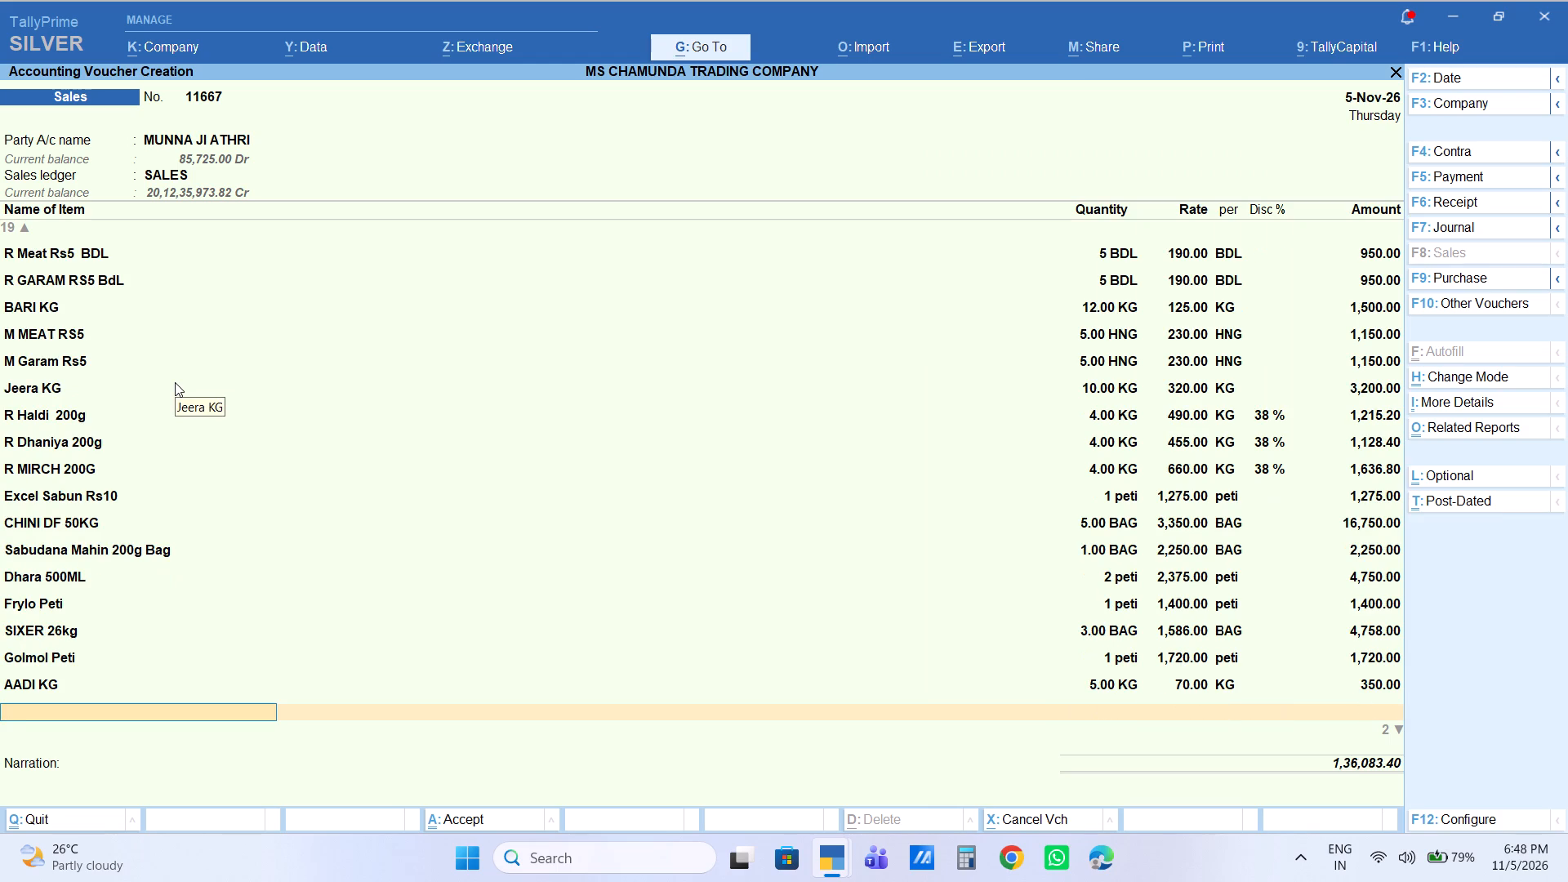
Add 1 peti of PUNJABI PAPAD PETI to the voucher with the line amount set to 750.
{"action": "type", "text": "punja"}
{"action": "key", "text": "Down"}
{"action": "key", "text": "Down"}
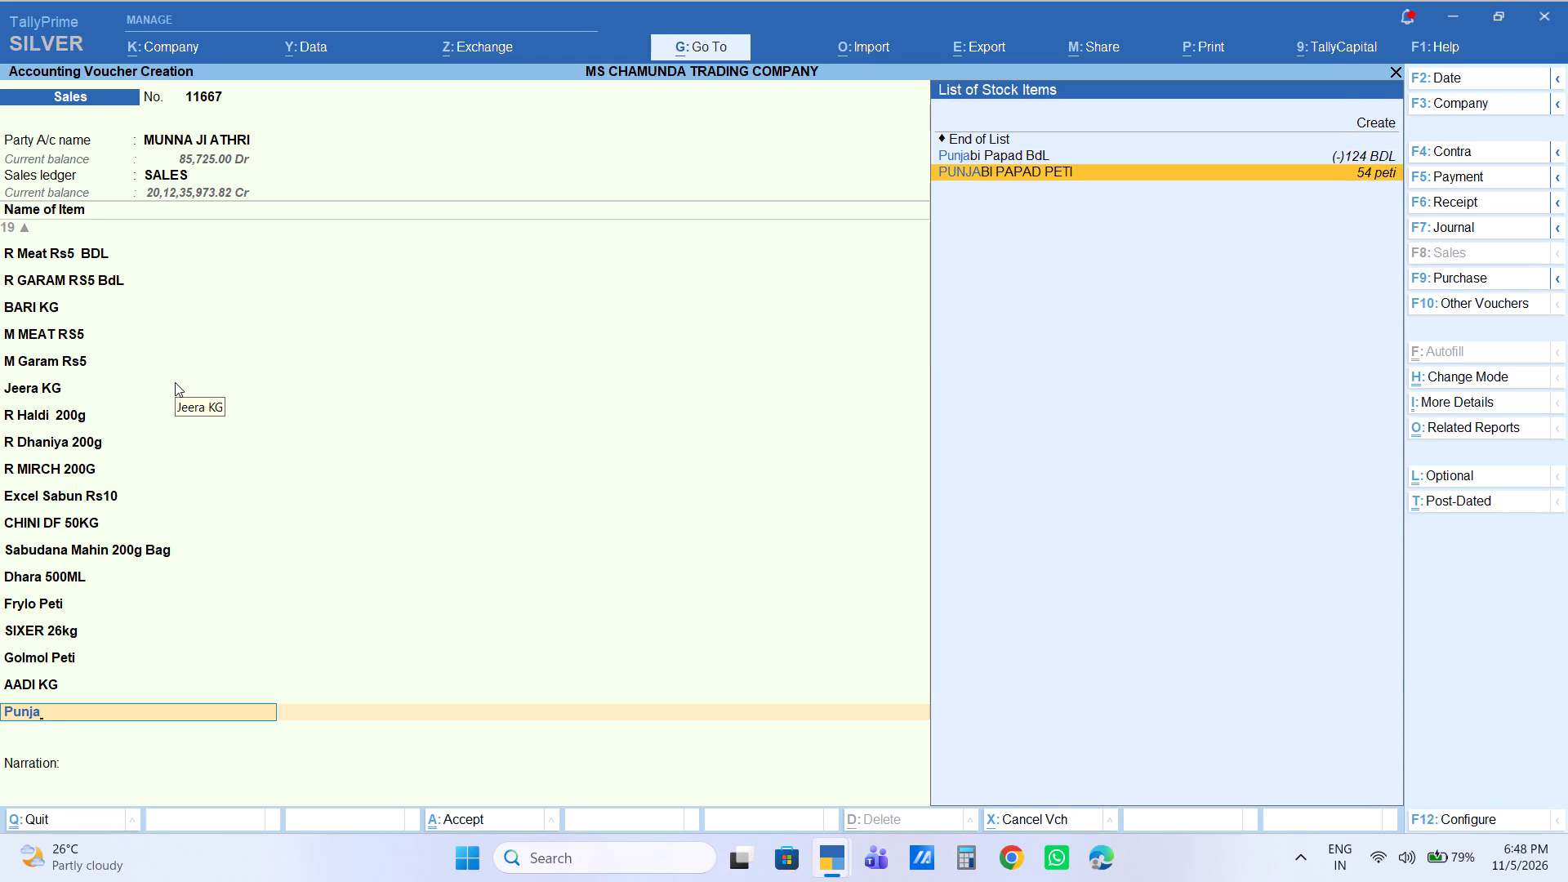
{"action": "key", "text": "Return"}
{"action": "key", "text": "1"}
{"action": "key", "text": "Return"}
{"action": "key", "text": "Return"}
{"action": "key", "text": "Return"}
{"action": "key", "text": "Return"}
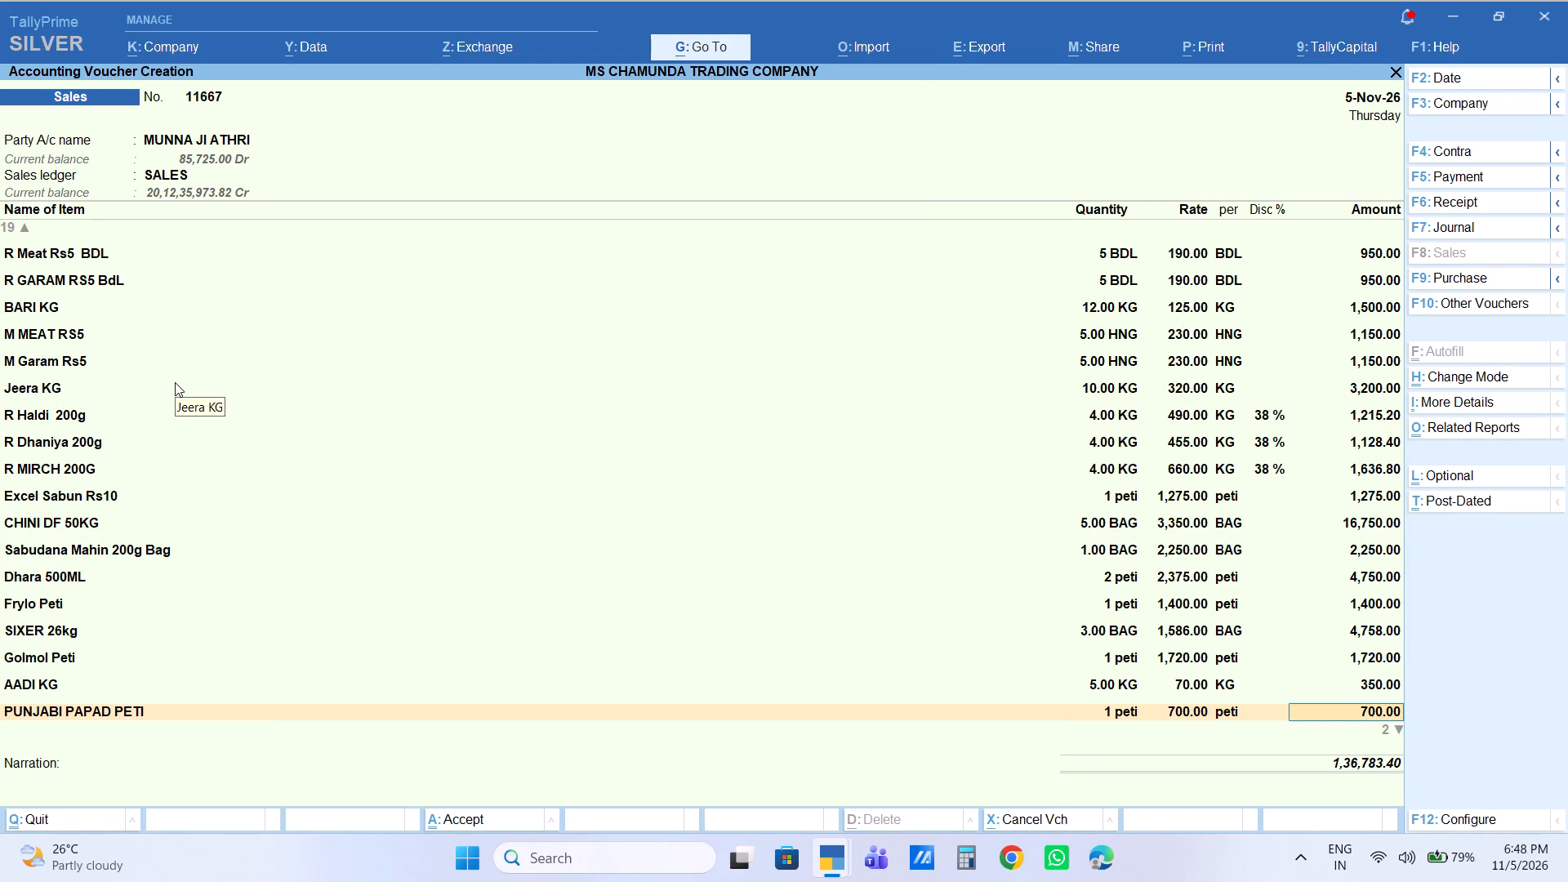
{"action": "type", "text": "750"}
{"action": "key", "text": "Return"}
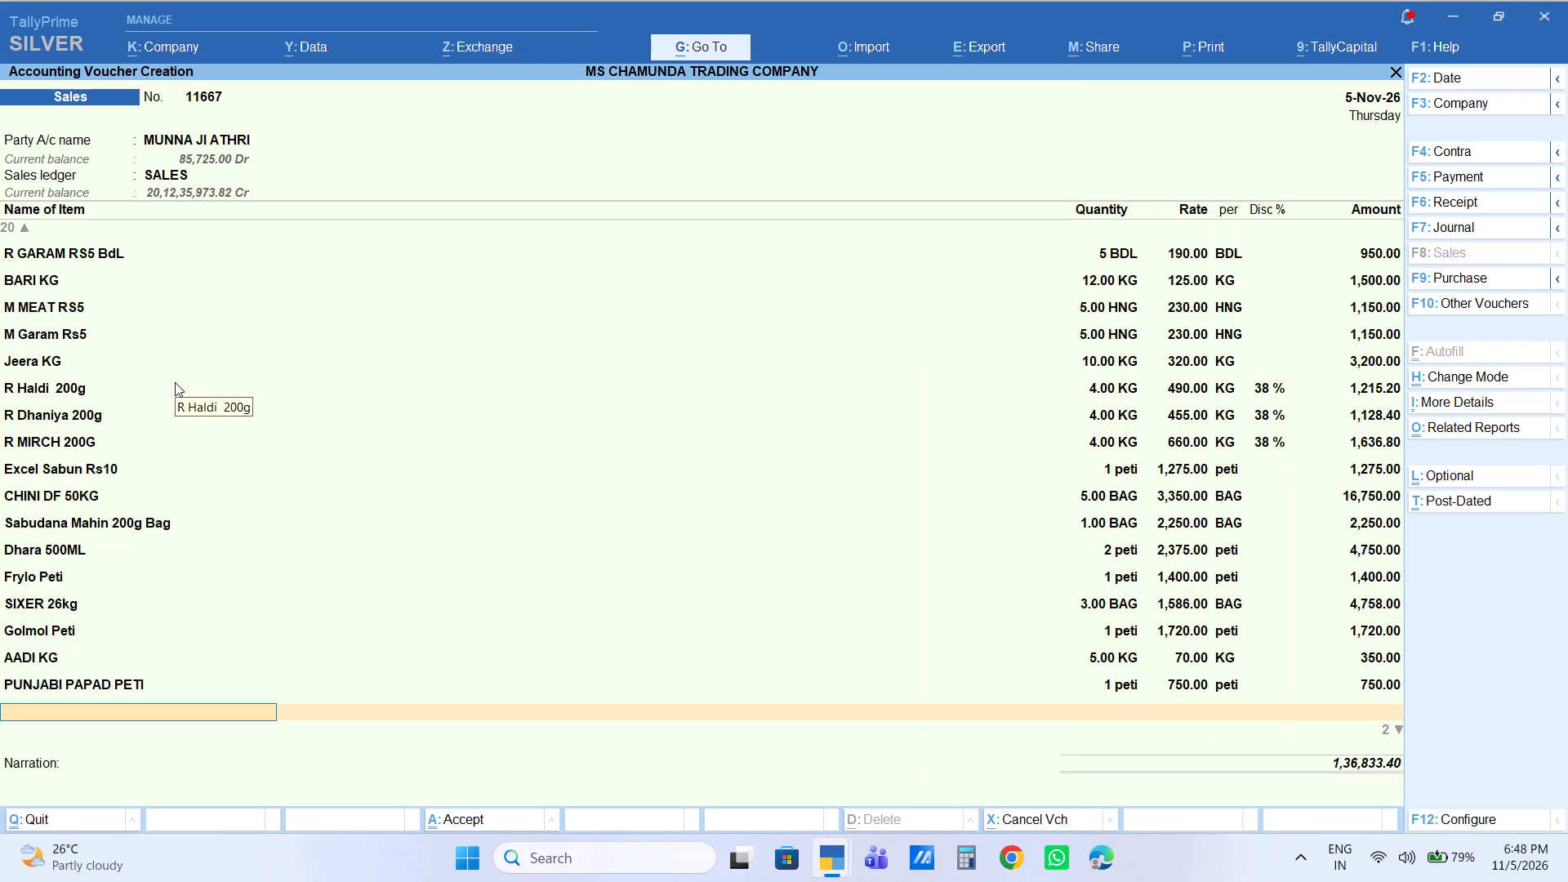
Add 1 jar of Dalda Jar to the voucher at the default rate.
{"action": "type", "text": "dalda"}
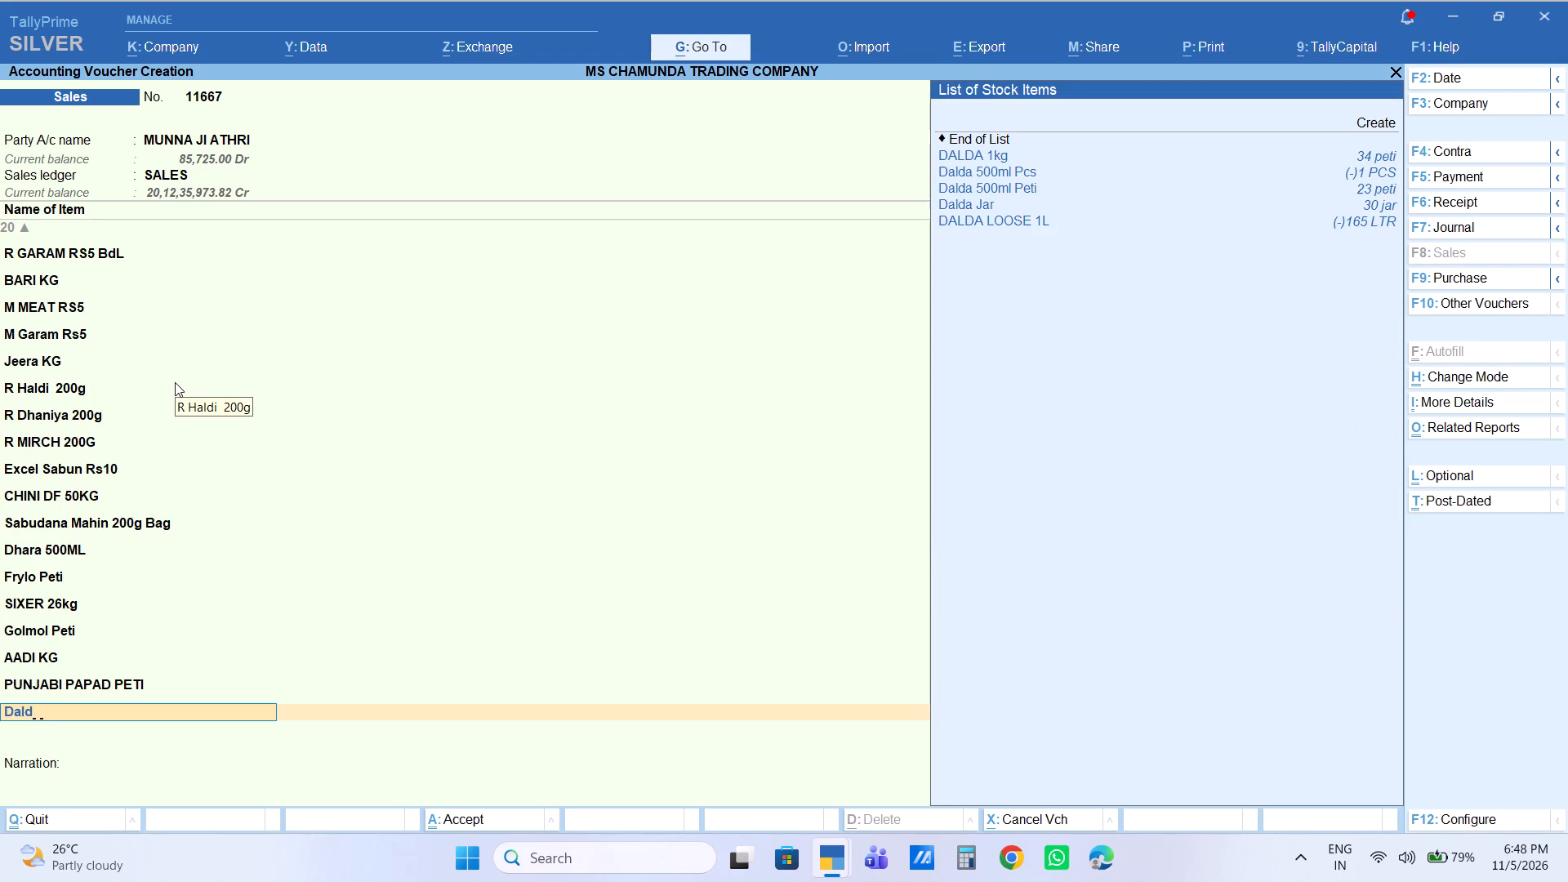
{"action": "key", "text": "Down"}
{"action": "key", "text": "Down"}
{"action": "key", "text": "Down"}
{"action": "key", "text": "Down"}
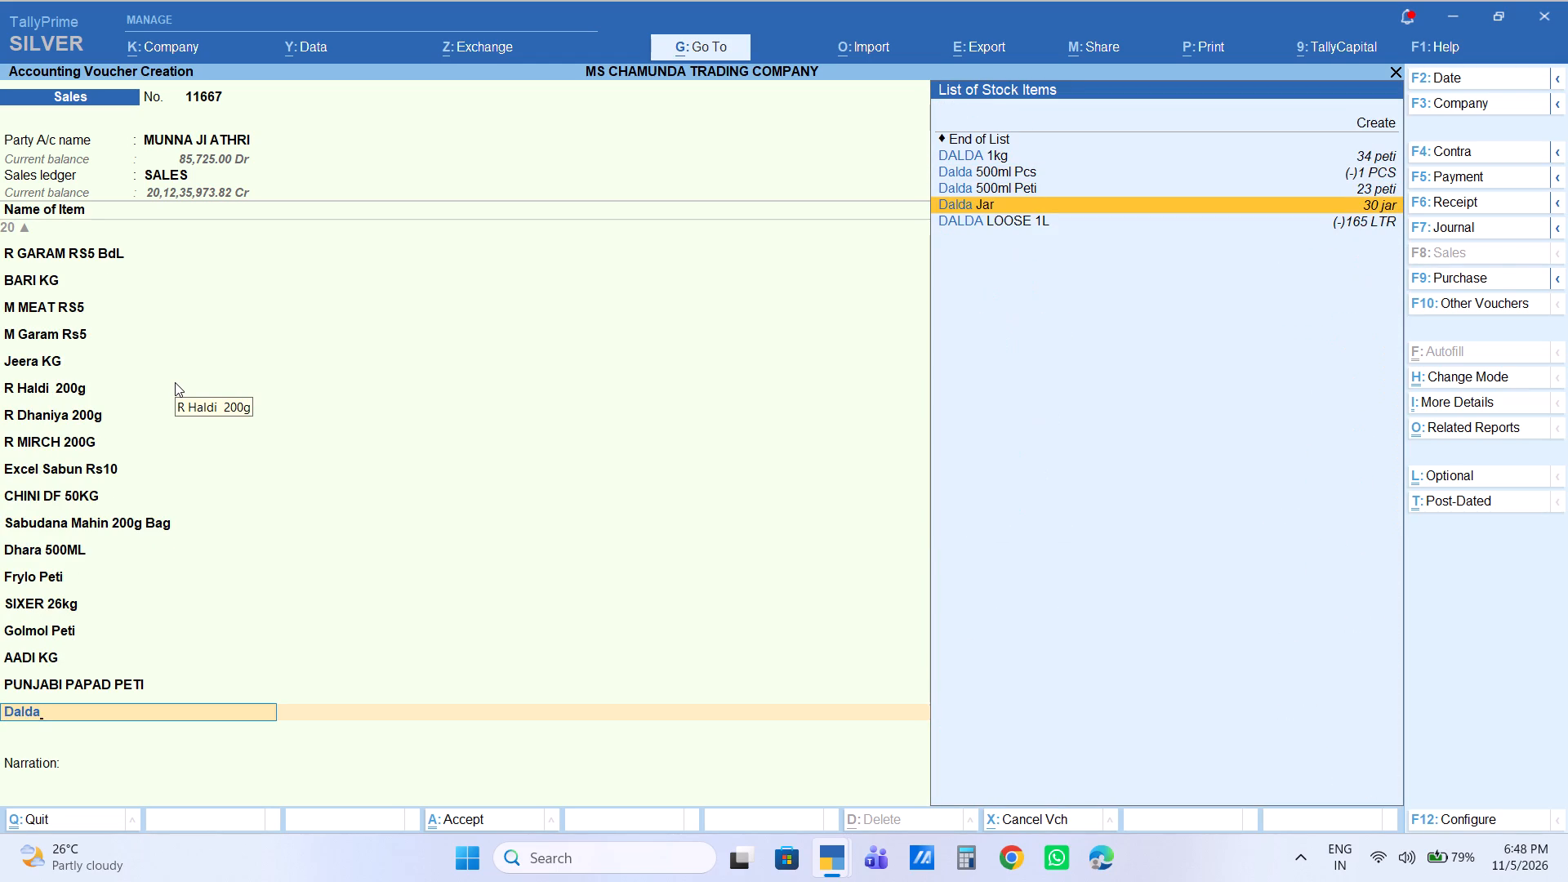
{"action": "key", "text": "Return"}
{"action": "key", "text": "1"}
{"action": "key", "text": "Return"}
{"action": "key", "text": "Return"}
{"action": "key", "text": "Return"}
{"action": "key", "text": "Return"}
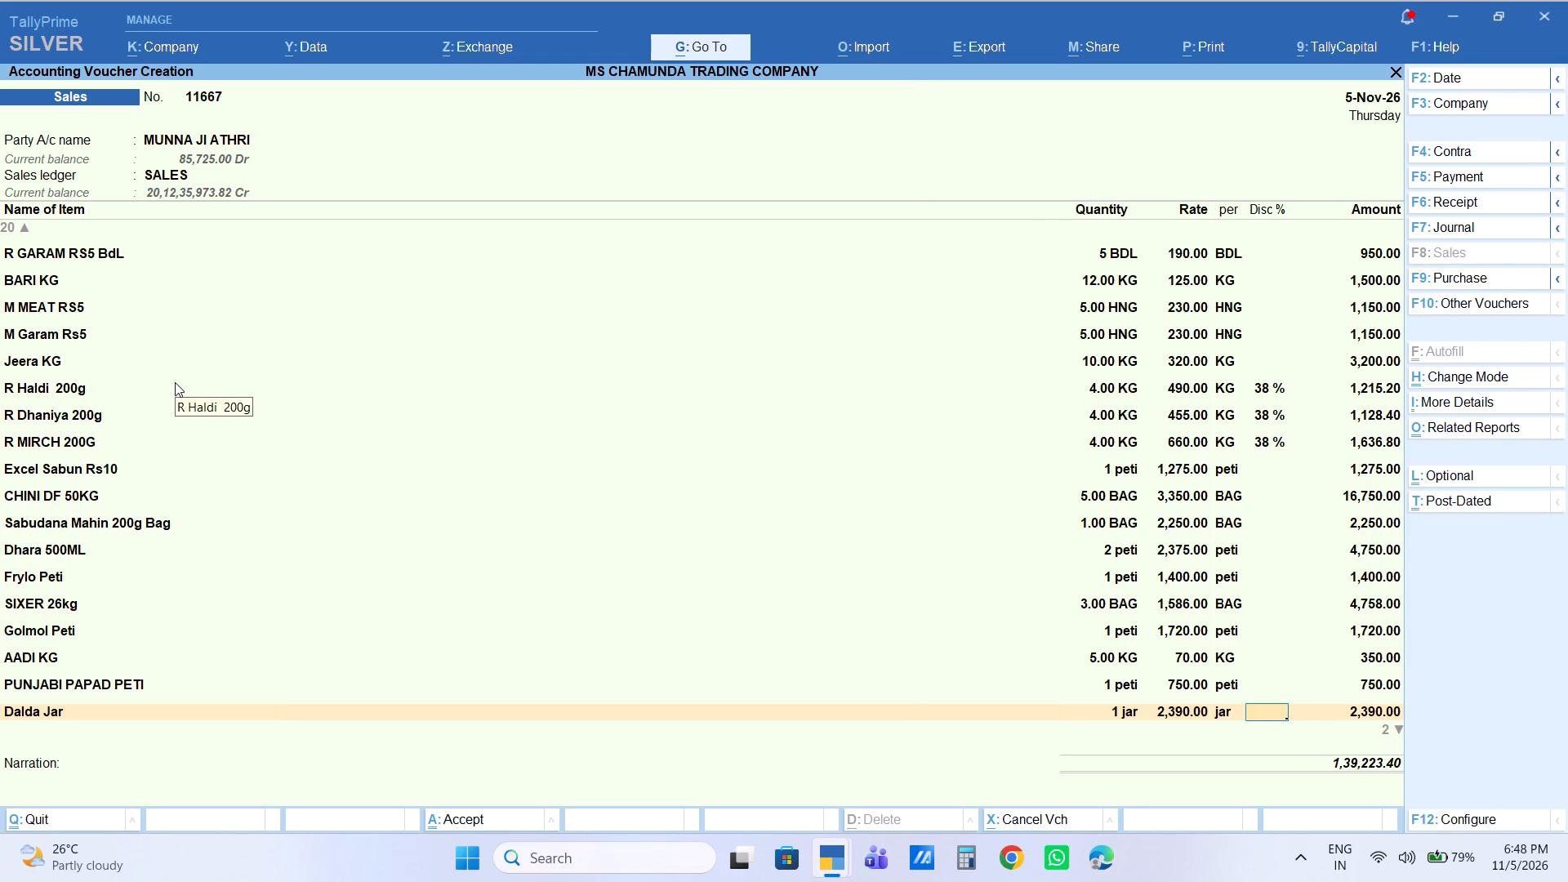
{"action": "key", "text": "Return"}
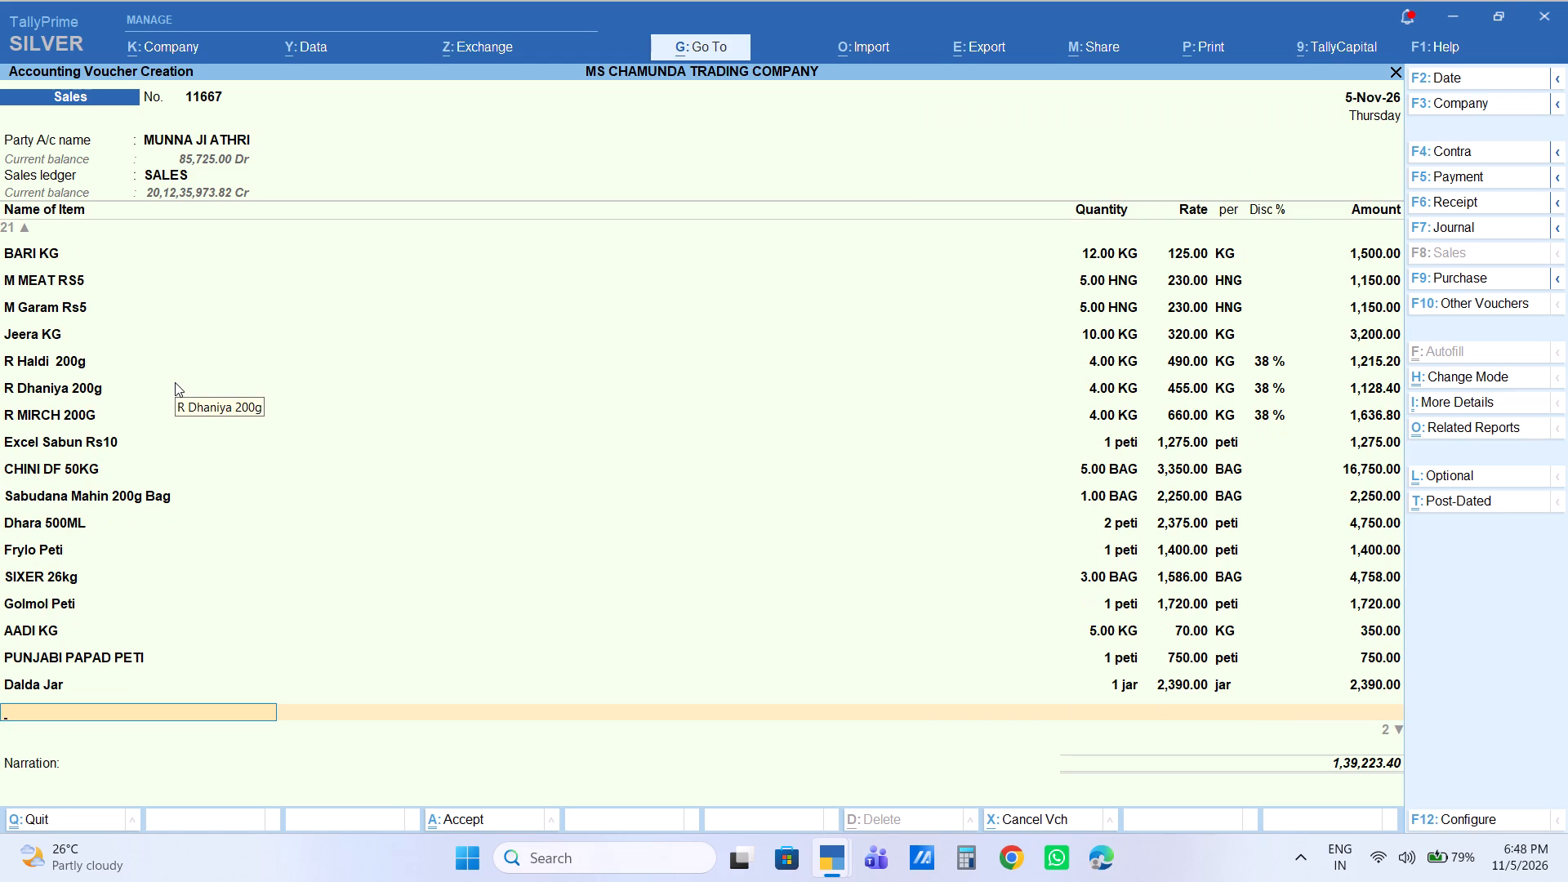
Add 3 bags of SOOJI 26KG to the voucher at the default rate.
{"action": "type", "text": "sooji"}
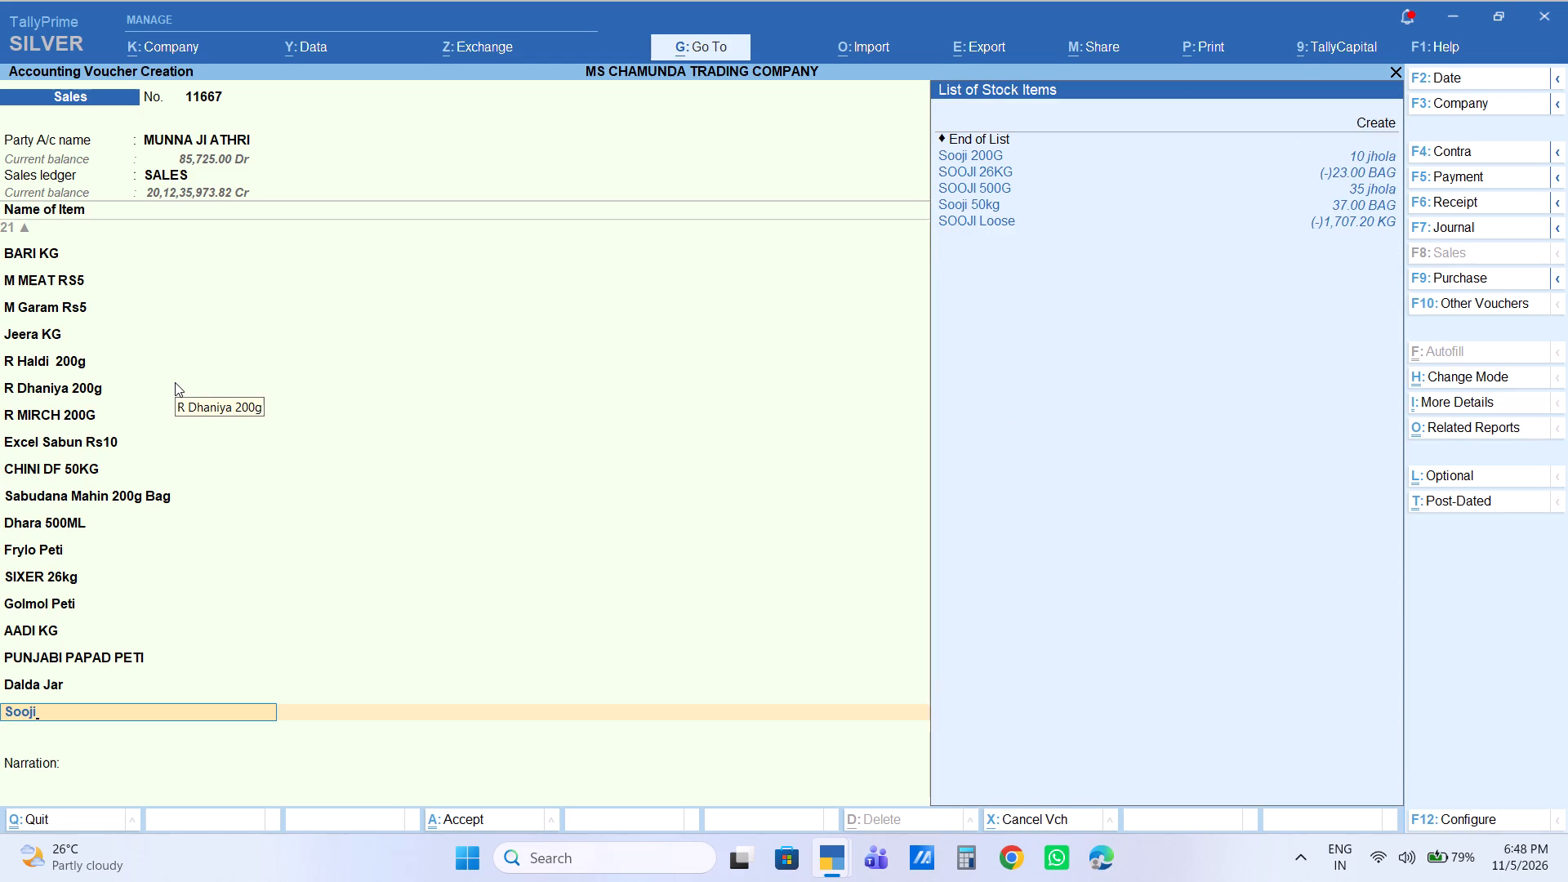
{"action": "key", "text": "Down"}
{"action": "key", "text": "Down"}
{"action": "key", "text": "Down"}
{"action": "key", "text": "Down"}
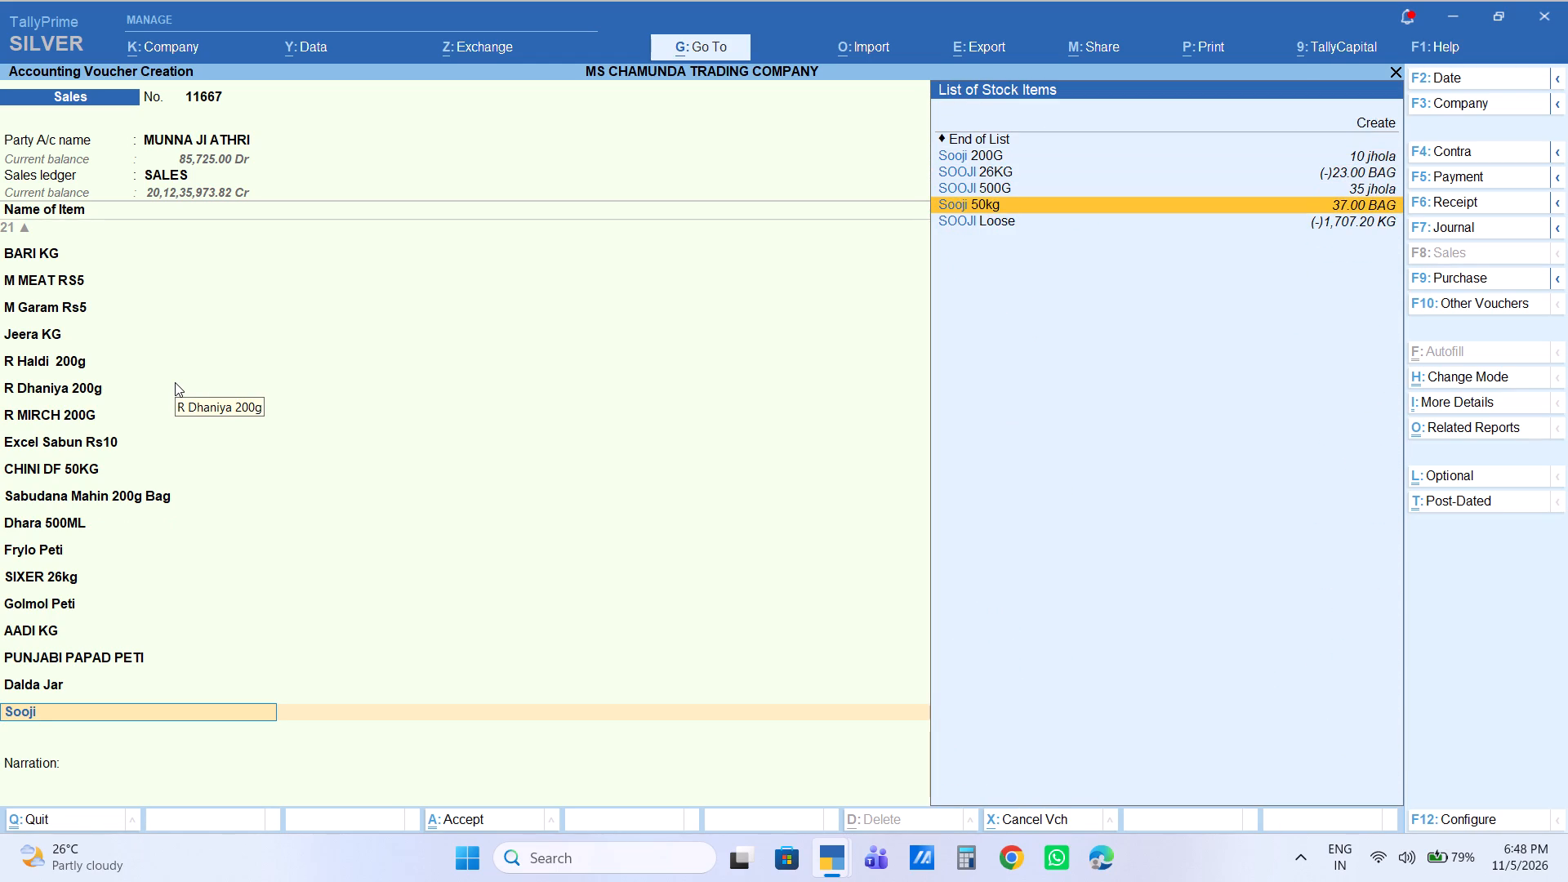
{"action": "key", "text": "Up"}
{"action": "key", "text": "Up"}
{"action": "key", "text": "Return"}
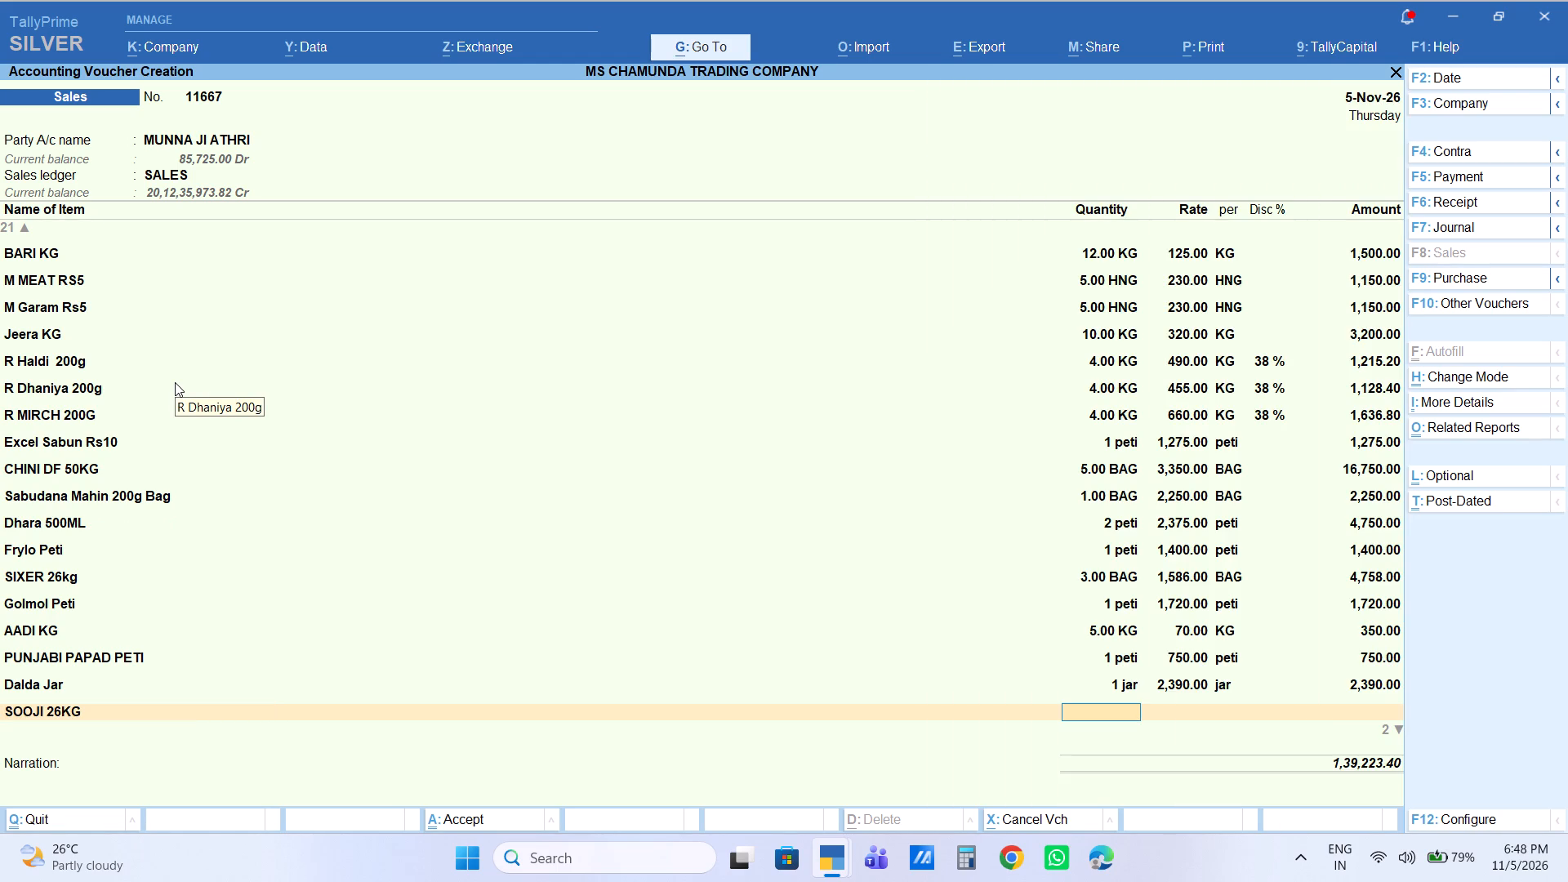
{"action": "key", "text": "3"}
{"action": "key", "text": "Return"}
{"action": "key", "text": "Return"}
{"action": "key", "text": "Return"}
{"action": "key", "text": "Return"}
{"action": "key", "text": "Return"}
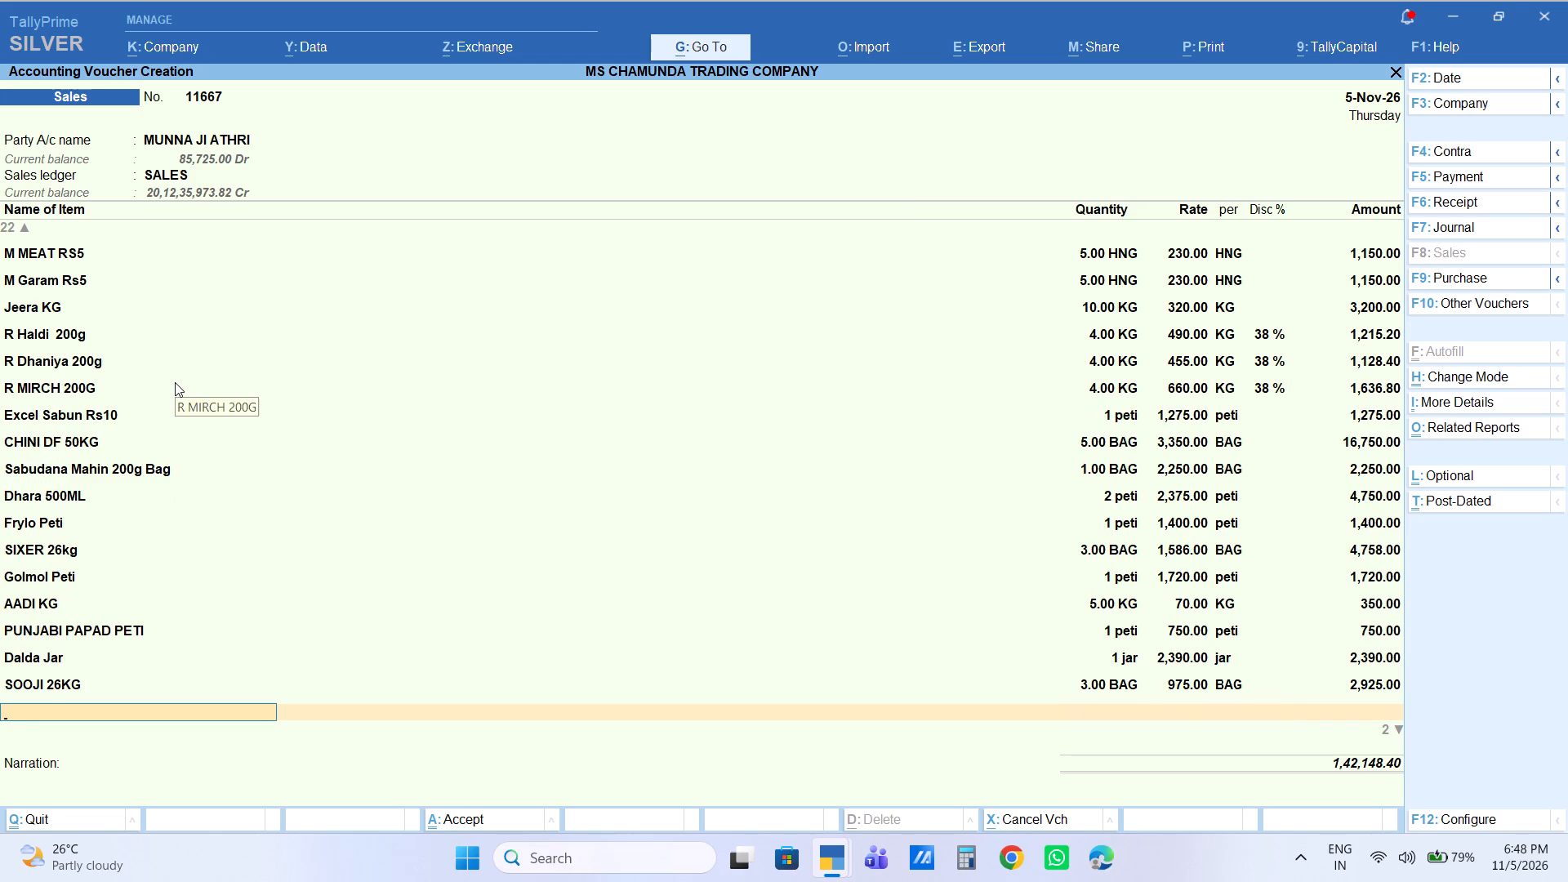
Add 1 bag of TEJPATTA PKT BAG to the voucher at the default rate.
{"action": "type", "text": "tejp"}
{"action": "key", "text": "Down"}
{"action": "key", "text": "Down"}
{"action": "key", "text": "Down"}
{"action": "key", "text": "Down"}
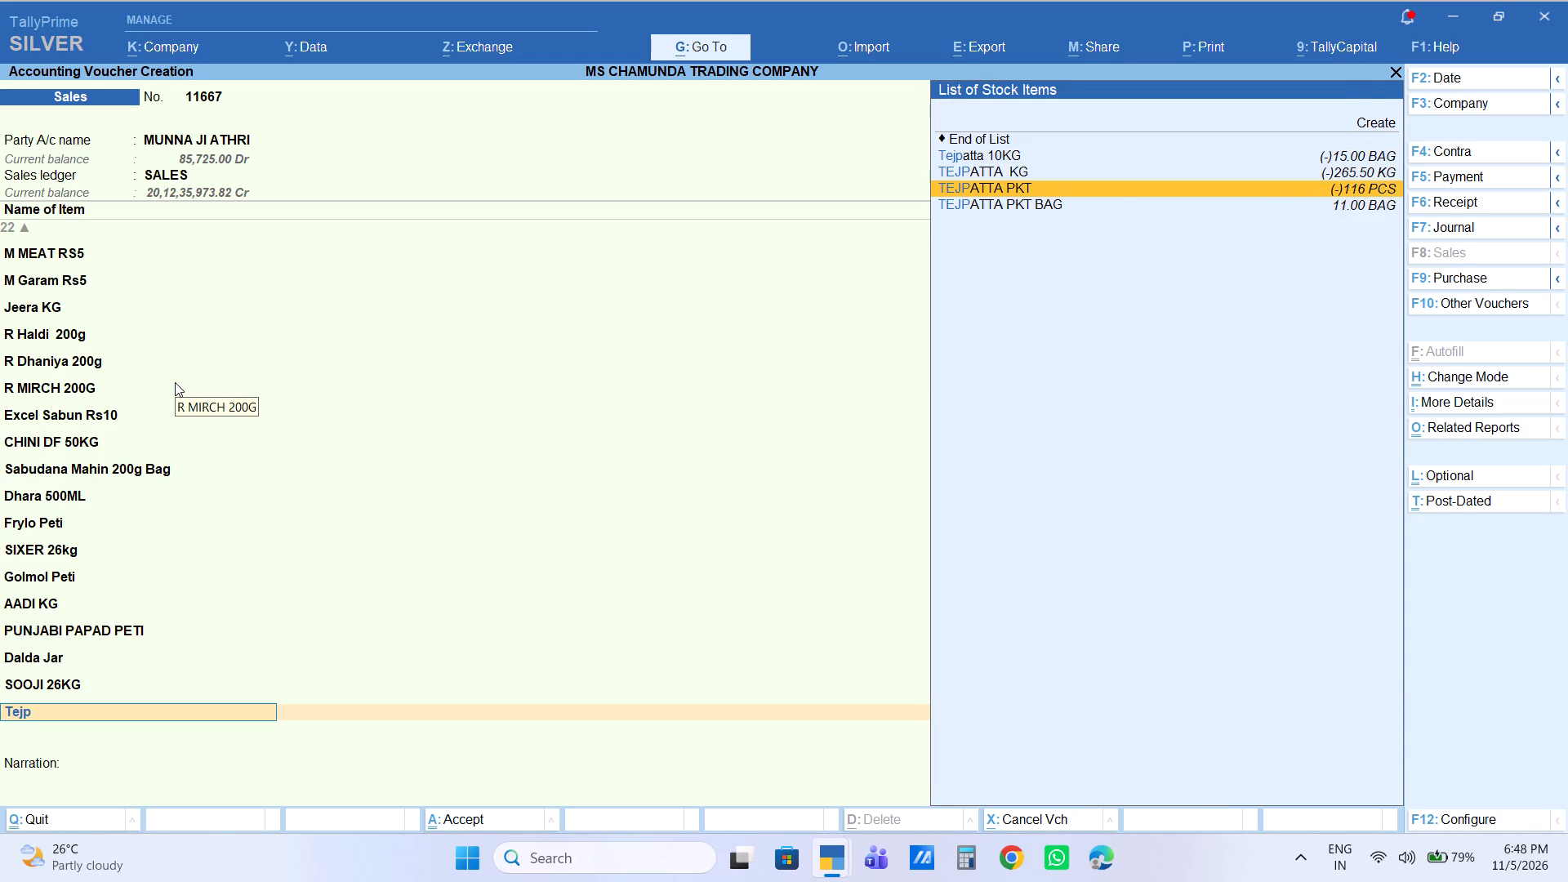
{"action": "key", "text": "Up"}
{"action": "key", "text": "Return"}
{"action": "key", "text": "BackSpace"}
{"action": "key", "text": "Down"}
{"action": "key", "text": "Down"}
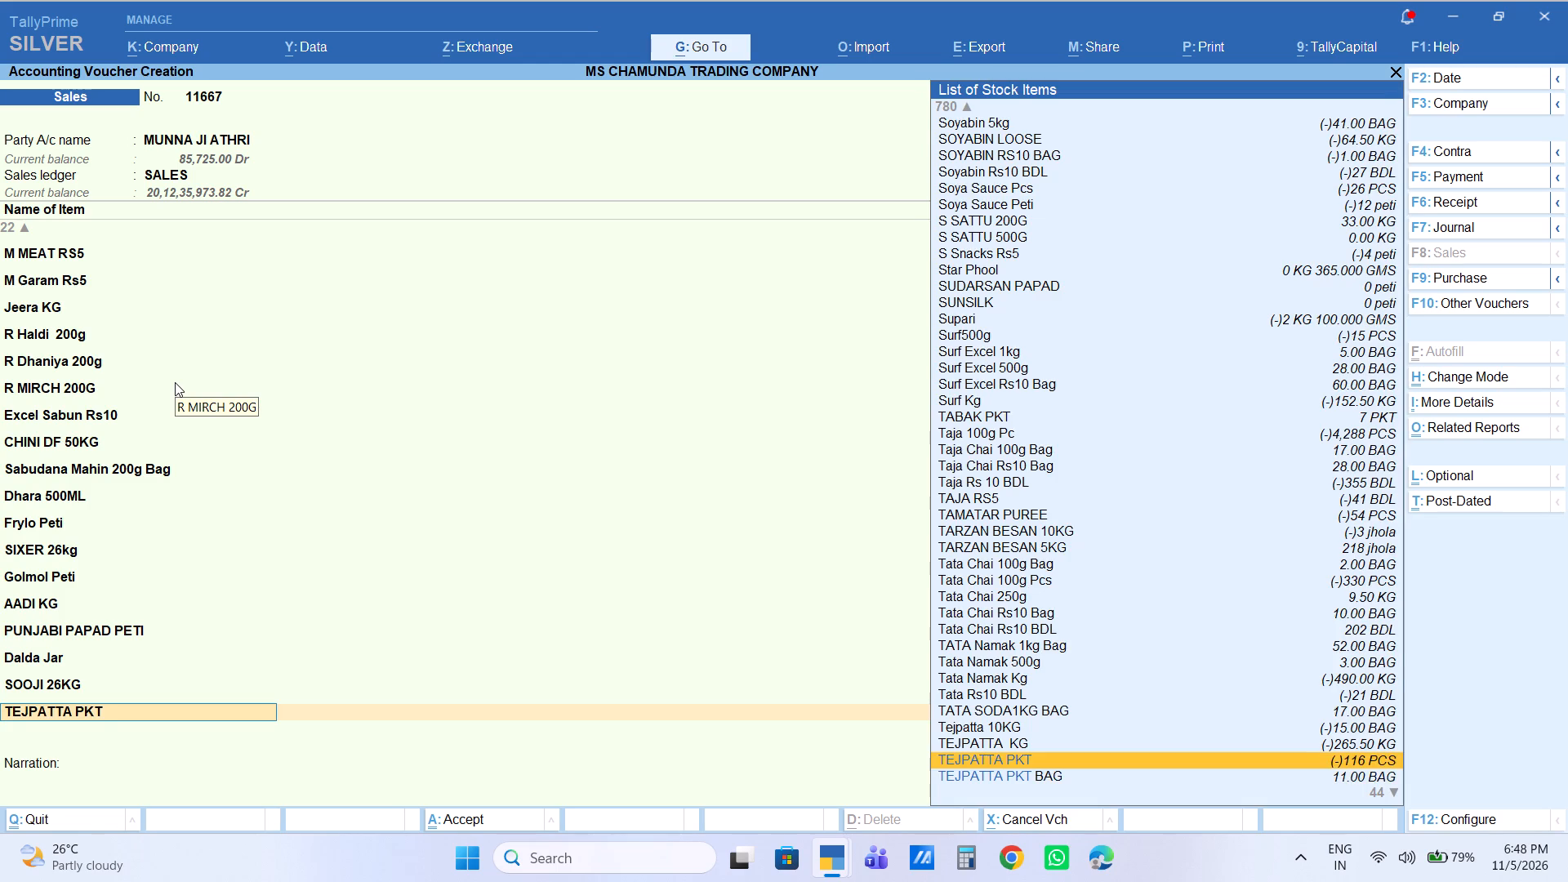
{"action": "key", "text": "Return"}
{"action": "key", "text": "1"}
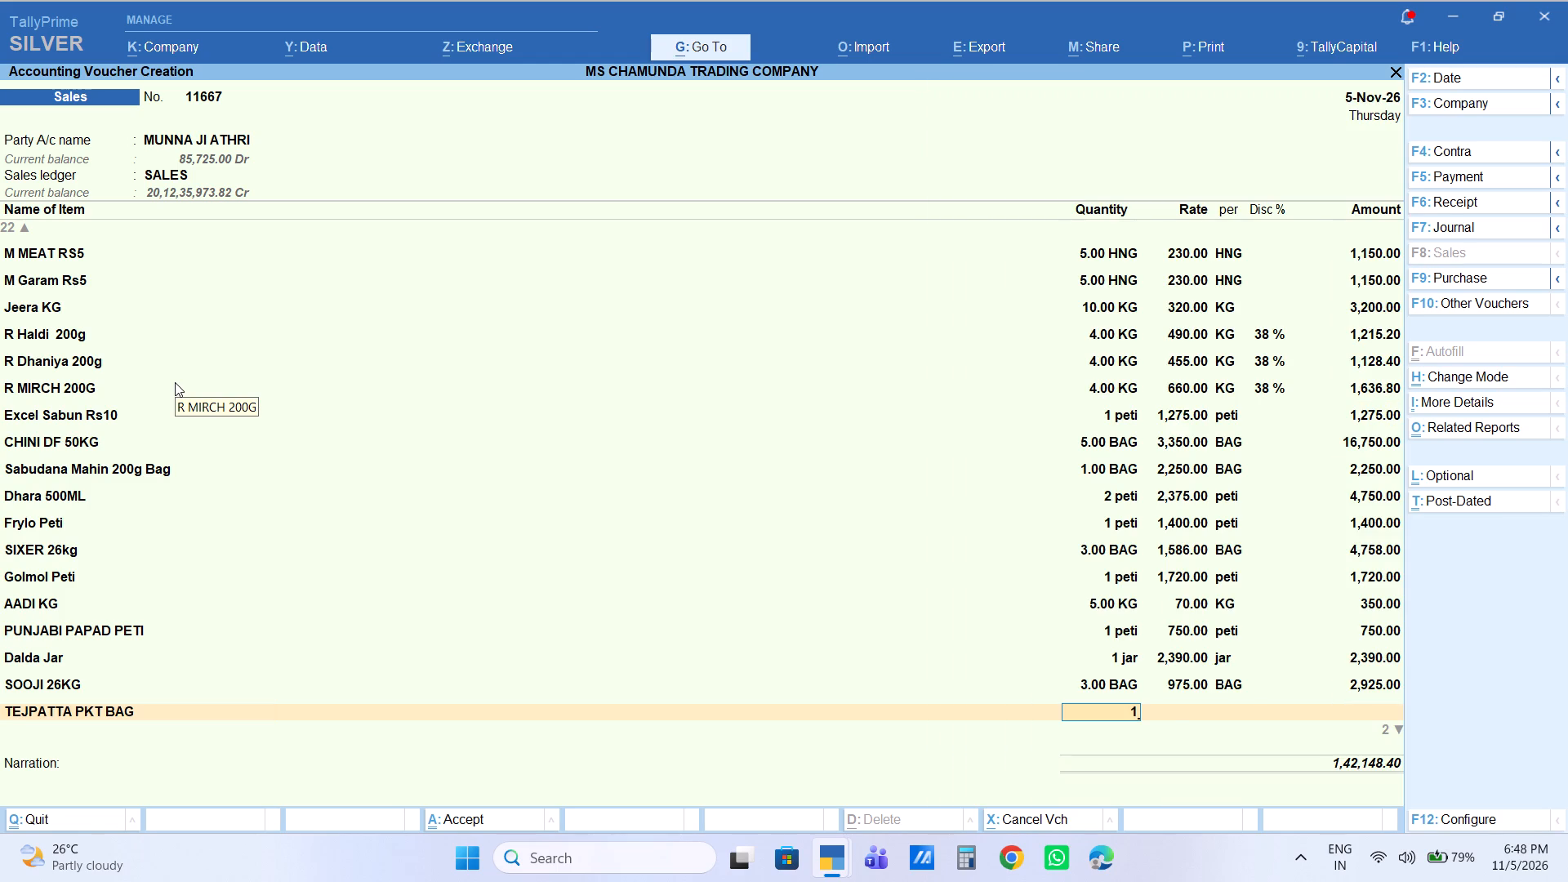
{"action": "key", "text": "Return"}
{"action": "key", "text": "Return"}
{"action": "key", "text": "Return"}
{"action": "key", "text": "Return"}
{"action": "key", "text": "Return"}
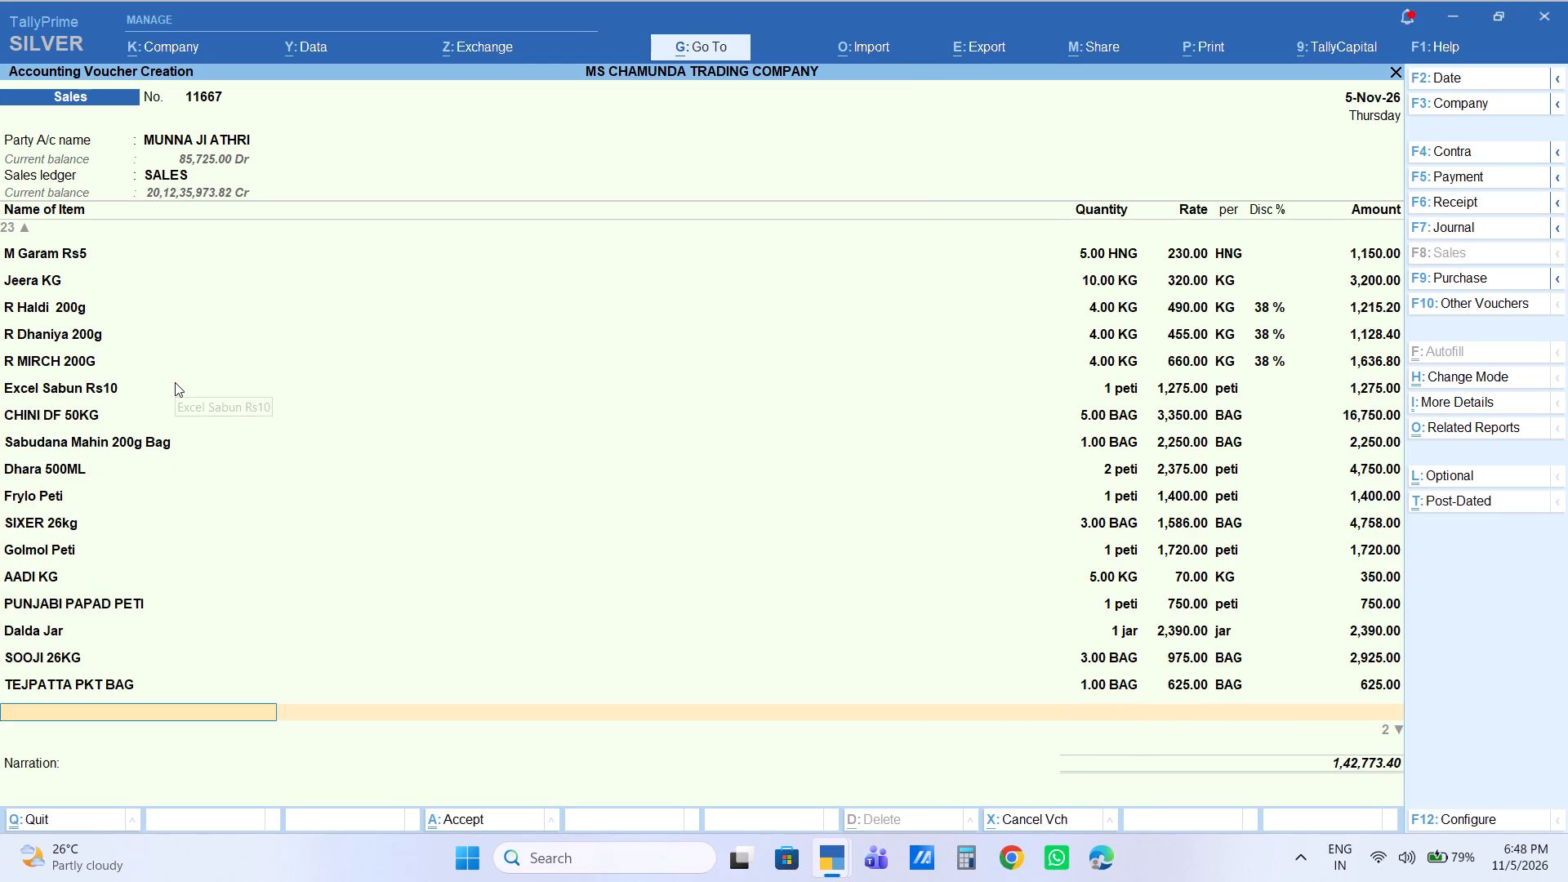
Add 1 bag of PASTA Bag to the voucher at the default rate.
{"action": "type", "text": "pasta"}
{"action": "key", "text": "Down"}
{"action": "key", "text": "Down"}
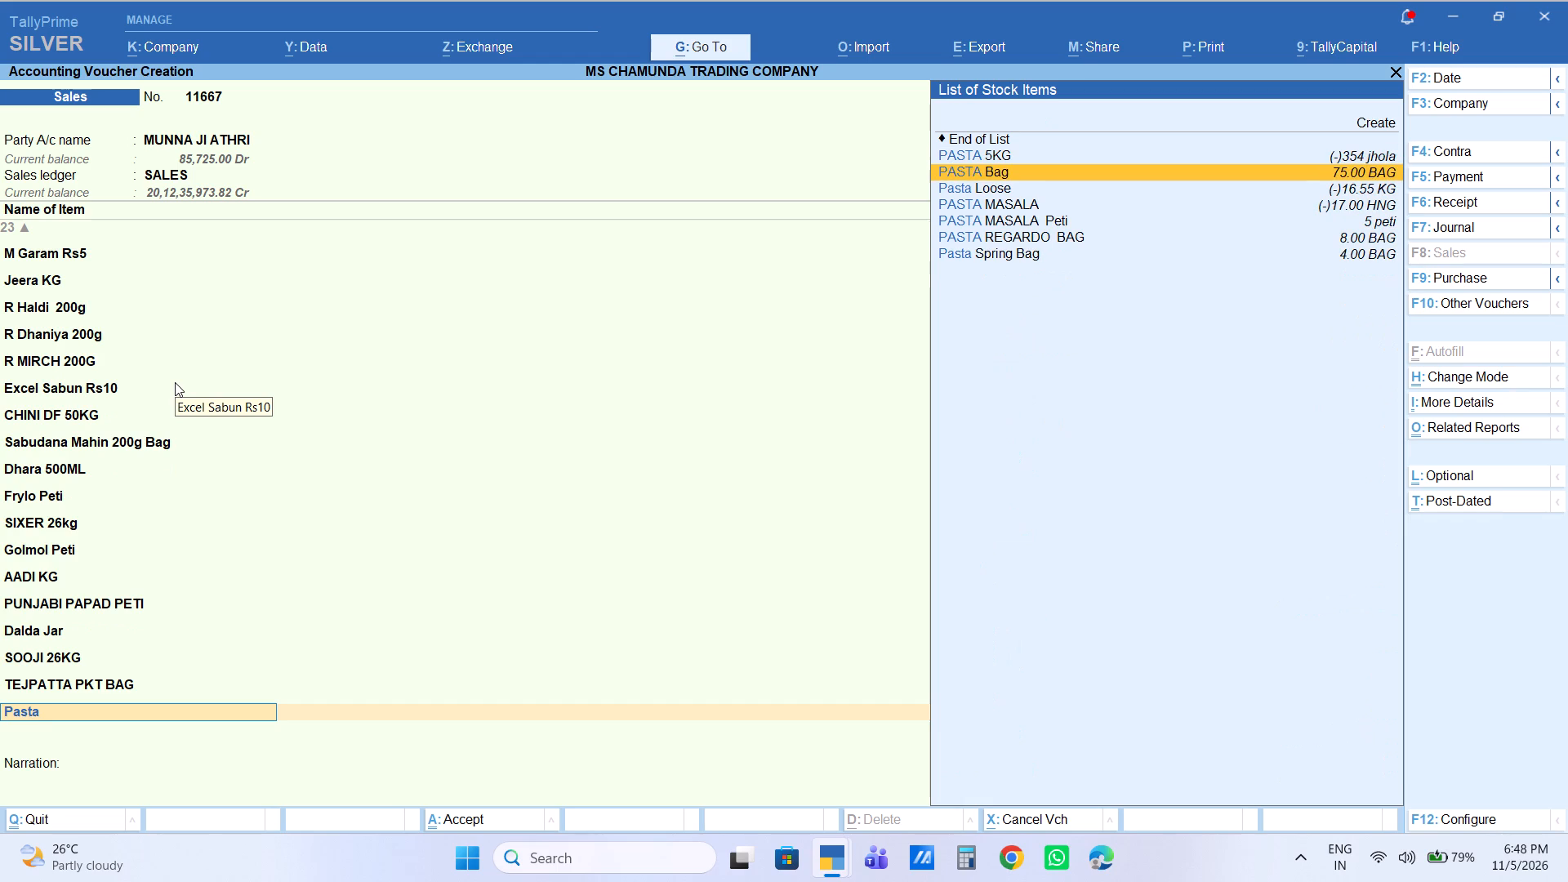
{"action": "key", "text": "Up"}
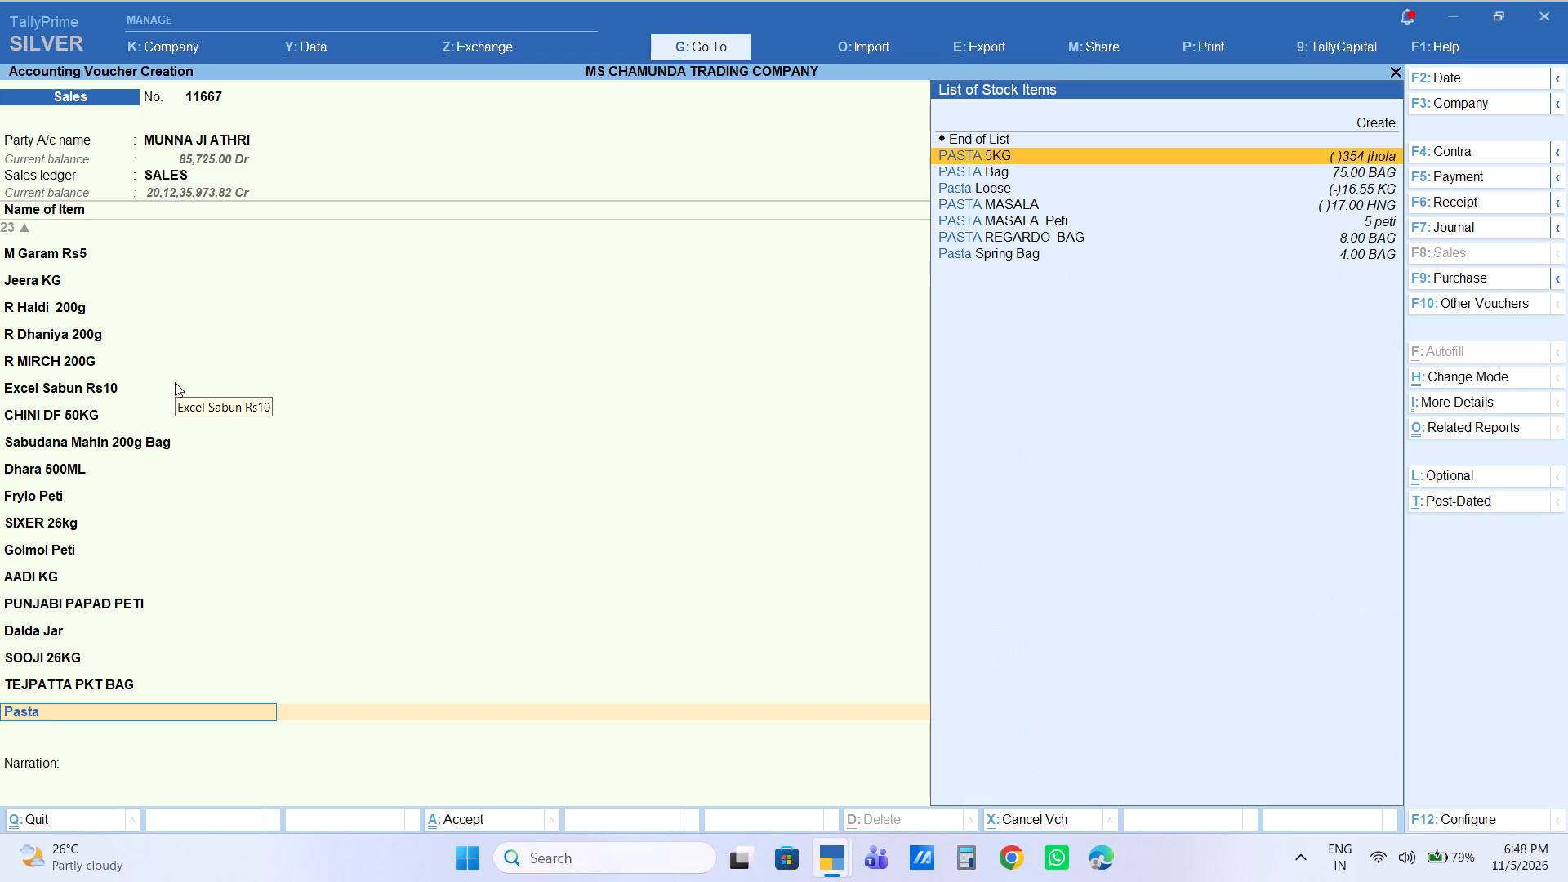
{"action": "key", "text": "Down"}
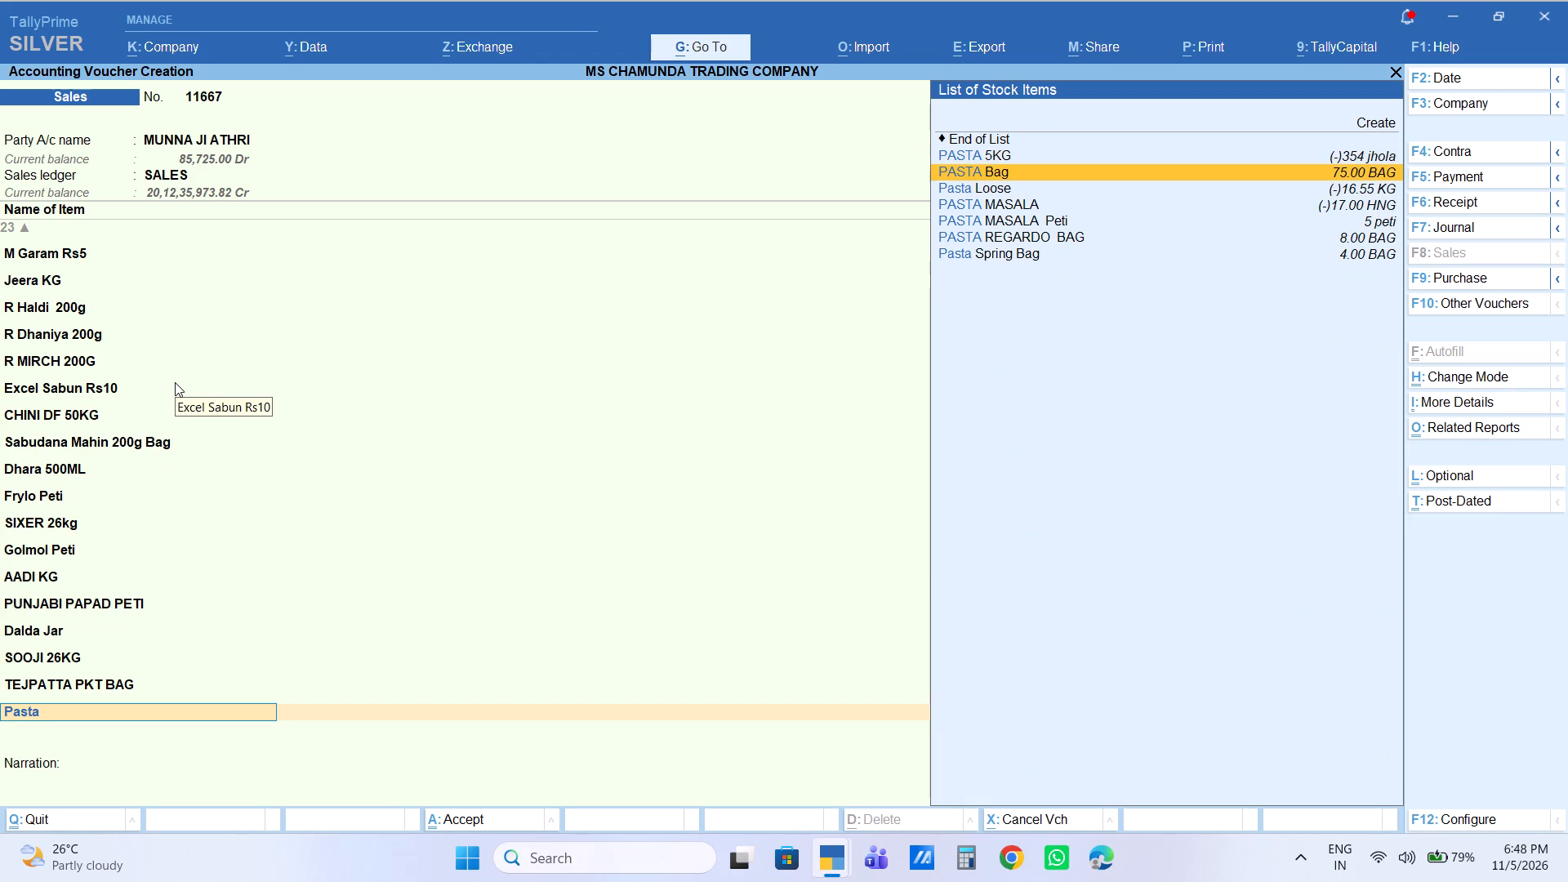
{"action": "key", "text": "Return"}
{"action": "key", "text": "1"}
{"action": "key", "text": "Return"}
{"action": "key", "text": "Return"}
{"action": "key", "text": "Return"}
{"action": "key", "text": "Return"}
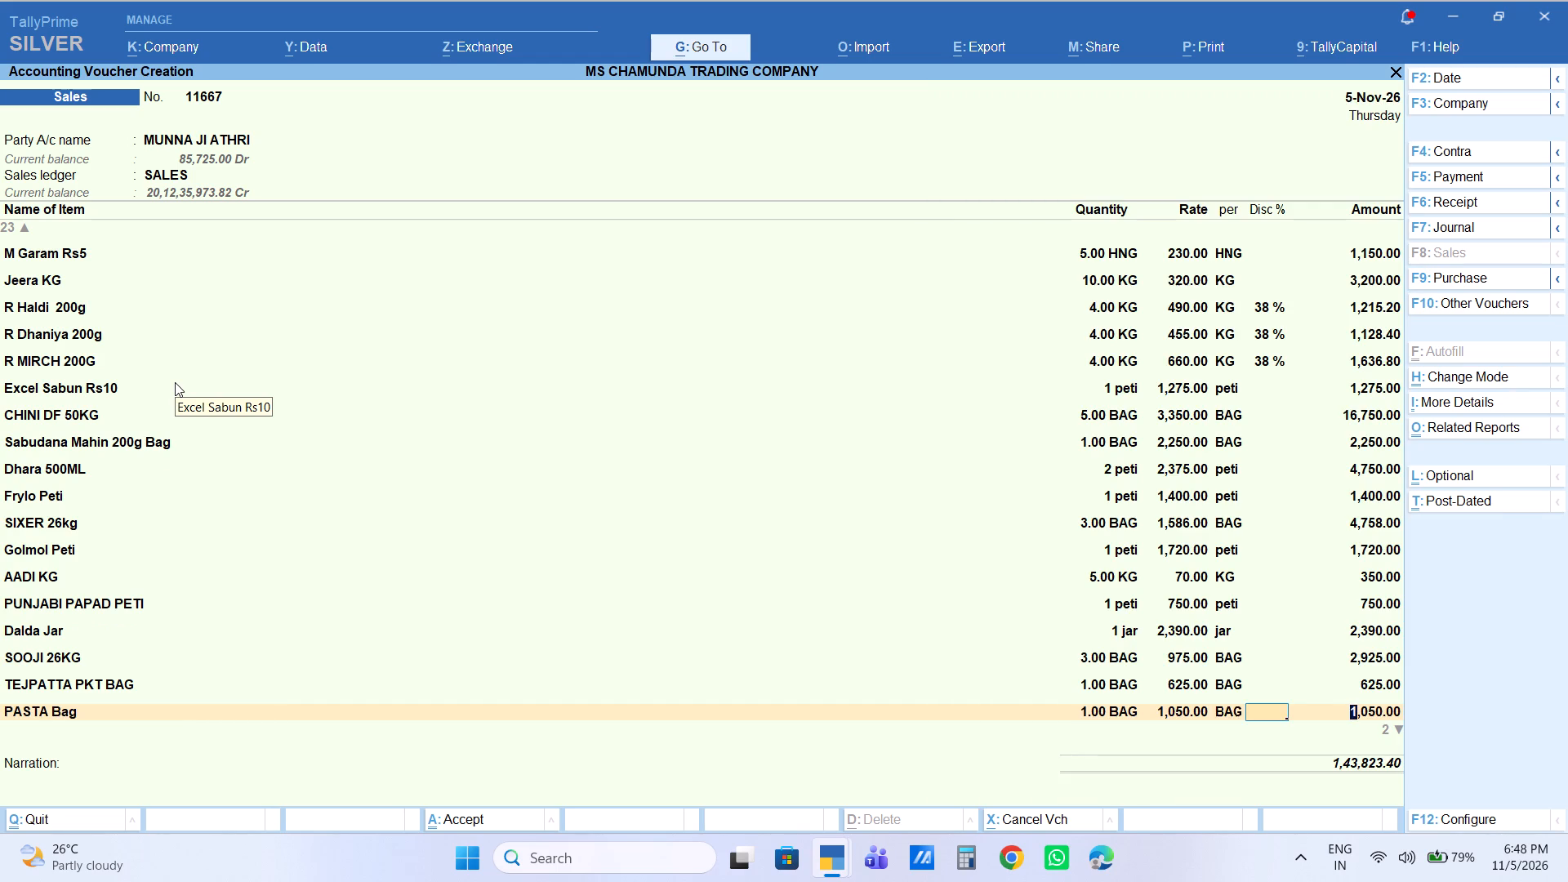
{"action": "key", "text": "Return"}
End the item list and add the Labour Charge ledger beneath the items.
{"action": "key", "text": "Return"}
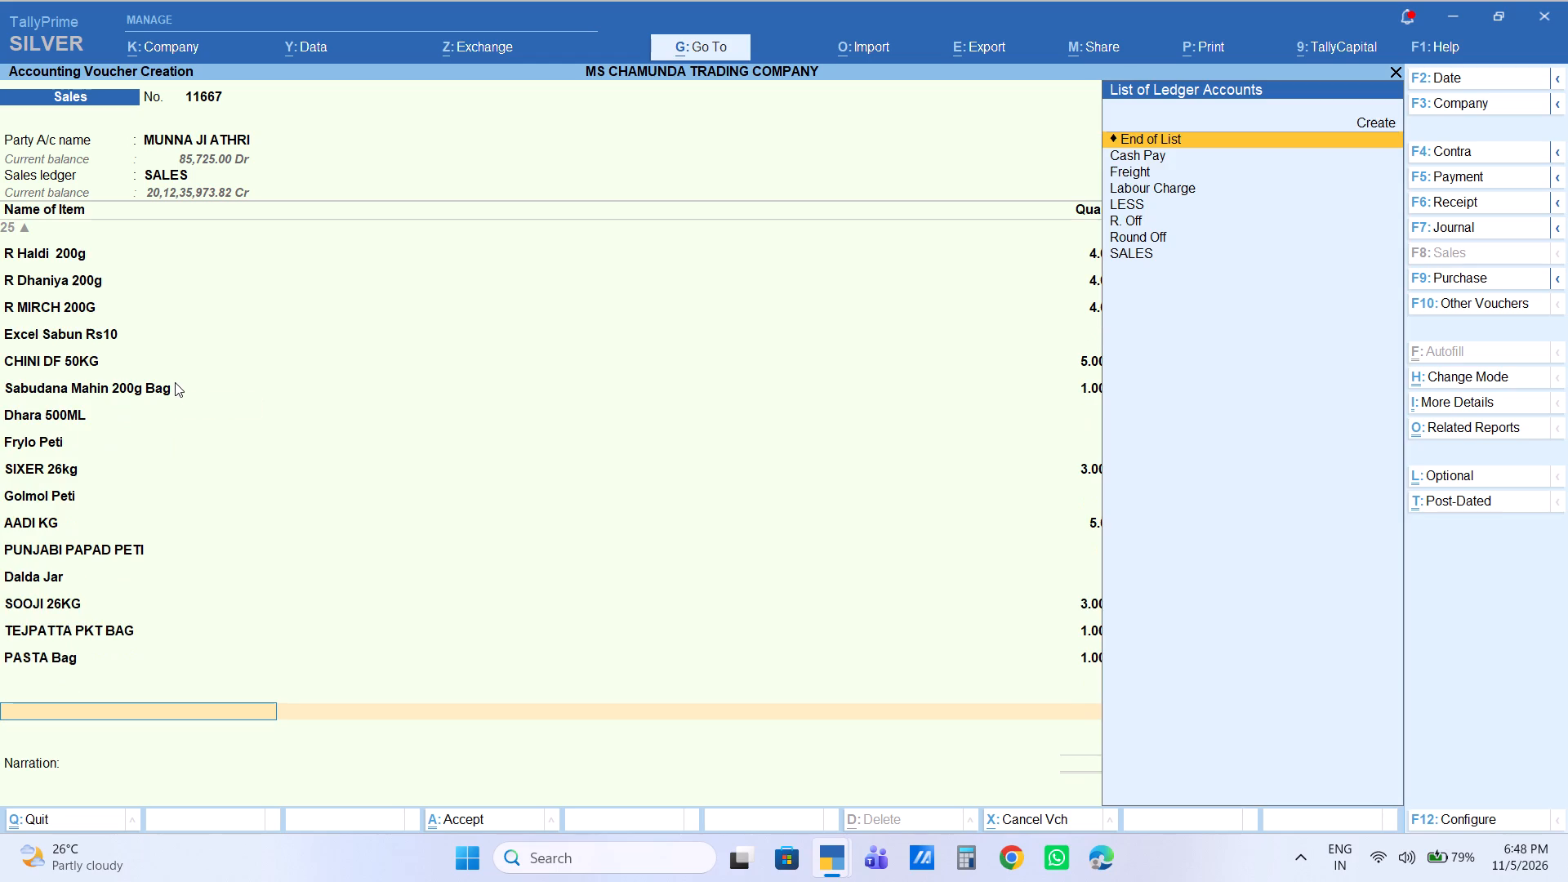
{"action": "key", "text": "Down"}
{"action": "key", "text": "Down"}
{"action": "key", "text": "Down"}
{"action": "key", "text": "Return"}
{"action": "key", "text": "Return"}
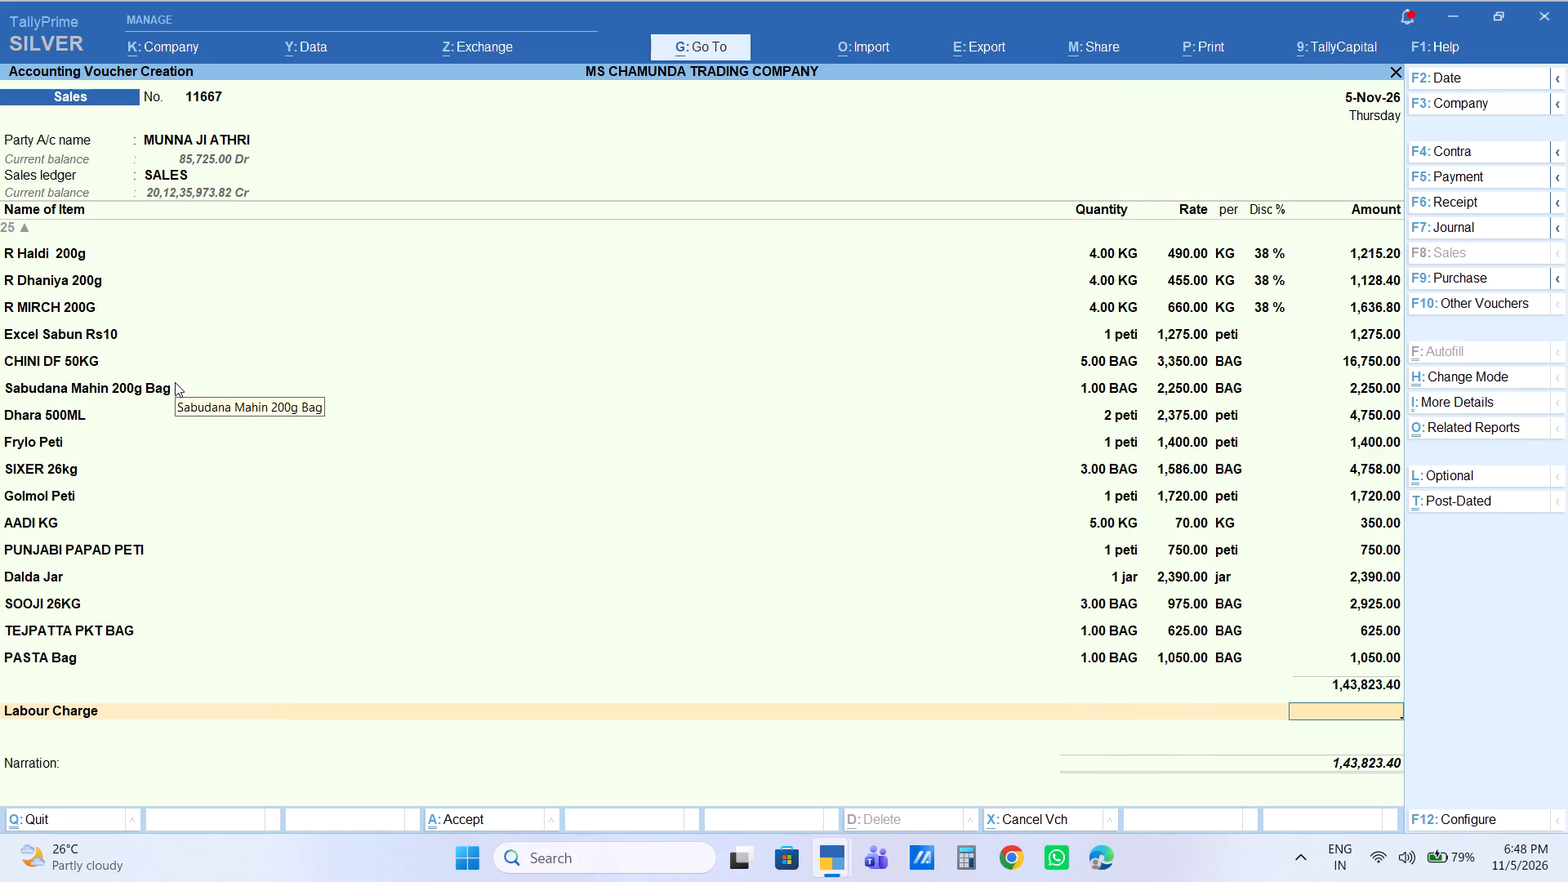
Return to the item lines and add 16 BDL of R GARAM RS5 BdL after PASTA Bag at the default rate.
{"action": "key", "text": "BackSpace"}
{"action": "key", "text": "BackSpace"}
{"action": "key", "text": "BackSpace"}
{"action": "key", "text": "Return"}
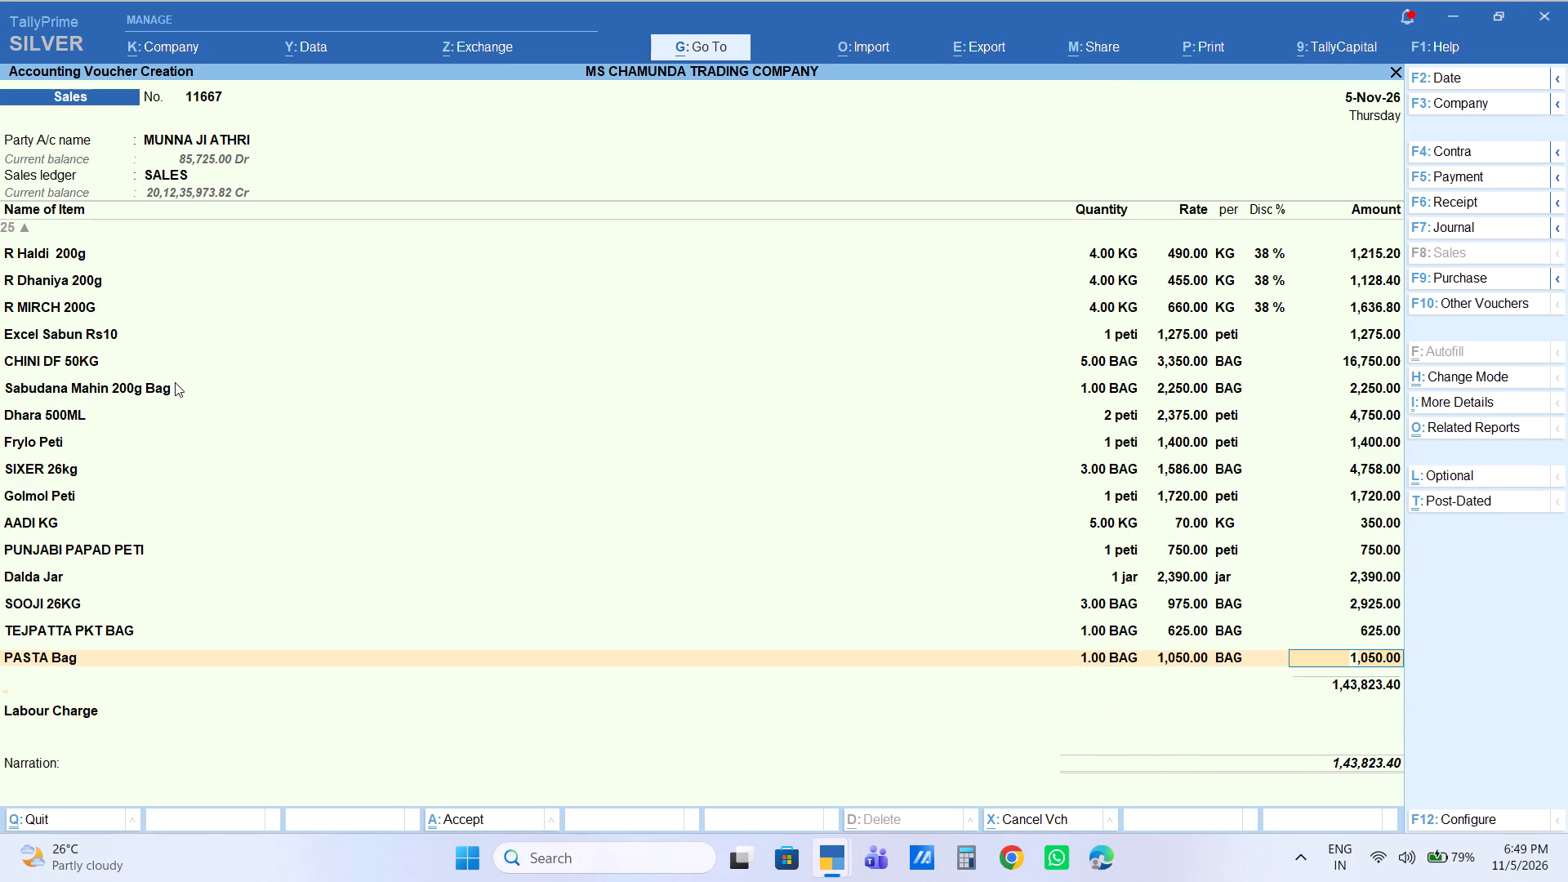
{"action": "type", "text": "r gara"}
{"action": "key", "text": "Down"}
{"action": "key", "text": "Down"}
{"action": "key", "text": "Down"}
{"action": "key", "text": "Down"}
{"action": "key", "text": "Down"}
{"action": "key", "text": "Down"}
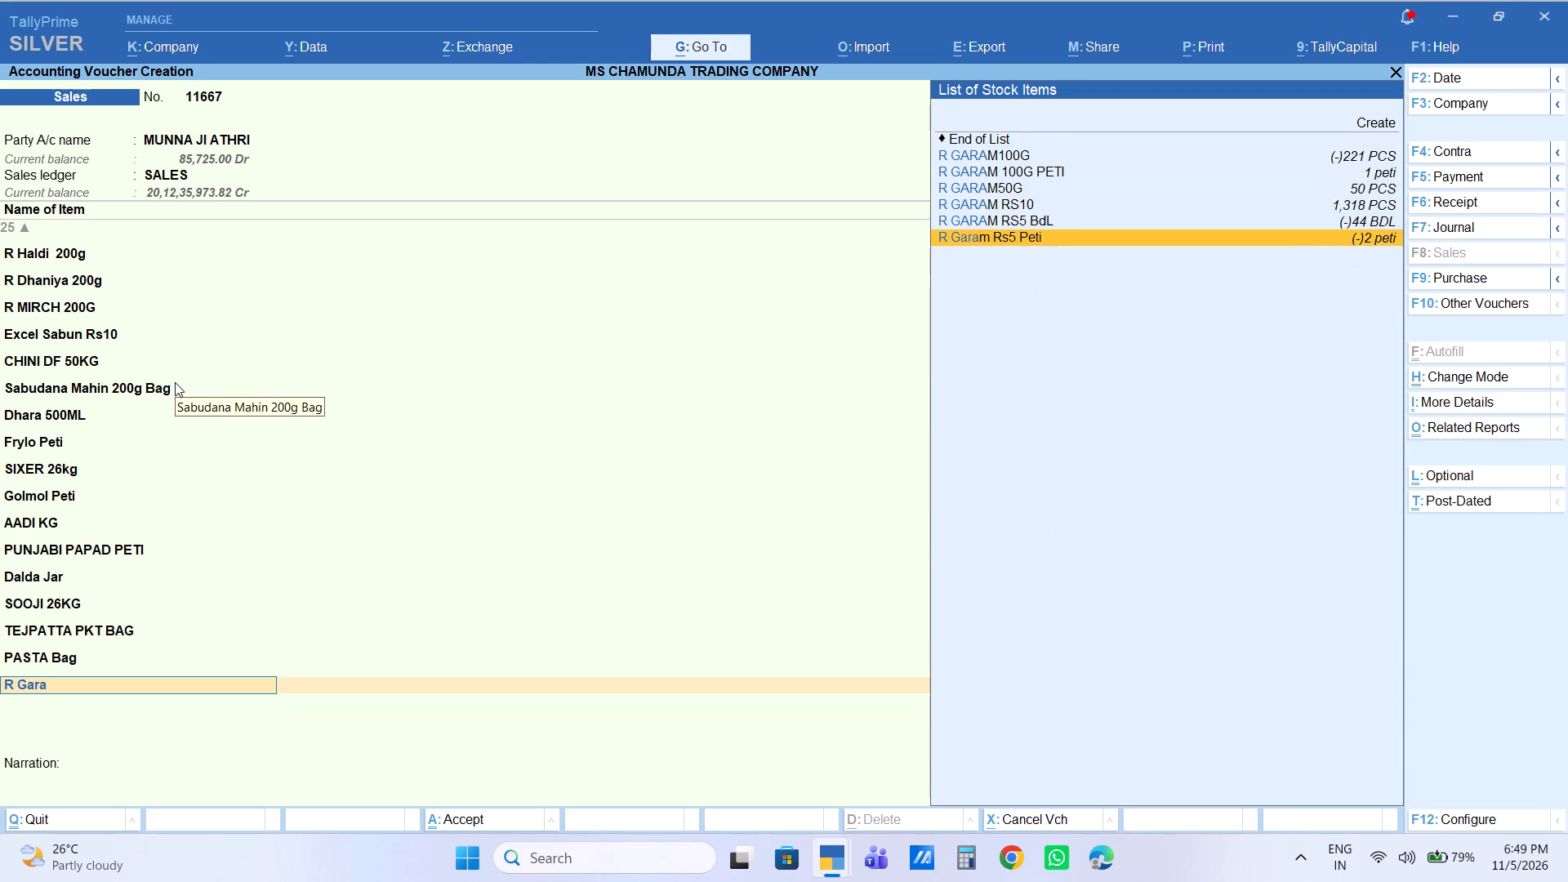
{"action": "key", "text": "Up"}
{"action": "key", "text": "Return"}
{"action": "type", "text": "16"}
{"action": "key", "text": "Return"}
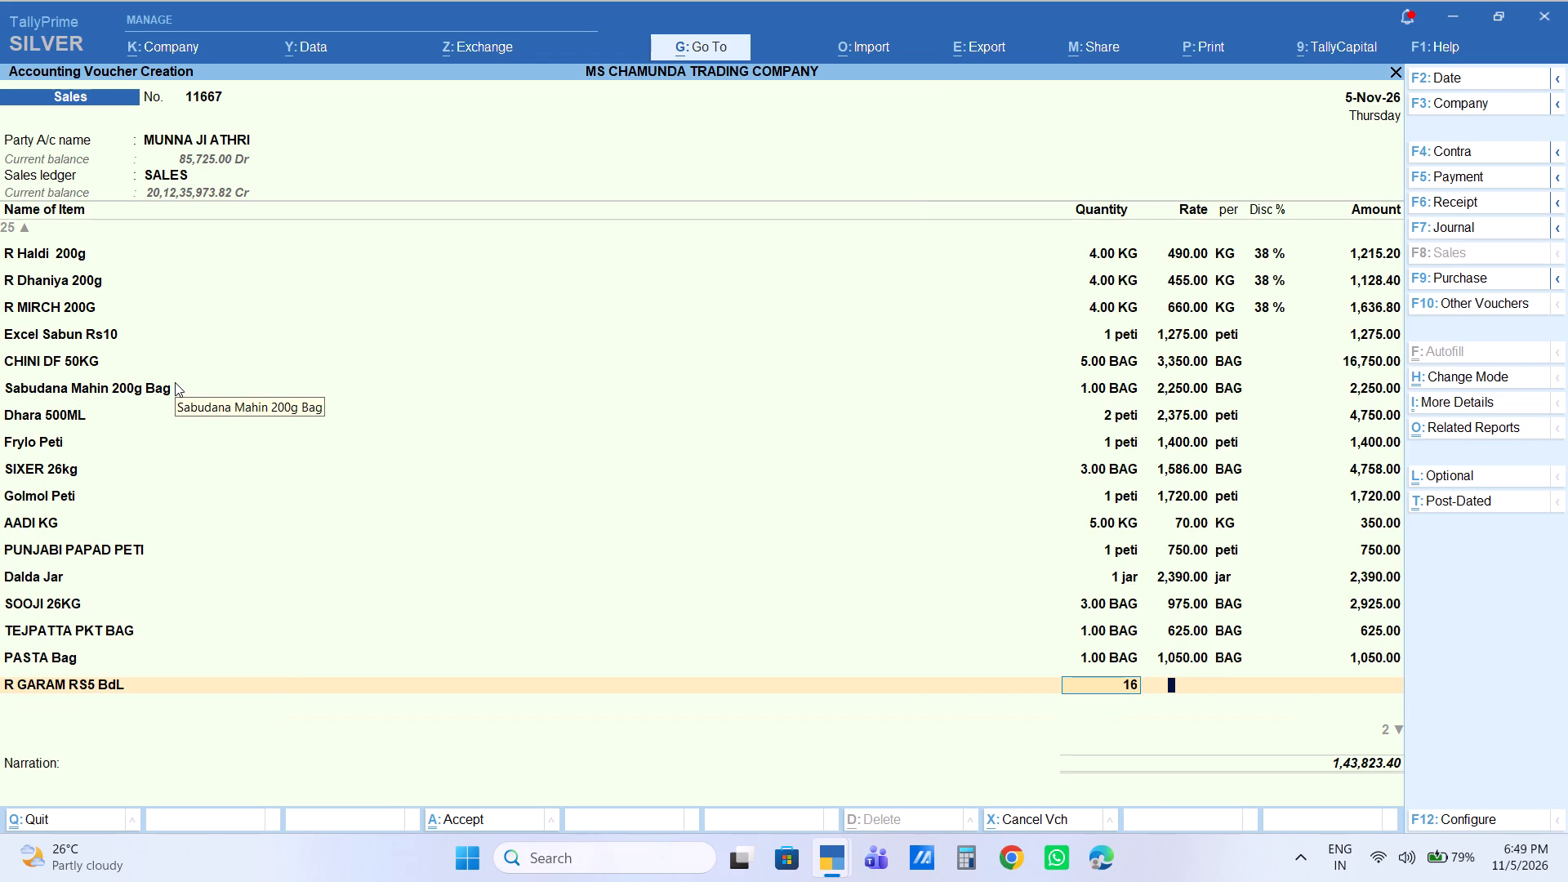
{"action": "key", "text": "Return"}
{"action": "key", "text": "Return"}
{"action": "key", "text": "Return"}
{"action": "key", "text": "Return"}
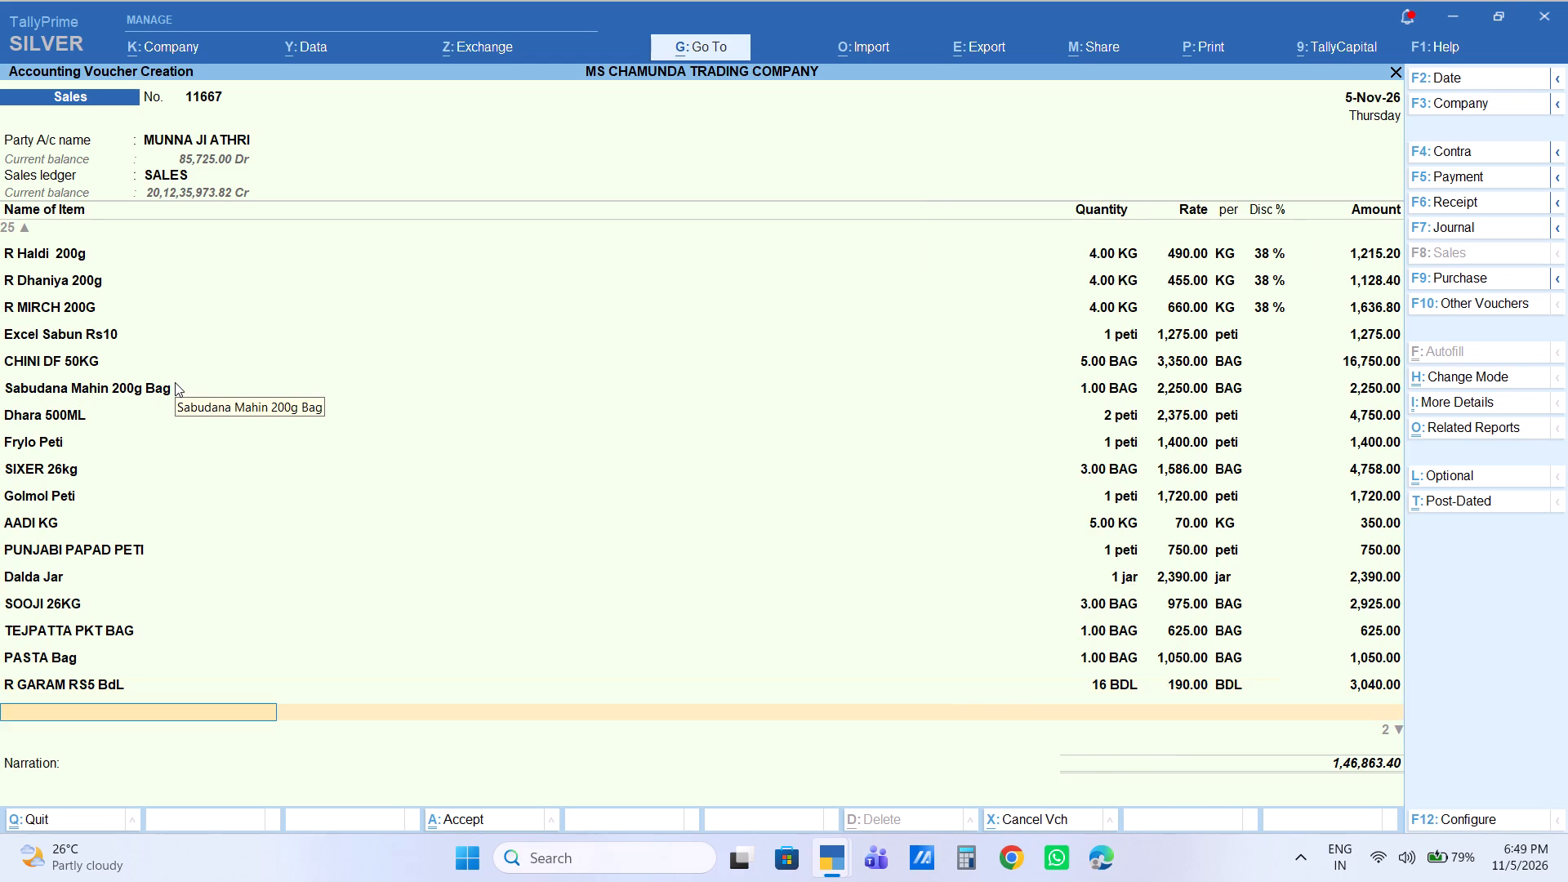
Add 16 BDL of R Meat Rs5 BDL to the voucher with the line amount set to 2925.
{"action": "type", "text": "r"}
{"action": "key", "text": "space"}
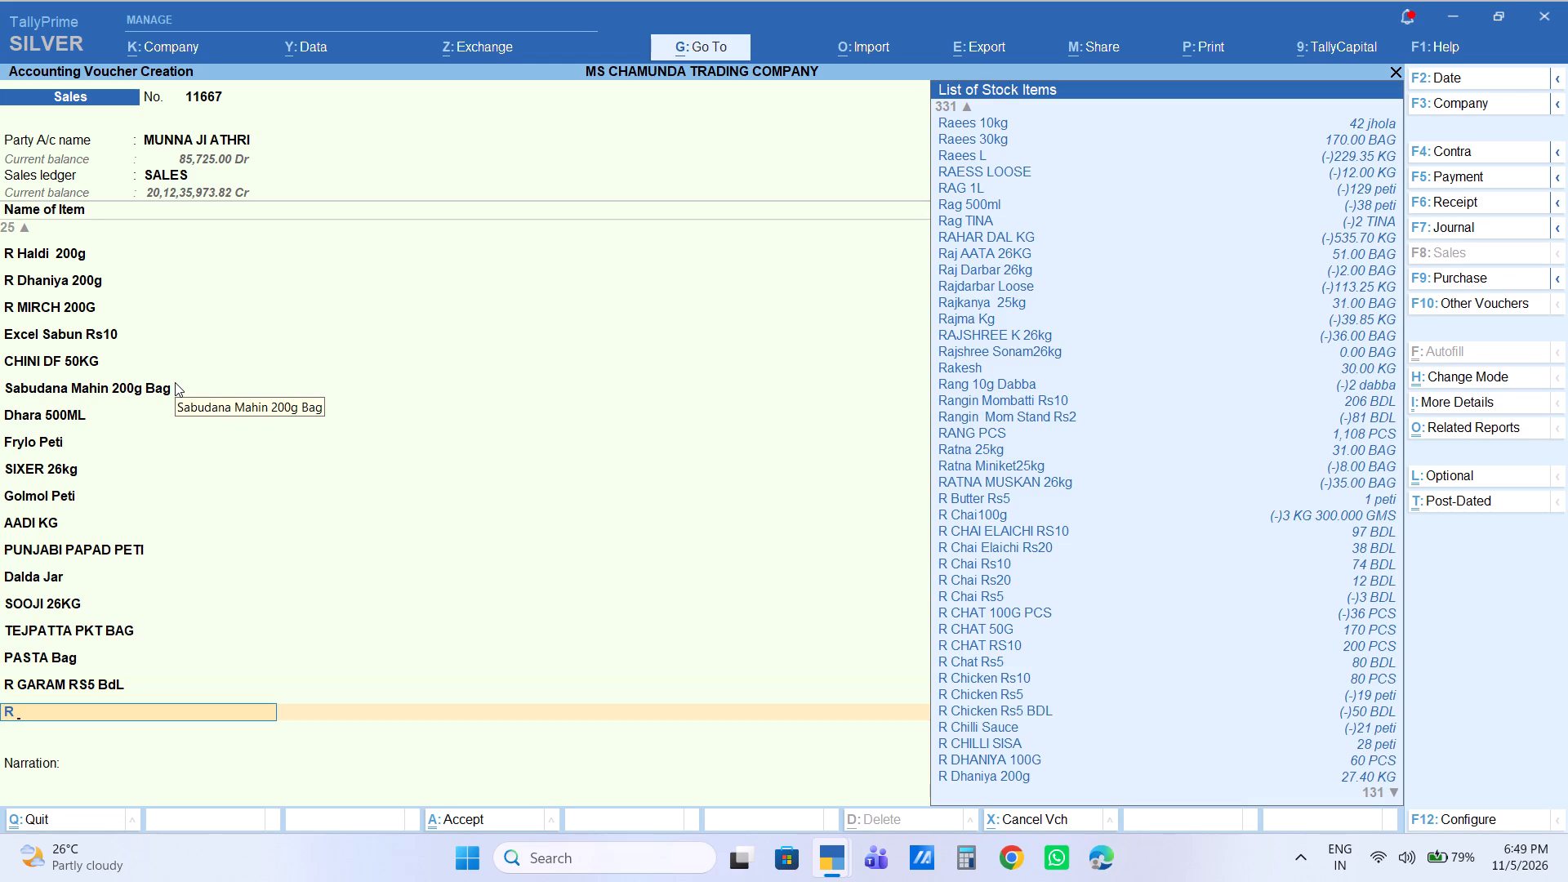
{"action": "type", "text": "meat"}
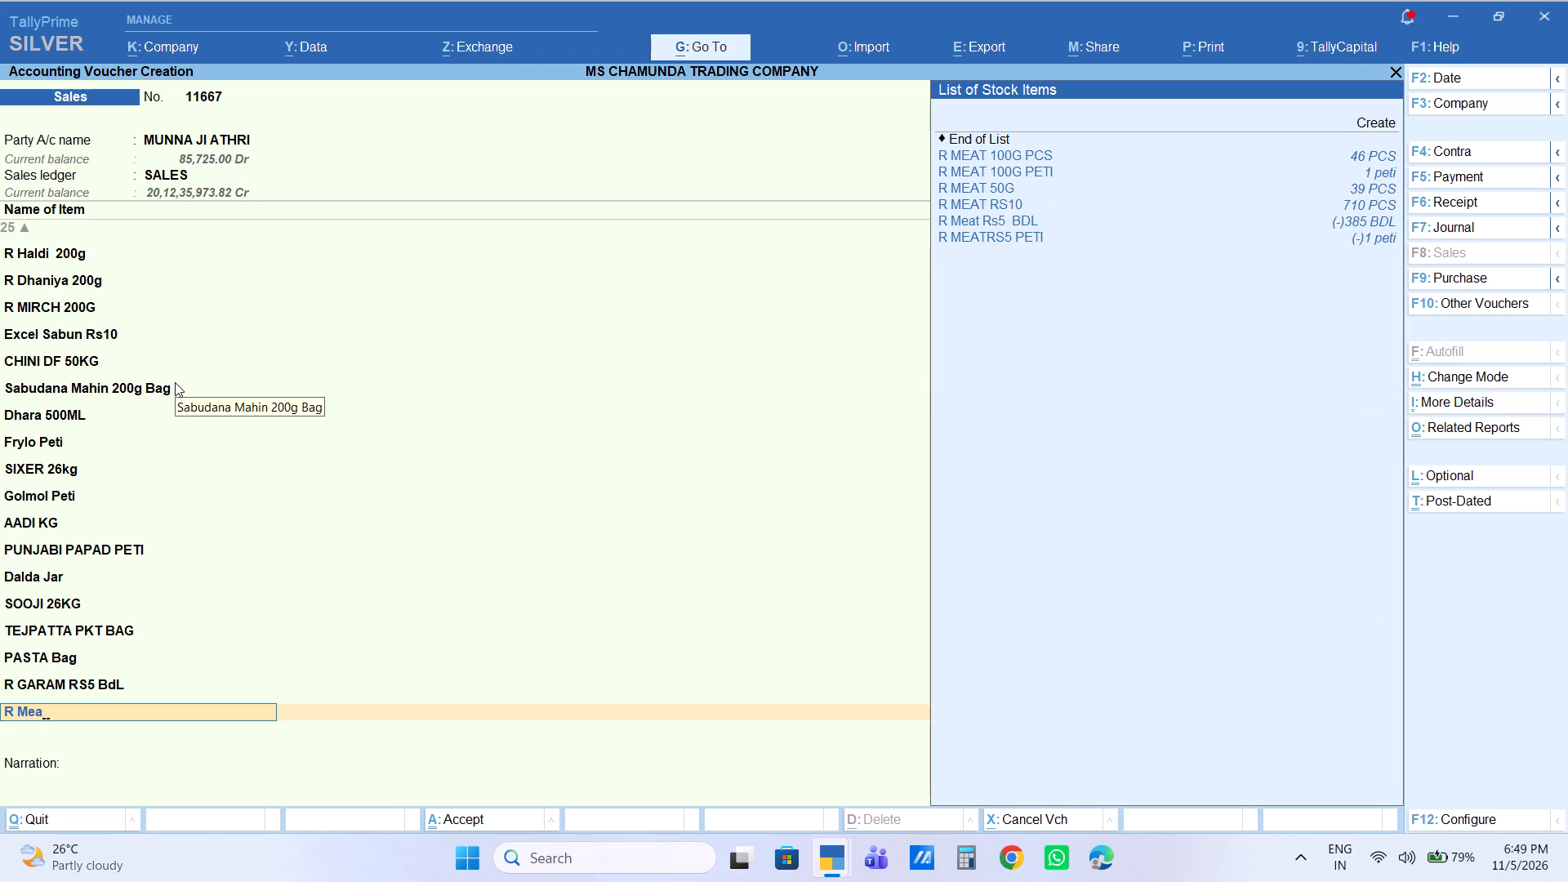
{"action": "key", "text": "Down"}
{"action": "key", "text": "Down"}
{"action": "key", "text": "Down"}
{"action": "key", "text": "Down"}
{"action": "key", "text": "Down"}
{"action": "key", "text": "Return"}
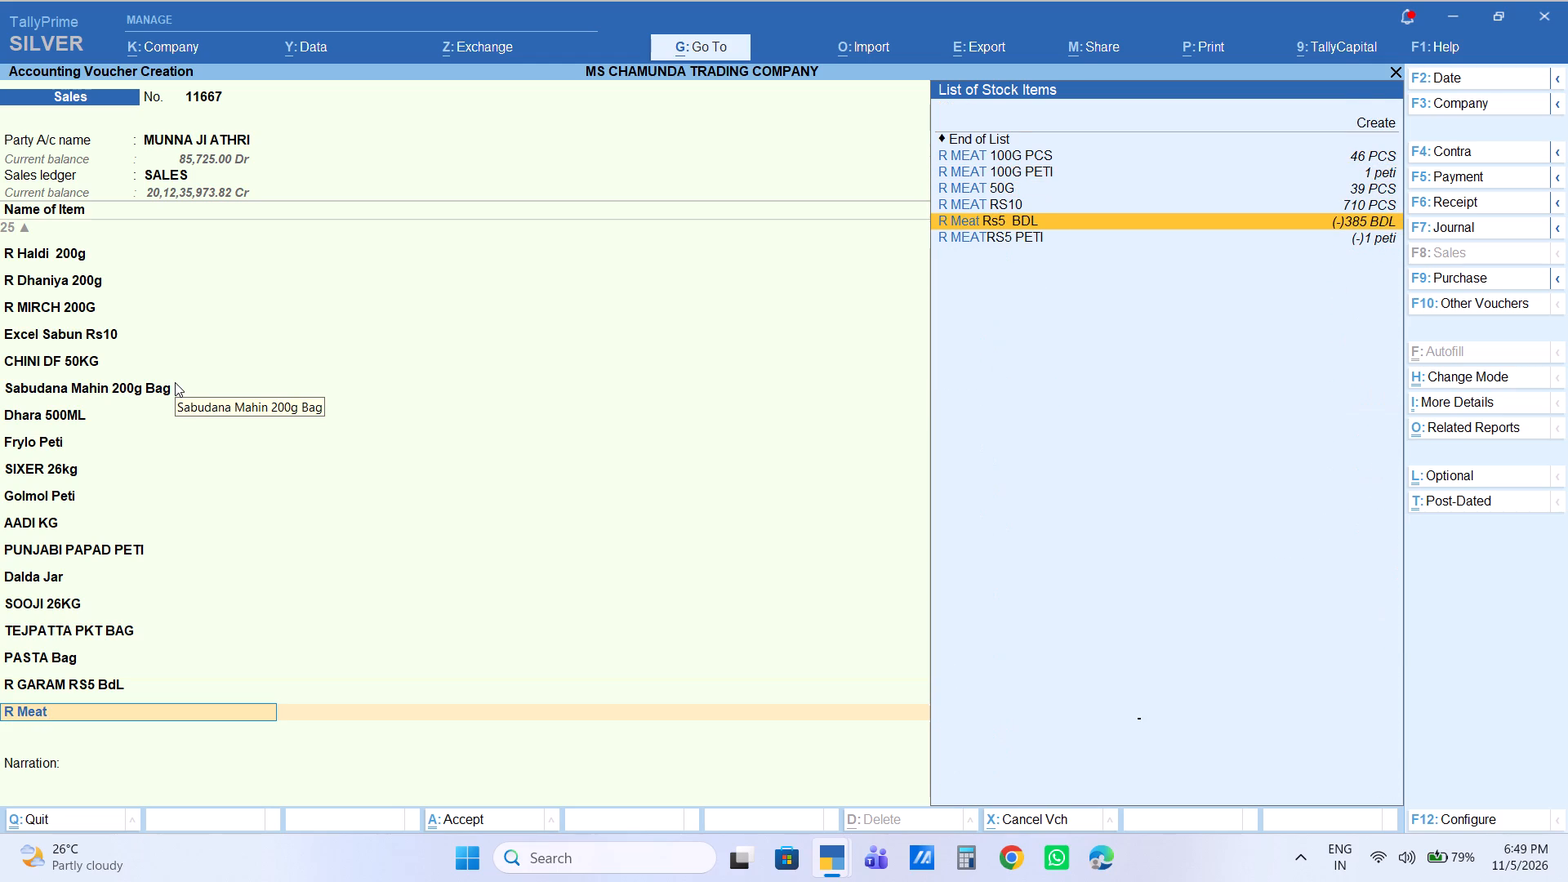
{"action": "type", "text": "16"}
{"action": "key", "text": "Return"}
{"action": "key", "text": "Return"}
{"action": "key", "text": "Return"}
{"action": "key", "text": "Return"}
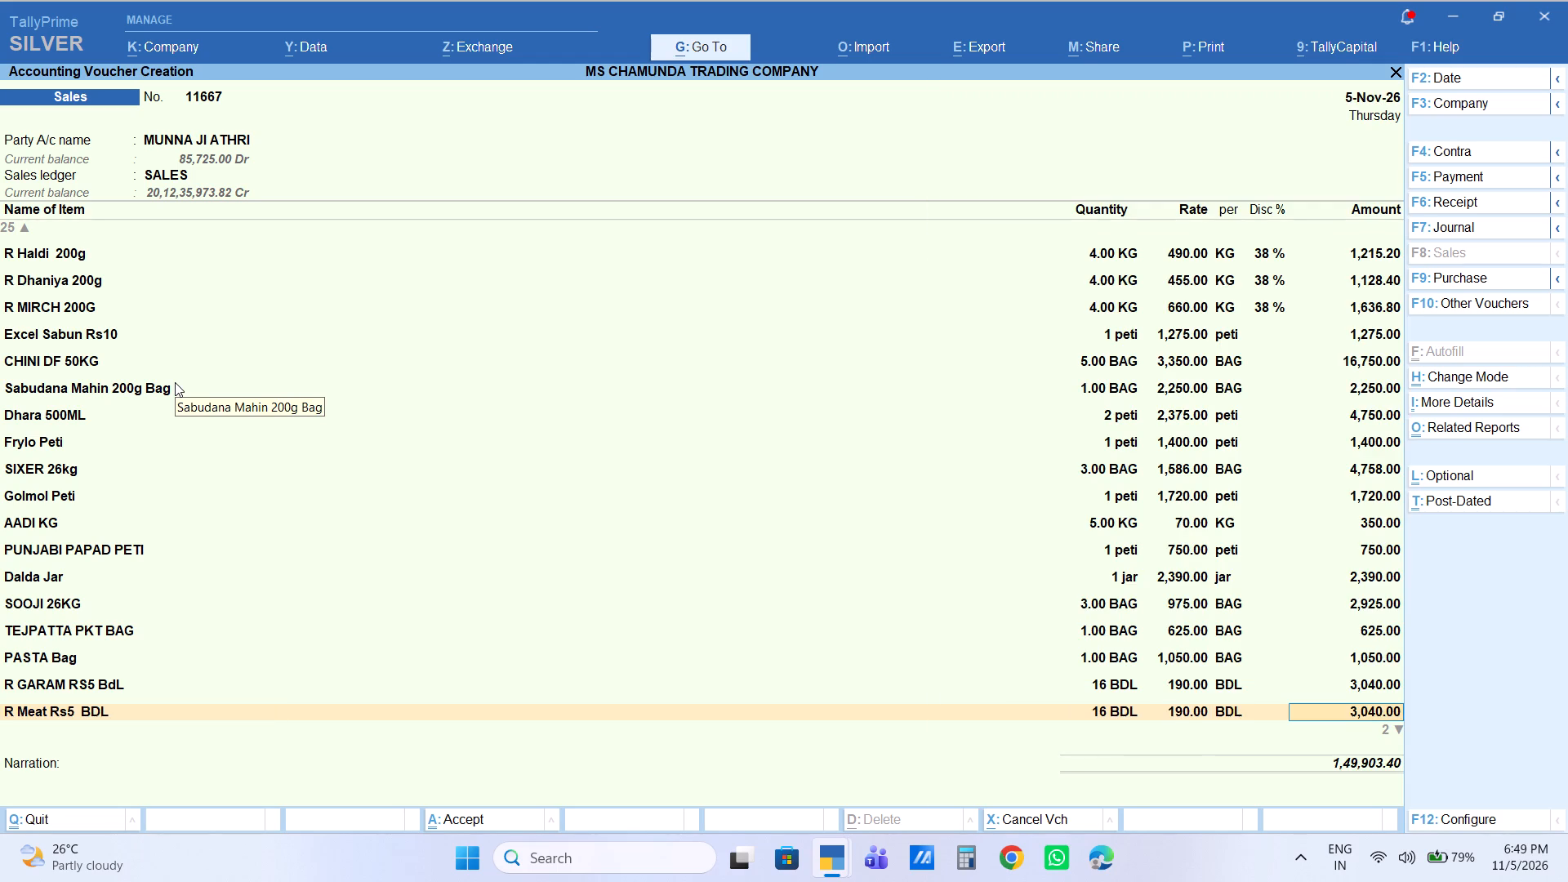
{"action": "type", "text": "2925"}
{"action": "key", "text": "Return"}
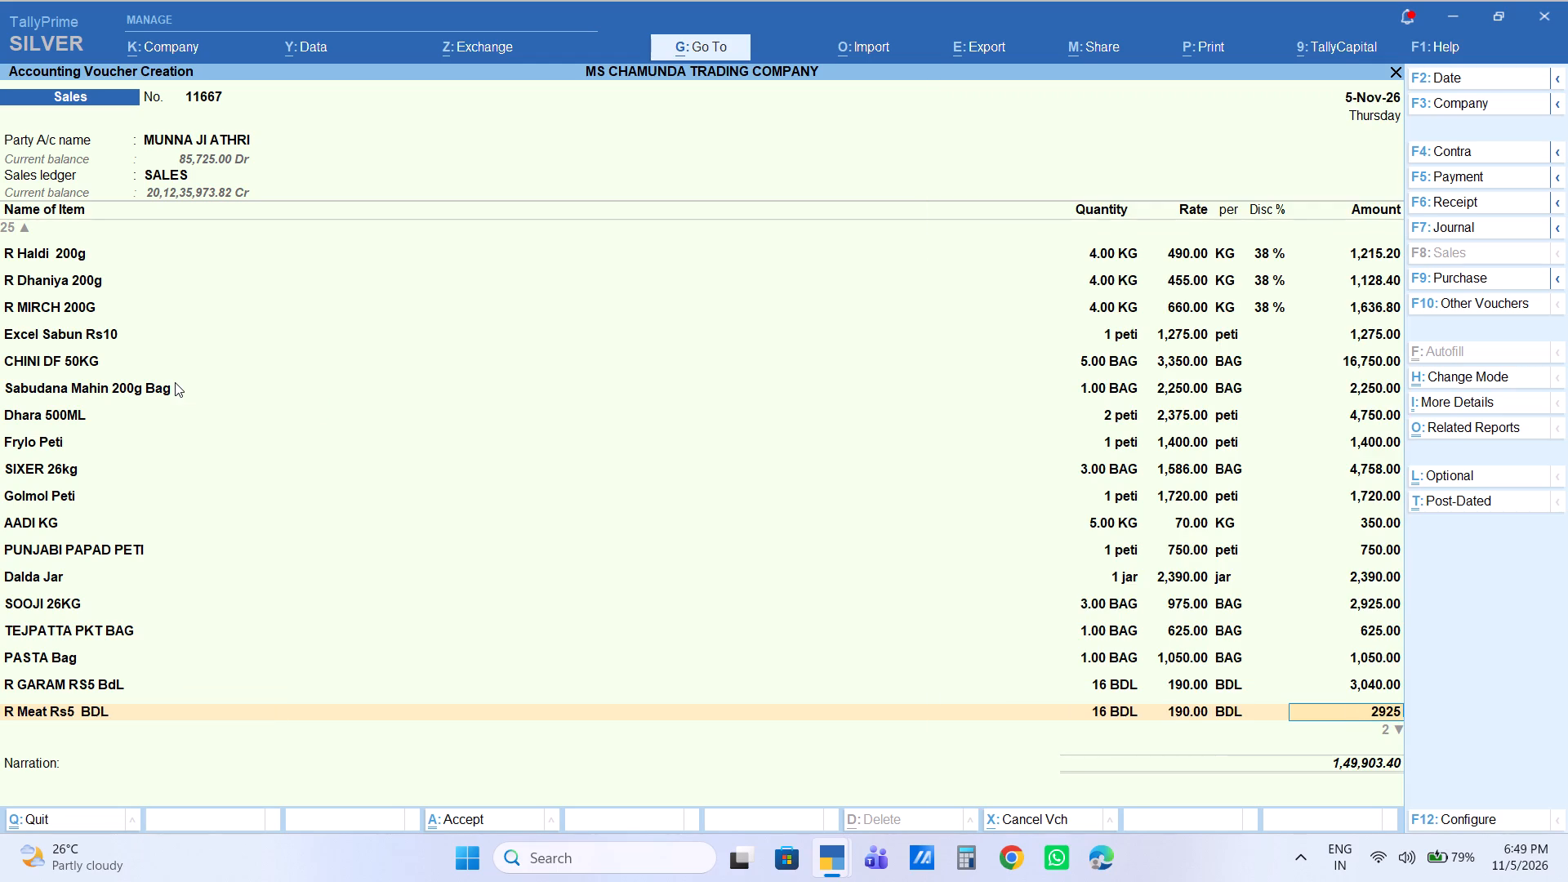
Set the line amount of R GARAM RS5 BdL to 2925, keeping the R Meat Rs5 BDL line as entered.
{"action": "key", "text": "BackSpace"}
{"action": "key", "text": "Up"}
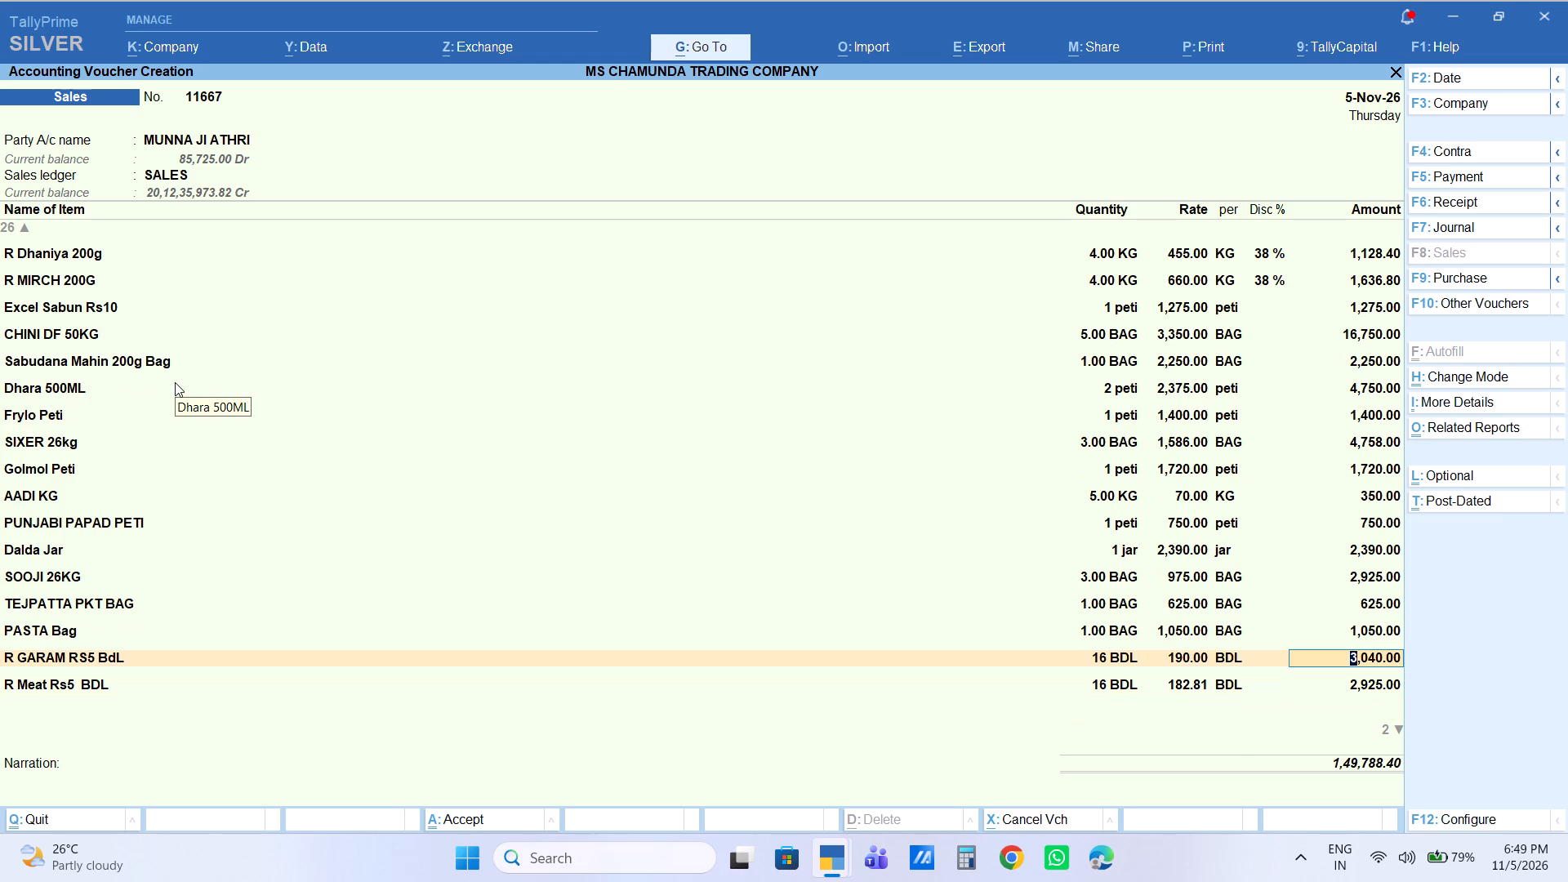
{"action": "type", "text": "23"}
{"action": "key", "text": "BackSpace"}
{"action": "key", "text": "BackSpace"}
{"action": "type", "text": "2925"}
{"action": "key", "text": "Return"}
{"action": "key", "text": "Return"}
{"action": "key", "text": "Return"}
{"action": "key", "text": "Return"}
{"action": "key", "text": "Return"}
{"action": "key", "text": "Return"}
{"action": "key", "text": "Return"}
End the item list and open the Labour Charge amount for entry.
{"action": "key", "text": "Return"}
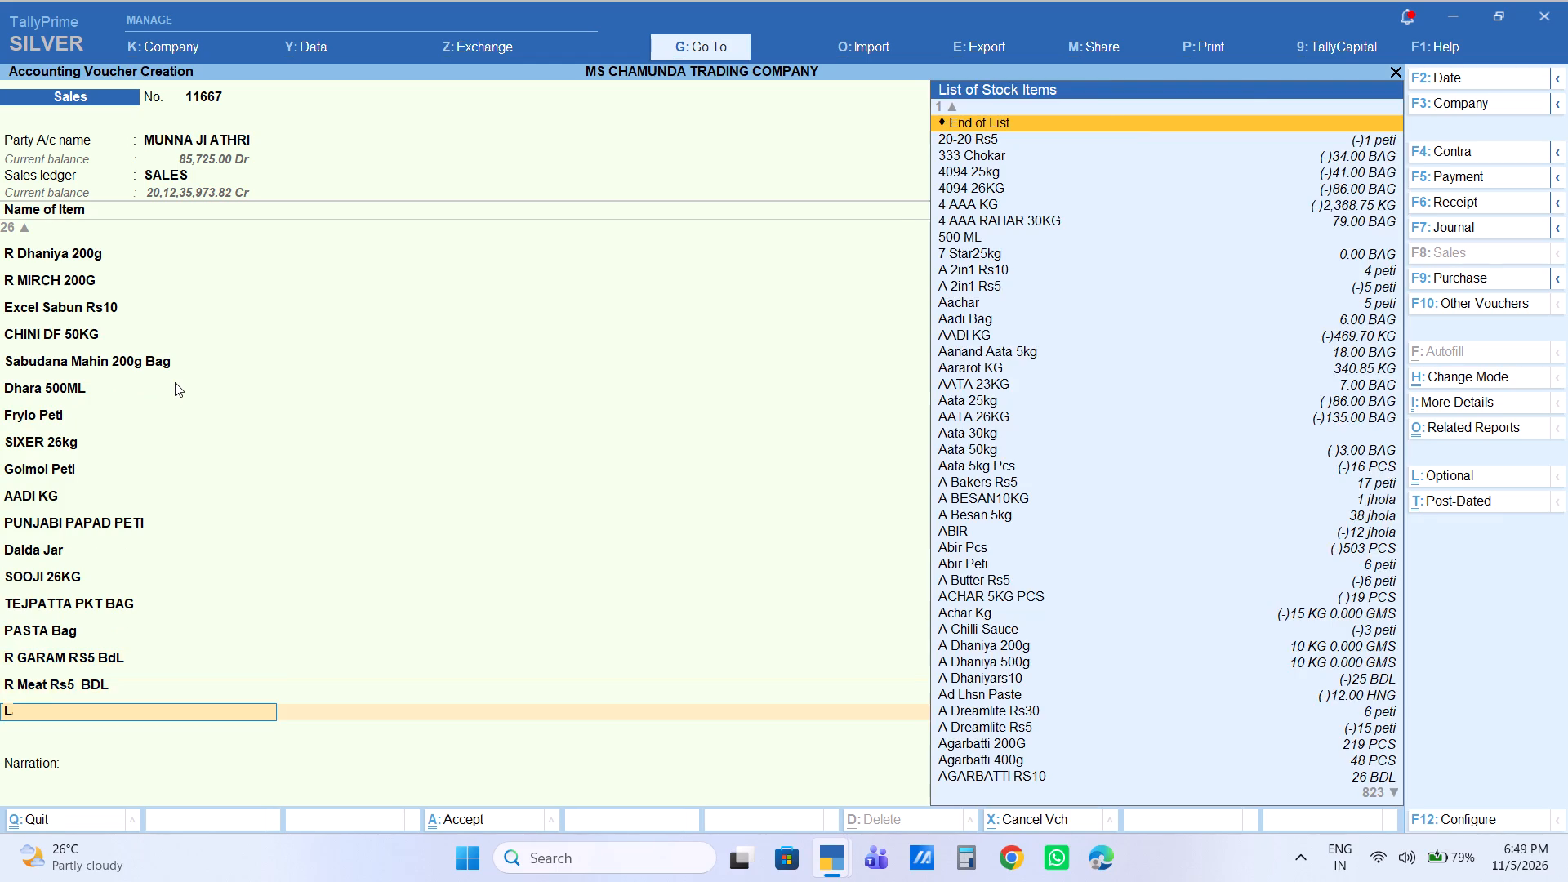
{"action": "key", "text": "Return"}
{"action": "key", "text": "Return"}
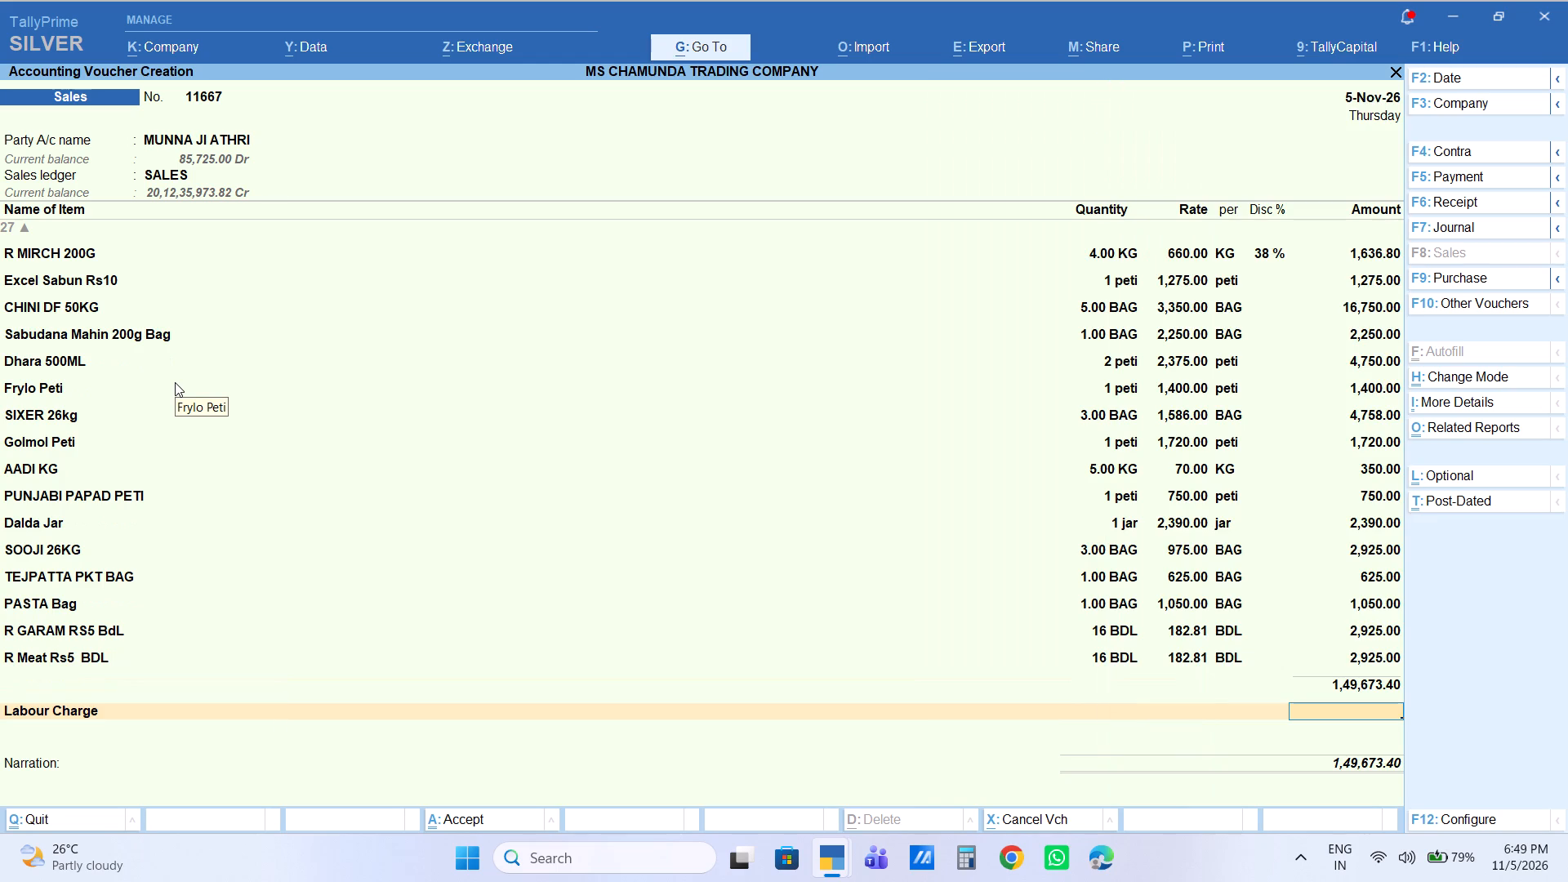
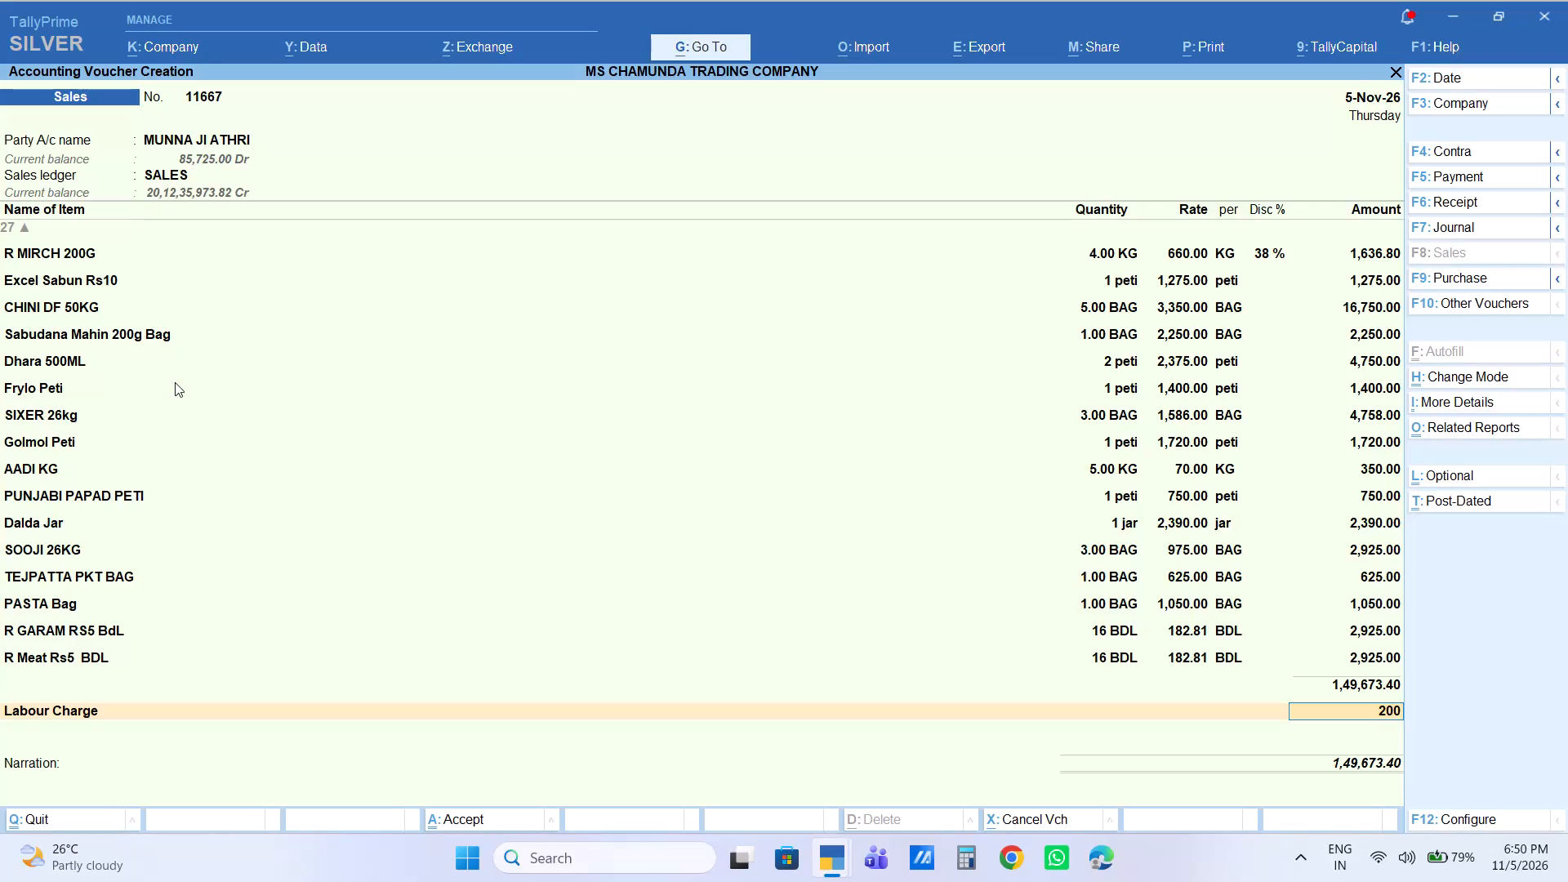
Enter a Labour Charge of 200 on the voucher.
{"action": "key", "text": "Return"}
Go back to the first item line and check the rates from Ripuraj Sonashakti26kg through WHITE TIGER 26kg.
{"action": "key", "text": "BackSpace"}
{"action": "key", "text": "BackSpace"}
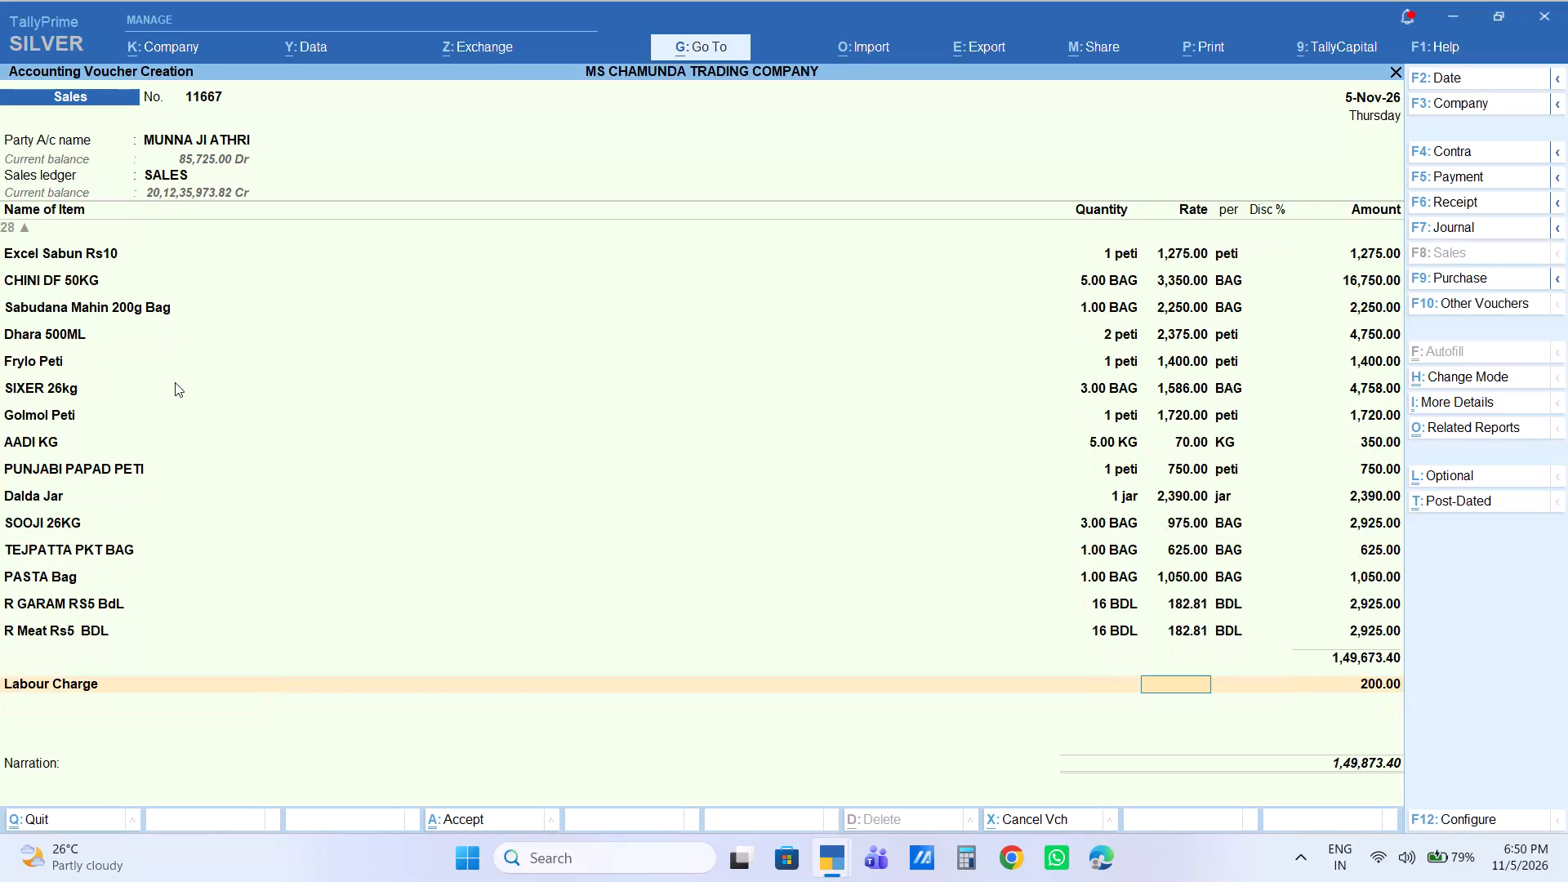
{"action": "key", "text": "BackSpace"}
{"action": "key", "text": "BackSpace"}
{"action": "key", "text": "BackSpace"}
{"action": "key", "text": "BackSpace"}
{"action": "key", "text": "BackSpace"}
{"action": "key", "text": "BackSpace"}
{"action": "key", "text": "Return"}
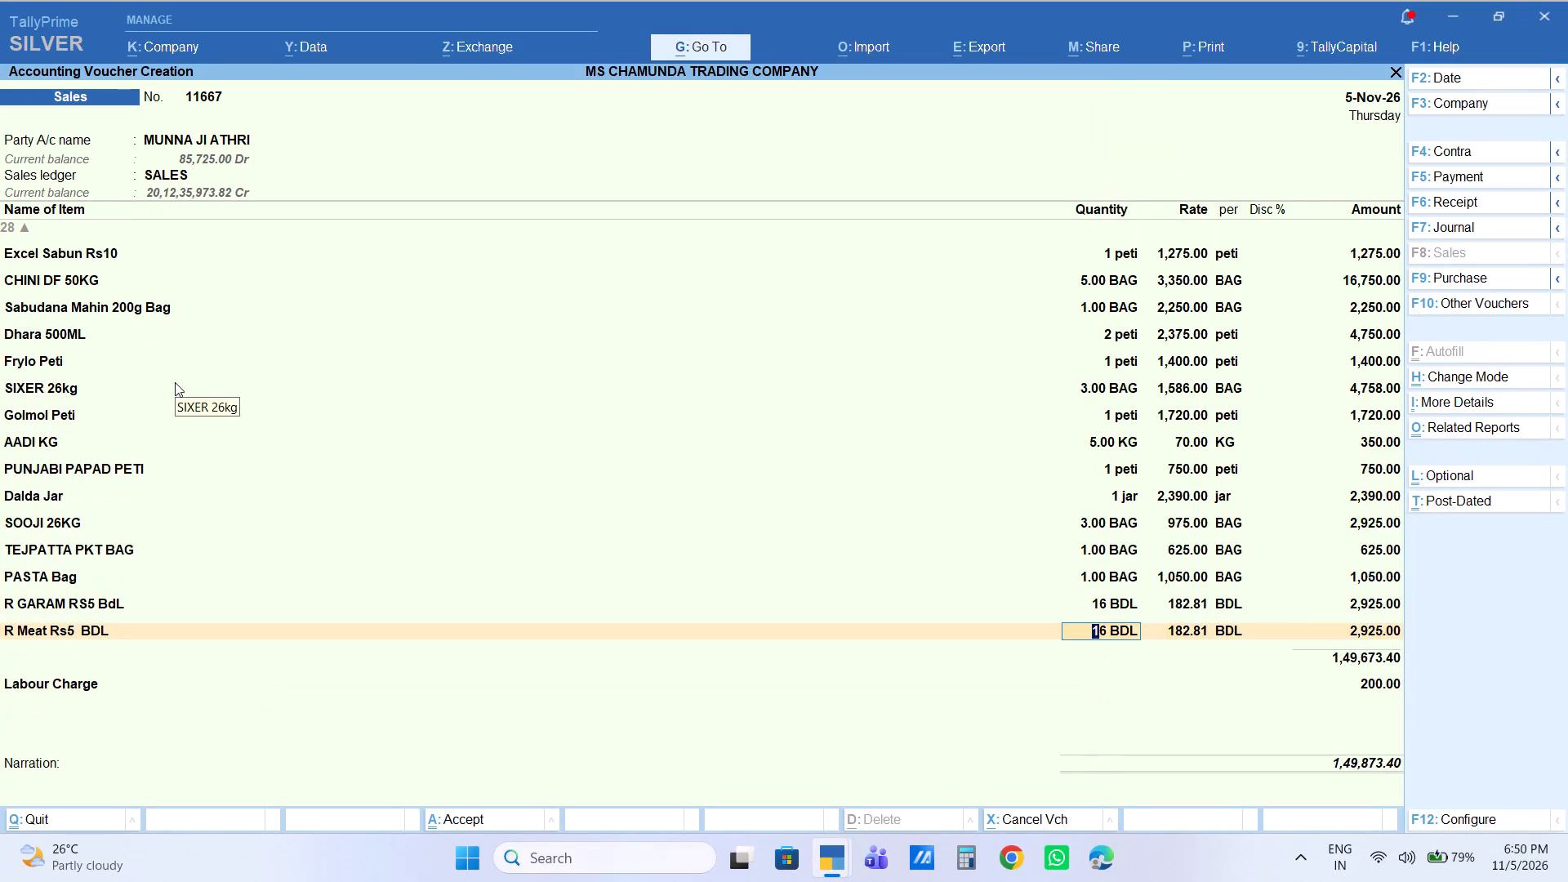
{"action": "key", "text": "Up"}
{"action": "key", "text": "Up"}
{"action": "key", "text": "Up"}
{"action": "key", "text": "Up"}
{"action": "key", "text": "Up"}
{"action": "key", "text": "Up"}
{"action": "key", "text": "Up"}
{"action": "key", "text": "Up"}
{"action": "key", "text": "Up"}
{"action": "key", "text": "Up"}
{"action": "key", "text": "Up"}
{"action": "key", "text": "Up"}
{"action": "key", "text": "Up"}
{"action": "key", "text": "Up"}
{"action": "key", "text": "Up"}
{"action": "key", "text": "Up"}
{"action": "key", "text": "Up"}
{"action": "key", "text": "Up"}
{"action": "key", "text": "Up"}
{"action": "key", "text": "Up"}
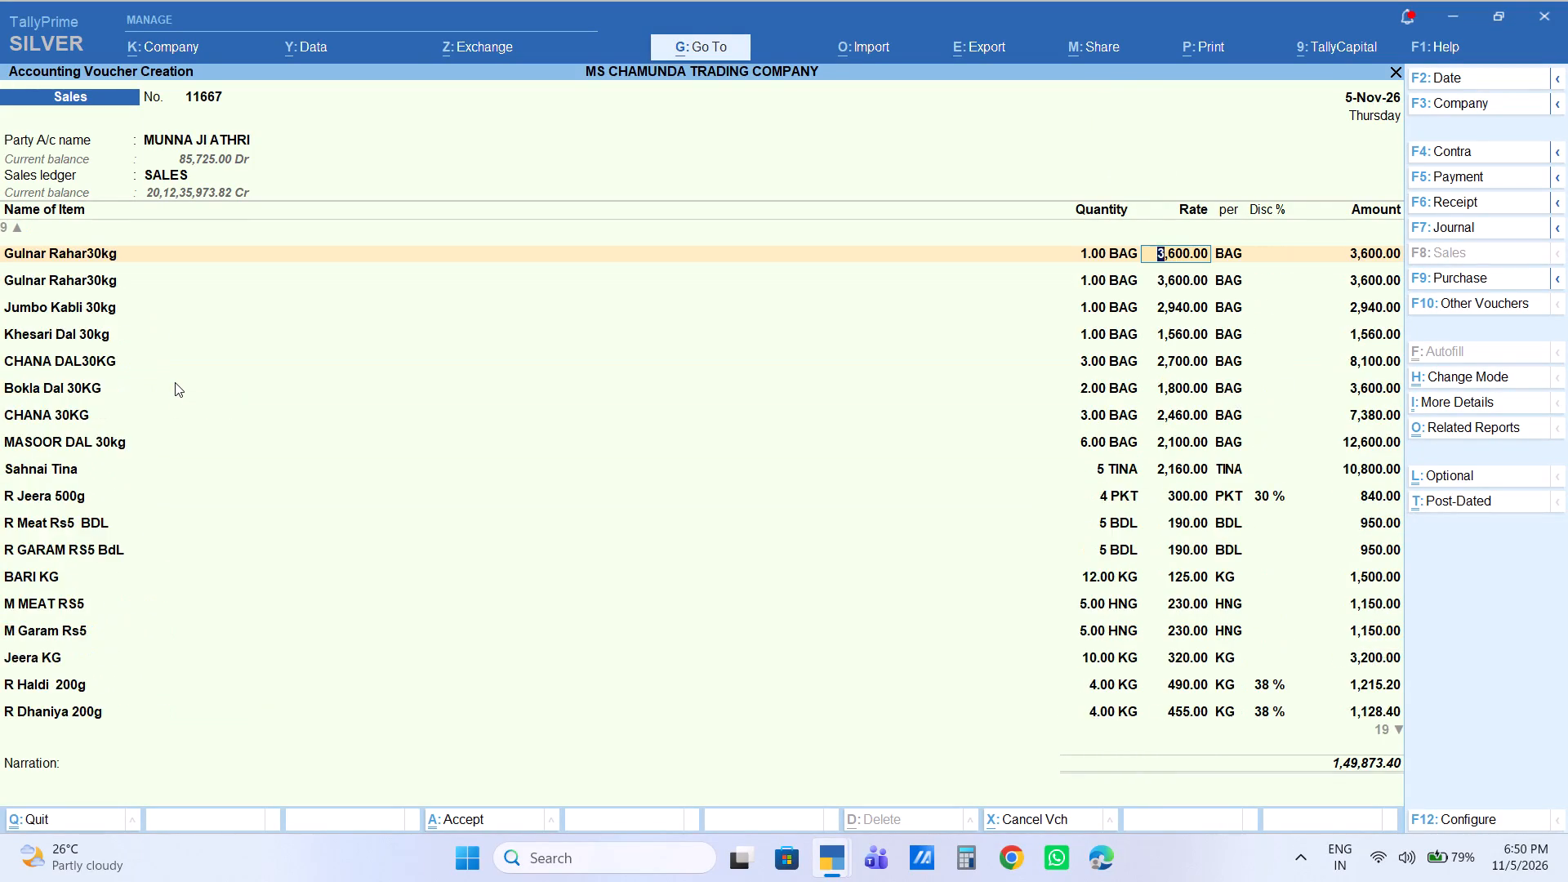
{"action": "key", "text": "Up"}
{"action": "key", "text": "Up"}
{"action": "key", "text": "Up"}
{"action": "key", "text": "Up"}
{"action": "key", "text": "Up"}
{"action": "key", "text": "Up"}
{"action": "key", "text": "Up"}
{"action": "key", "text": "Up"}
{"action": "key", "text": "Up"}
{"action": "key", "text": "Up"}
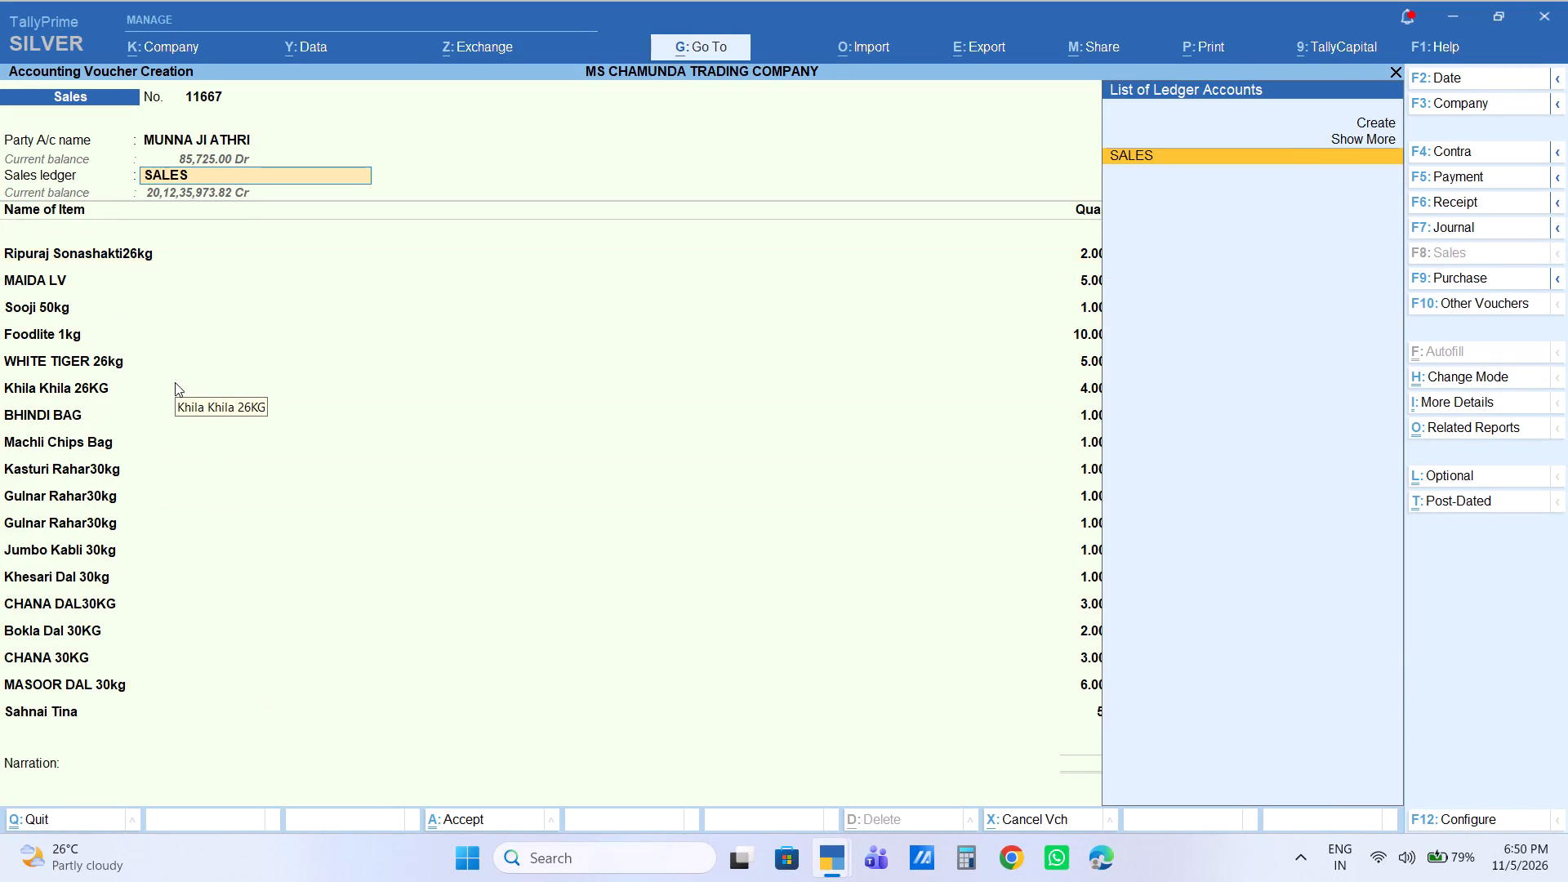
{"action": "key", "text": "Return"}
{"action": "key", "text": "Return"}
{"action": "key", "text": "Return"}
{"action": "key", "text": "Return"}
{"action": "key", "text": "Return"}
{"action": "key", "text": "BackSpace"}
{"action": "key", "text": "BackSpace"}
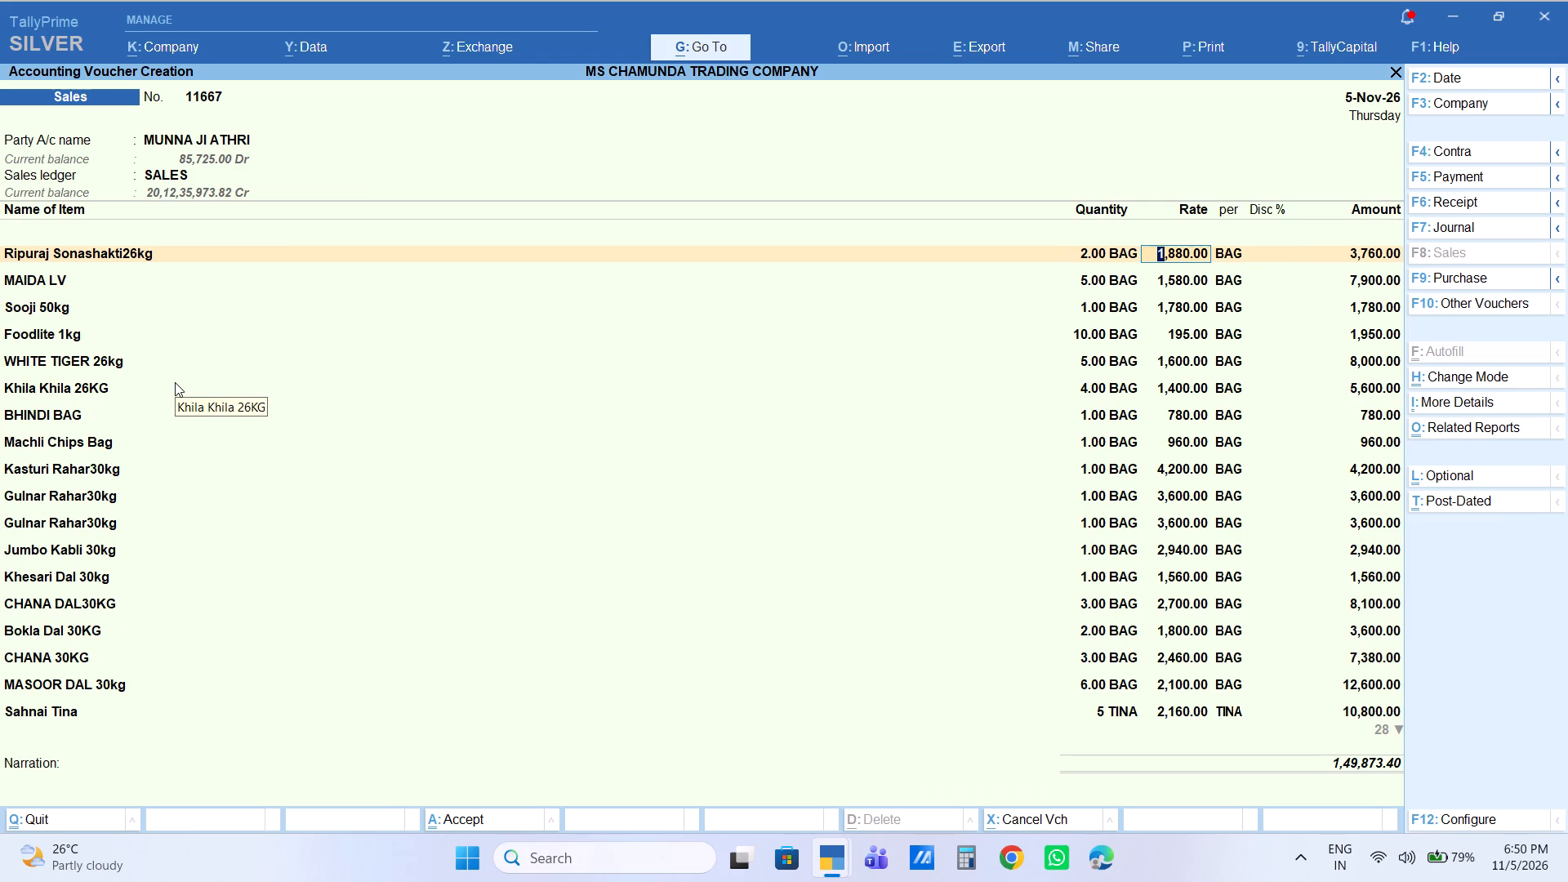
{"action": "key", "text": "Down"}
{"action": "key", "text": "Down"}
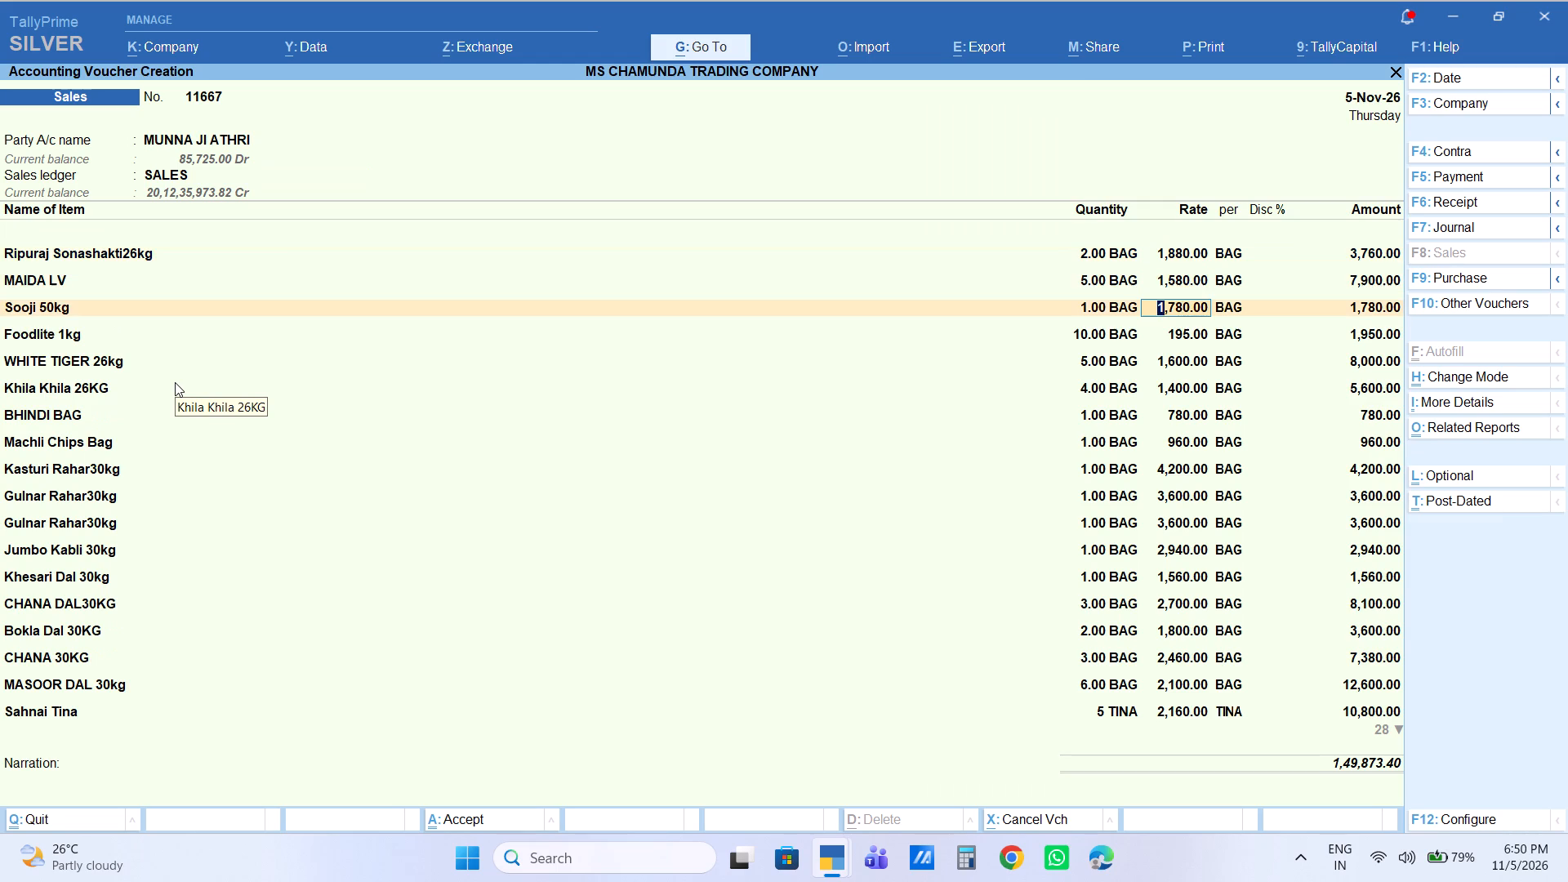
{"action": "key", "text": "Up"}
{"action": "key", "text": "Down"}
{"action": "key", "text": "Down"}
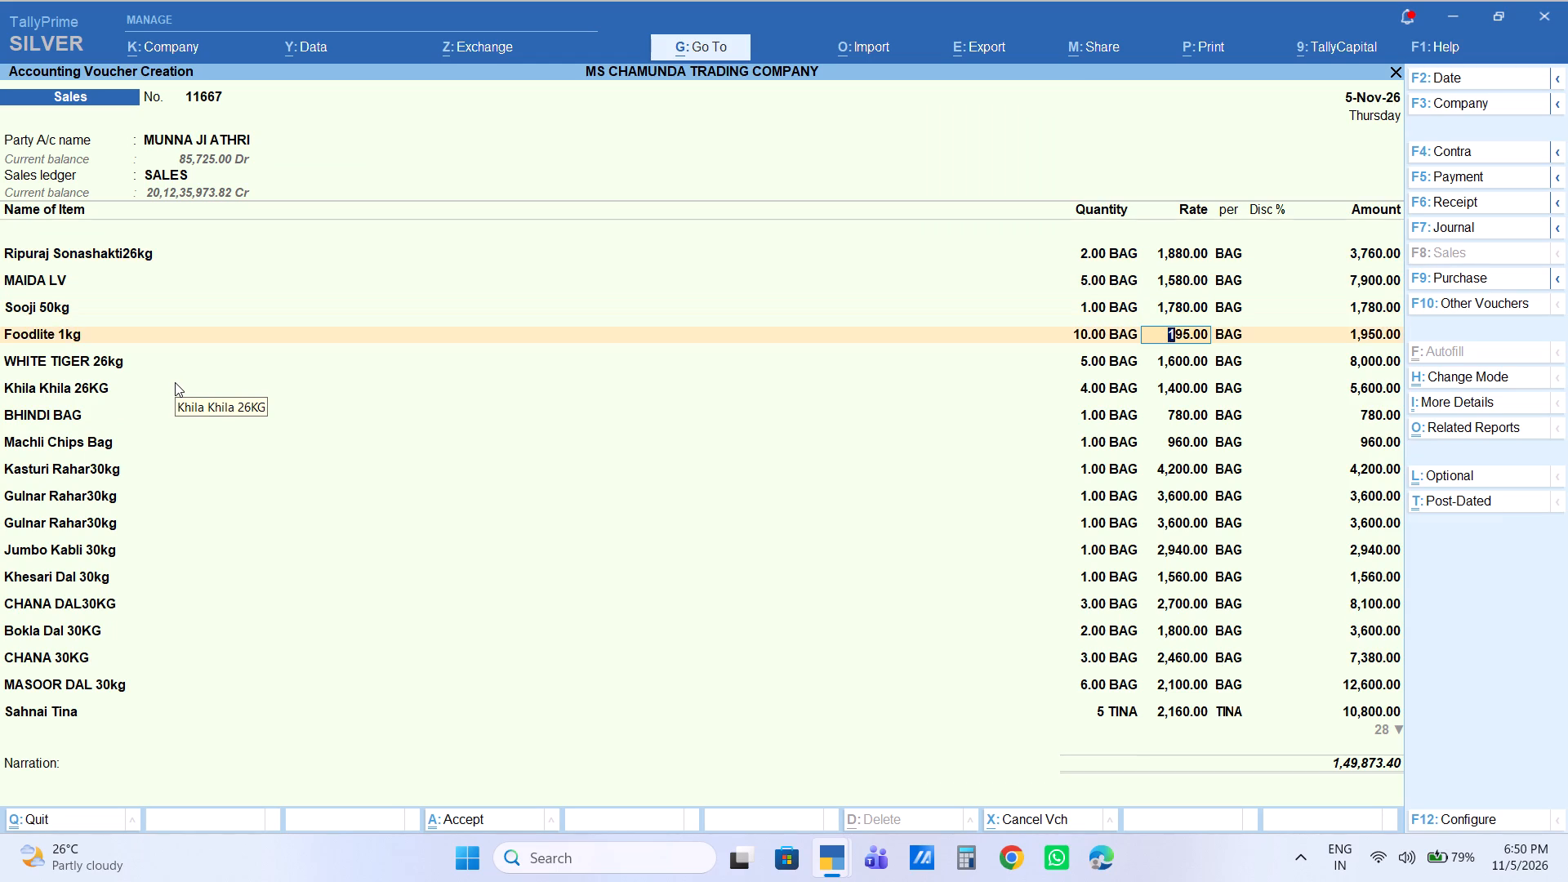
{"action": "key", "text": "Down"}
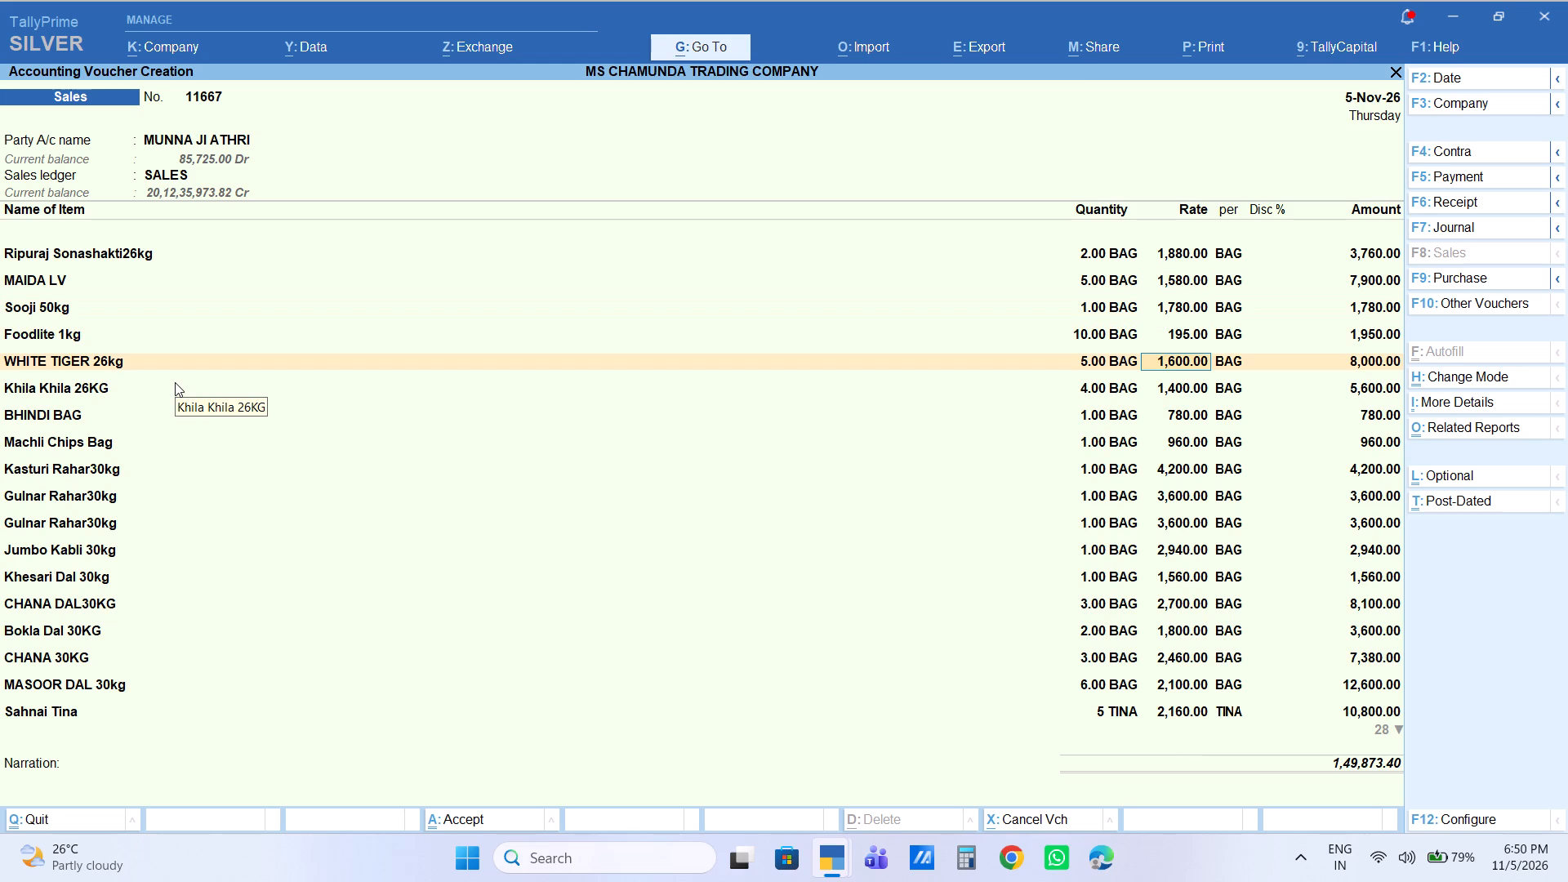
Set the rate of Khila Khila 26KG to 1404 per BAG.
{"action": "key", "text": "Down"}
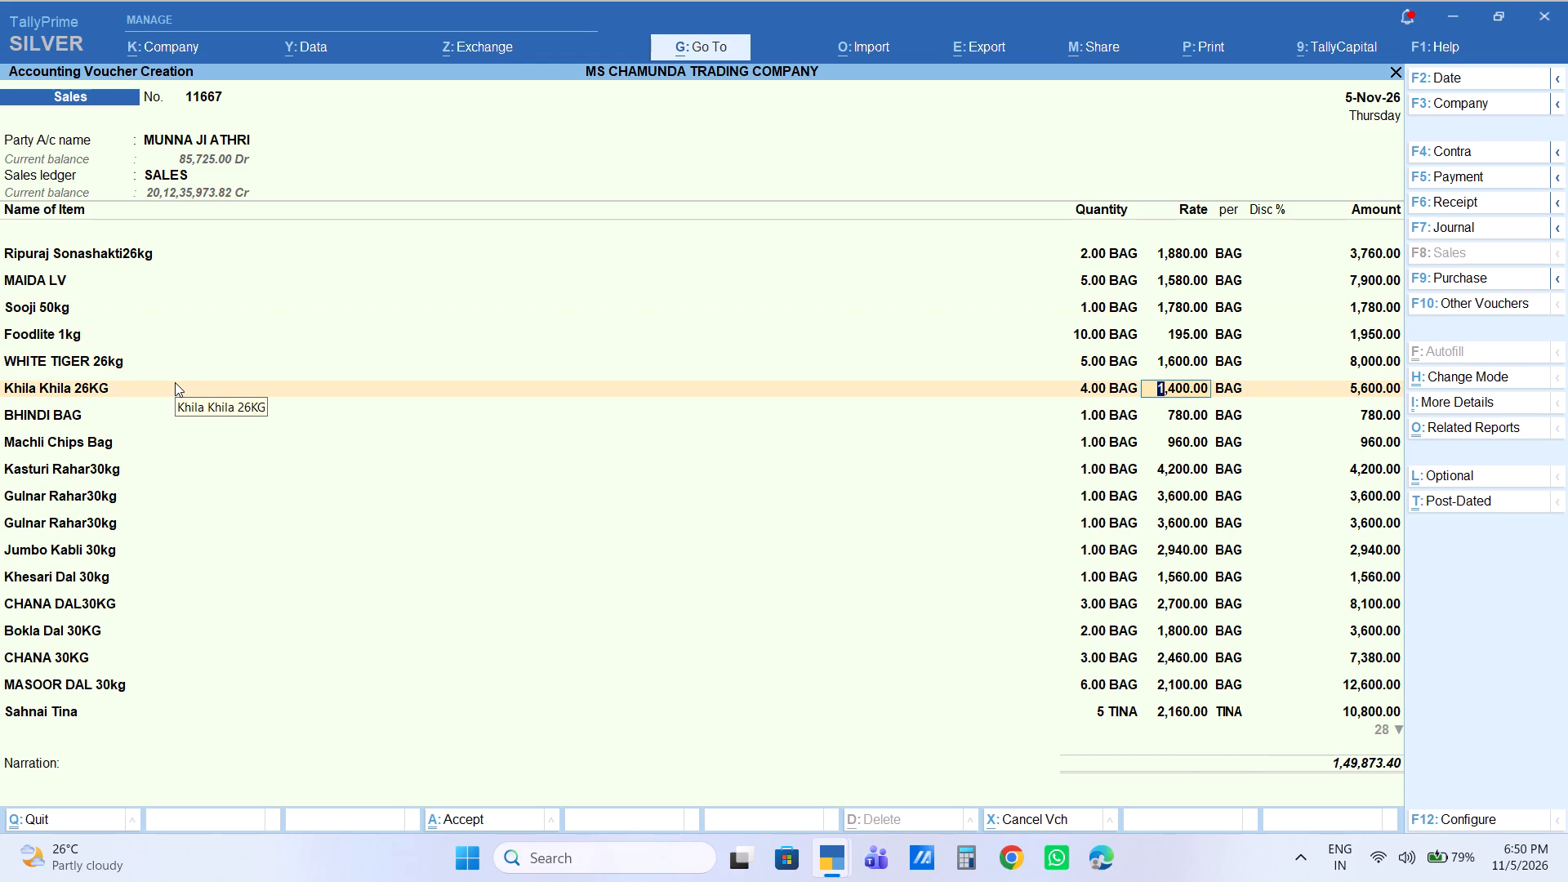
{"action": "type", "text": "1404"}
{"action": "key", "text": "Return"}
{"action": "key", "text": "Return"}
{"action": "key", "text": "Return"}
{"action": "key", "text": "Return"}
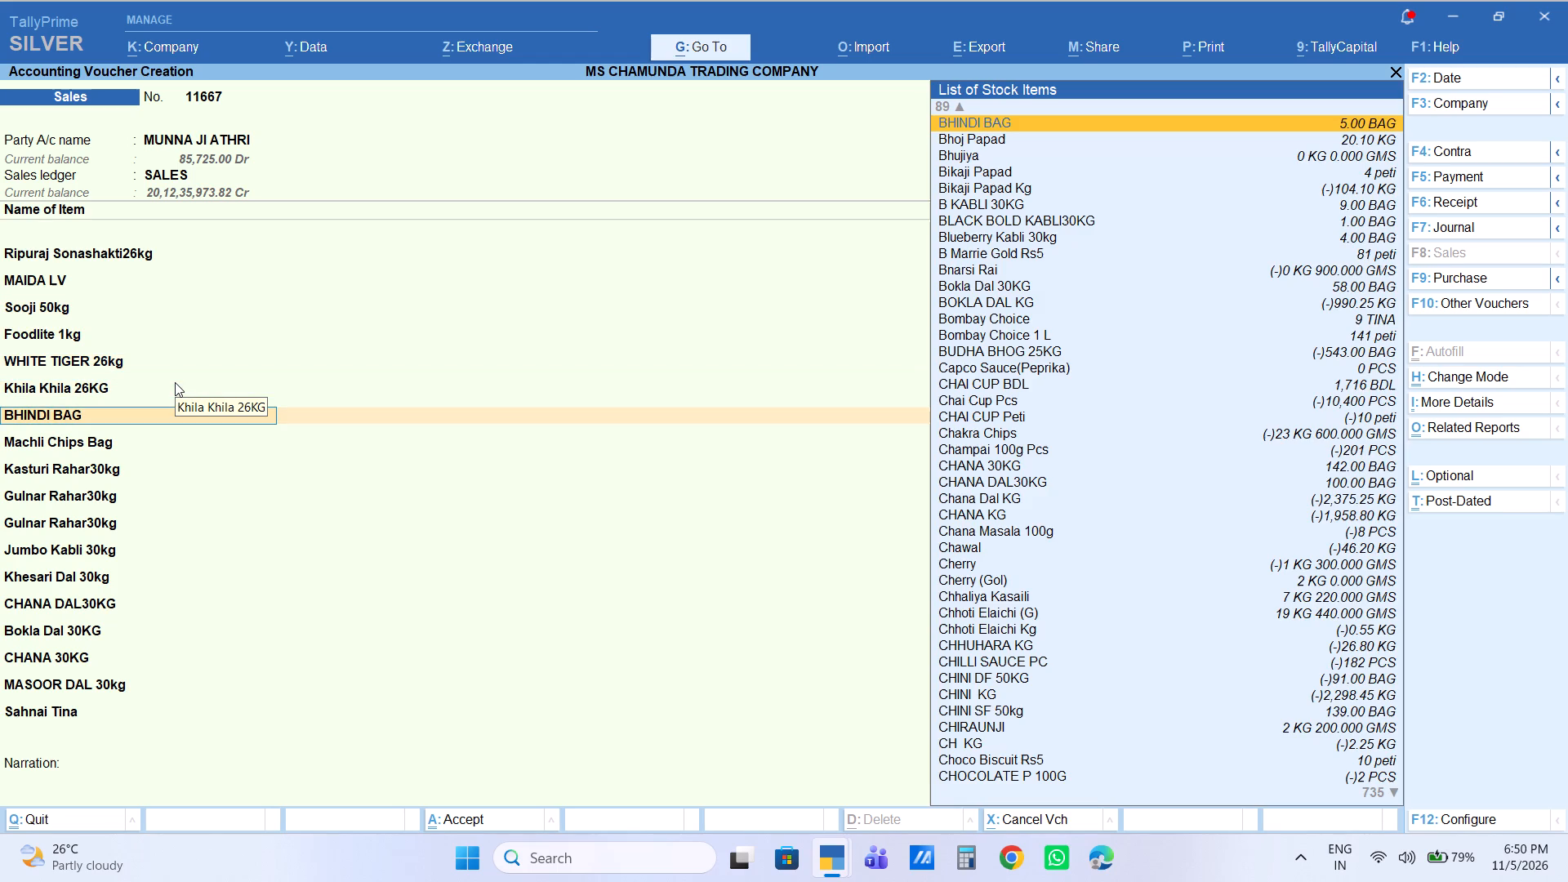
Set the rate of BHINDI BAG to 800 per BAG.
{"action": "key", "text": "Return"}
{"action": "key", "text": "Return"}
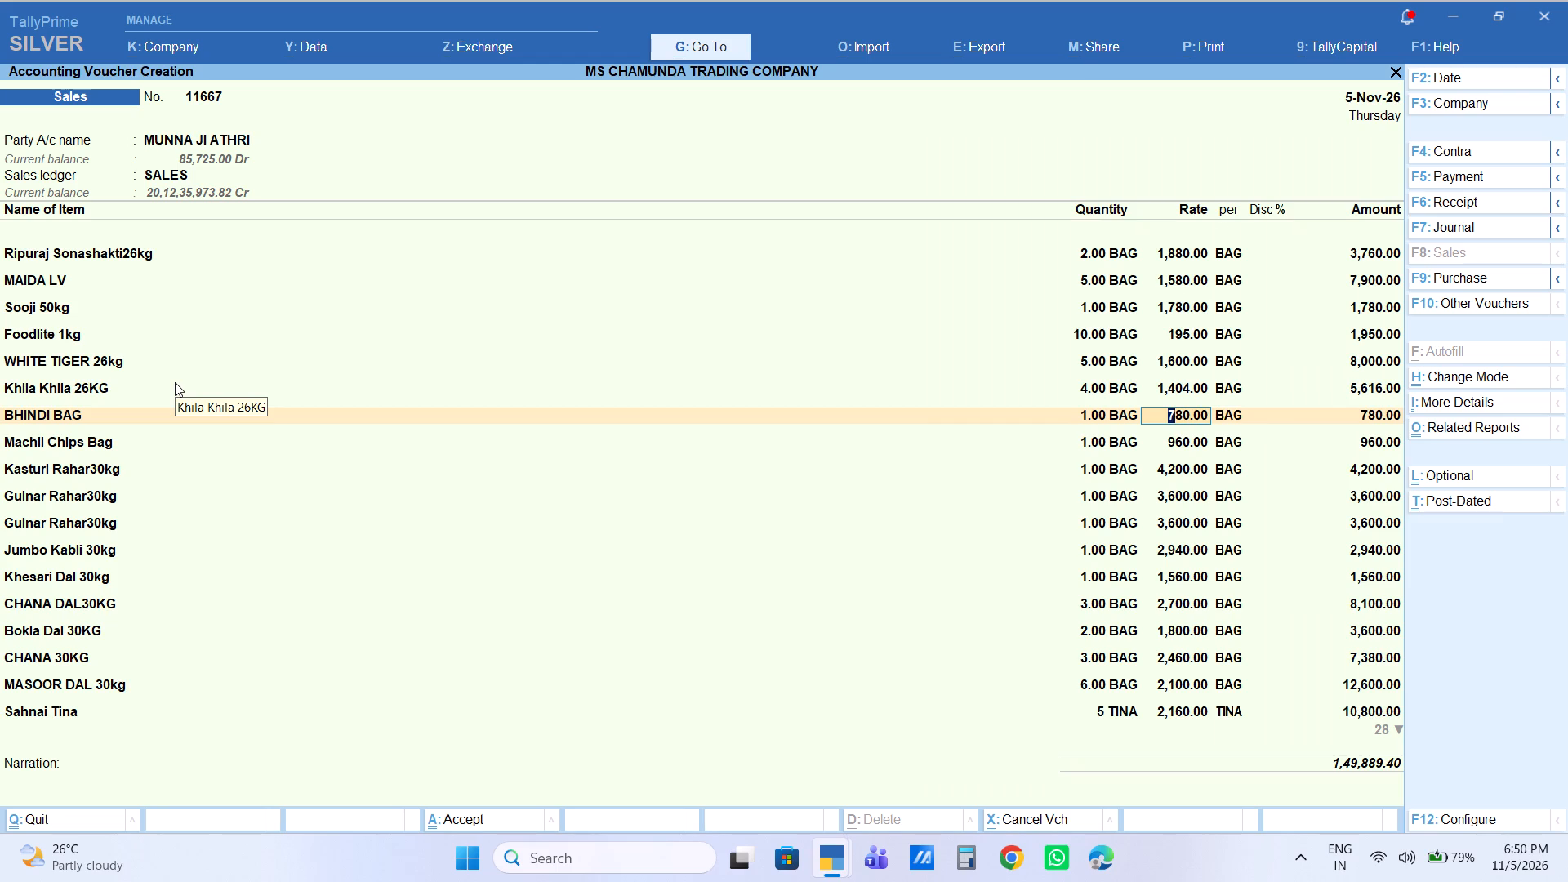
{"action": "type", "text": "800"}
{"action": "key", "text": "Return"}
{"action": "key", "text": "Return"}
{"action": "key", "text": "Return"}
{"action": "key", "text": "Return"}
Set the rate of Machli Chips Bag to 980 per BAG.
{"action": "key", "text": "Return"}
{"action": "key", "text": "Return"}
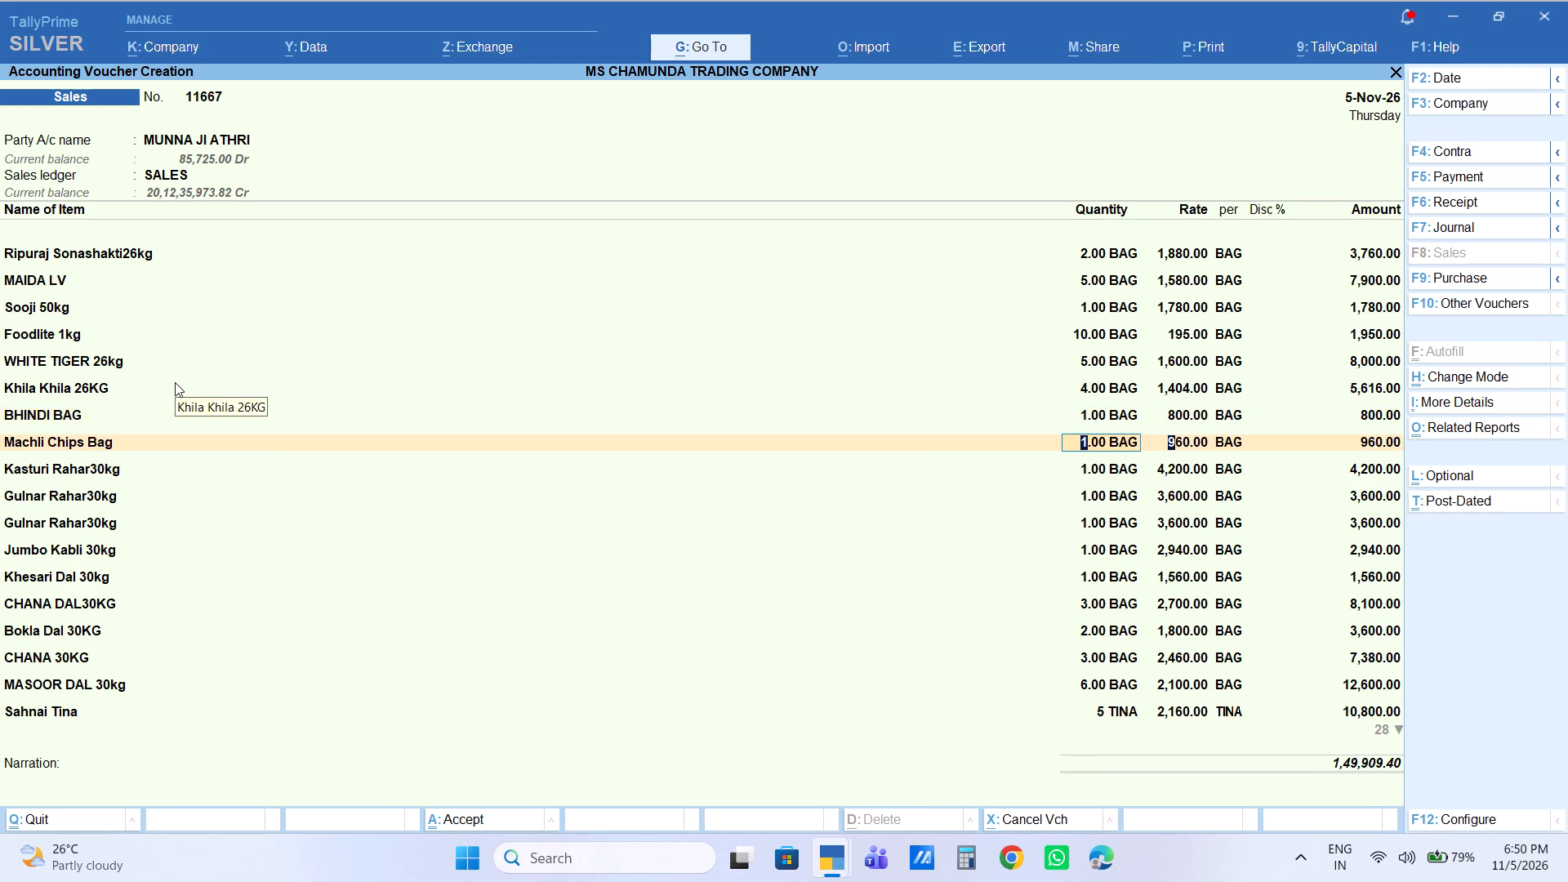
{"action": "type", "text": "980"}
{"action": "key", "text": "Return"}
{"action": "key", "text": "Return"}
{"action": "key", "text": "Return"}
{"action": "key", "text": "Return"}
Keep the Kasturi Rahar30kg line as entered and set the rate of the first Gulnar Rahar30kg line to 3750.
{"action": "key", "text": "Return"}
{"action": "key", "text": "Return"}
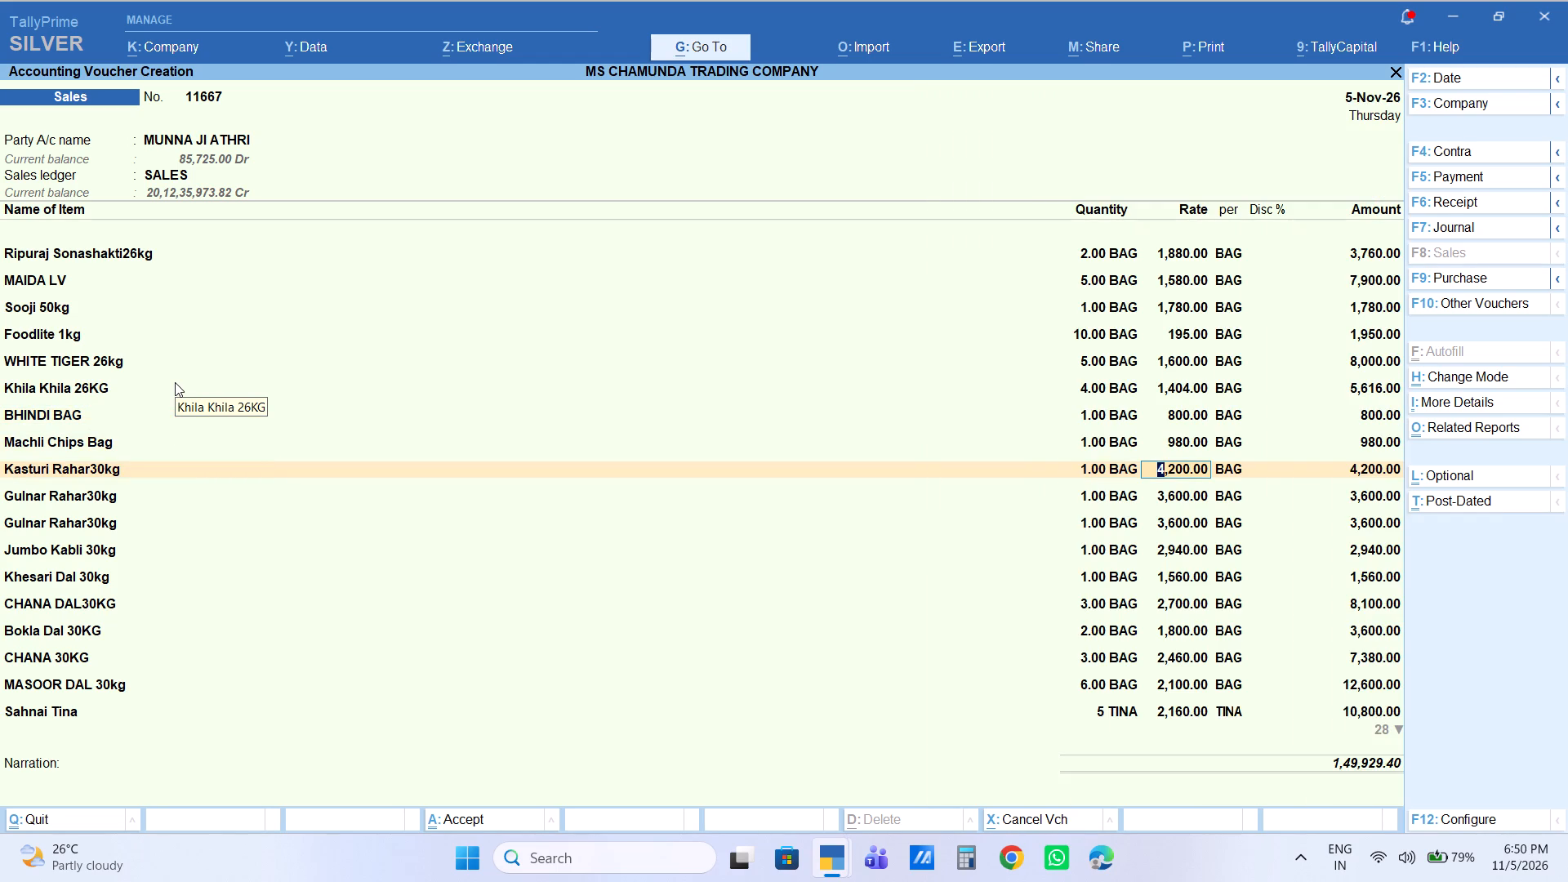
{"action": "key", "text": "Down"}
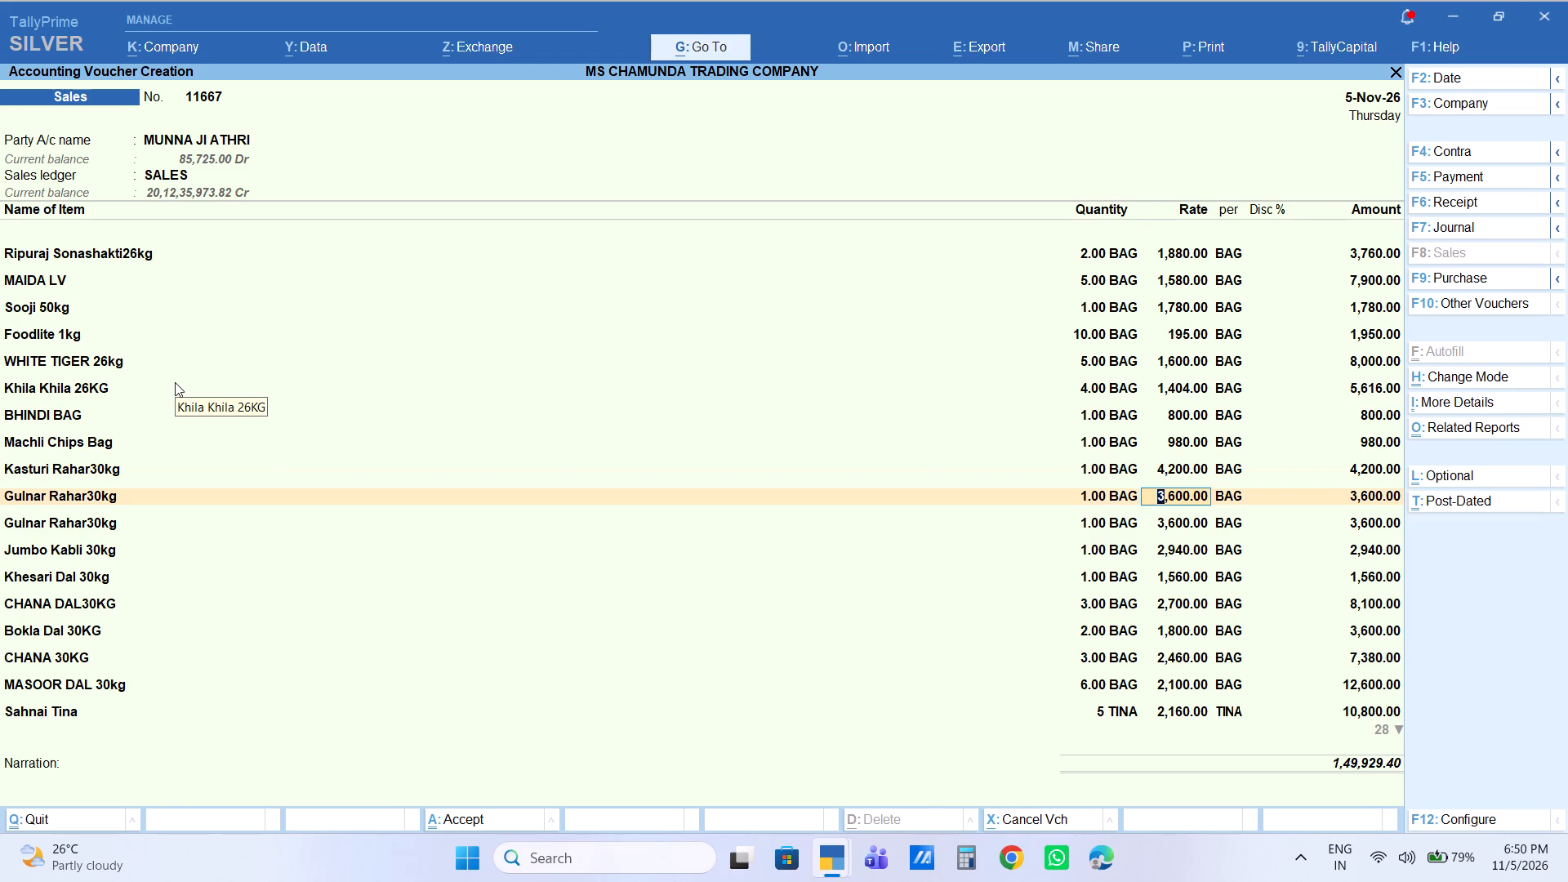
{"action": "type", "text": "3750"}
{"action": "key", "text": "Return"}
{"action": "key", "text": "Return"}
{"action": "key", "text": "Return"}
{"action": "key", "text": "Return"}
Remove the duplicate second Gulnar Rahar30kg line from the voucher.
{"action": "key", "text": "Return"}
{"action": "key", "text": "Return"}
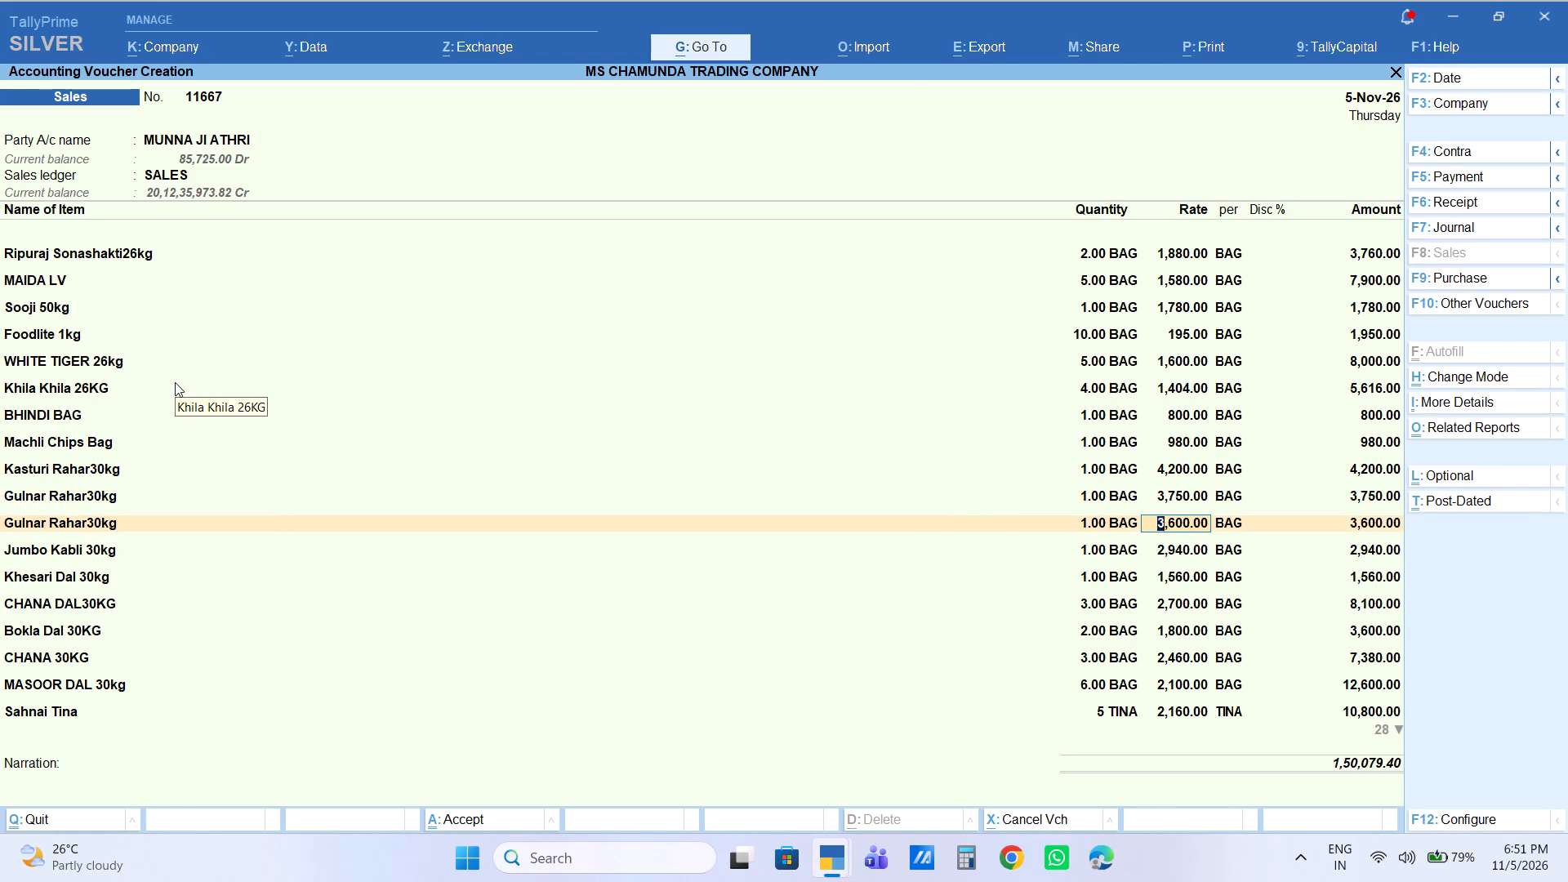
{"action": "key", "text": "BackSpace"}
{"action": "key", "text": "BackSpace"}
{"action": "key", "text": "BackSpace"}
{"action": "key", "text": "BackSpace"}
{"action": "key", "text": "BackSpace"}
{"action": "key", "text": "BackSpace"}
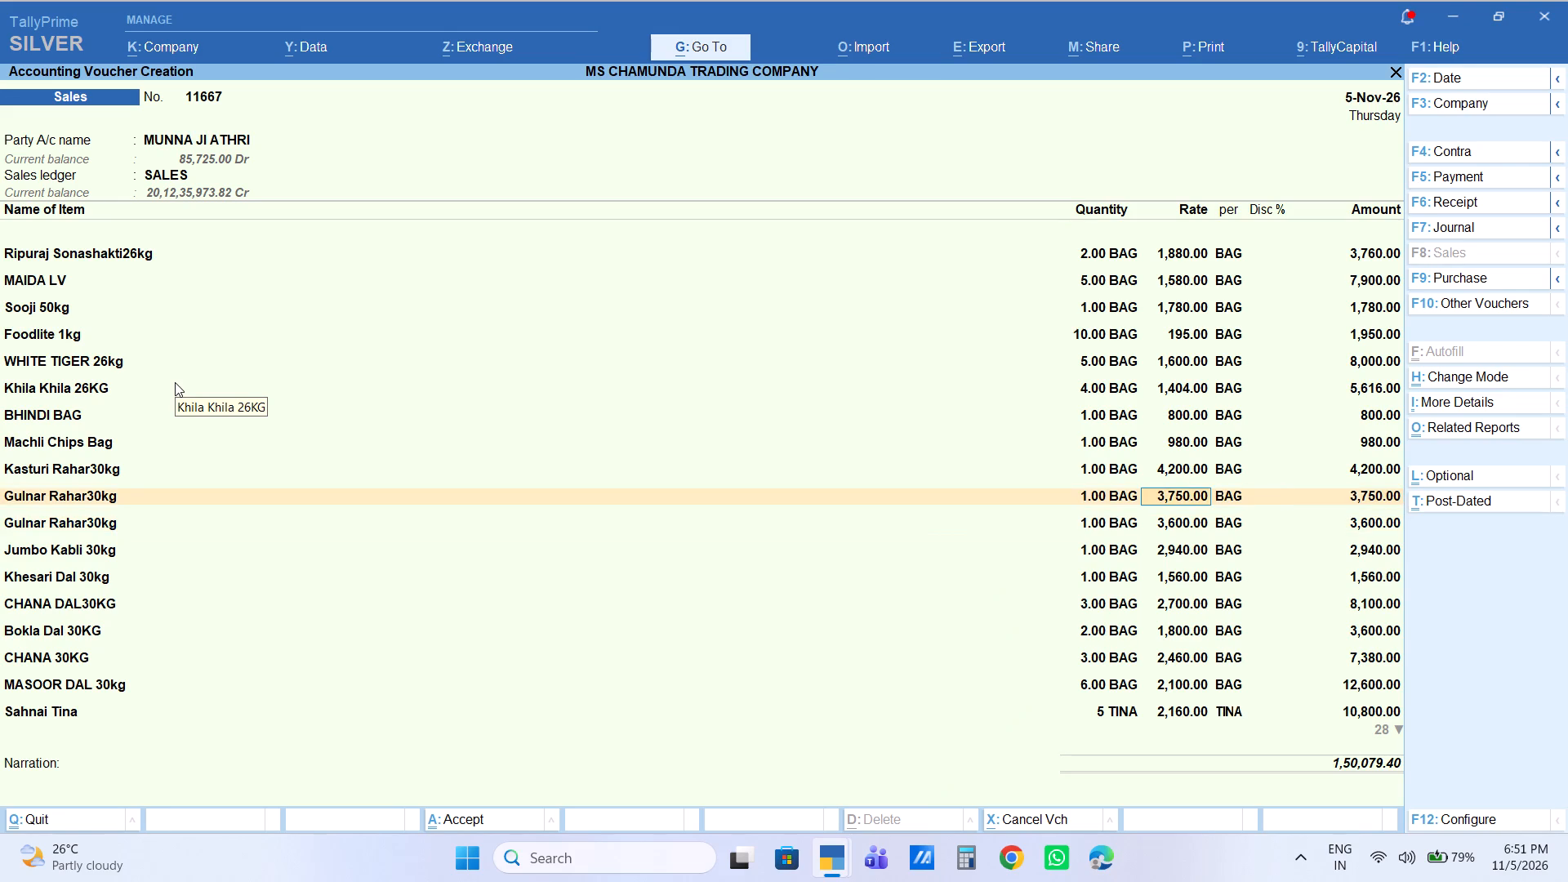
{"action": "key", "text": "Down"}
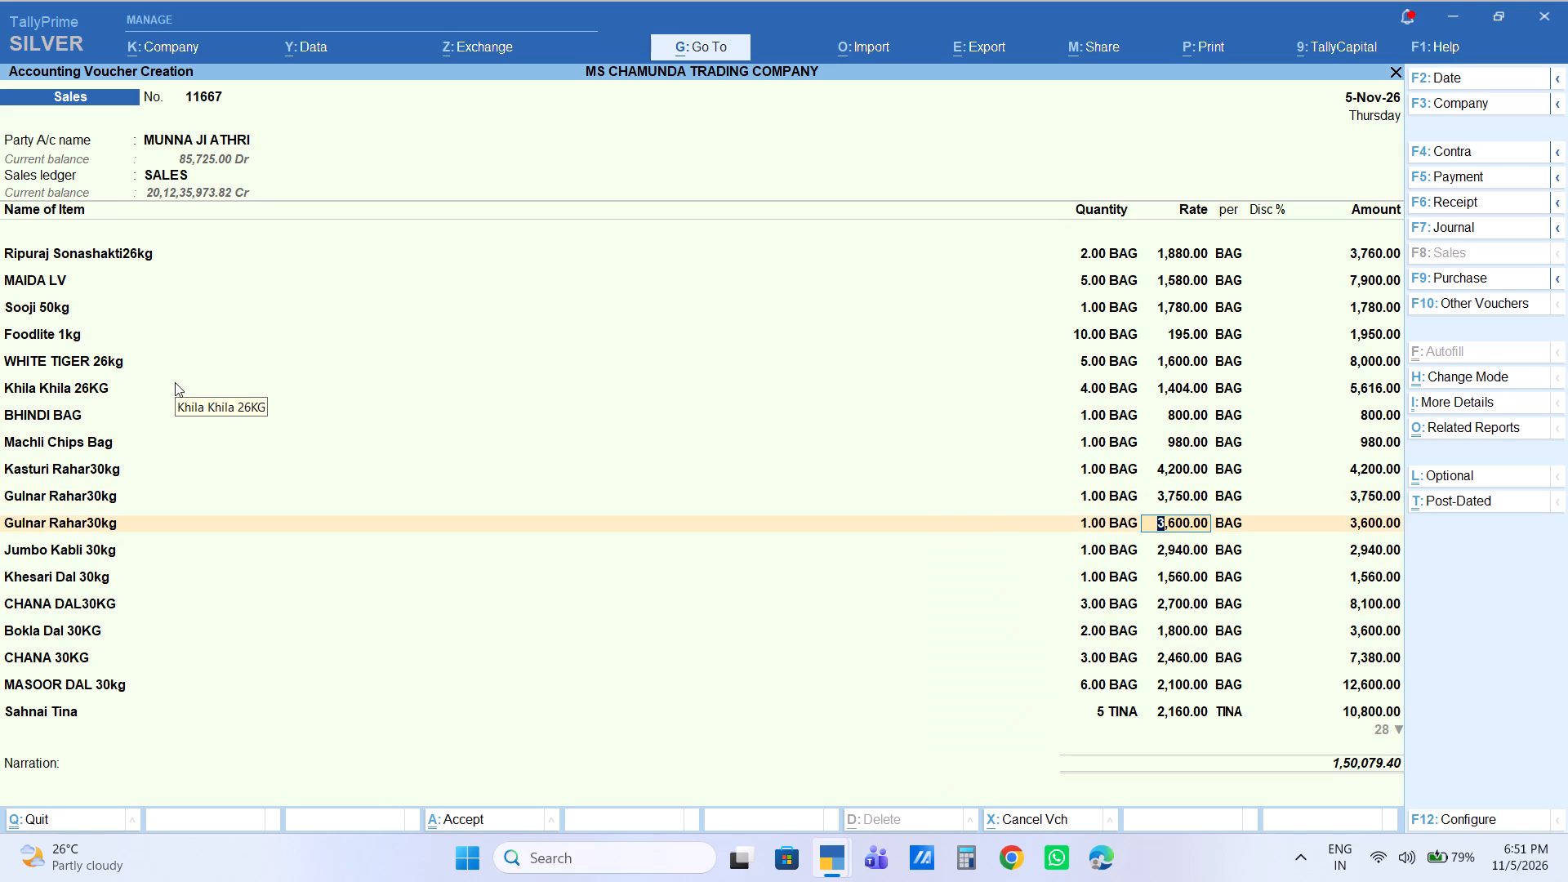
{"action": "key", "text": "BackSpace"}
{"action": "key", "text": "BackSpace"}
{"action": "type", "text": "end"}
{"action": "key", "text": "Down"}
{"action": "key", "text": "Return"}
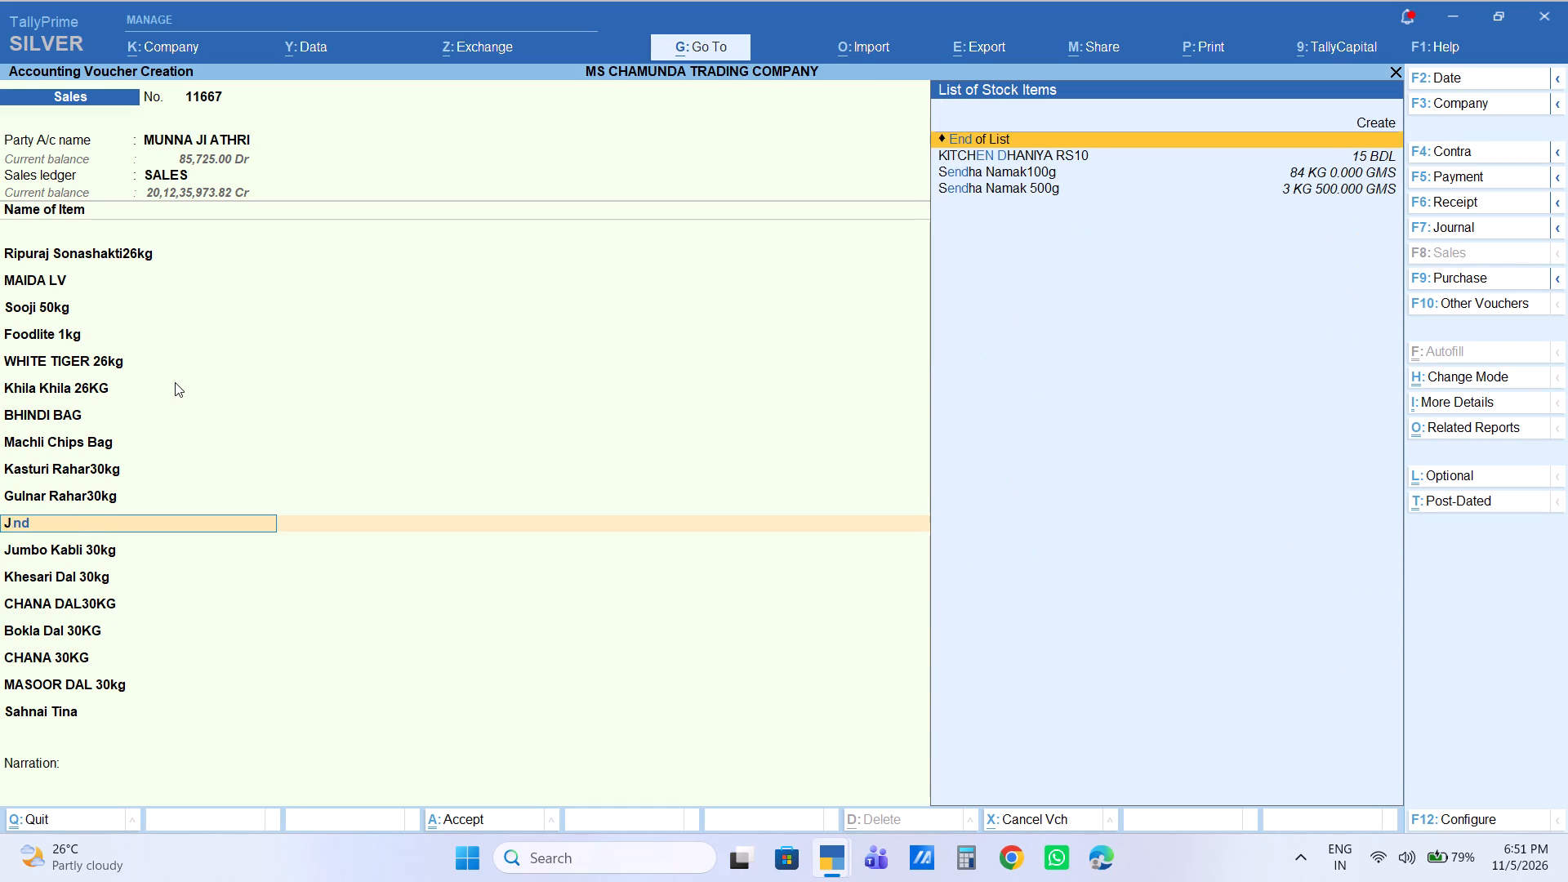
{"action": "key", "text": "Return"}
{"action": "key", "text": "Return"}
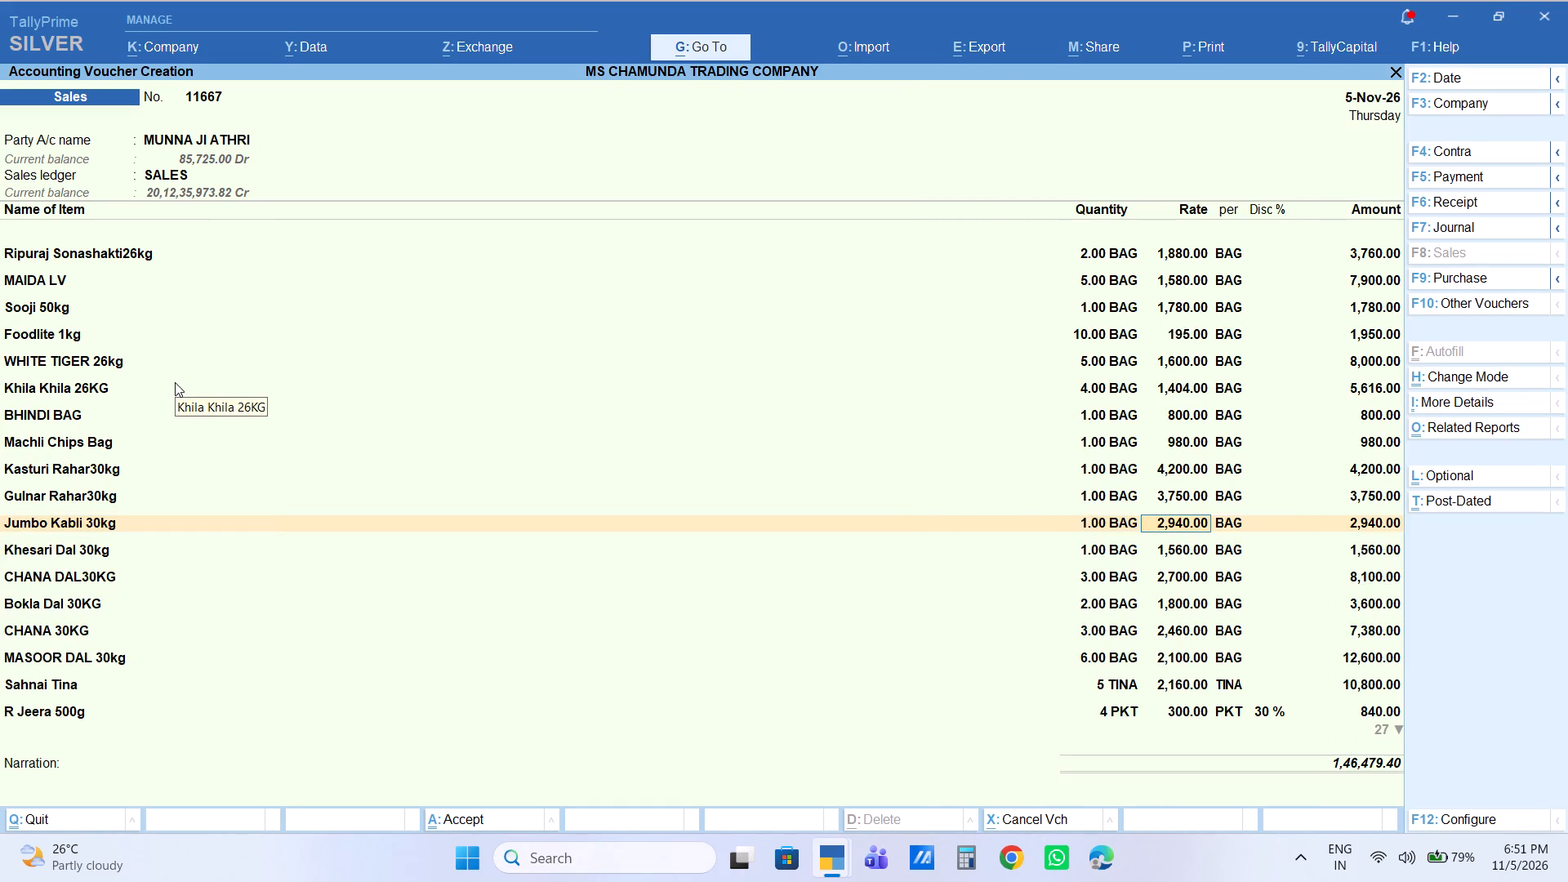
Set the rate of Khesari Dal 30kg to 1590 per BAG.
{"action": "key", "text": "Down"}
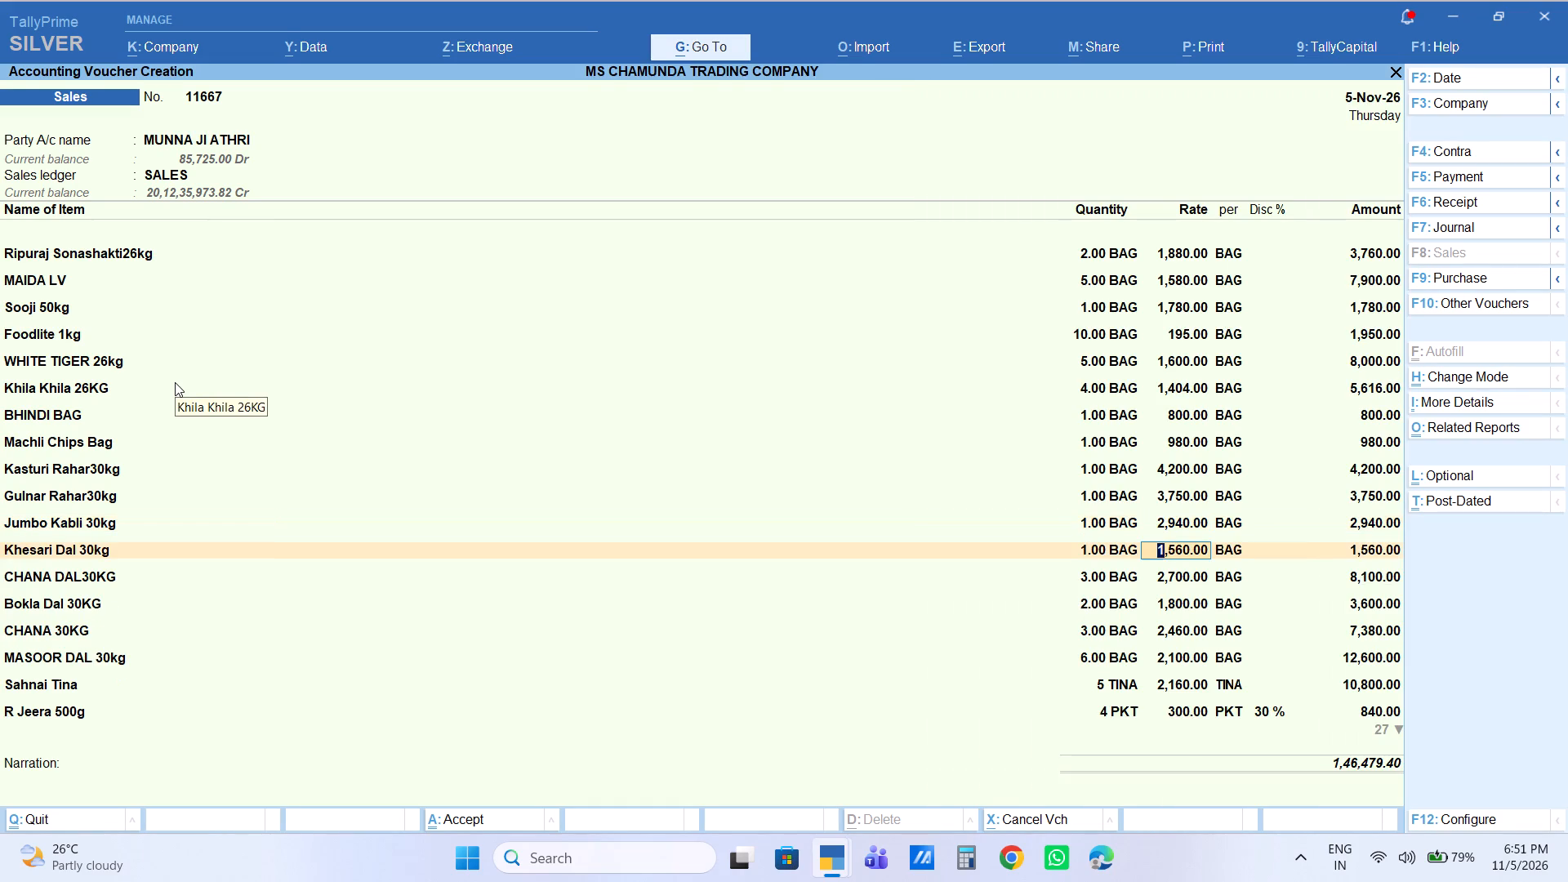
{"action": "type", "text": "1590"}
{"action": "key", "text": "Return"}
{"action": "key", "text": "Return"}
{"action": "key", "text": "Return"}
{"action": "key", "text": "Return"}
Set the rate of CHANA DAL30KG to 2760 per BAG.
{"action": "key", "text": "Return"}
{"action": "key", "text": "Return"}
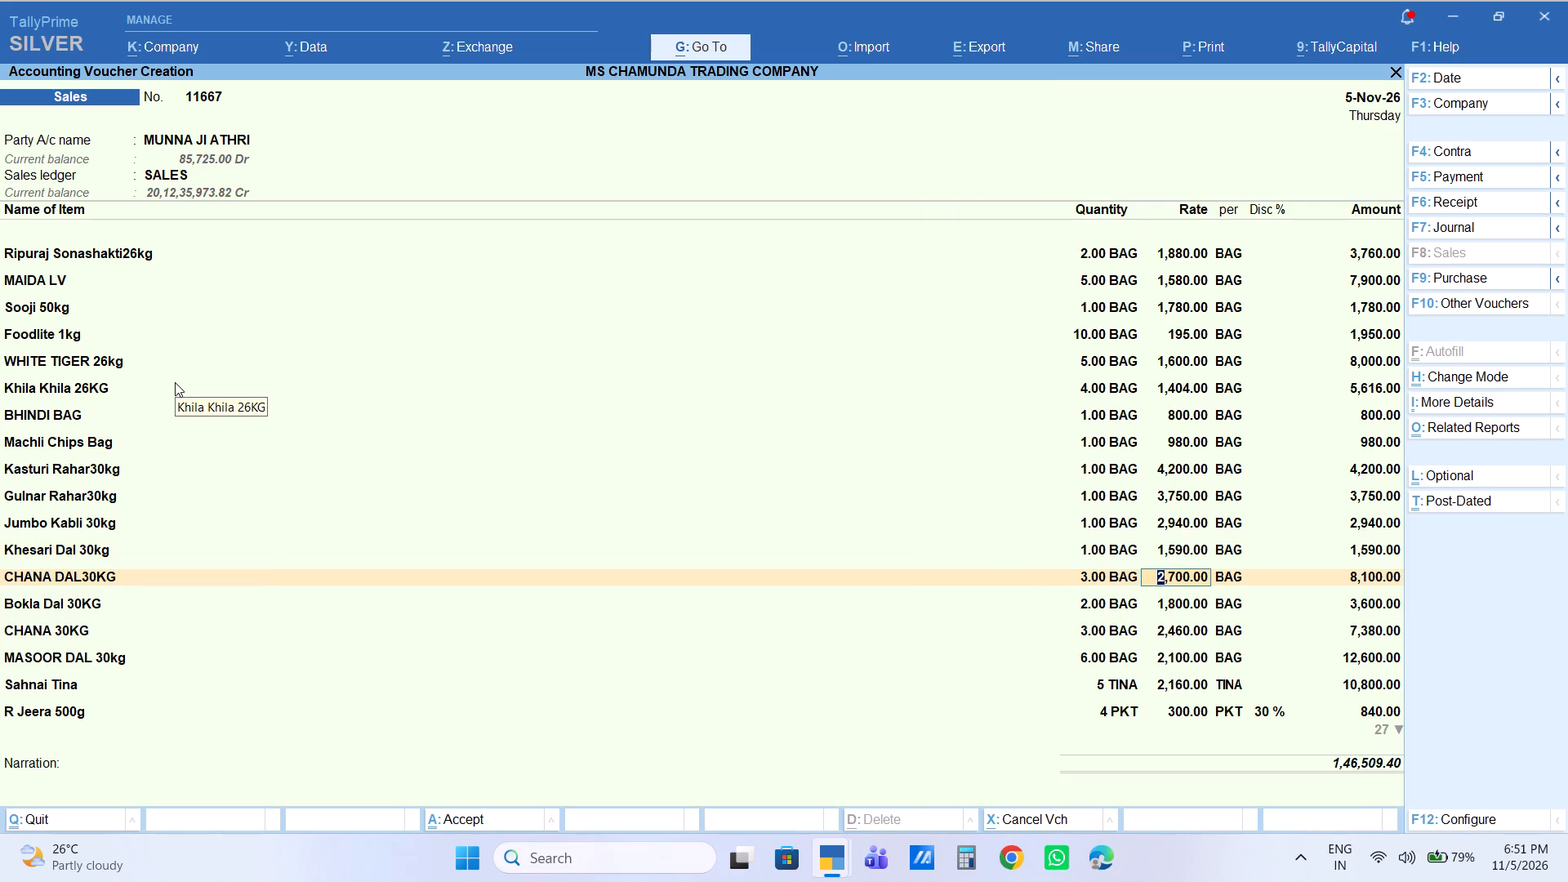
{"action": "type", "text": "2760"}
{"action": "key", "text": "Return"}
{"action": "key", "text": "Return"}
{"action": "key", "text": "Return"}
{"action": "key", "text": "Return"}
Set the rate of Bokla Dal 30KG to 1740 per BAG.
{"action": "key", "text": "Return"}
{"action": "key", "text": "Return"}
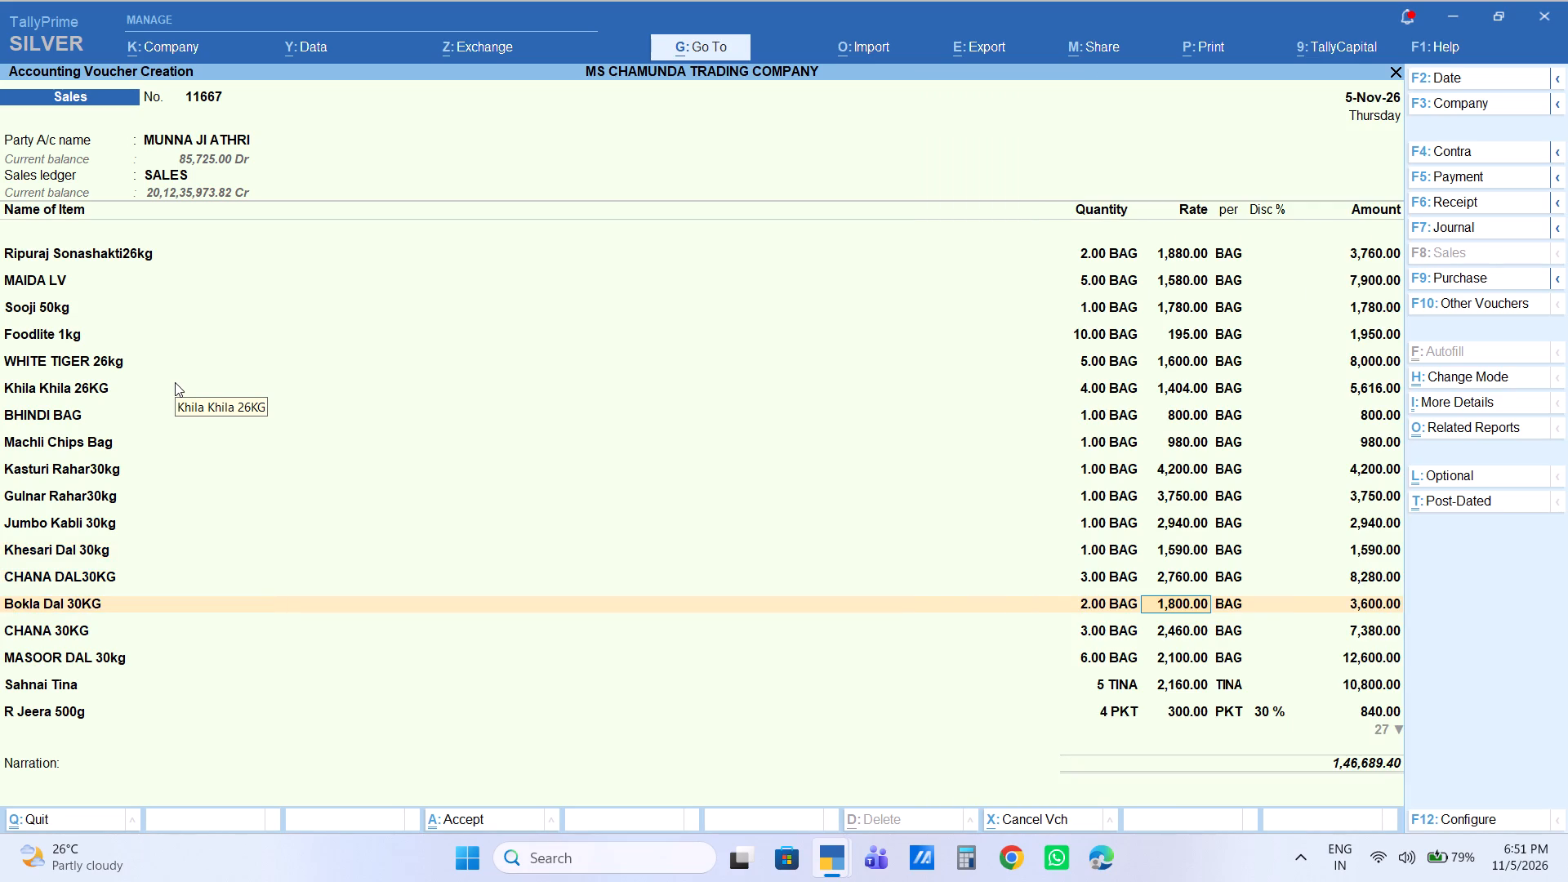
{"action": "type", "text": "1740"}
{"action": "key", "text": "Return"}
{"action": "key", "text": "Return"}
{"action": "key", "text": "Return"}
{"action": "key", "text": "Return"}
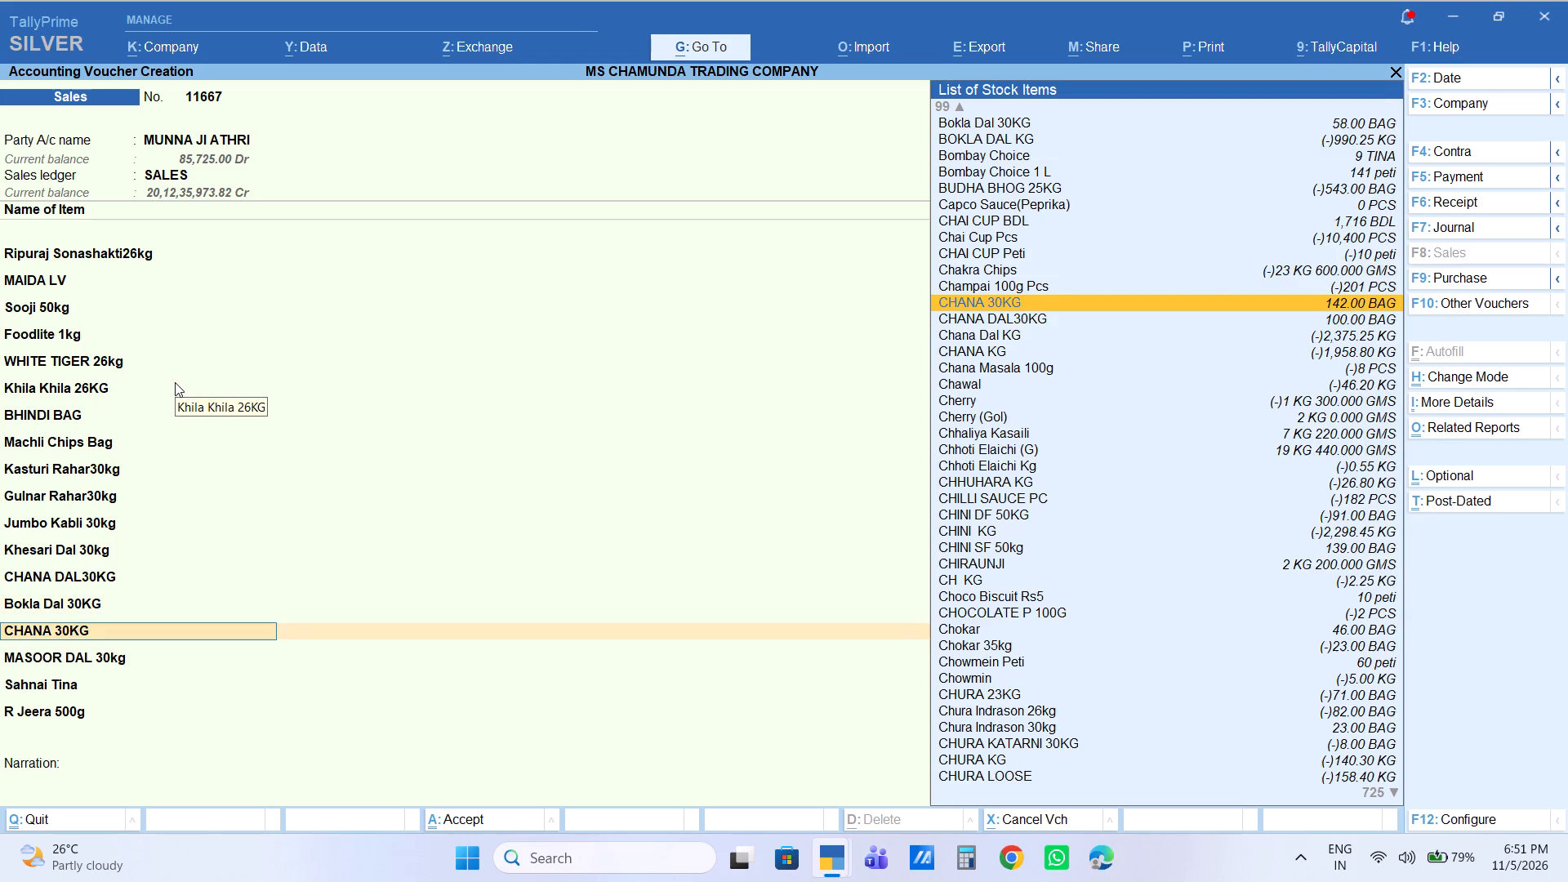
Keep the CHANA 30KG line as entered and set the rate of MASOOR DAL 30kg to 2130 per BAG.
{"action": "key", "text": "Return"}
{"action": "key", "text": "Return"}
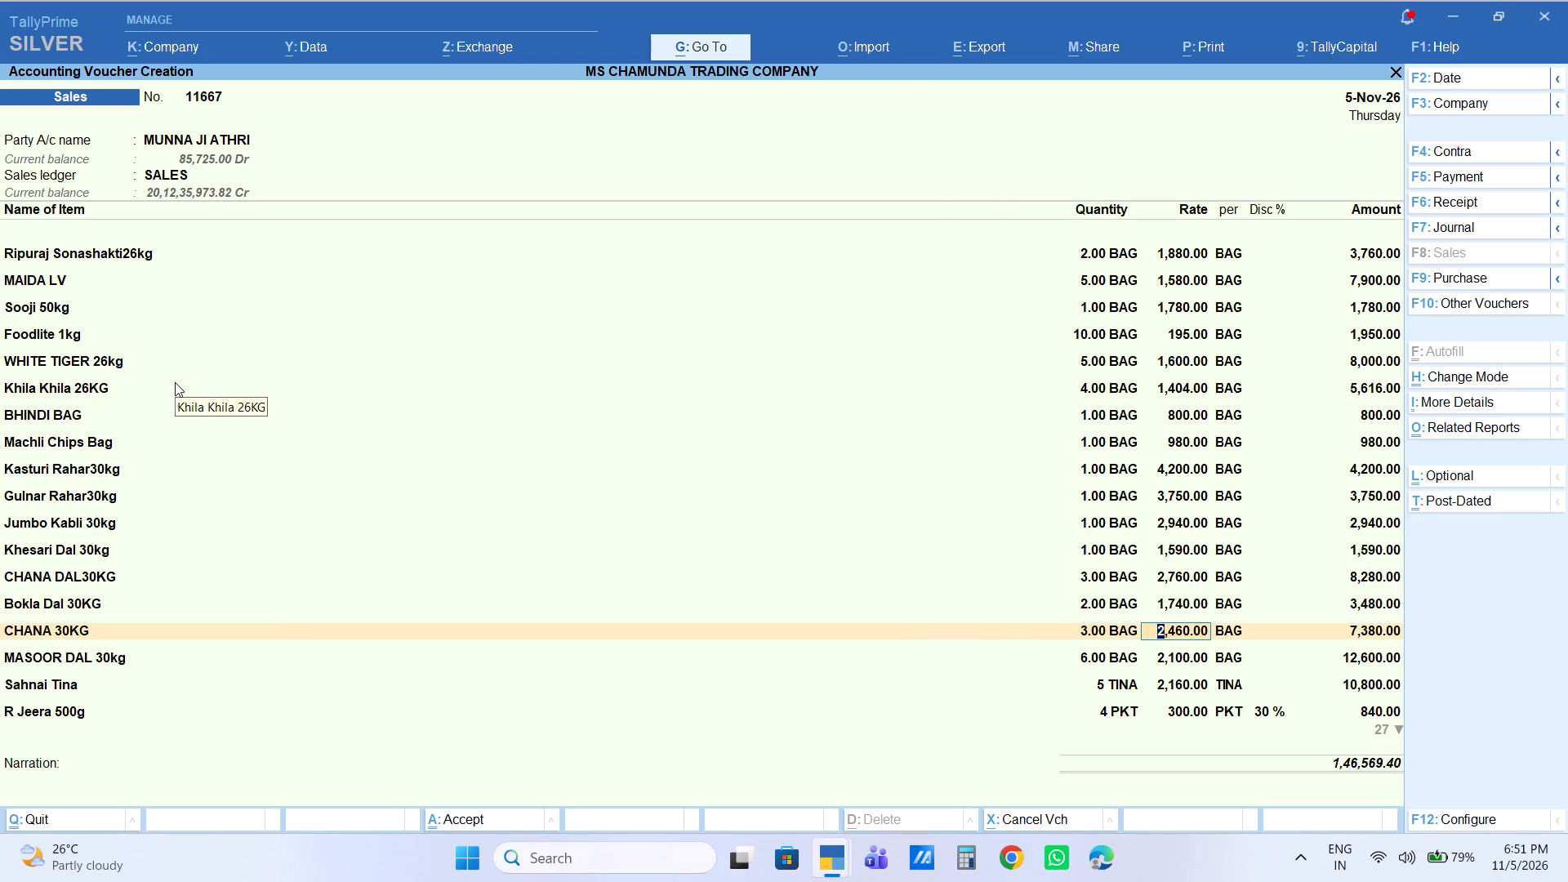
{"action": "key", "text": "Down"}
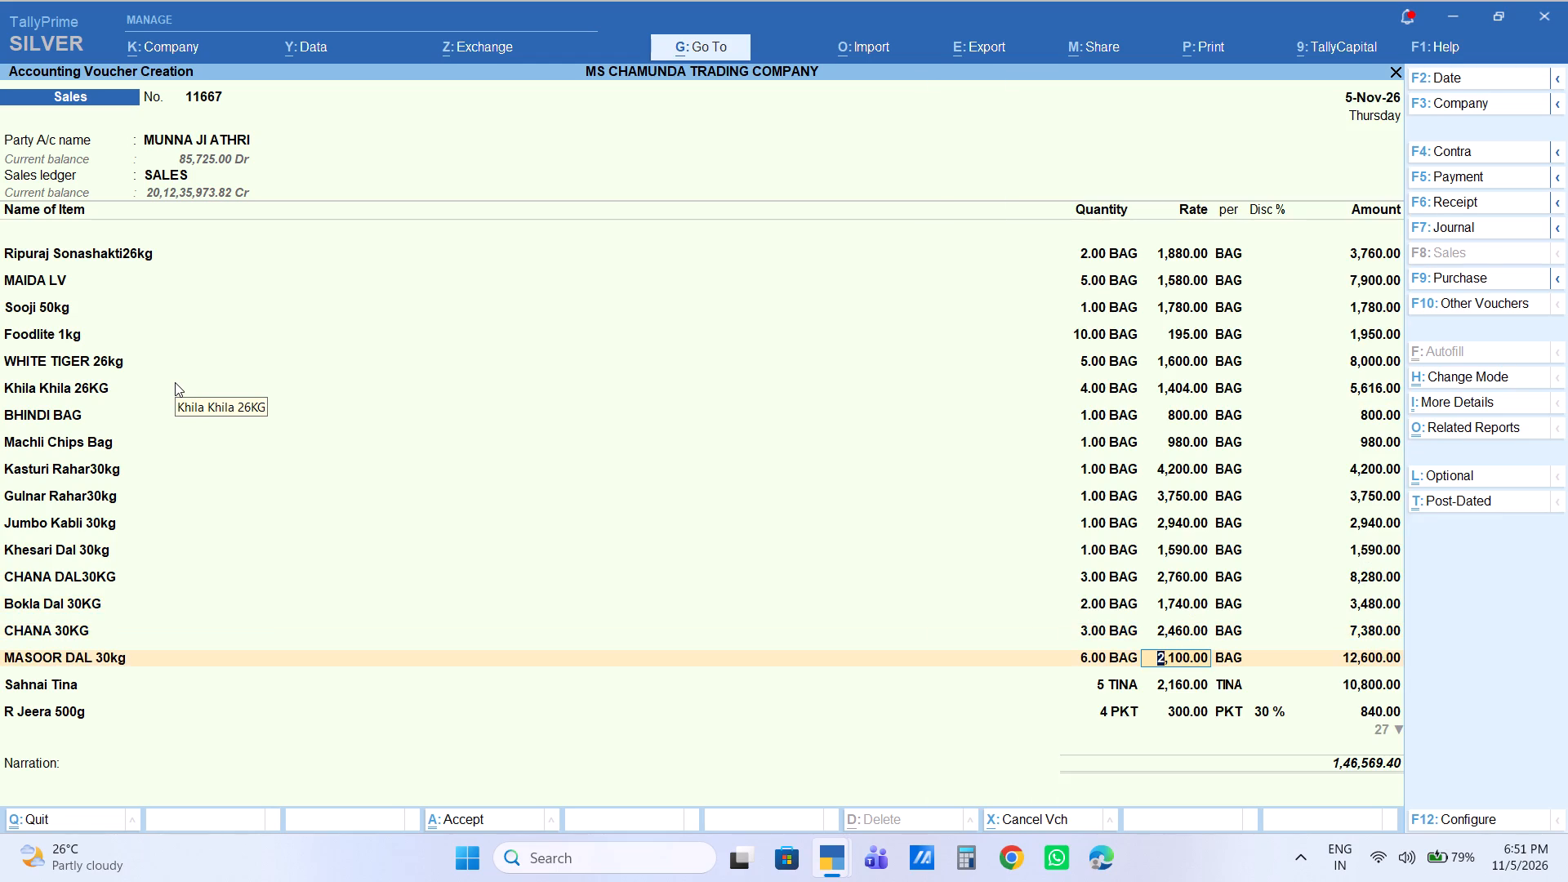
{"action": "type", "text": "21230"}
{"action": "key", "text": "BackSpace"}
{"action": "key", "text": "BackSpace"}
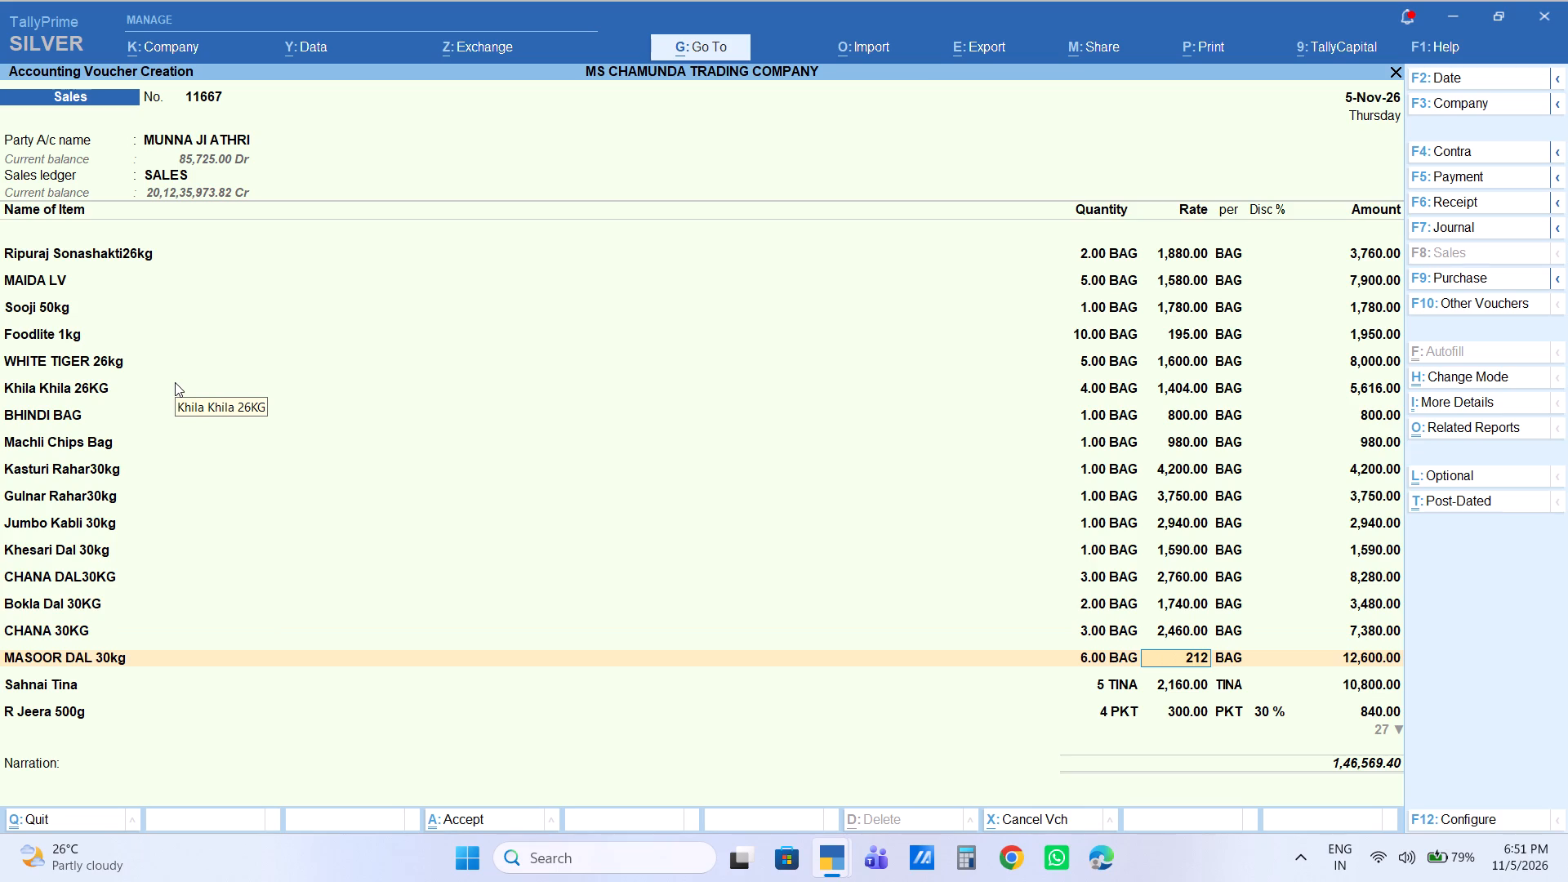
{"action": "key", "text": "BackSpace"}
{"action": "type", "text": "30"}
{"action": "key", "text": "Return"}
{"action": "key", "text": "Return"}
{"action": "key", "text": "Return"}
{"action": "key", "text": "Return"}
Commit the 2130 rate on the MASOOR DAL 30kg line and move on to the Sahnai Tina line.
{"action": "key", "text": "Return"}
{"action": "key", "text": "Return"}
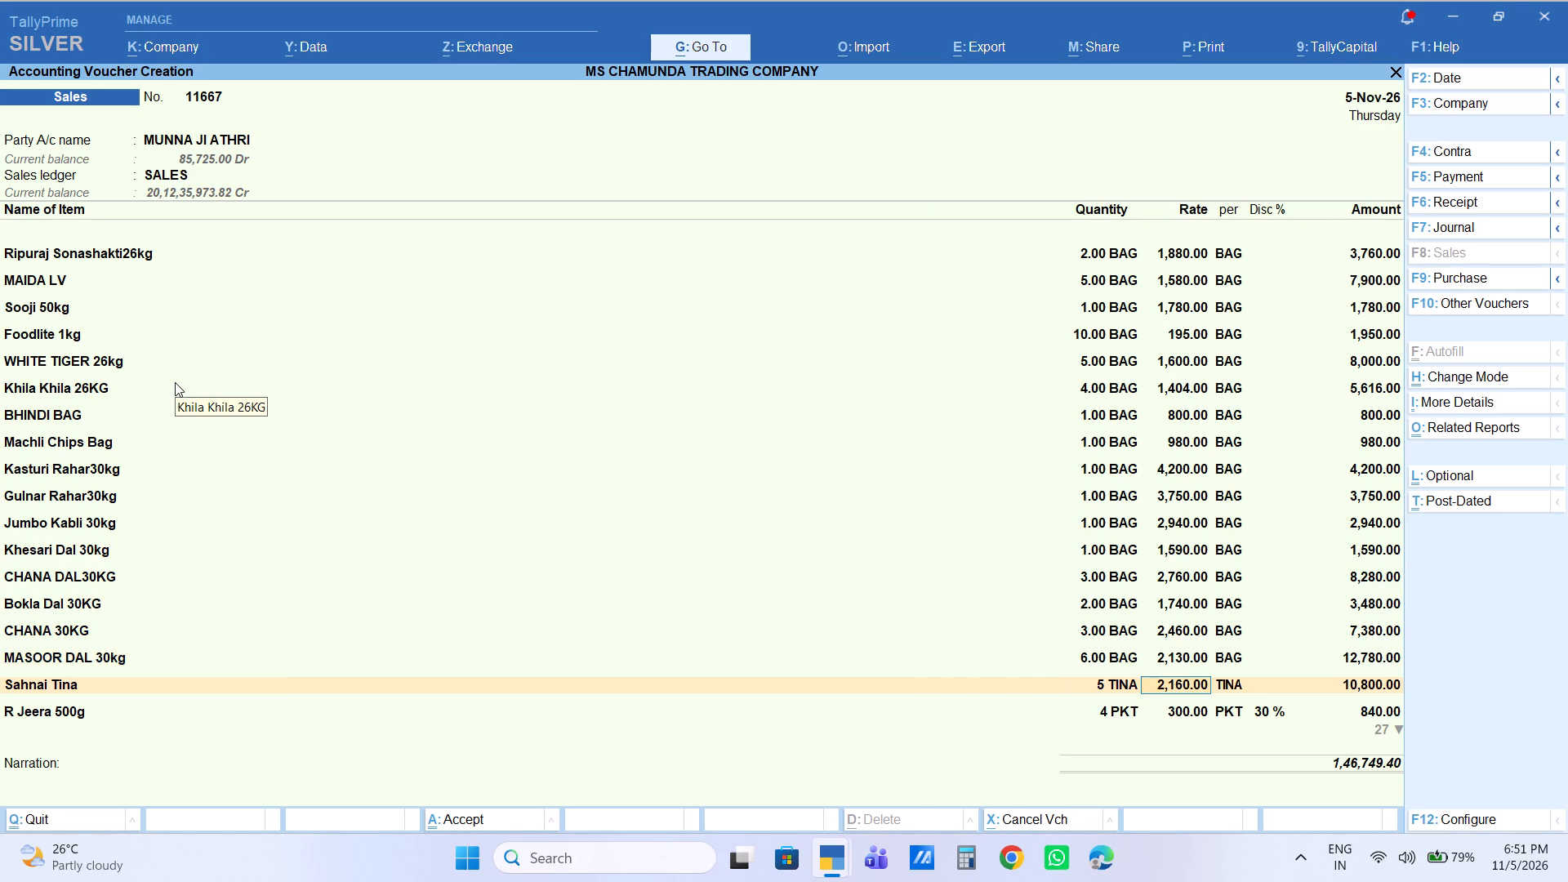
Check the rates line by line from Sahnai Tina through Excel Sabun Rs10.
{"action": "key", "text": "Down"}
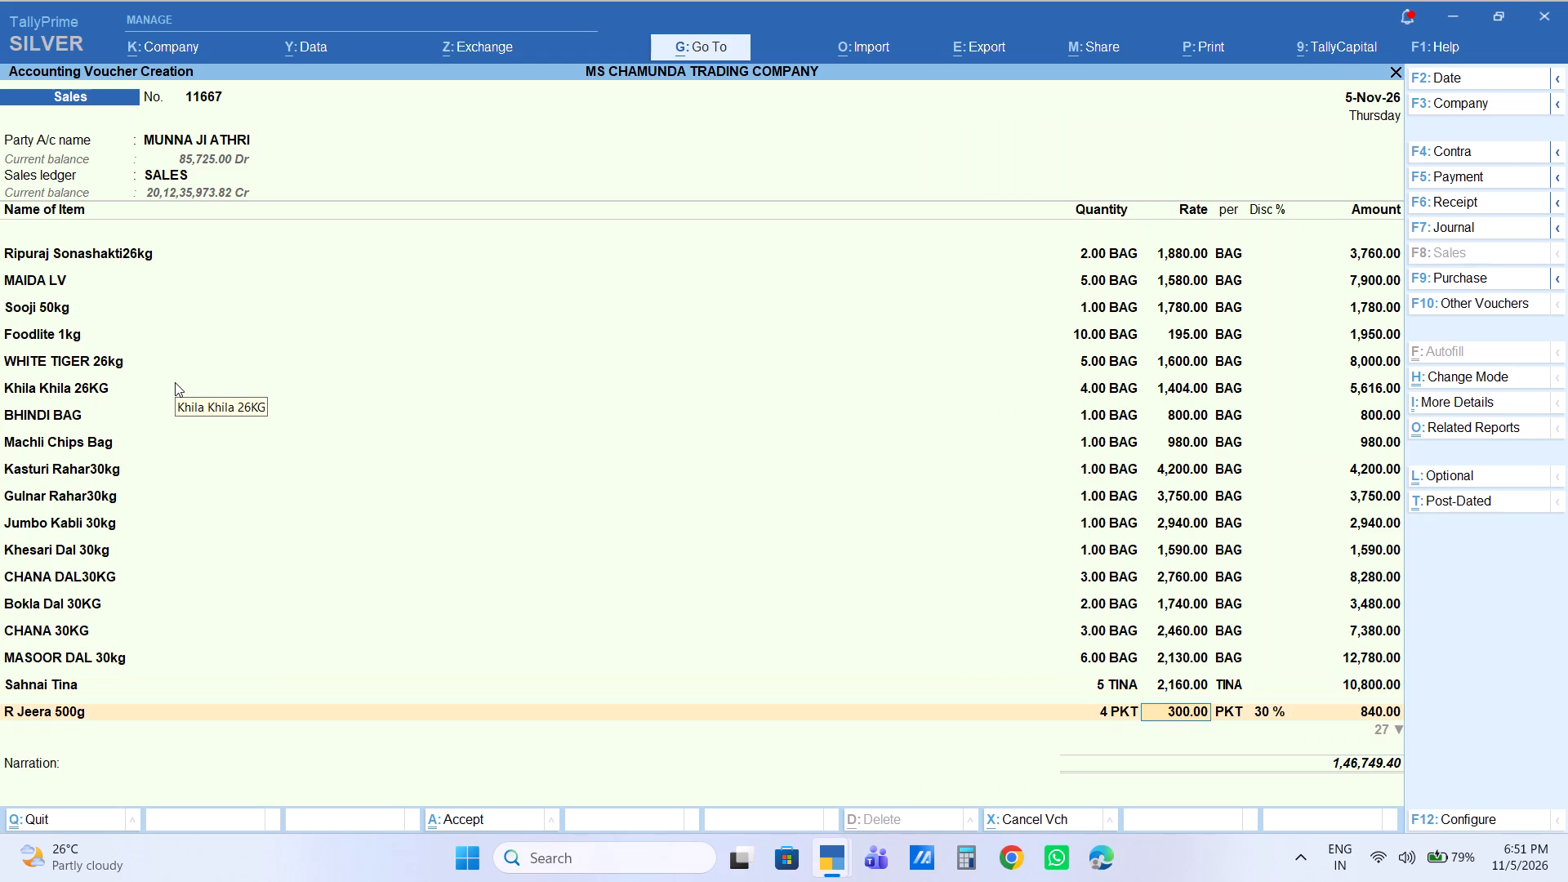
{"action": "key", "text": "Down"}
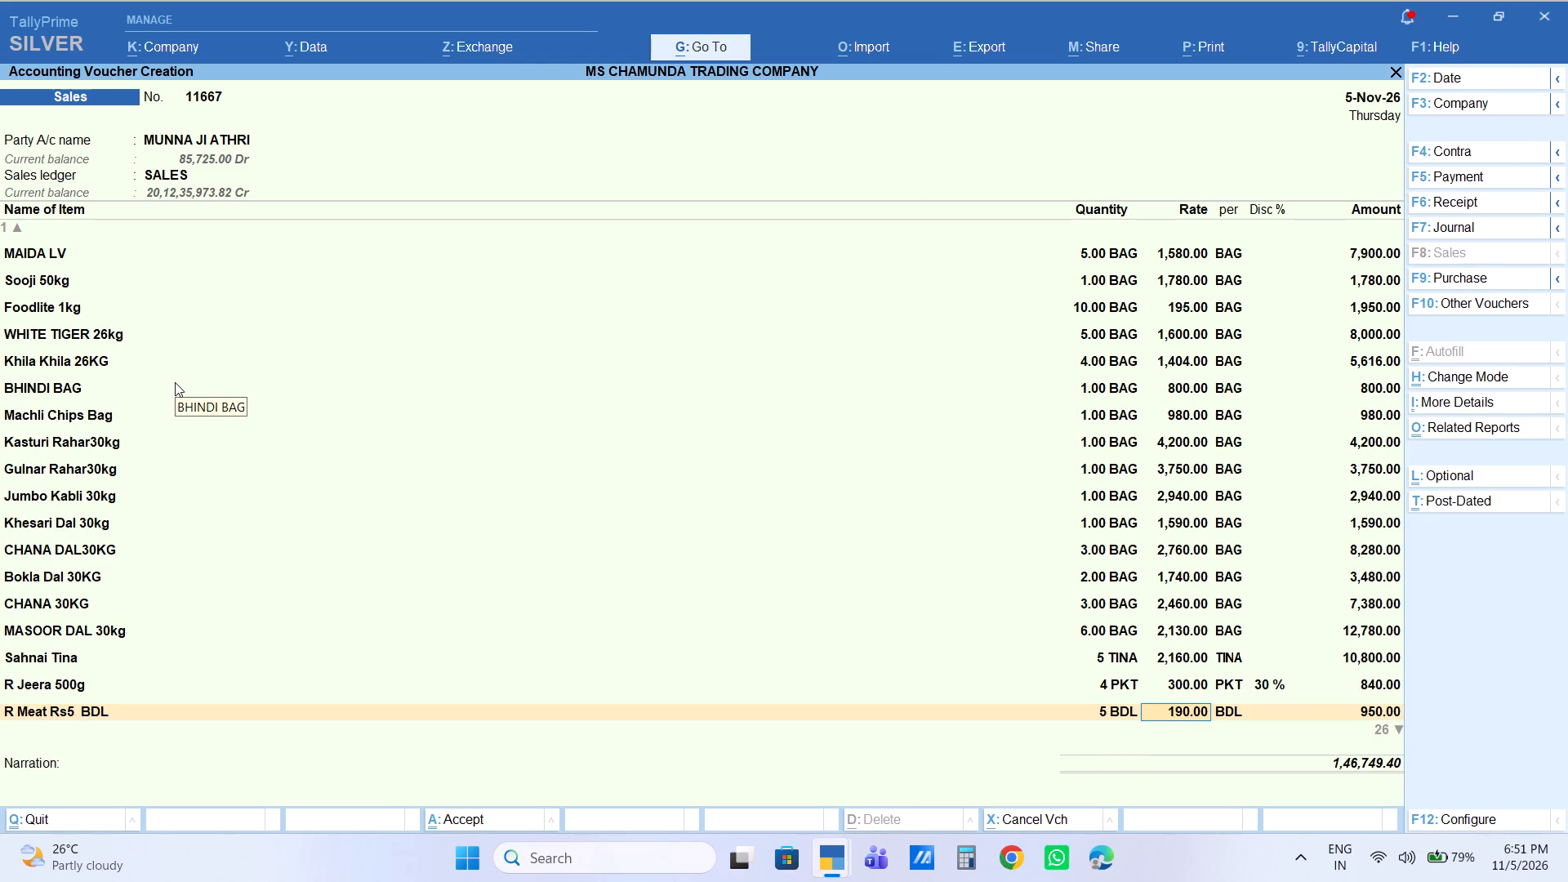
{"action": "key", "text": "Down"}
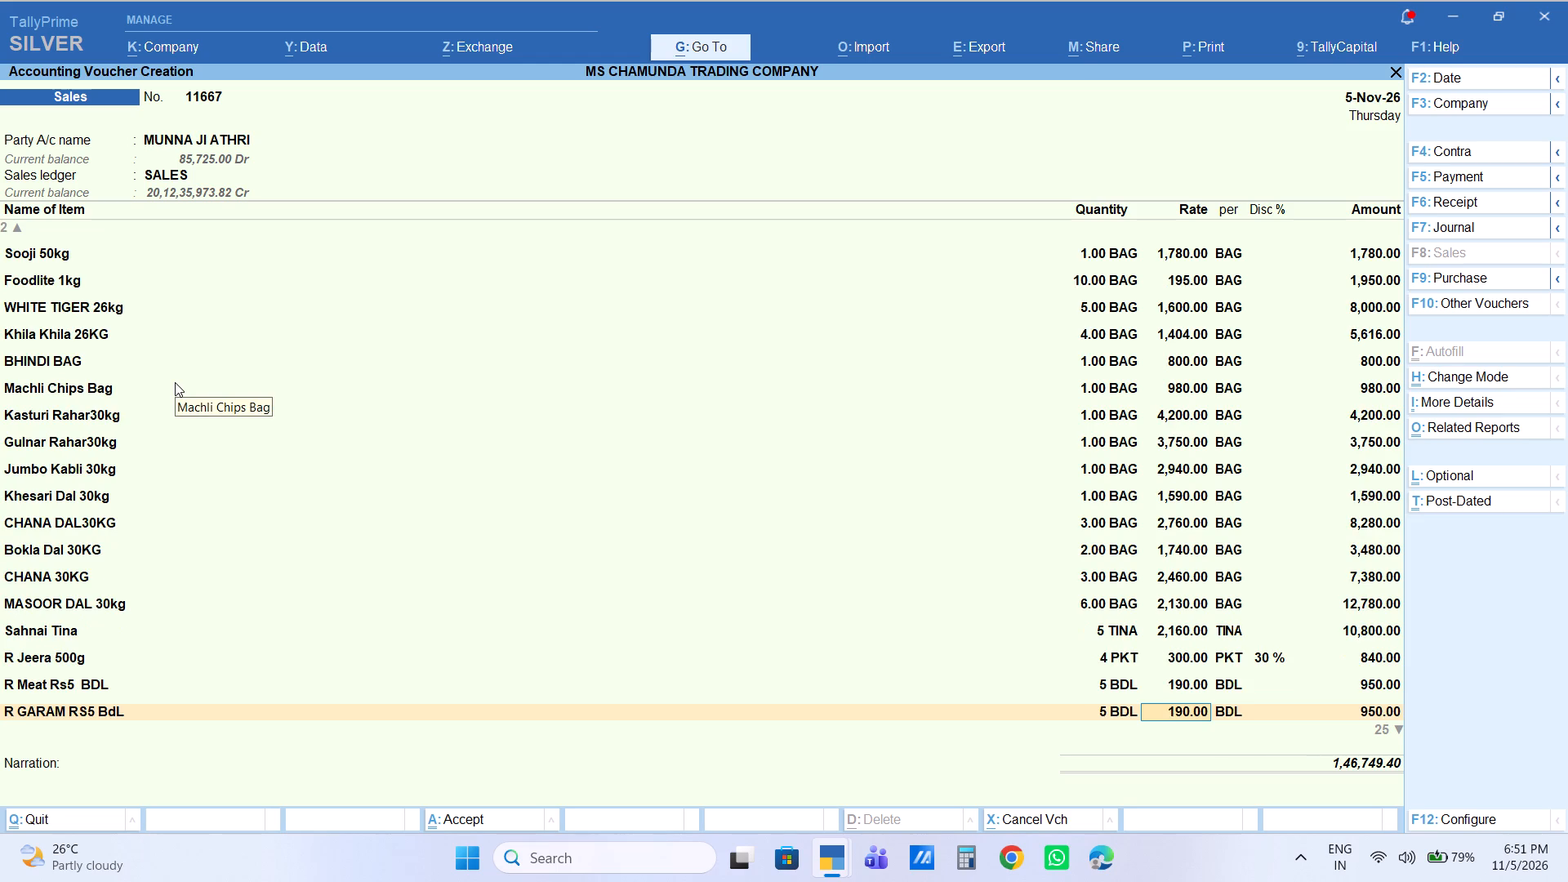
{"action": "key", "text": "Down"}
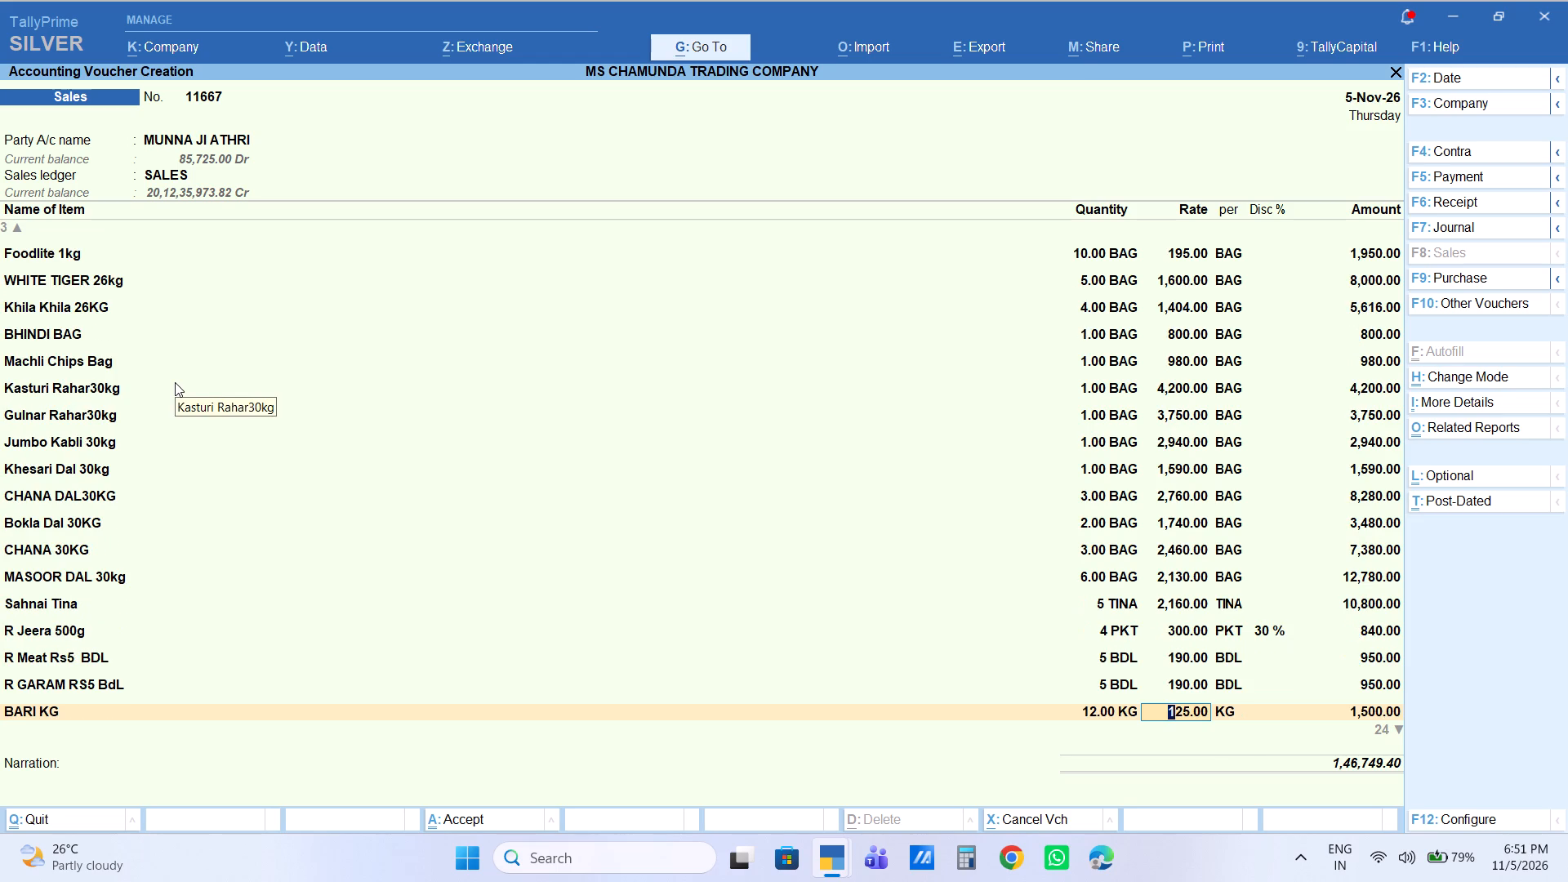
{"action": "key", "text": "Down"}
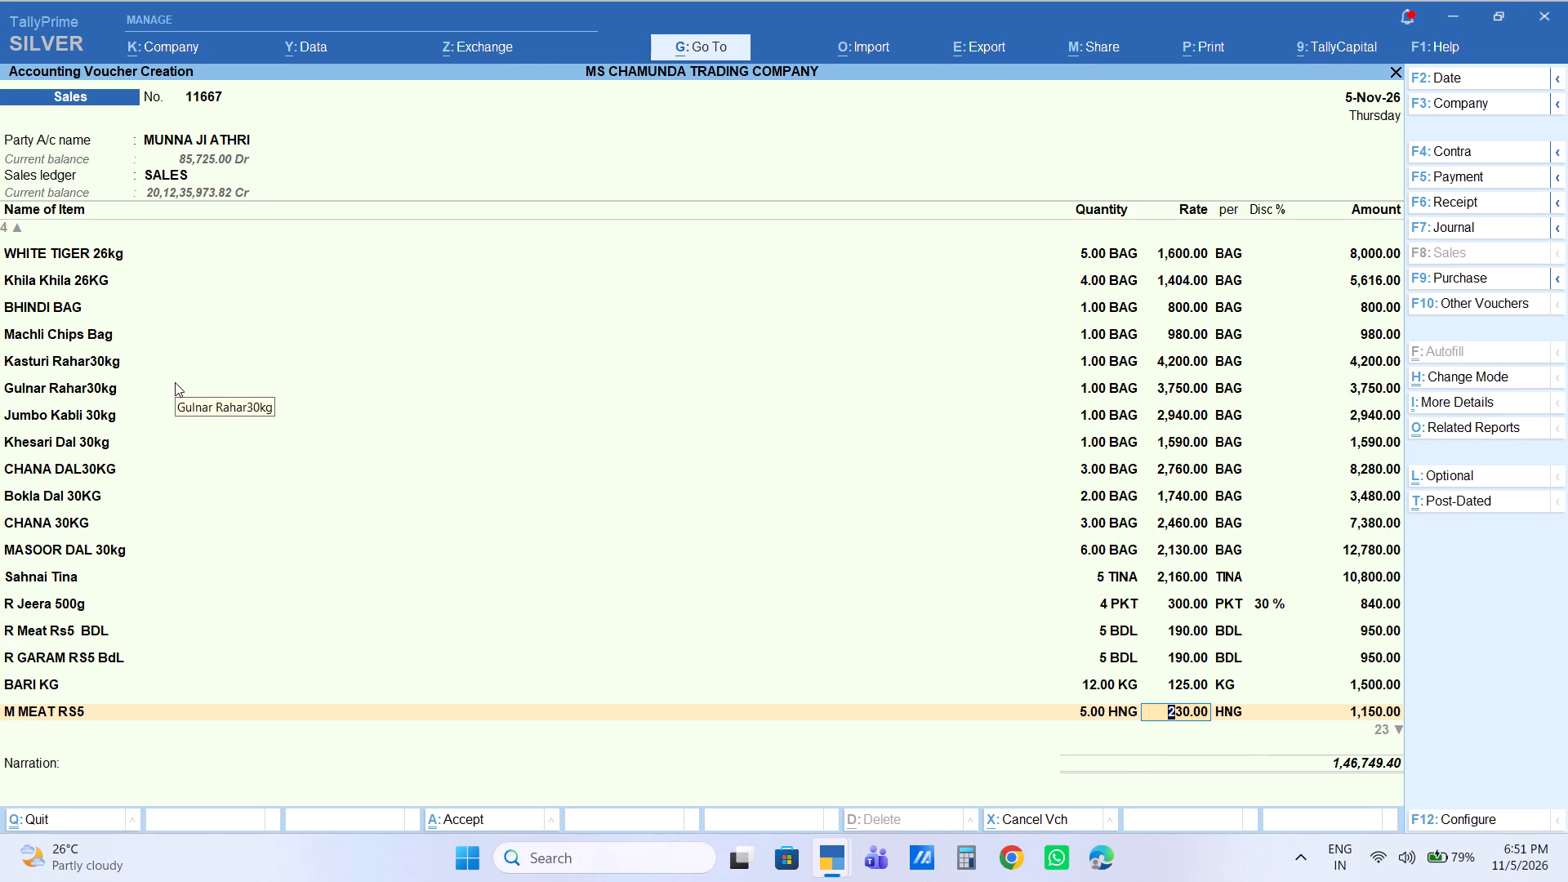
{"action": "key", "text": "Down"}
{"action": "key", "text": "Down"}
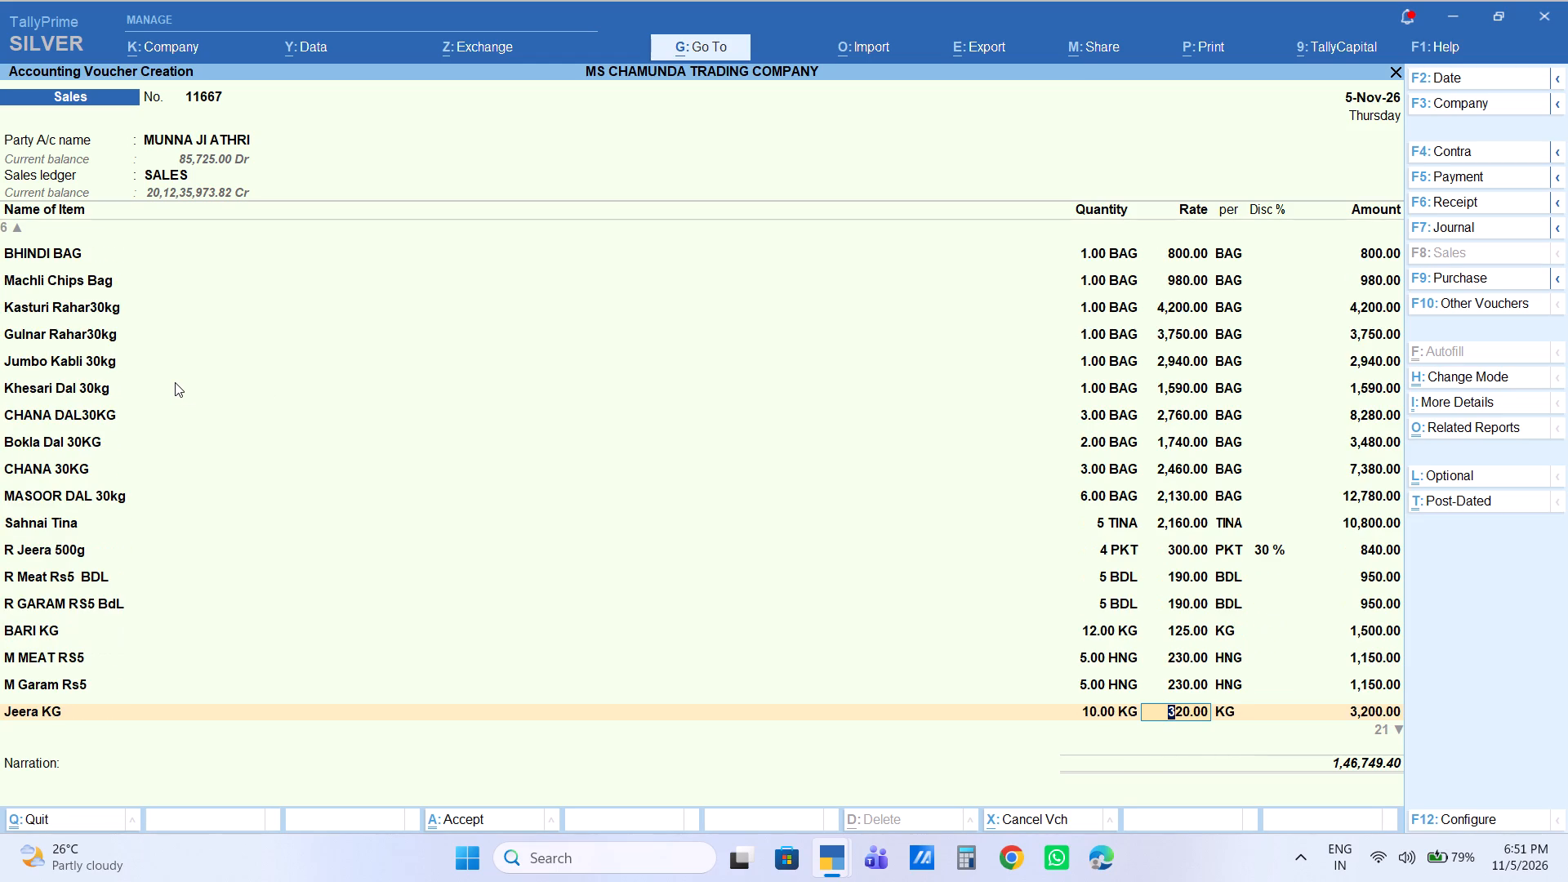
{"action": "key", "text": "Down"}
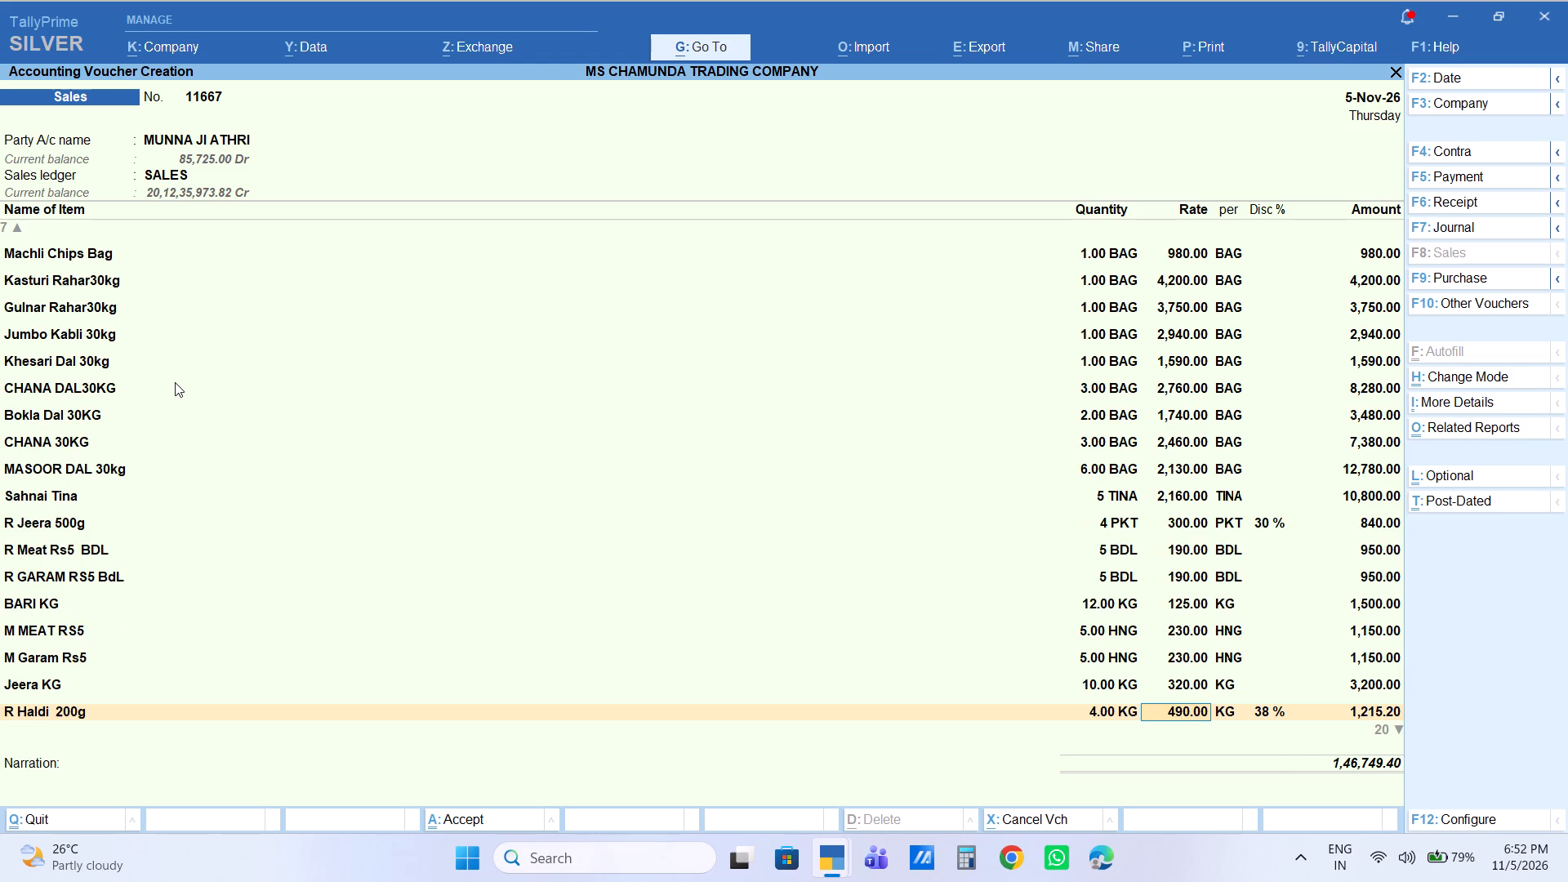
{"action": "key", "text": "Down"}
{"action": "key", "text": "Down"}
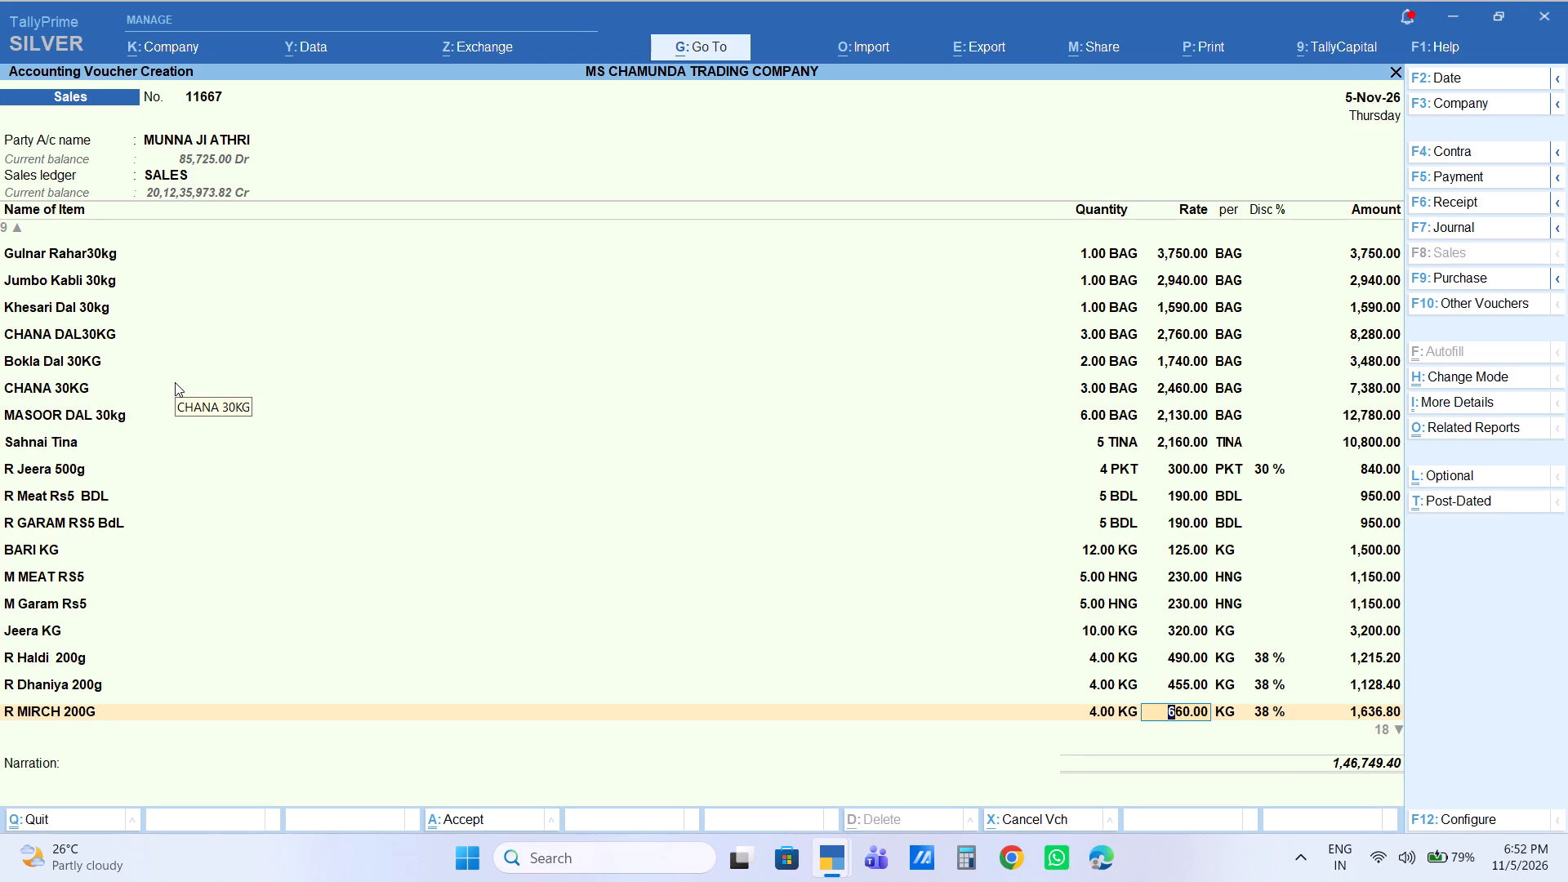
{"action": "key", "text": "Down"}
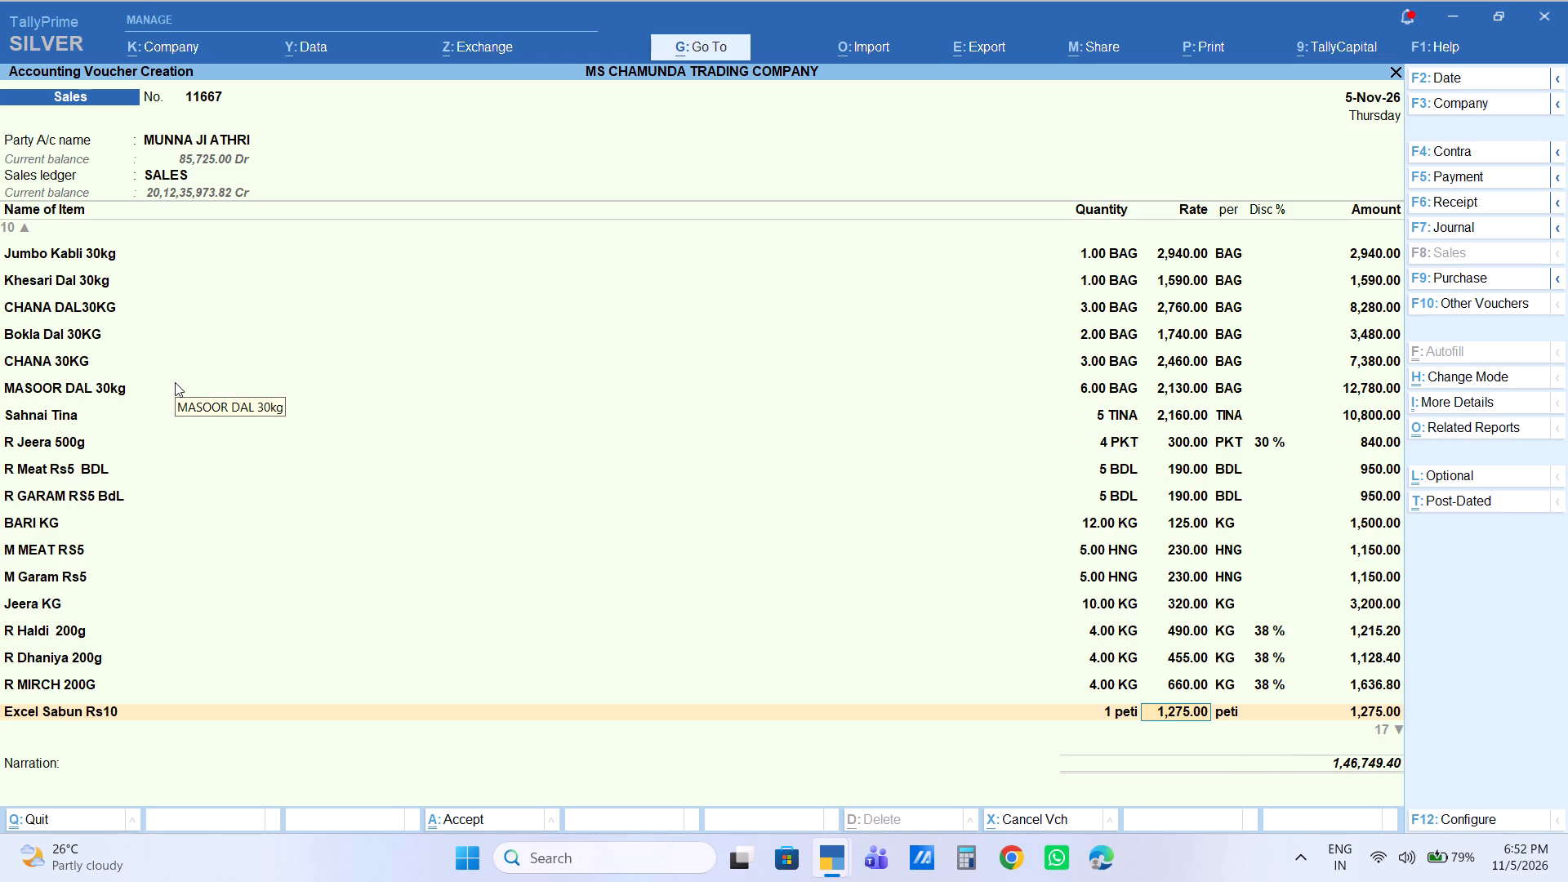
Set the rate of CHINI DF 50KG to 3300 per BAG.
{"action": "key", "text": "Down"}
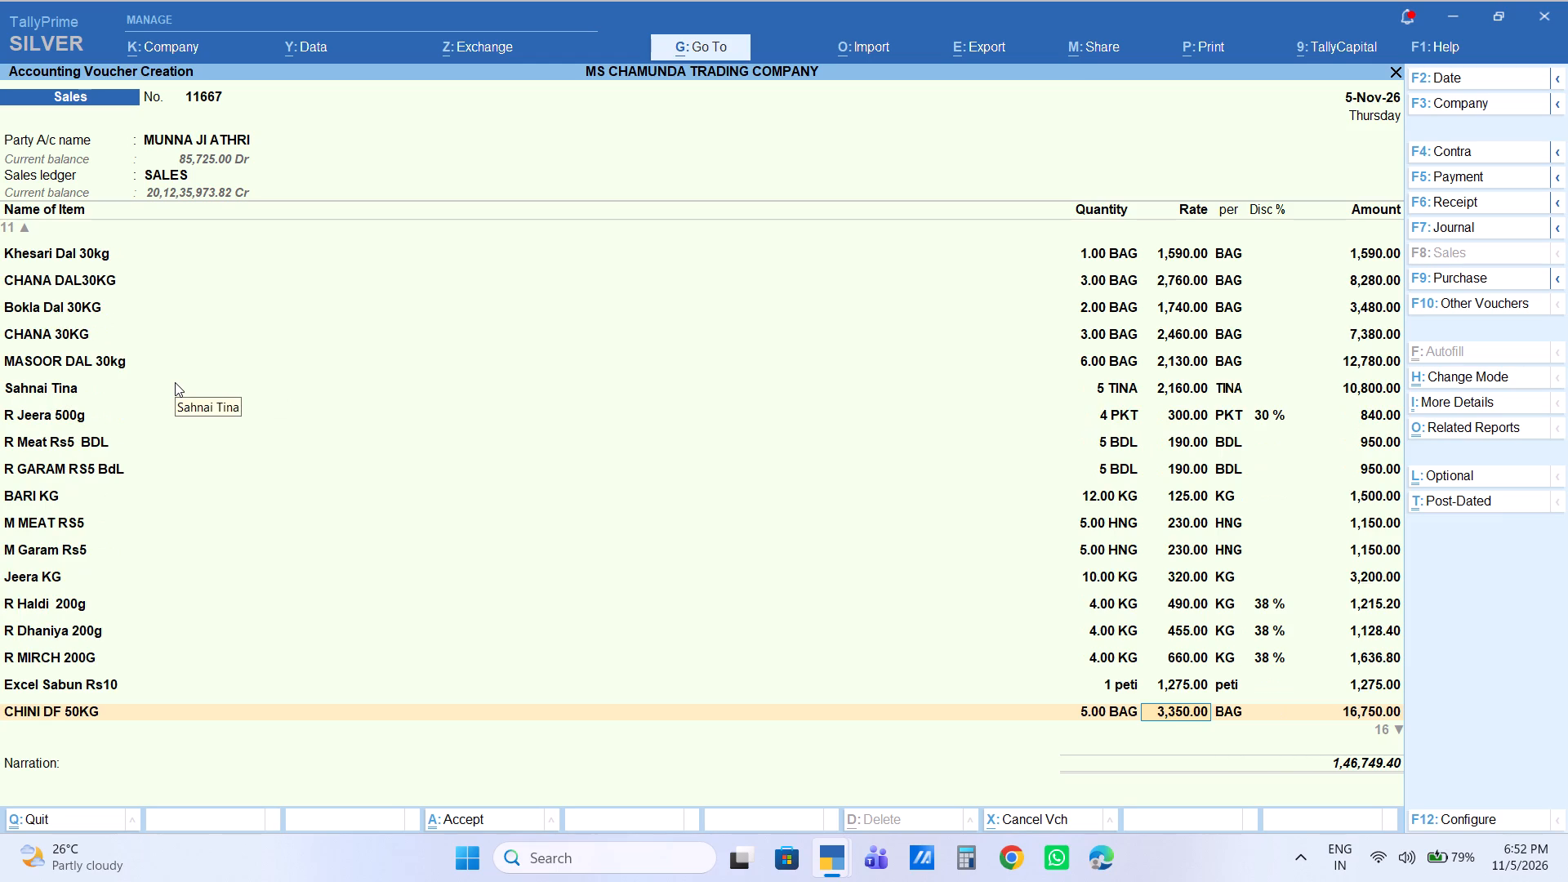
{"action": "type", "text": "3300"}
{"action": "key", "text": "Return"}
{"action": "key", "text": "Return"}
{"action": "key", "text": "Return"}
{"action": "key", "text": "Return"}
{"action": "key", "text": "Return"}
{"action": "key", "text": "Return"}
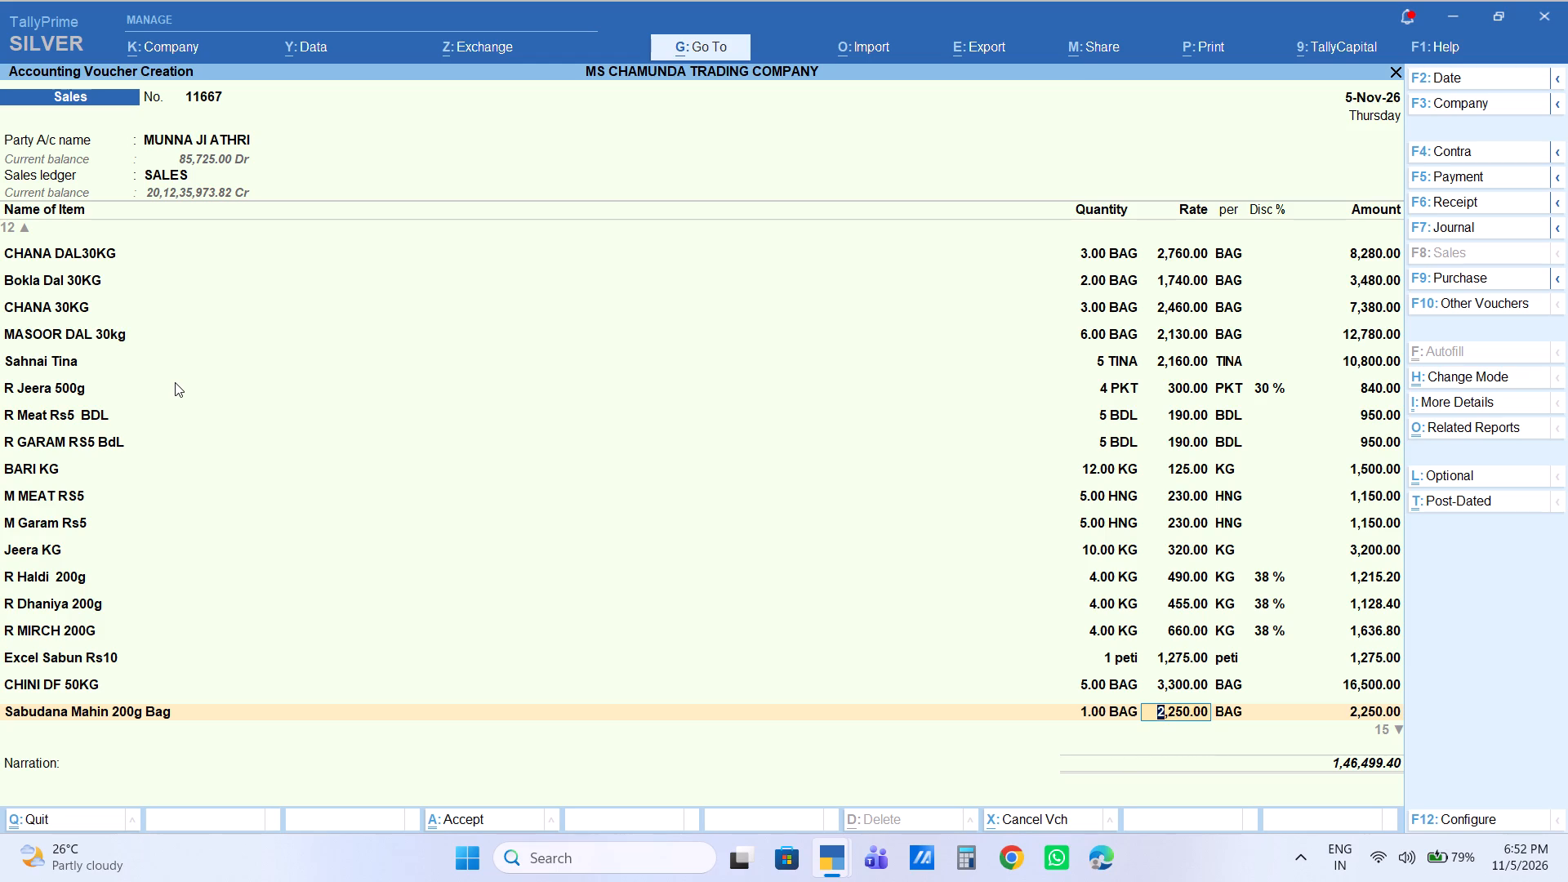
Keep the Sabudana Mahin 200g Bag line as entered and set the rate of Dhara 500ML to 2425 per peti.
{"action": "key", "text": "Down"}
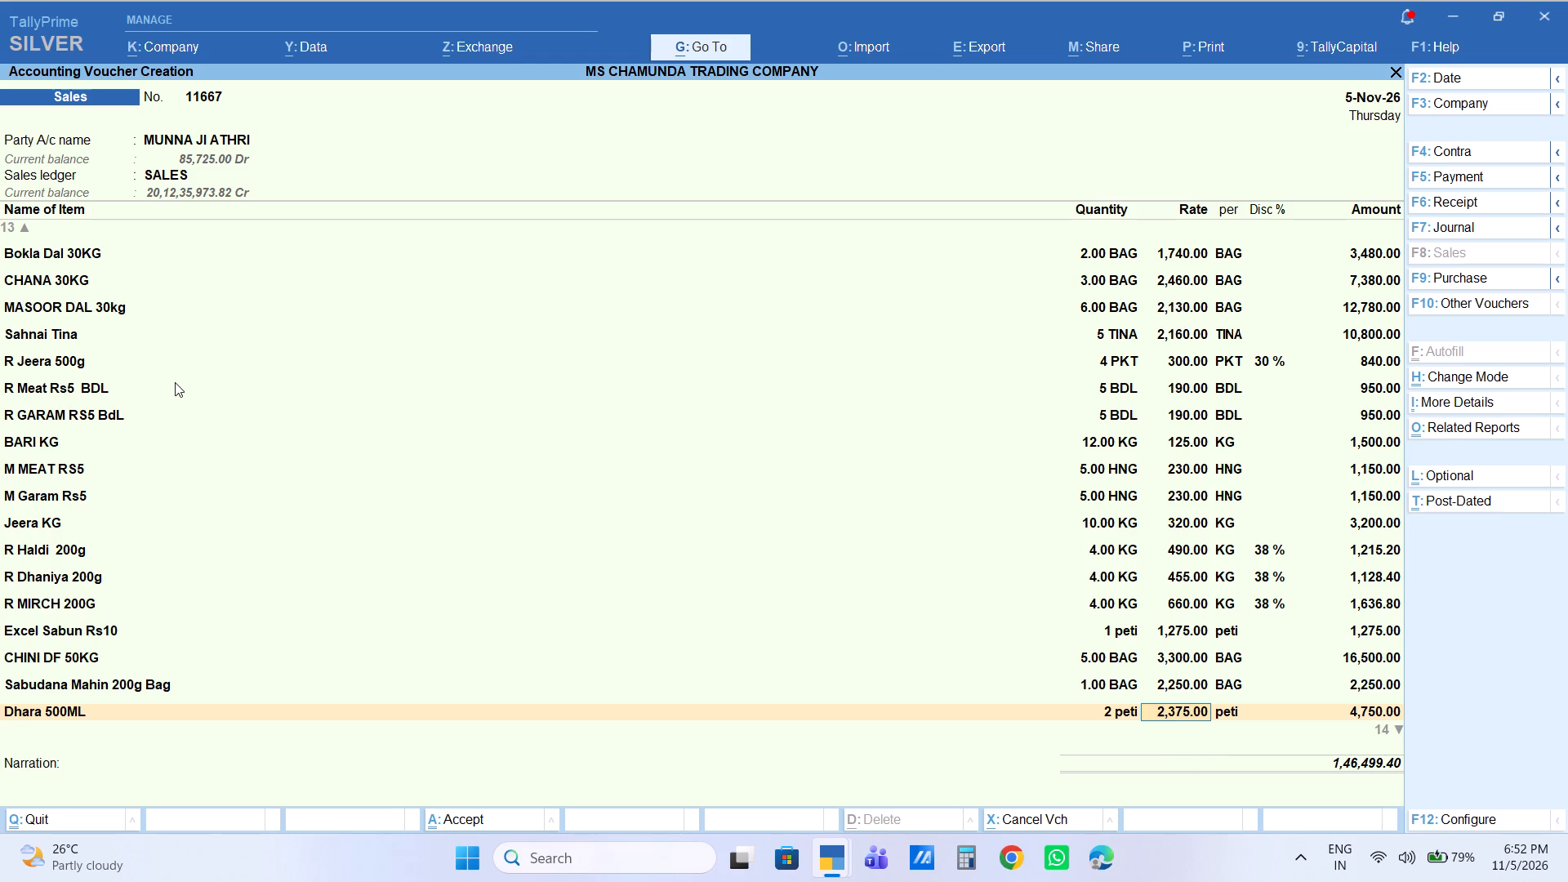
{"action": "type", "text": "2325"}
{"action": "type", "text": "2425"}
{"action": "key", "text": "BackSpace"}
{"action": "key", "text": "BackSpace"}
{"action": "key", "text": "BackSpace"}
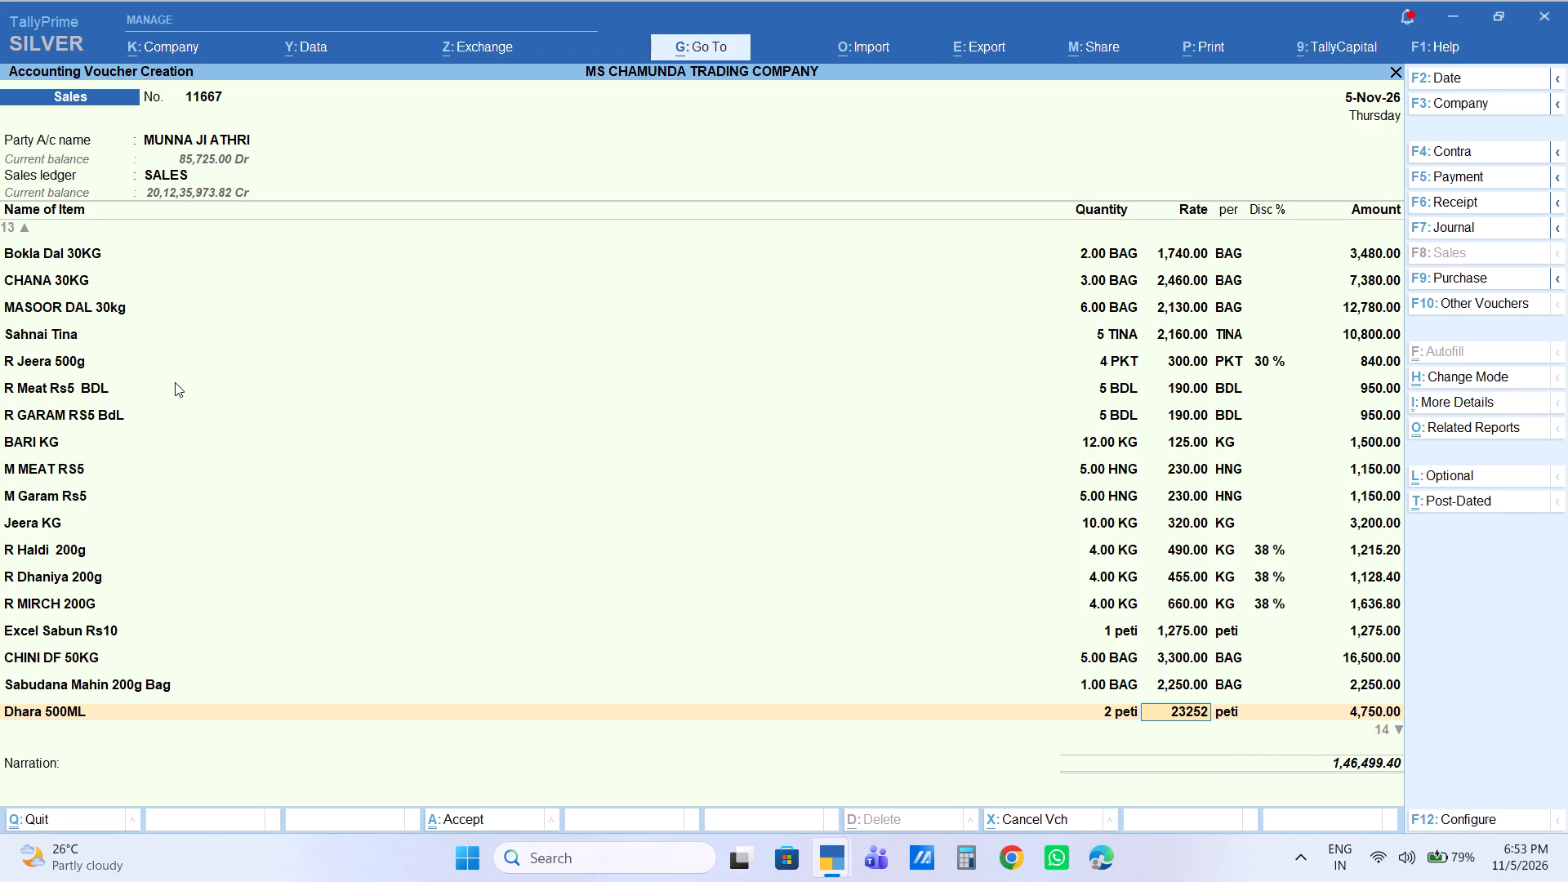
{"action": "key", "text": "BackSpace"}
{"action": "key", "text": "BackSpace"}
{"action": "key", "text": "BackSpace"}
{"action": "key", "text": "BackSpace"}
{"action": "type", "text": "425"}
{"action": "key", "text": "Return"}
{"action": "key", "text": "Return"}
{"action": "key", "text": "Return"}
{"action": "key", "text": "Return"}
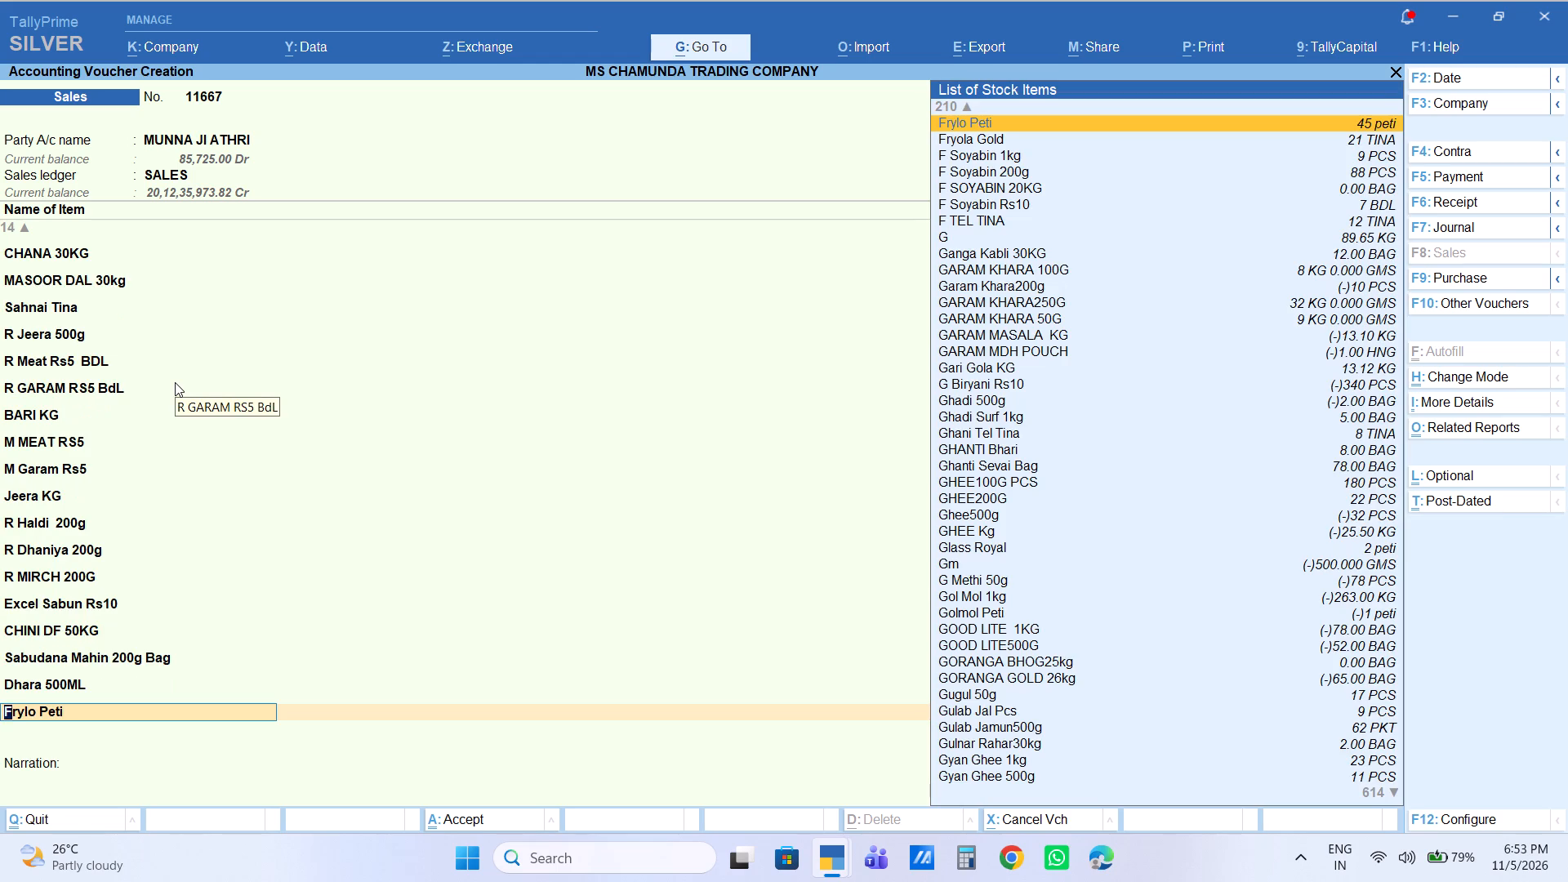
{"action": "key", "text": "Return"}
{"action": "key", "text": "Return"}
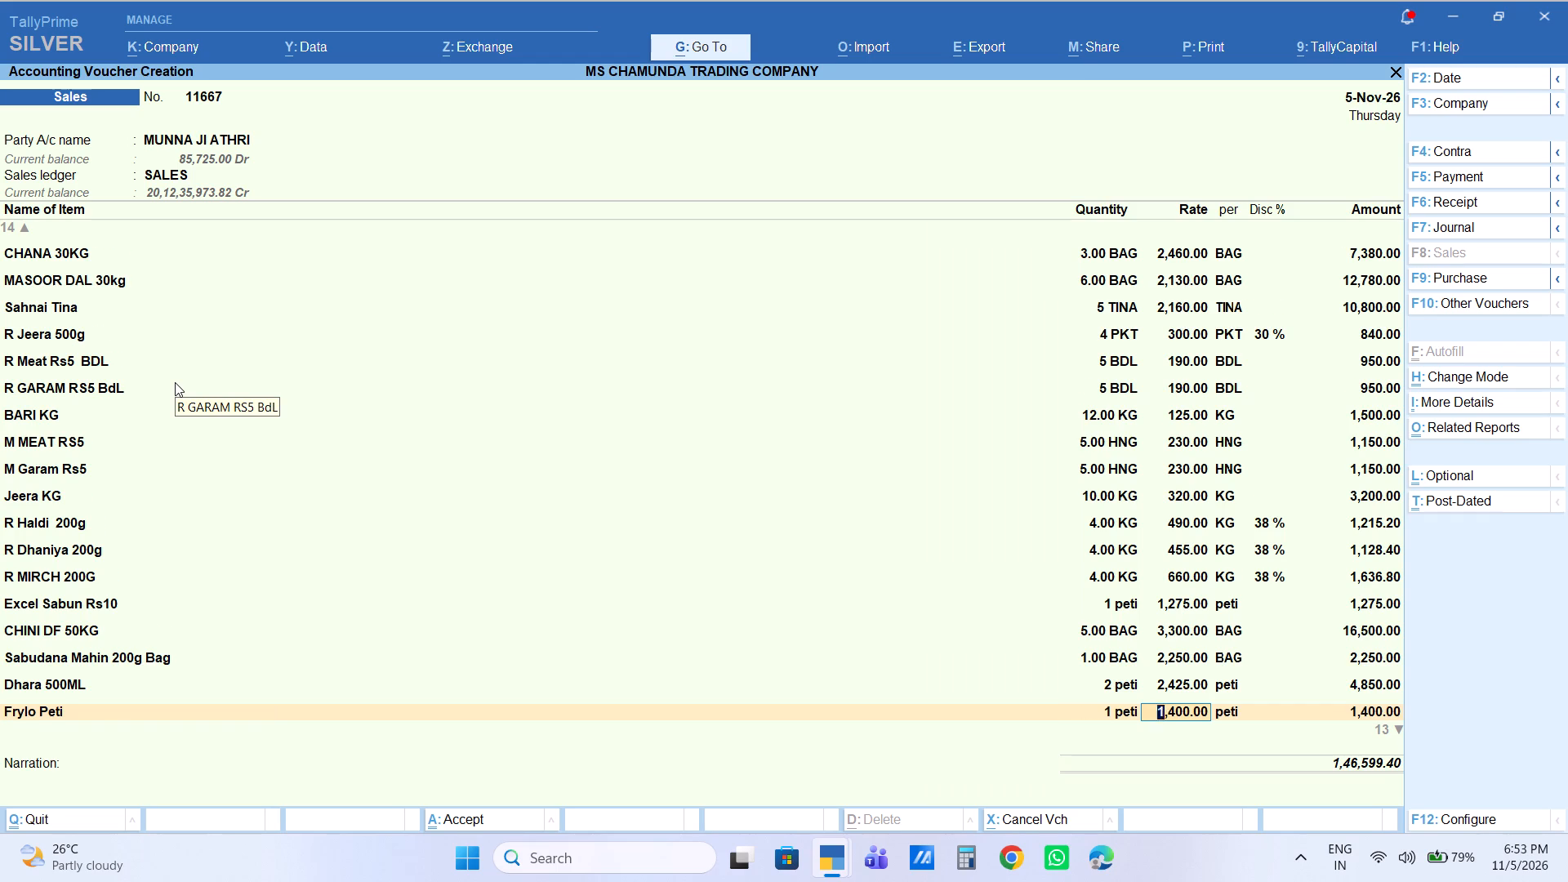
Keep the Frylo Peti and SIXER 26kg lines as entered and set the rate of Golmol Peti to 1730 per peti.
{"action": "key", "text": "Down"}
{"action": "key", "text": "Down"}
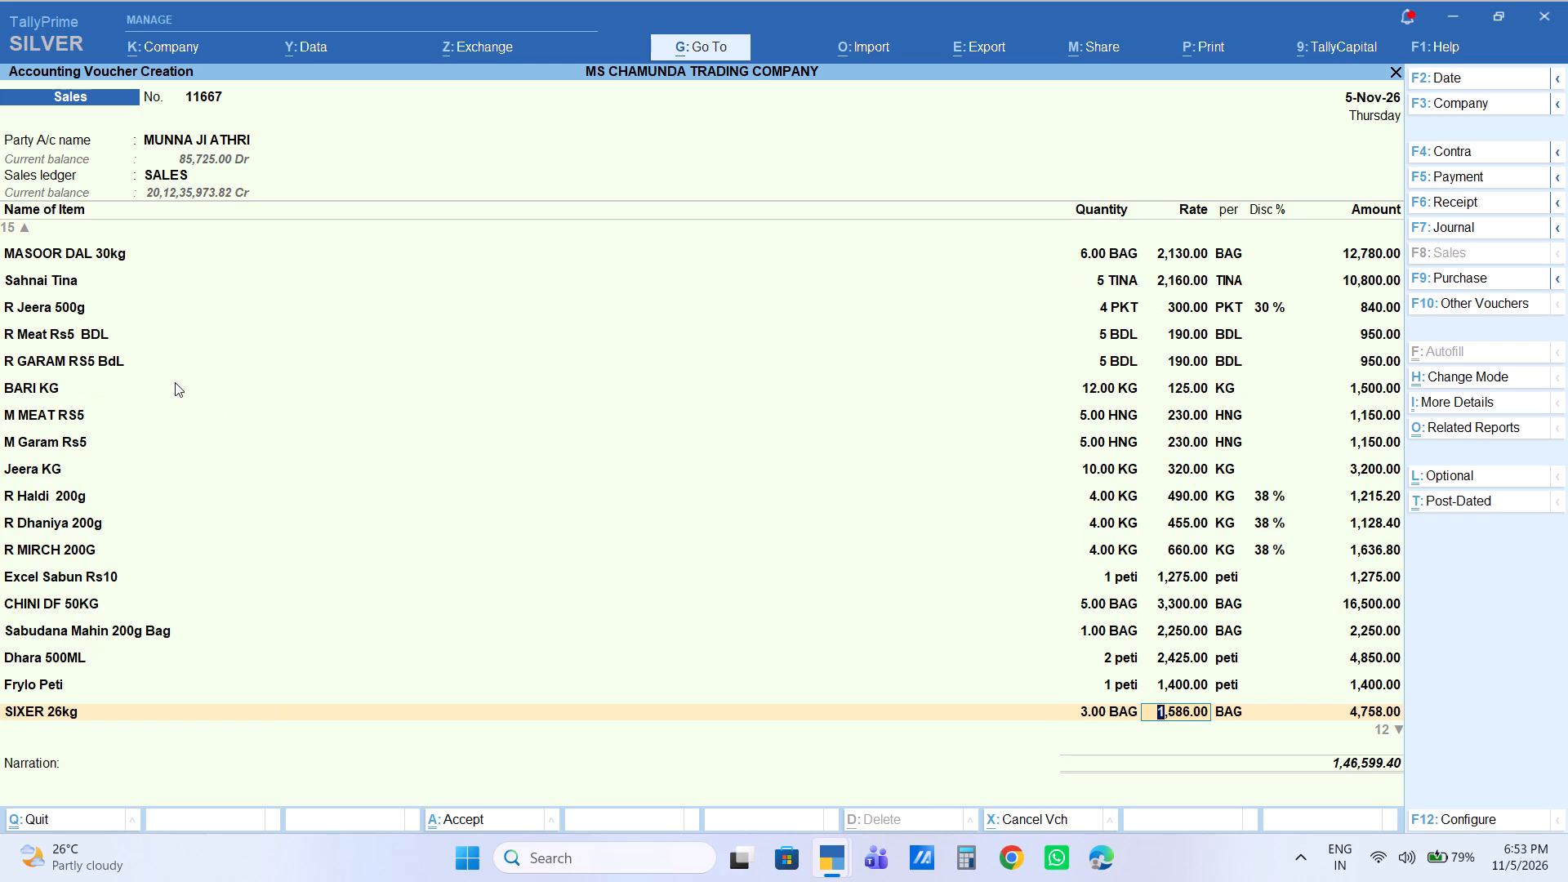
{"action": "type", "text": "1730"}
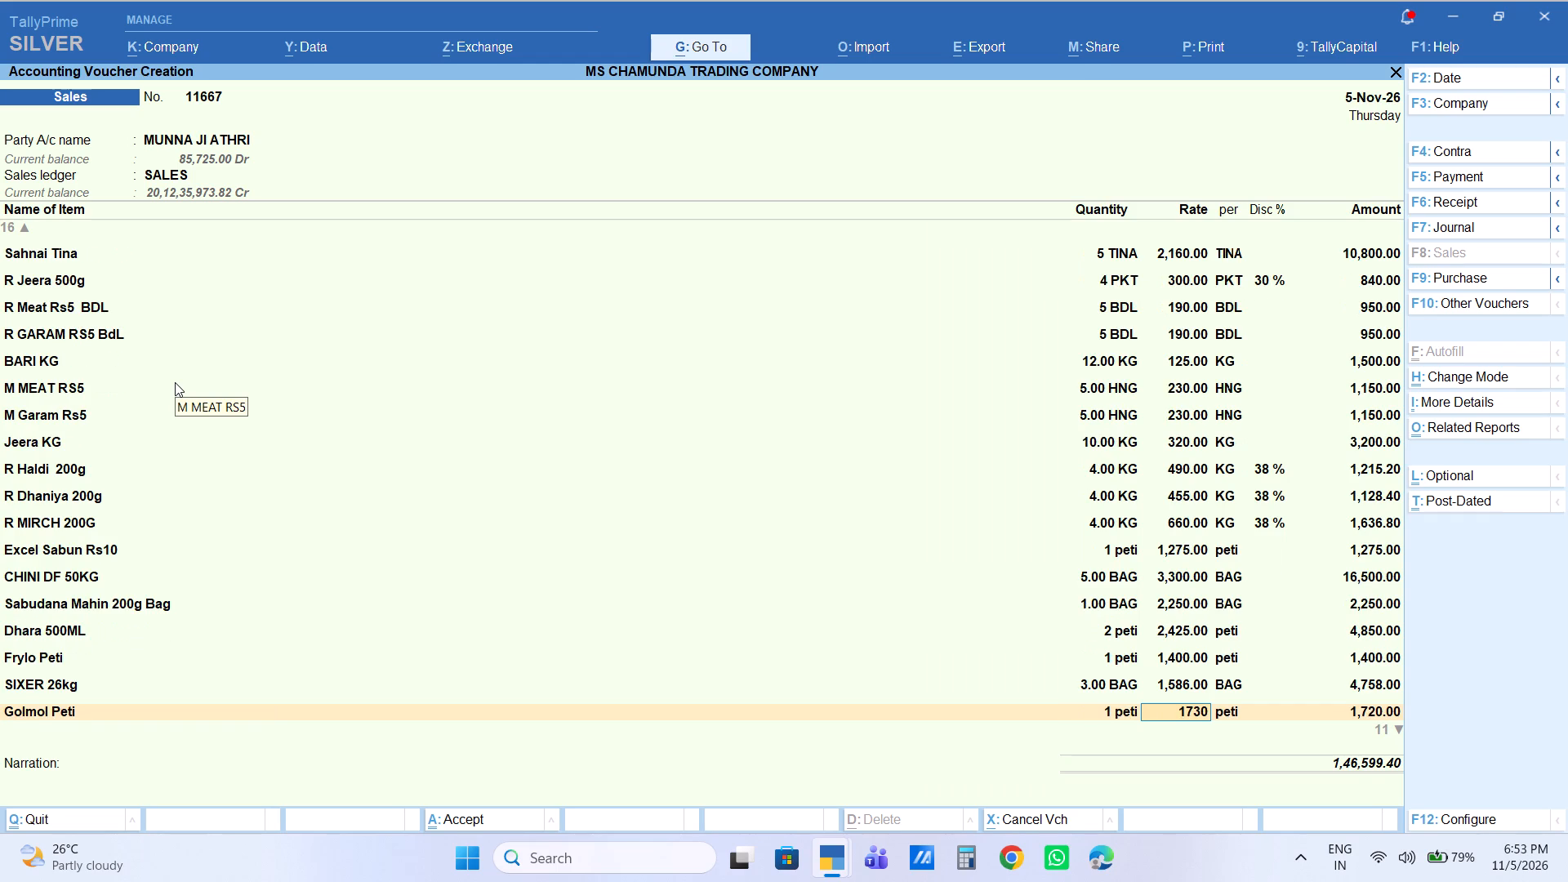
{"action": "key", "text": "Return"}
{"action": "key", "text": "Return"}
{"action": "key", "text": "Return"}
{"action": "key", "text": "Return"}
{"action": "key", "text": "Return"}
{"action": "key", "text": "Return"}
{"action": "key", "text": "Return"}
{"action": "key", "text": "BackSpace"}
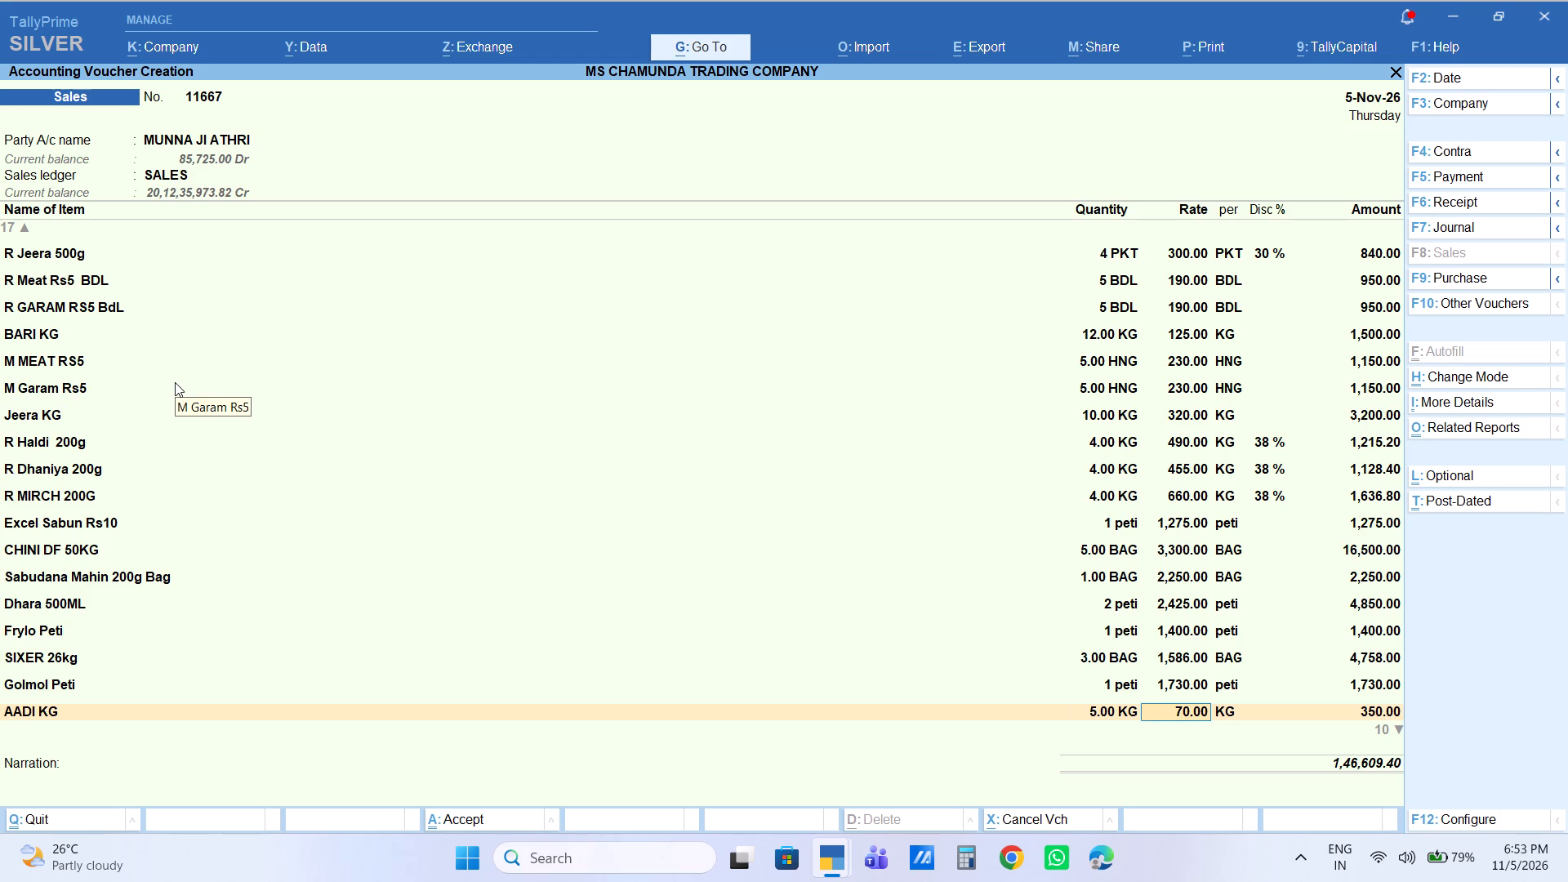
Set the amount of the AADI KG line to 400, keeping its quantity as entered.
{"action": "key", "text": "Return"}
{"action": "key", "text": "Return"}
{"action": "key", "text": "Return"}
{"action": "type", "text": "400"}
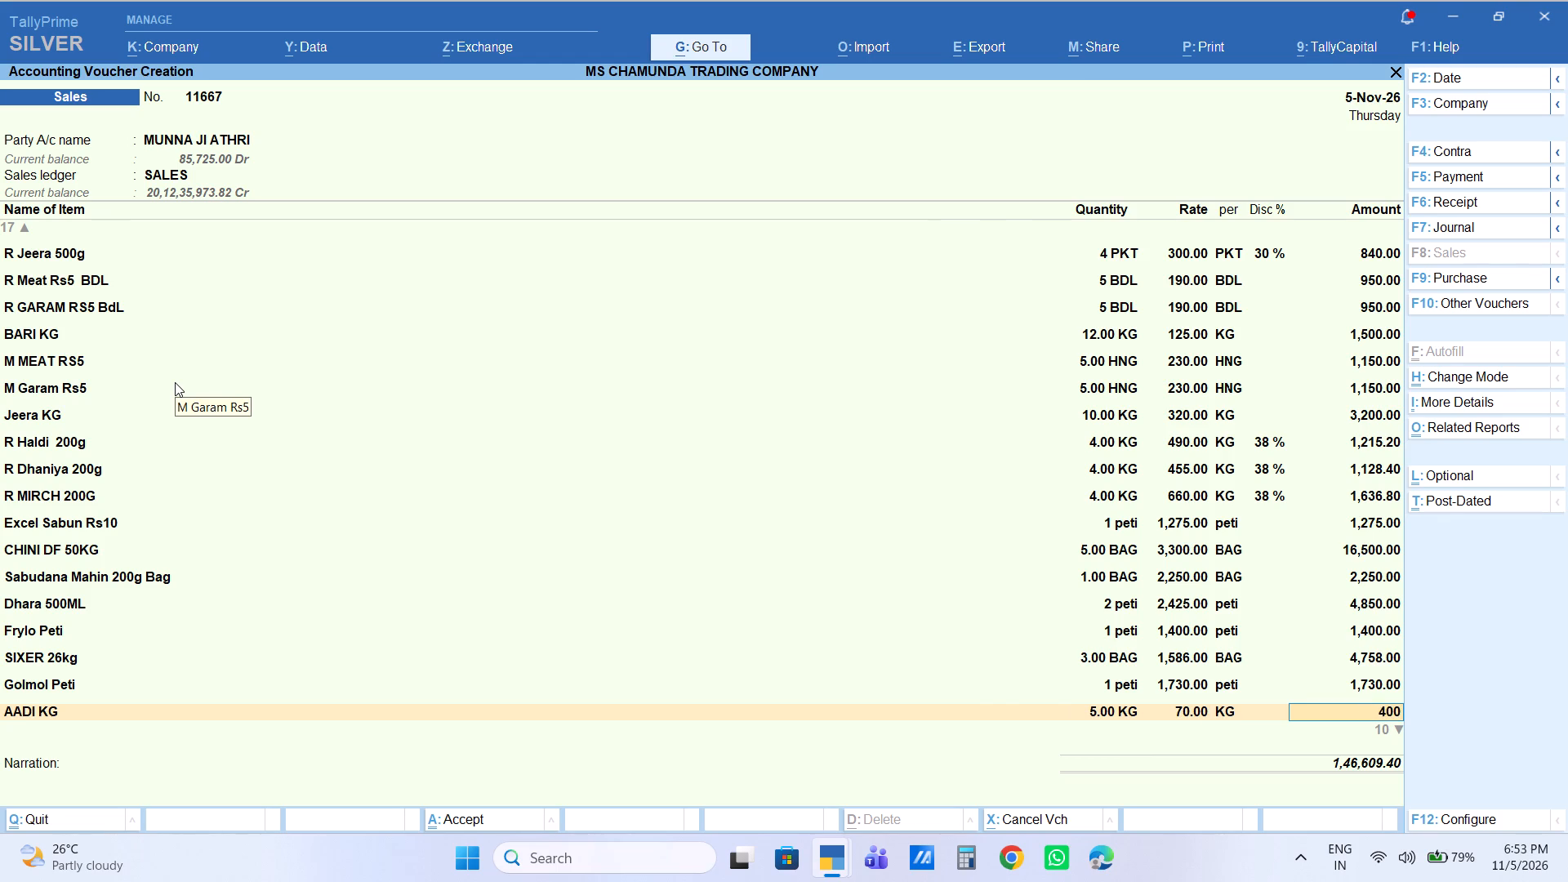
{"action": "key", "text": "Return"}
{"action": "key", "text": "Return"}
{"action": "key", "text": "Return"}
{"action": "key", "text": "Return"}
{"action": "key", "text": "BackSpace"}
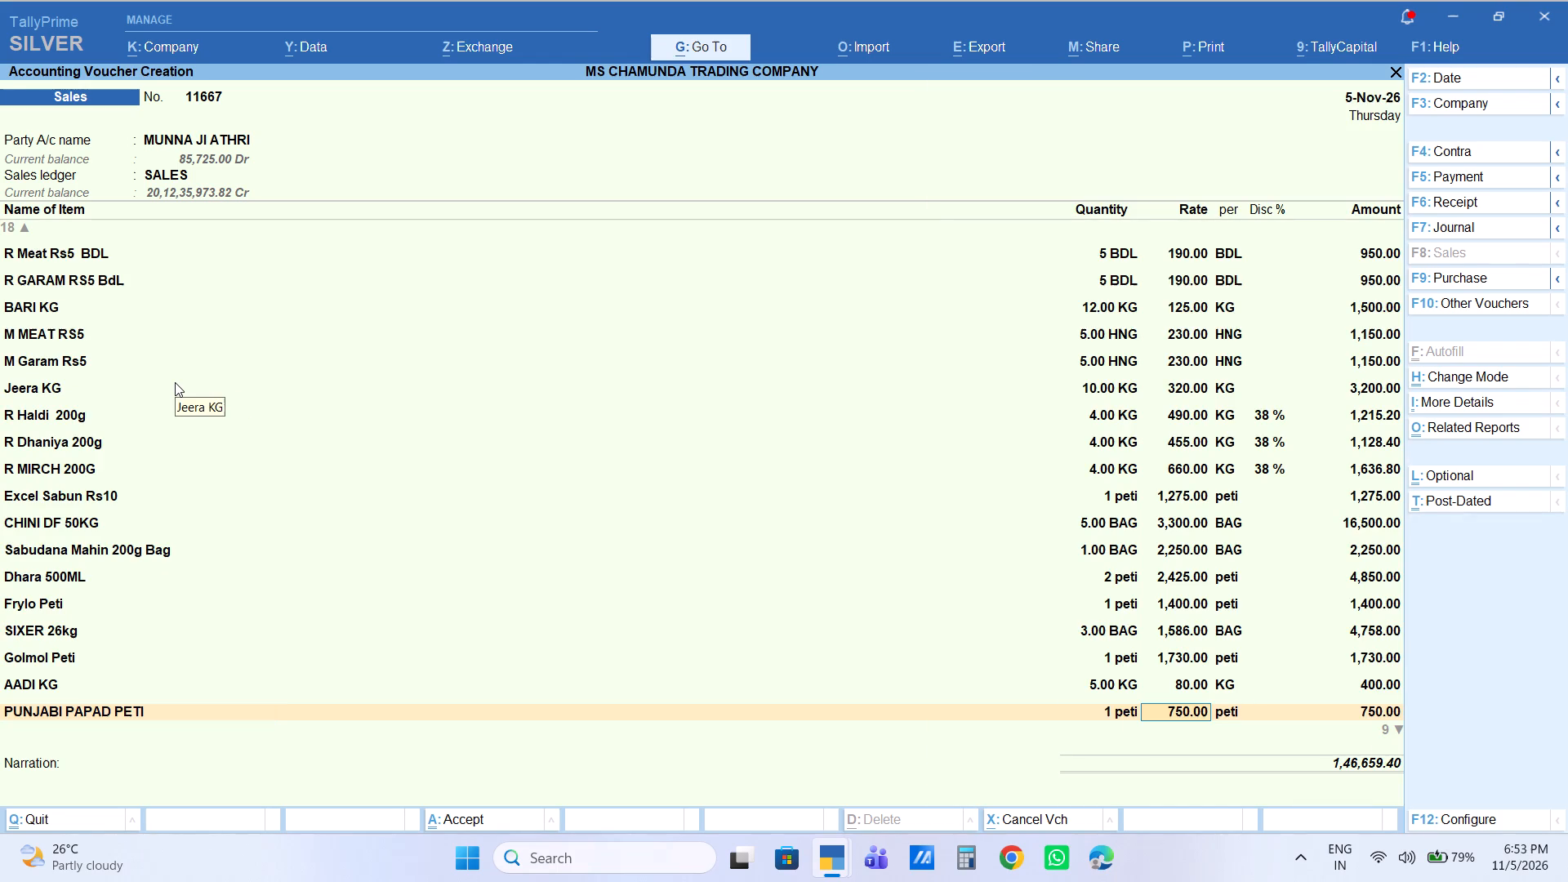
Keep the PUNJABI PAPAD PETI line as entered and set the rate of Dalda Jar to 2320 per jar.
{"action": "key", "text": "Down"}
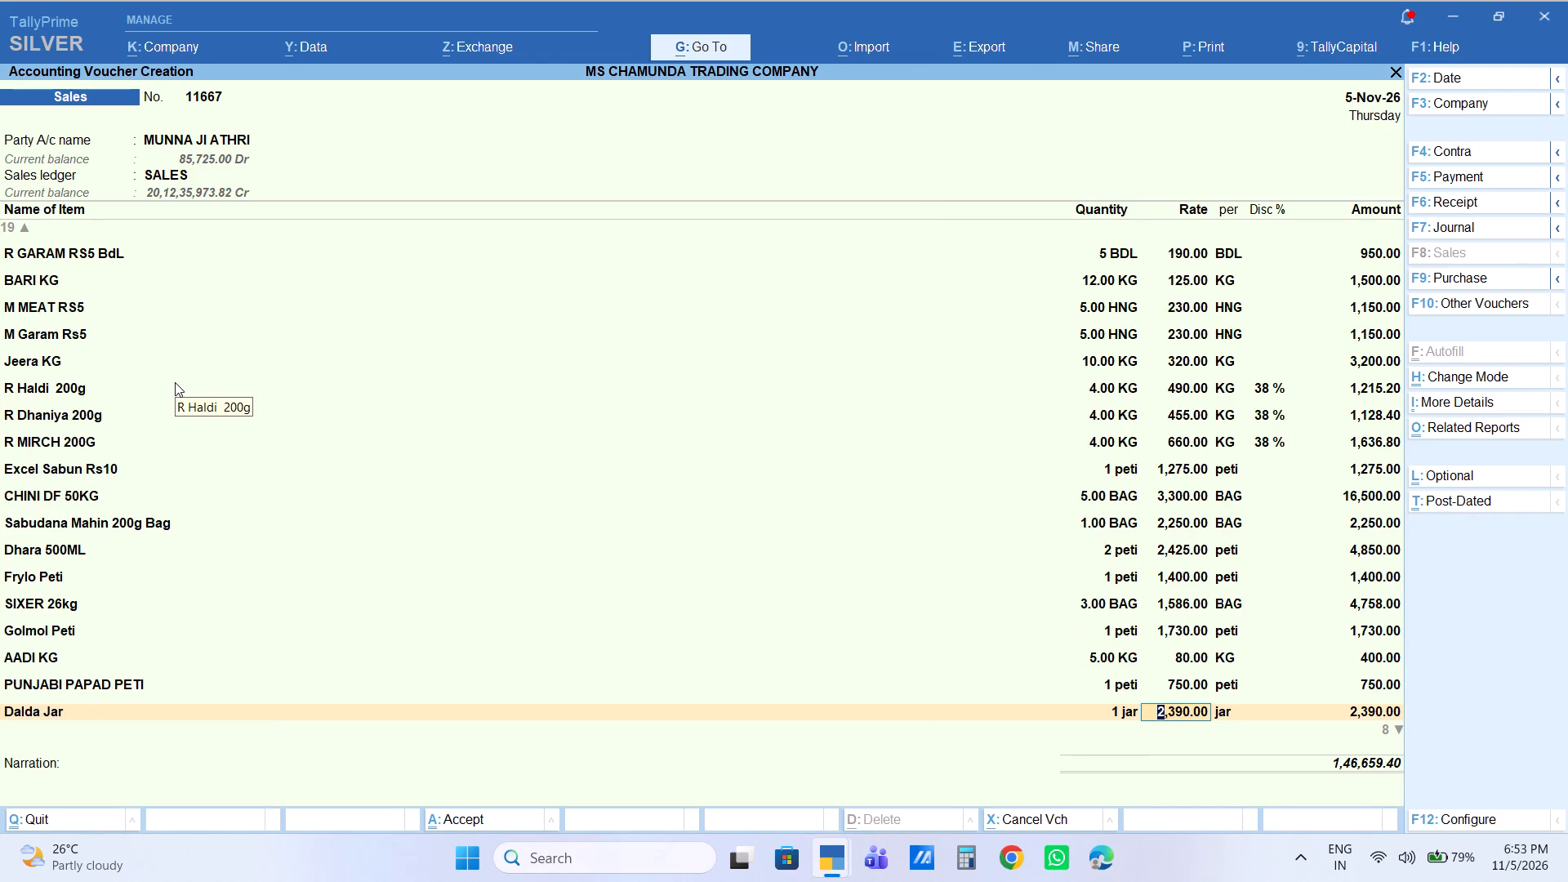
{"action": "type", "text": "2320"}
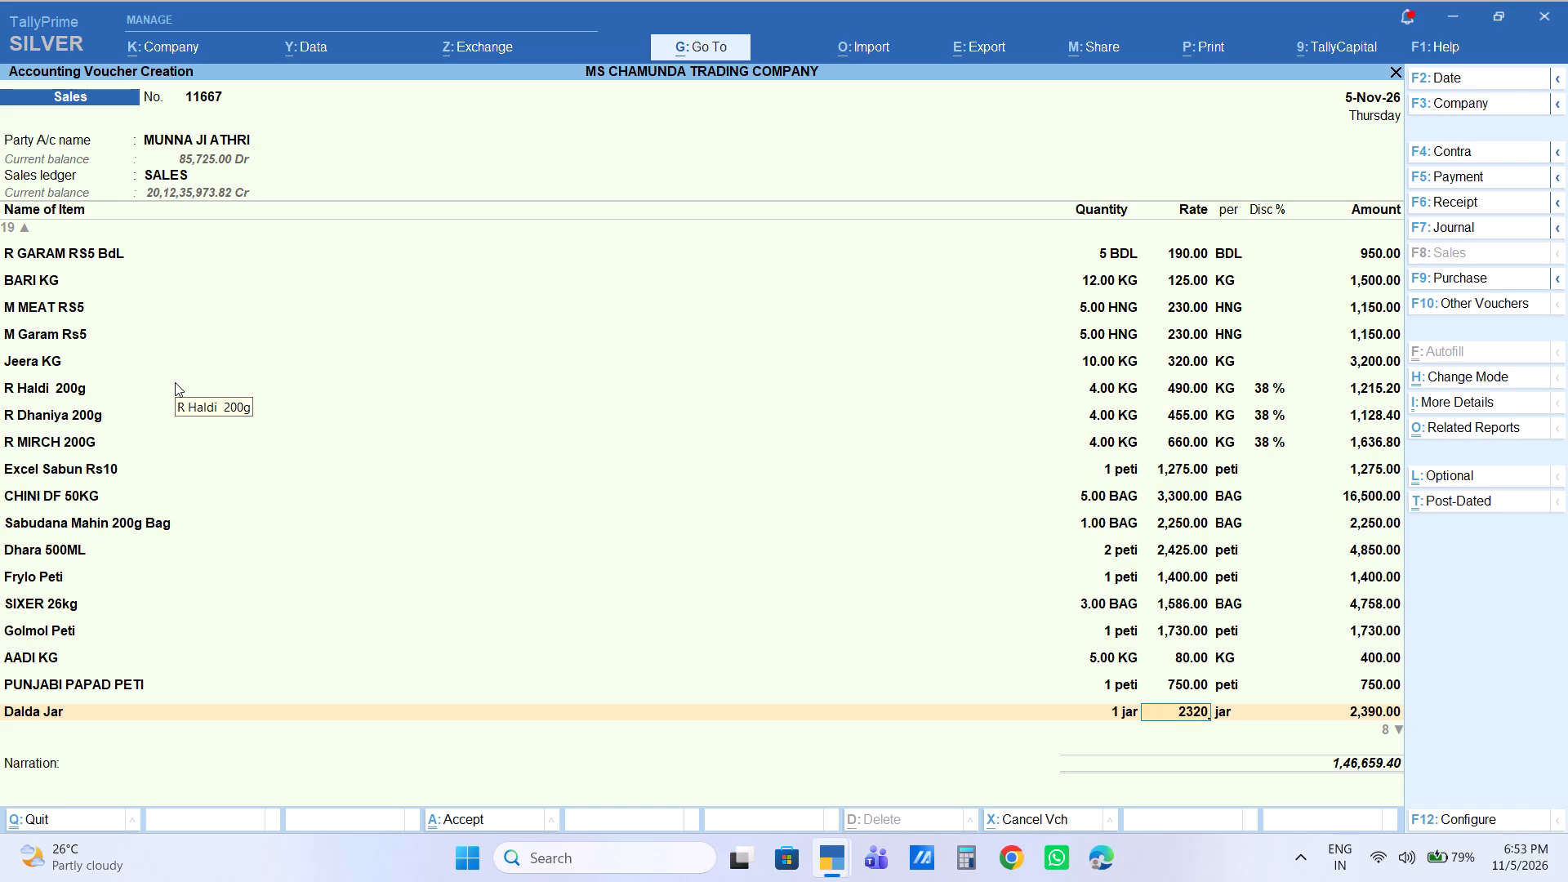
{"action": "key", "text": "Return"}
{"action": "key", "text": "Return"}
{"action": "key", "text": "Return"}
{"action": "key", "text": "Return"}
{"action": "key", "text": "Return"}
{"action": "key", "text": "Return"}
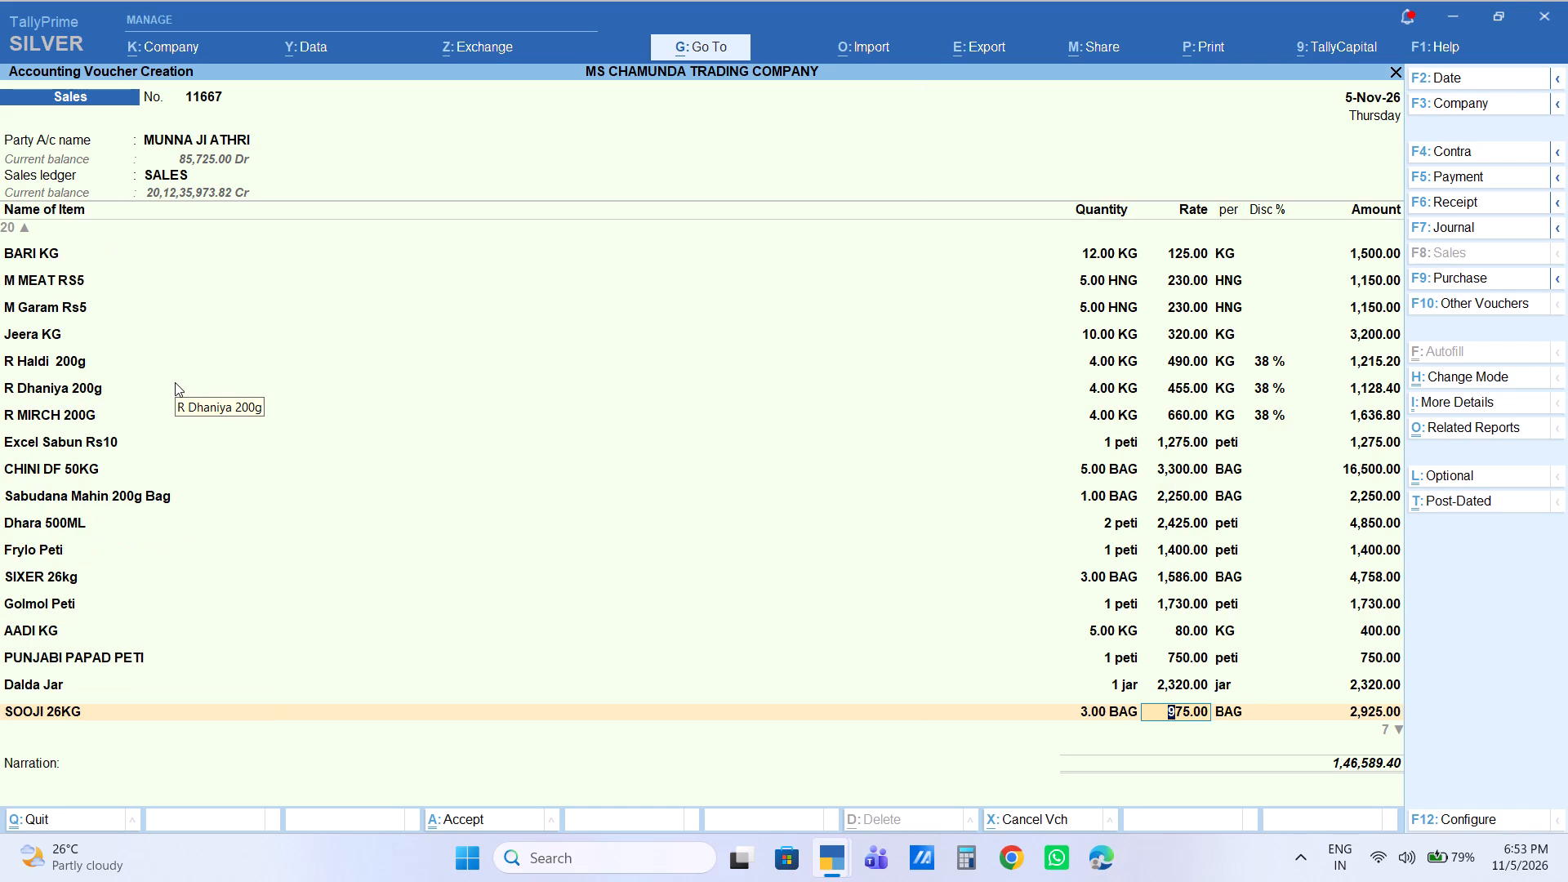
Set the rate of SOOJI 26KG to 960 per BAG.
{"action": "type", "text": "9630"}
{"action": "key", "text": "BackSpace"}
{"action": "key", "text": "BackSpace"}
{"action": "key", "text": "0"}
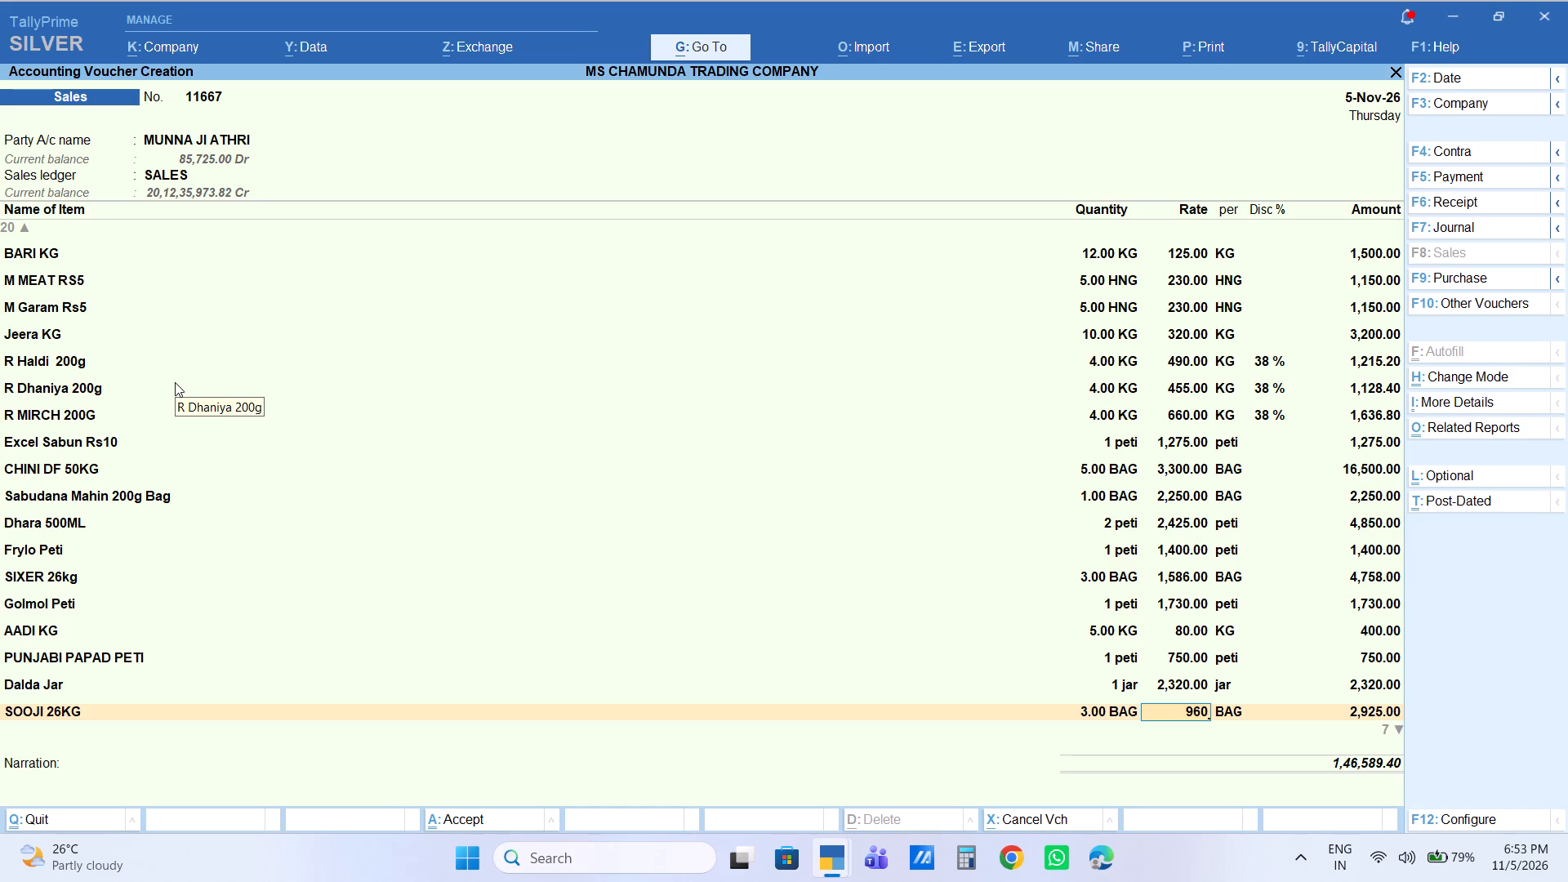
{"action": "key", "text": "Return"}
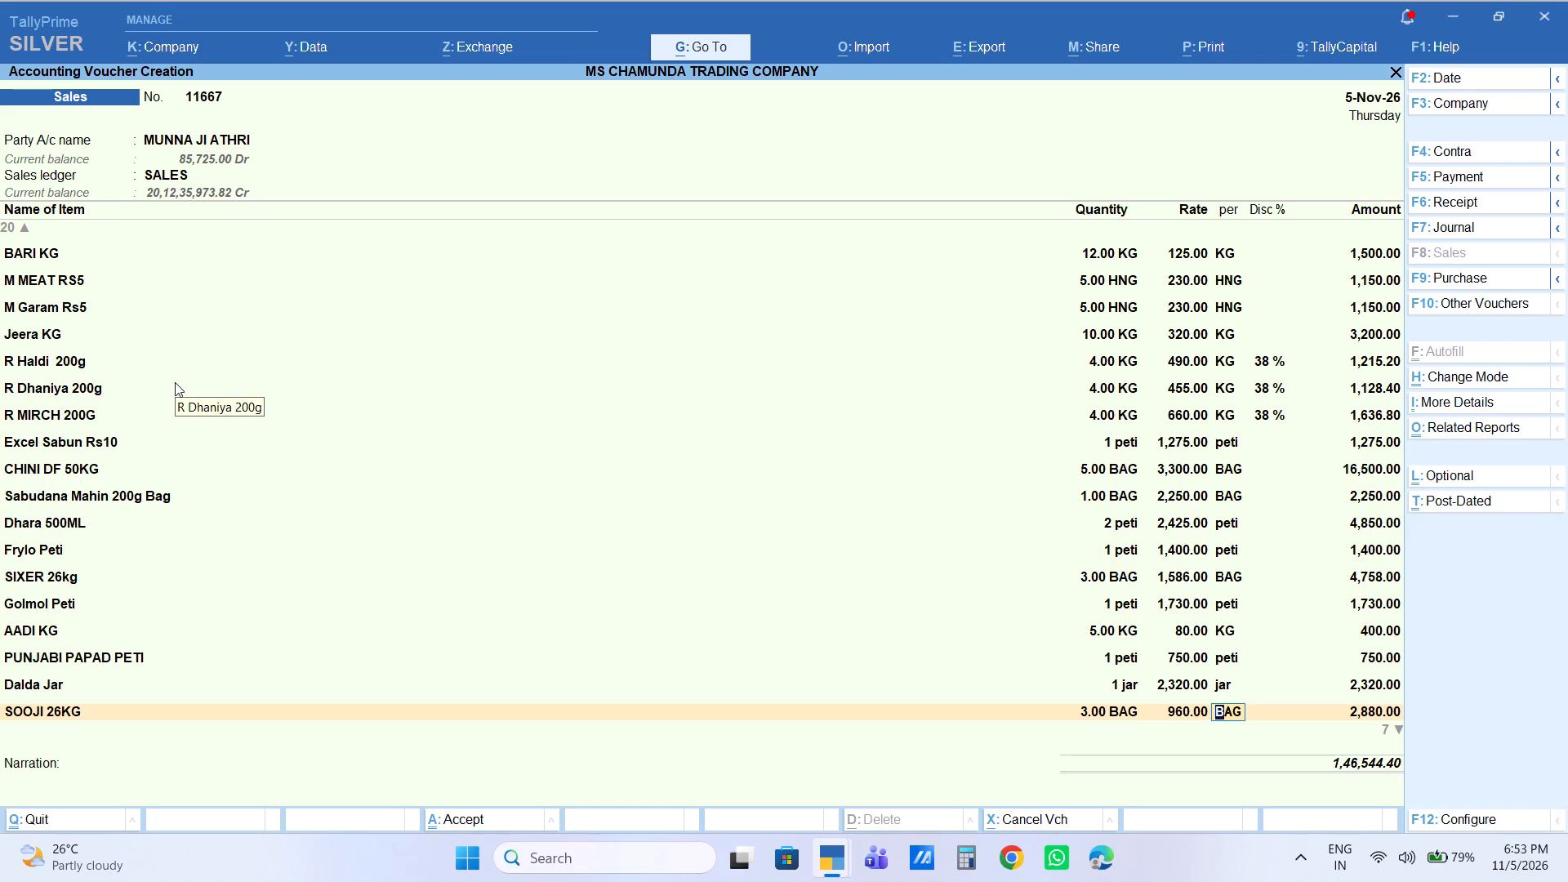
Go back to the quantity of SOOJI 26KG and change it to 2 BAG.
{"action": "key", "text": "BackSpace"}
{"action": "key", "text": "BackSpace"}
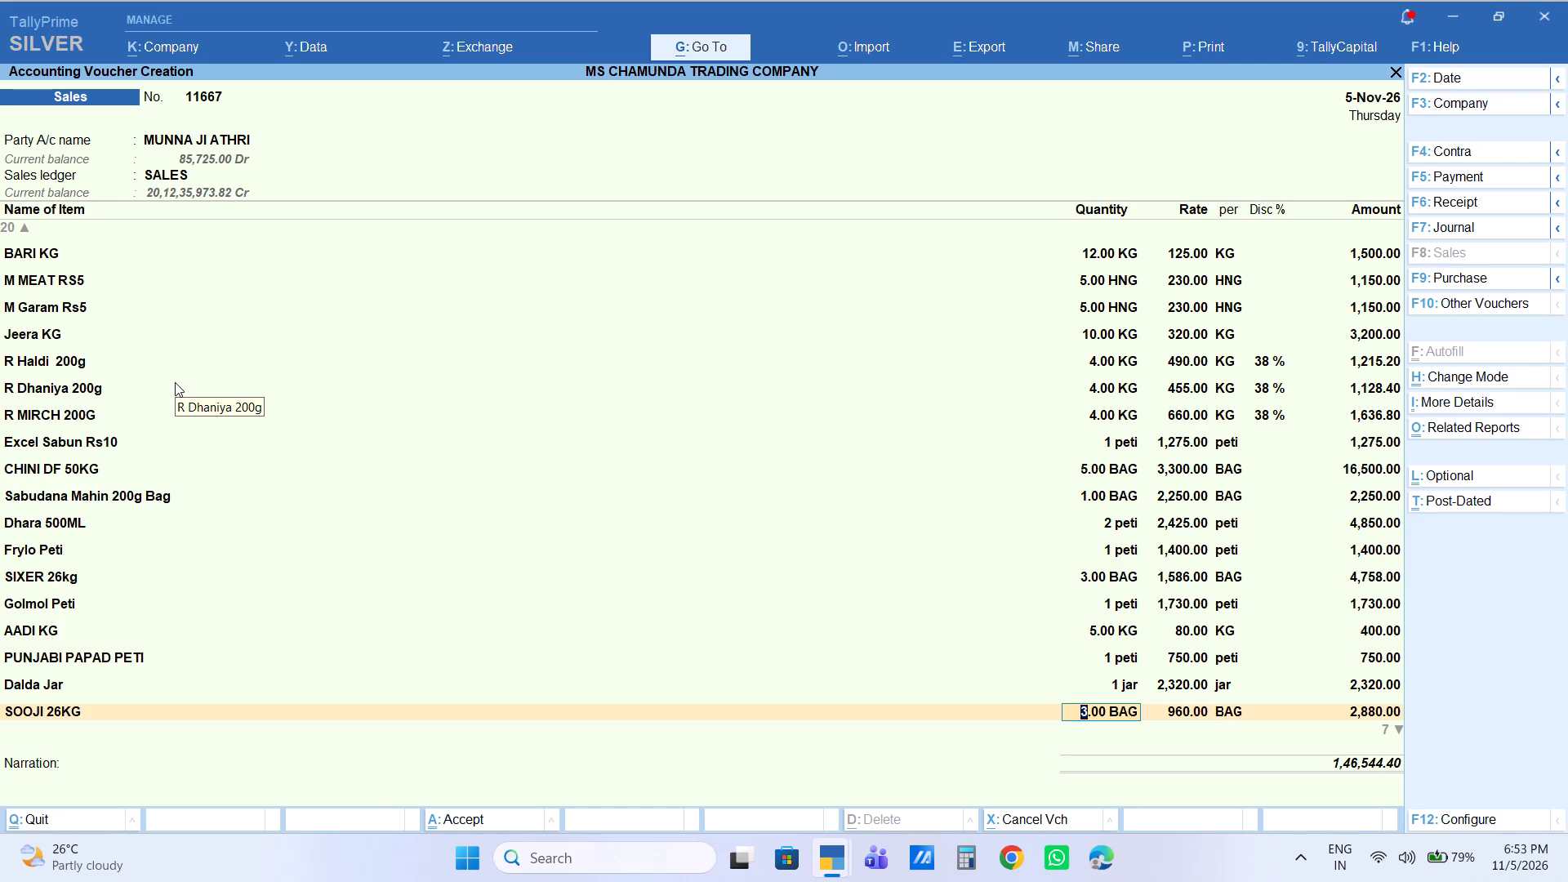
{"action": "key", "text": "2"}
{"action": "key", "text": "Return"}
{"action": "key", "text": "Return"}
{"action": "key", "text": "Return"}
{"action": "key", "text": "Return"}
{"action": "key", "text": "Return"}
{"action": "key", "text": "Return"}
{"action": "key", "text": "Return"}
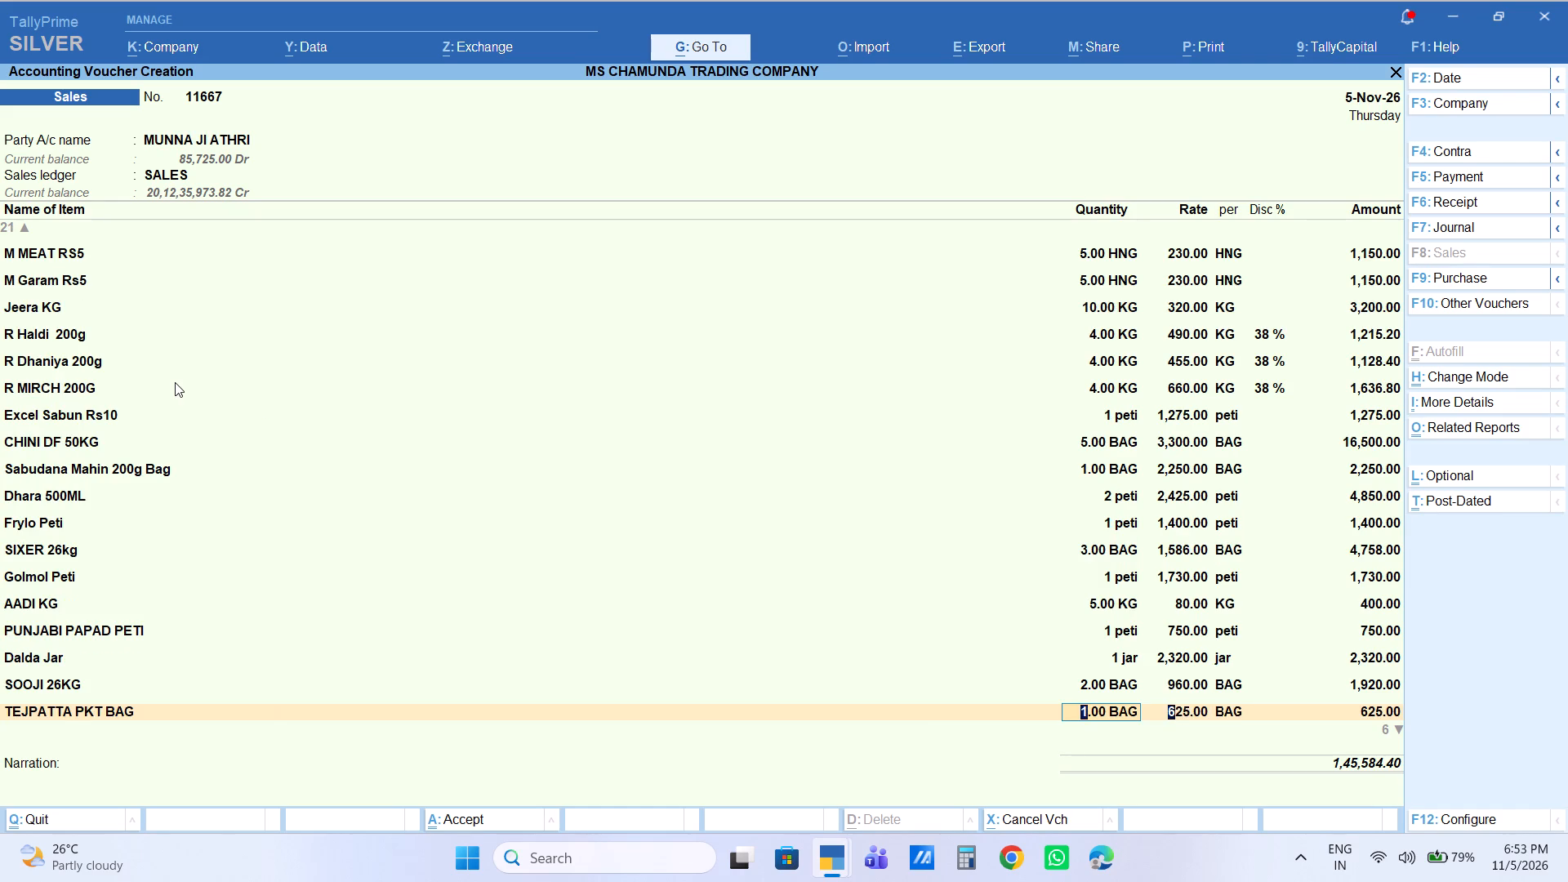
Set the rate of TEJPATTA PKT BAG to 650 per BAG.
{"action": "type", "text": "650"}
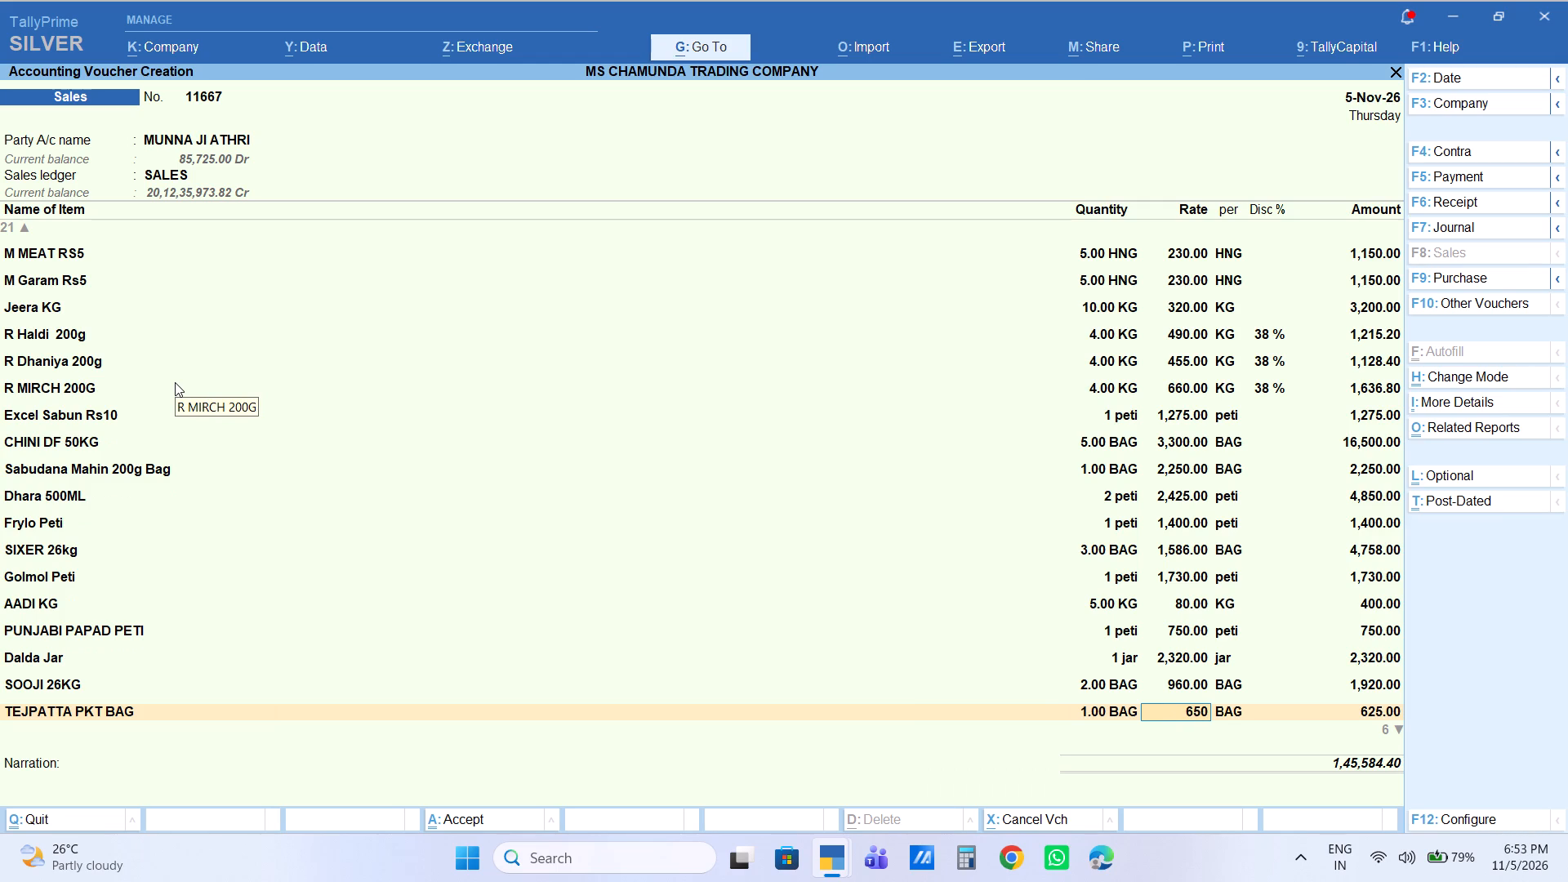
{"action": "key", "text": "Return"}
{"action": "key", "text": "Return"}
{"action": "key", "text": "Return"}
{"action": "key", "text": "Return"}
{"action": "key", "text": "Return"}
{"action": "key", "text": "Return"}
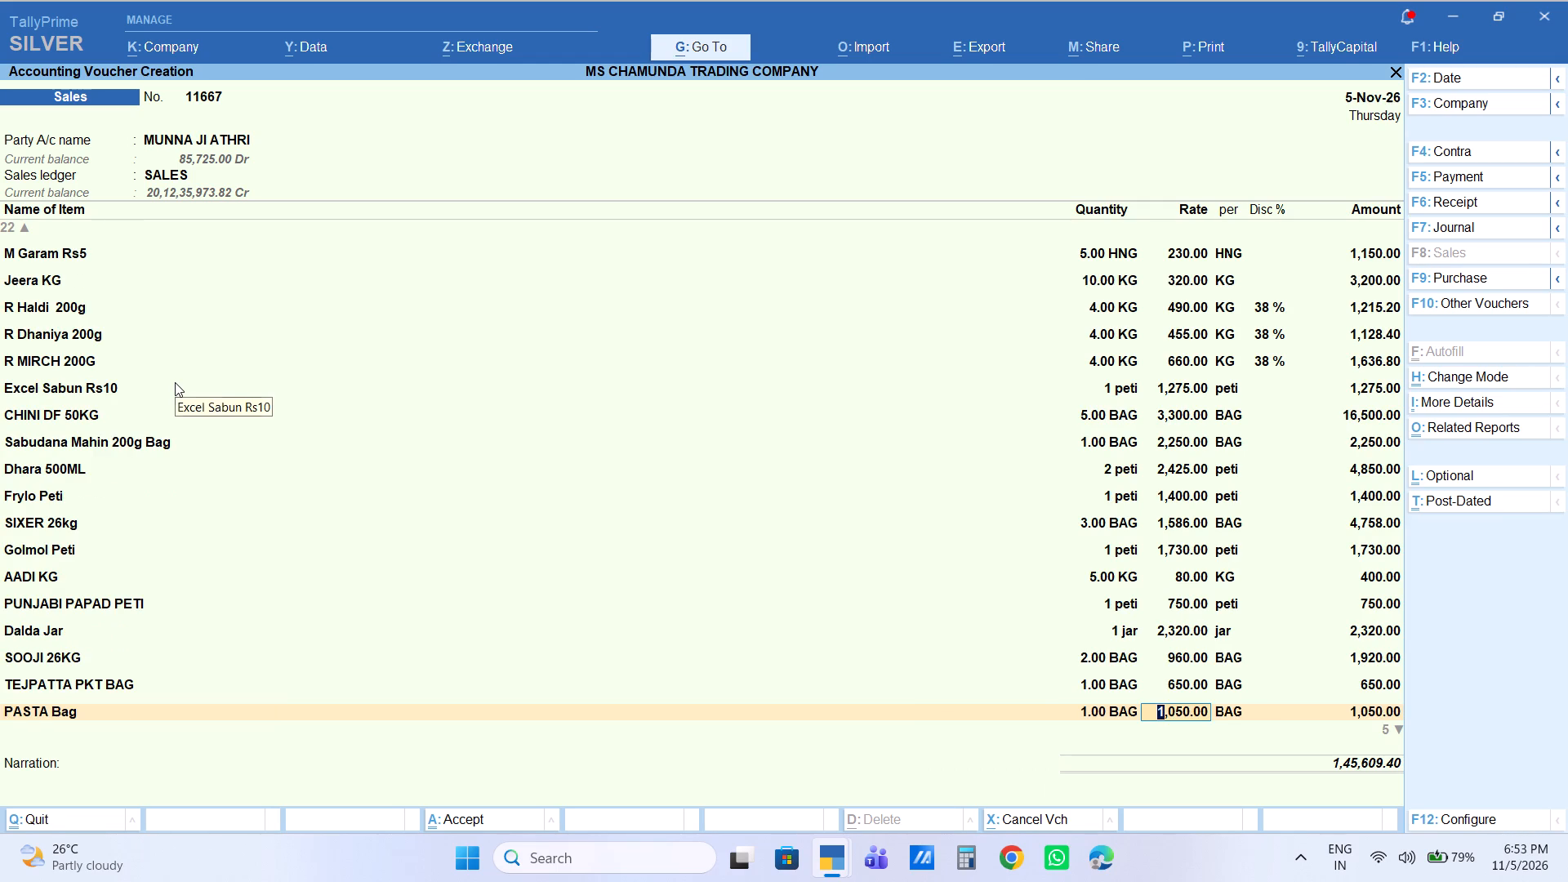
Add A Dreamlite Rs5 after the R Meat Rs5 BDL line with a quantity of 10 peti at 520 per peti, and end the item list.
{"action": "key", "text": "Down"}
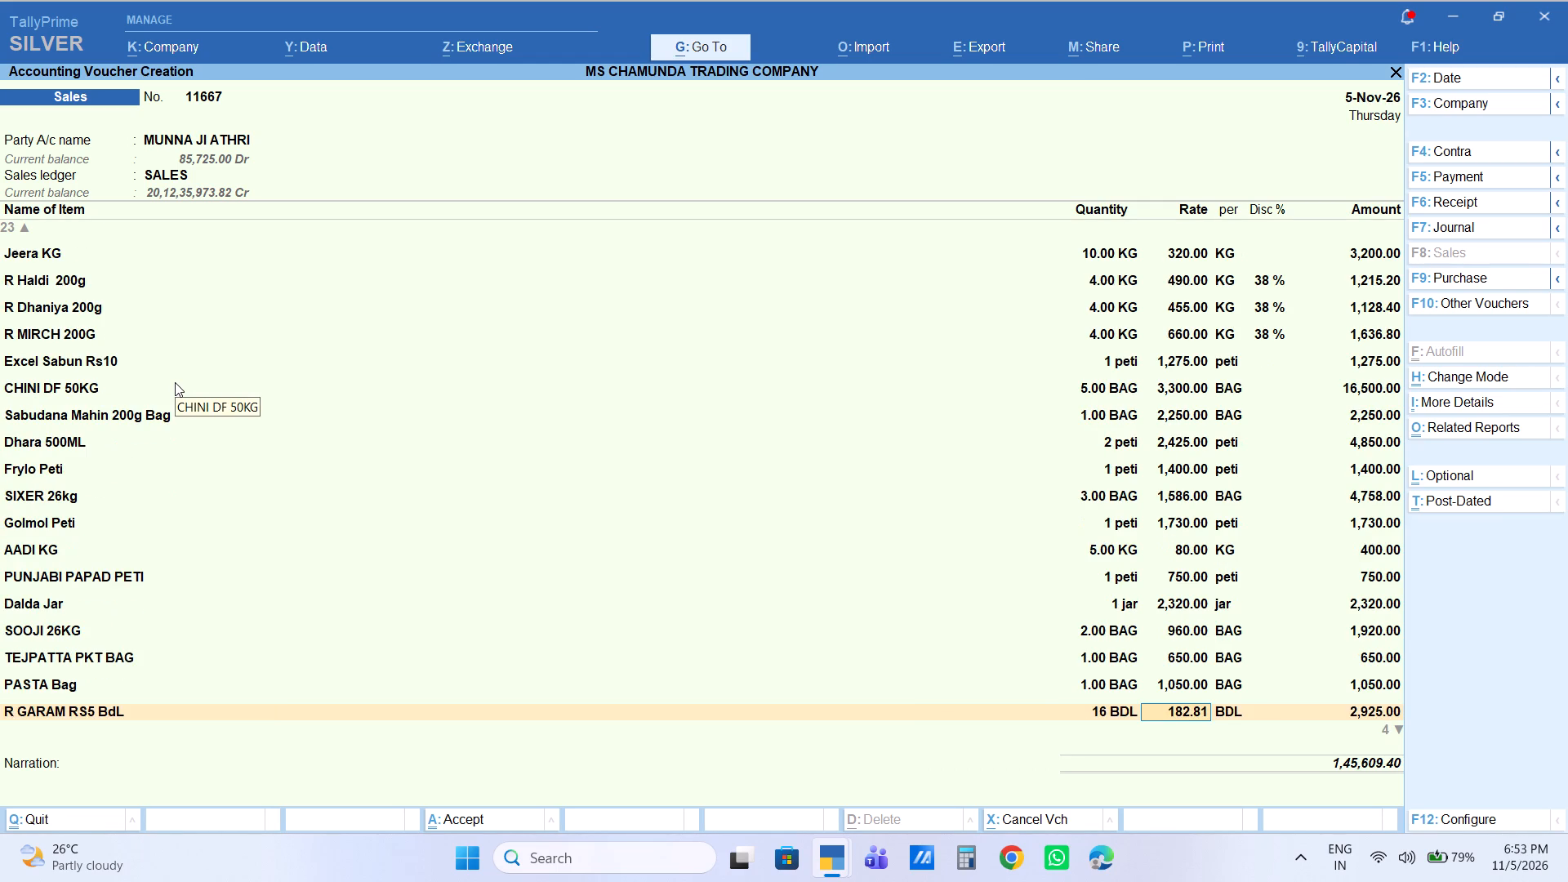
{"action": "key", "text": "Down"}
{"action": "key", "text": "Down"}
{"action": "type", "text": "drea"}
{"action": "key", "text": "Down"}
{"action": "key", "text": "Down"}
{"action": "key", "text": "Return"}
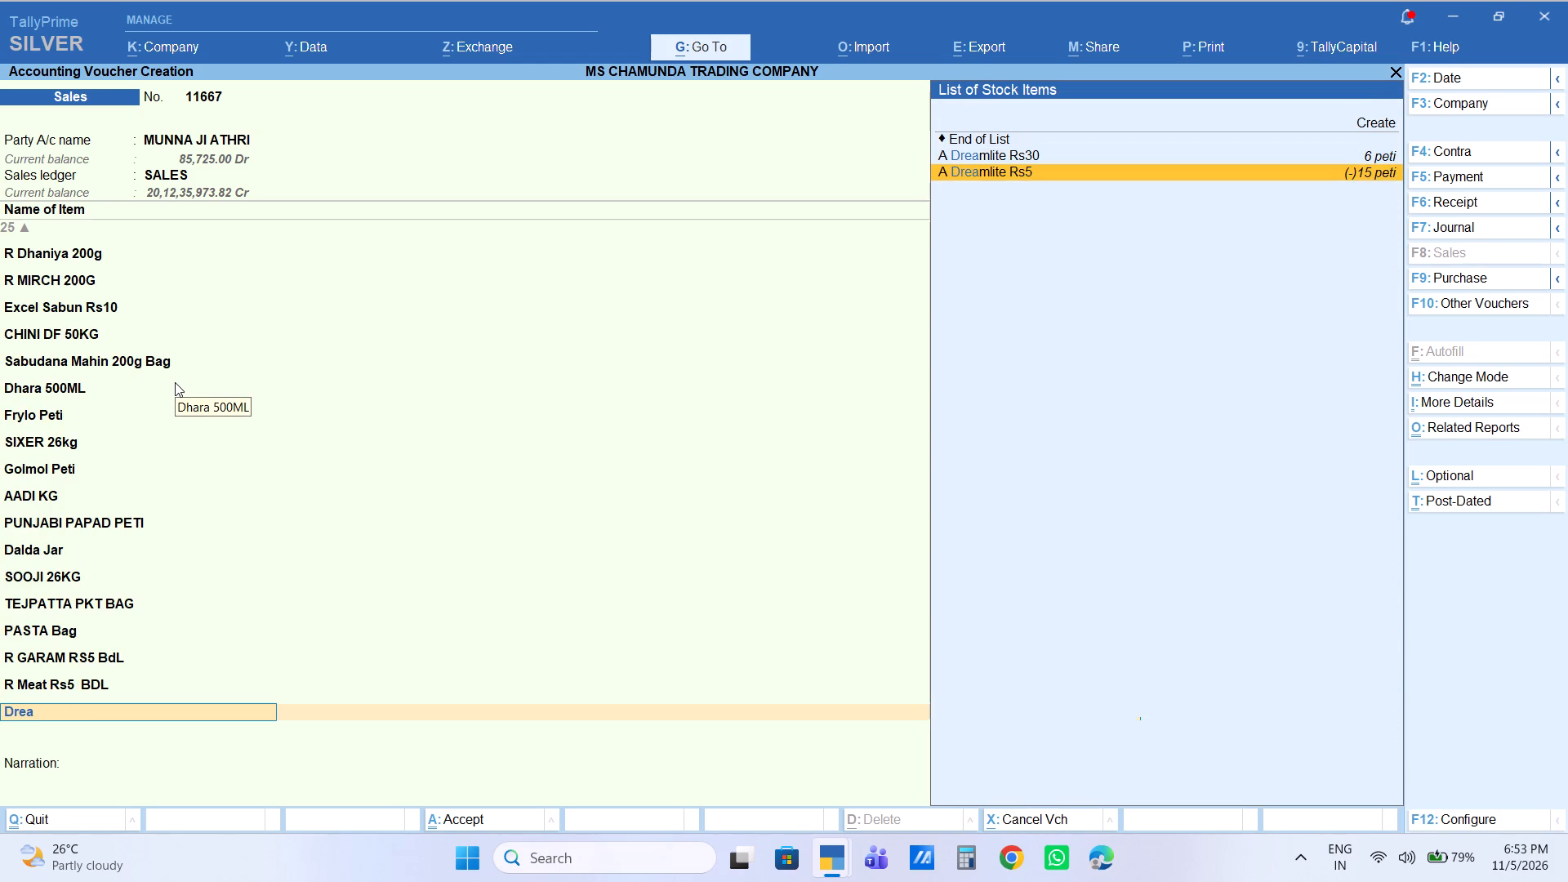
{"action": "type", "text": "10"}
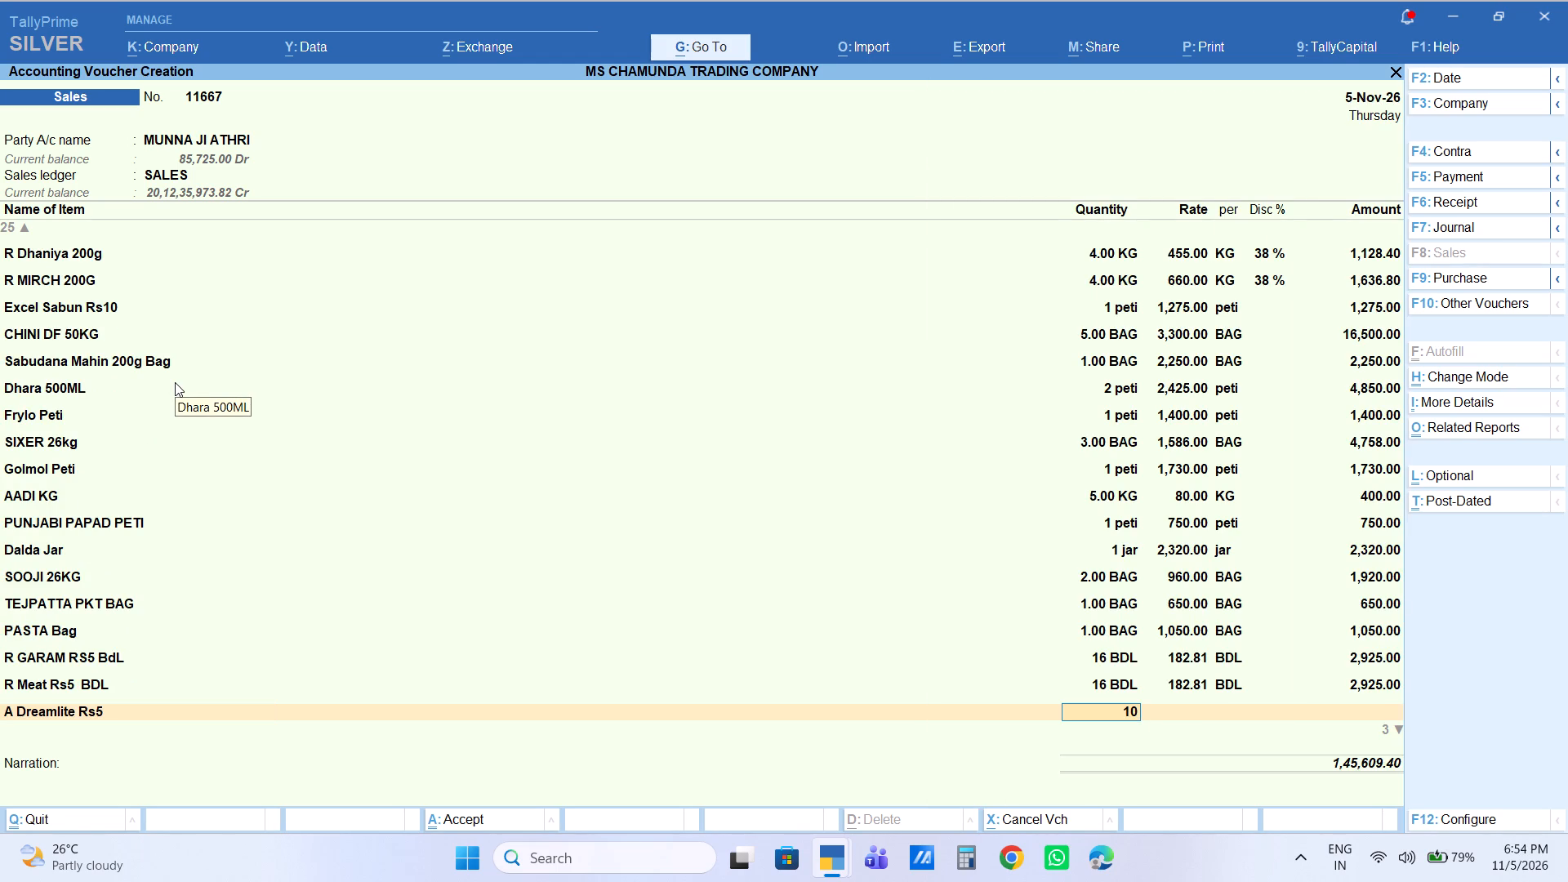
{"action": "key", "text": "Return"}
{"action": "key", "text": "Return"}
{"action": "key", "text": "Return"}
{"action": "key", "text": "Return"}
{"action": "key", "text": "Return"}
{"action": "key", "text": "Return"}
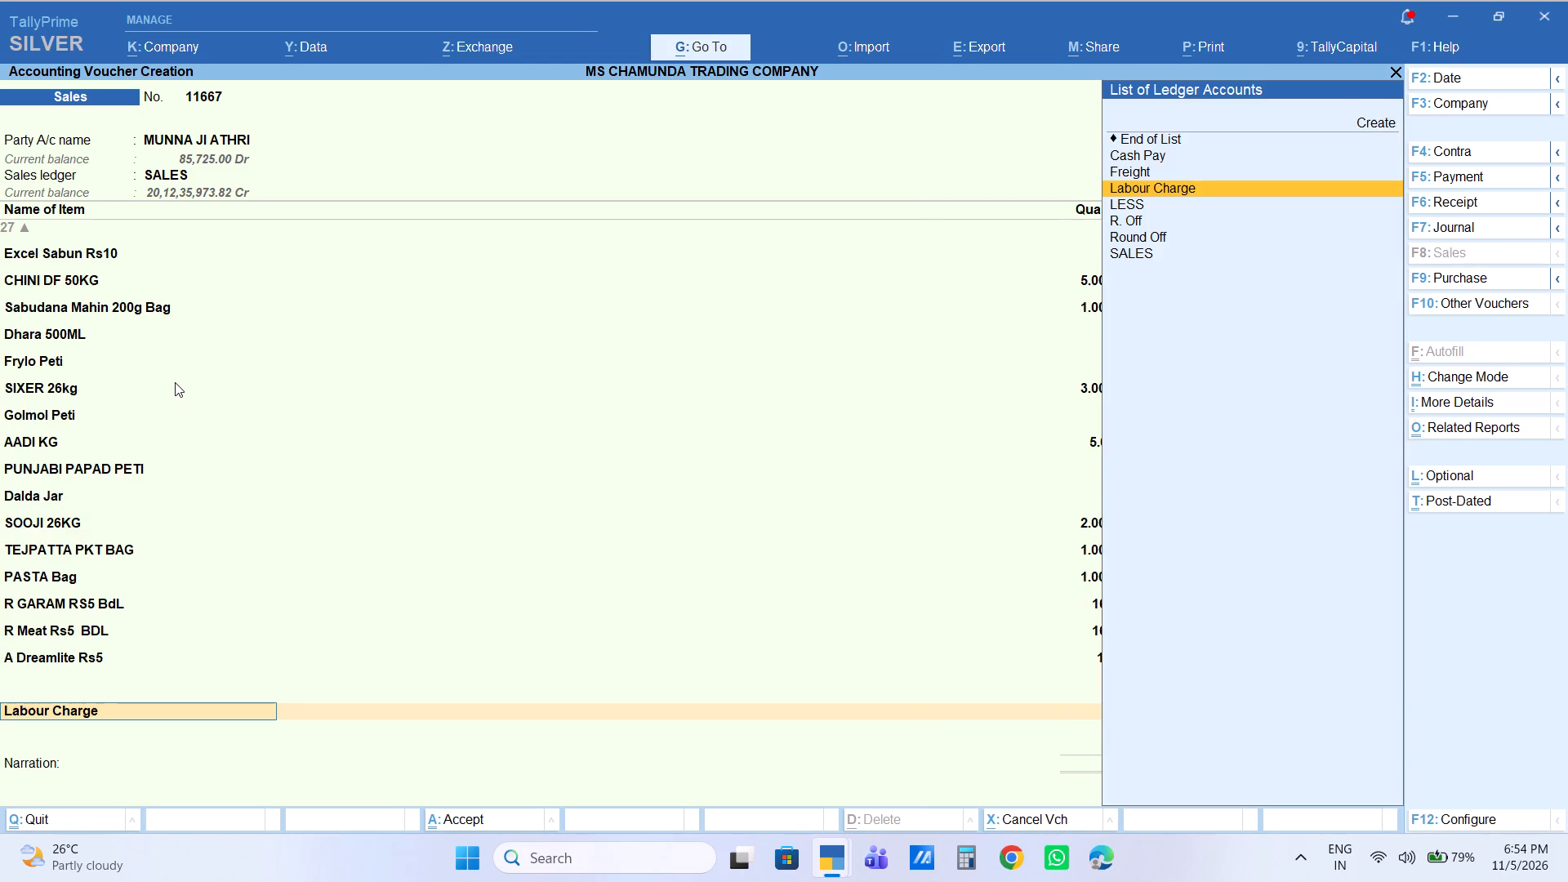
Keep the Labour Charge ledger and set its amount to 201.
{"action": "key", "text": "Return"}
{"action": "key", "text": "Return"}
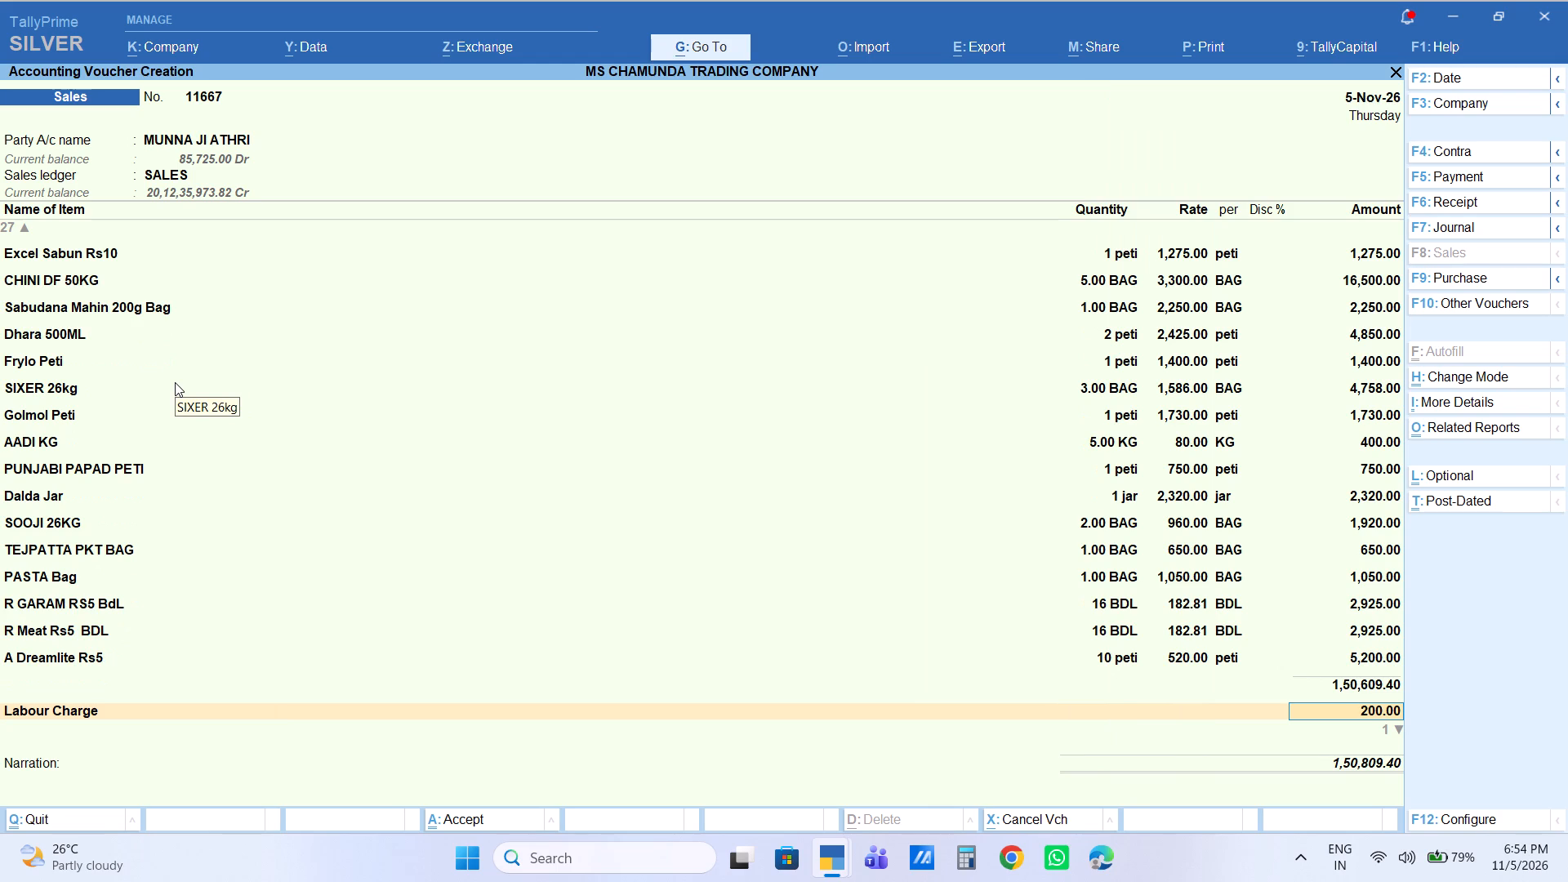
{"action": "type", "text": "201"}
{"action": "key", "text": "Return"}
Add the R. Off ledger with its automatic rounding amount, leave the narration blank and save sales voucher 11667.
{"action": "key", "text": "r"}
{"action": "key", "text": "Down"}
{"action": "key", "text": "Down"}
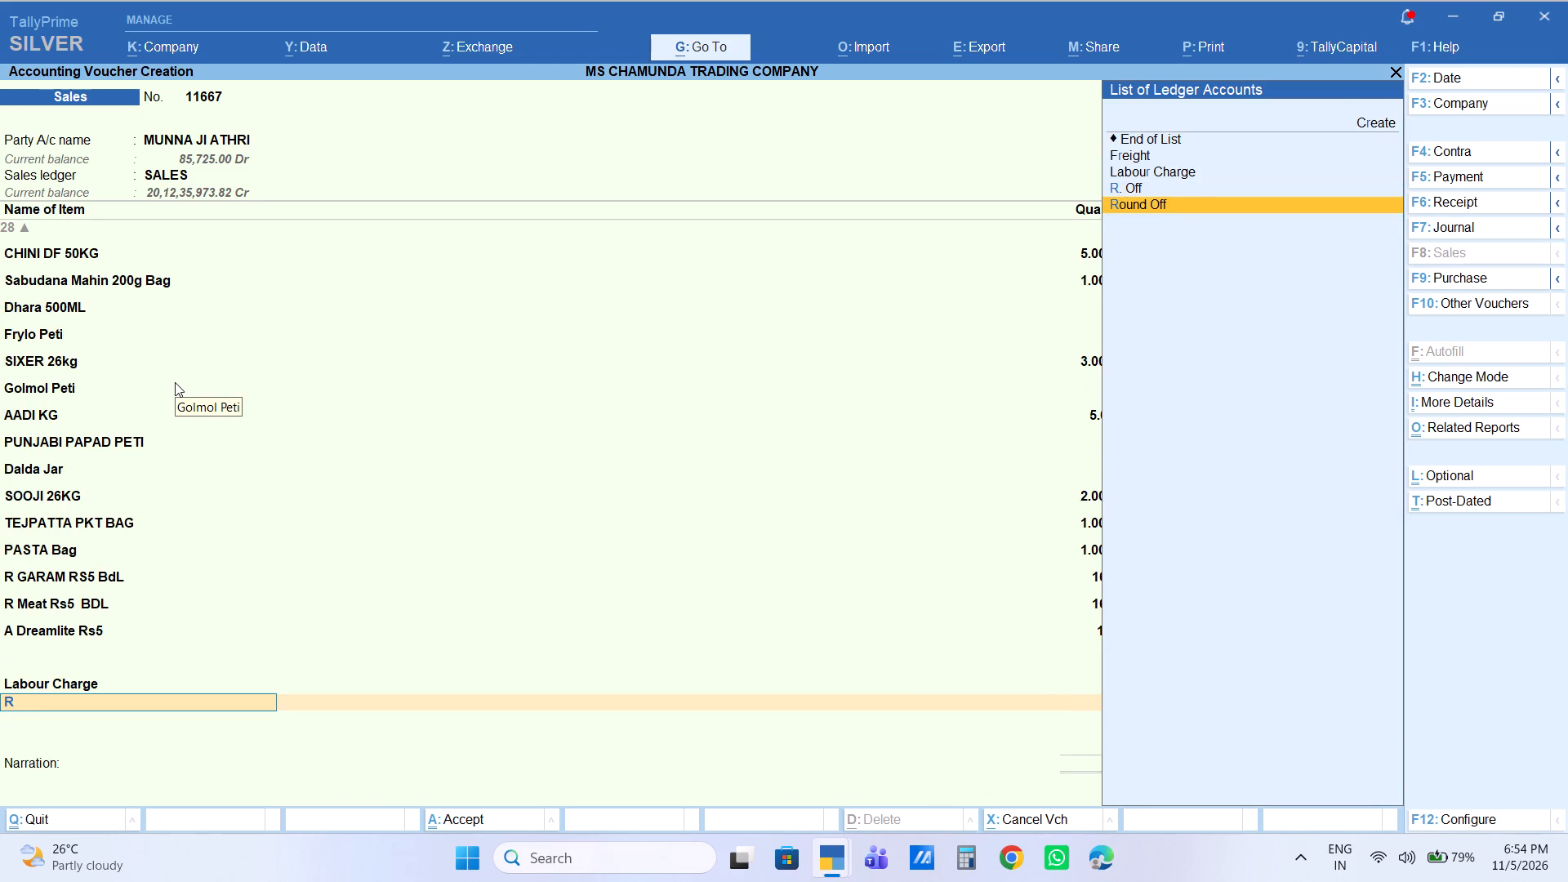
{"action": "key", "text": "Up"}
{"action": "key", "text": "Return"}
{"action": "key", "text": "Return"}
{"action": "key", "text": "Return"}
{"action": "key", "text": "Return"}
{"action": "key", "text": "Return"}
{"action": "key", "text": "Return"}
{"action": "key", "text": "Return"}
{"action": "key", "text": "Return"}
{"action": "key", "text": "Return"}
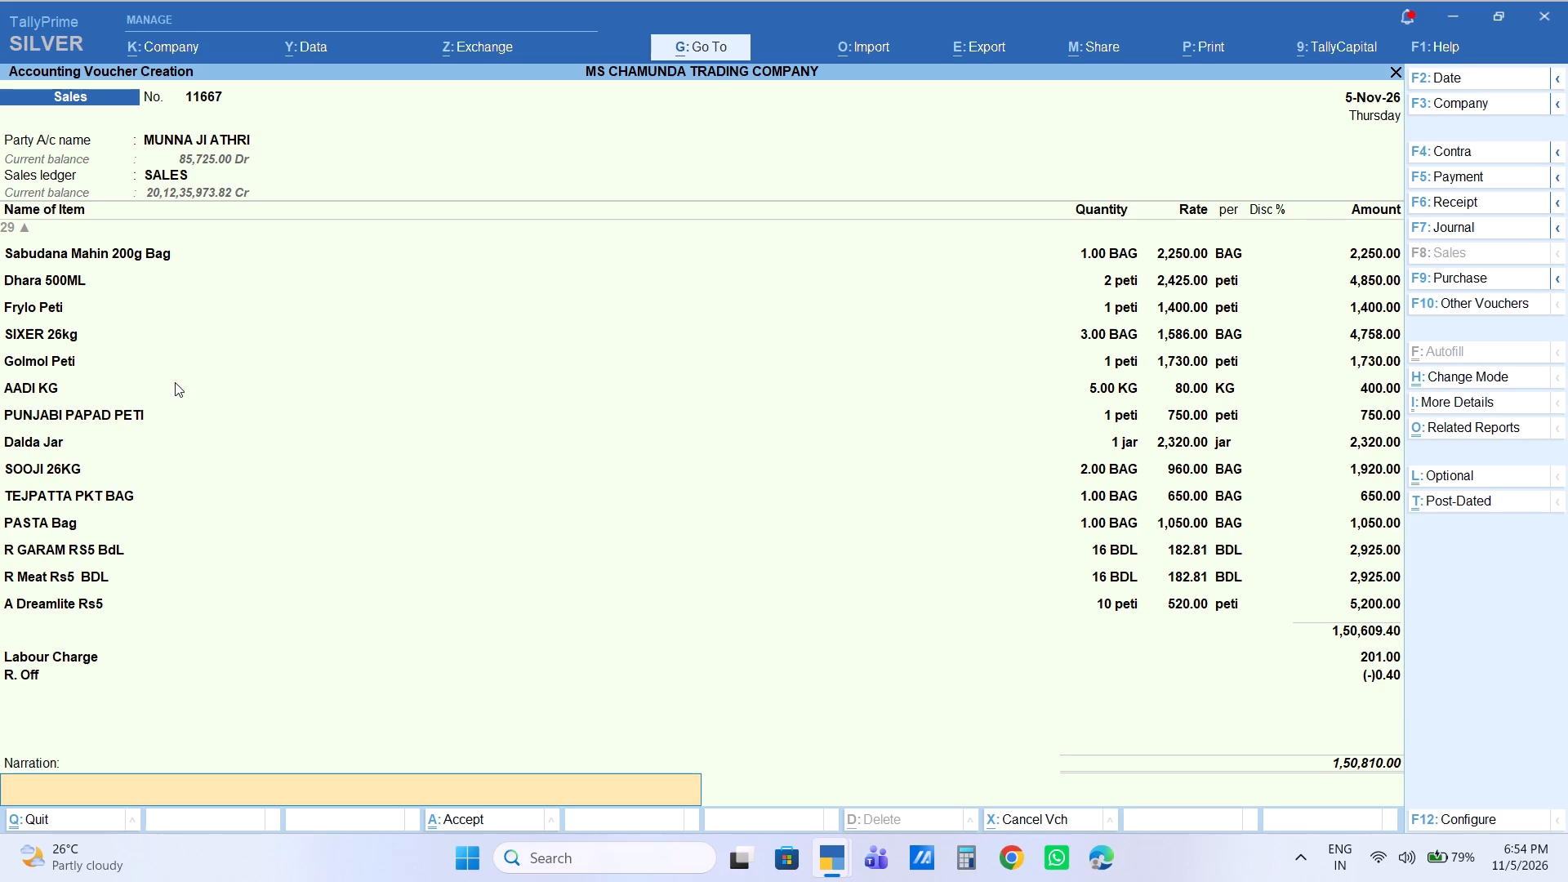
{"action": "key", "text": "Return"}
{"action": "key", "text": "Return"}
Reopen the just-saved sales voucher 11667 and print one copy of its invoice on the TVS-E RP 3230 printer.
{"action": "key", "text": "Page_Up"}
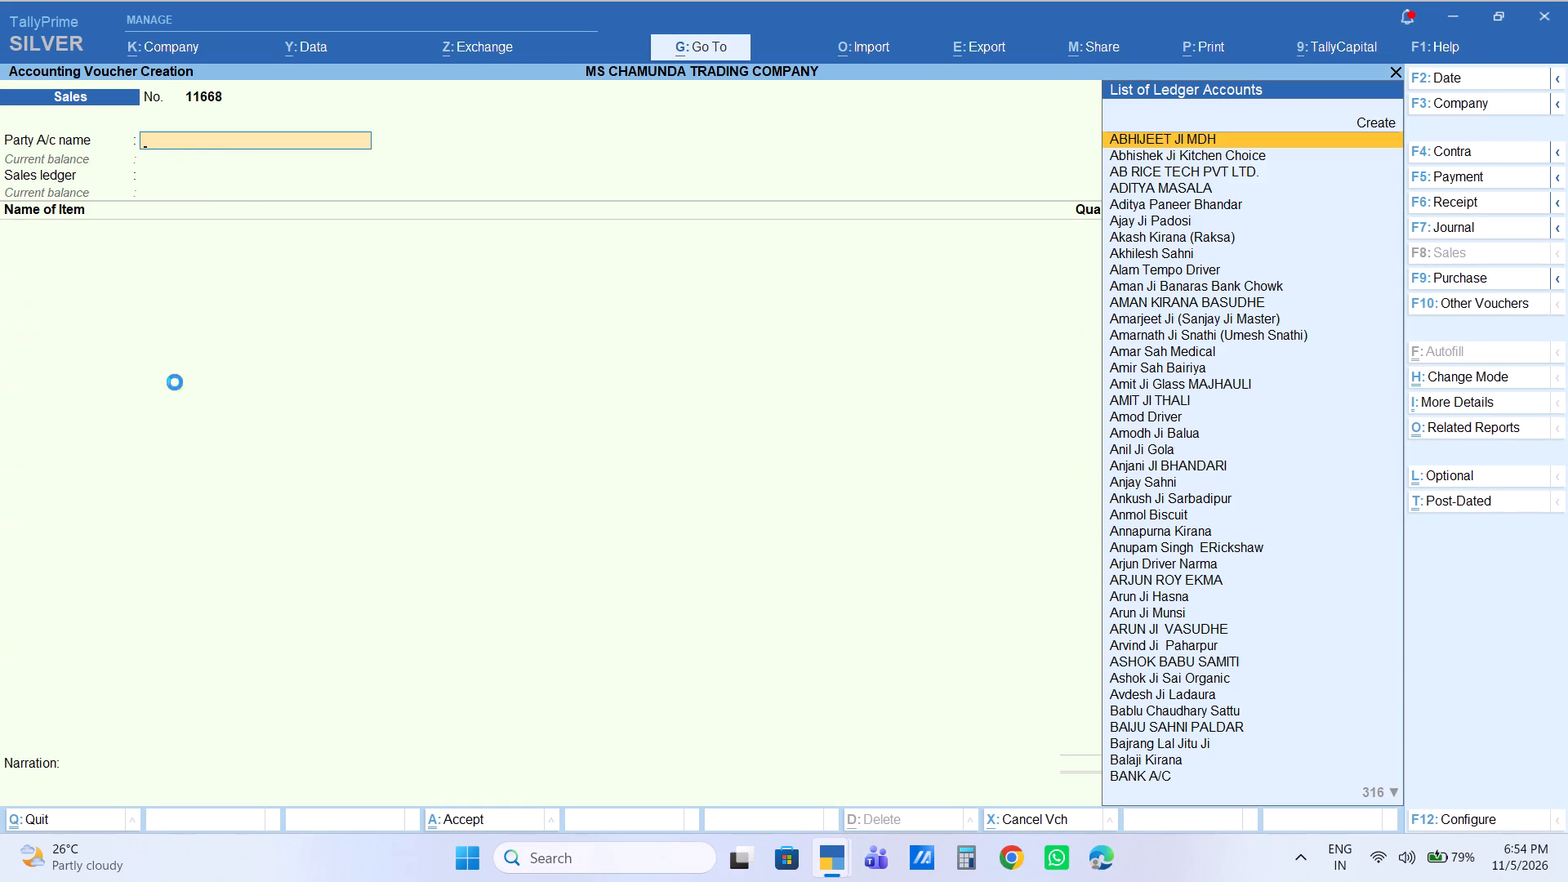
{"action": "key", "text": "ctrl+p"}
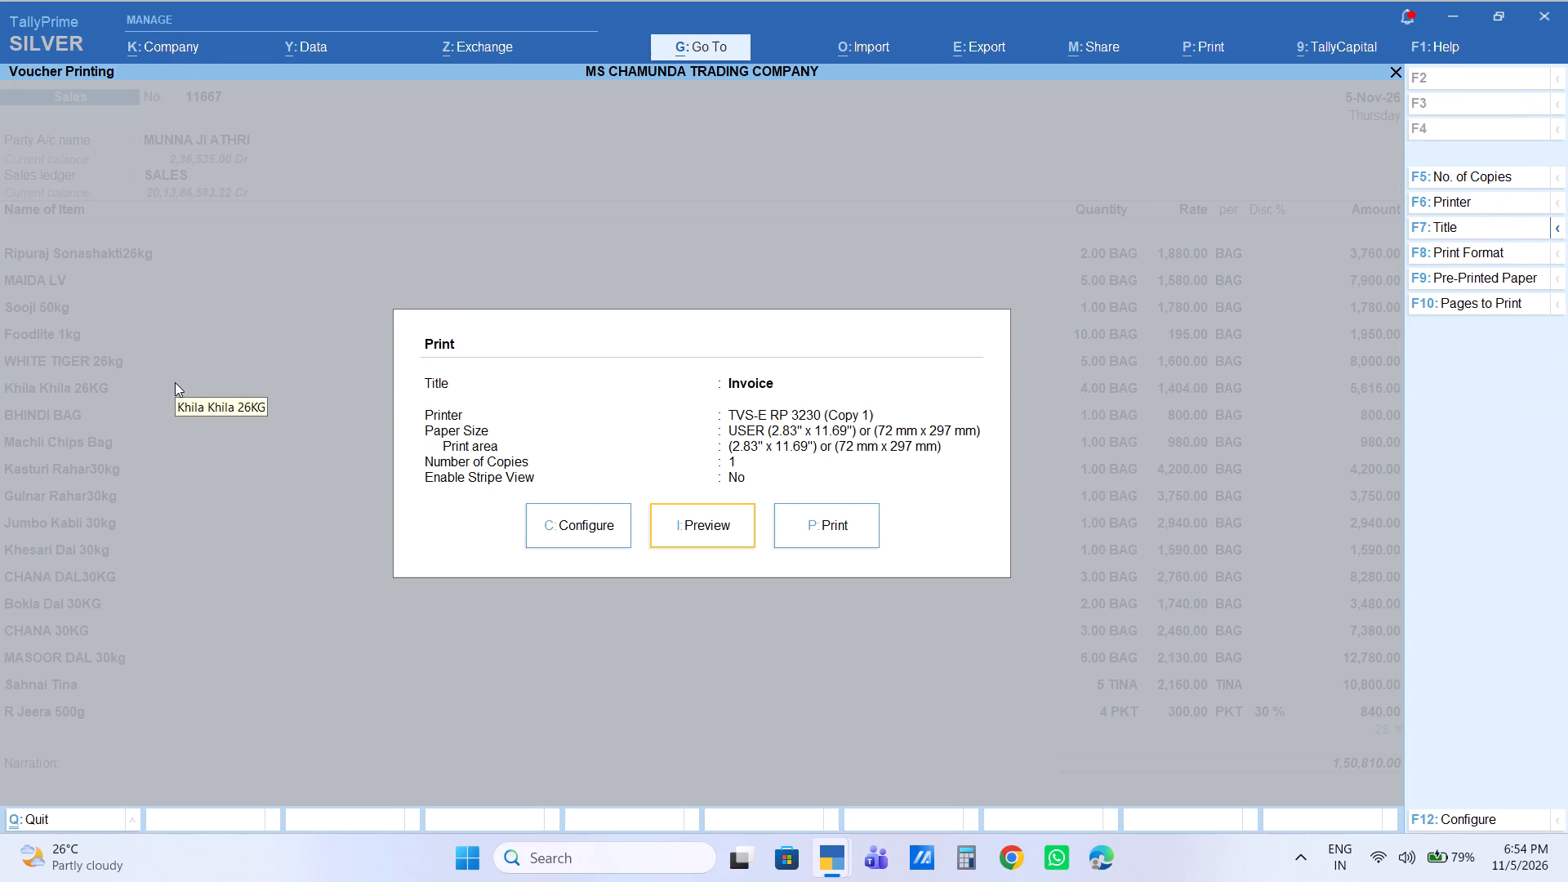
{"action": "key", "text": "Right"}
{"action": "key", "text": "Return"}
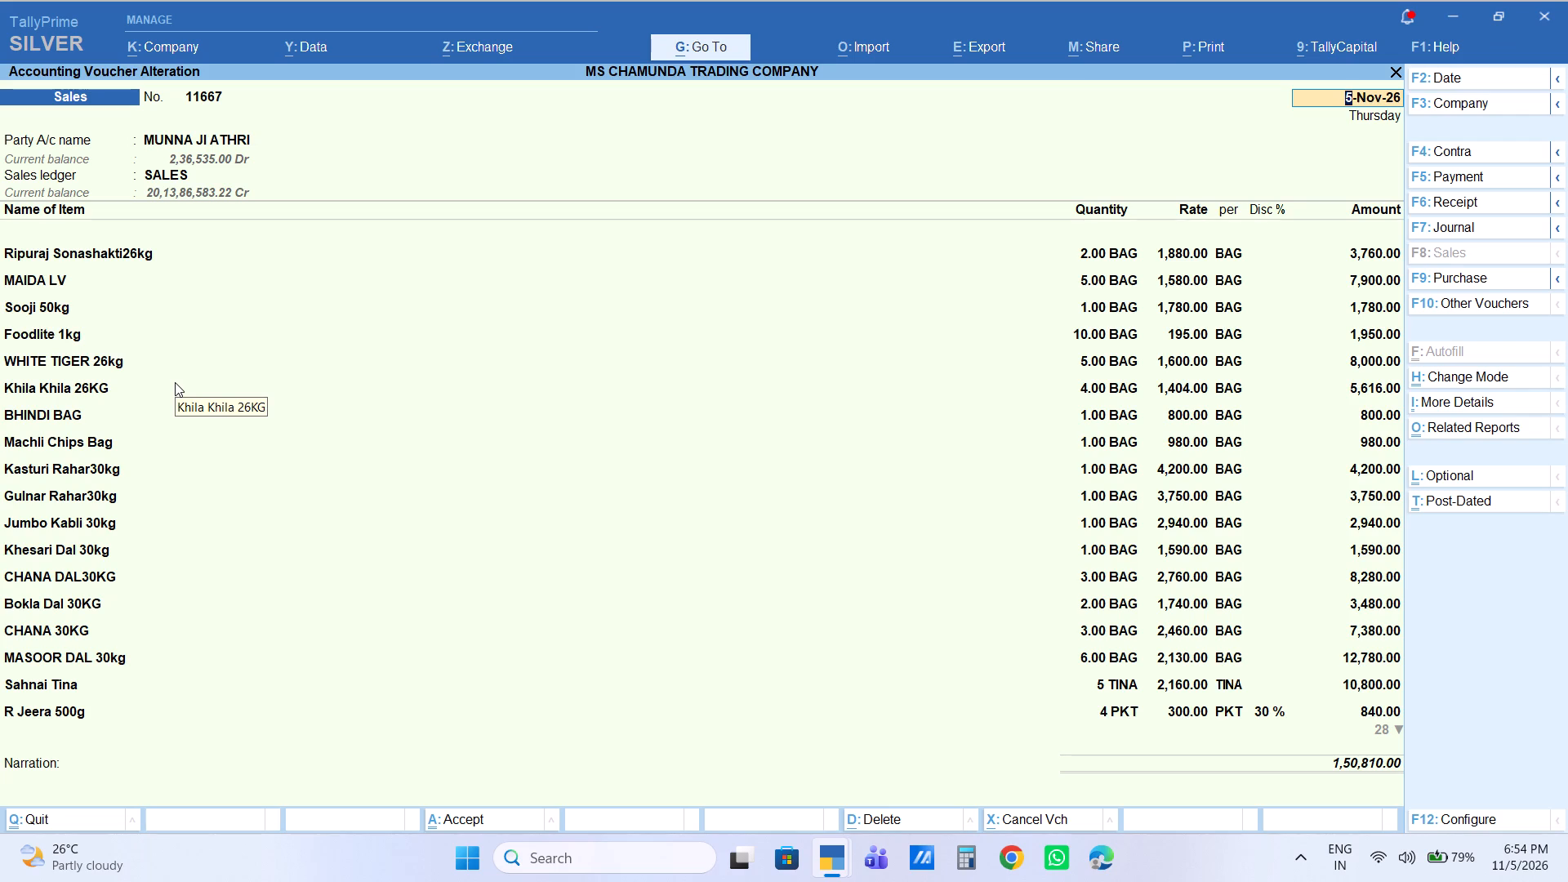
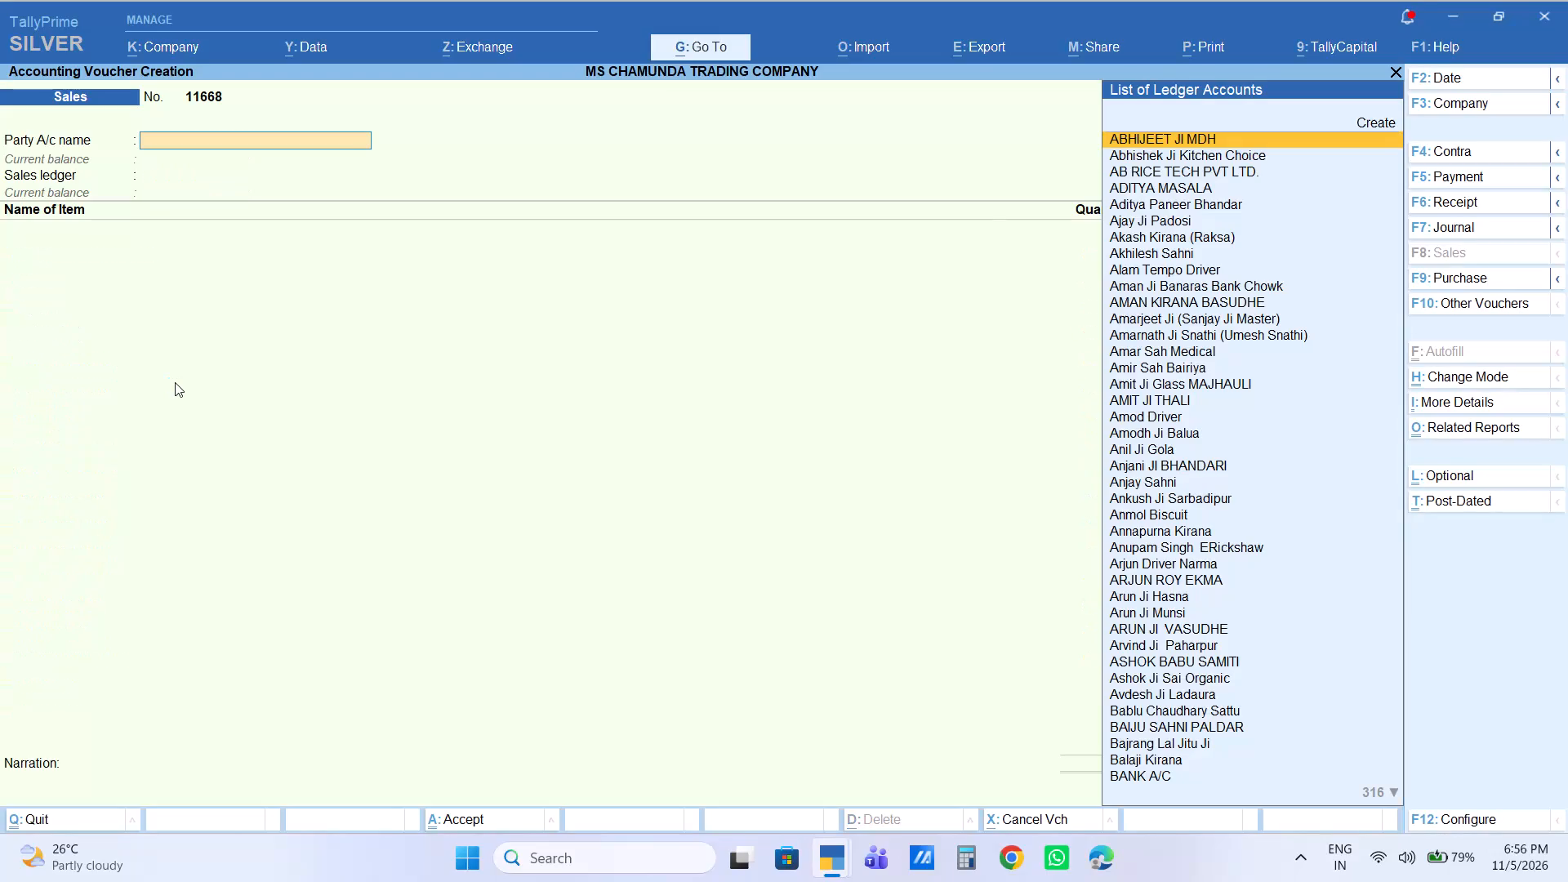
Leave the blank sales voucher and look through the Day Book entries for 5-Nov-26 down to the last voucher.
{"action": "key", "text": "Escape"}
{"action": "key", "text": "Escape"}
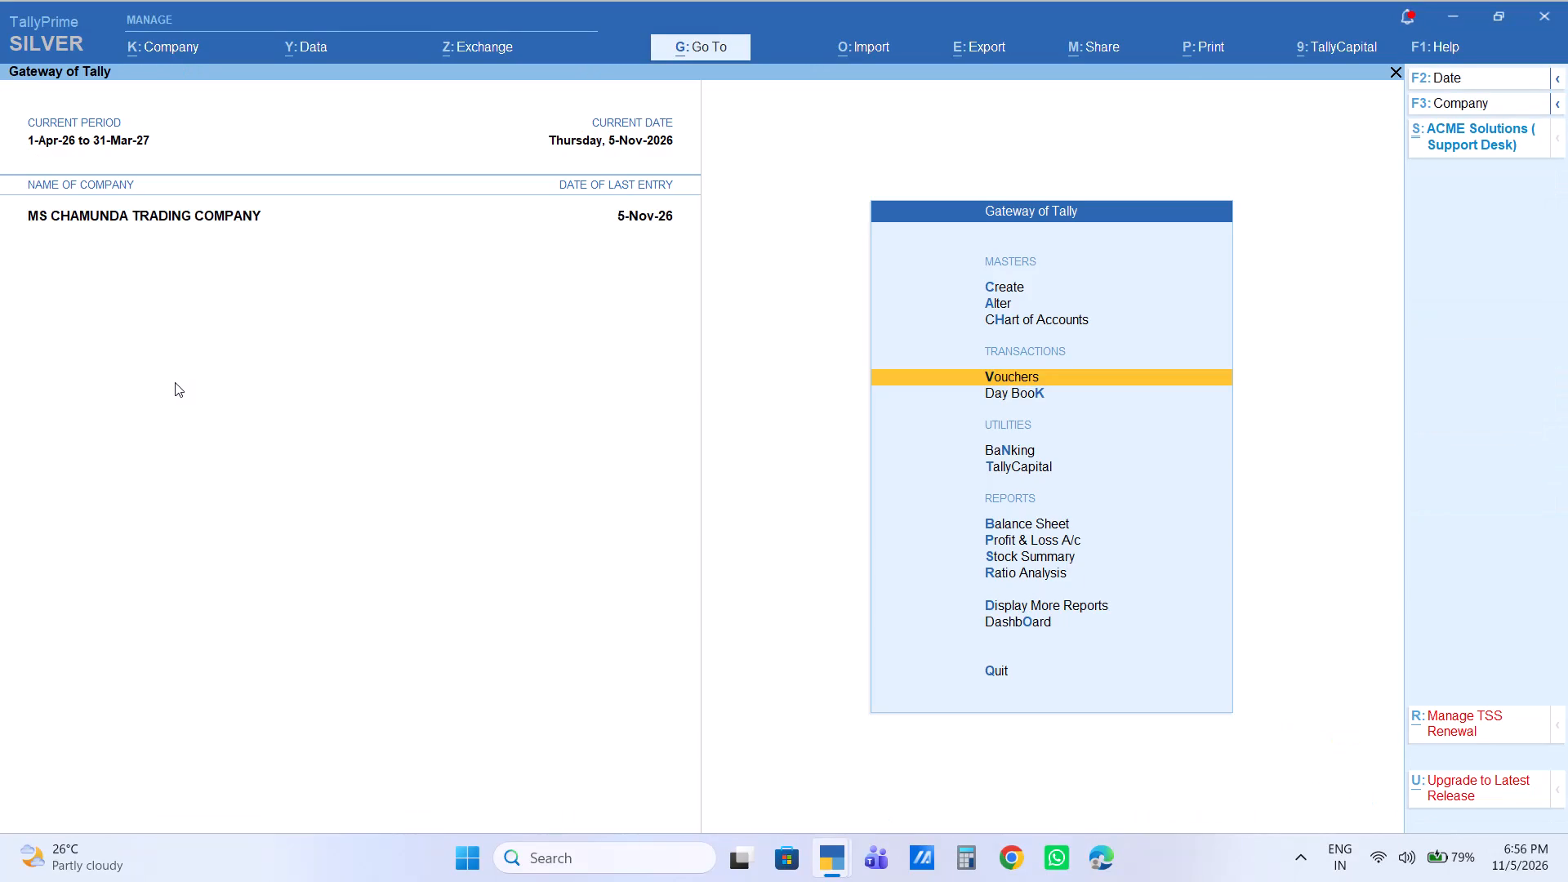
{"action": "key", "text": "Down"}
{"action": "key", "text": "Return"}
{"action": "key", "text": "Down"}
{"action": "key", "text": "Down"}
{"action": "key", "text": "Down"}
{"action": "key", "text": "Down"}
{"action": "key", "text": "Down"}
{"action": "key", "text": "Down"}
{"action": "key", "text": "Down"}
{"action": "key", "text": "Down"}
{"action": "key", "text": "Down"}
{"action": "key", "text": "Down"}
{"action": "key", "text": "Down"}
{"action": "key", "text": "Down"}
{"action": "key", "text": "Down"}
{"action": "key", "text": "Down"}
{"action": "key", "text": "Down"}
{"action": "key", "text": "Down"}
{"action": "key", "text": "Down"}
{"action": "key", "text": "Down"}
{"action": "key", "text": "Down"}
{"action": "key", "text": "Down"}
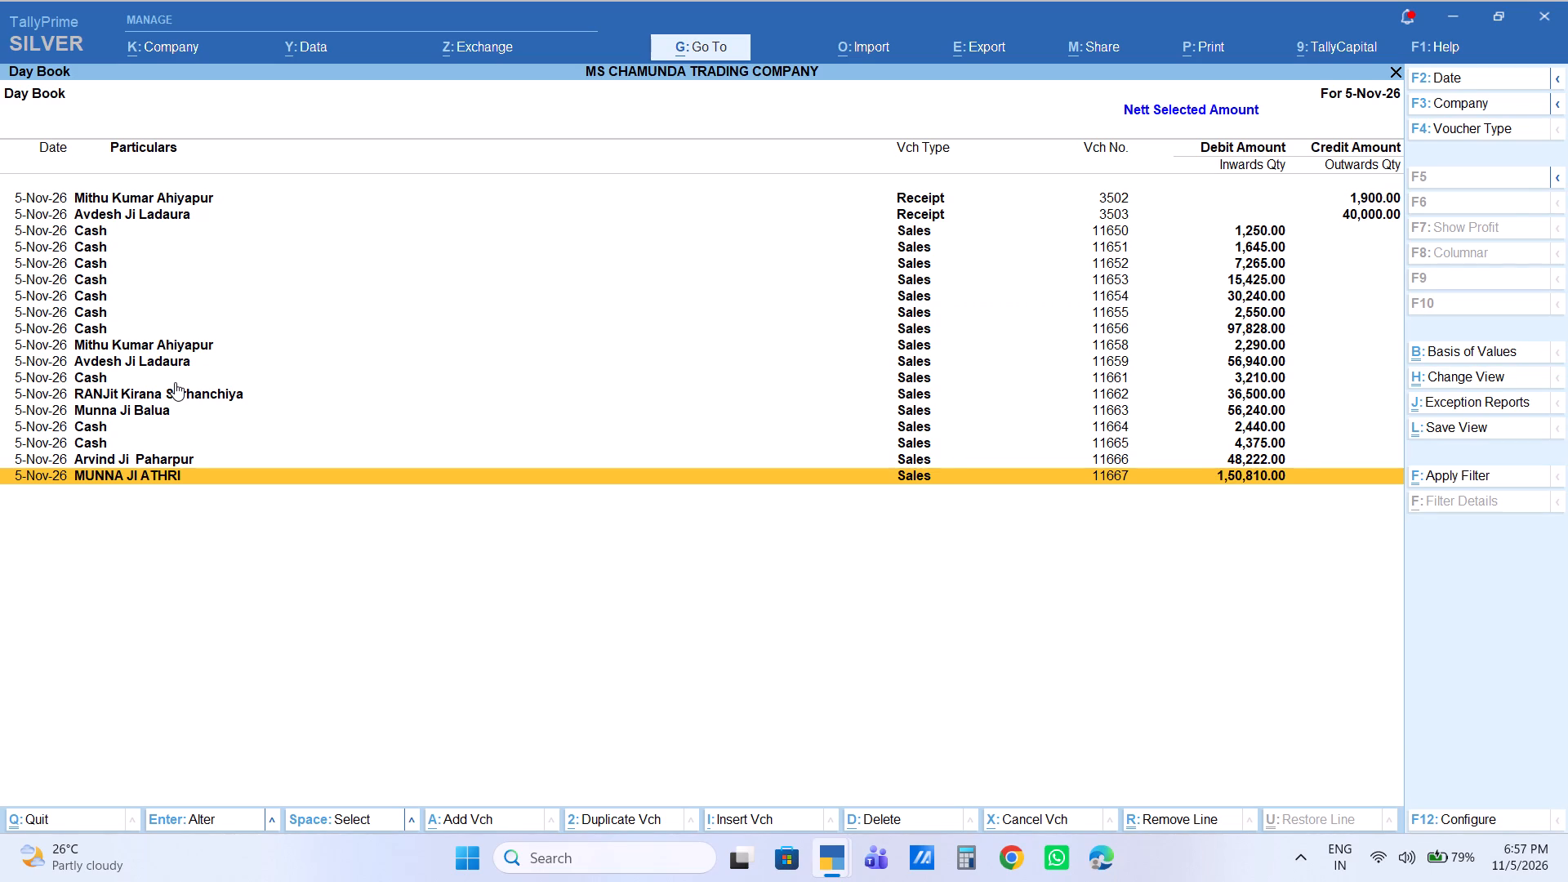
{"action": "key", "text": "Escape"}
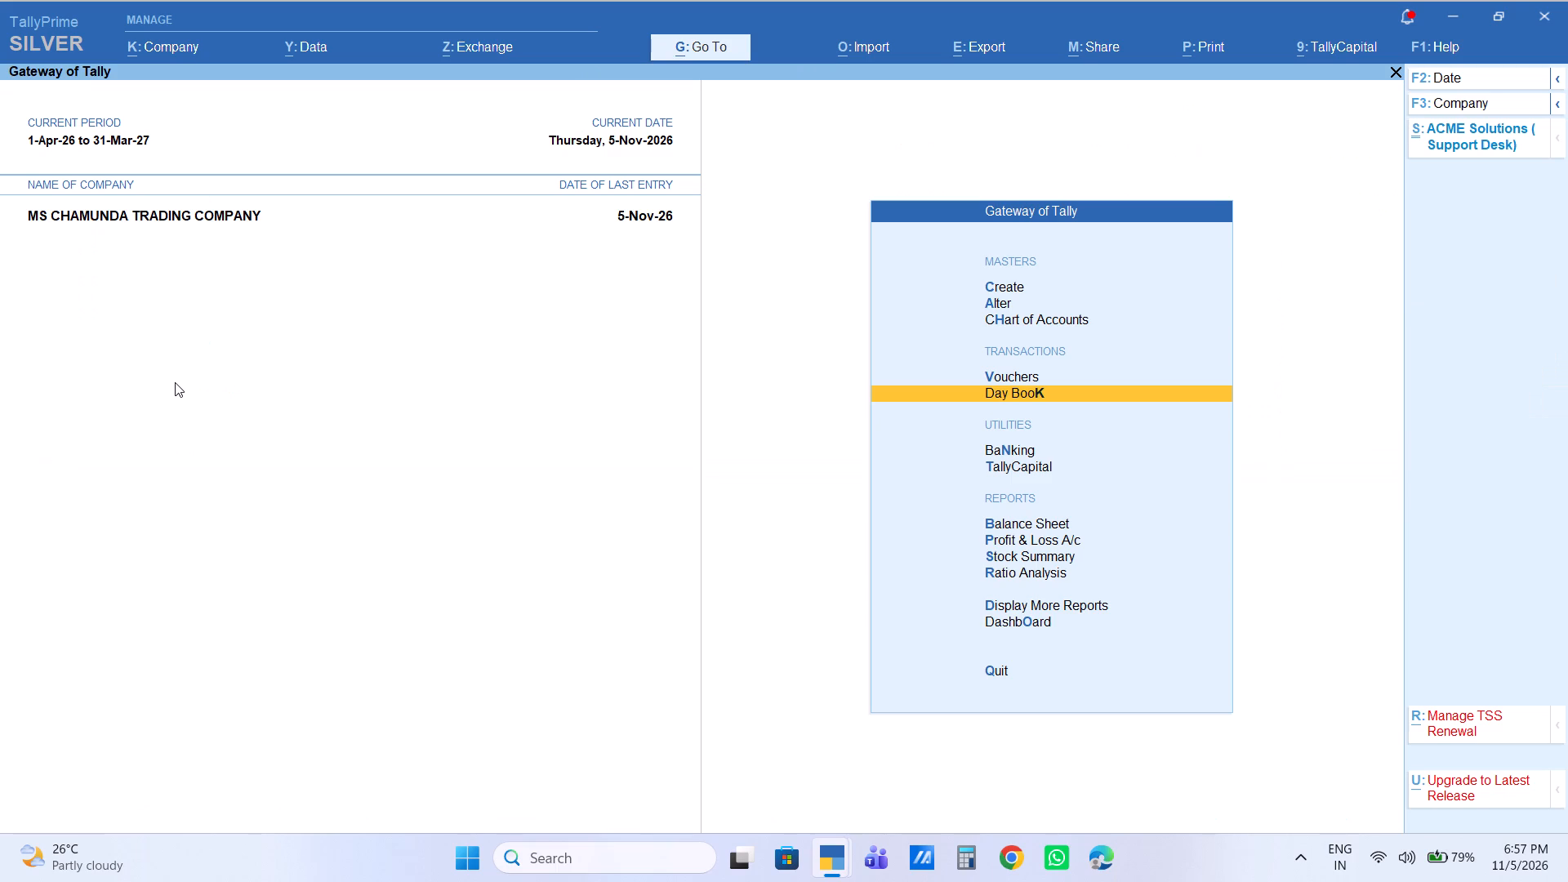
Reopen the Day Book for 5-Nov-26 and open sales voucher 11666 for alteration.
{"action": "key", "text": "Return"}
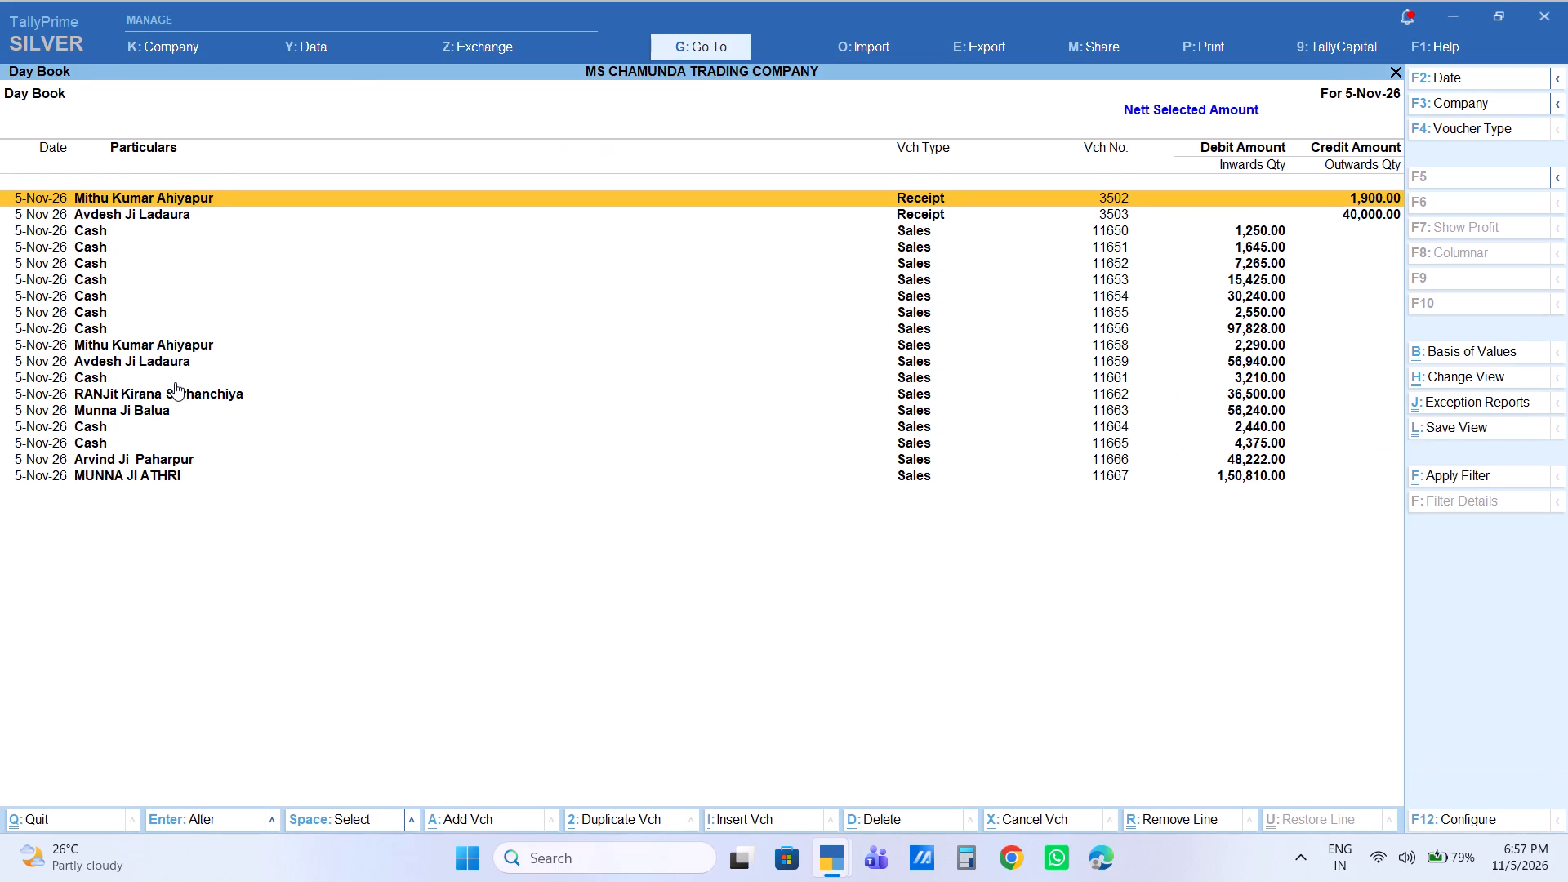
{"action": "key", "text": "Down"}
{"action": "key", "text": "Down"}
{"action": "key", "text": "Down"}
{"action": "key", "text": "Down"}
{"action": "key", "text": "Down"}
{"action": "key", "text": "Down"}
{"action": "key", "text": "Down"}
{"action": "key", "text": "Down"}
{"action": "key", "text": "Down"}
{"action": "key", "text": "Down"}
{"action": "key", "text": "Down"}
{"action": "key", "text": "Down"}
{"action": "key", "text": "Down"}
{"action": "key", "text": "Down"}
{"action": "key", "text": "Down"}
{"action": "key", "text": "Down"}
{"action": "key", "text": "Down"}
{"action": "key", "text": "Down"}
{"action": "key", "text": "Down"}
{"action": "key", "text": "Down"}
{"action": "key", "text": "Up"}
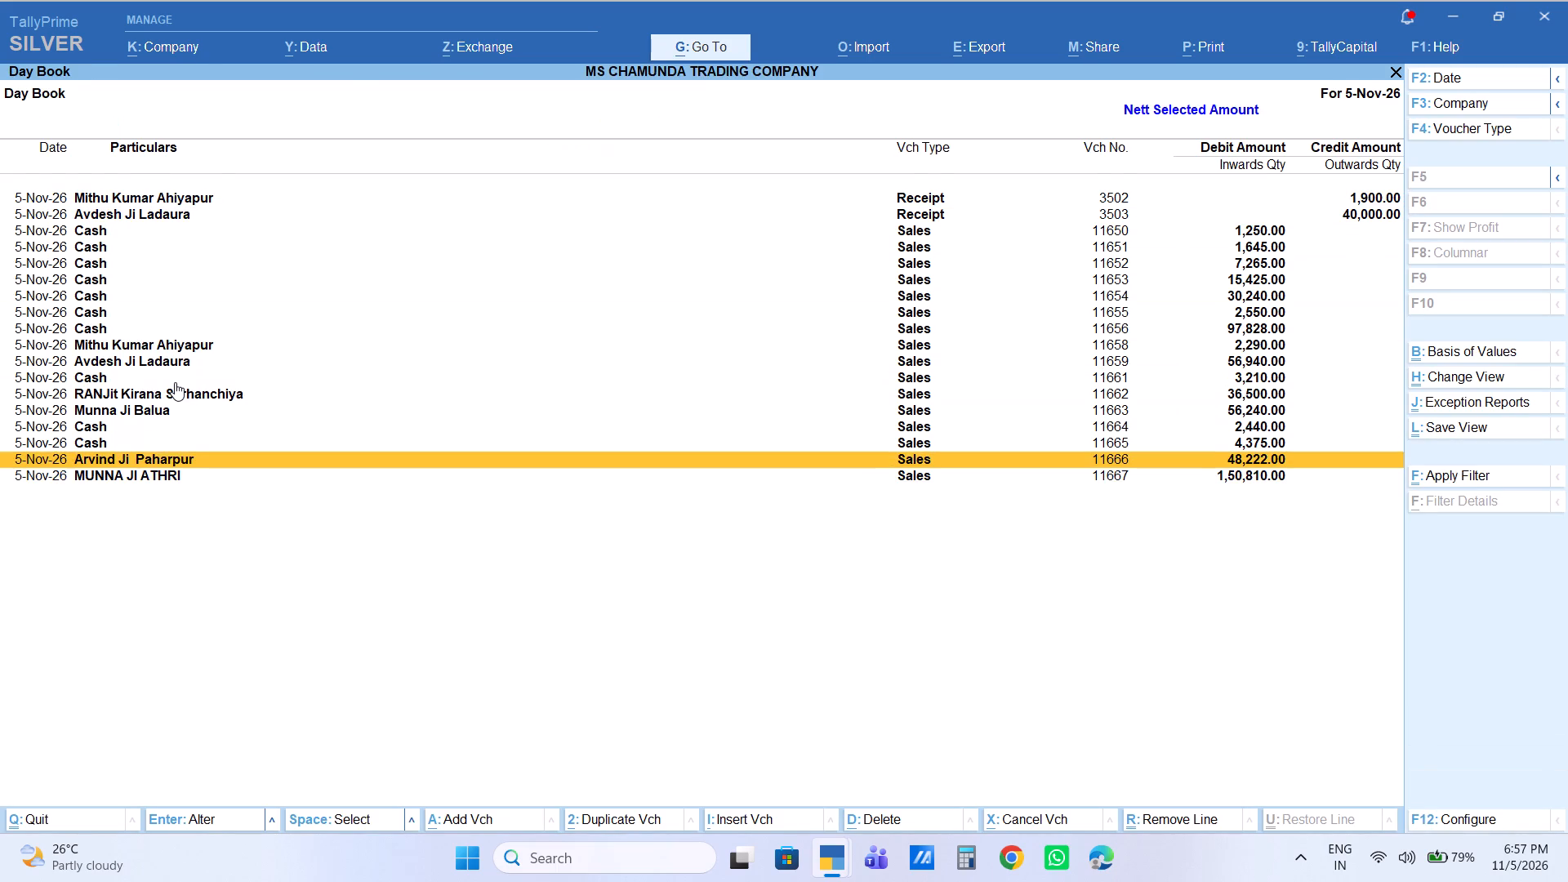
{"action": "key", "text": "Up"}
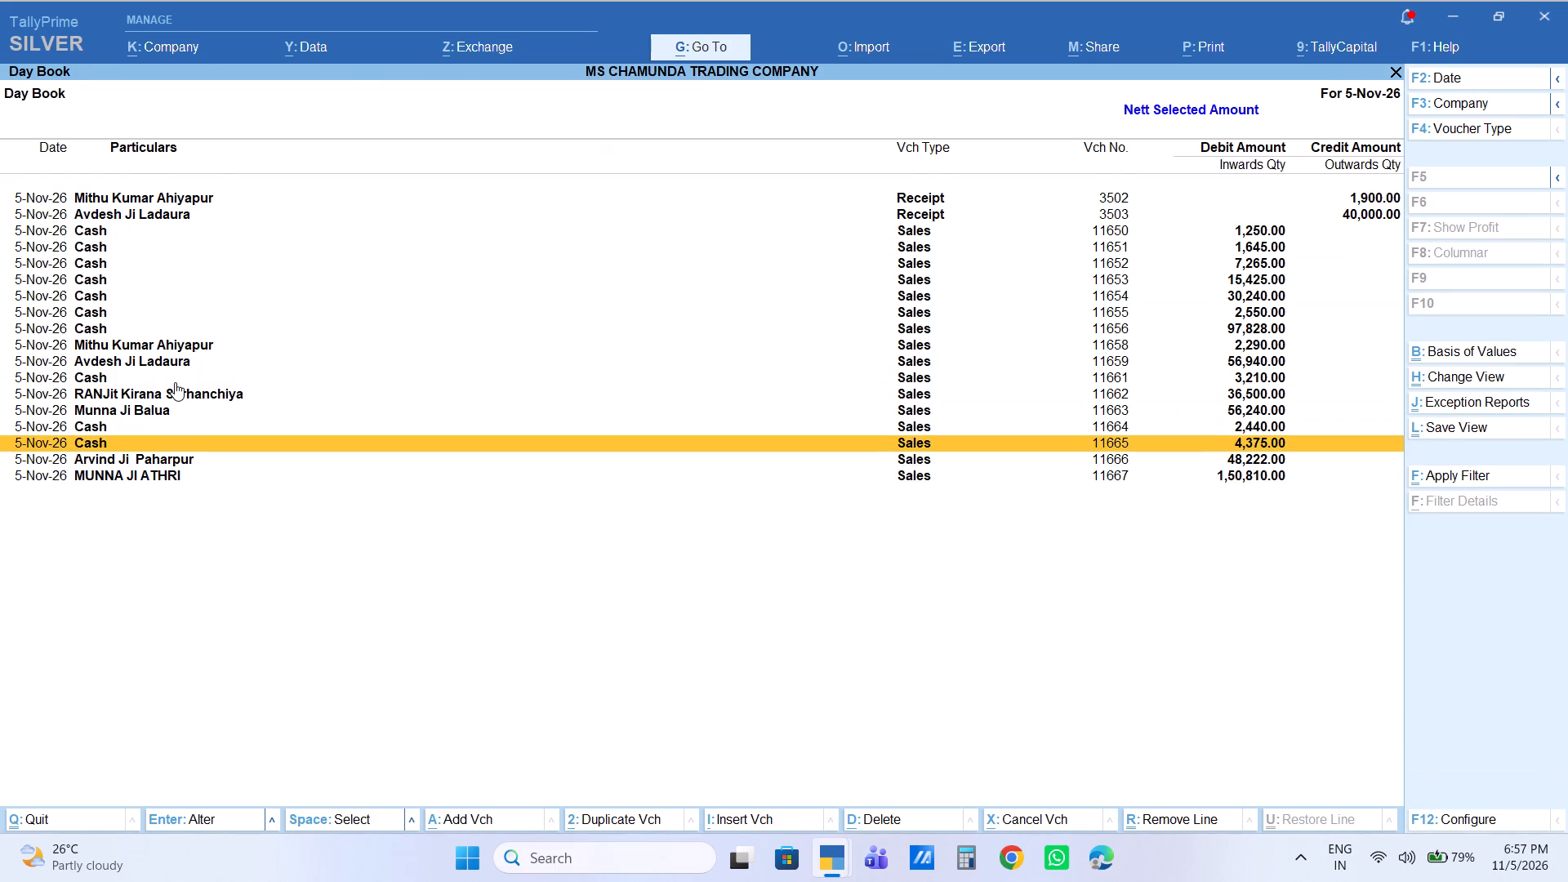
{"action": "key", "text": "Down"}
{"action": "key", "text": "Return"}
Go through every item line of sales voucher 11666, checking quantities, rates and amounts down to the end of the list.
{"action": "key", "text": "Return"}
{"action": "key", "text": "Return"}
{"action": "key", "text": "Return"}
{"action": "key", "text": "Return"}
{"action": "key", "text": "Return"}
{"action": "key", "text": "Return"}
{"action": "key", "text": "Return"}
{"action": "key", "text": "Return"}
{"action": "key", "text": "Return"}
{"action": "key", "text": "Return"}
{"action": "key", "text": "Return"}
{"action": "key", "text": "Return"}
{"action": "key", "text": "Return"}
{"action": "key", "text": "Return"}
{"action": "key", "text": "Return"}
{"action": "key", "text": "Return"}
{"action": "key", "text": "Return"}
{"action": "key", "text": "Return"}
{"action": "key", "text": "Return"}
{"action": "key", "text": "Return"}
{"action": "key", "text": "Return"}
{"action": "key", "text": "Return"}
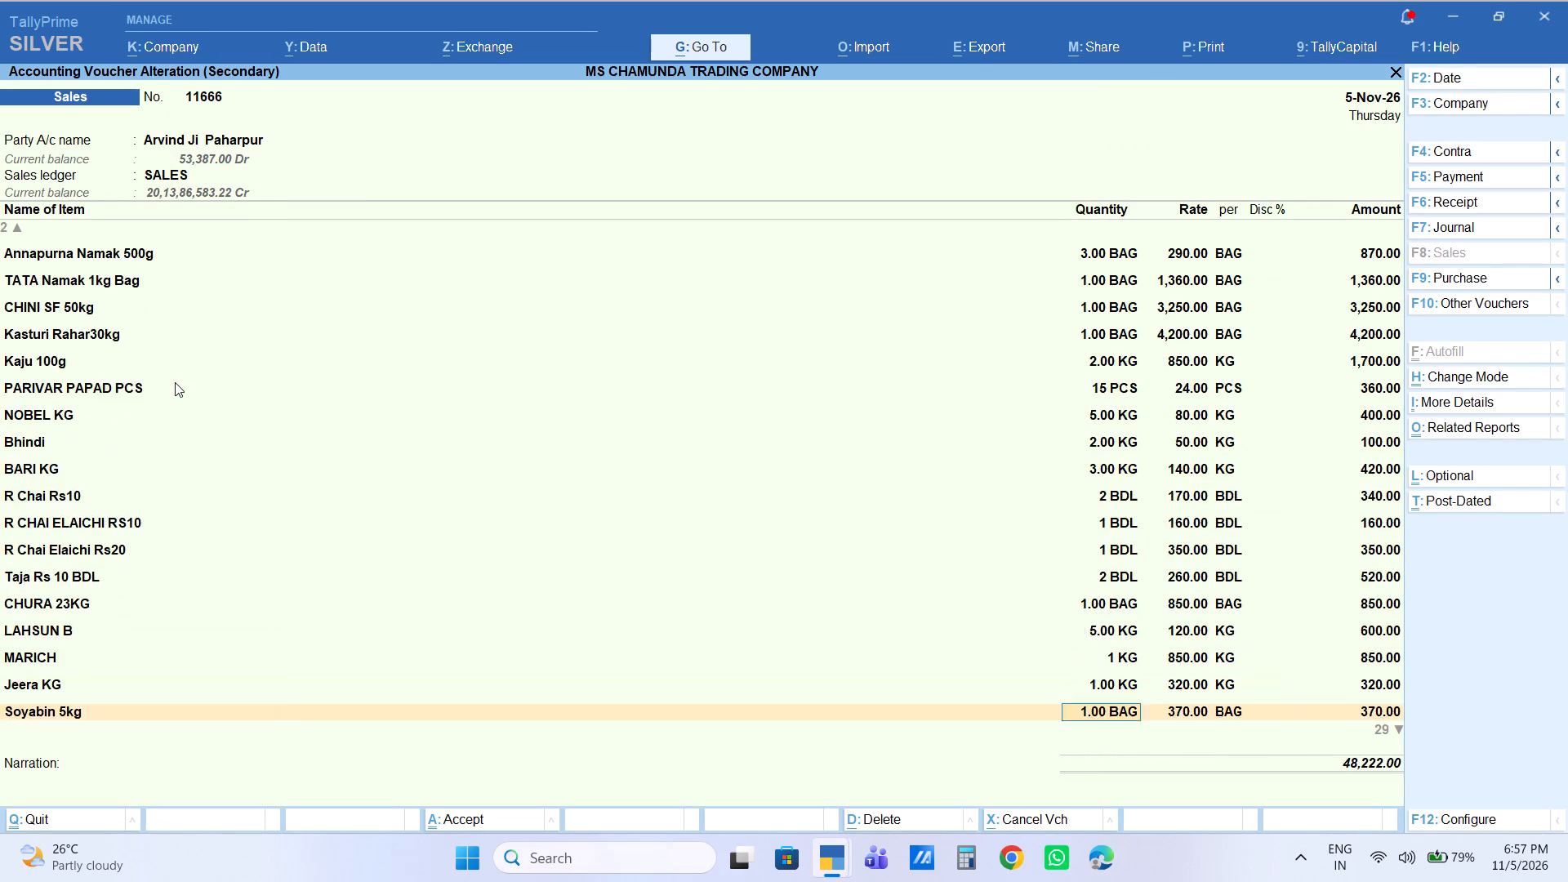
{"action": "key", "text": "Return"}
{"action": "key", "text": "Return"}
{"action": "key", "text": "Return"}
{"action": "key", "text": "Return"}
{"action": "key", "text": "Return"}
{"action": "key", "text": "Return"}
{"action": "key", "text": "Return"}
{"action": "key", "text": "Return"}
{"action": "key", "text": "Return"}
{"action": "key", "text": "Return"}
{"action": "key", "text": "Return"}
{"action": "key", "text": "Return"}
{"action": "key", "text": "Return"}
{"action": "key", "text": "Return"}
{"action": "key", "text": "Return"}
{"action": "key", "text": "Return"}
{"action": "key", "text": "Return"}
{"action": "key", "text": "Return"}
{"action": "key", "text": "Return"}
{"action": "key", "text": "Return"}
{"action": "key", "text": "Return"}
{"action": "key", "text": "Return"}
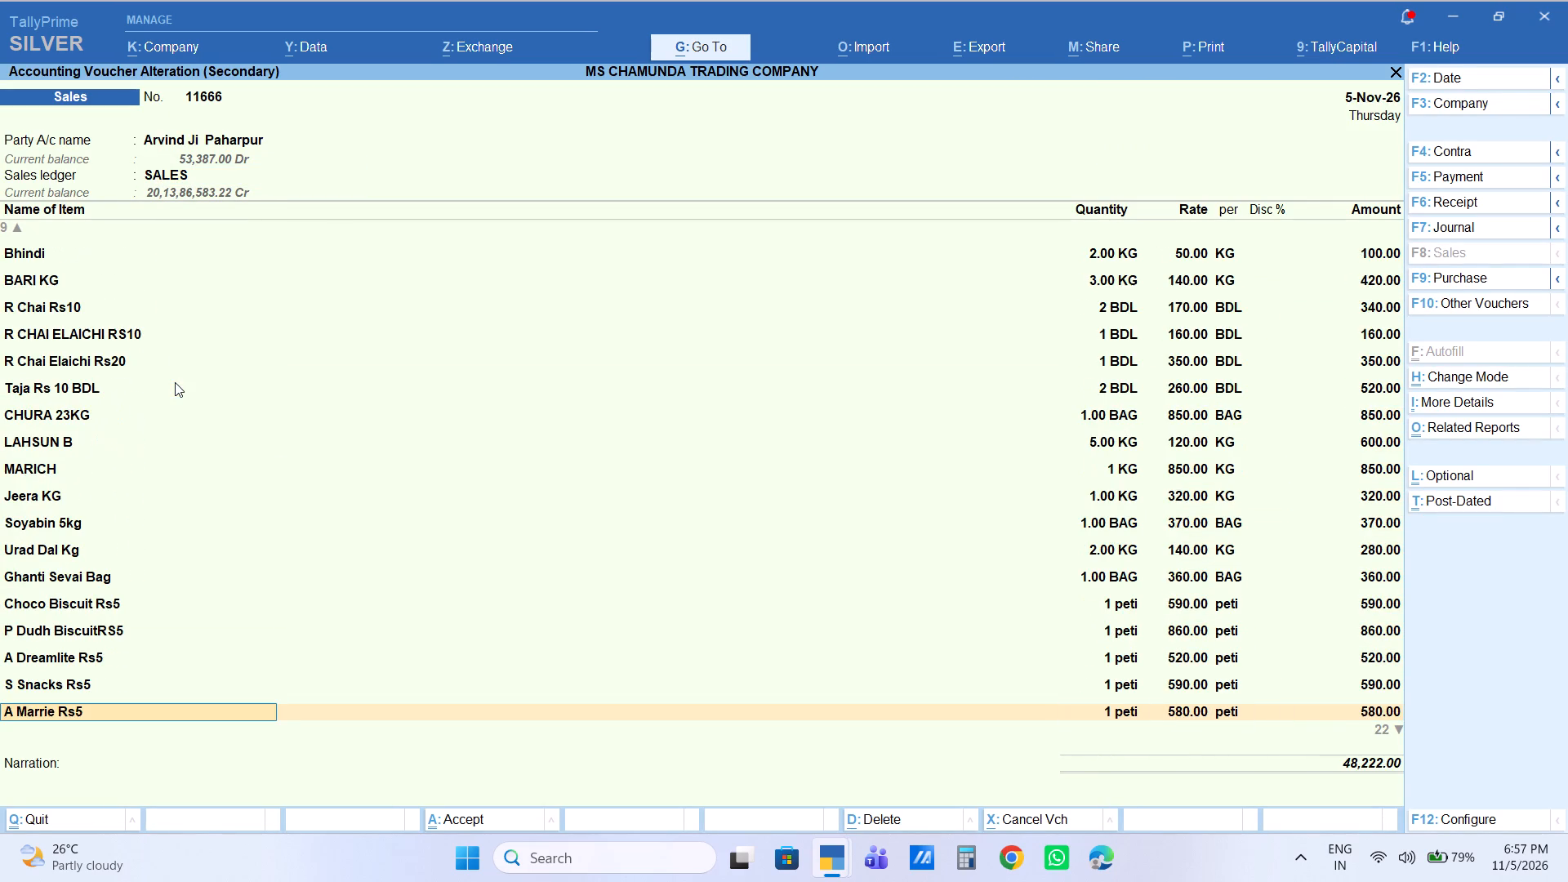
{"action": "key", "text": "Return"}
{"action": "key", "text": "Return"}
{"action": "key", "text": "Return"}
{"action": "key", "text": "Return"}
{"action": "key", "text": "Return"}
{"action": "key", "text": "Return"}
{"action": "key", "text": "Return"}
{"action": "key", "text": "Return"}
{"action": "key", "text": "Return"}
{"action": "key", "text": "Return"}
{"action": "key", "text": "Return"}
{"action": "key", "text": "Return"}
{"action": "key", "text": "Return"}
{"action": "key", "text": "Return"}
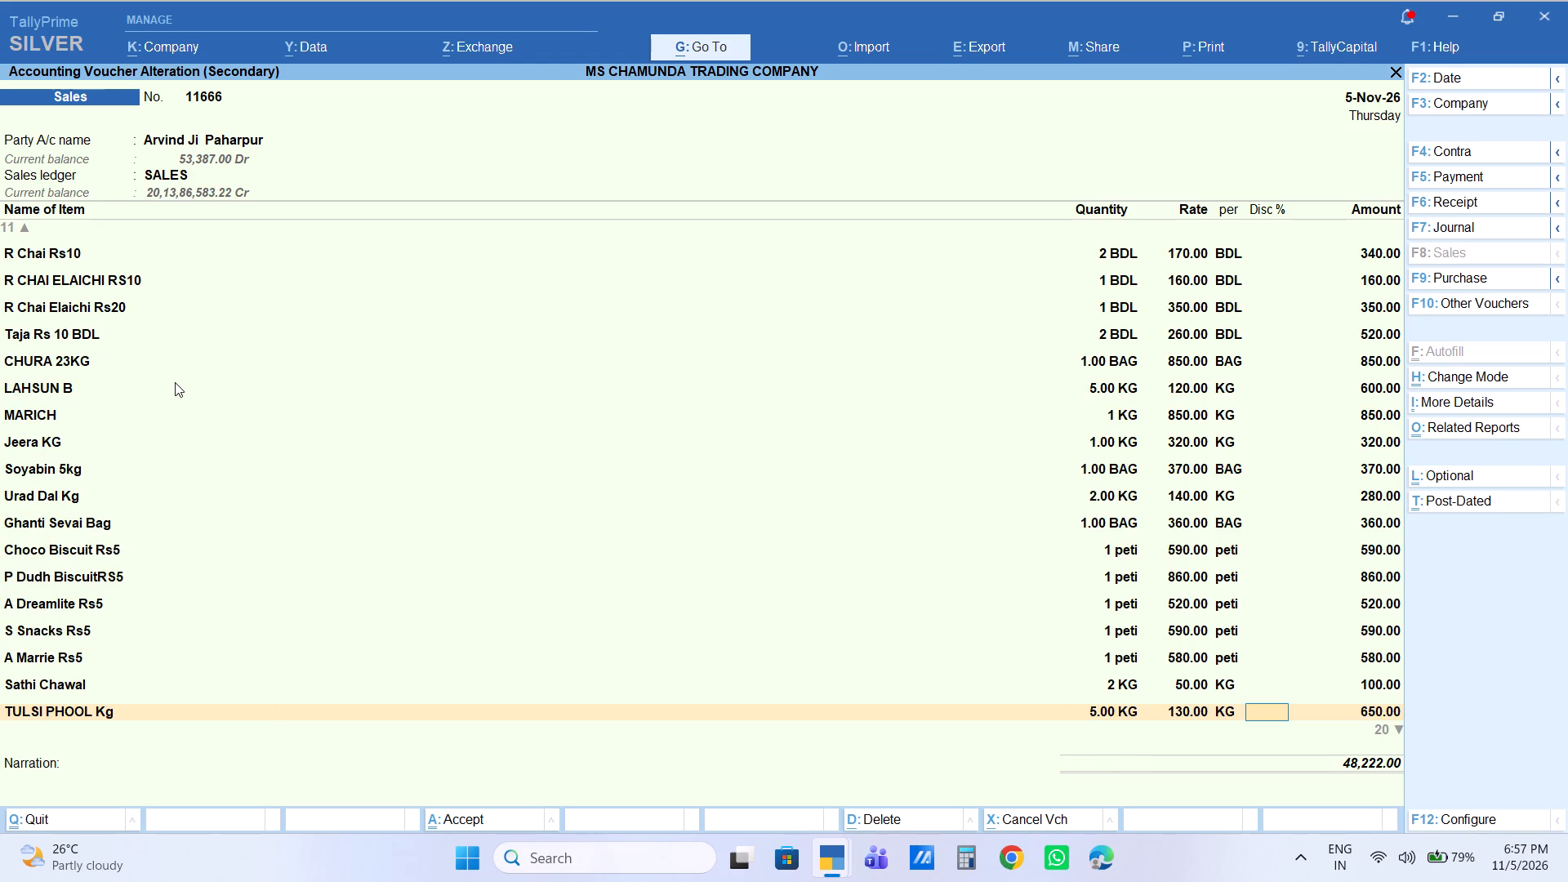
{"action": "key", "text": "Return"}
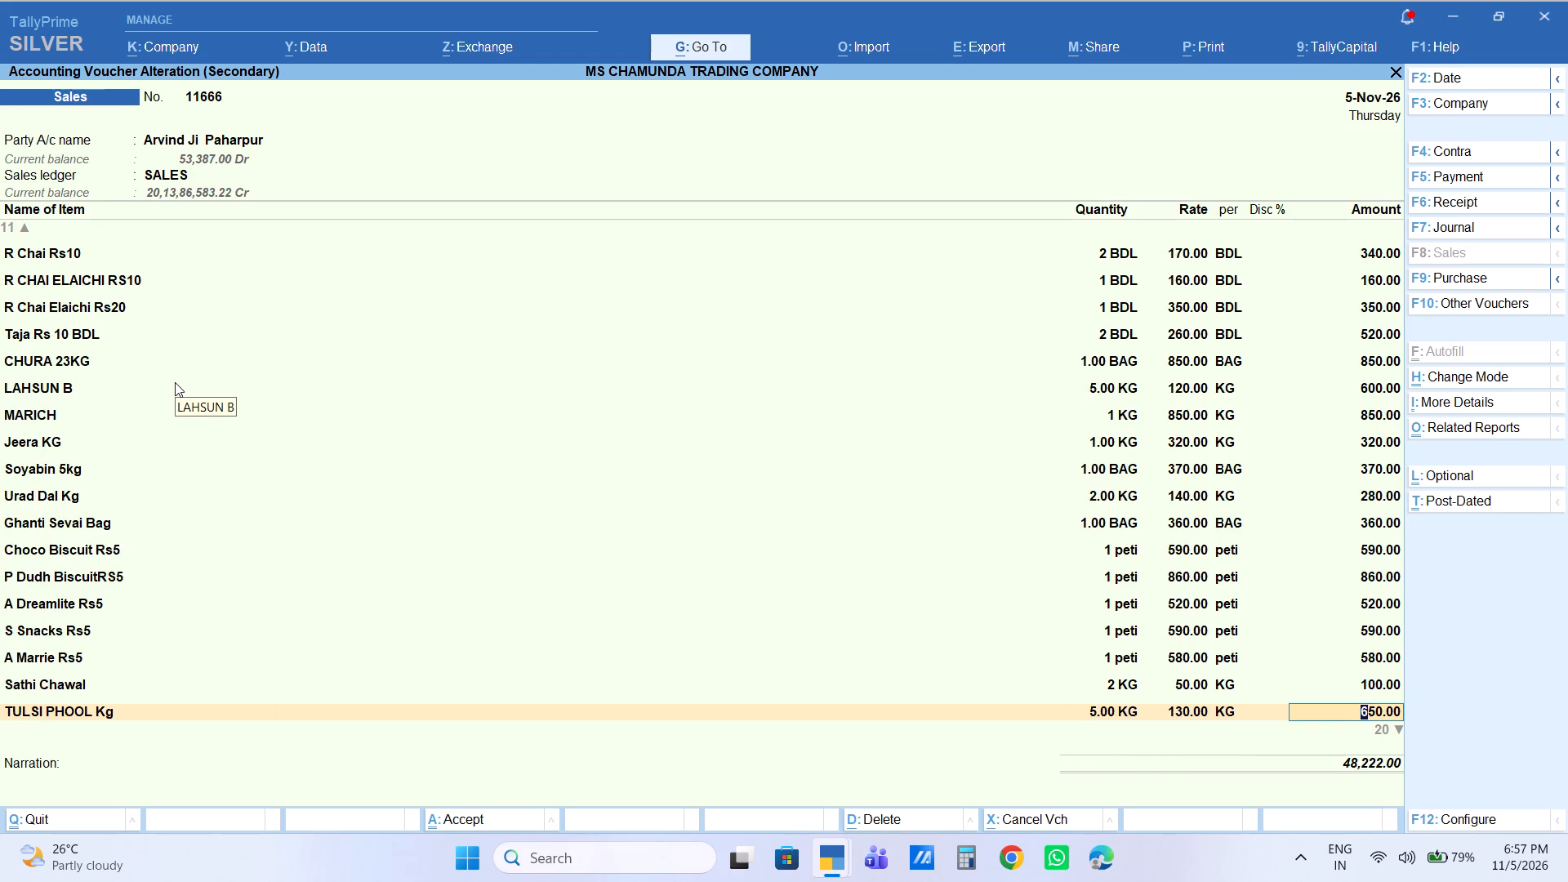
{"action": "key", "text": "Return"}
{"action": "key", "text": "Return"}
{"action": "key", "text": "Return"}
{"action": "key", "text": "Return"}
{"action": "key", "text": "Return"}
{"action": "key", "text": "Return"}
{"action": "key", "text": "Return"}
{"action": "key", "text": "Return"}
{"action": "key", "text": "Return"}
{"action": "key", "text": "Return"}
{"action": "key", "text": "Return"}
{"action": "key", "text": "Return"}
{"action": "key", "text": "Return"}
{"action": "key", "text": "Return"}
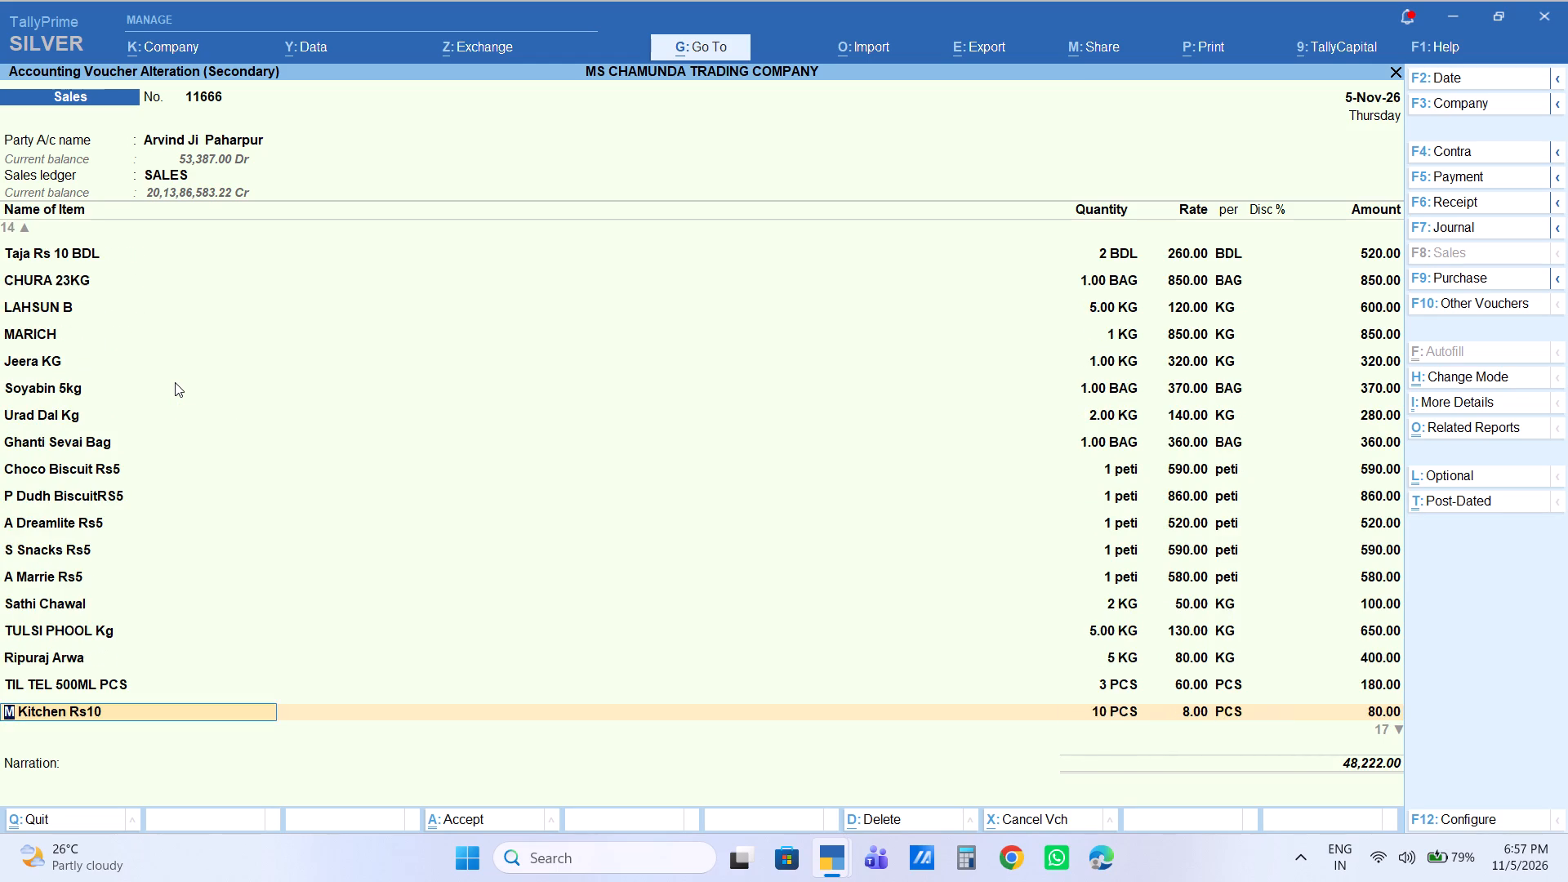
{"action": "key", "text": "Return"}
{"action": "key", "text": "Return"}
{"action": "key", "text": "Return"}
{"action": "key", "text": "Return"}
{"action": "key", "text": "Return"}
{"action": "key", "text": "Return"}
{"action": "key", "text": "Return"}
{"action": "key", "text": "Return"}
{"action": "key", "text": "Return"}
{"action": "key", "text": "Return"}
{"action": "key", "text": "Return"}
{"action": "key", "text": "Return"}
{"action": "key", "text": "Return"}
{"action": "key", "text": "Return"}
{"action": "key", "text": "Return"}
{"action": "key", "text": "Return"}
{"action": "key", "text": "Return"}
{"action": "key", "text": "Return"}
{"action": "key", "text": "Return"}
{"action": "key", "text": "Return"}
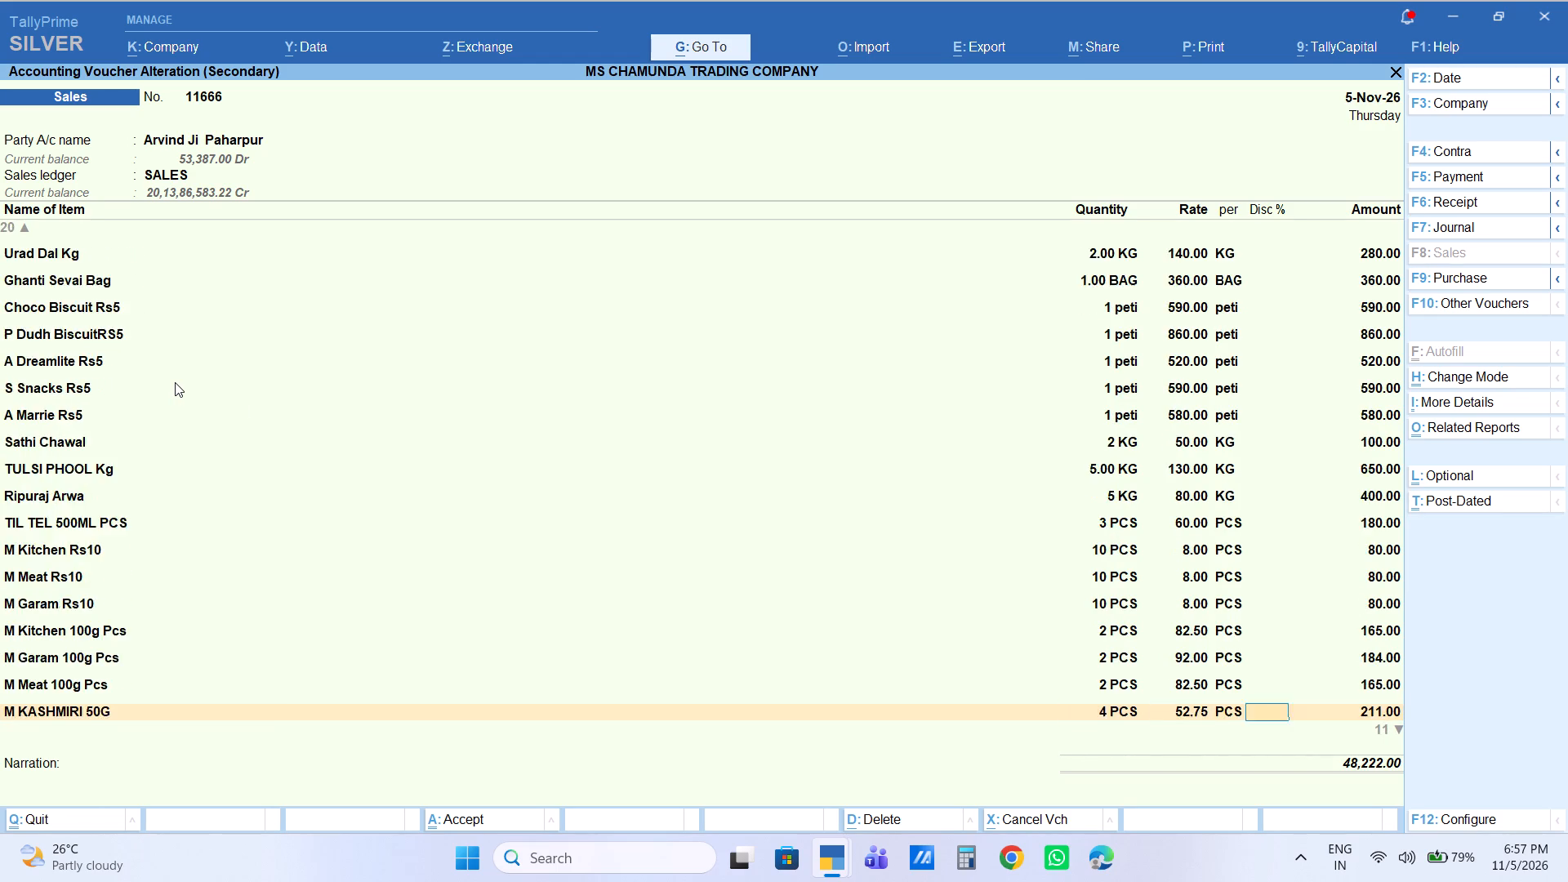
{"action": "key", "text": "Return"}
{"action": "key", "text": "Return"}
{"action": "key", "text": "Return"}
{"action": "key", "text": "Return"}
{"action": "key", "text": "Return"}
{"action": "key", "text": "Return"}
{"action": "key", "text": "Return"}
{"action": "key", "text": "Return"}
{"action": "key", "text": "Return"}
{"action": "key", "text": "Return"}
{"action": "key", "text": "Return"}
{"action": "key", "text": "Return"}
{"action": "key", "text": "Return"}
{"action": "key", "text": "Return"}
{"action": "key", "text": "Return"}
{"action": "key", "text": "Return"}
{"action": "key", "text": "Return"}
{"action": "key", "text": "Return"}
{"action": "key", "text": "Return"}
{"action": "key", "text": "Return"}
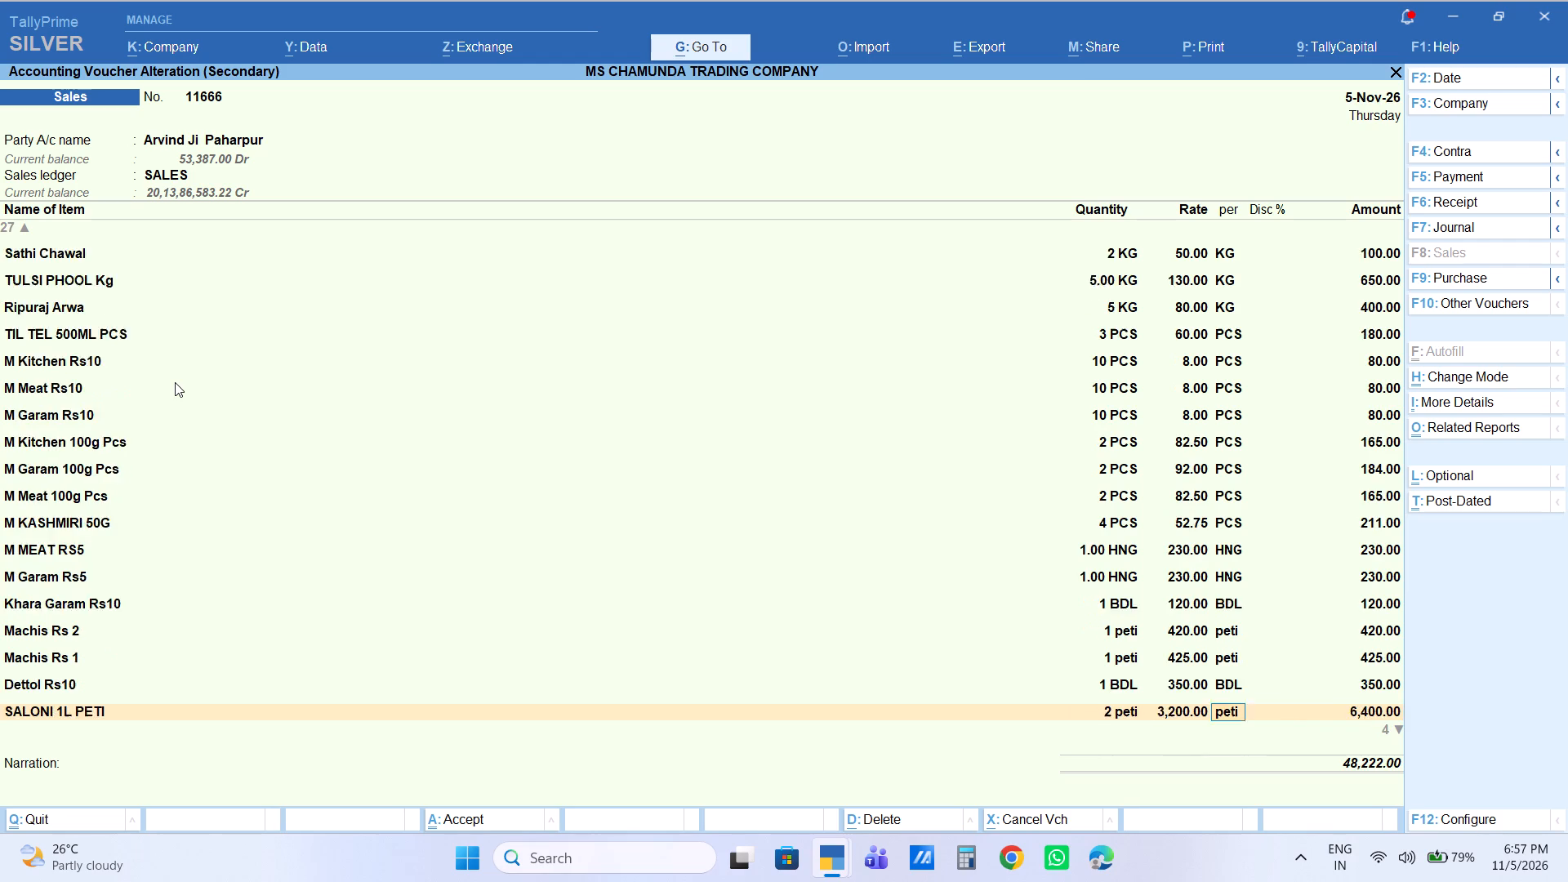
{"action": "key", "text": "Return"}
{"action": "key", "text": "Return"}
{"action": "key", "text": "Return"}
{"action": "key", "text": "Return"}
{"action": "key", "text": "Return"}
{"action": "key", "text": "Return"}
{"action": "key", "text": "Return"}
{"action": "key", "text": "Return"}
{"action": "key", "text": "Return"}
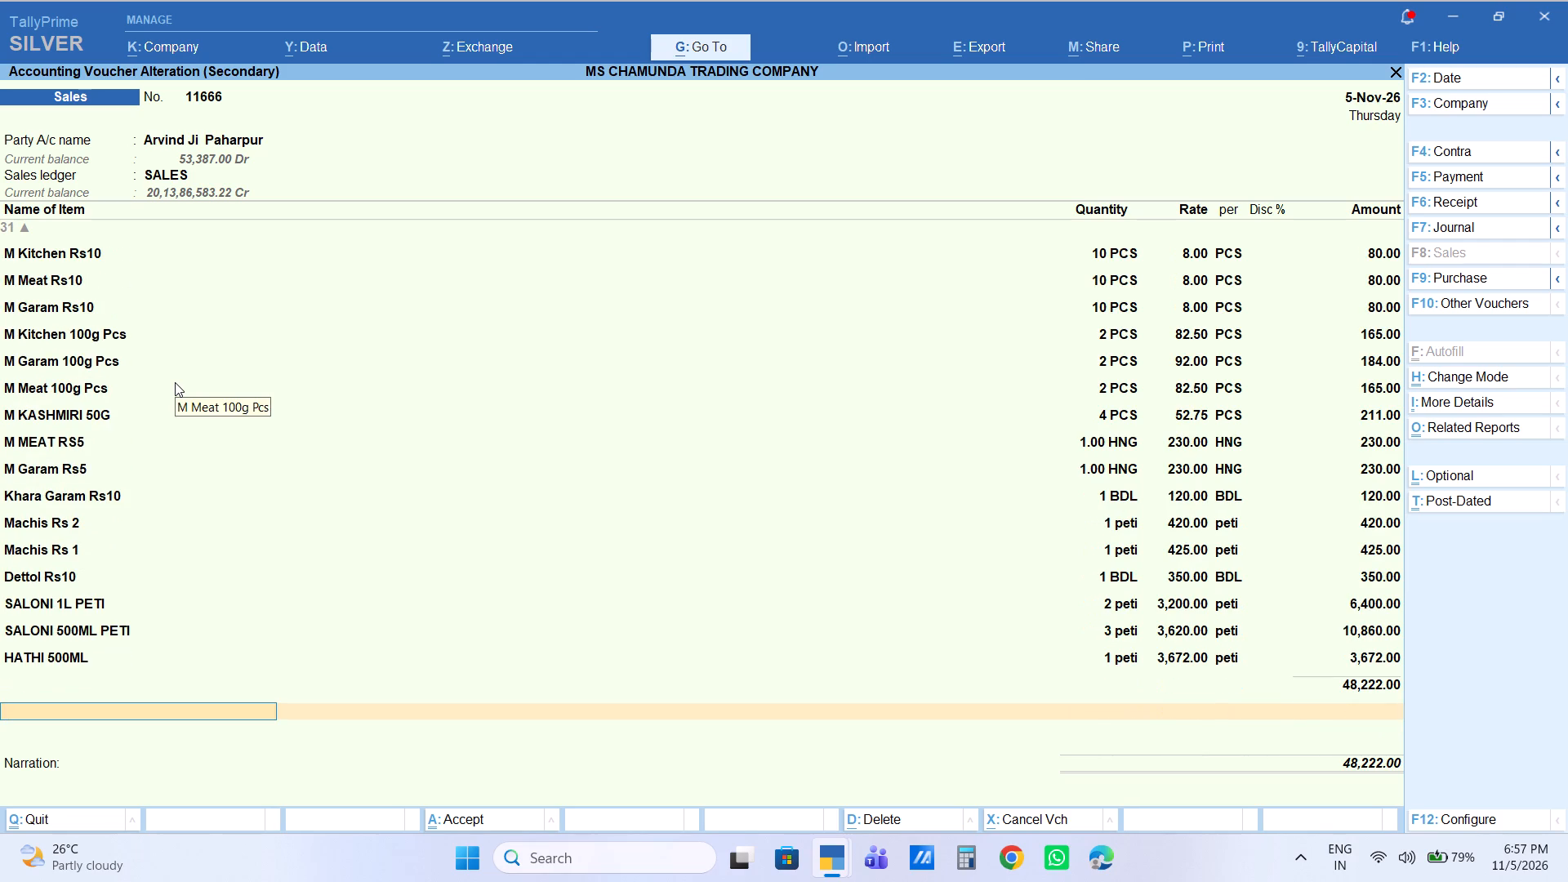
{"action": "key", "text": "Return"}
{"action": "key", "text": "Return"}
{"action": "key", "text": "Return"}
{"action": "key", "text": "Return"}
Add R SABJI RS5 on the blank item line after HATHI 500ML, with quantity 1 BDL and rate 190.00.
{"action": "key", "text": "BackSpace"}
{"action": "key", "text": "BackSpace"}
{"action": "key", "text": "BackSpace"}
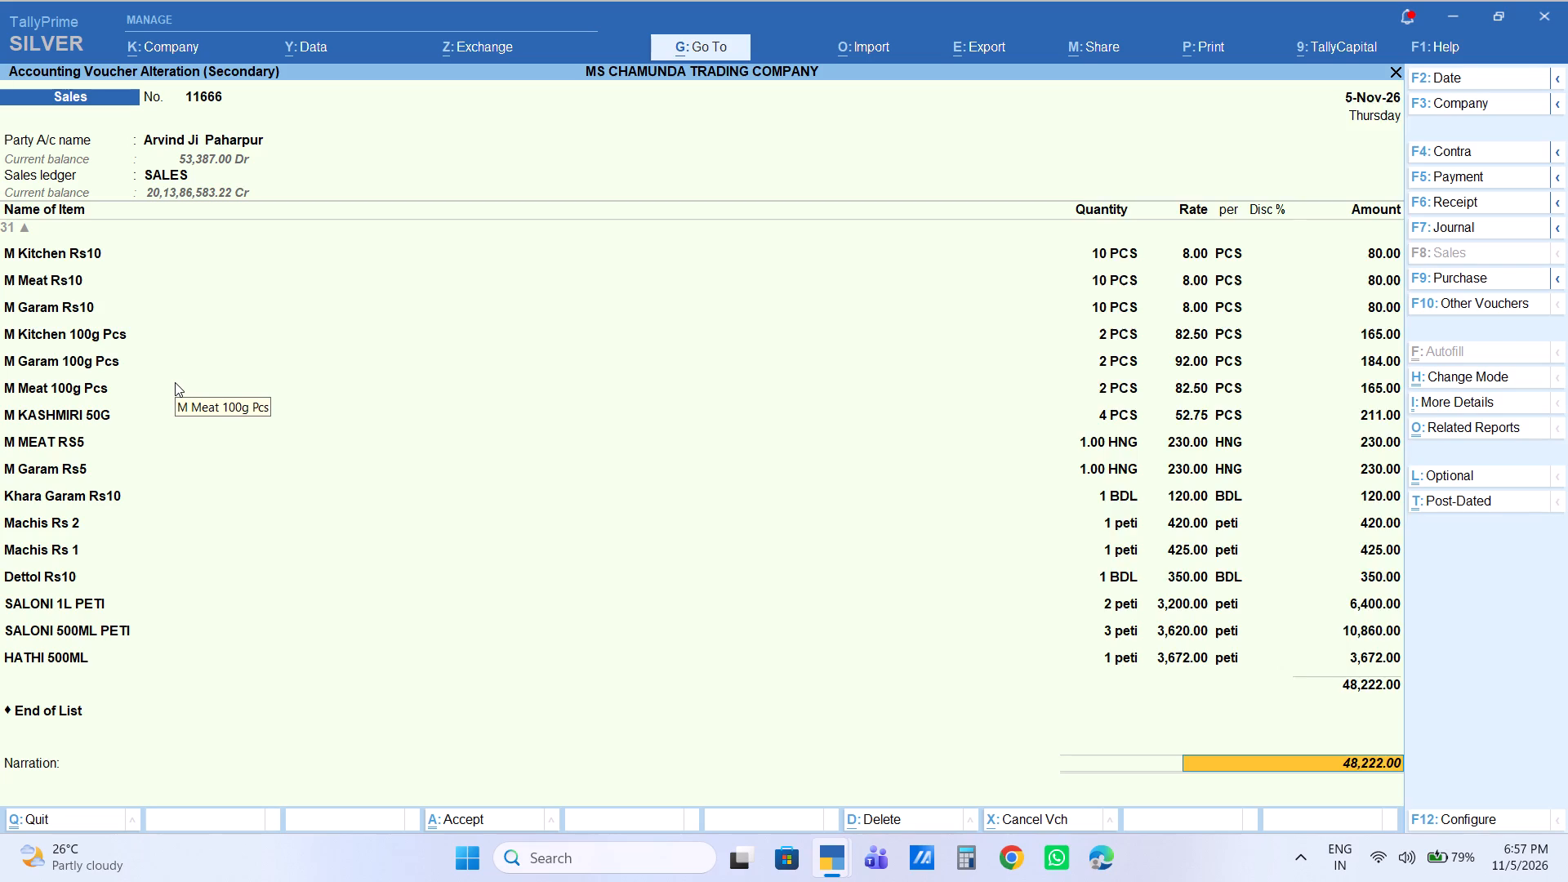
{"action": "key", "text": "BackSpace"}
{"action": "key", "text": "Return"}
{"action": "key", "text": "BackSpace"}
{"action": "key", "text": "BackSpace"}
{"action": "key", "text": "Return"}
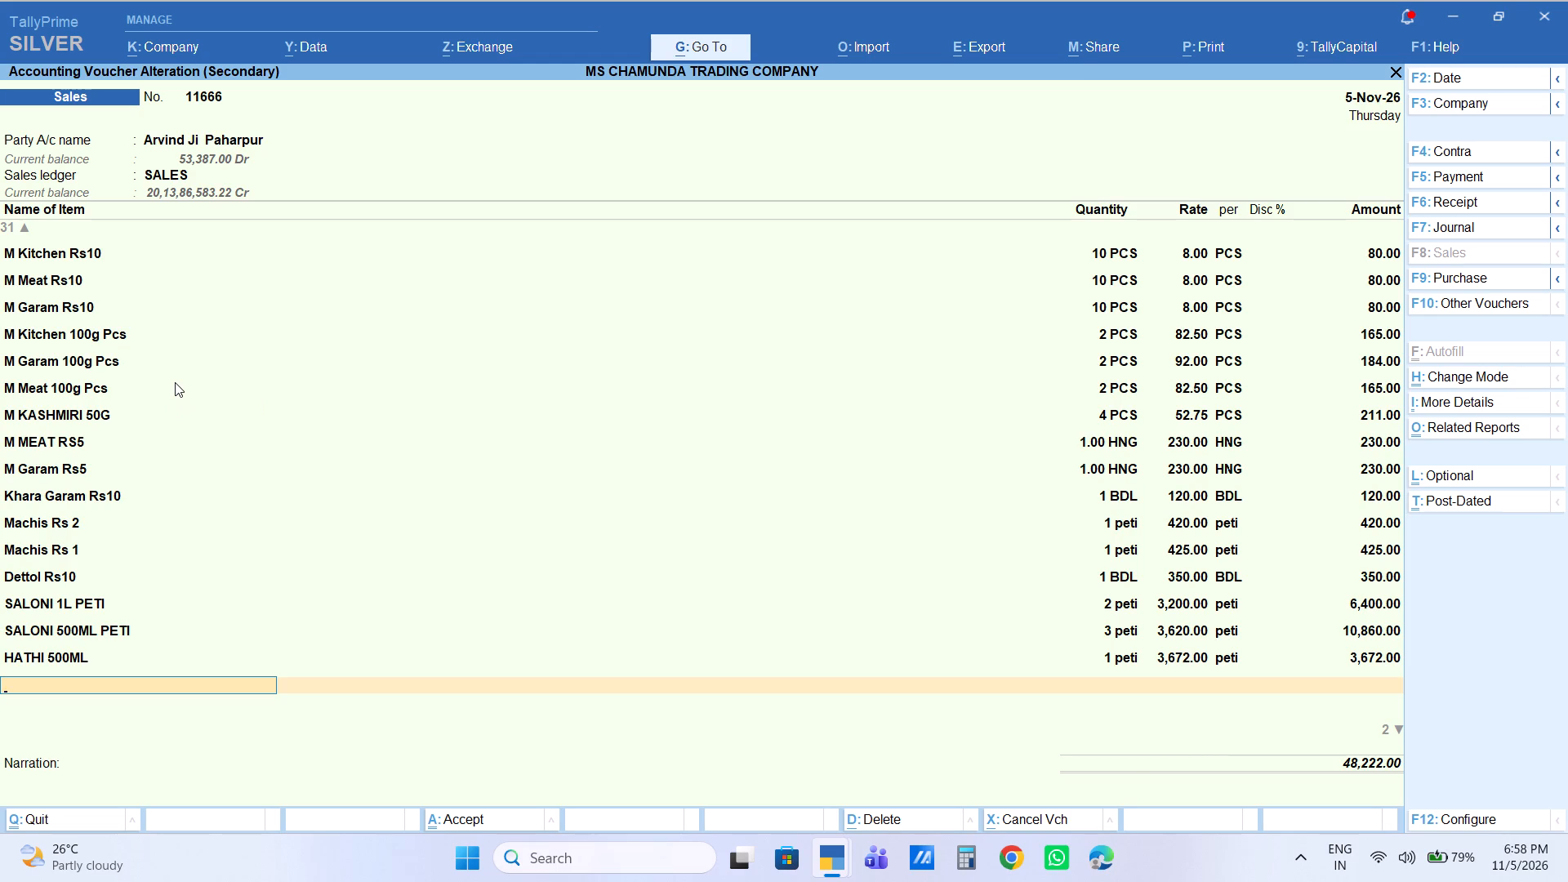
{"action": "type", "text": "r sabj"}
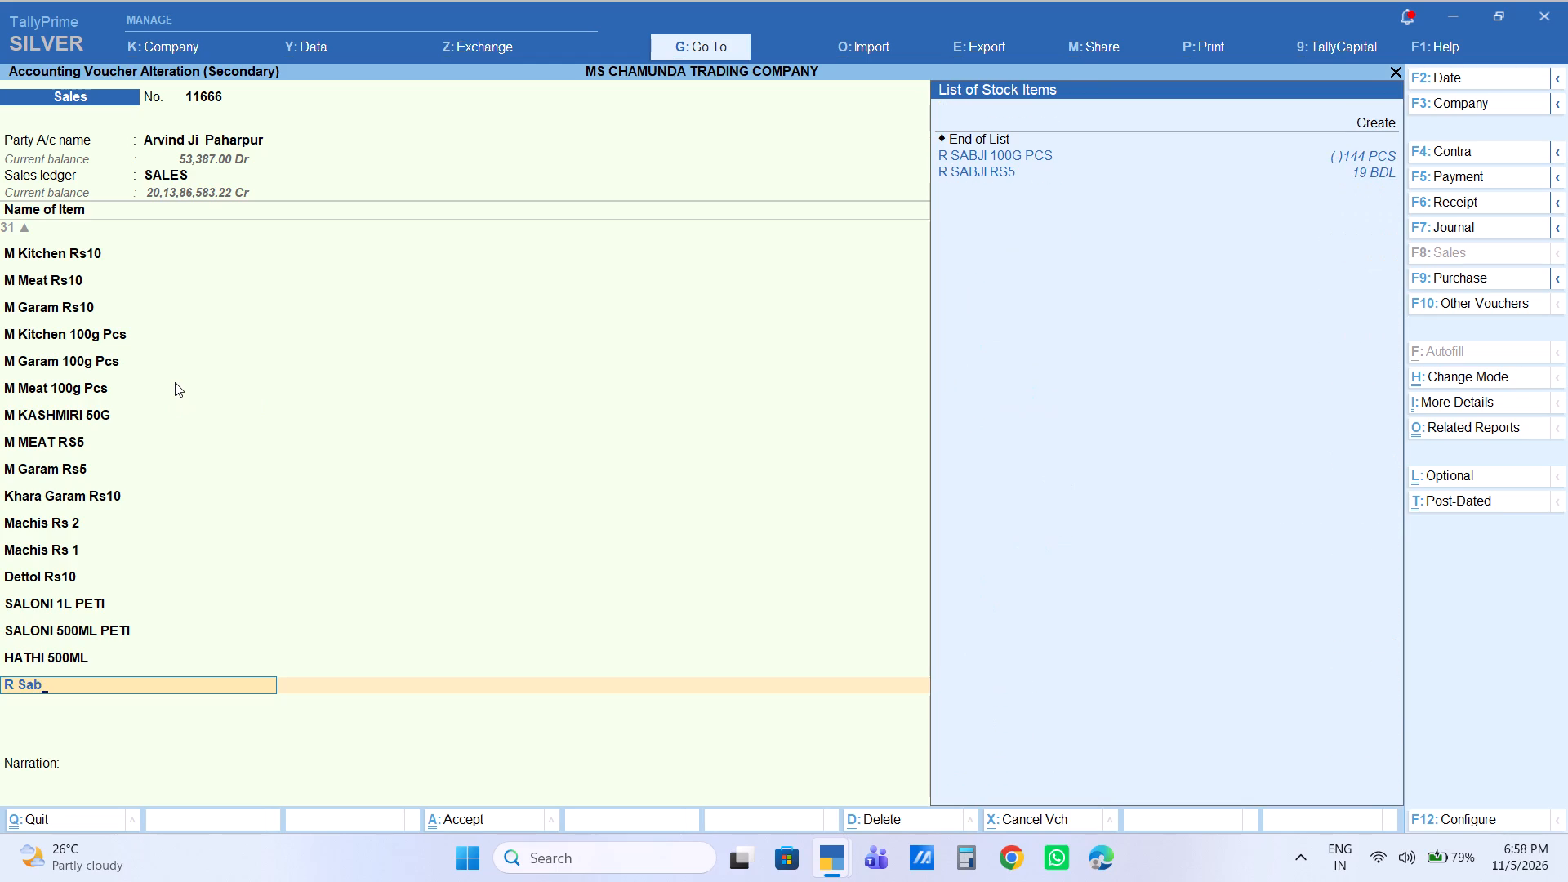
{"action": "key", "text": "Down"}
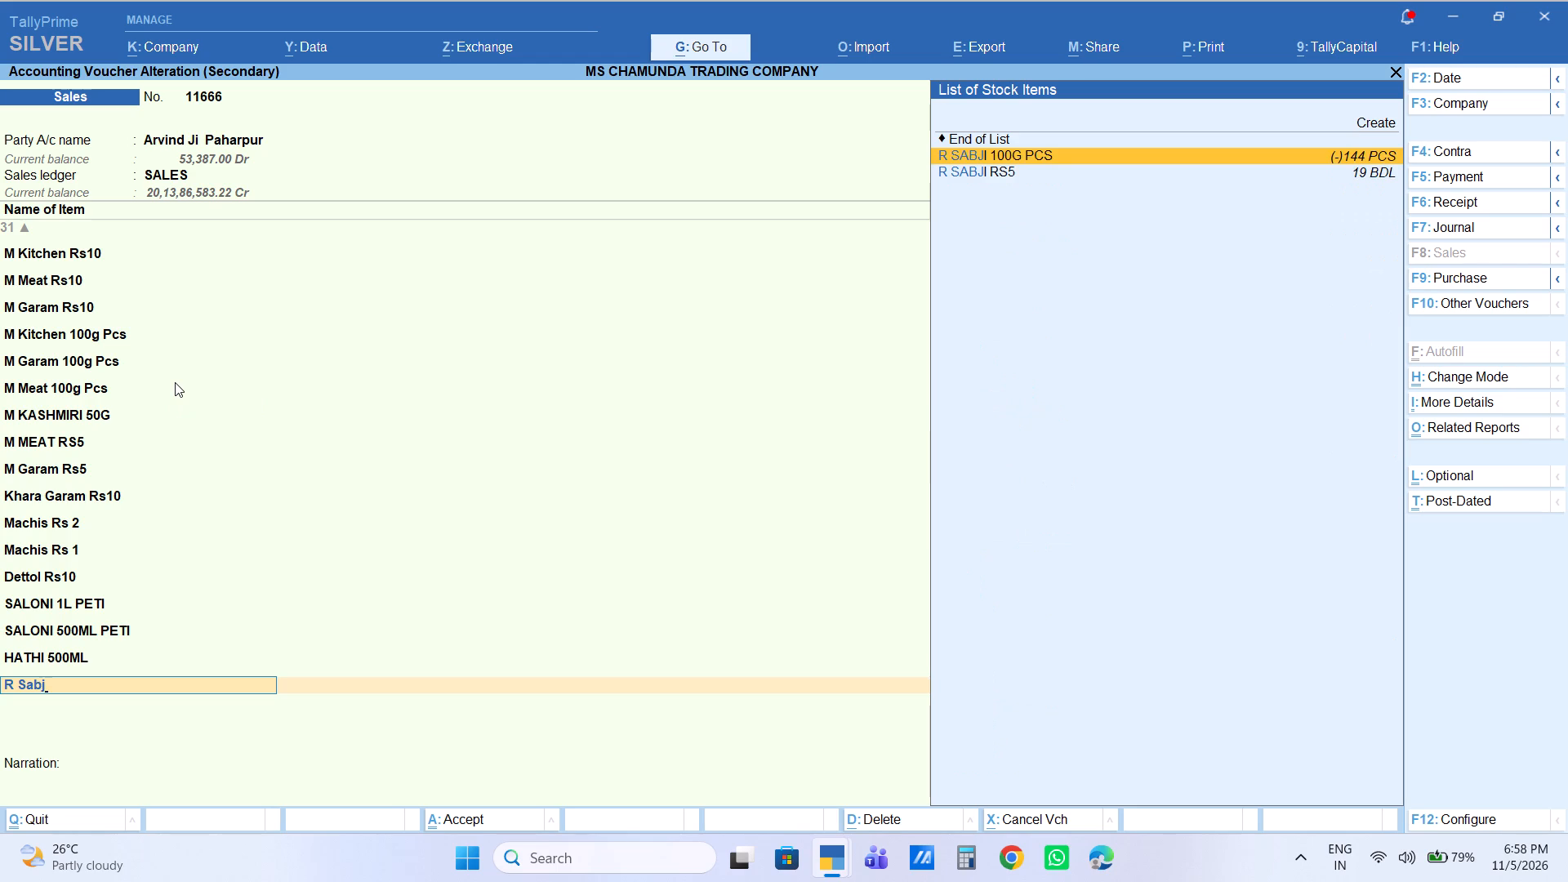
{"action": "key", "text": "Down"}
{"action": "key", "text": "Return"}
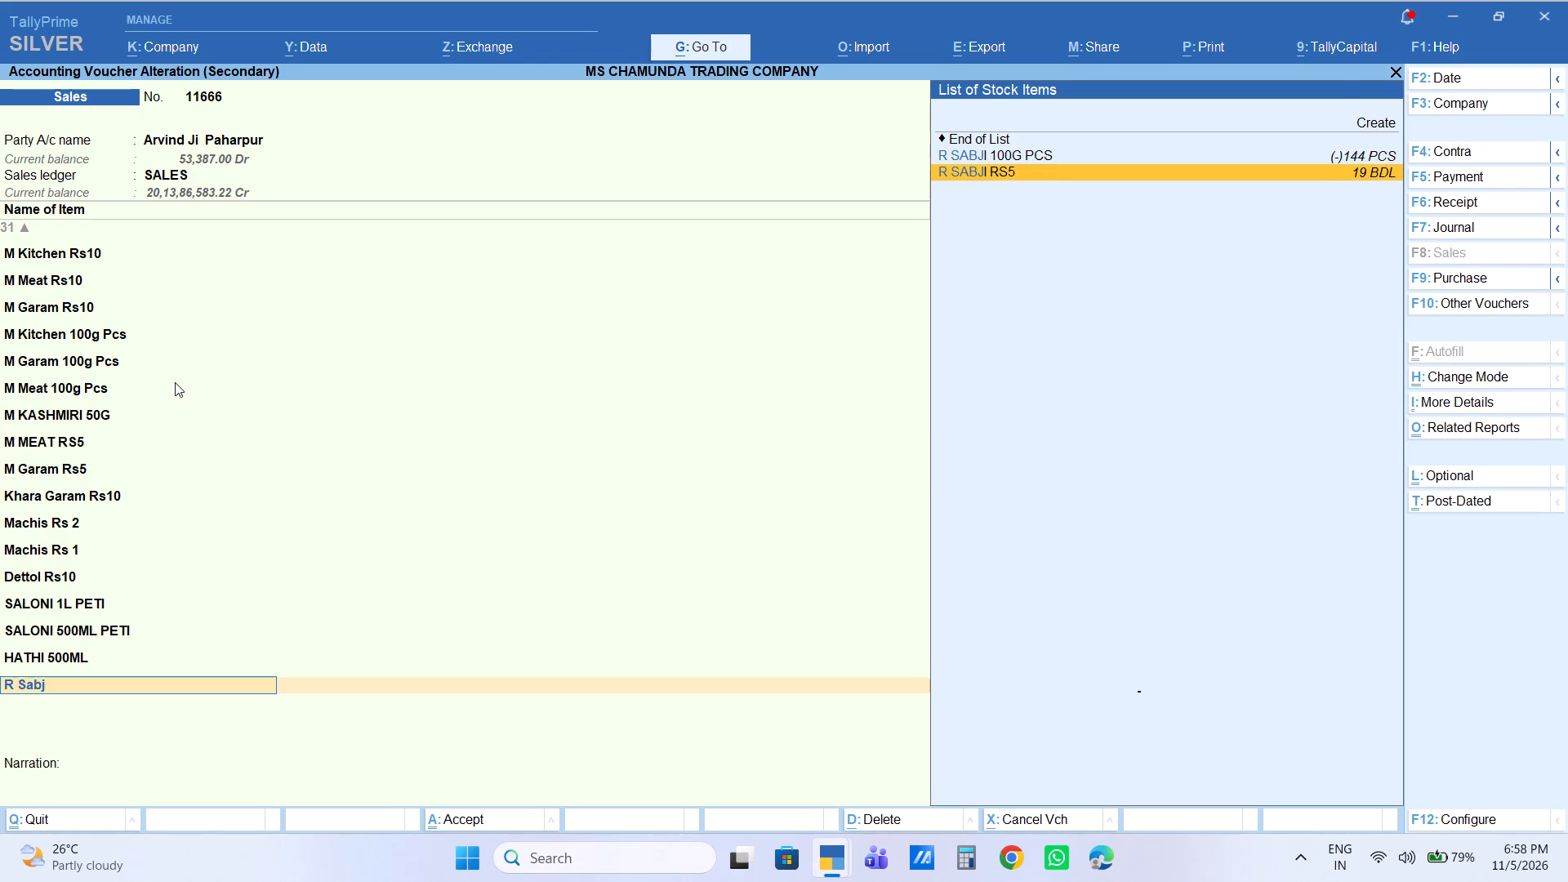
{"action": "key", "text": "1"}
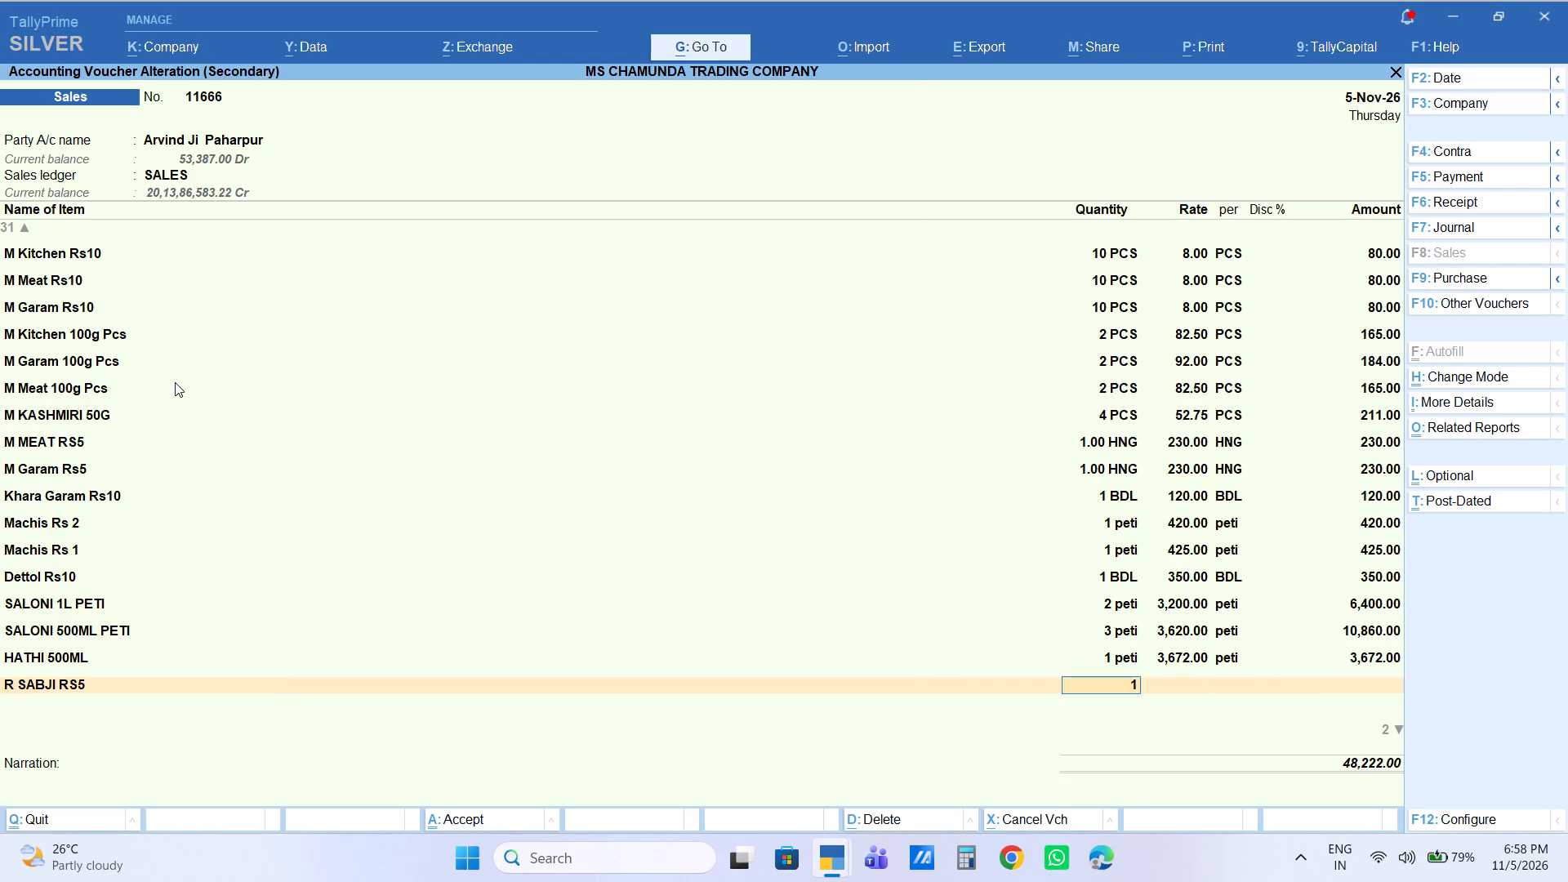
{"action": "key", "text": "Return"}
{"action": "key", "text": "Return"}
{"action": "key", "text": "Return"}
{"action": "key", "text": "Return"}
{"action": "key", "text": "Return"}
{"action": "key", "text": "BackSpace"}
{"action": "type", "text": "190"}
{"action": "key", "text": "Return"}
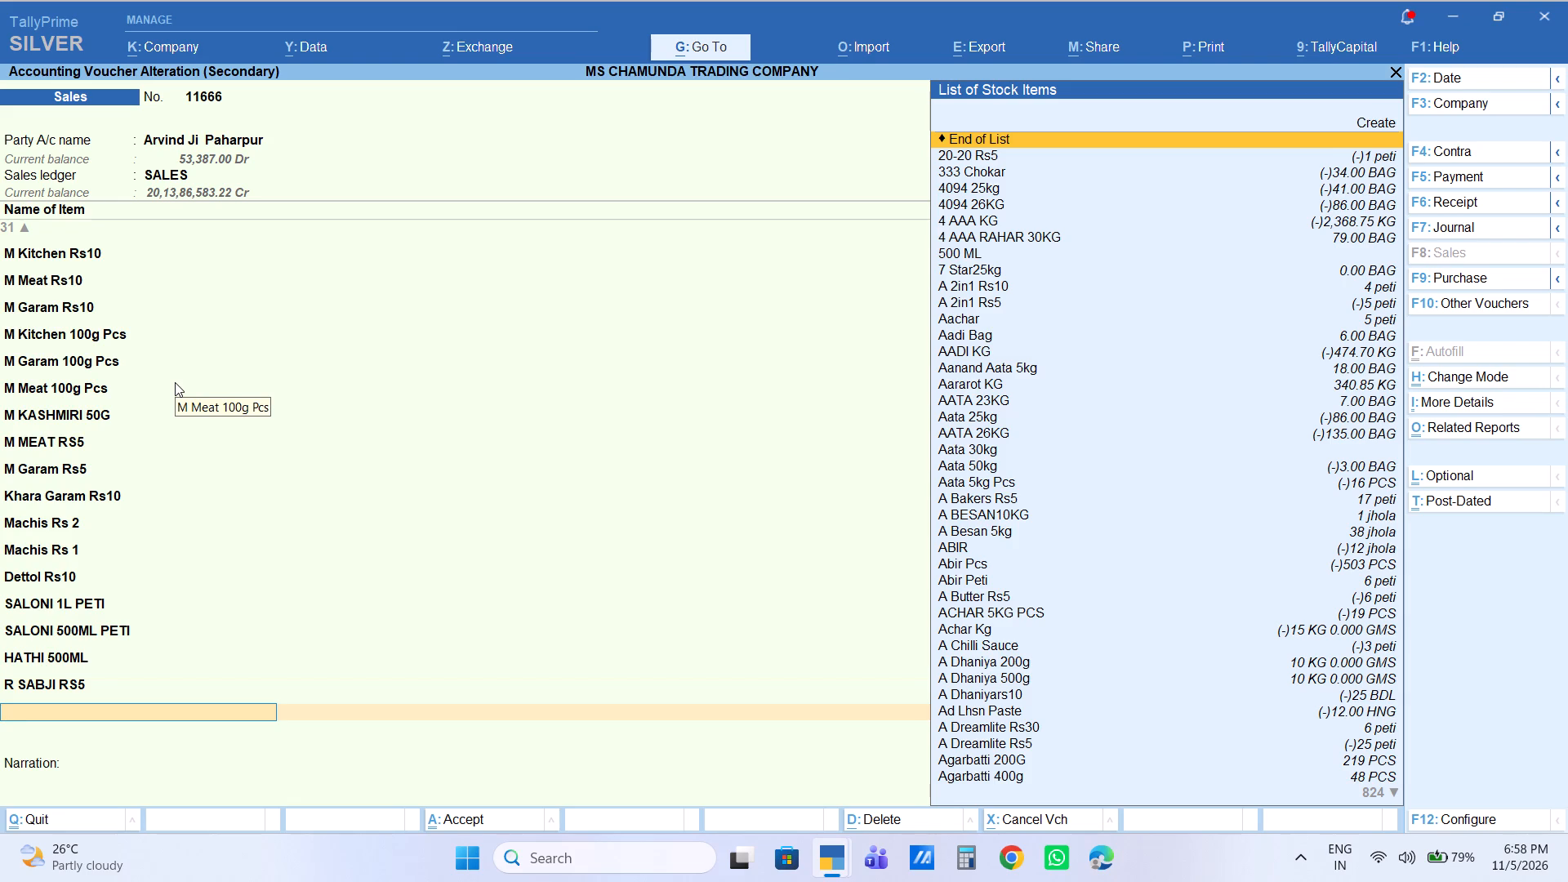
Add GORANGA GOLD 26kg on the blank item line after R SABJI RS5, with quantity 4 BAG and rate 1,300.00.
{"action": "type", "text": "gold"}
{"action": "key", "text": "Down"}
{"action": "key", "text": "Down"}
{"action": "key", "text": "Down"}
{"action": "key", "text": "Down"}
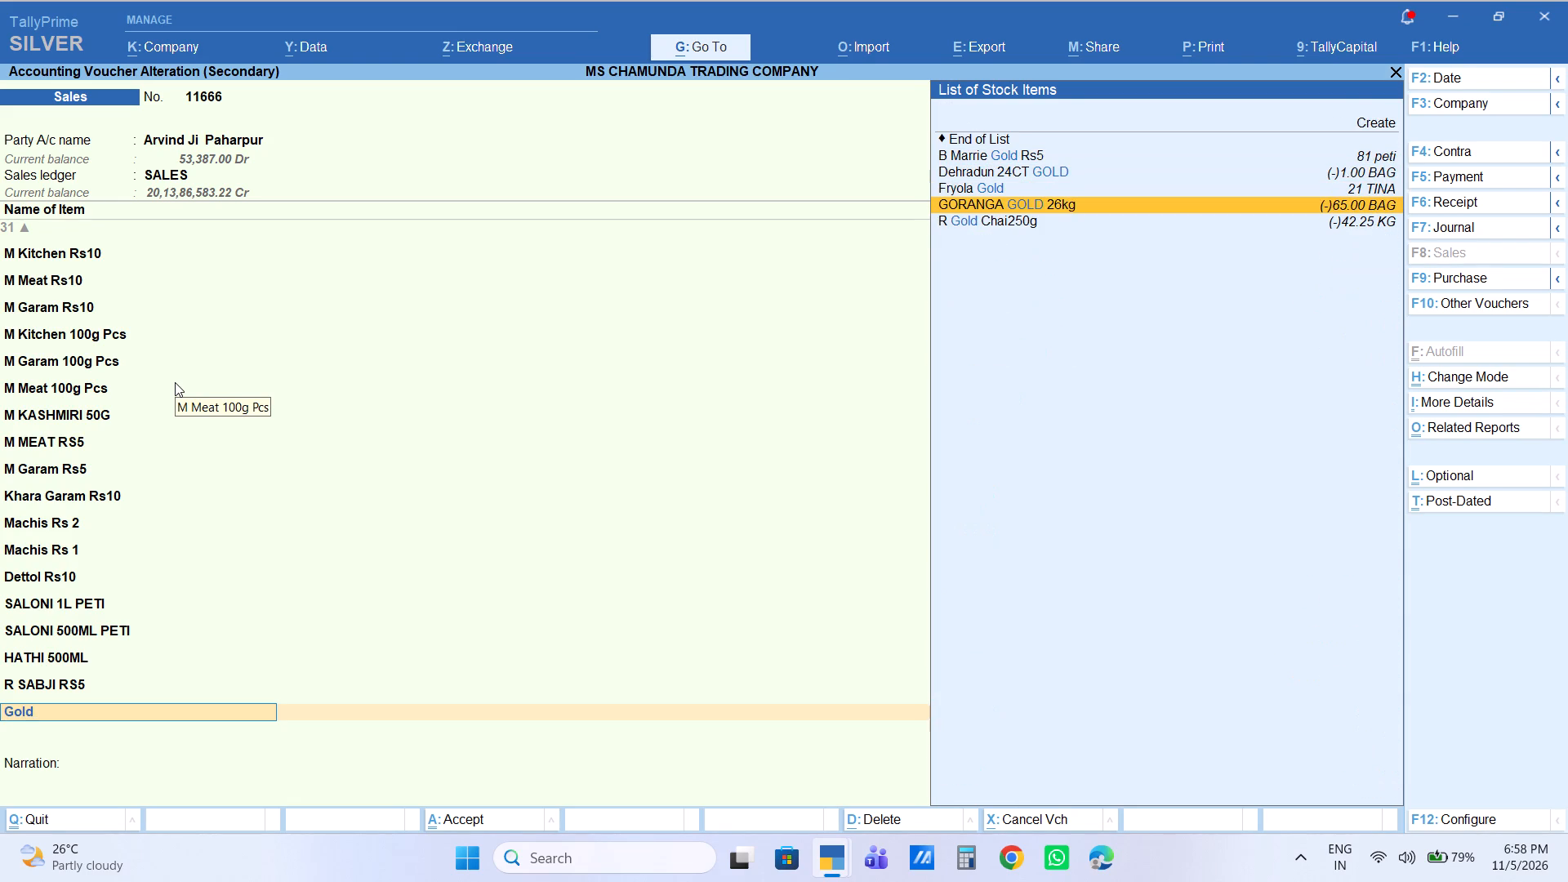
{"action": "key", "text": "Return"}
{"action": "key", "text": "4"}
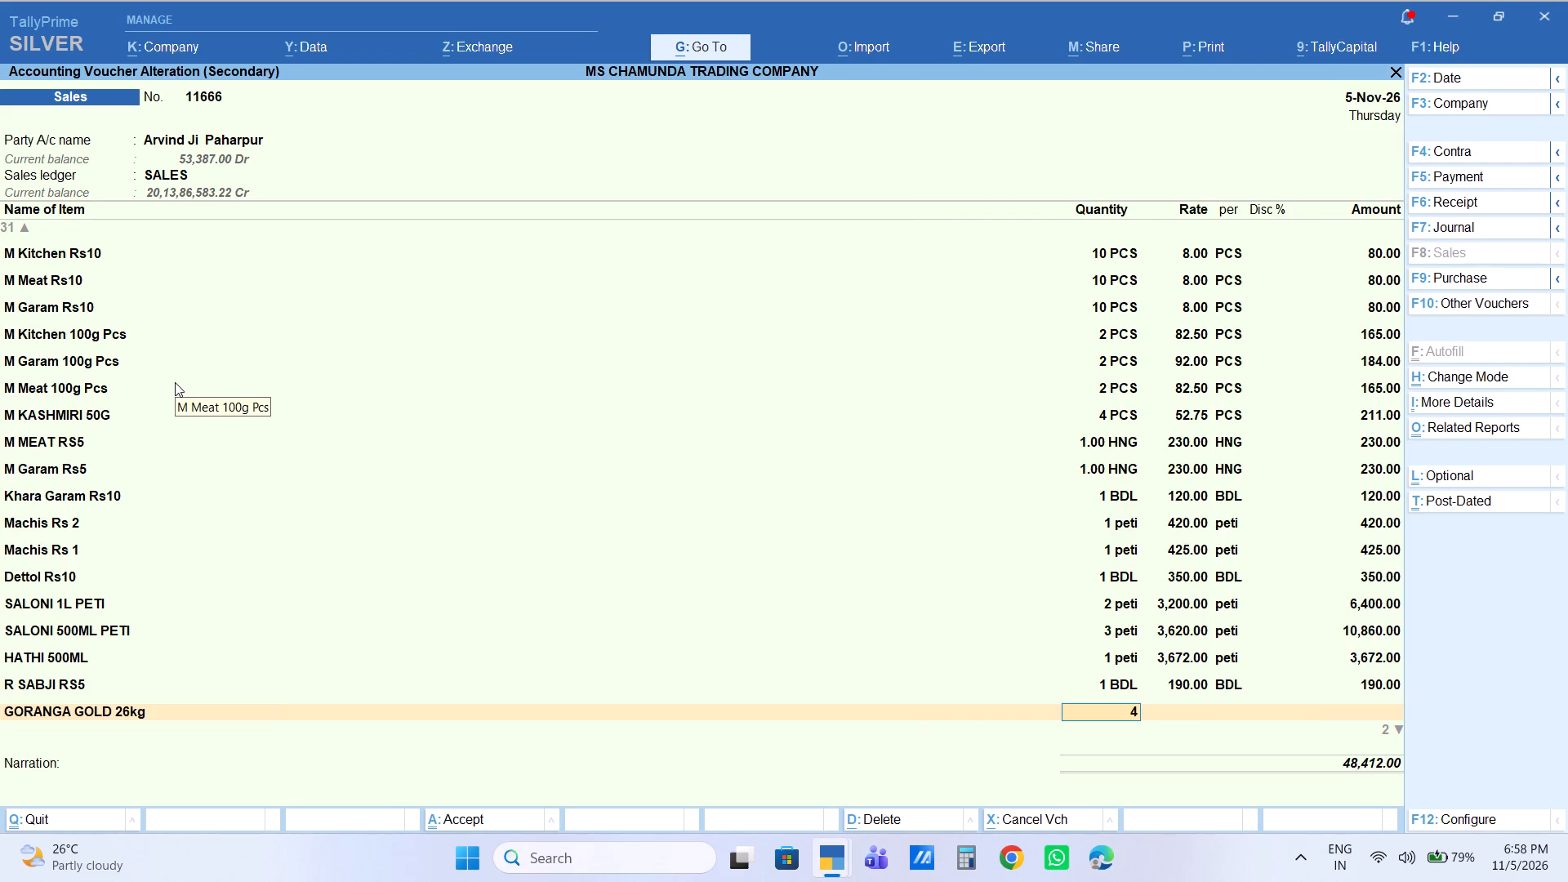
{"action": "key", "text": "Return"}
{"action": "key", "text": "Return"}
{"action": "key", "text": "Return"}
{"action": "key", "text": "Return"}
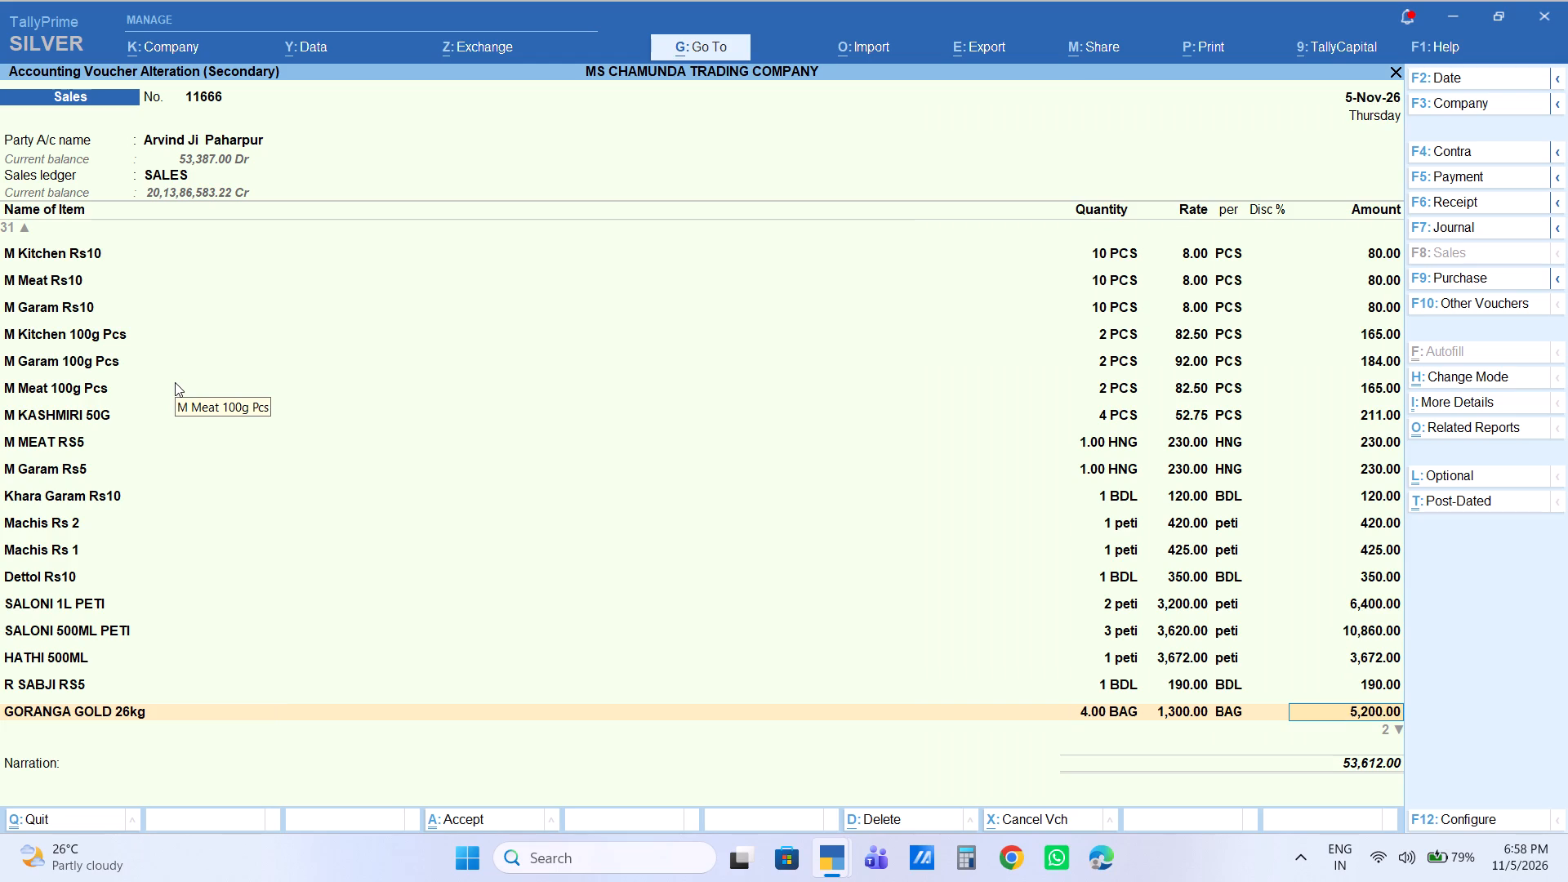
{"action": "key", "text": "Return"}
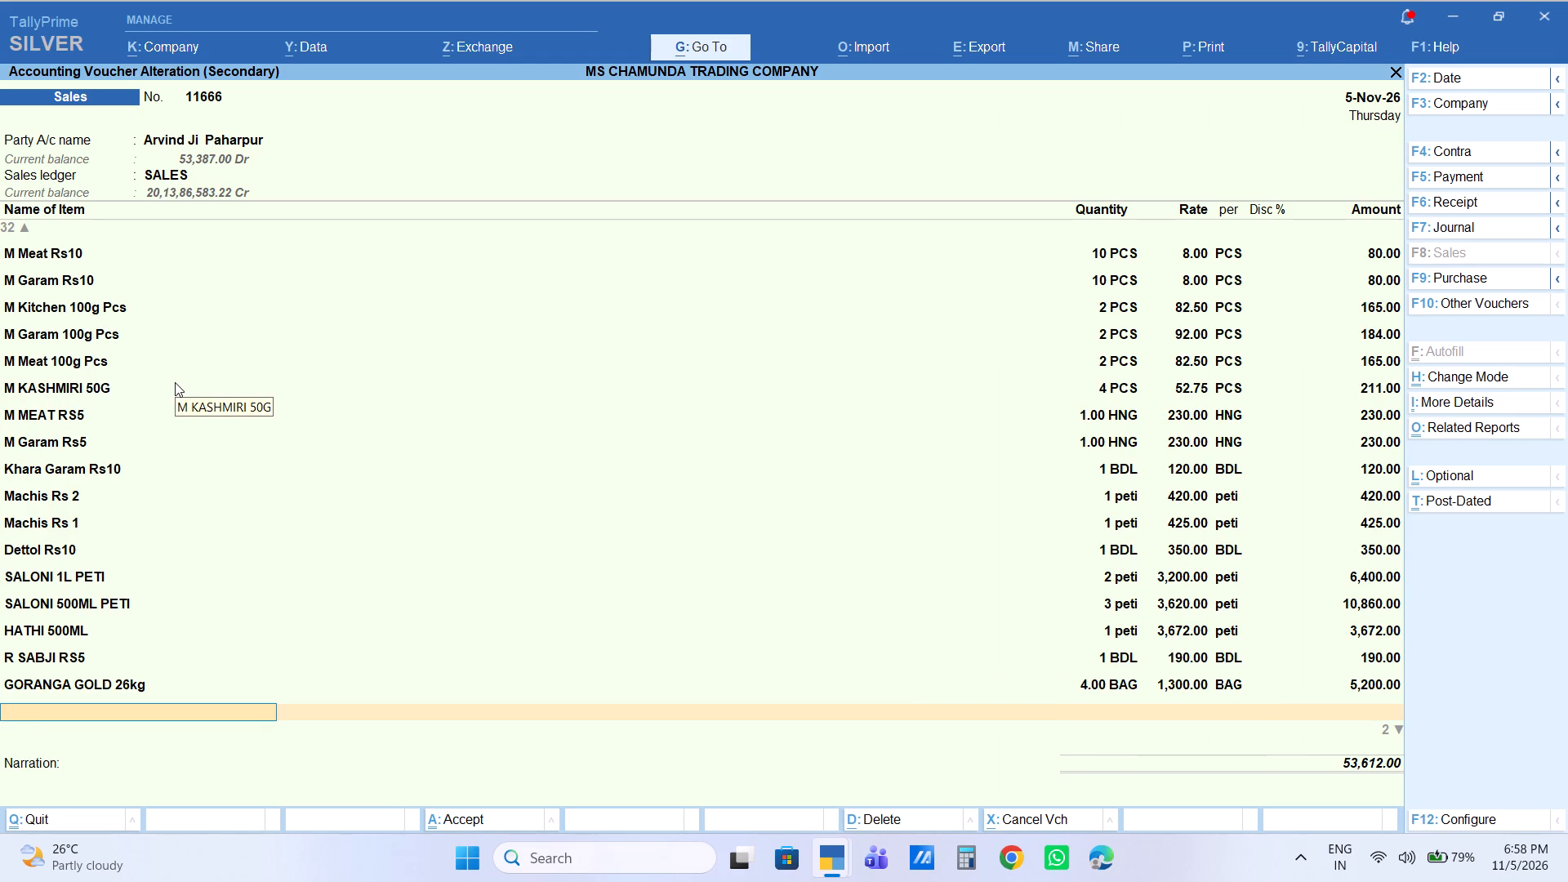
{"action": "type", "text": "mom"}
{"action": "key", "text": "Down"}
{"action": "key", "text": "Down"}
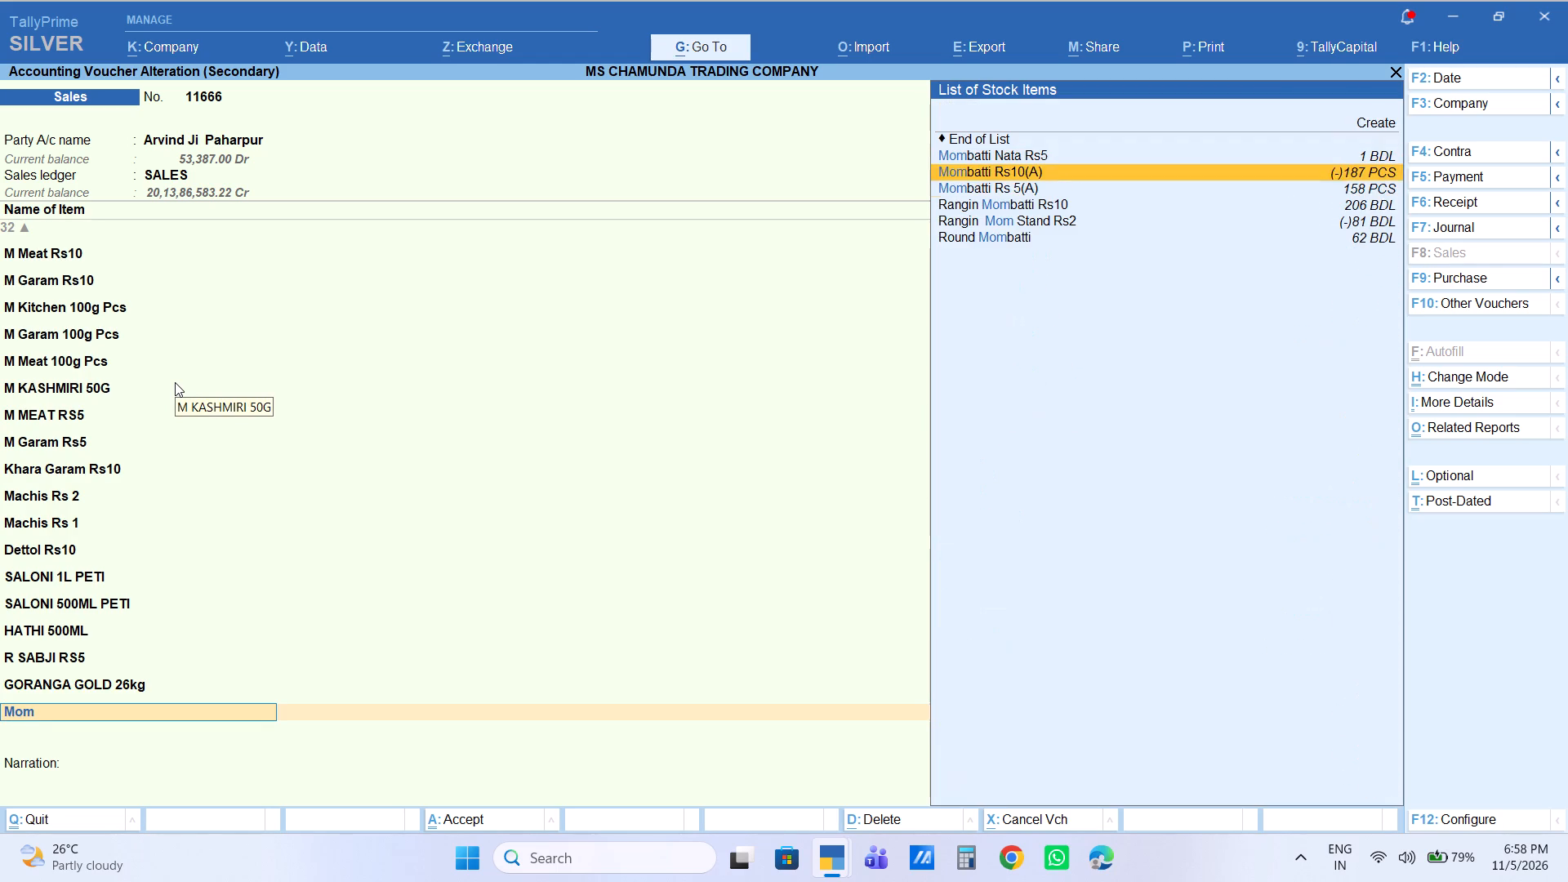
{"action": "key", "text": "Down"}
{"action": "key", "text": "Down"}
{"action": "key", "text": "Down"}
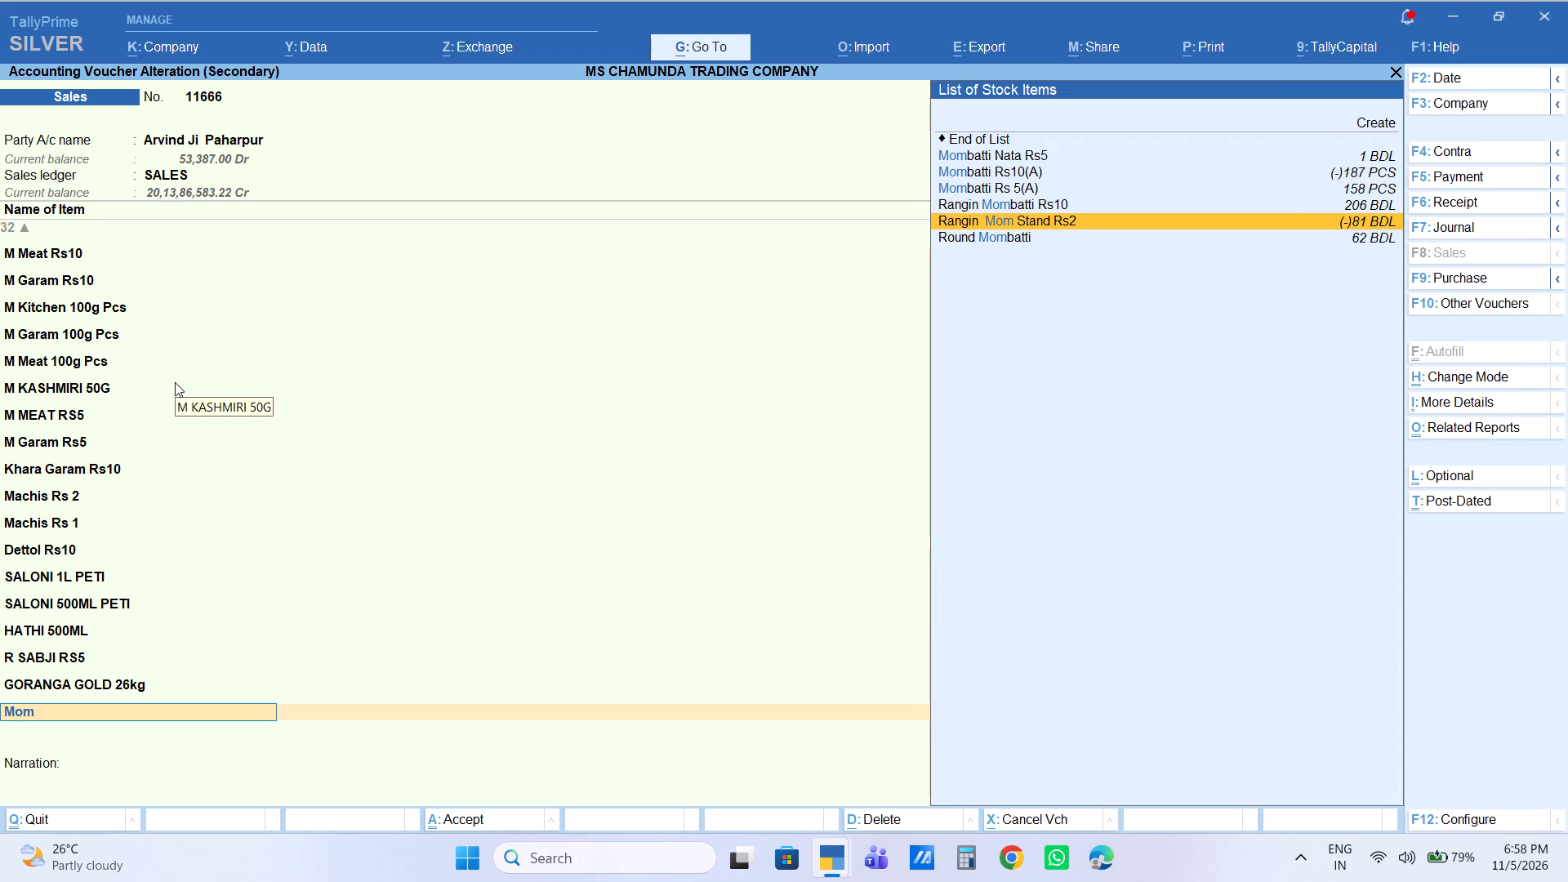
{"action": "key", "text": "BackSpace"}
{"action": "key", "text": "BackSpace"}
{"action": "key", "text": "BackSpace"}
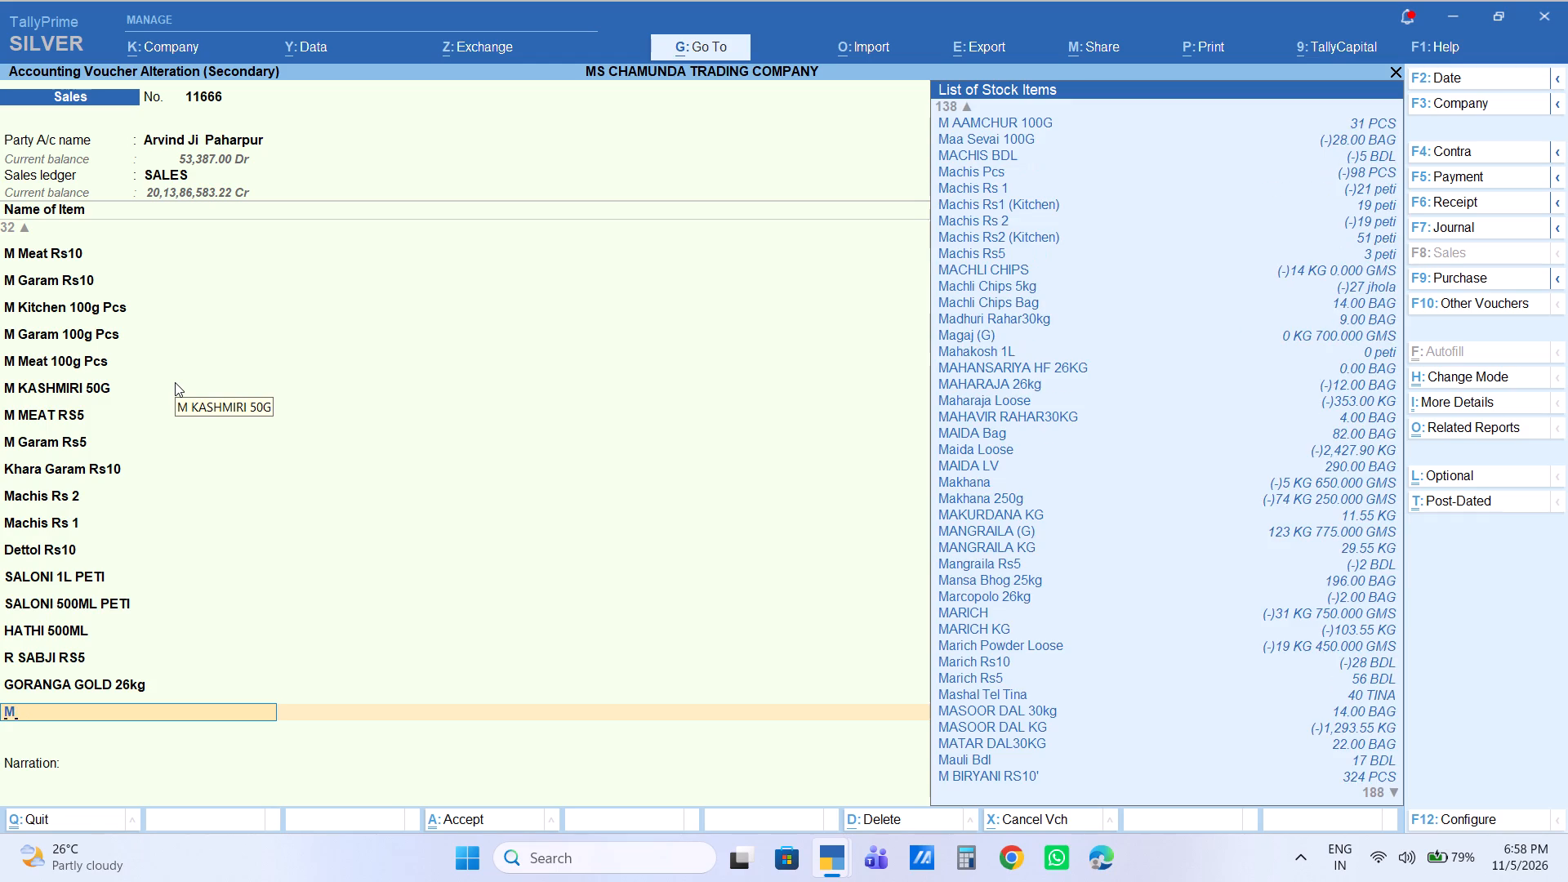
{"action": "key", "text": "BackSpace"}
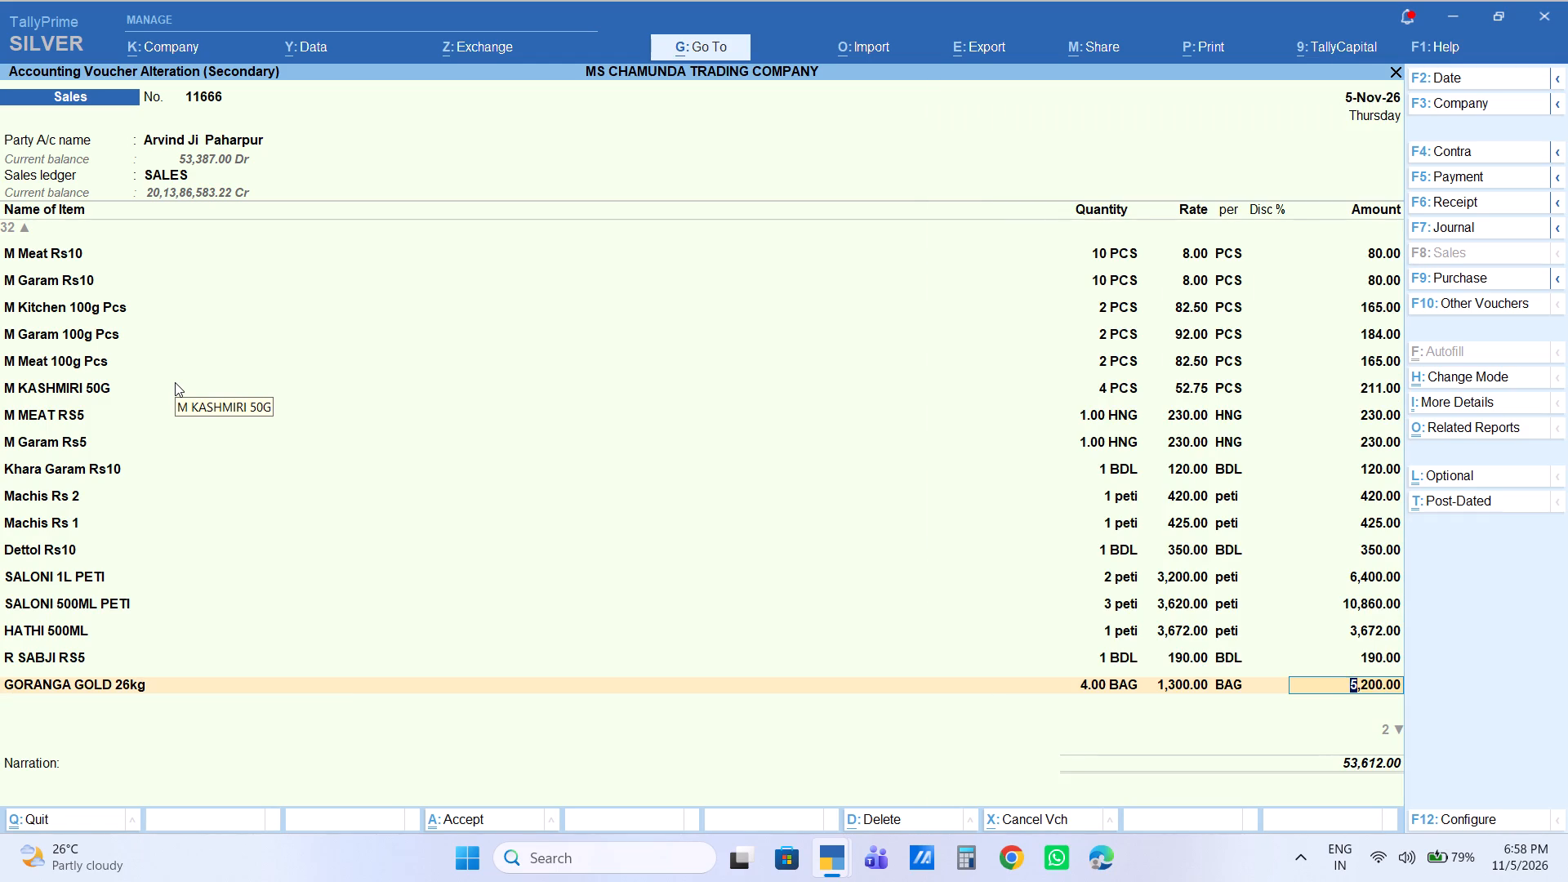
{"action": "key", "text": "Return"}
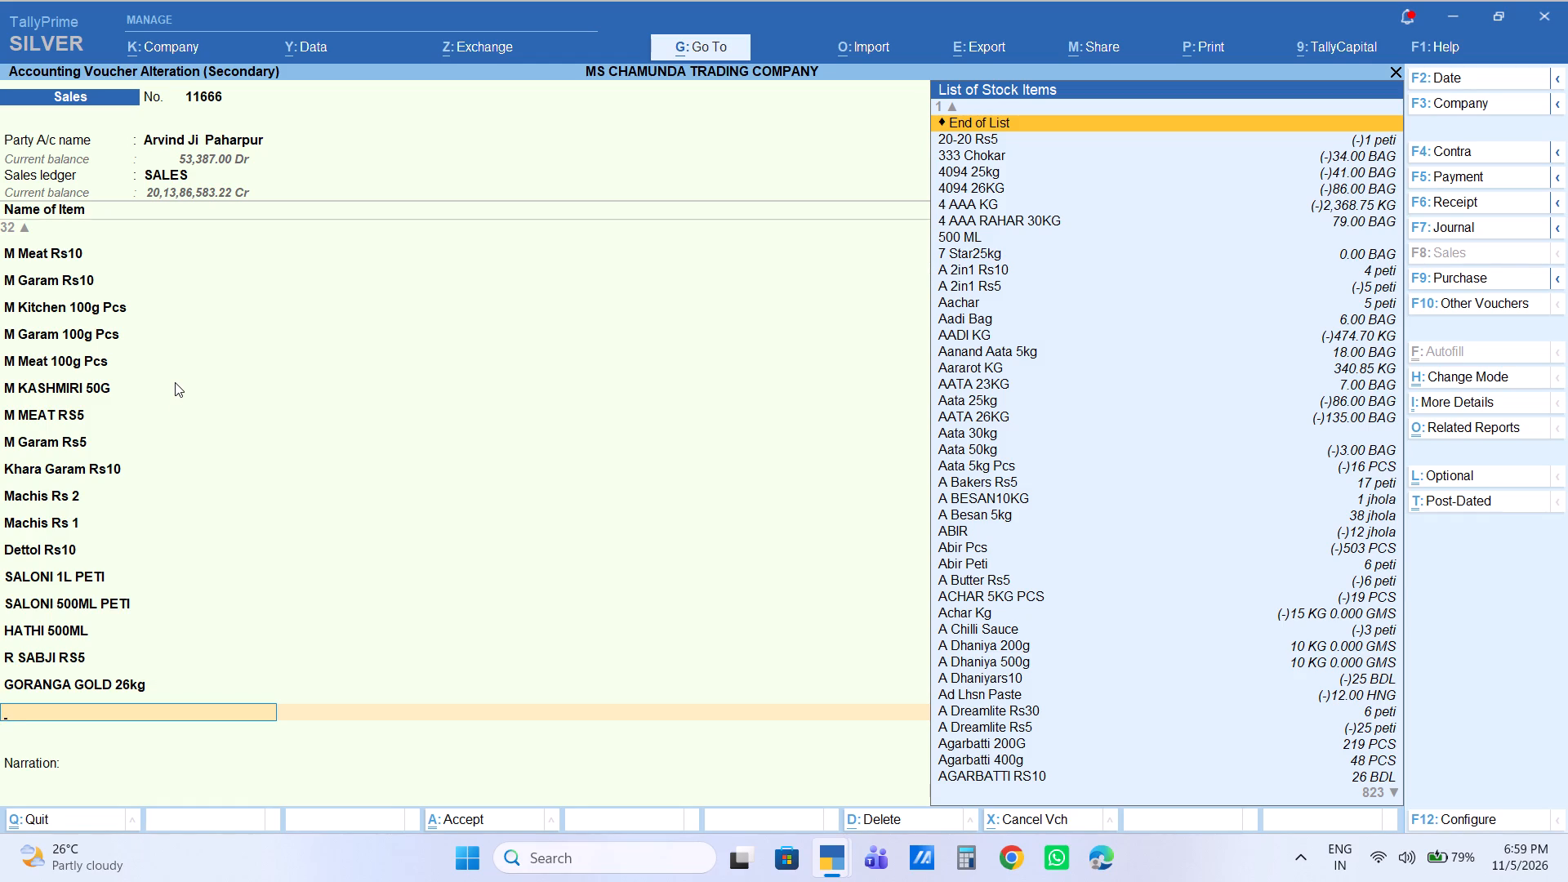
Add Royal Goranga26kg on the line after GORANGA GOLD 26kg, with quantity 2 BAG and rate 1,350.00.
{"action": "type", "text": "roya"}
{"action": "key", "text": "Down"}
{"action": "key", "text": "Down"}
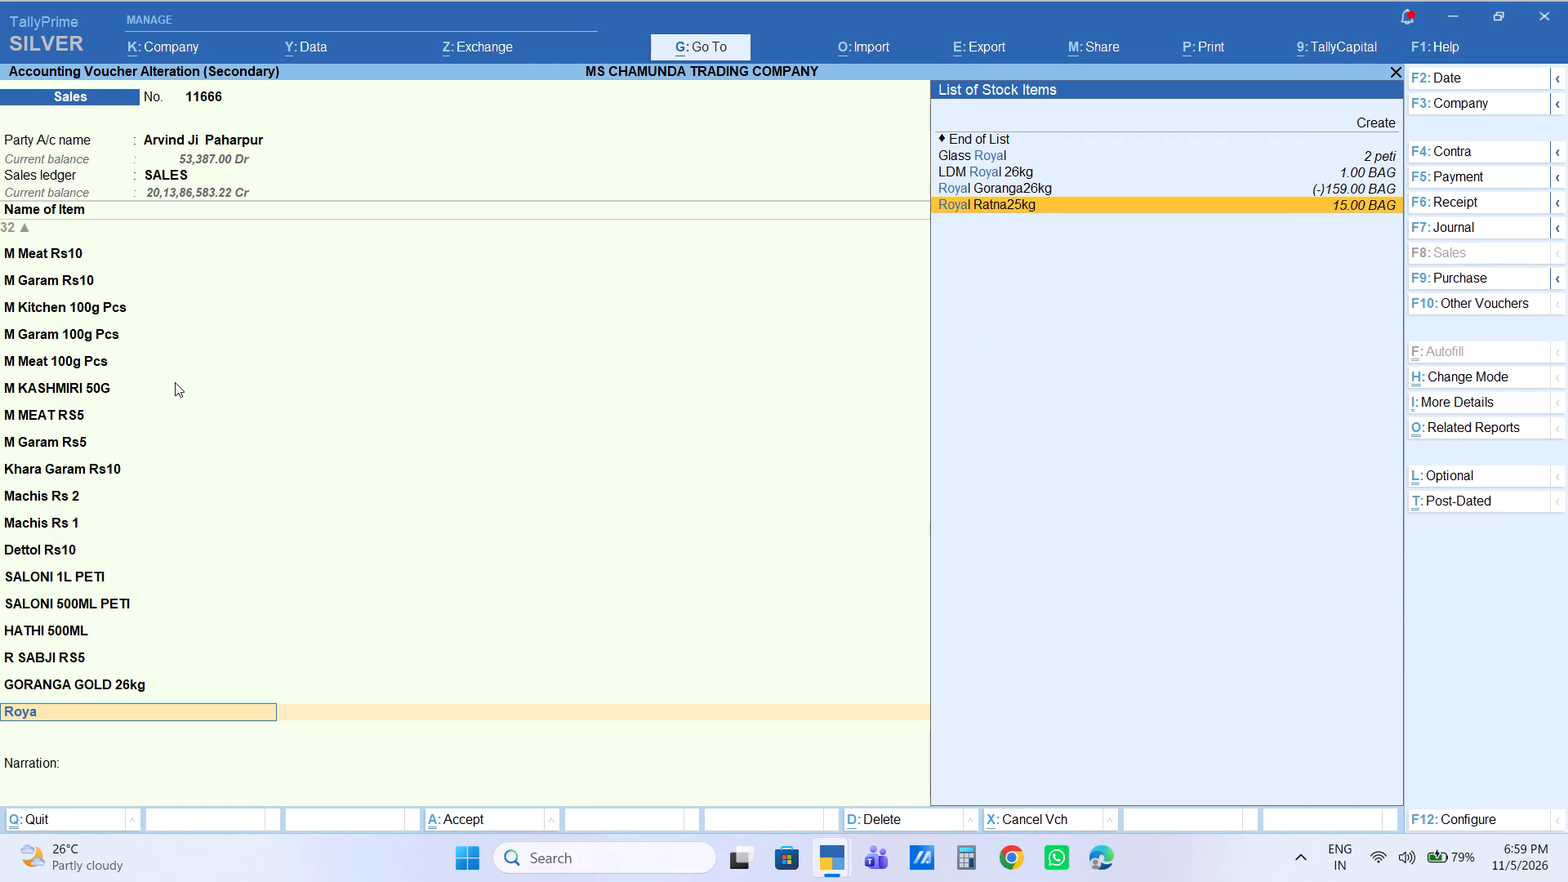
{"action": "key", "text": "Up"}
{"action": "key", "text": "Return"}
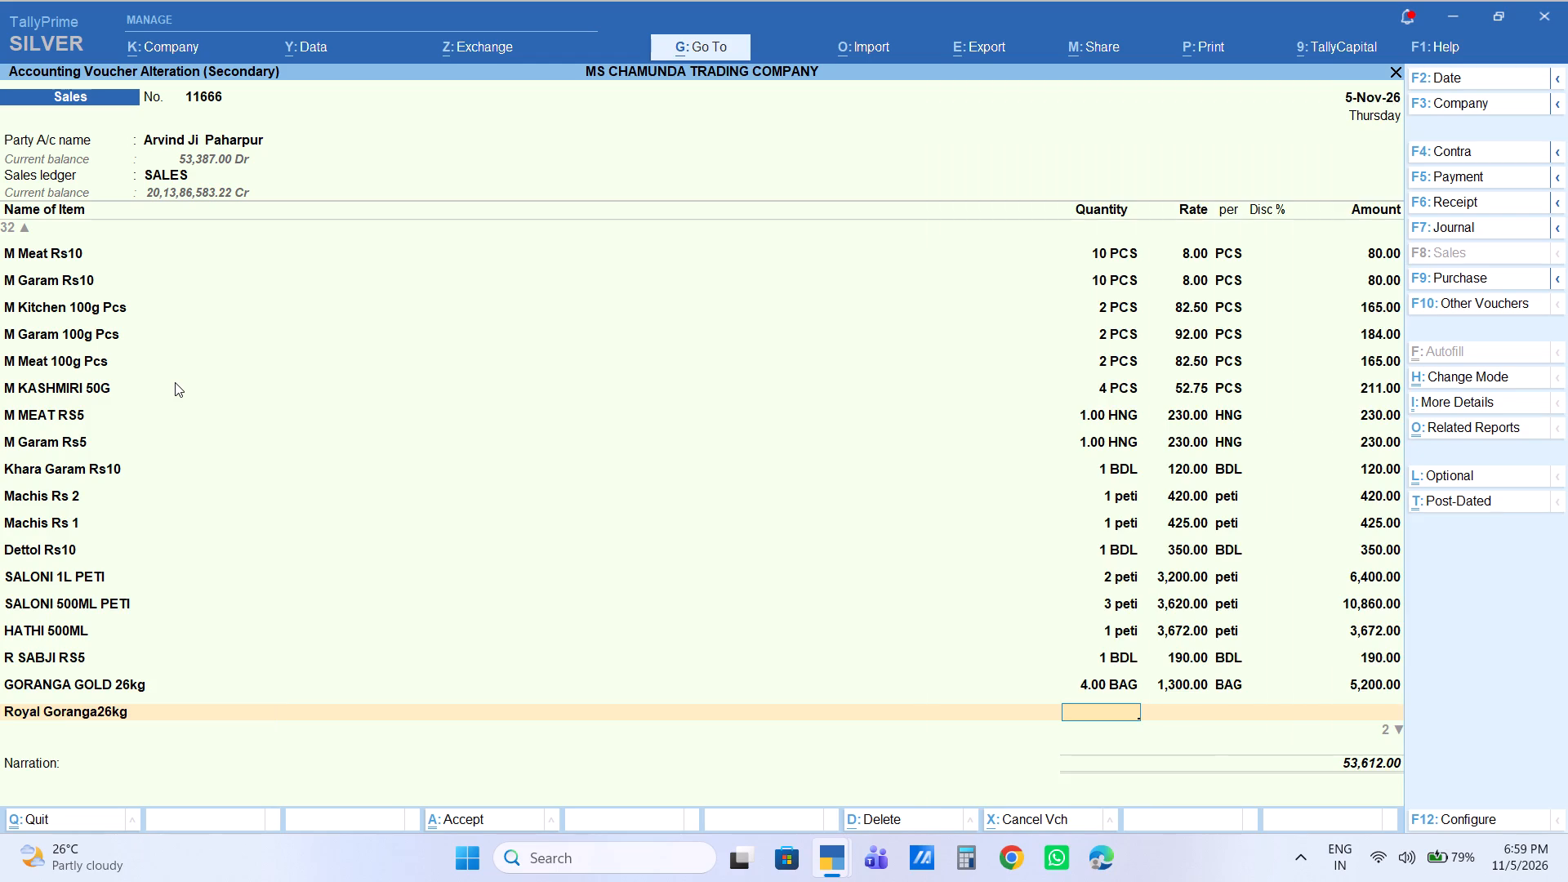
{"action": "key", "text": "2"}
{"action": "key", "text": "Return"}
{"action": "key", "text": "Return"}
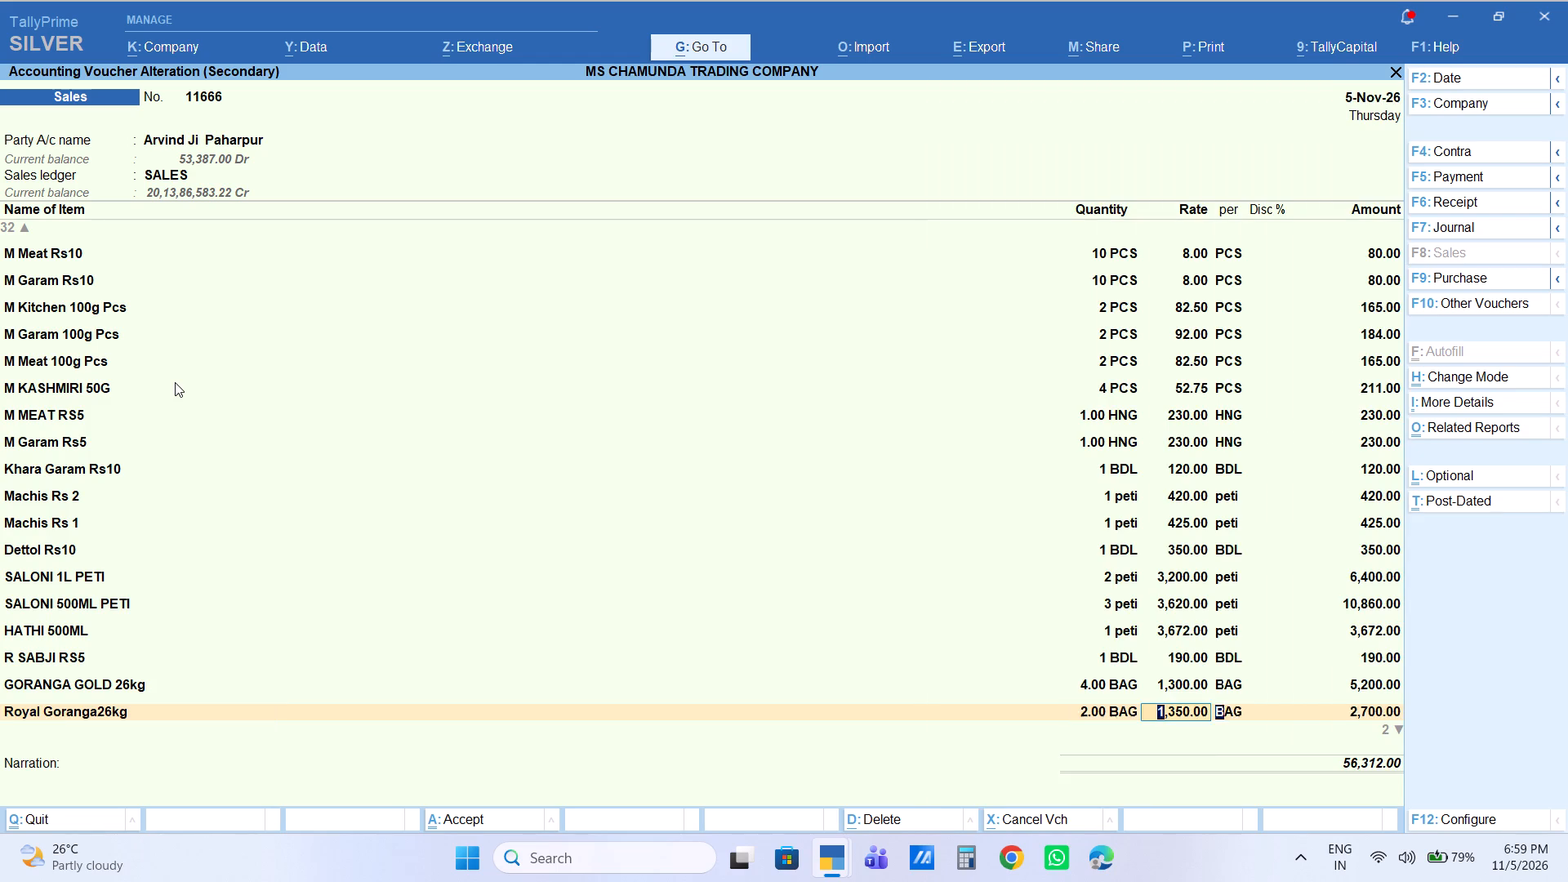
{"action": "key", "text": "Return"}
{"action": "key", "text": "Return"}
{"action": "key", "text": "Return"}
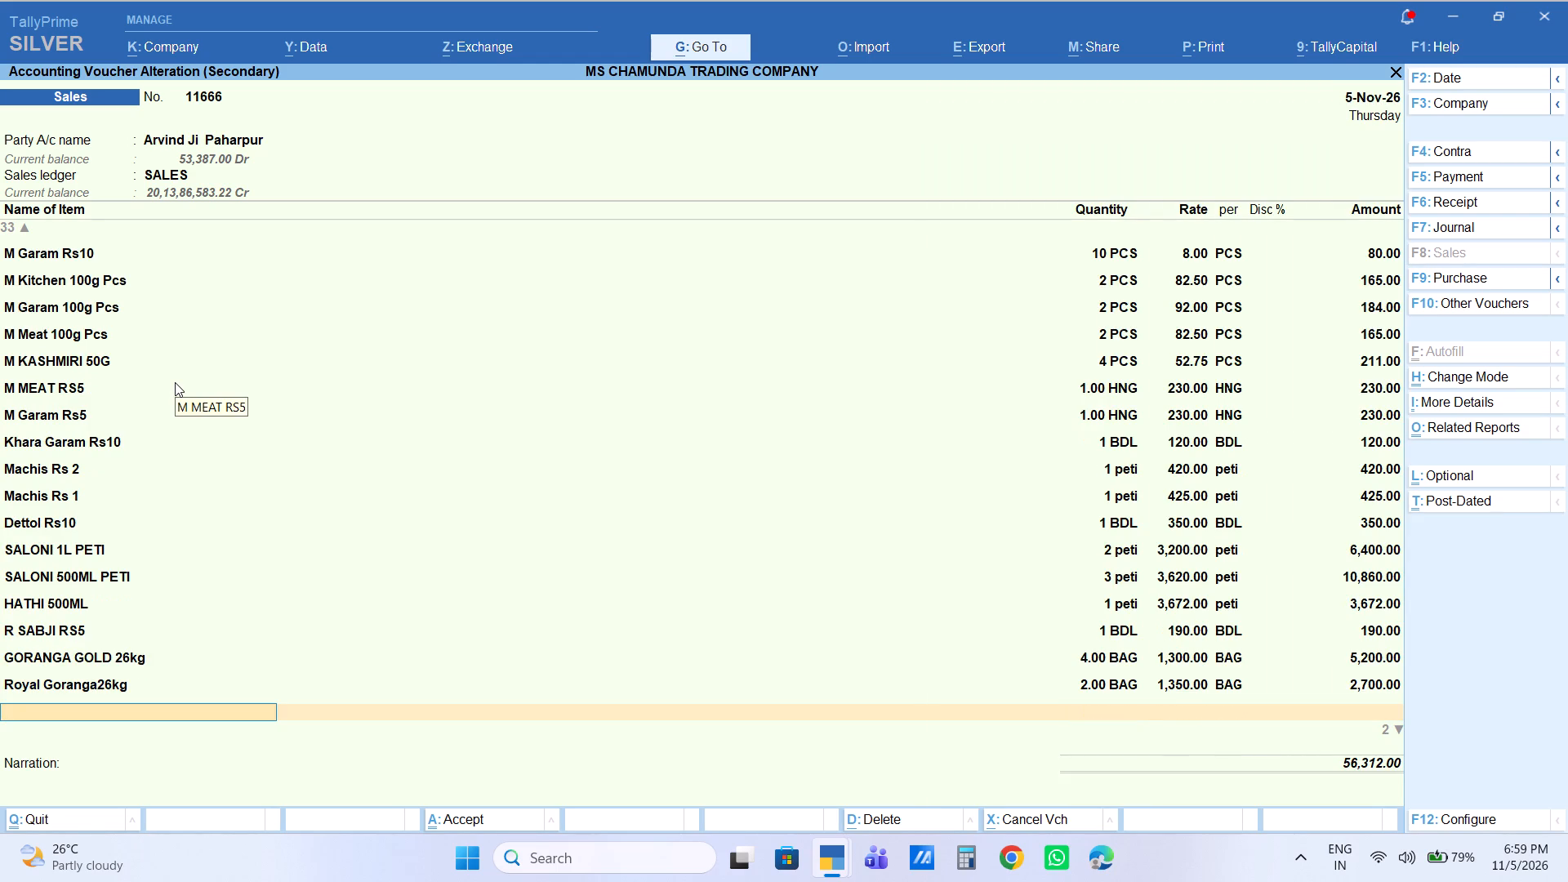
Add Kala Til KG on the line after Royal Goranga26kg, with quantity 2 KG and the amount set to 240.
{"action": "type", "text": "kala t"}
{"action": "key", "text": "Return"}
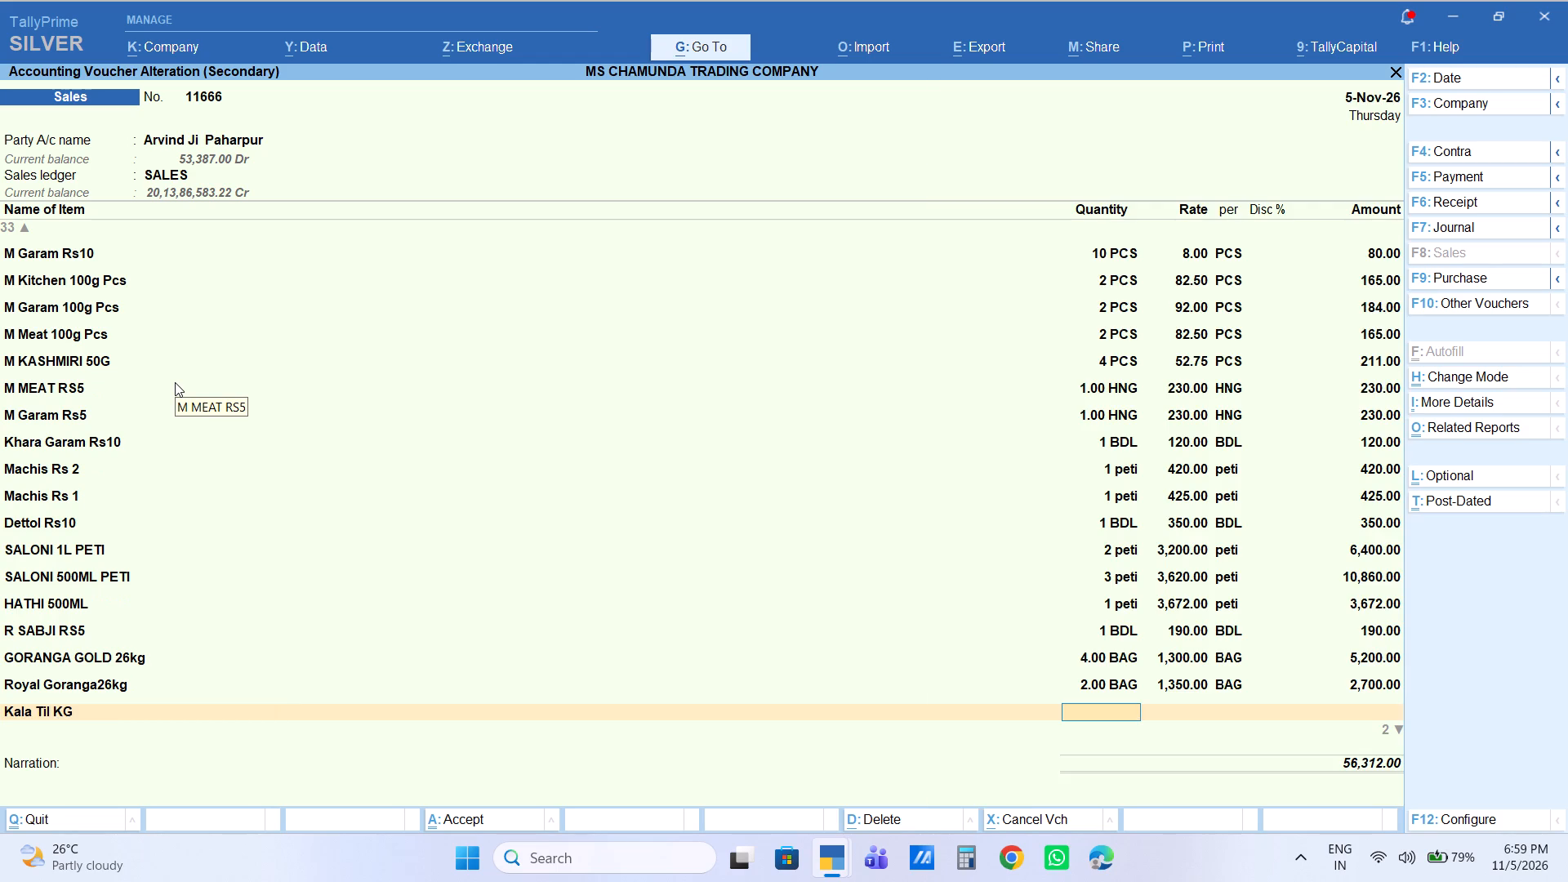
{"action": "key", "text": "2"}
{"action": "key", "text": "Return"}
{"action": "key", "text": "Return"}
{"action": "key", "text": "Return"}
{"action": "key", "text": "Return"}
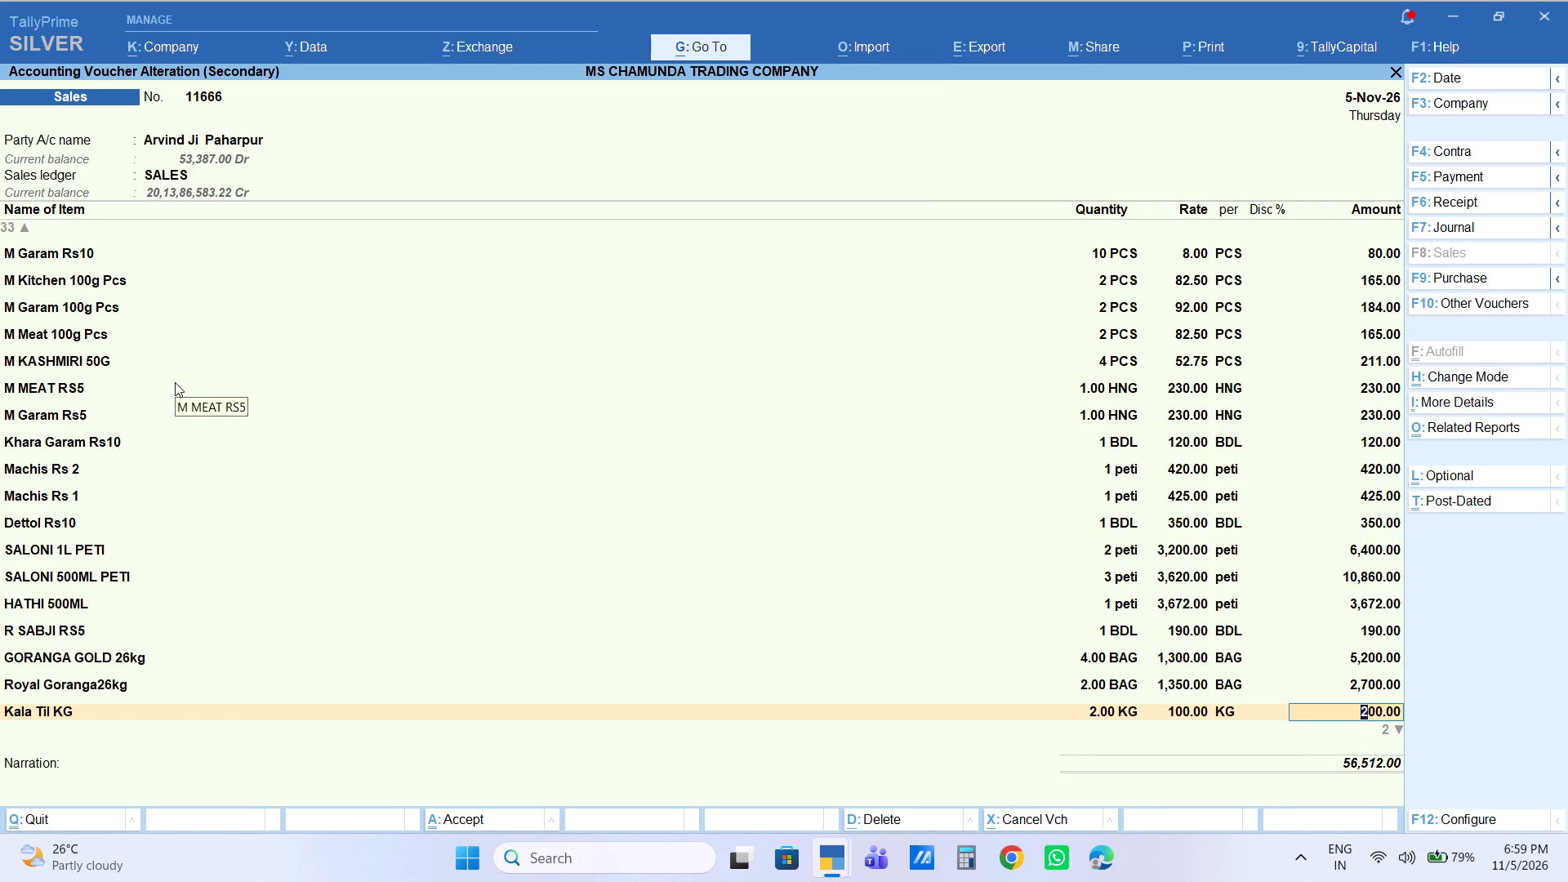
{"action": "type", "text": "240"}
{"action": "key", "text": "Return"}
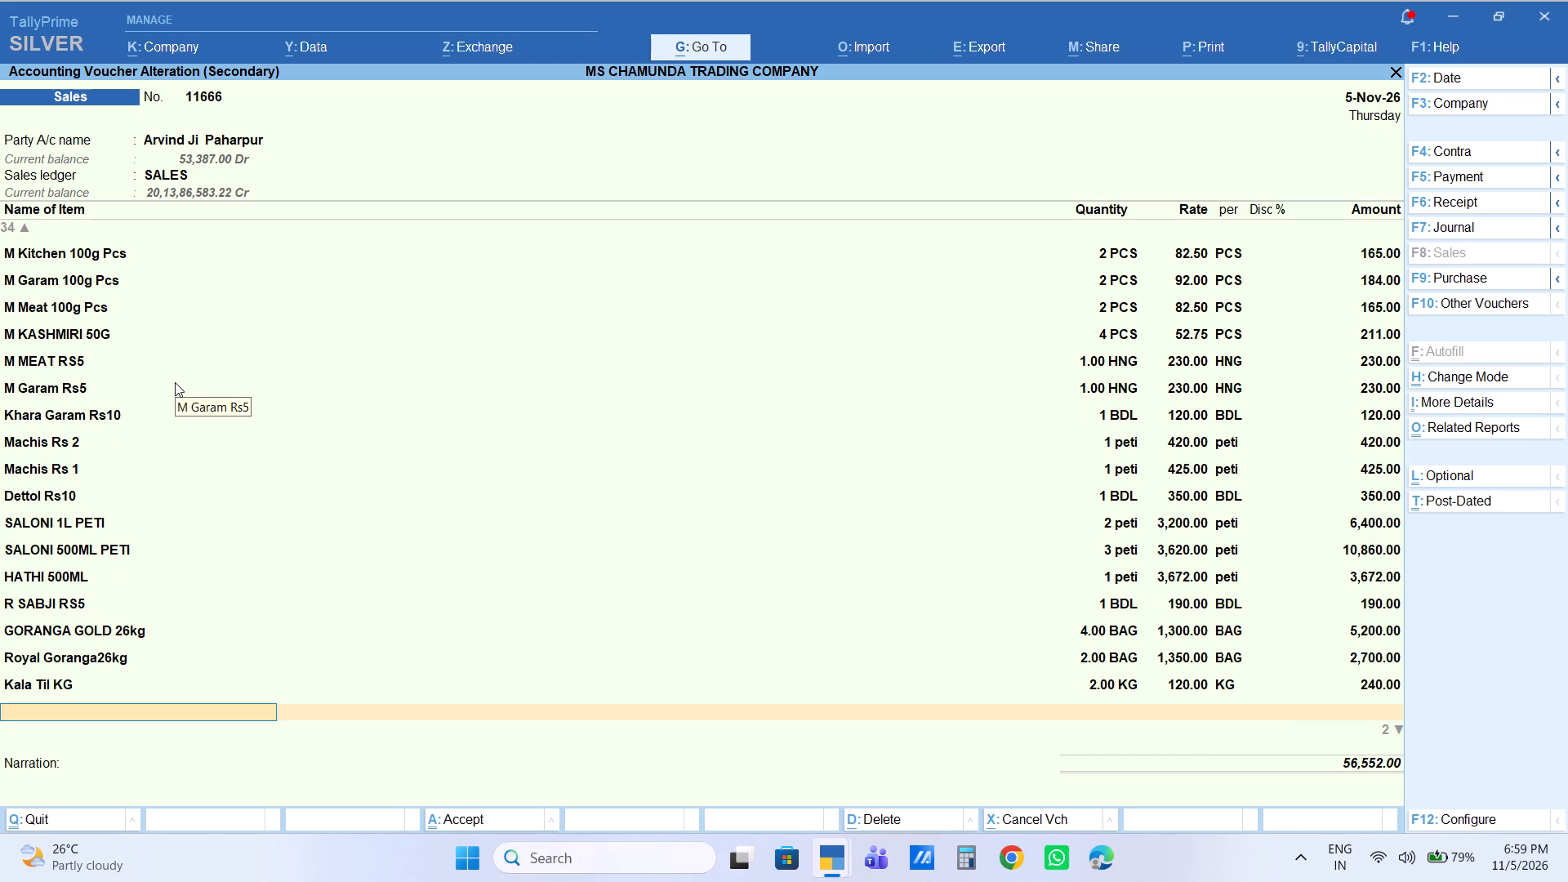
Add JAU on the line after Kala Til KG, with quantity 1 and rate 45.00 per KG.
{"action": "type", "text": "jau"}
{"action": "key", "text": "Return"}
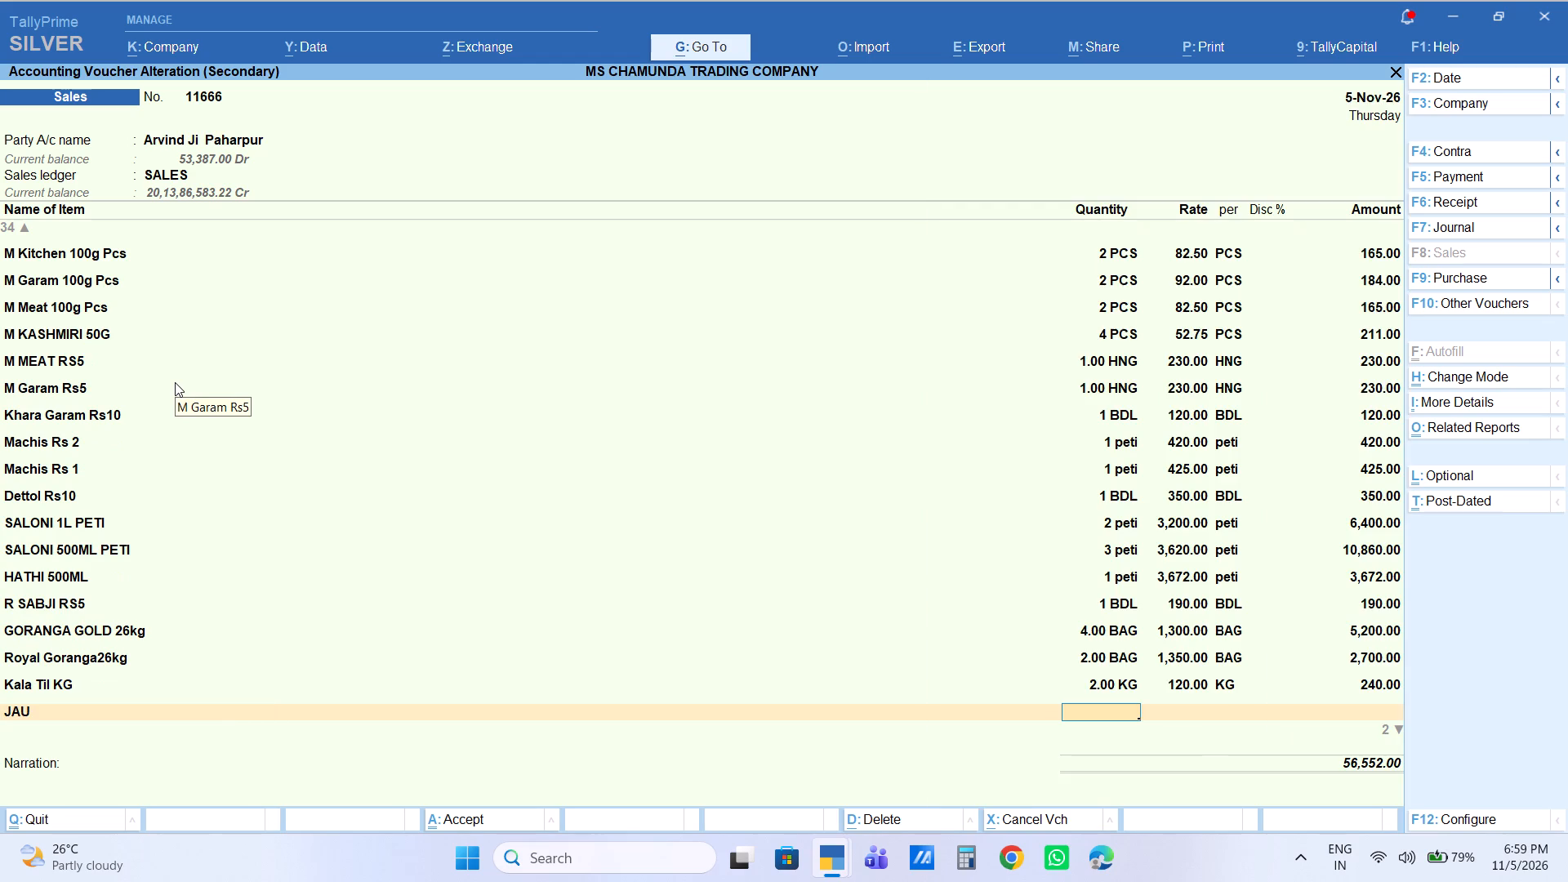
{"action": "key", "text": "1"}
{"action": "key", "text": "Return"}
{"action": "key", "text": "Return"}
{"action": "key", "text": "Return"}
{"action": "key", "text": "Return"}
{"action": "key", "text": "Return"}
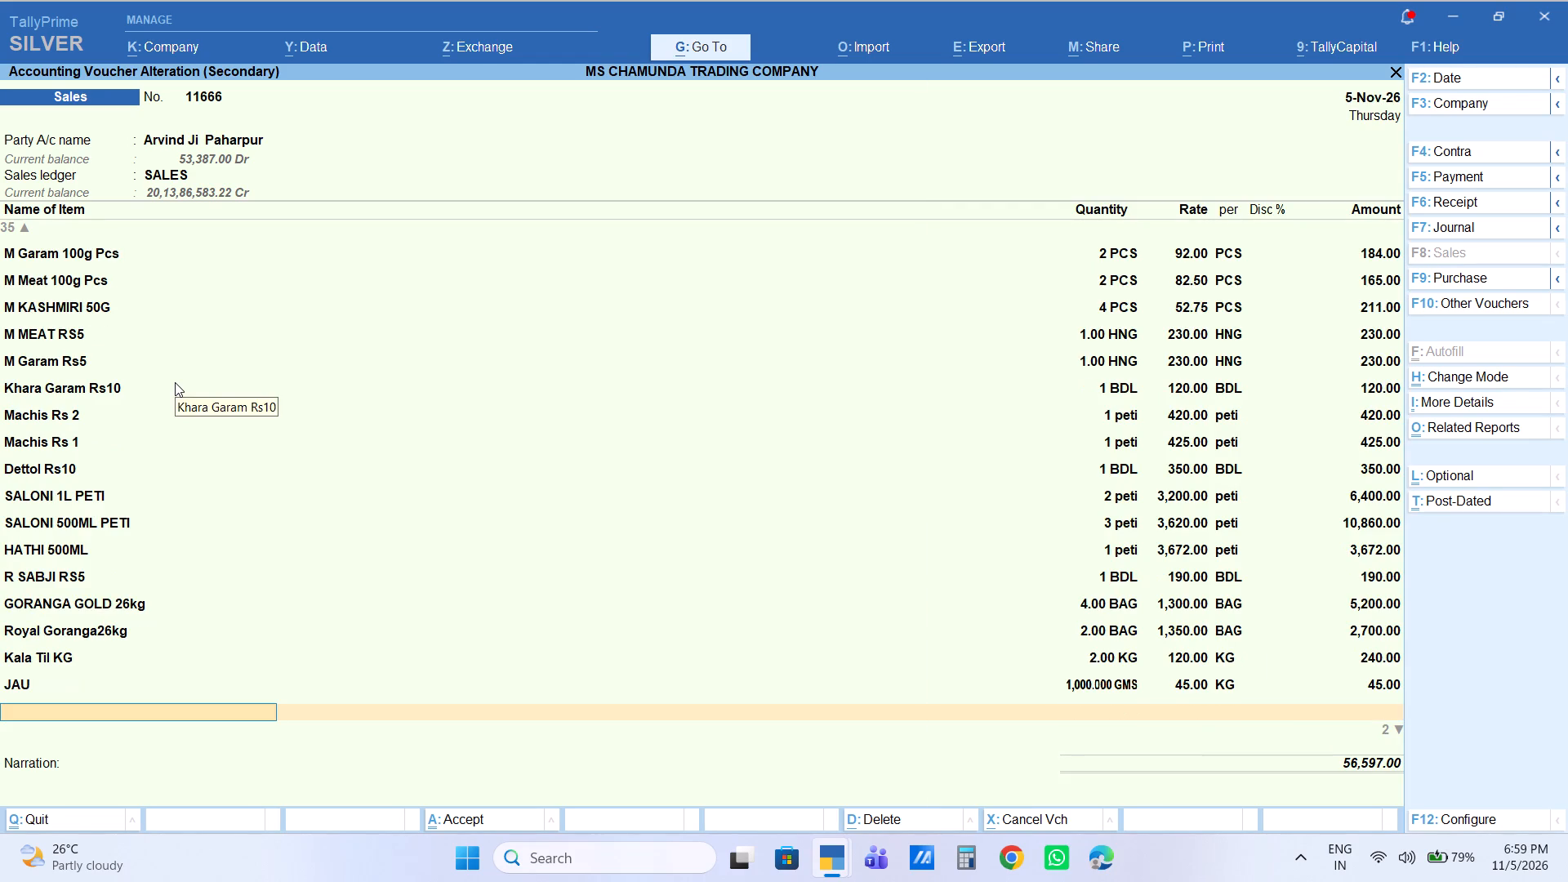
Add Bhindi on the line after JAU, with quantity 2 KG and rate 50.00.
{"action": "type", "text": "bhindi"}
{"action": "key", "text": "Down"}
{"action": "key", "text": "Return"}
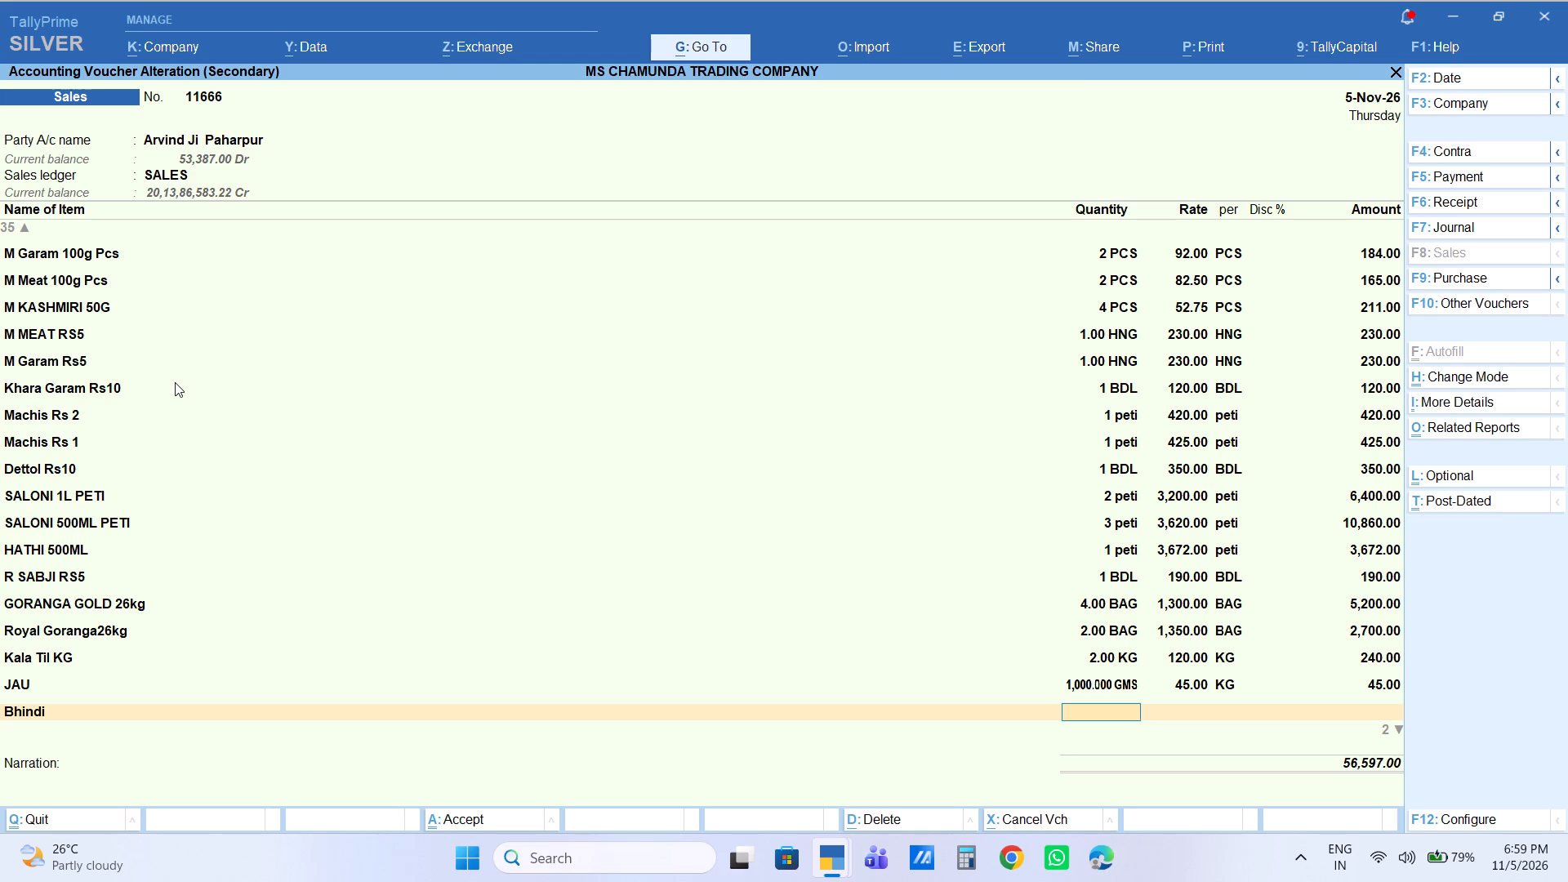
{"action": "key", "text": "2"}
{"action": "key", "text": "Return"}
{"action": "key", "text": "Return"}
{"action": "key", "text": "Return"}
{"action": "key", "text": "Return"}
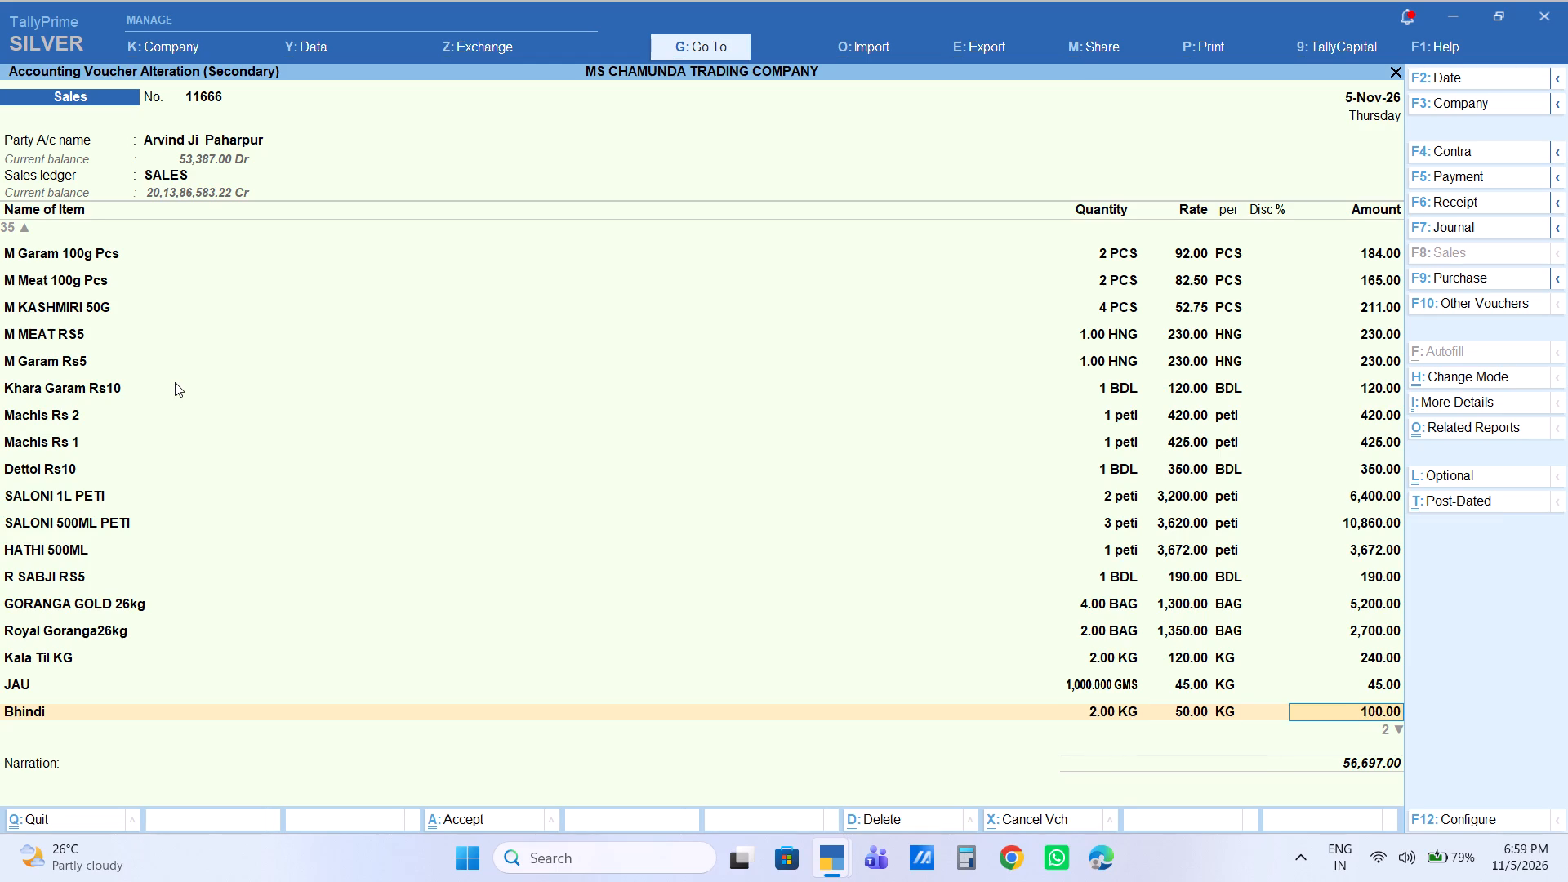
{"action": "key", "text": "Return"}
Add Sahnai Tina on the line after Bhindi, with quantity 1 TINA and rate 2,160.00.
{"action": "type", "text": "sahnai"}
{"action": "key", "text": "Down"}
{"action": "key", "text": "Down"}
{"action": "key", "text": "Down"}
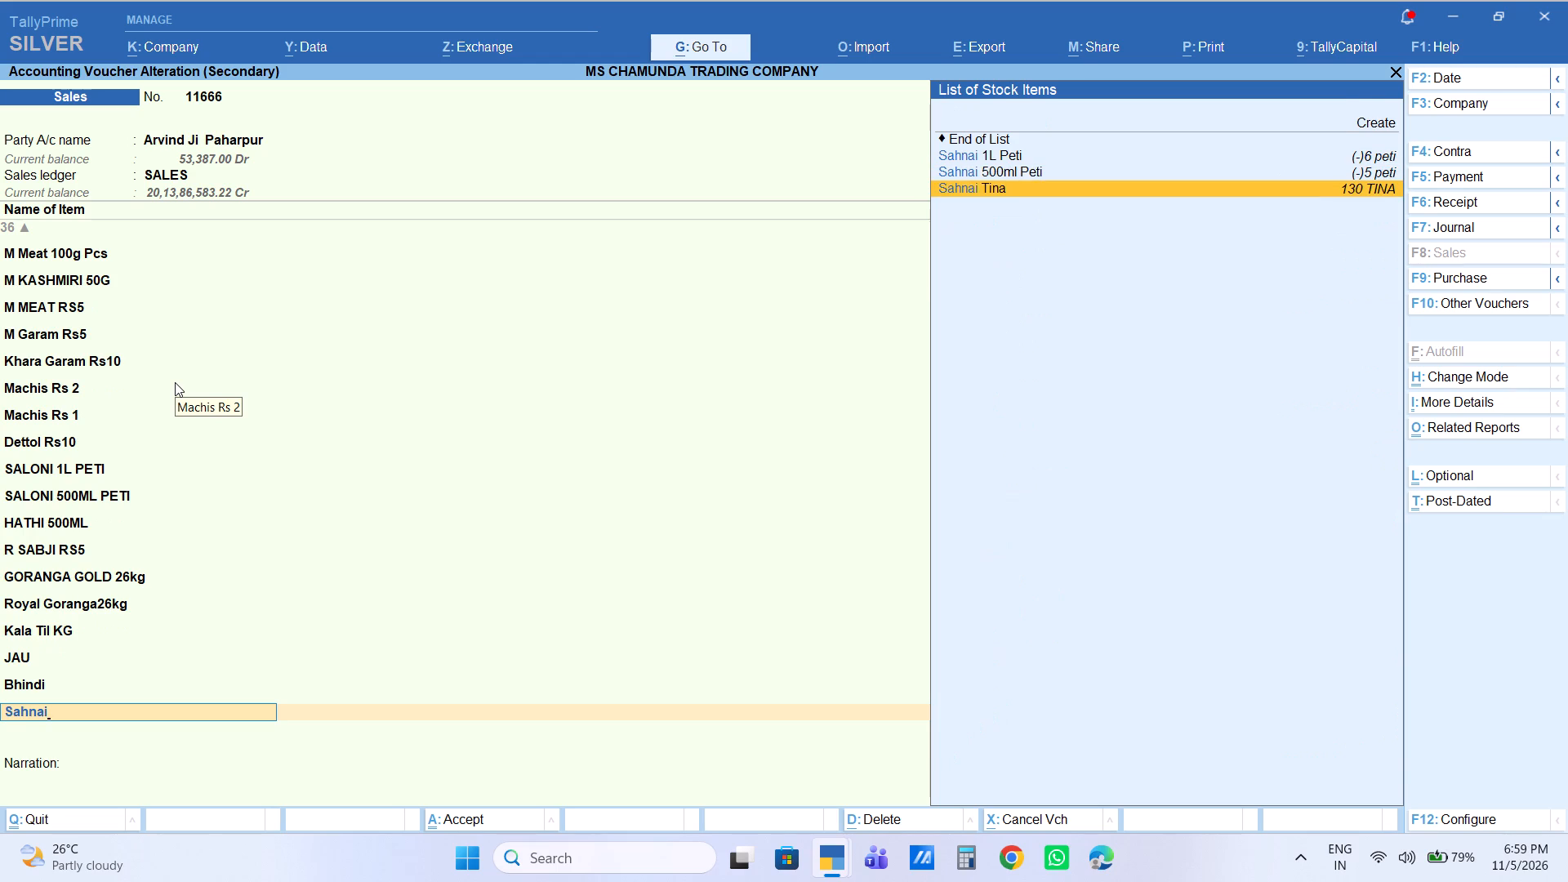
{"action": "key", "text": "Return"}
{"action": "key", "text": "1"}
{"action": "key", "text": "Return"}
{"action": "key", "text": "Return"}
{"action": "key", "text": "Return"}
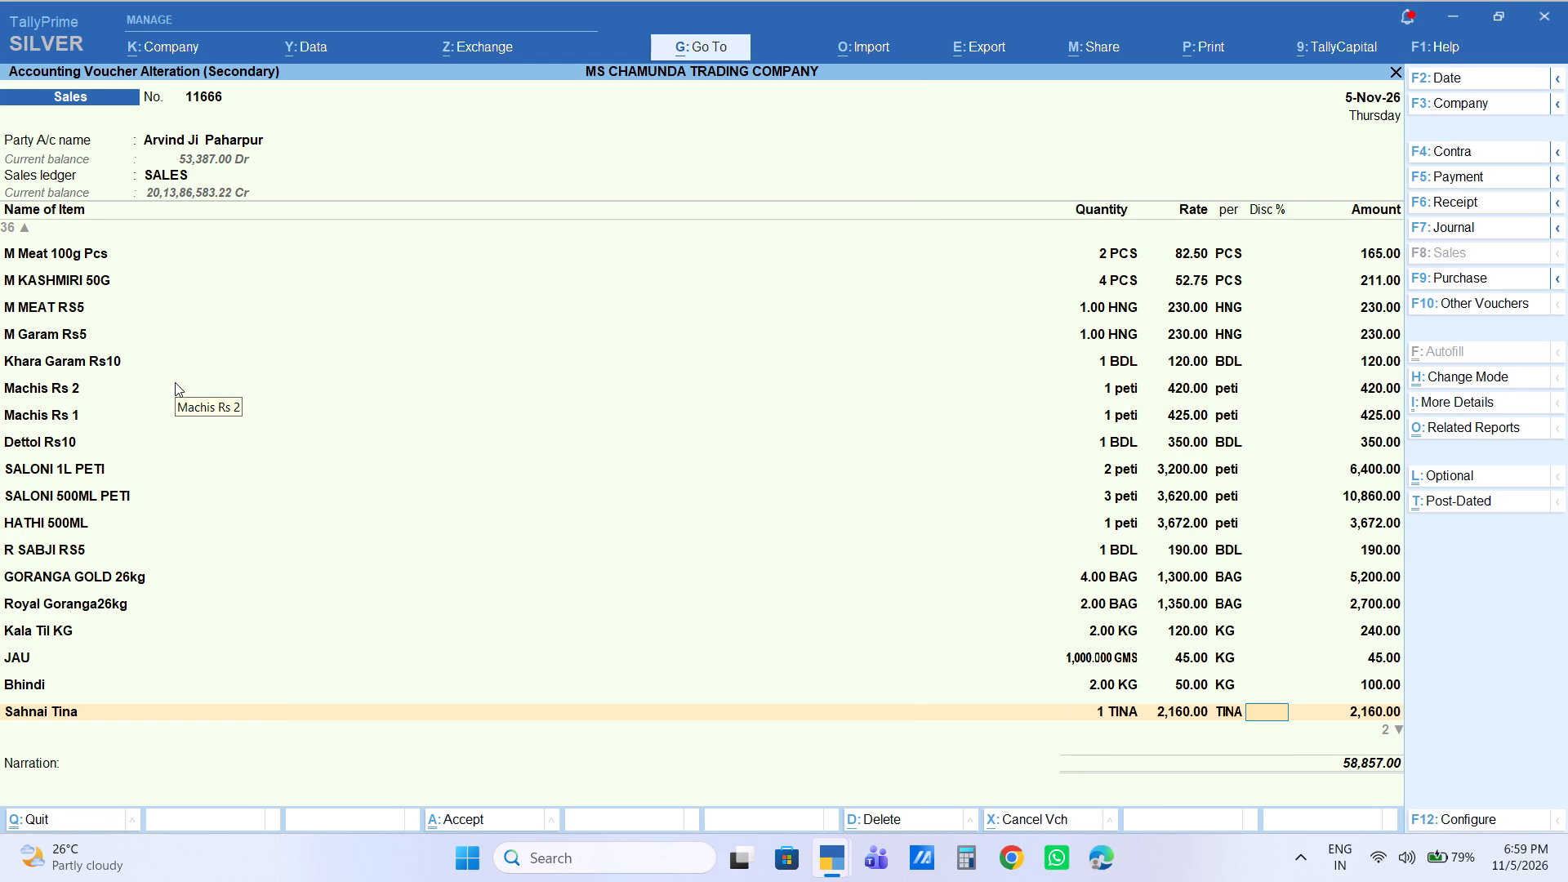
{"action": "key", "text": "Return"}
{"action": "key", "text": "Return"}
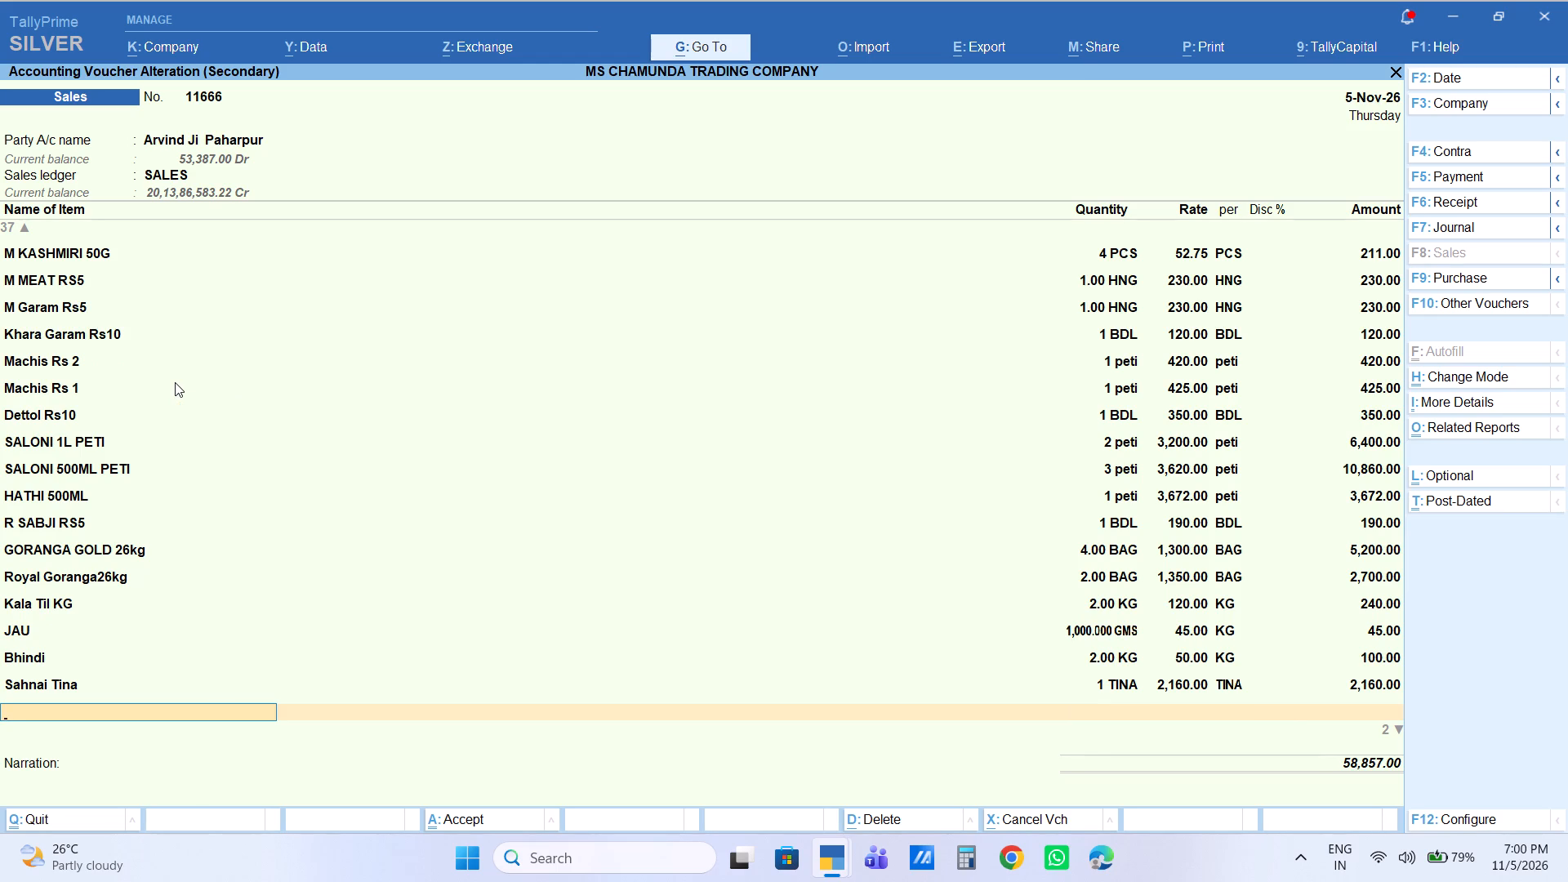
Add FORTUNE 1L PETI on the line after Sahnai Tina, with quantity 2 peti and rate 2,620.00.
{"action": "type", "text": "fort"}
{"action": "key", "text": "Down"}
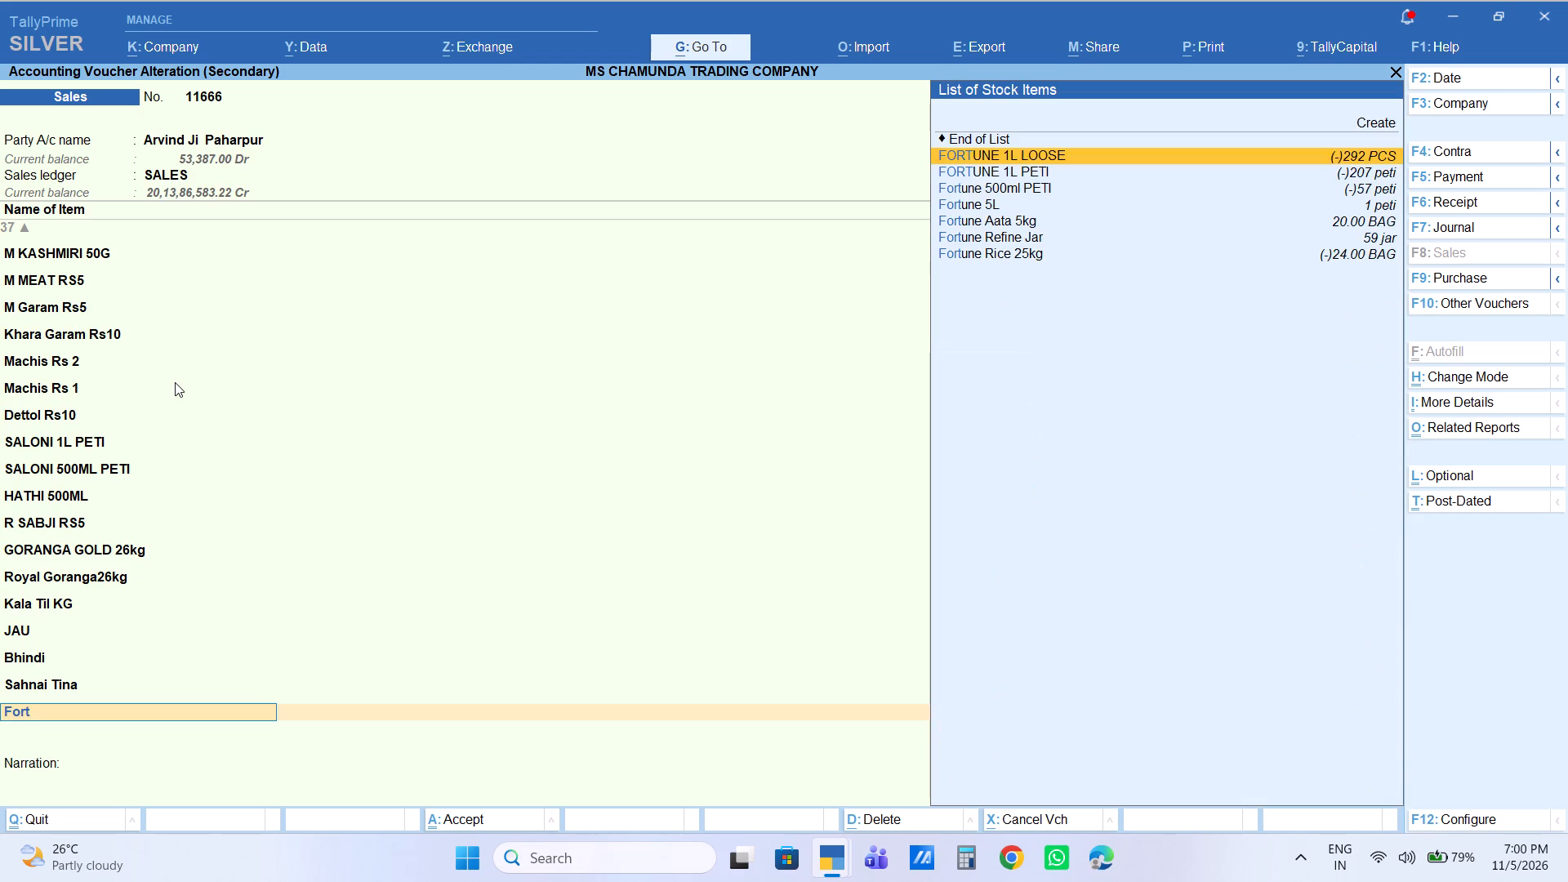
{"action": "key", "text": "Down"}
{"action": "key", "text": "Return"}
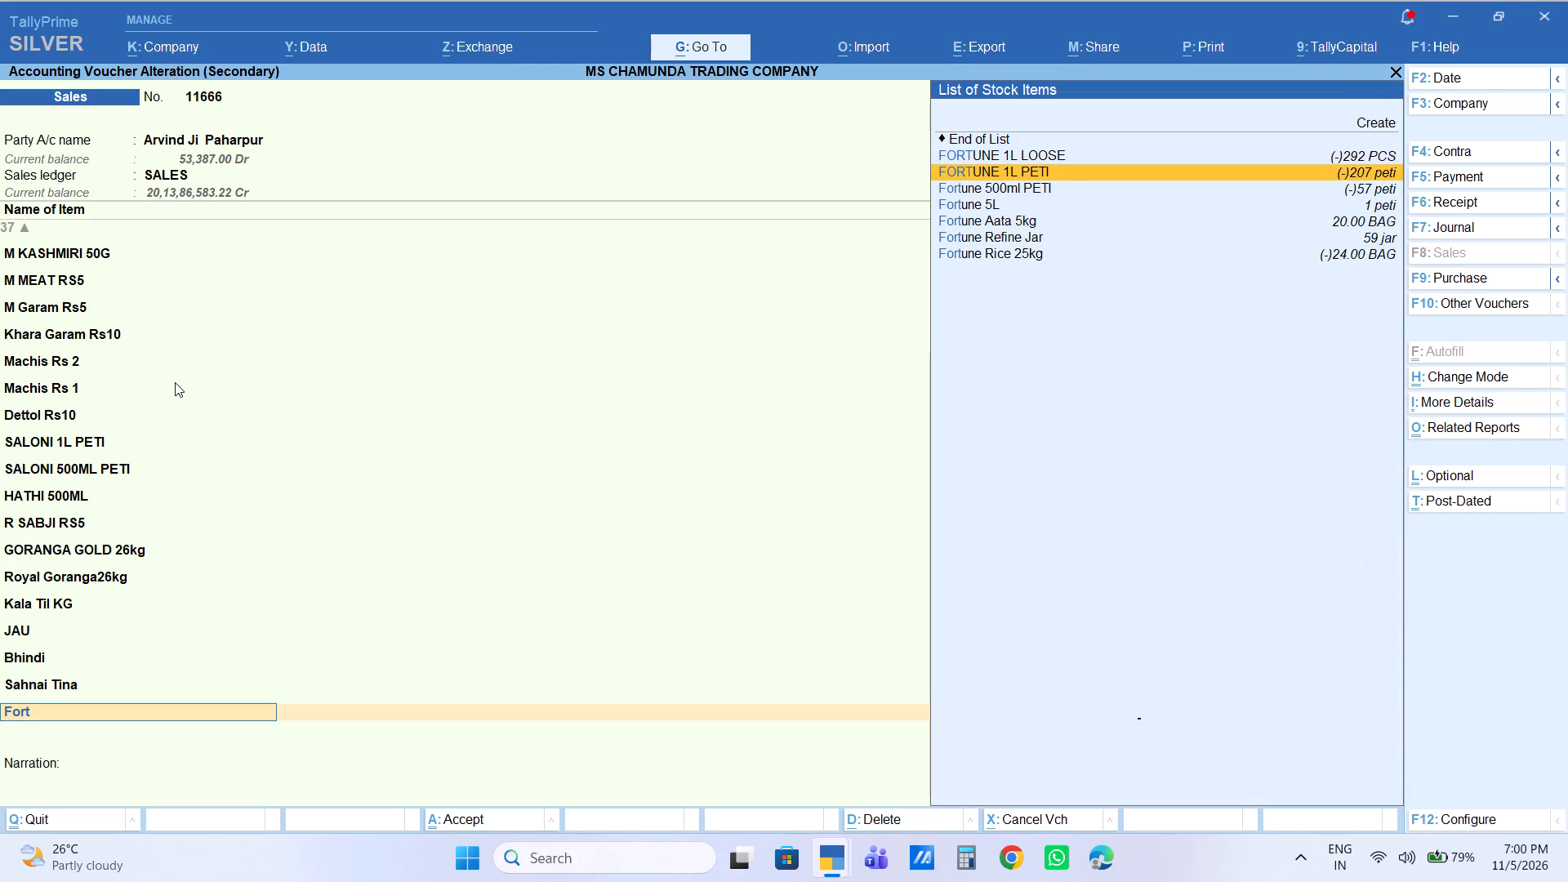
{"action": "key", "text": "2"}
{"action": "key", "text": "Return"}
{"action": "key", "text": "Return"}
{"action": "key", "text": "Return"}
{"action": "key", "text": "Return"}
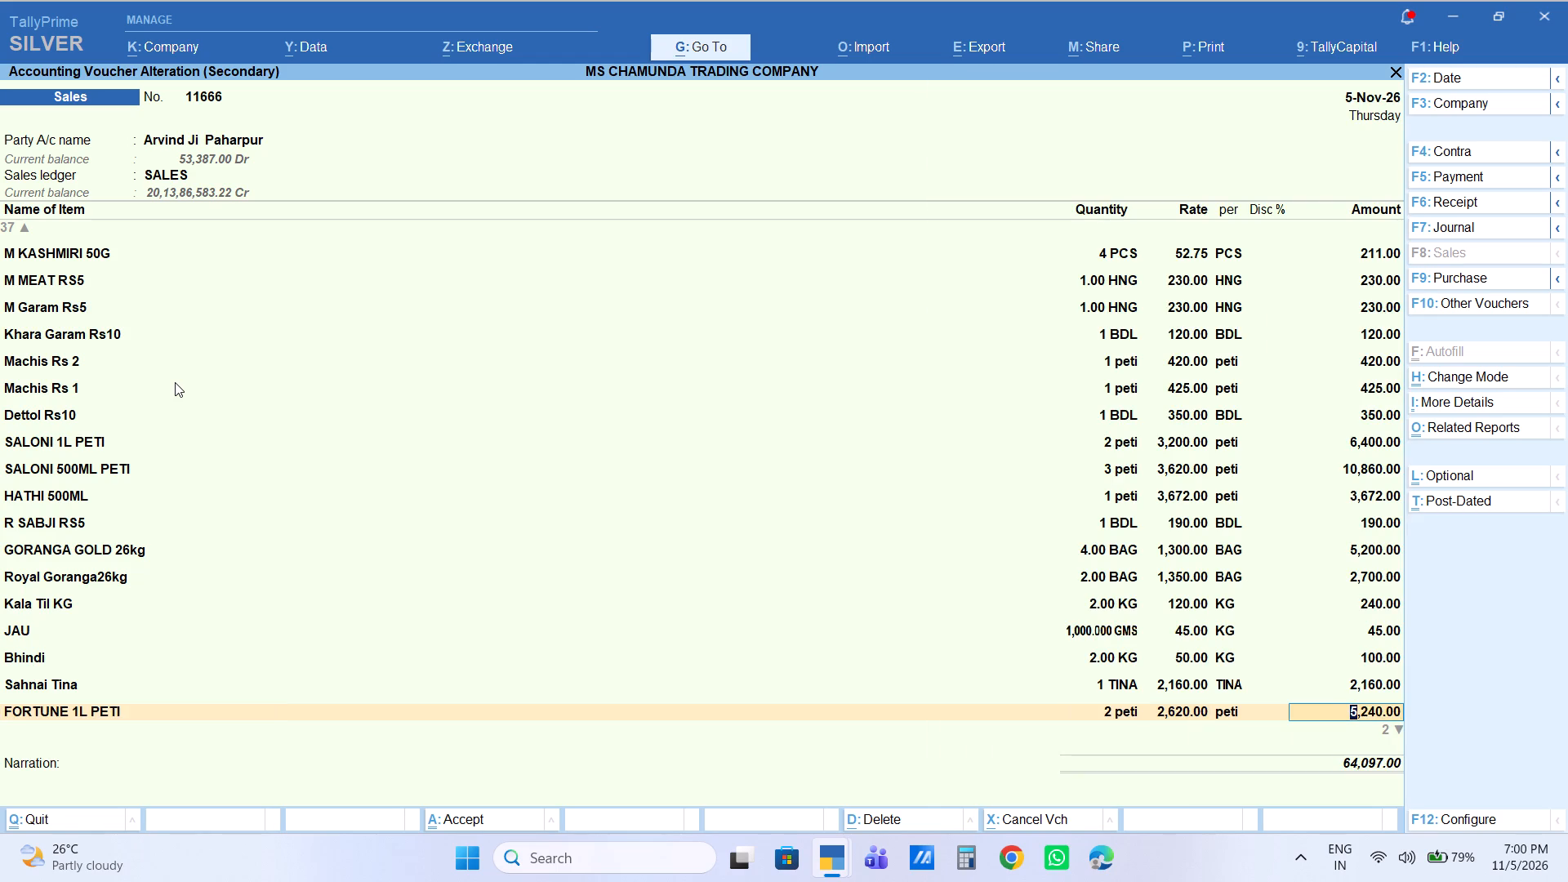
Go back over the FORTUNE 1L PETI line, rechecking its item name, quantity, rate and amount.
{"action": "key", "text": "BackSpace"}
{"action": "key", "text": "BackSpace"}
{"action": "key", "text": "BackSpace"}
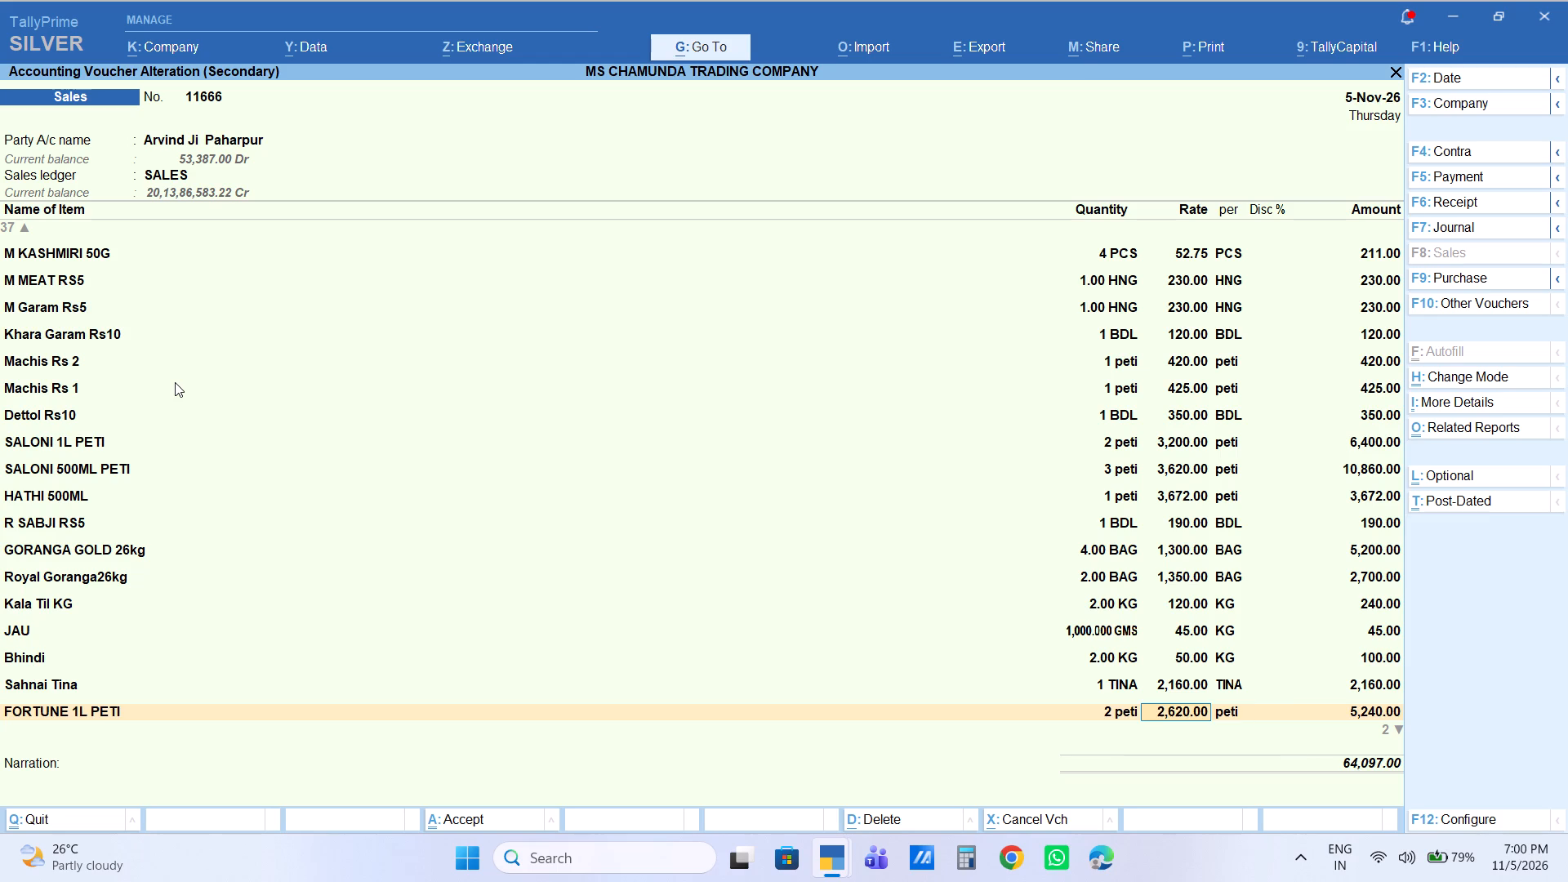
{"action": "key", "text": "BackSpace"}
{"action": "key", "text": "BackSpace"}
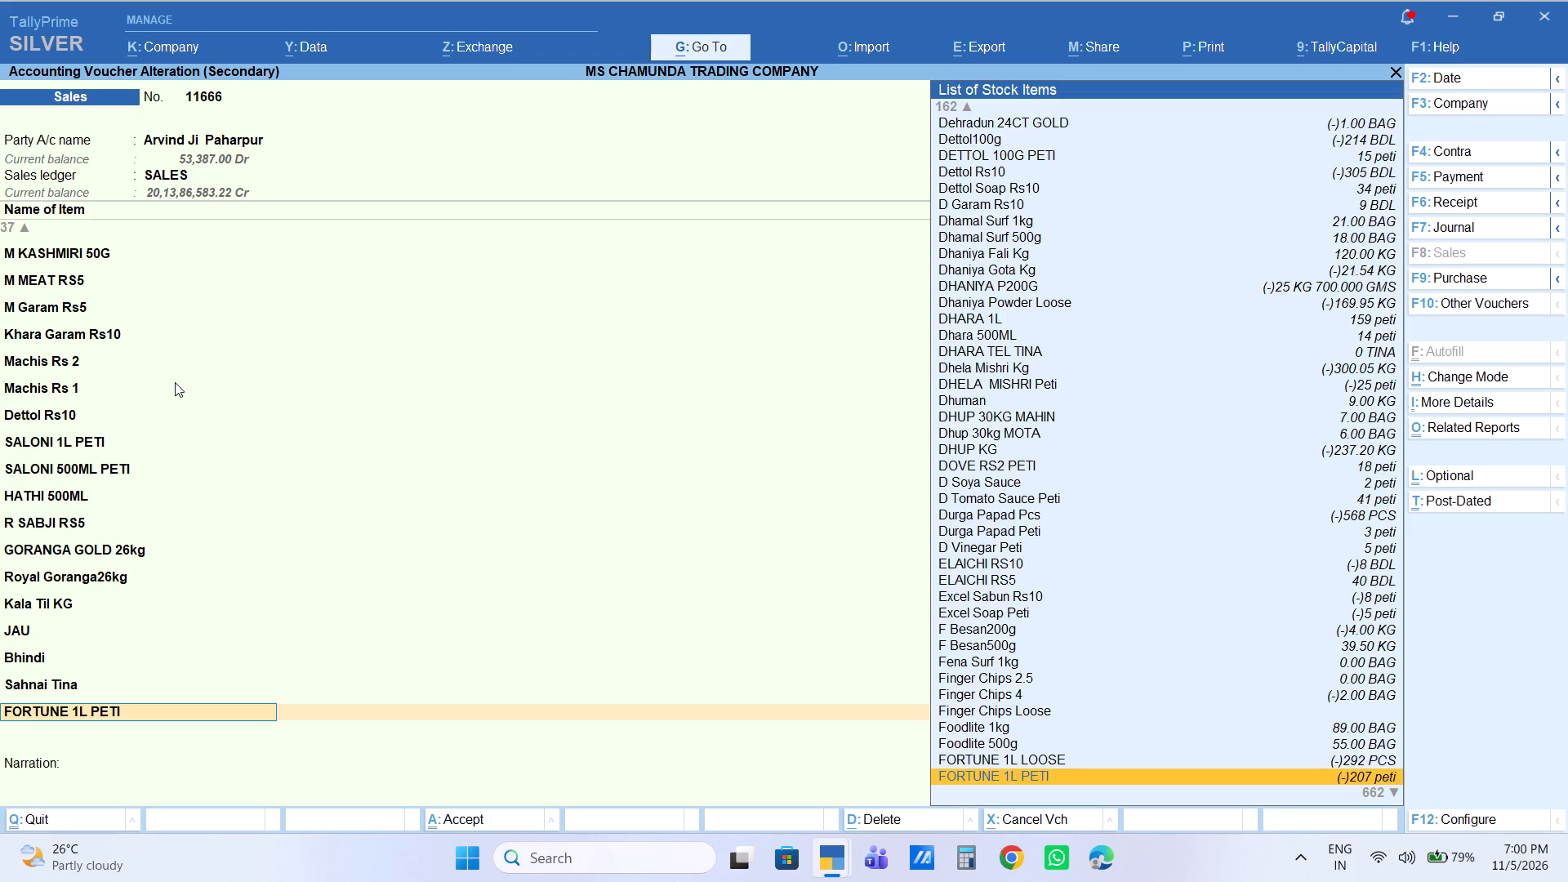
{"action": "key", "text": "Return"}
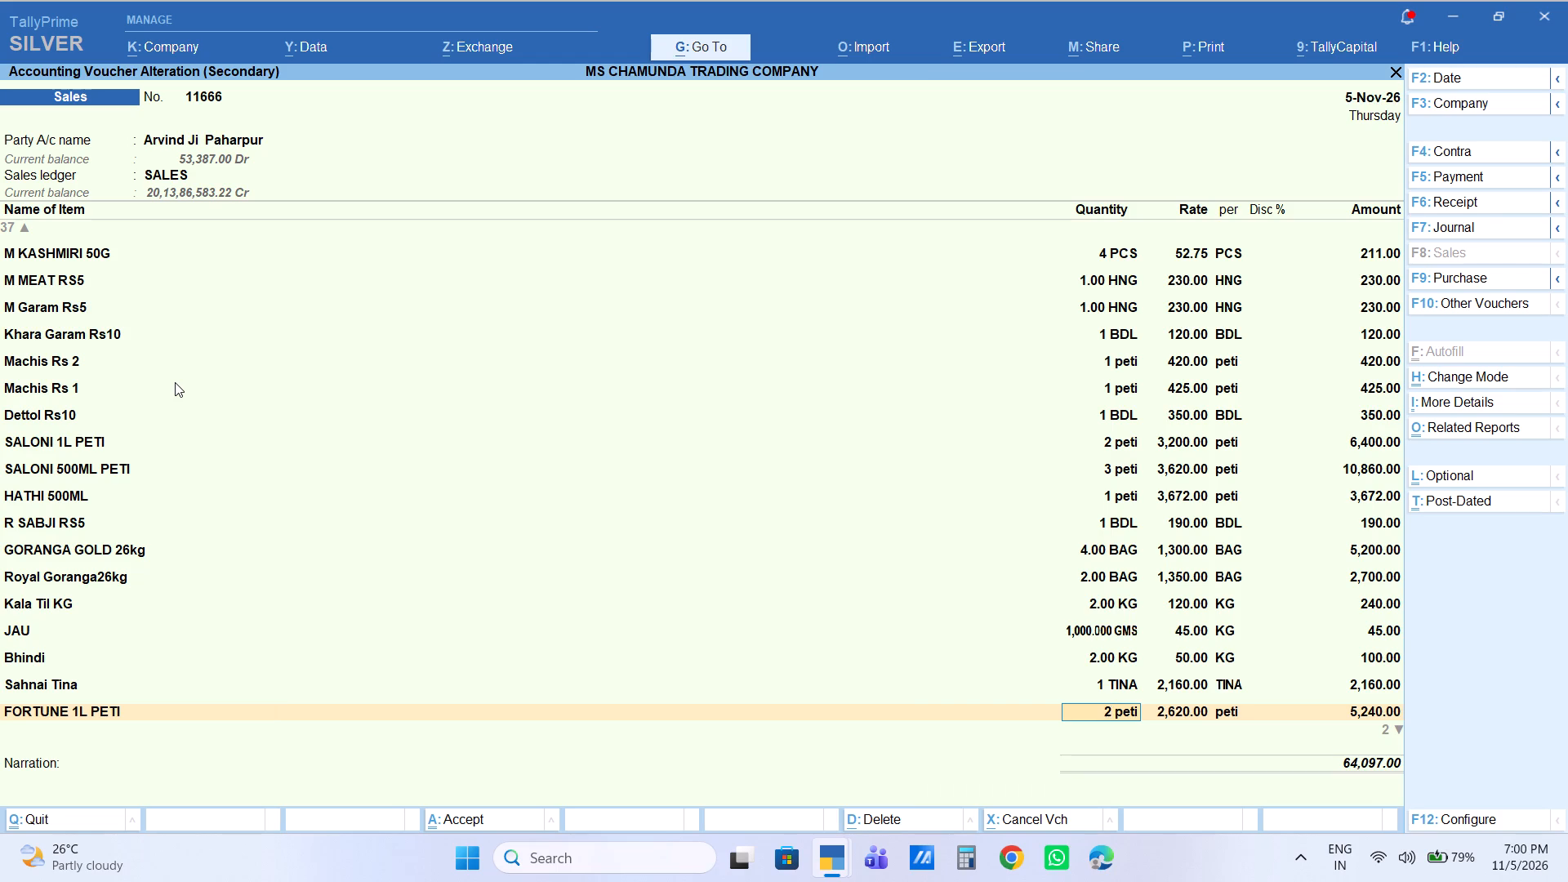
{"action": "key", "text": "Return"}
{"action": "key", "text": "Return"}
{"action": "key", "text": "Return"}
{"action": "key", "text": "Return"}
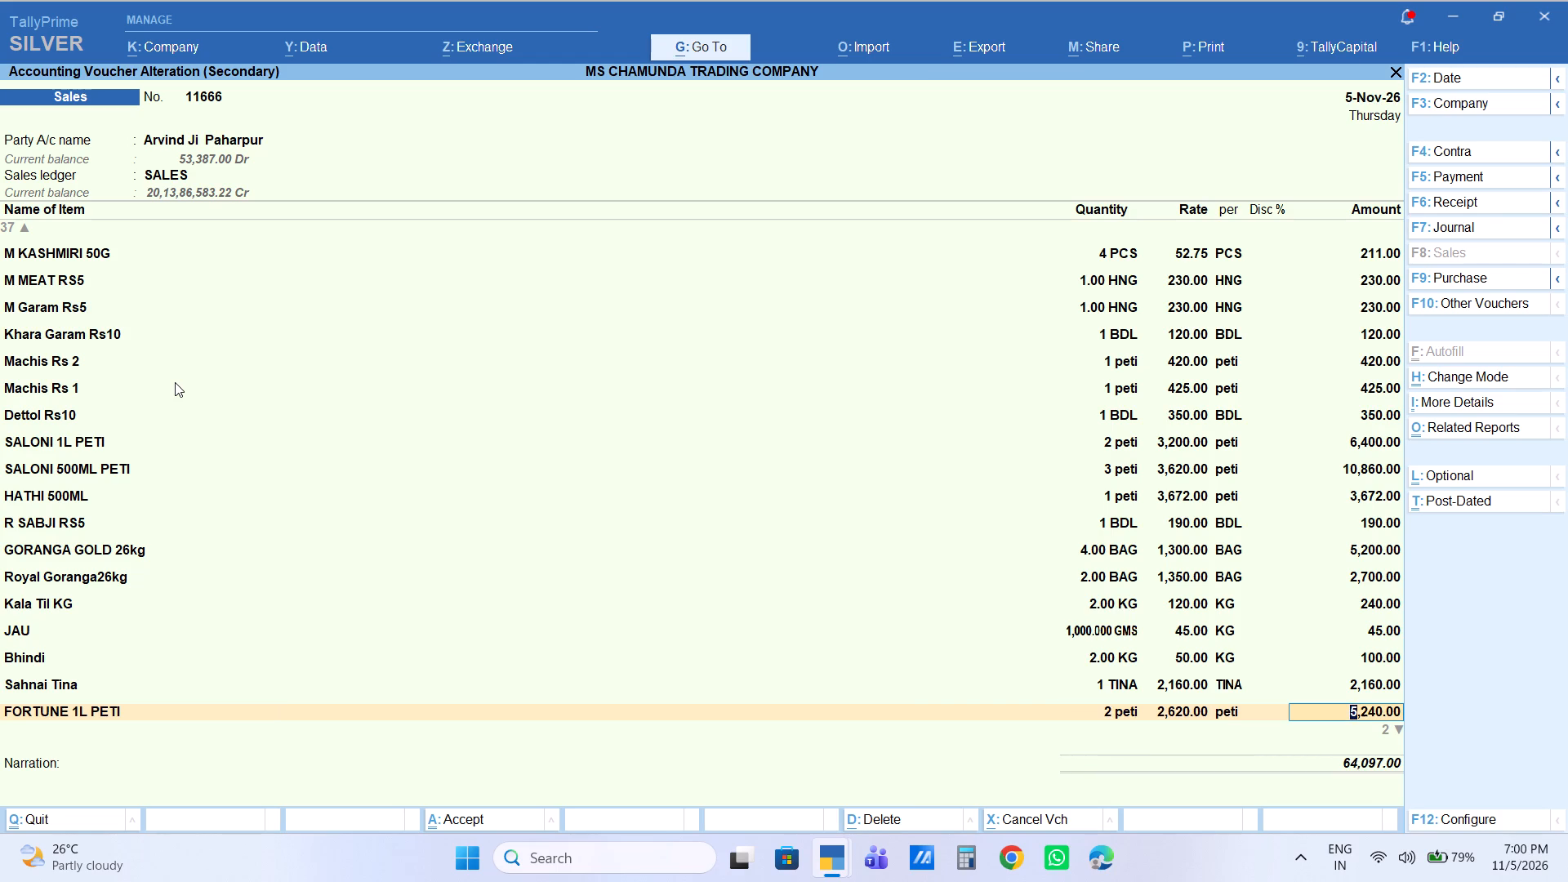
{"action": "key", "text": "Return"}
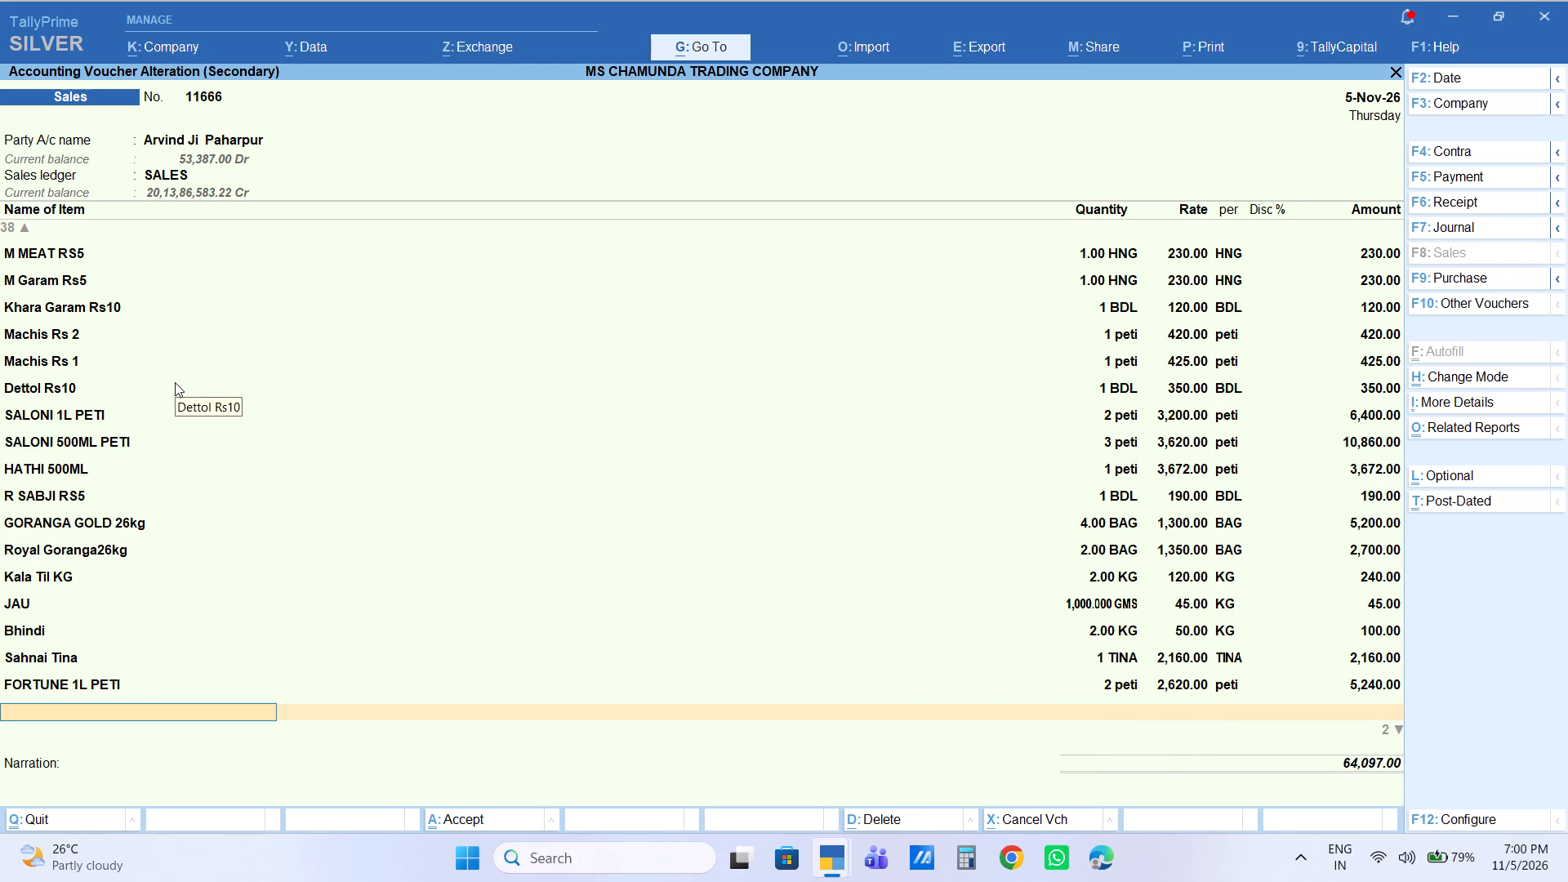
Add Fortune 500ml PETI on the line after FORTUNE 1L PETI, with quantity 2 peti and rate 2,020.00.
{"action": "type", "text": "fort"}
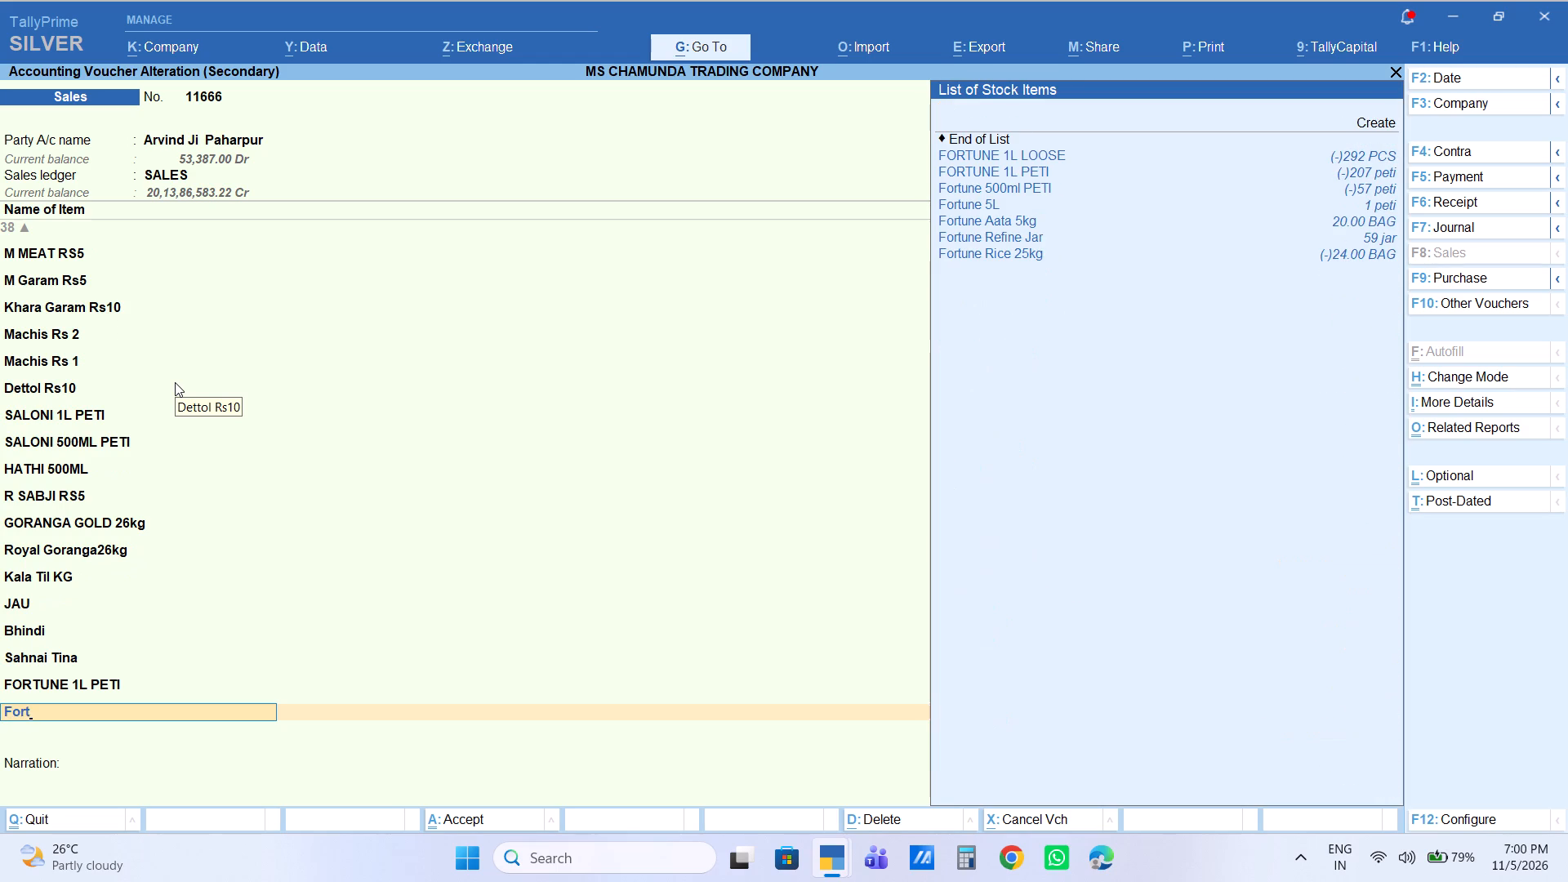
{"action": "key", "text": "Down"}
{"action": "key", "text": "Down"}
{"action": "key", "text": "Down"}
{"action": "key", "text": "Return"}
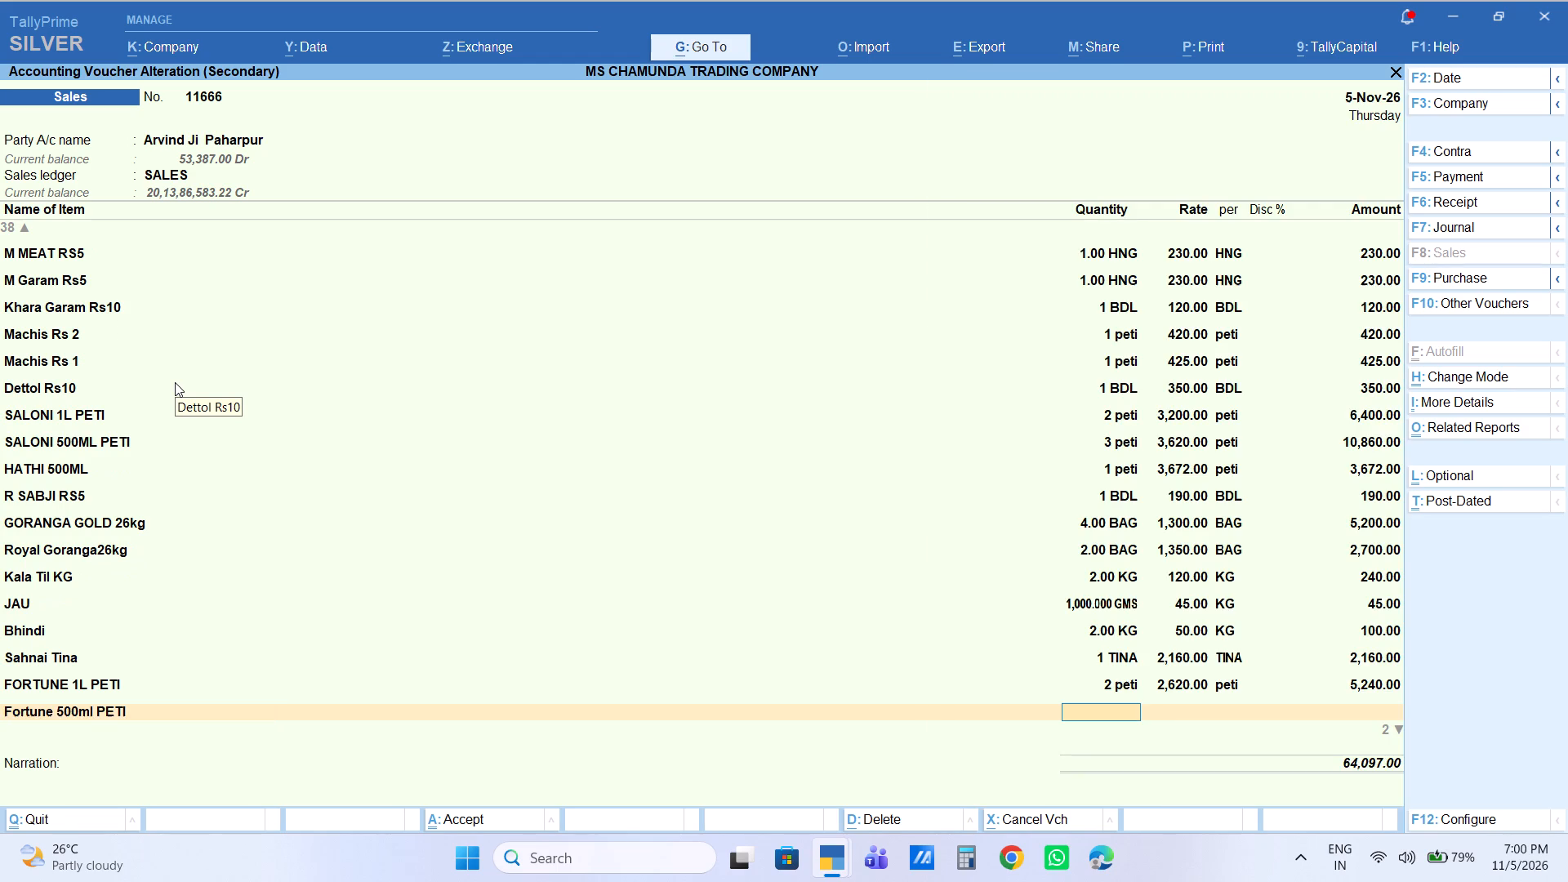
{"action": "key", "text": "2"}
{"action": "key", "text": "Return"}
{"action": "key", "text": "Return"}
{"action": "key", "text": "Return"}
{"action": "key", "text": "Return"}
{"action": "key", "text": "Return"}
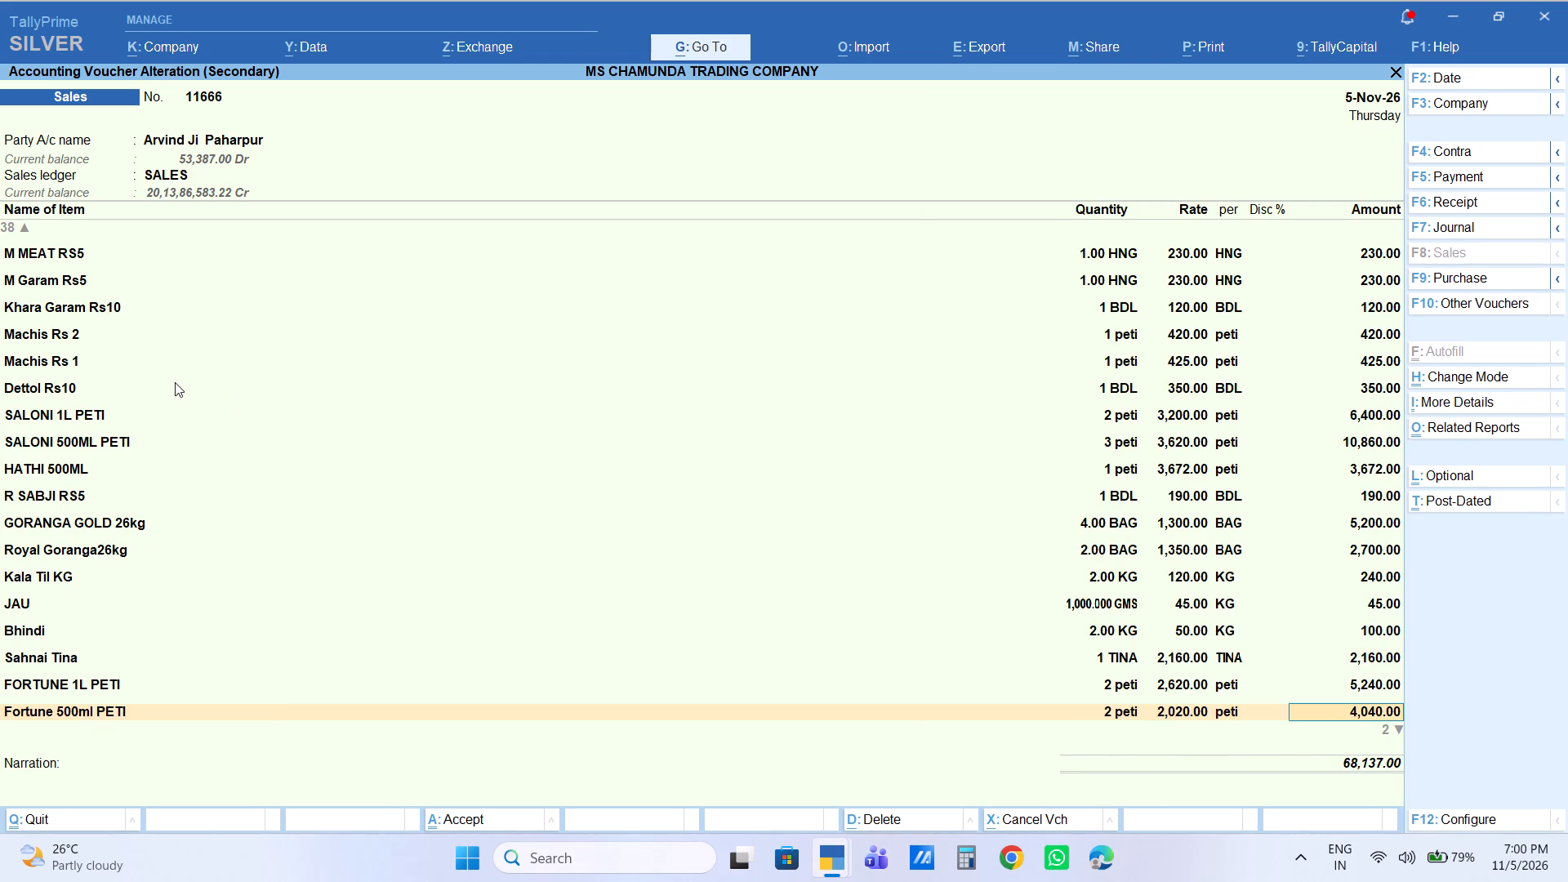
Add PASTA 5KG on the line after Fortune 500ml PETI, with quantity 1 jhola and rate 220.00.
{"action": "type", "text": "pasta"}
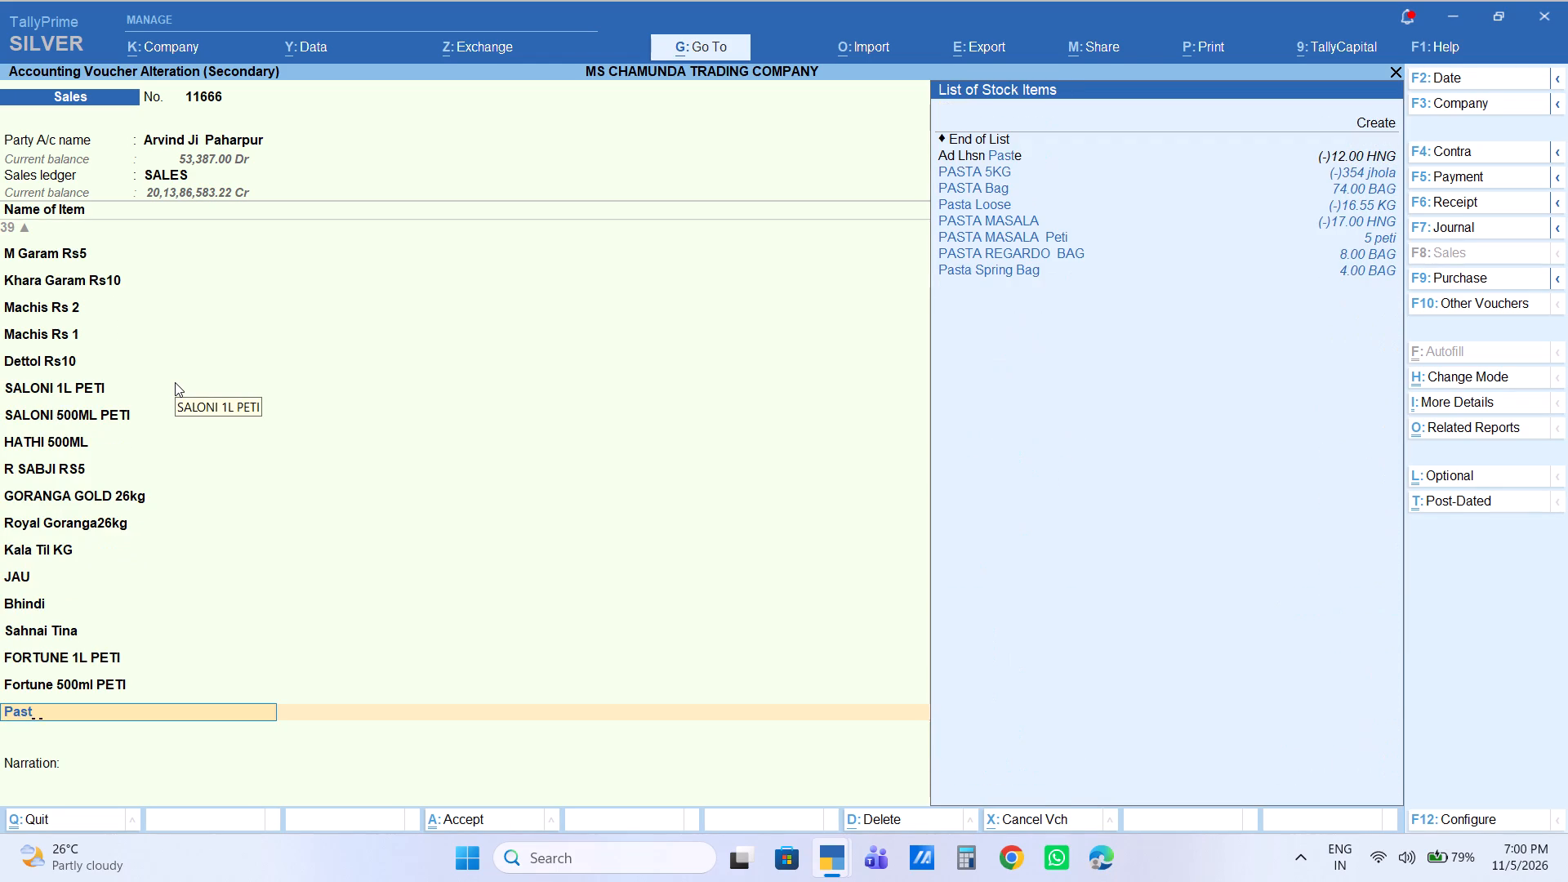
{"action": "key", "text": "Down"}
{"action": "key", "text": "Return"}
{"action": "key", "text": "1"}
{"action": "key", "text": "Return"}
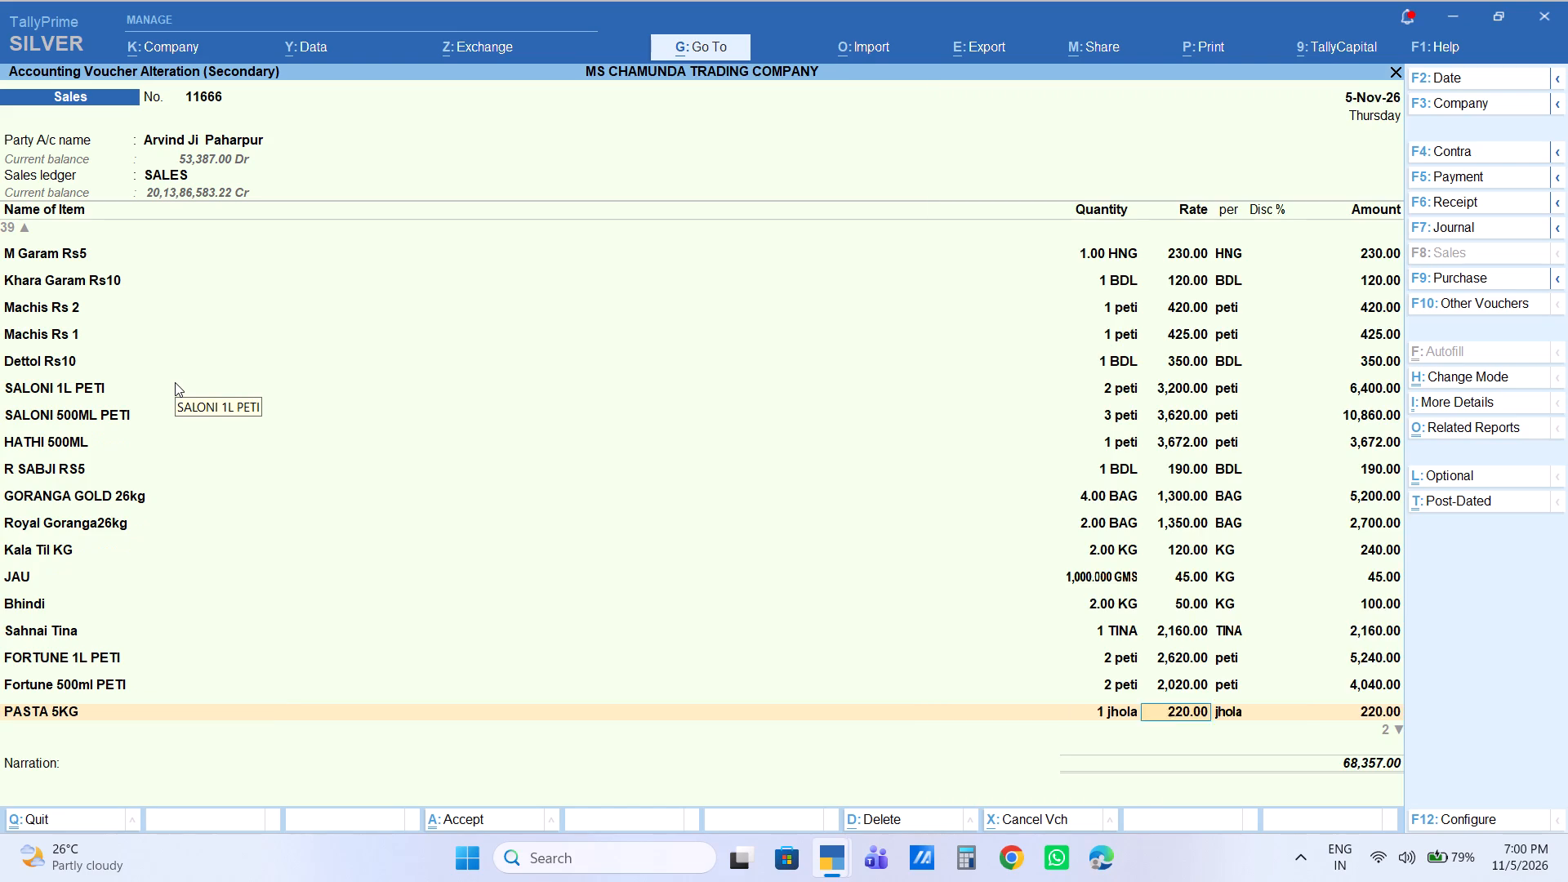
{"action": "key", "text": "Return"}
{"action": "key", "text": "Return"}
{"action": "key", "text": "Return"}
{"action": "key", "text": "Return"}
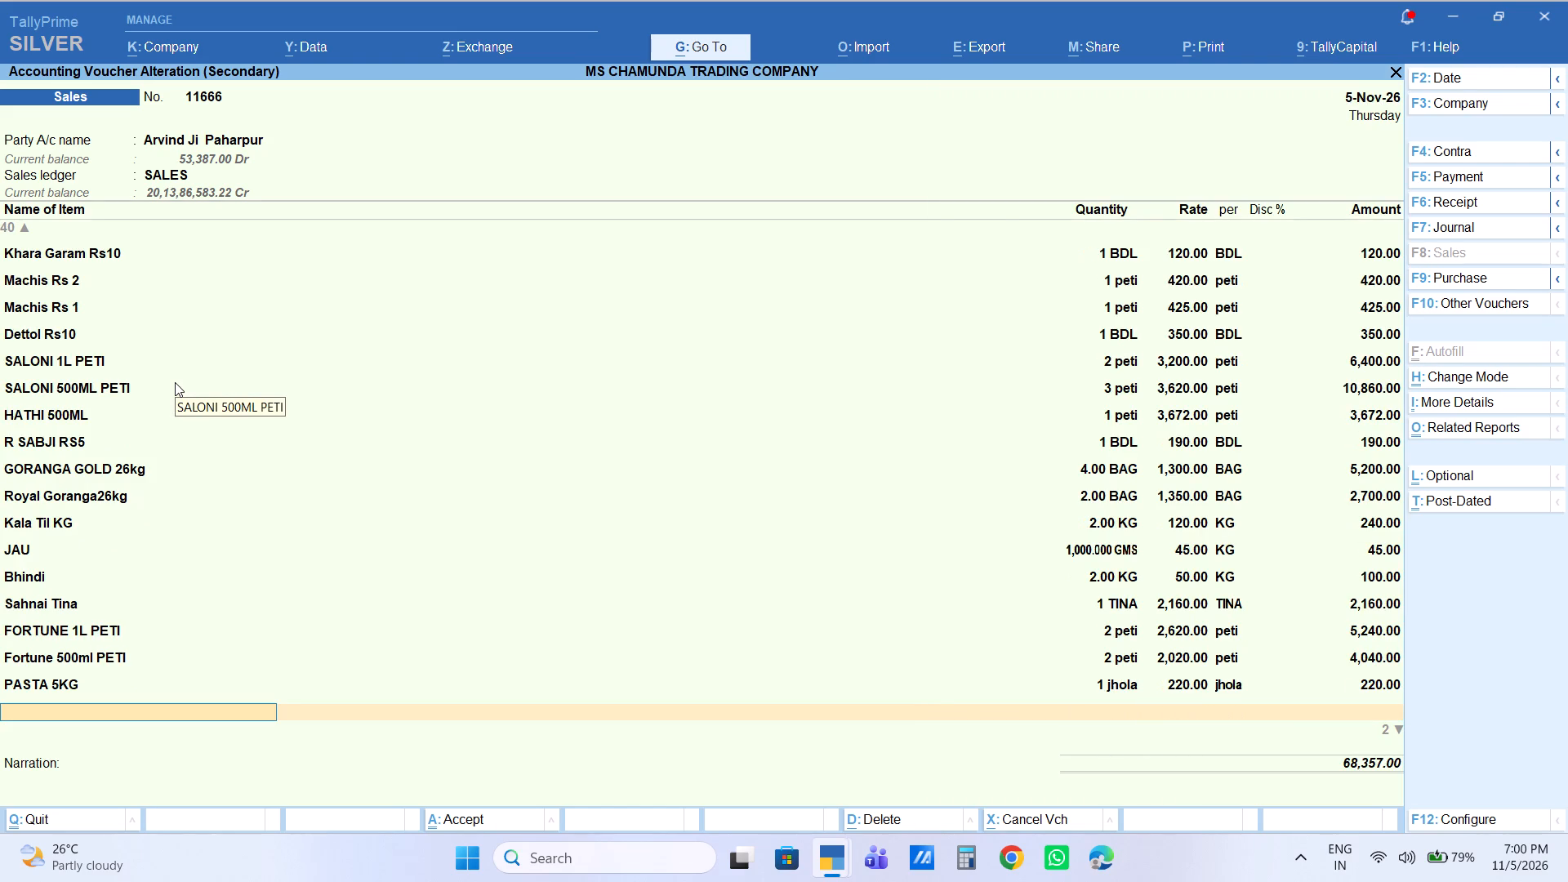
Add Rangin Mom Stand Rs2 on the line after PASTA 5KG, with quantity 2 BDL and rate 120.00.
{"action": "type", "text": "mom"}
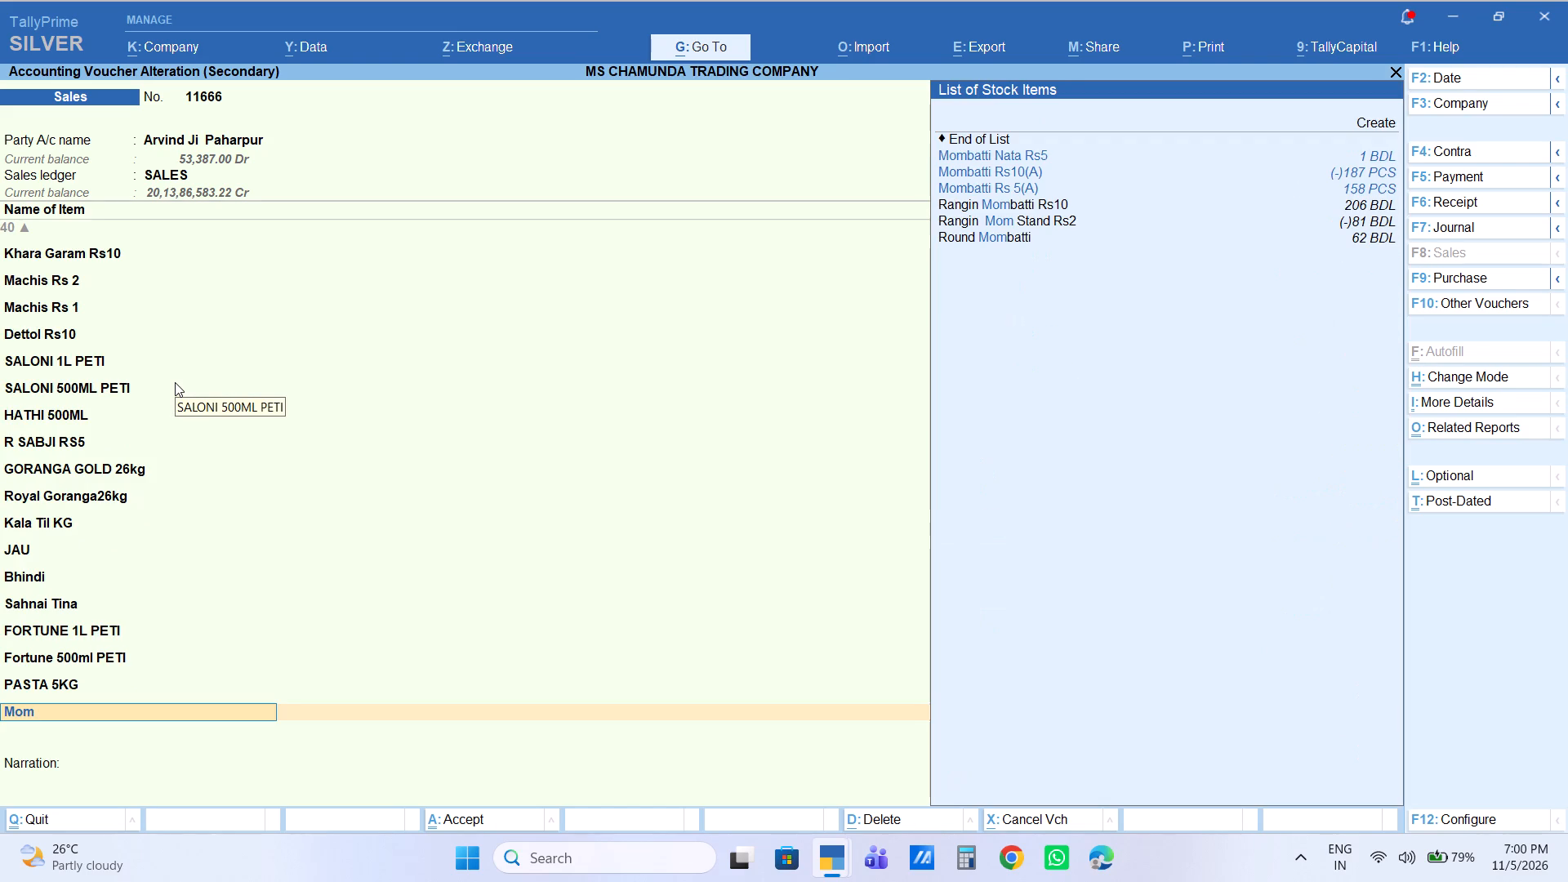
{"action": "key", "text": "Down"}
{"action": "key", "text": "Down"}
{"action": "key", "text": "Down"}
{"action": "key", "text": "Down"}
{"action": "key", "text": "Down"}
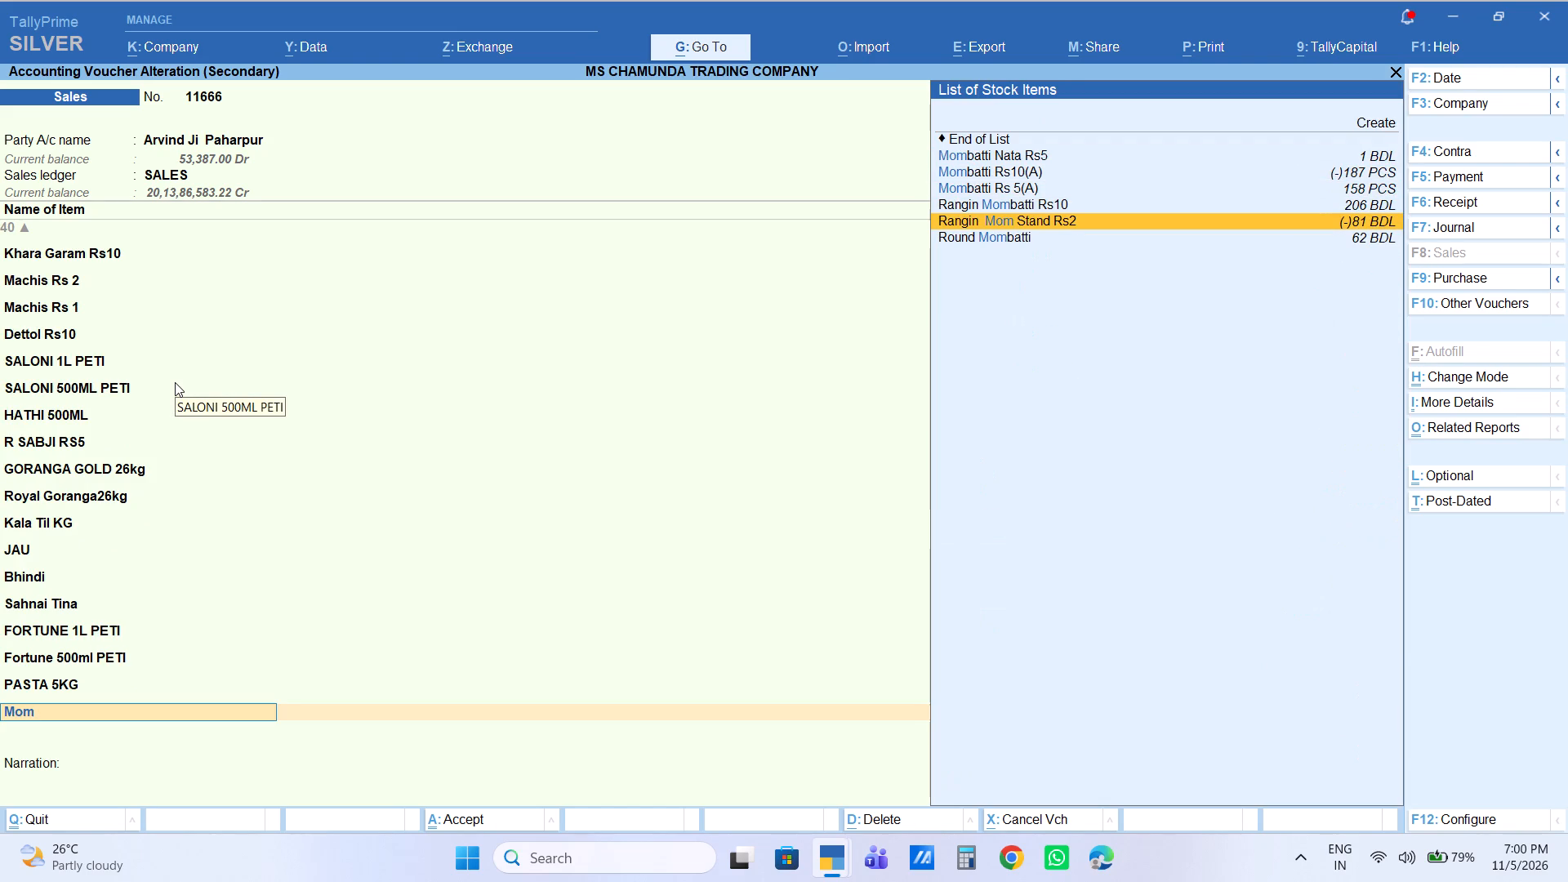
{"action": "key", "text": "Return"}
{"action": "key", "text": "2"}
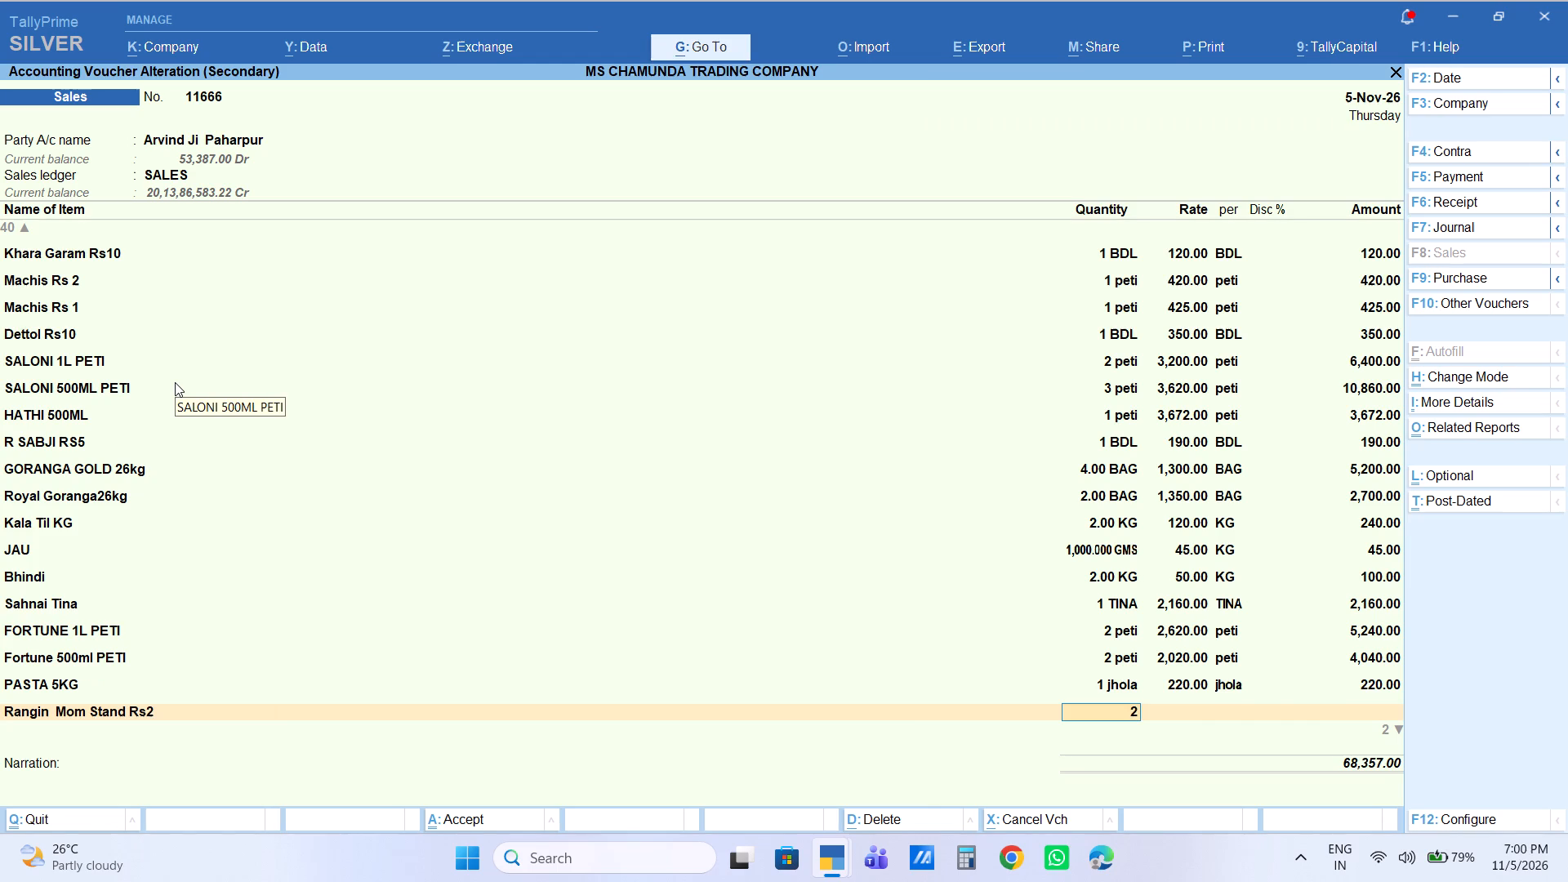
{"action": "key", "text": "Return"}
{"action": "key", "text": "Return"}
{"action": "key", "text": "Return"}
{"action": "key", "text": "Return"}
{"action": "key", "text": "Return"}
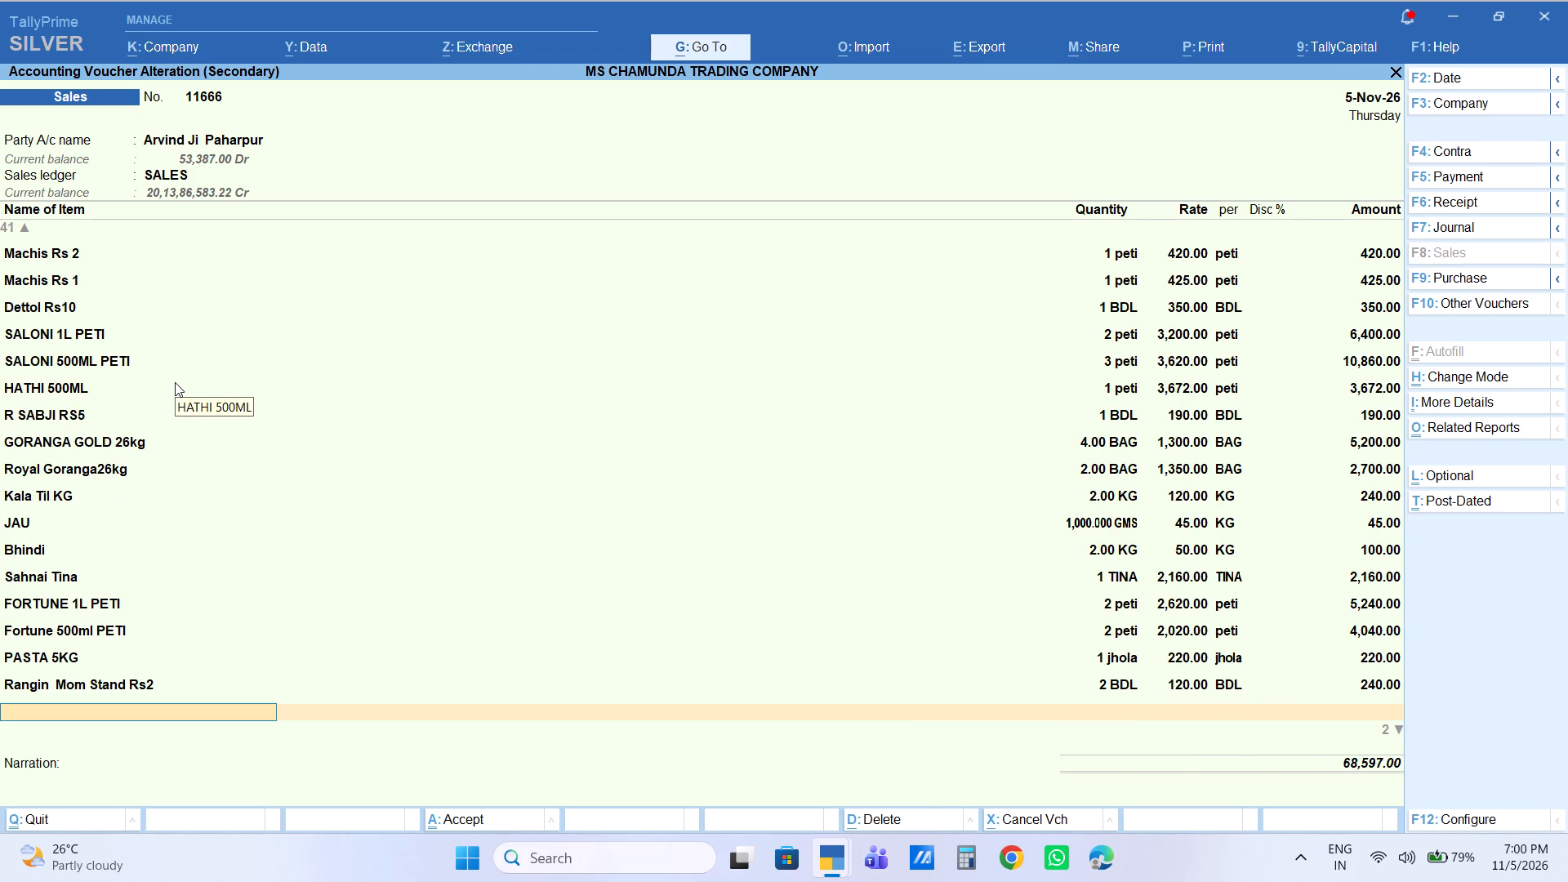
End the item list and add the Labour Charge ledger with an amount of 100.00.
{"action": "key", "text": "Return"}
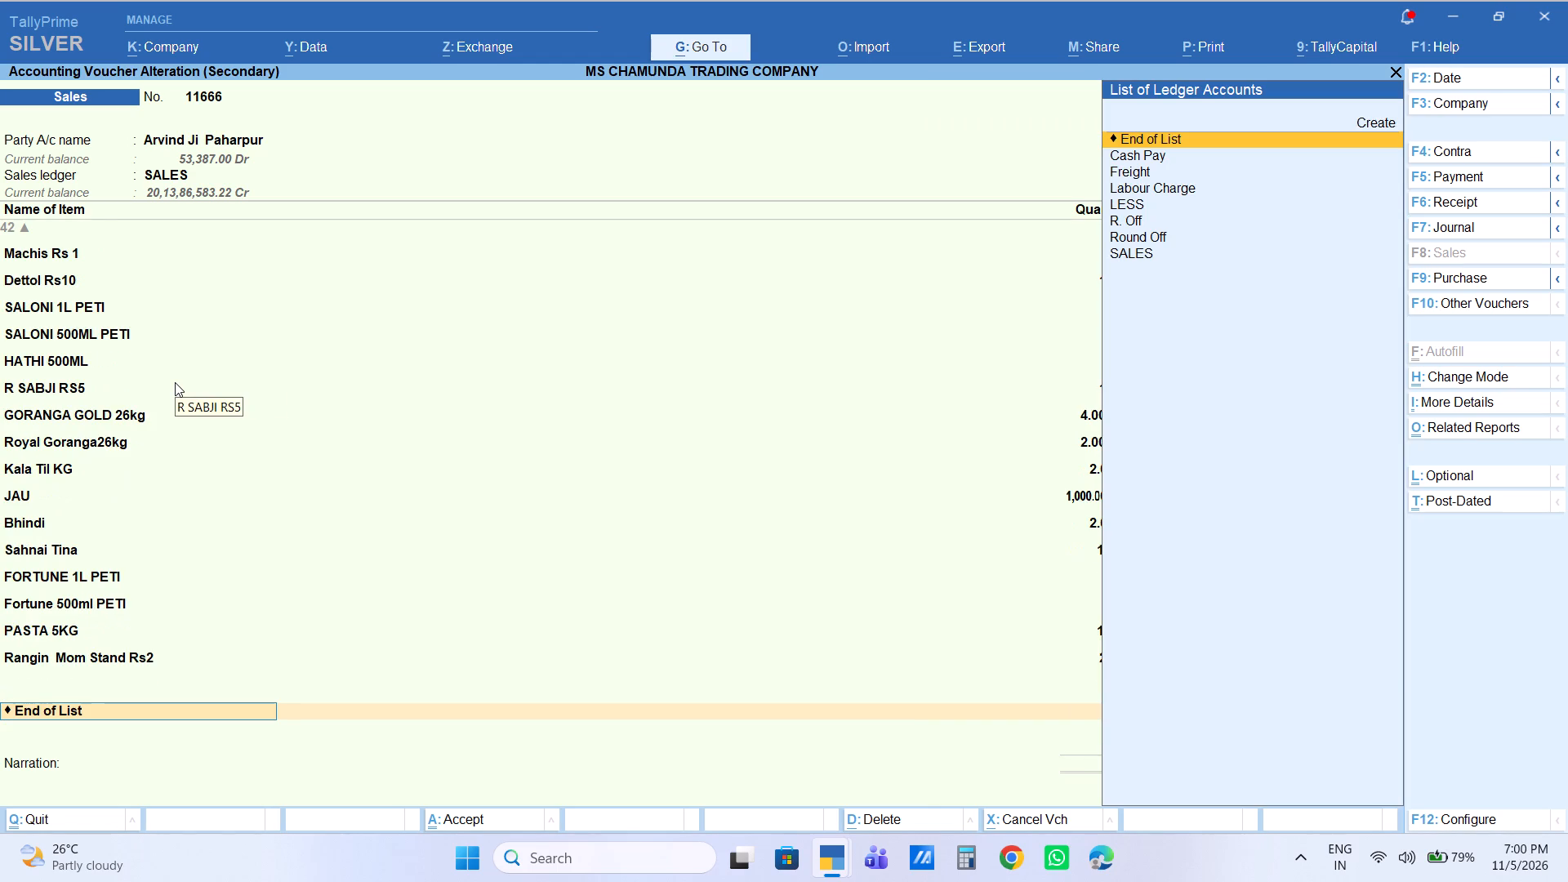
{"action": "key", "text": "Left"}
{"action": "key", "text": "Down"}
{"action": "key", "text": "Down"}
{"action": "key", "text": "Down"}
{"action": "key", "text": "Return"}
{"action": "key", "text": "Return"}
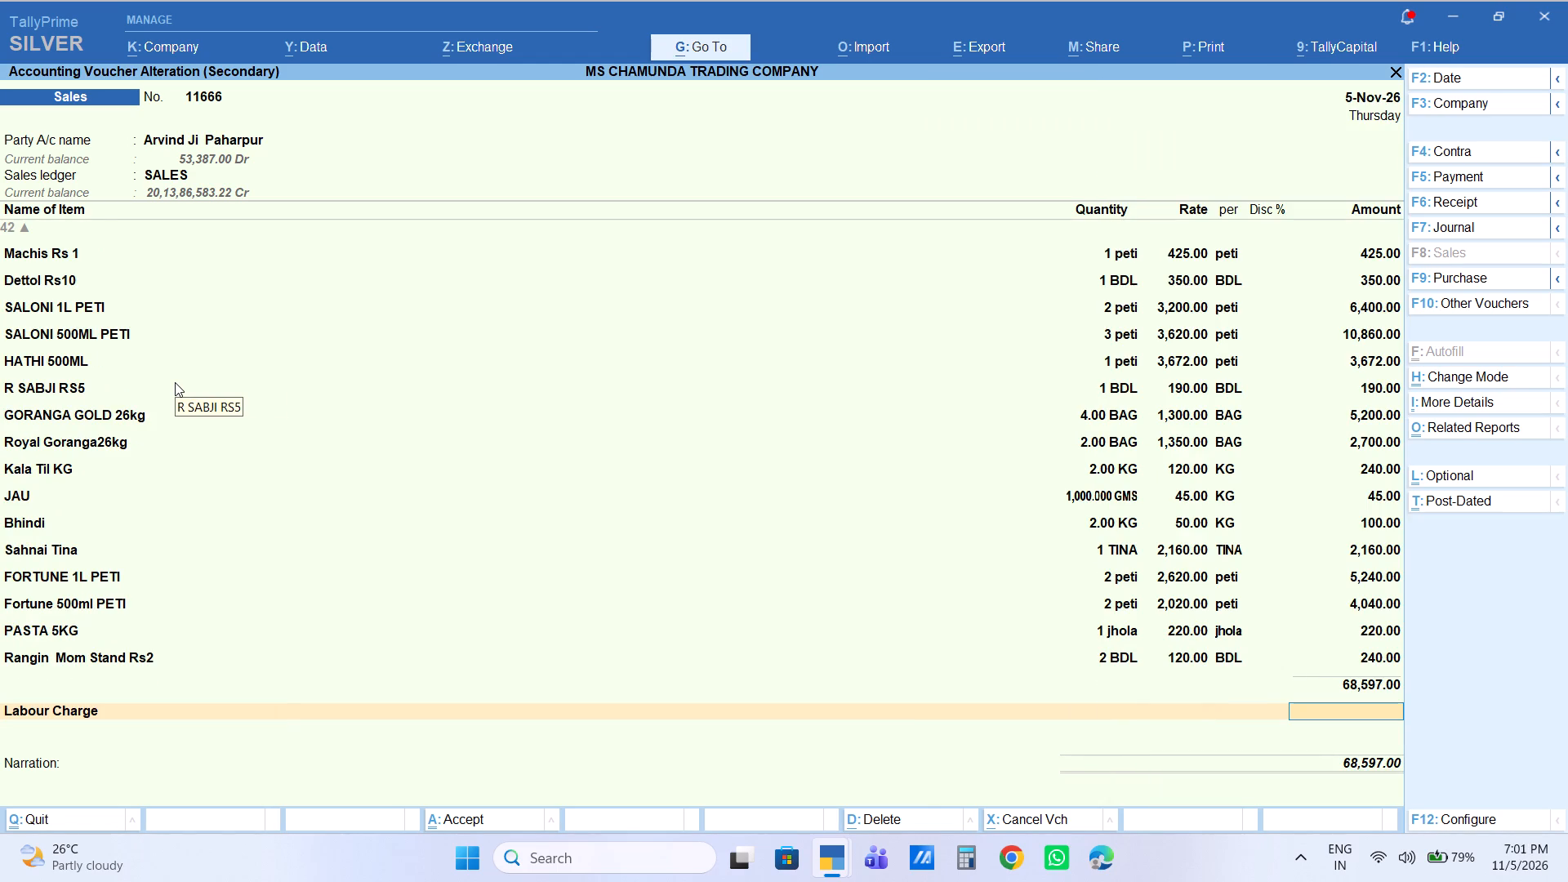
{"action": "type", "text": "100"}
{"action": "key", "text": "Return"}
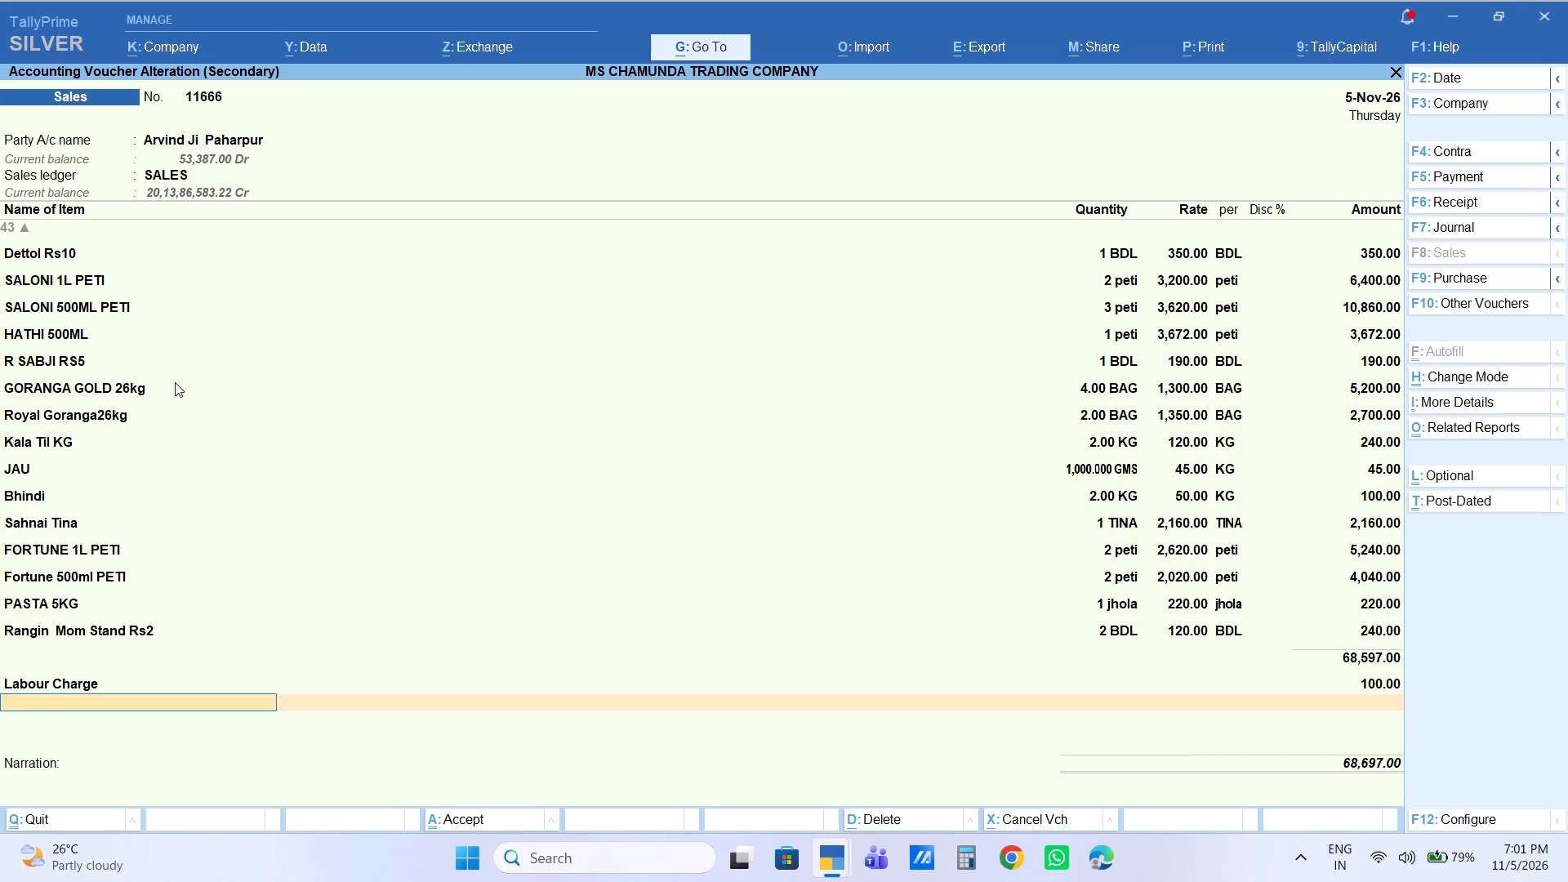
Reopen the item list after Rangin Mom Stand Rs2 and add GOOD LITE 1KG, with quantity 1 BAG and rate 195.00.
{"action": "key", "text": "BackSpace"}
{"action": "key", "text": "BackSpace"}
{"action": "key", "text": "BackSpace"}
{"action": "key", "text": "BackSpace"}
{"action": "key", "text": "BackSpace"}
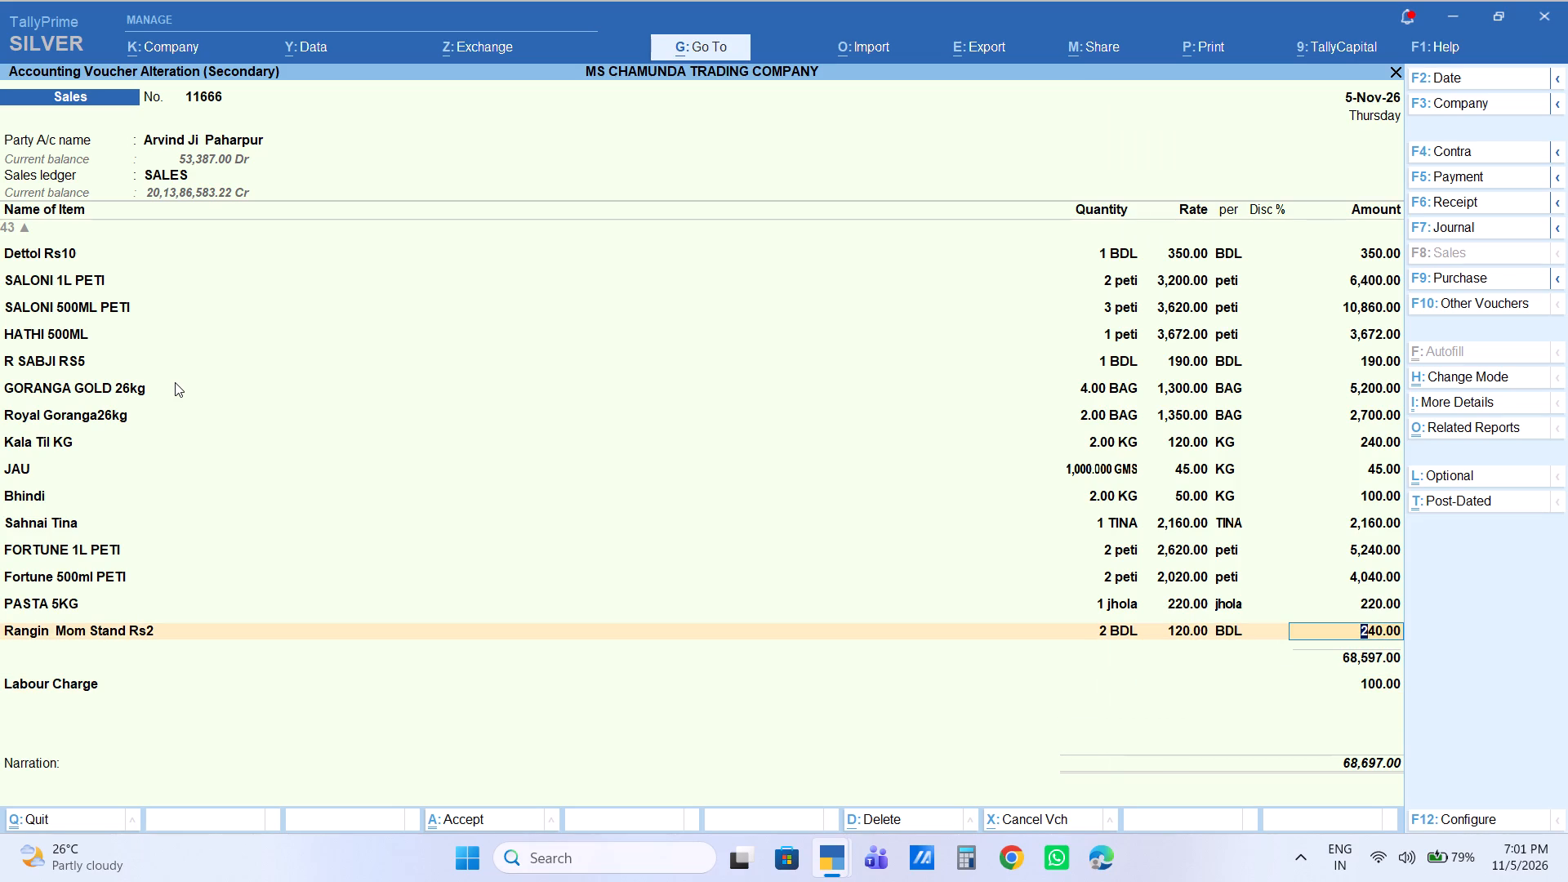
{"action": "key", "text": "Return"}
{"action": "key", "text": "Return"}
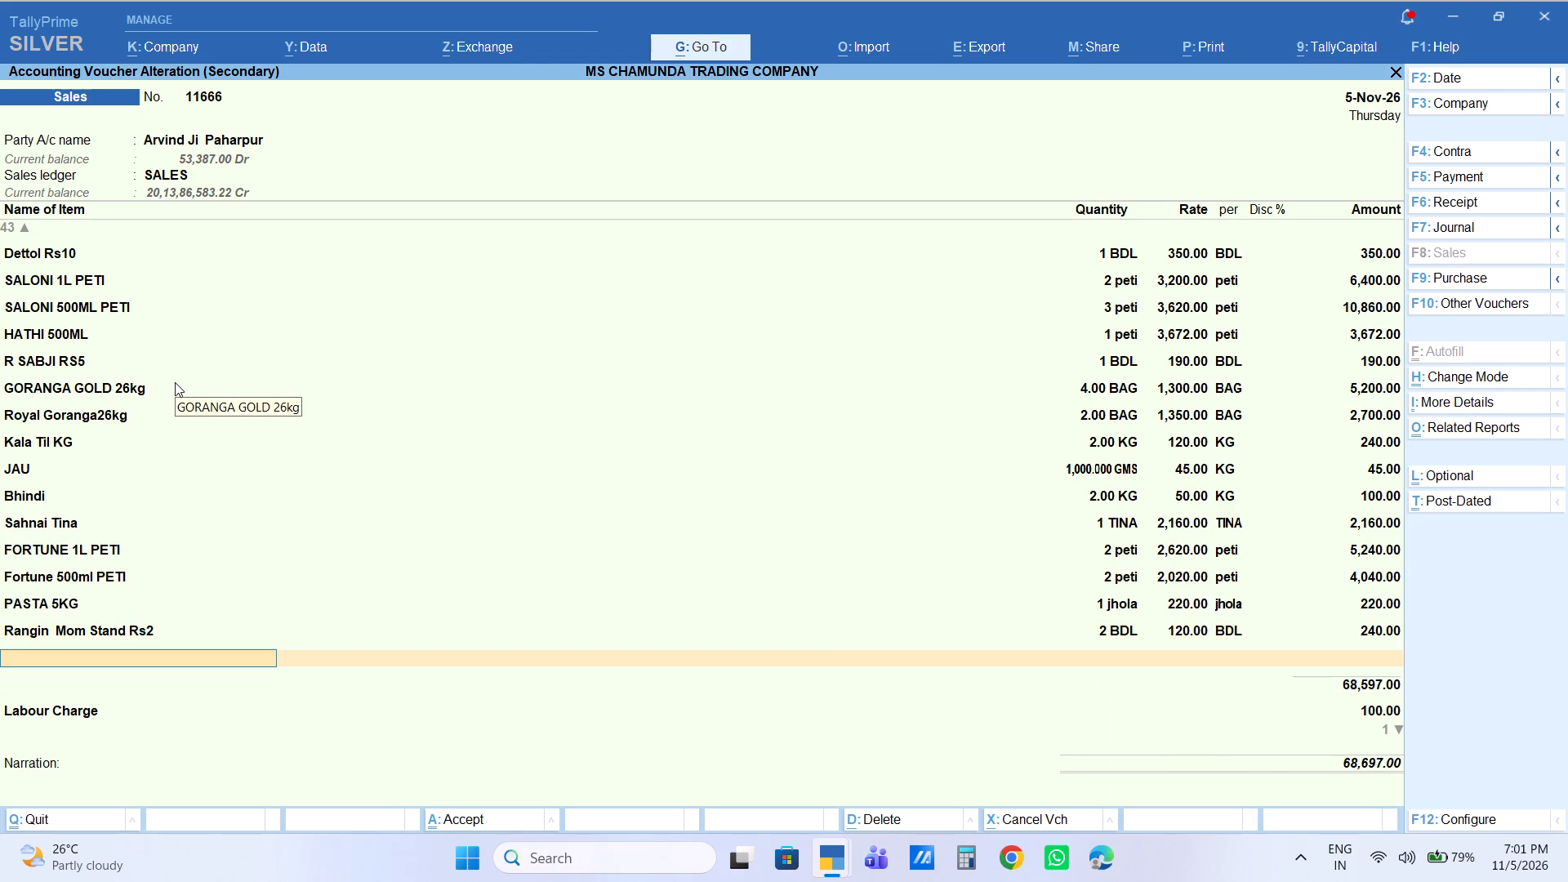
{"action": "type", "text": "goo"}
{"action": "key", "text": "Down"}
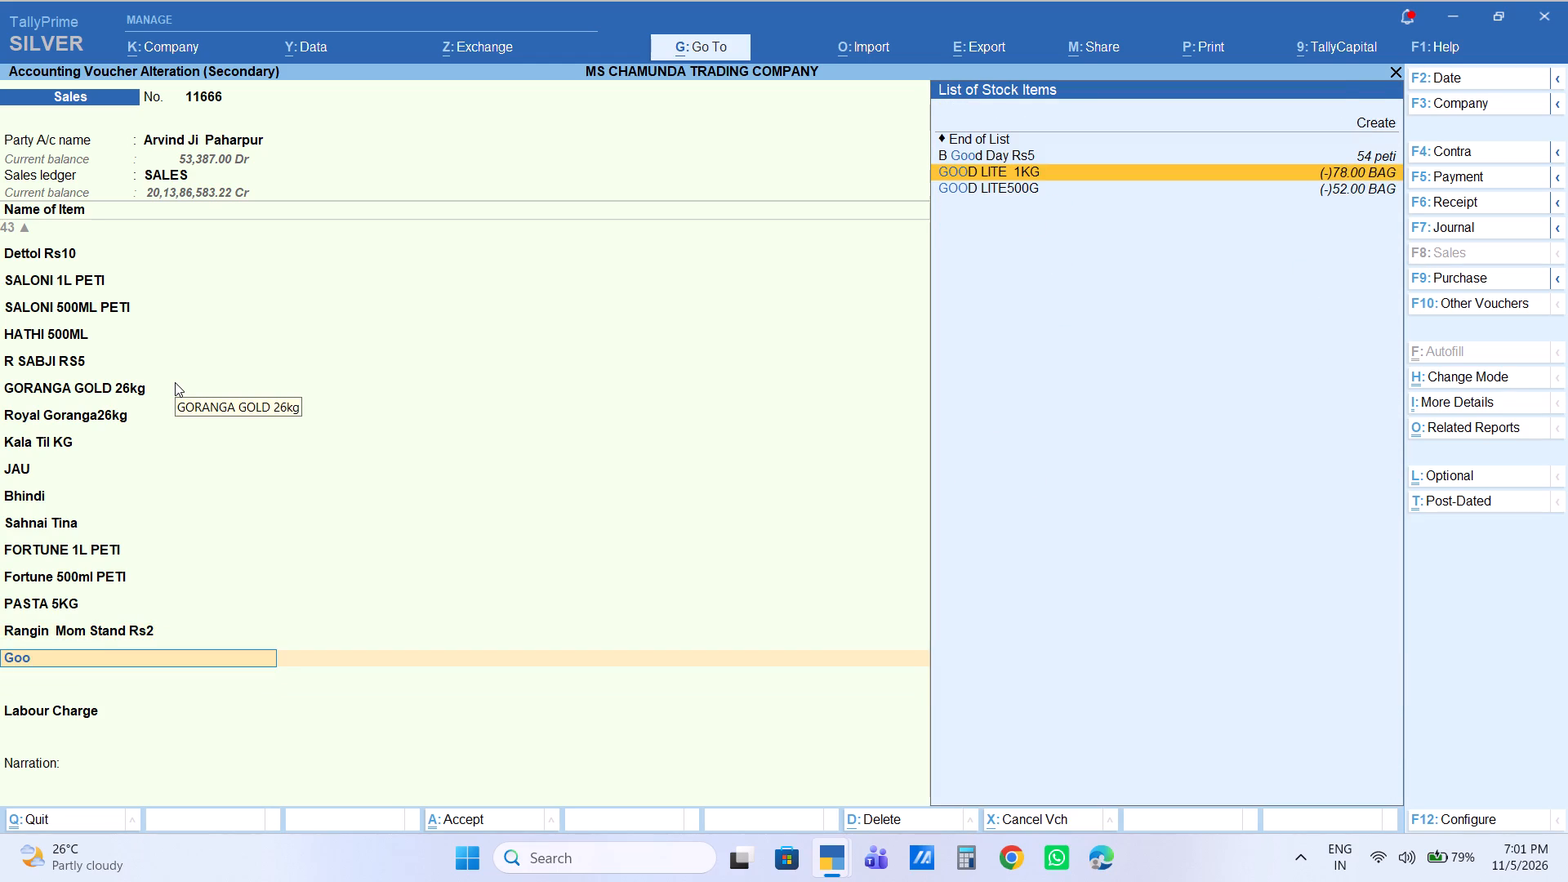
{"action": "key", "text": "Return"}
{"action": "key", "text": "1"}
{"action": "key", "text": "Return"}
{"action": "key", "text": "Return"}
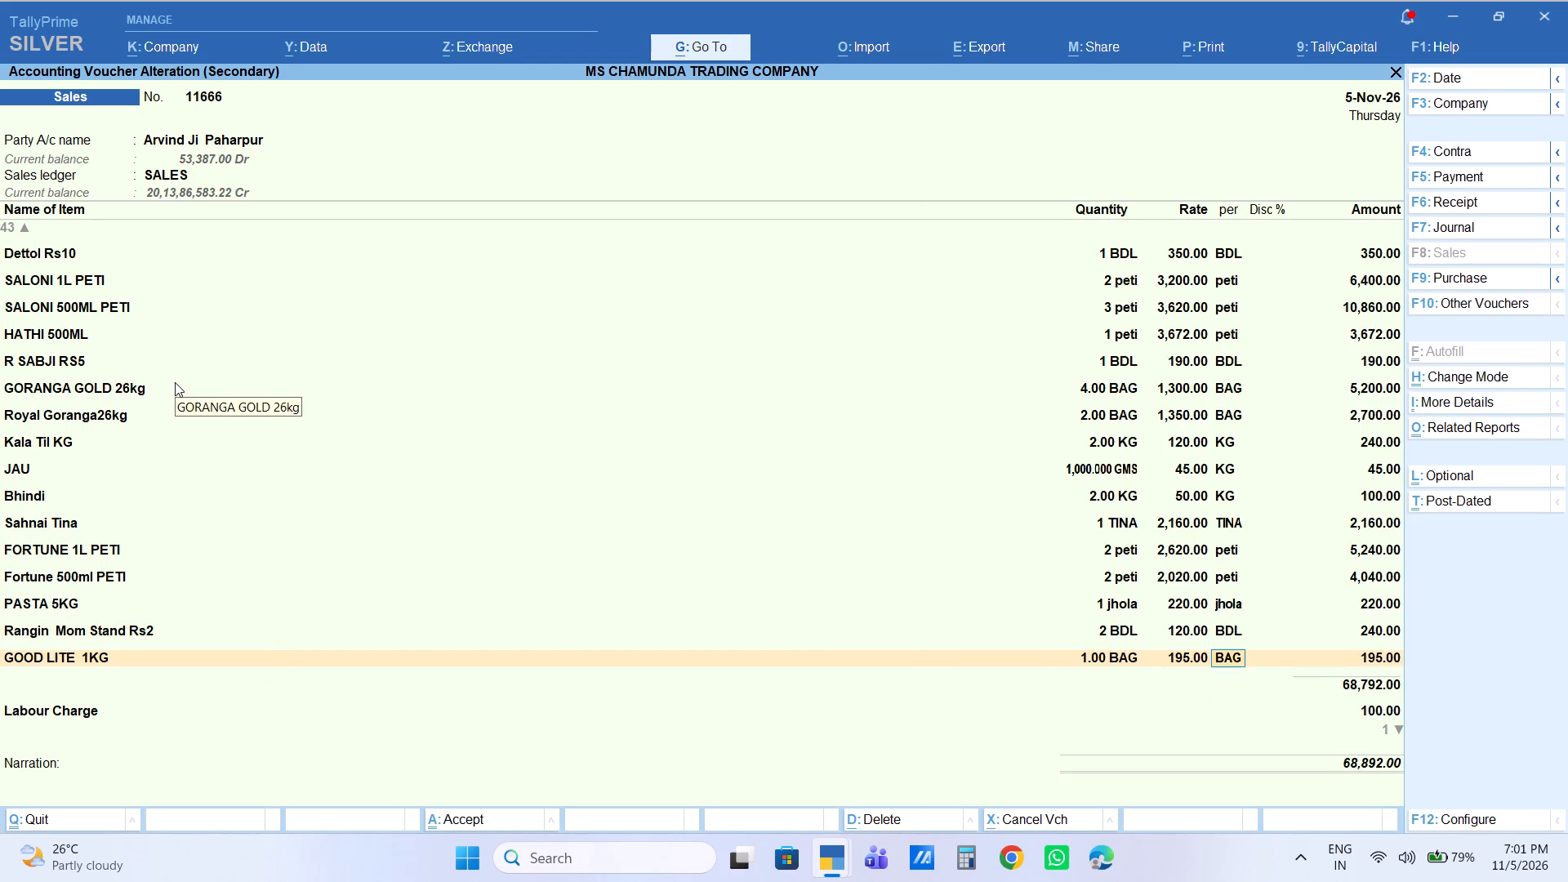
{"action": "key", "text": "Return"}
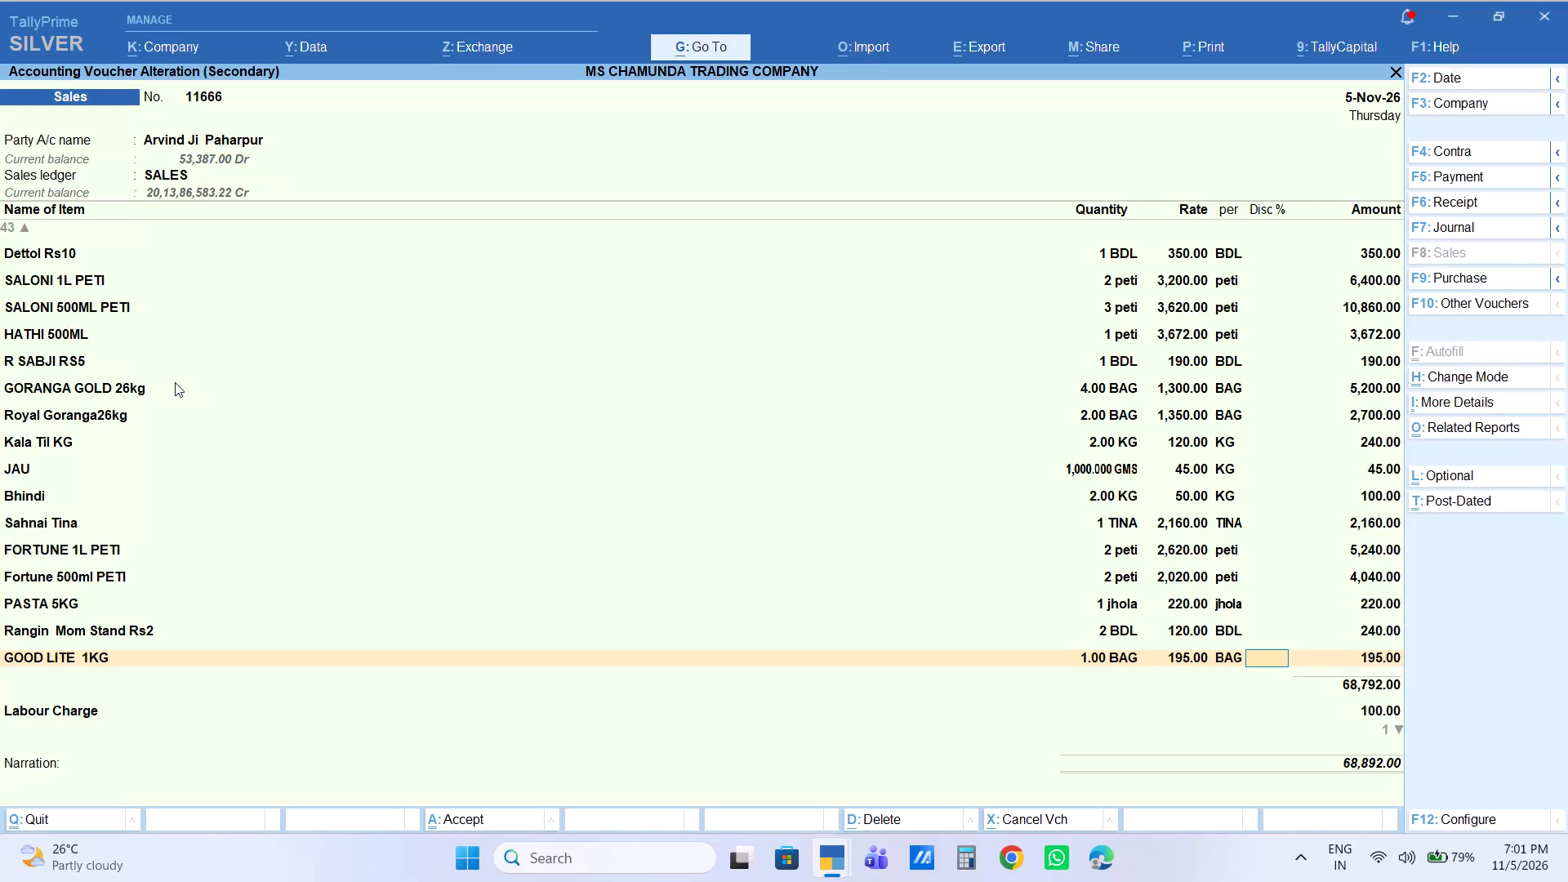
{"action": "key", "text": "Return"}
{"action": "key", "text": "Return"}
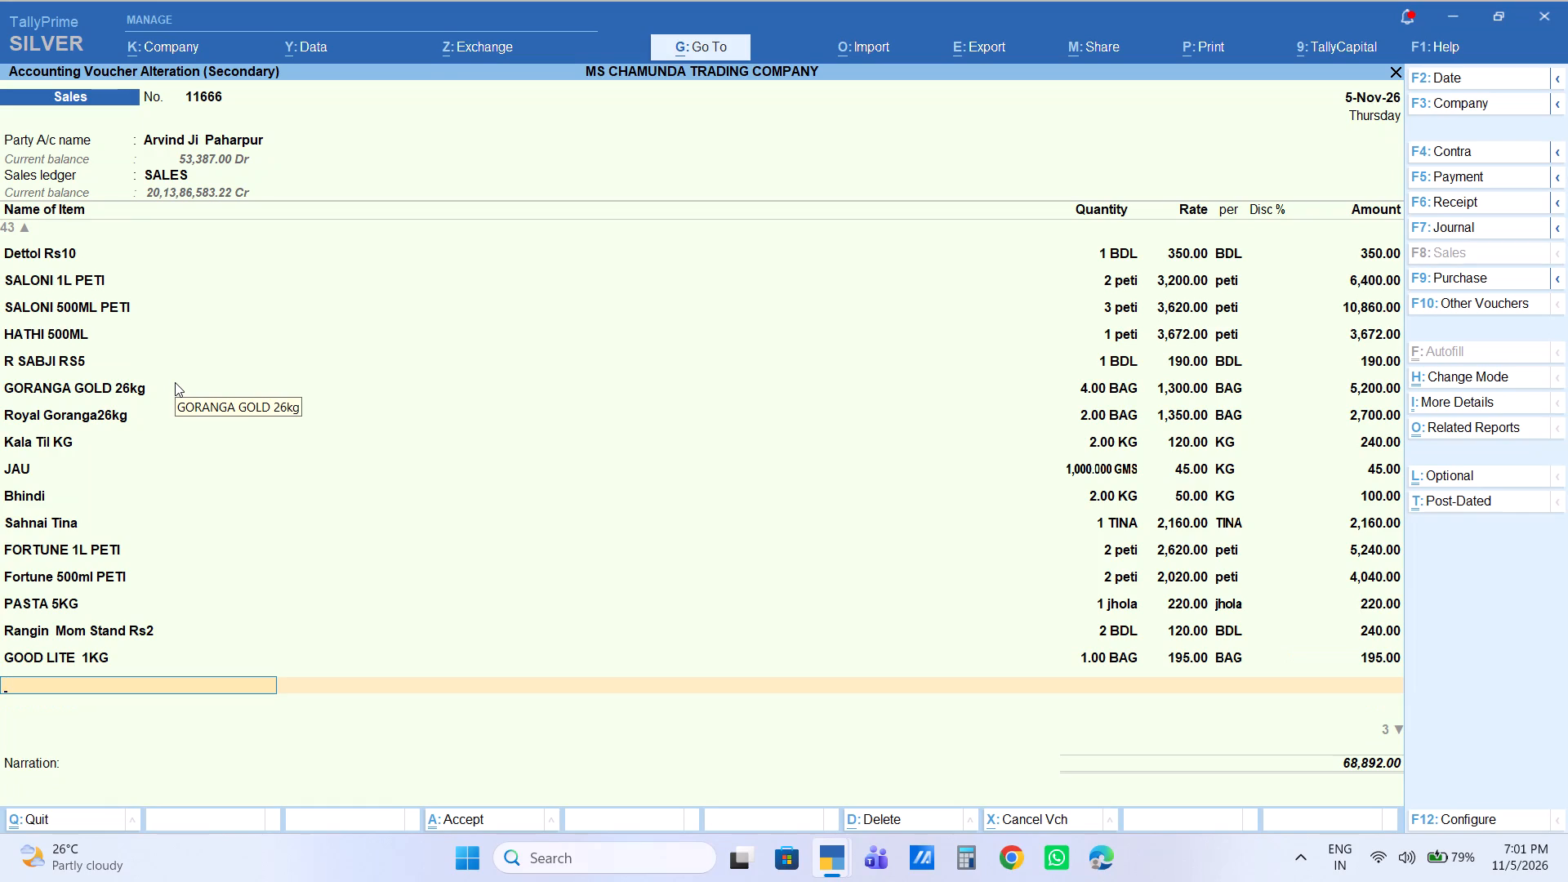
Add GOOD LITE500G on the line after GOOD LITE 1KG, with quantity 1 BAG and rate 205.00.
{"action": "type", "text": "goo"}
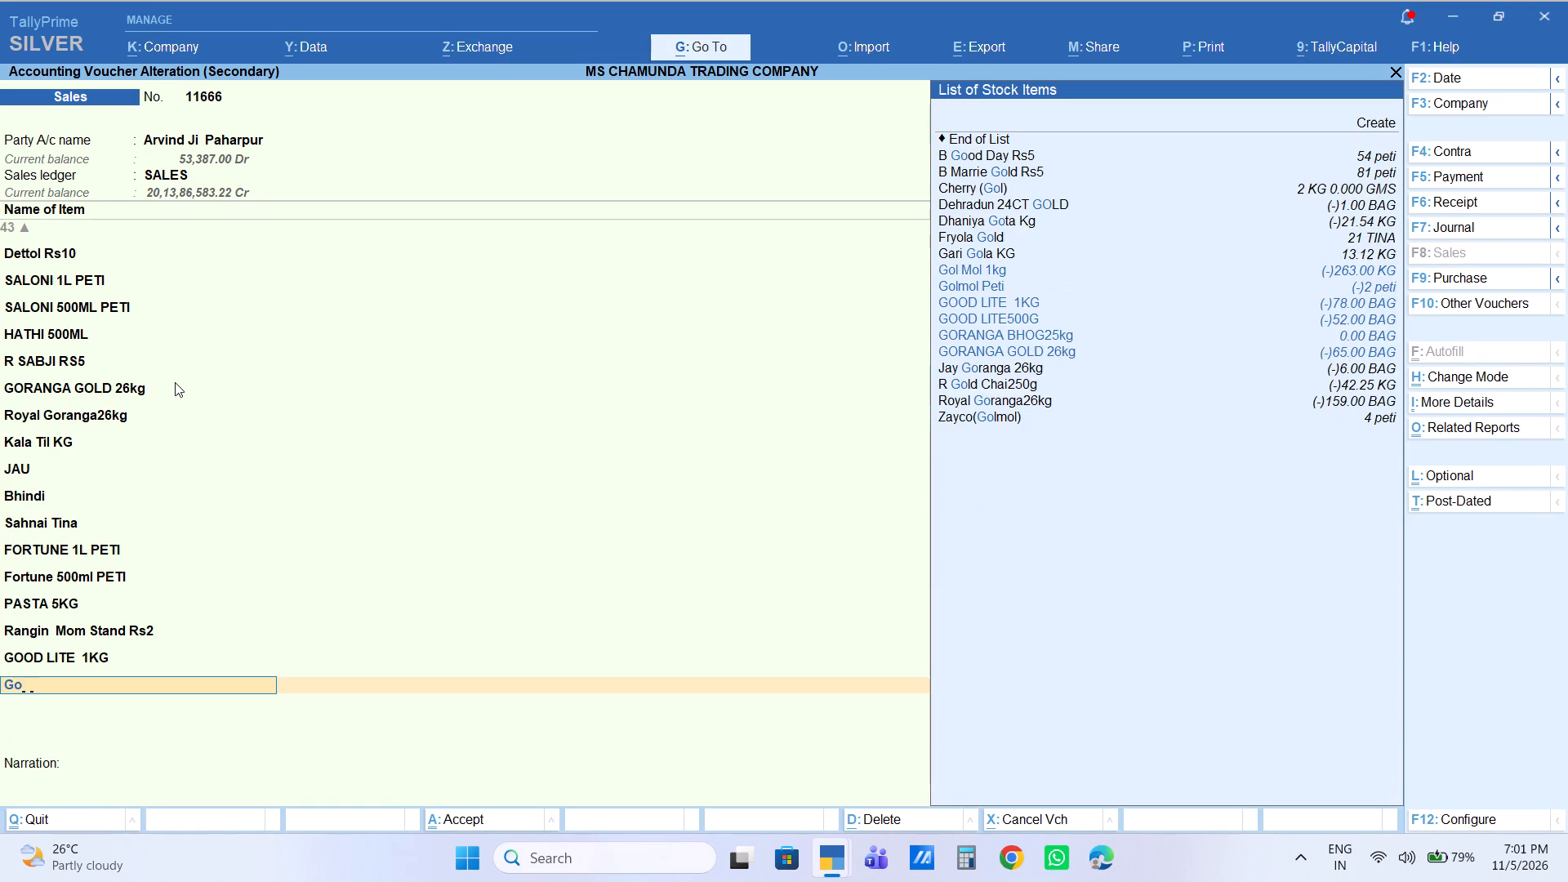
{"action": "key", "text": "Down"}
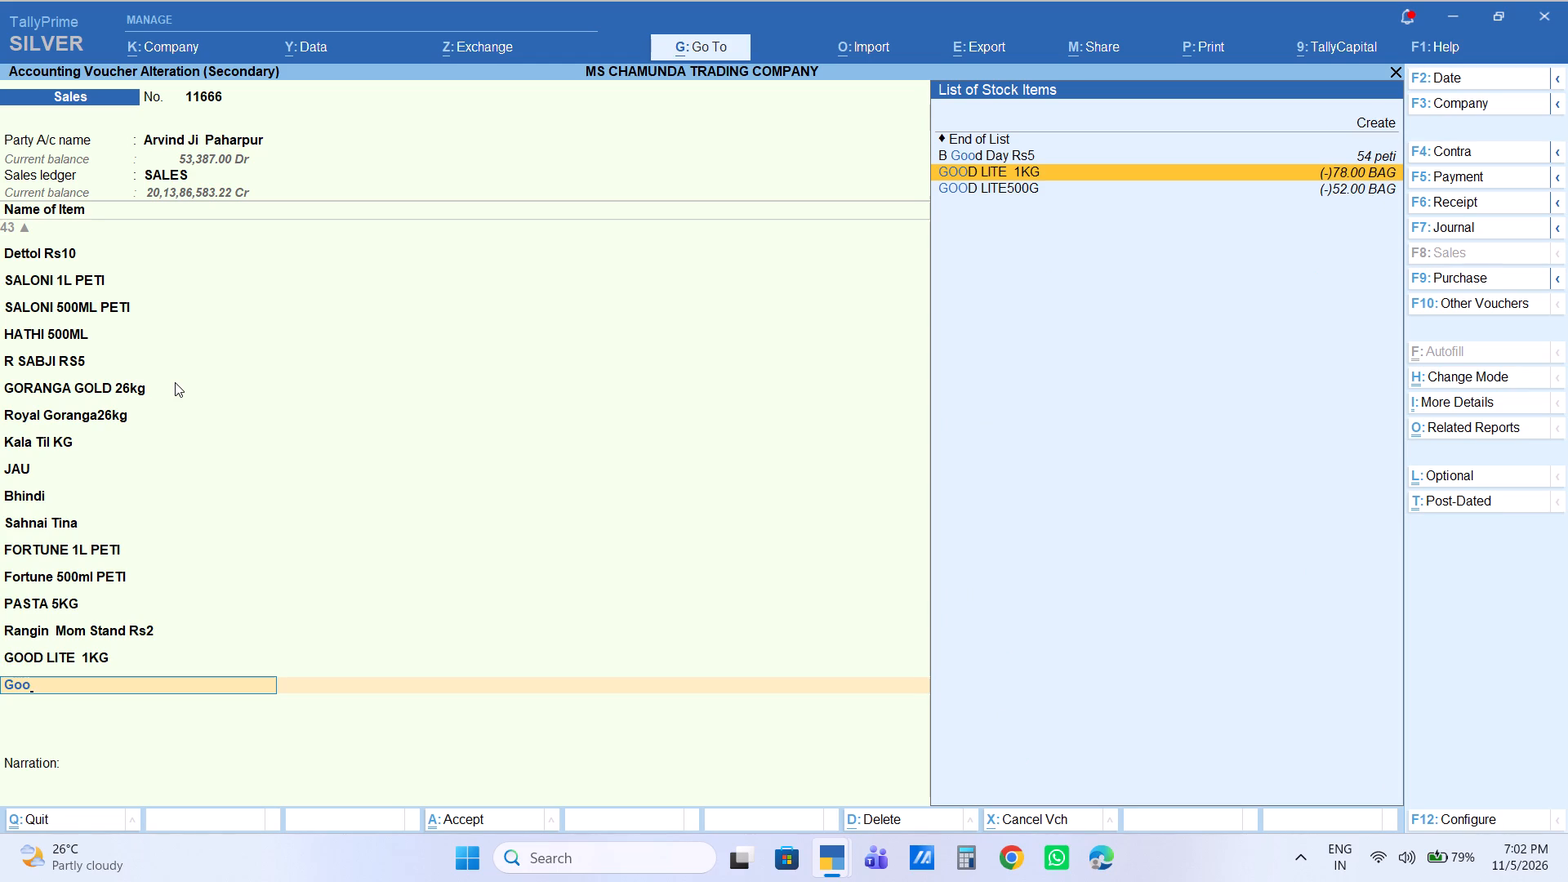
{"action": "key", "text": "Down"}
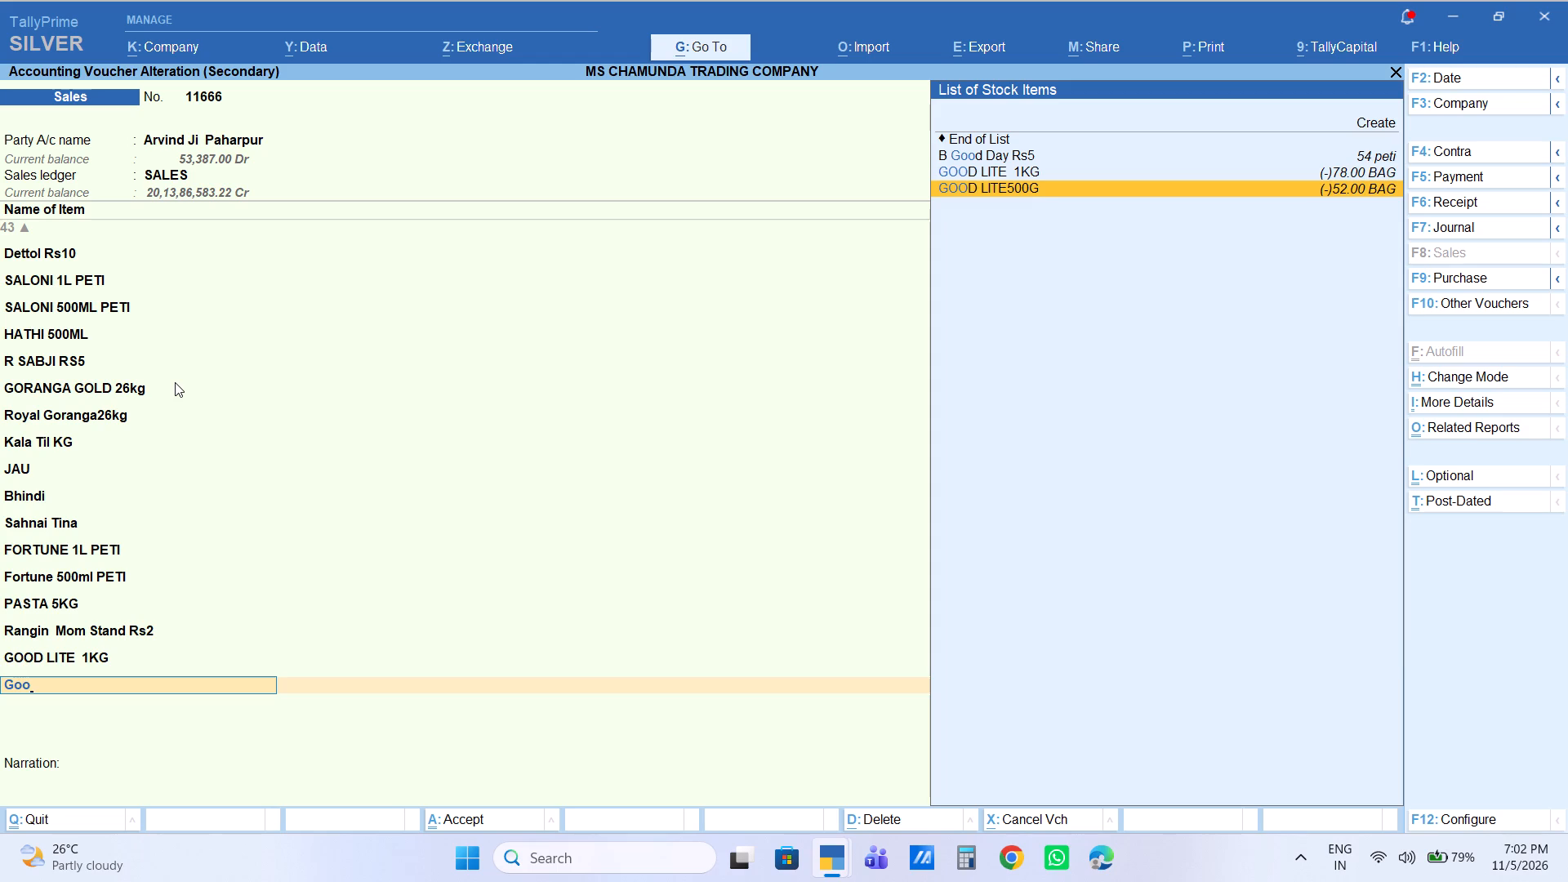
{"action": "key", "text": "Return"}
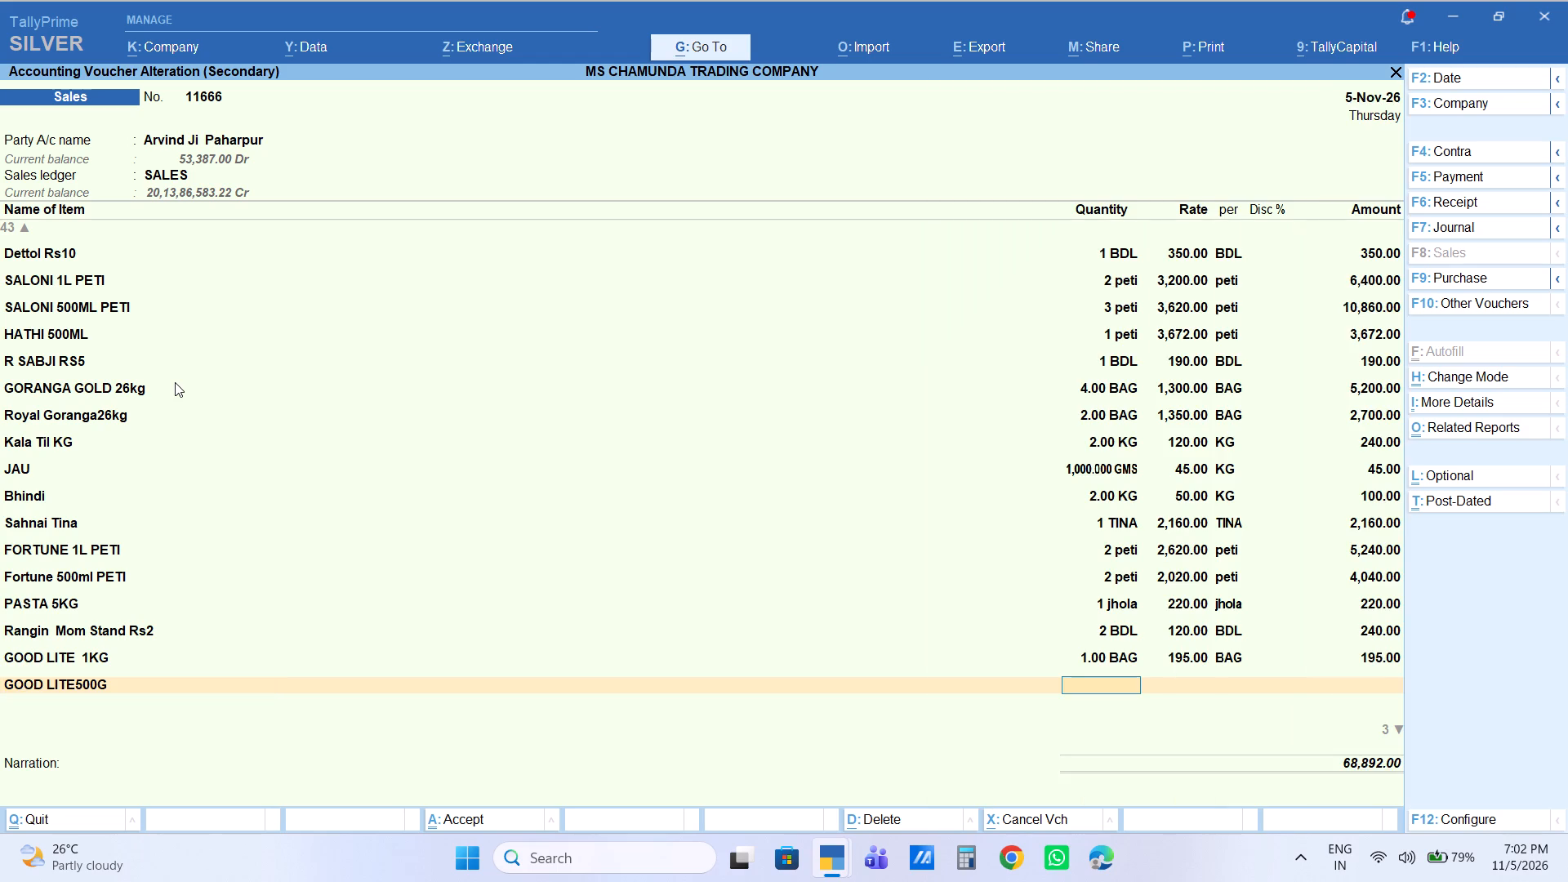
{"action": "key", "text": "1"}
{"action": "key", "text": "Return"}
{"action": "key", "text": "Return"}
{"action": "key", "text": "Return"}
{"action": "key", "text": "Return"}
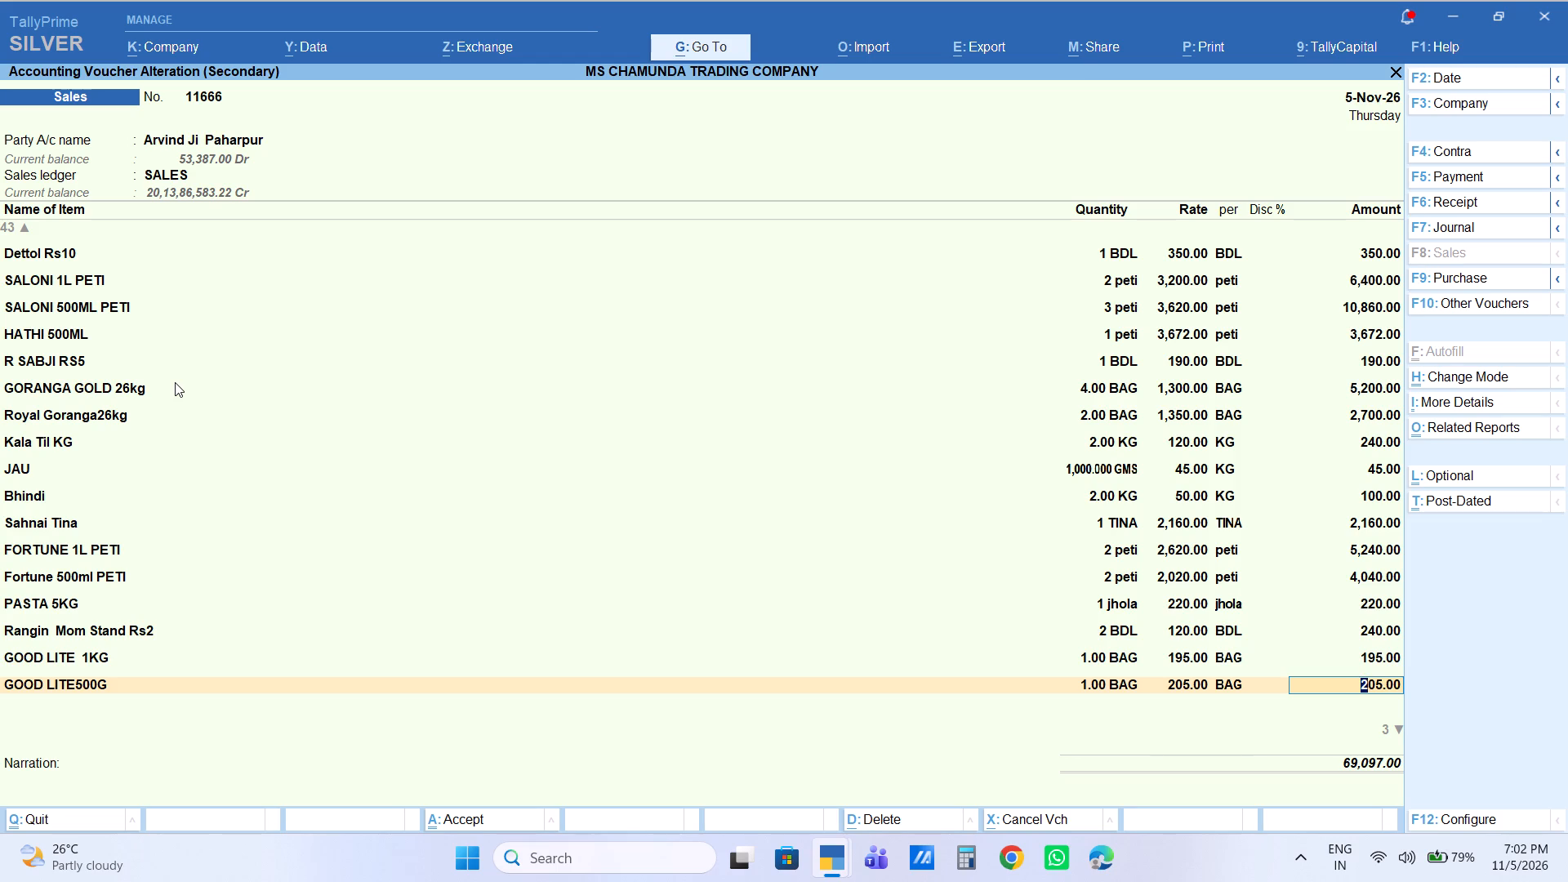
{"action": "key", "text": "Return"}
Set the Labour Charge amount to 105.00 and move on to the narration.
{"action": "key", "text": "Return"}
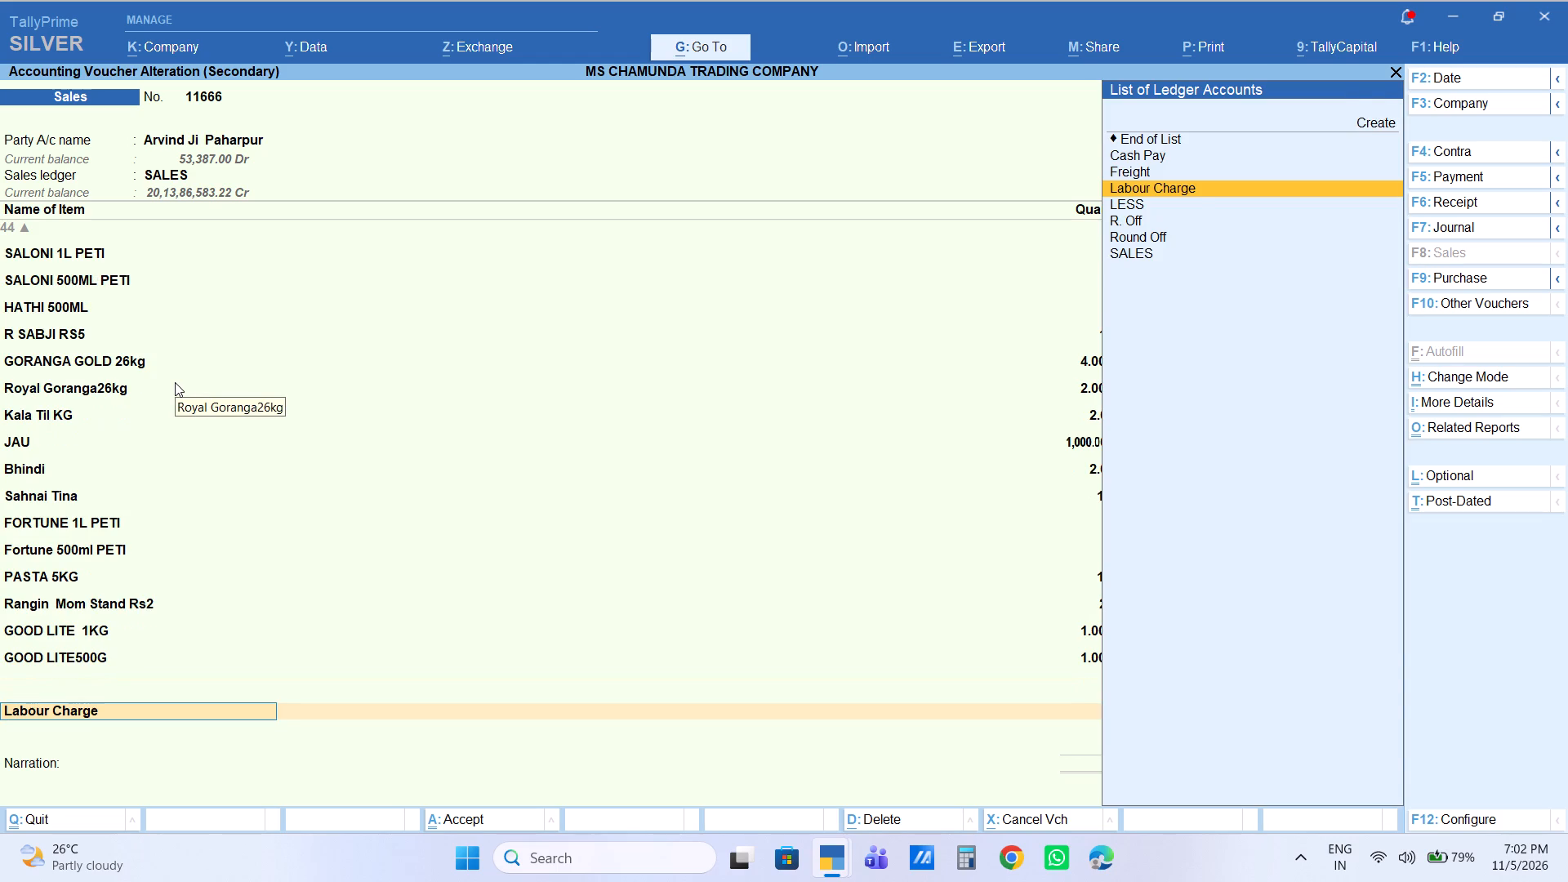
{"action": "key", "text": "Return"}
{"action": "key", "text": "Return"}
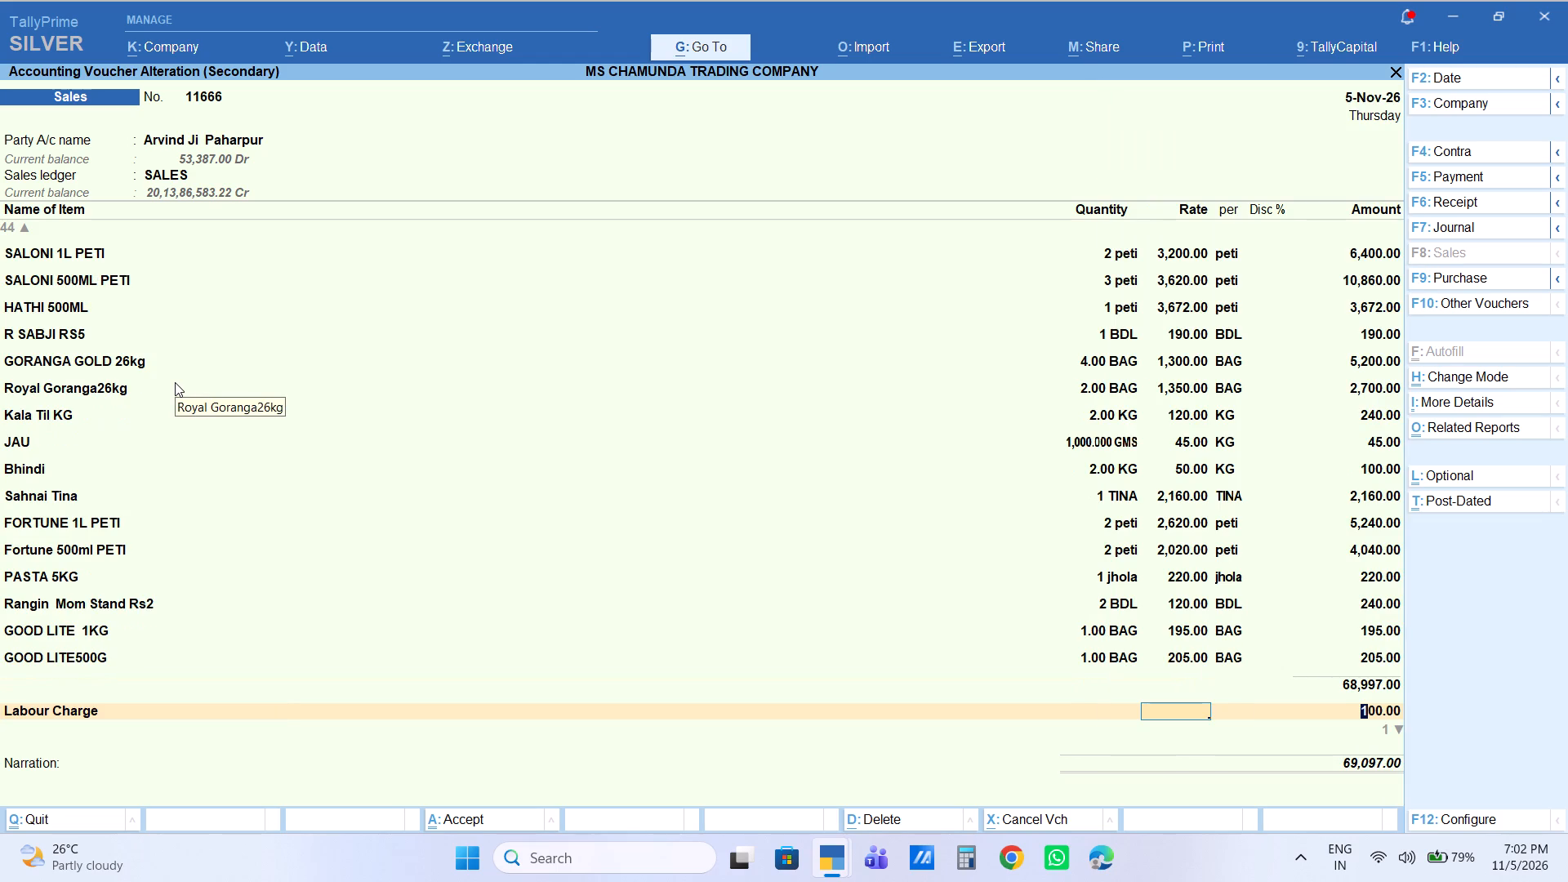
{"action": "type", "text": "105"}
{"action": "key", "text": "Return"}
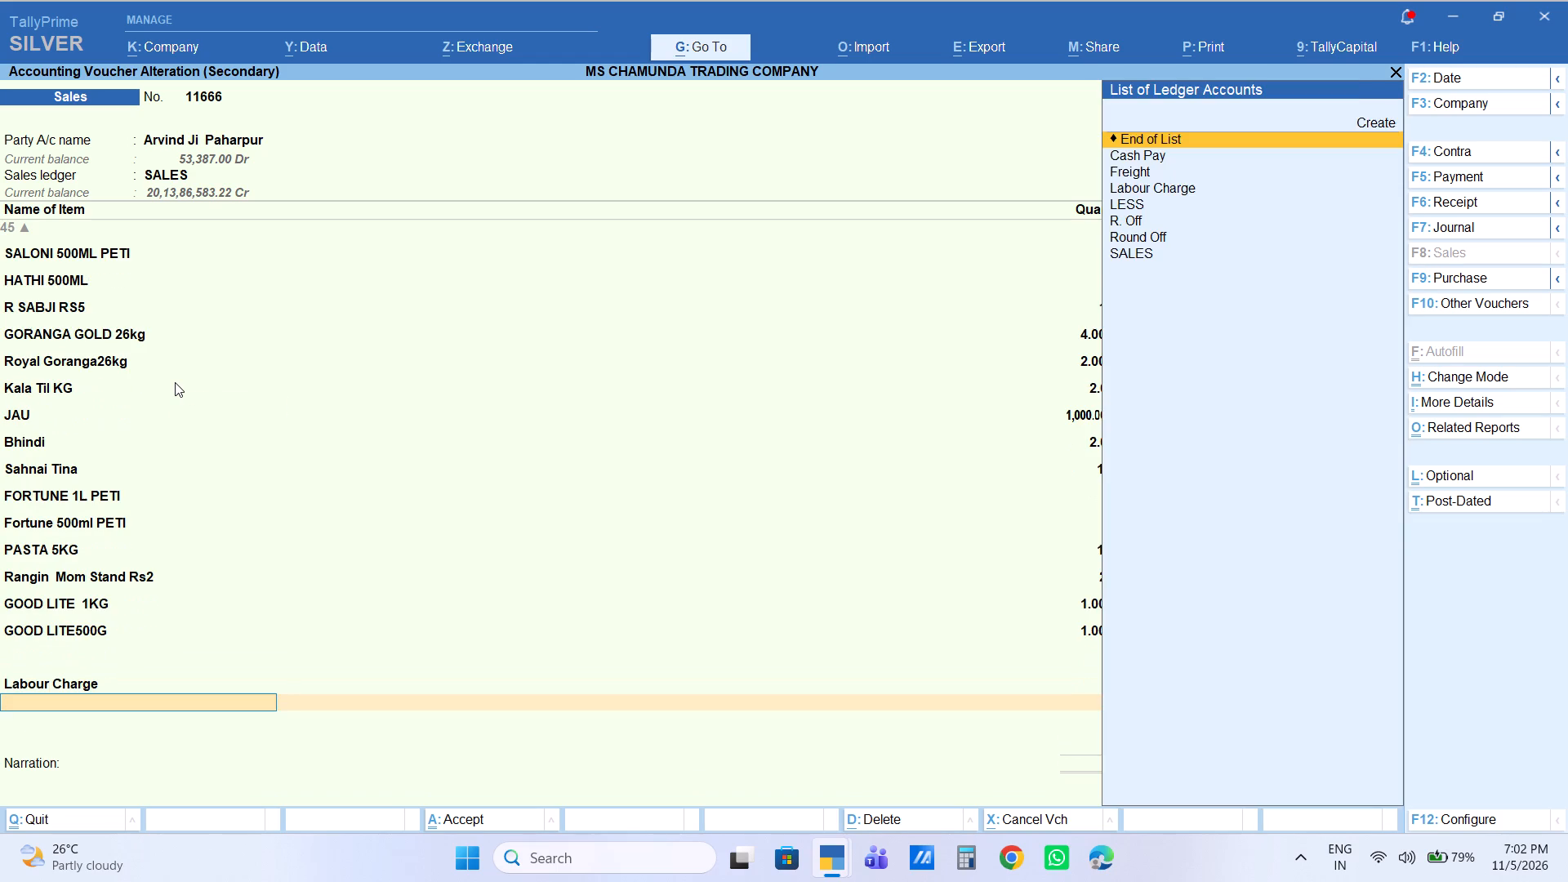
{"action": "key", "text": "Return"}
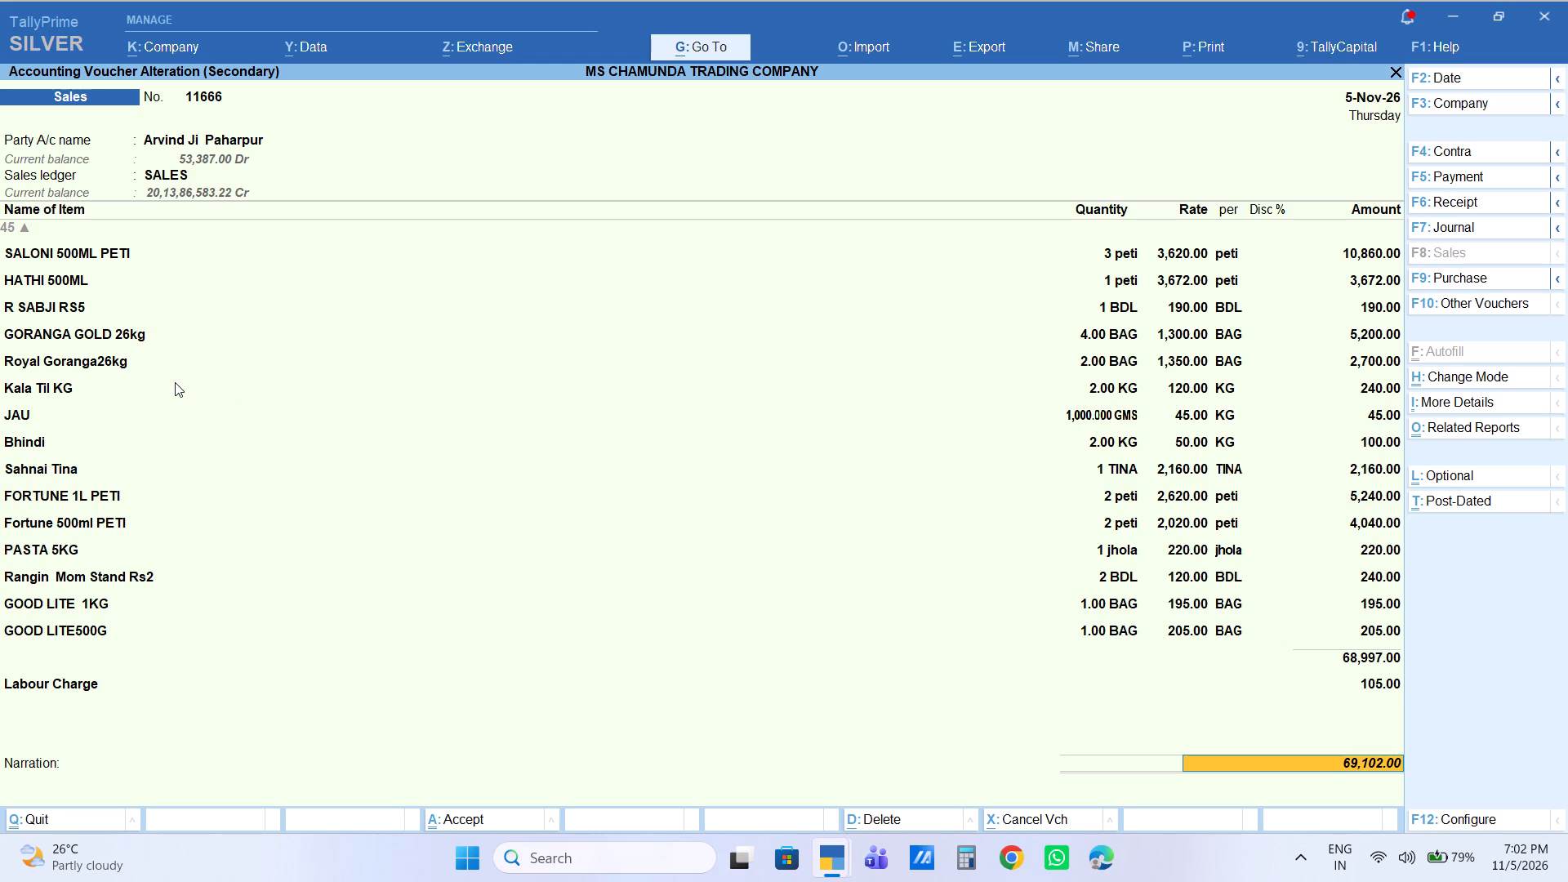
Go back over the end of the voucher, rechecking the GOOD LITE500G amount and the Labour Charge line.
{"action": "key", "text": "BackSpace"}
{"action": "key", "text": "BackSpace"}
{"action": "key", "text": "BackSpace"}
{"action": "key", "text": "BackSpace"}
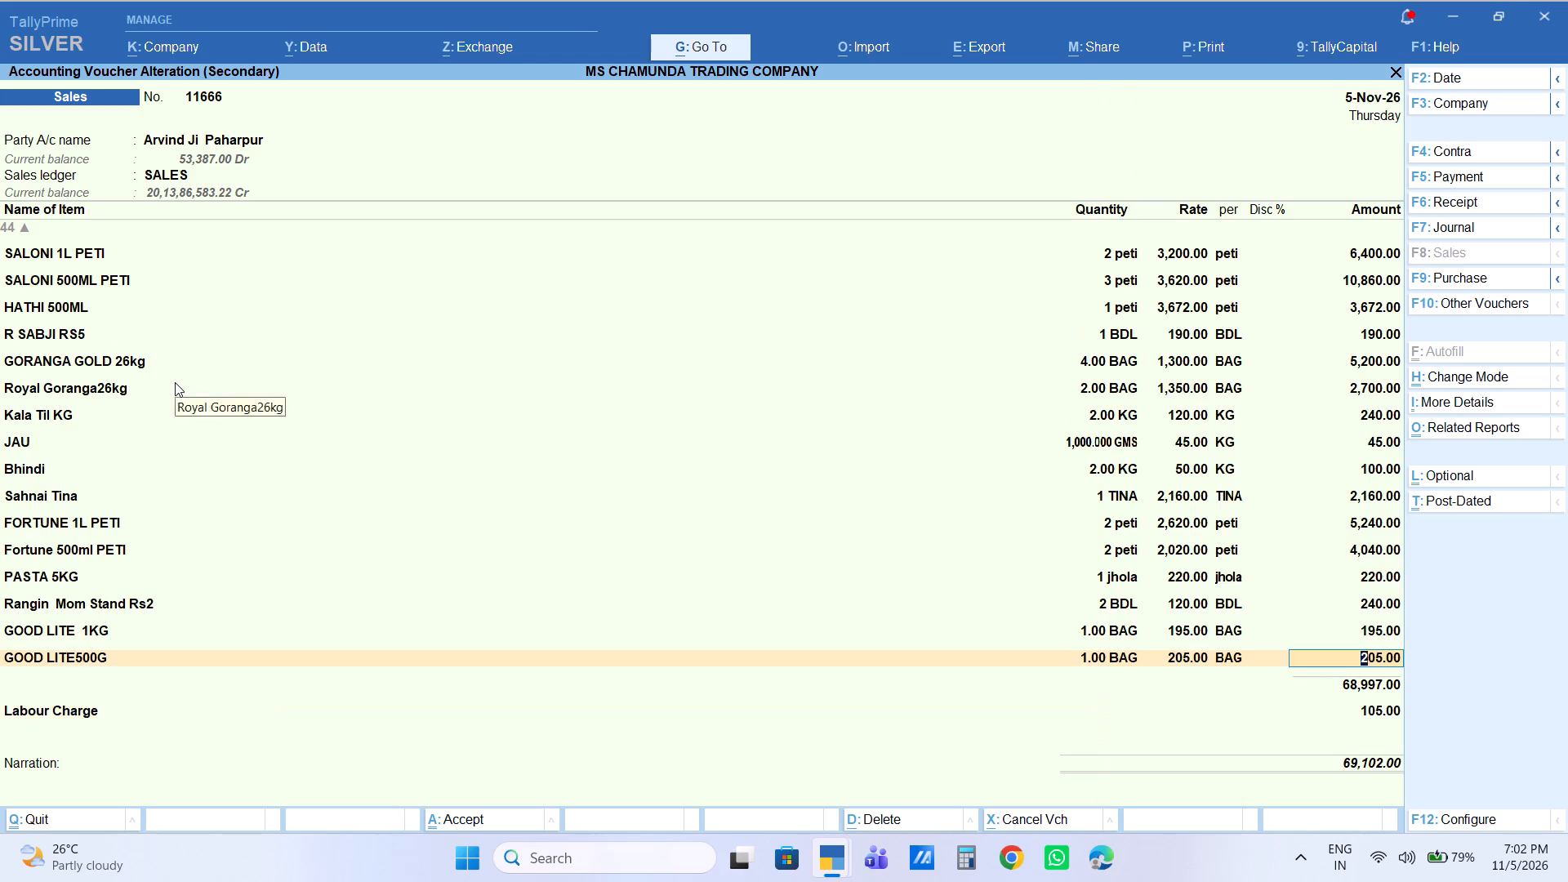
{"action": "key", "text": "Return"}
{"action": "key", "text": "BackSpace"}
{"action": "key", "text": "Return"}
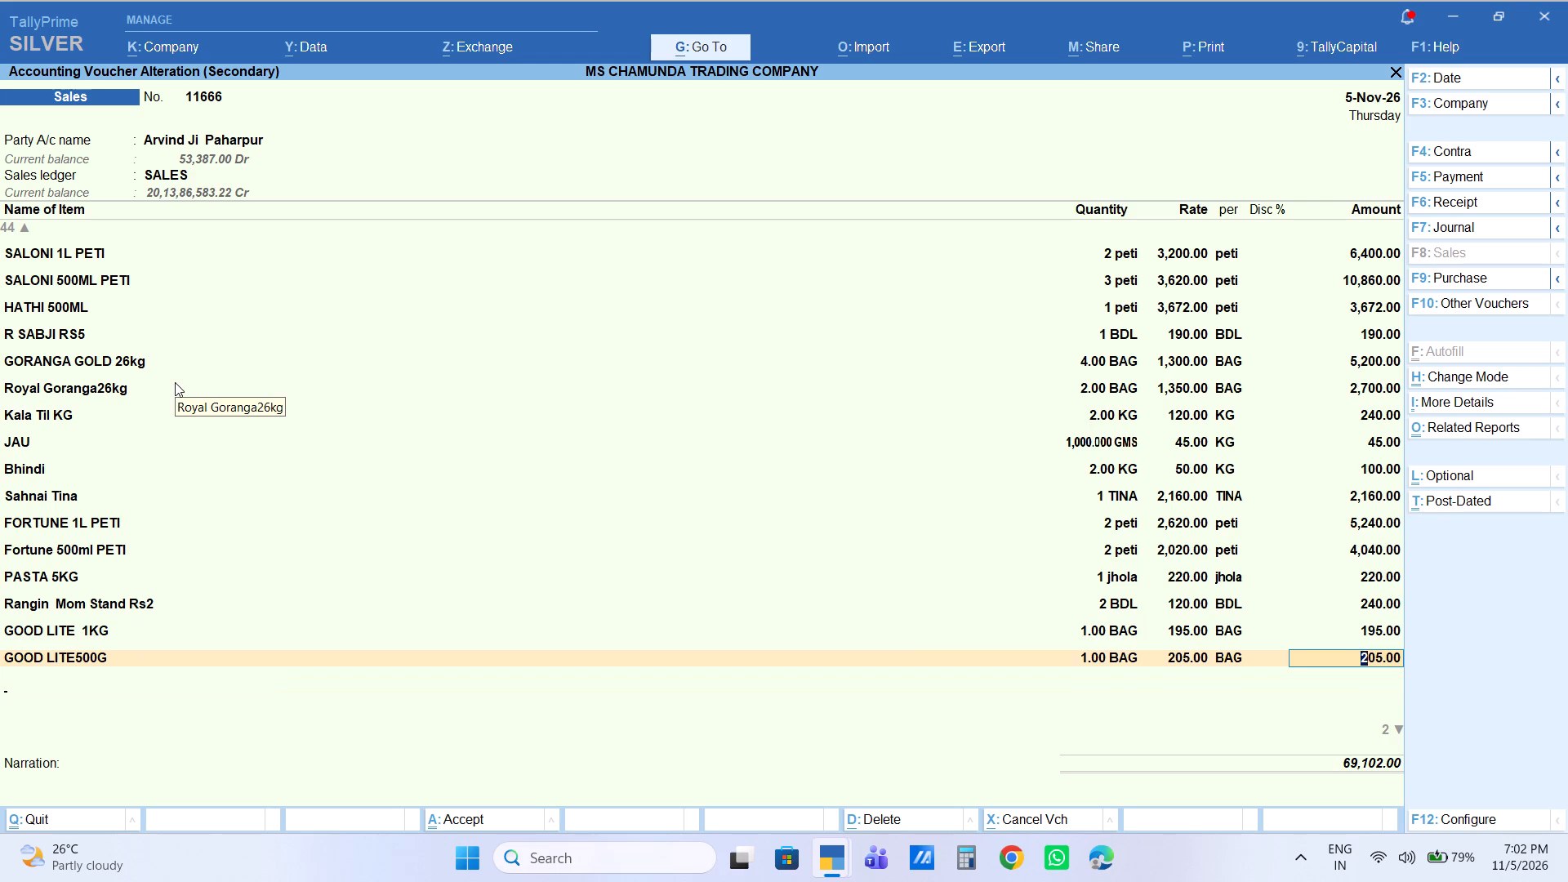
{"action": "key", "text": "Return"}
{"action": "key", "text": "Return"}
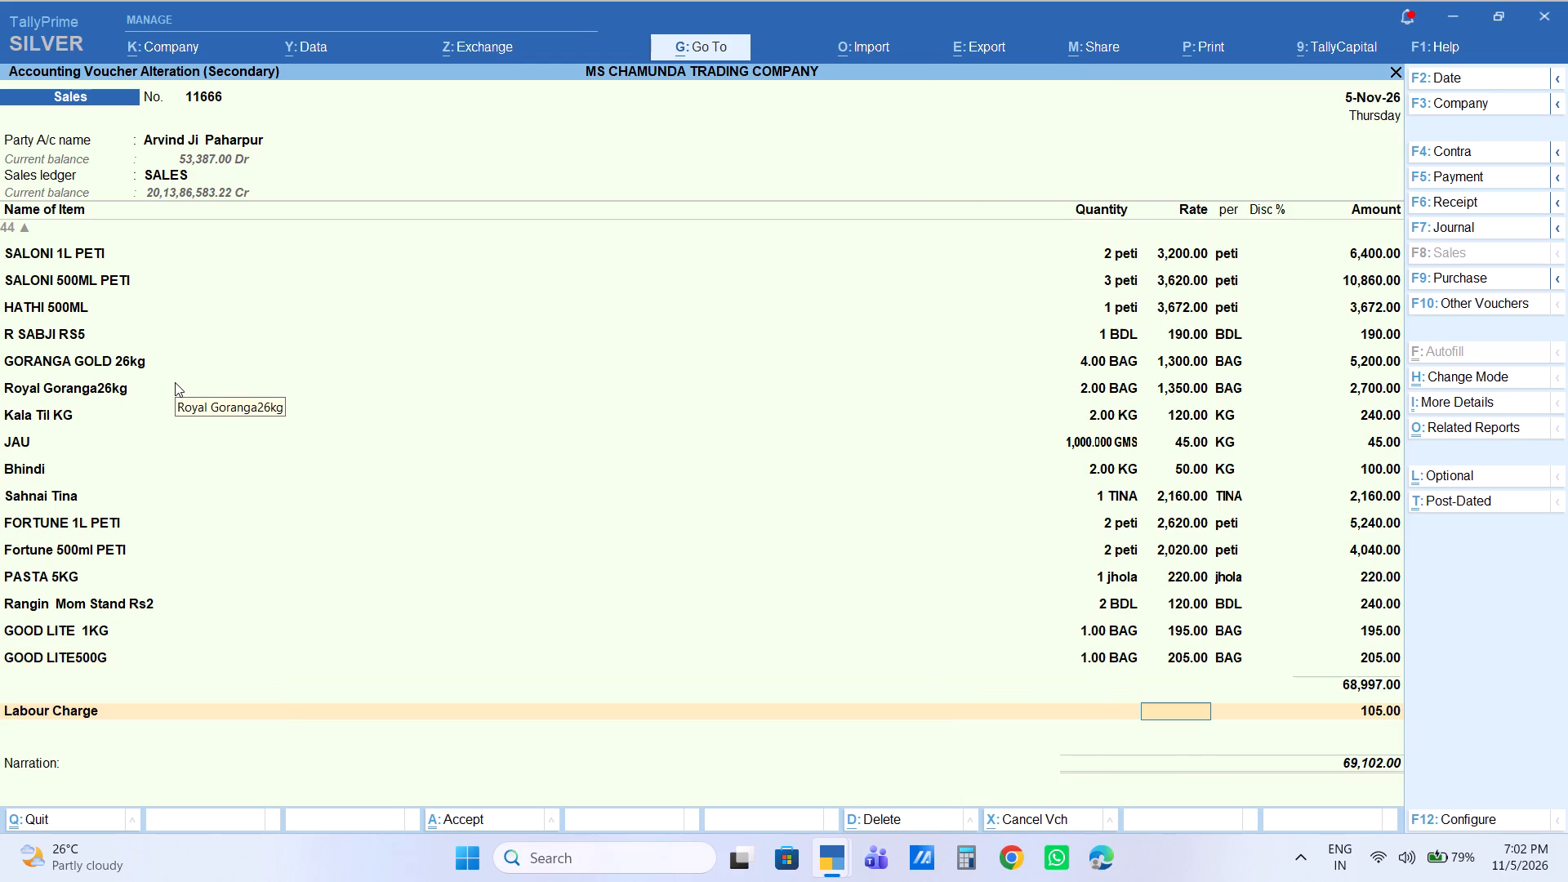
{"action": "key", "text": "Return"}
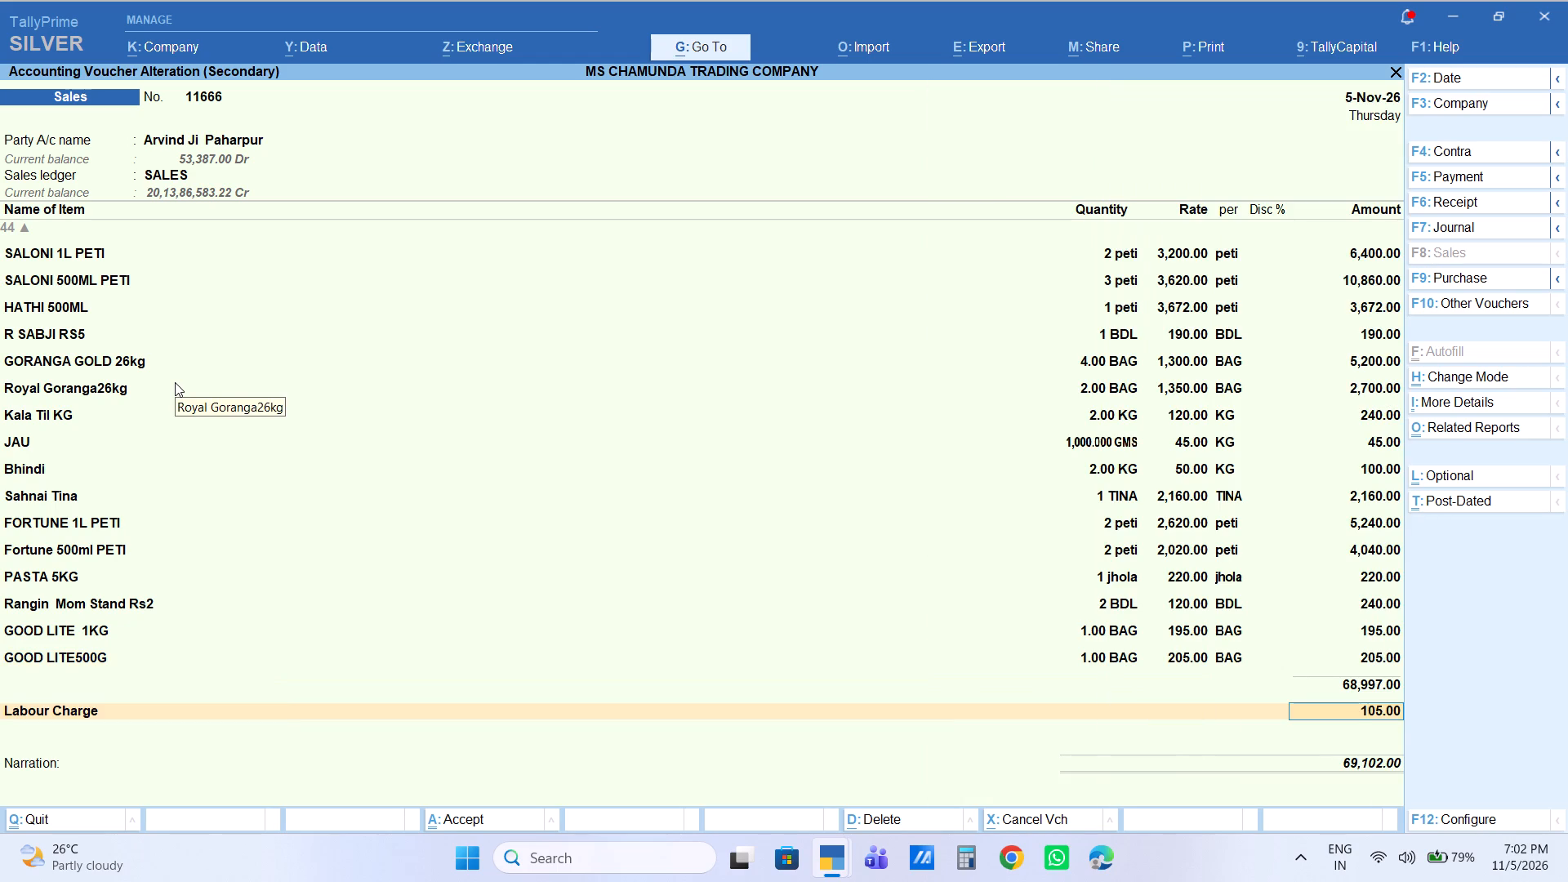
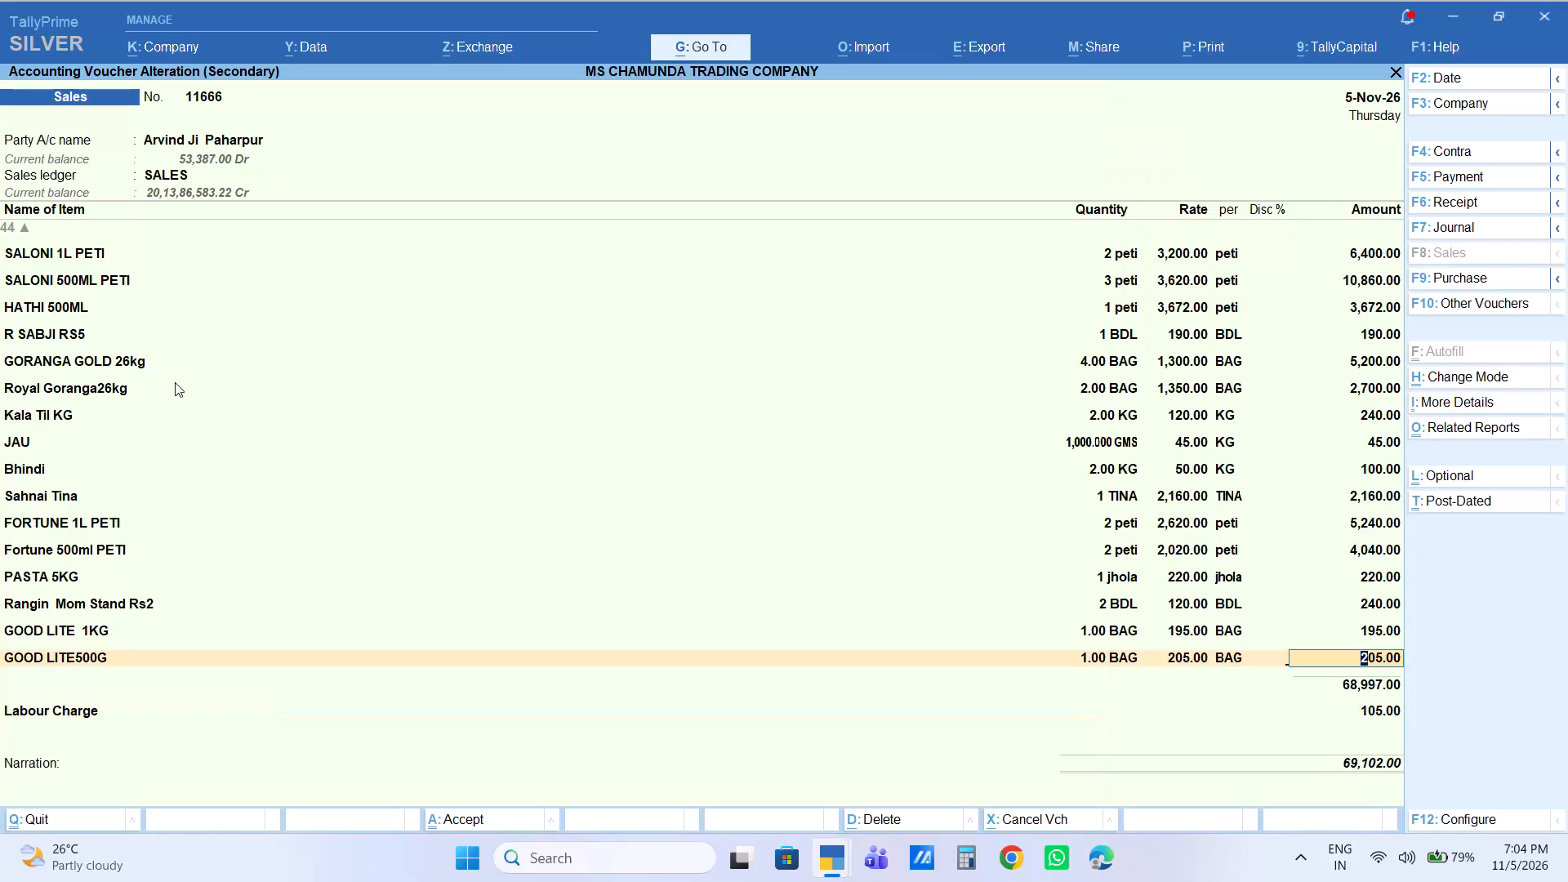
Go back up to the FORTUNE 1L PETI line in voucher 11666 and set its rate to 2,630.00 per peti.
{"action": "key", "text": "BackSpace"}
{"action": "key", "text": "BackSpace"}
{"action": "key", "text": "Up"}
{"action": "key", "text": "Up"}
{"action": "key", "text": "Up"}
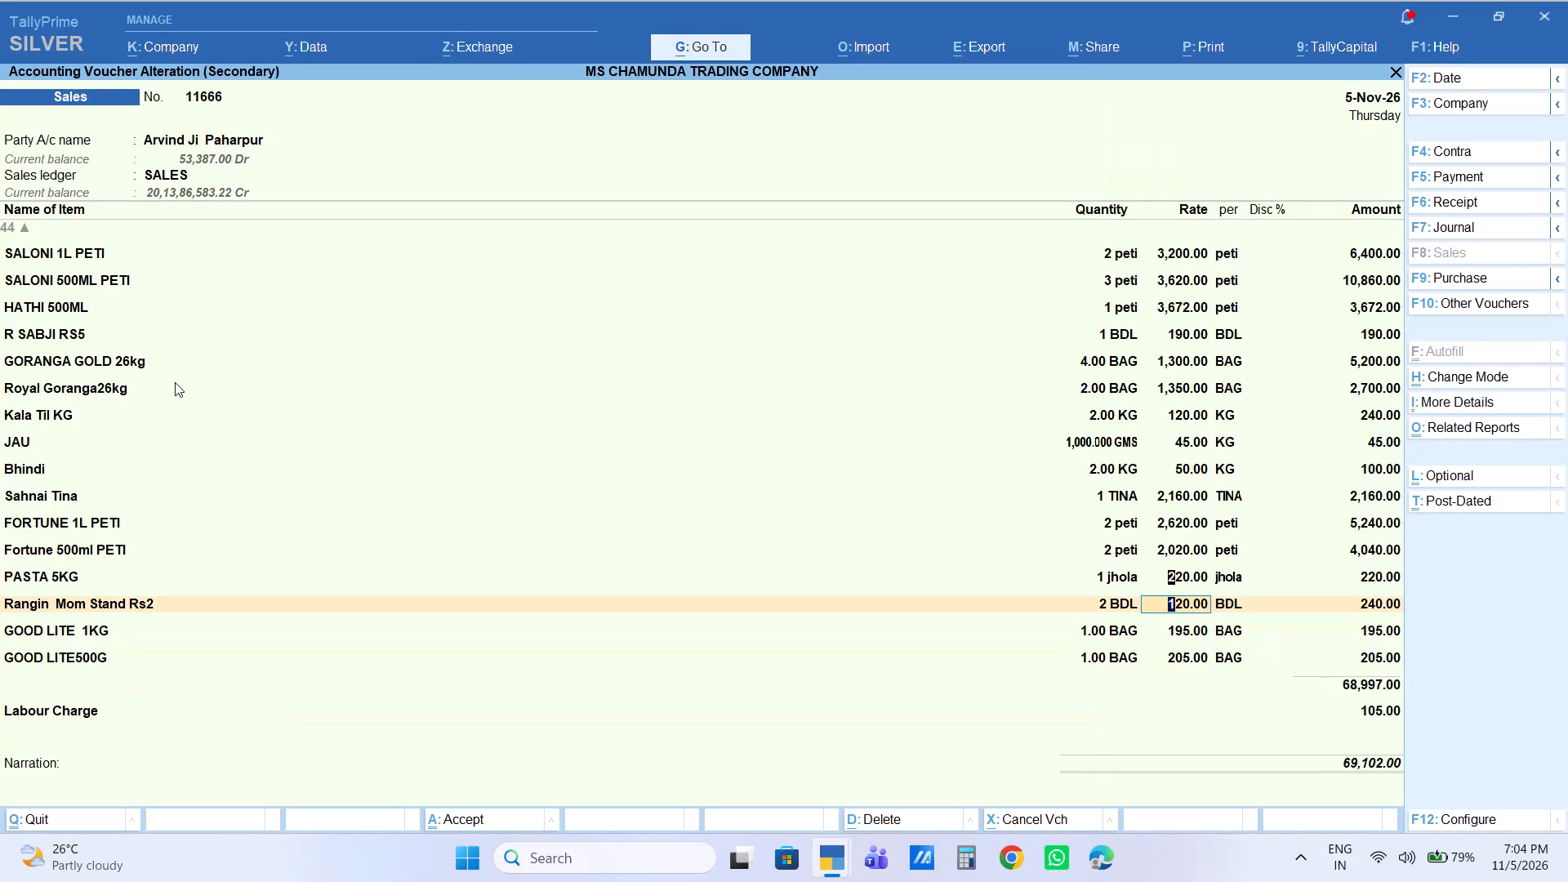
{"action": "key", "text": "Up"}
{"action": "key", "text": "Up"}
{"action": "type", "text": "2630"}
{"action": "key", "text": "Return"}
Go through the remaining item lines and the Labour Charge, save sales voucher 11666 and exit the Day Book to the Gateway.
{"action": "key", "text": "Return"}
{"action": "key", "text": "Return"}
{"action": "key", "text": "Return"}
{"action": "key", "text": "Return"}
{"action": "key", "text": "Return"}
{"action": "key", "text": "Return"}
{"action": "key", "text": "Return"}
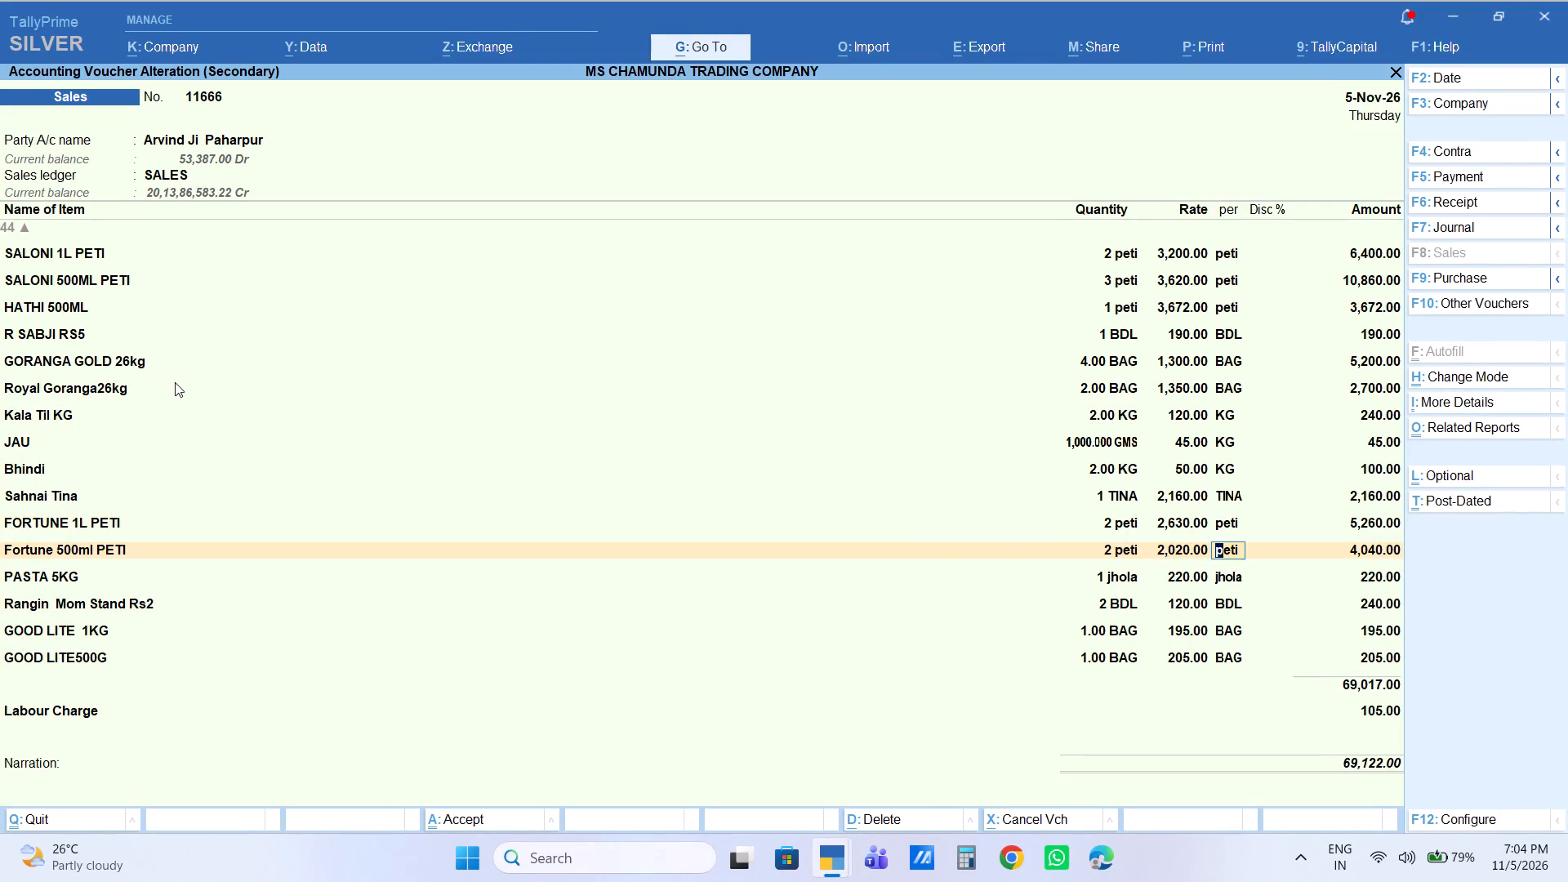
{"action": "key", "text": "Return"}
{"action": "key", "text": "Return"}
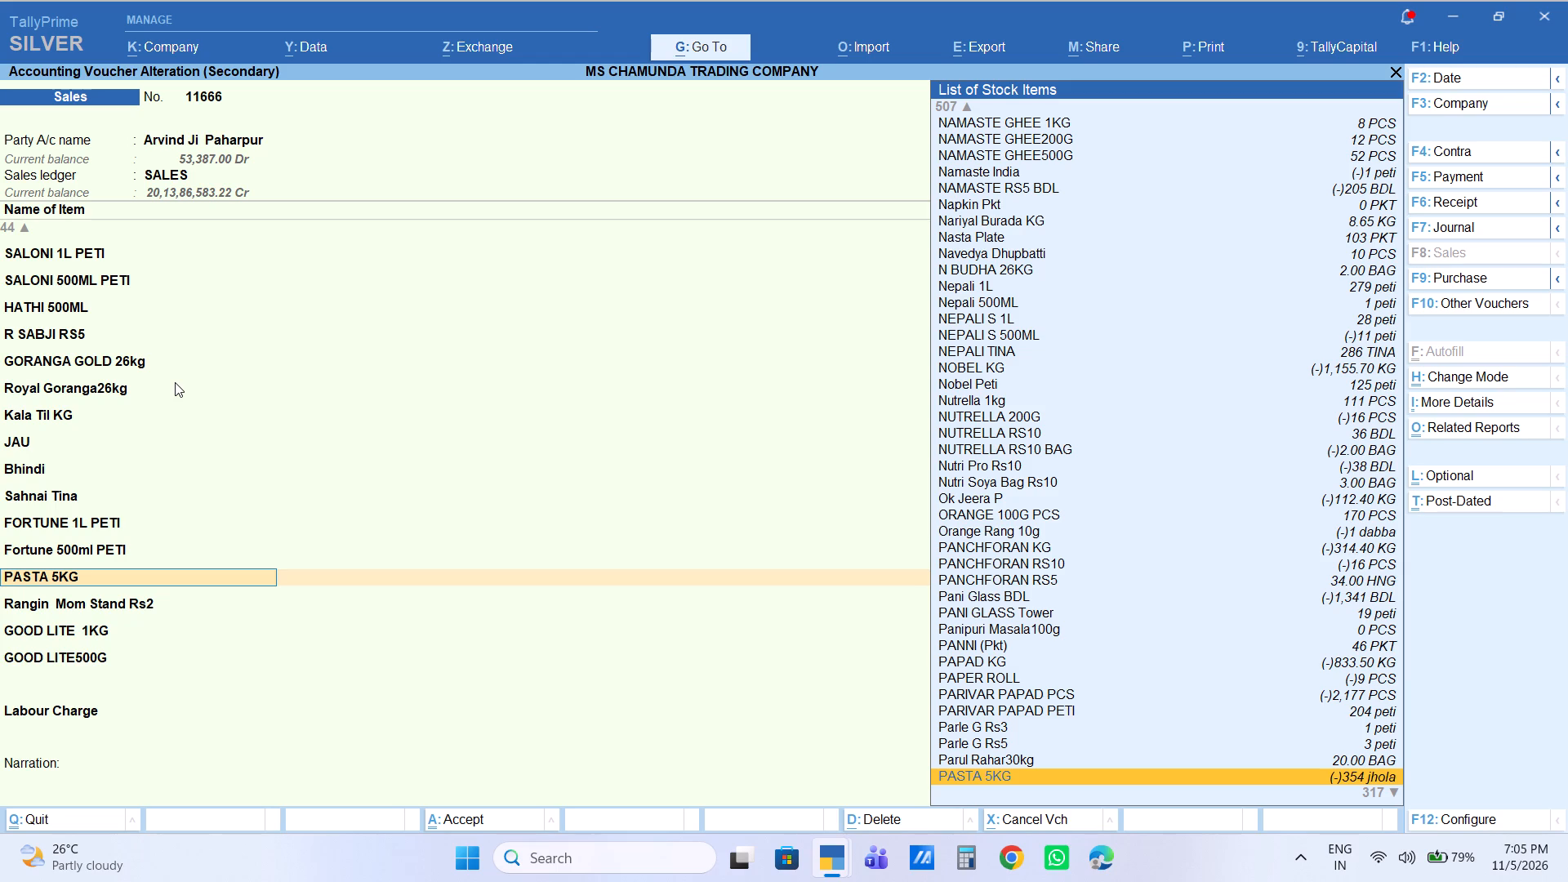
{"action": "key", "text": "Return"}
{"action": "key", "text": "Return"}
{"action": "key", "text": "Return"}
{"action": "key", "text": "Return"}
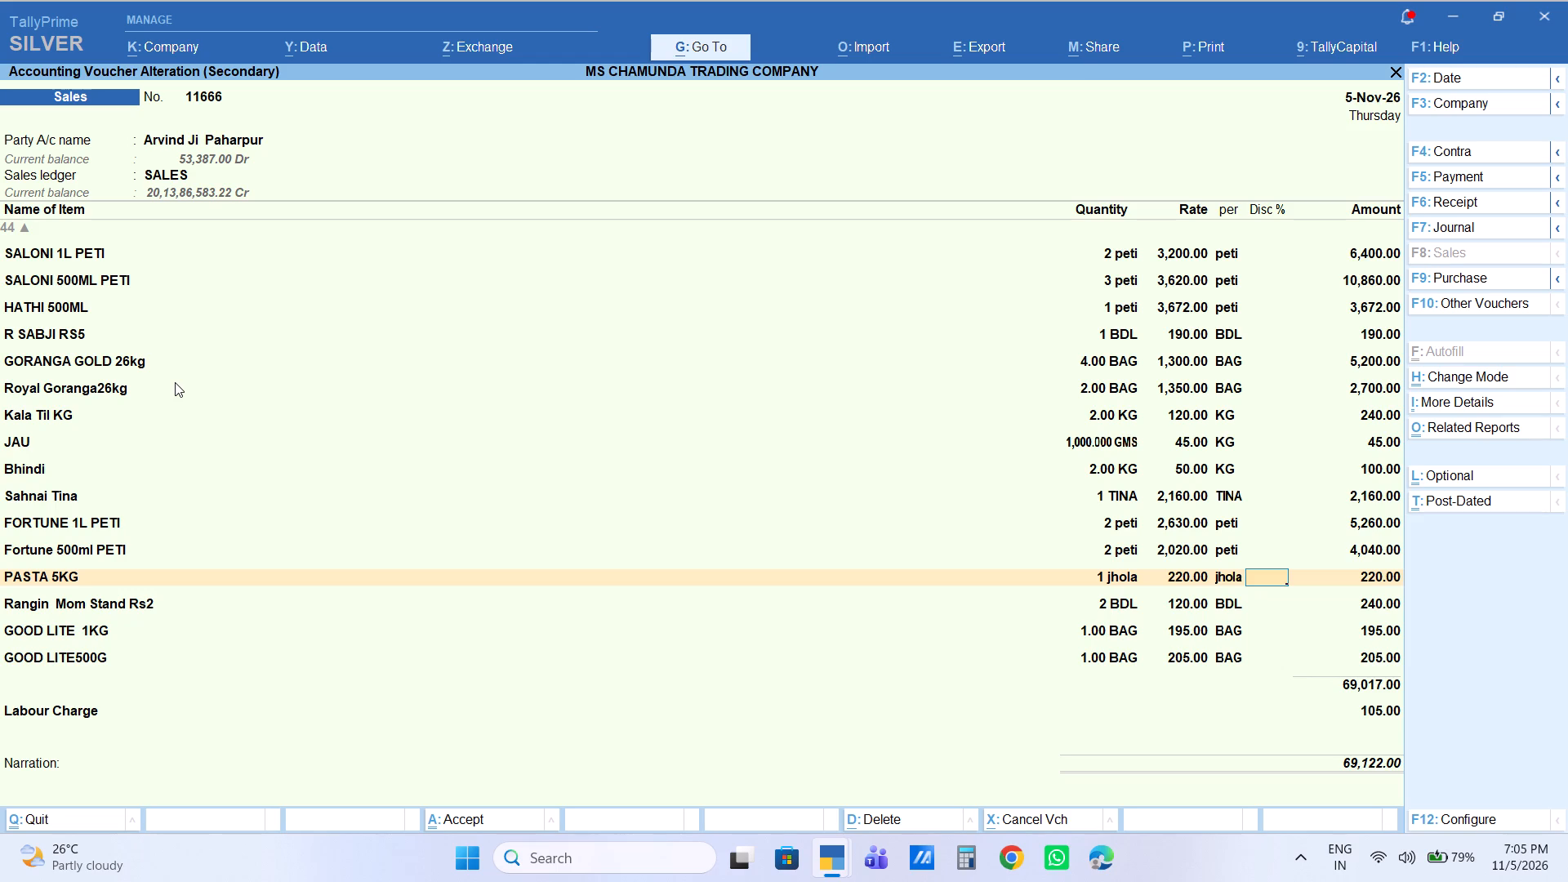
{"action": "key", "text": "Return"}
{"action": "key", "text": "Return"}
{"action": "key", "text": "Return"}
{"action": "key", "text": "Return"}
{"action": "key", "text": "Return"}
{"action": "key", "text": "Return"}
{"action": "key", "text": "Return"}
{"action": "key", "text": "Return"}
{"action": "key", "text": "Return"}
{"action": "key", "text": "Return"}
{"action": "key", "text": "Return"}
{"action": "key", "text": "Return"}
{"action": "key", "text": "Return"}
{"action": "key", "text": "Return"}
{"action": "key", "text": "Return"}
{"action": "key", "text": "Return"}
{"action": "key", "text": "Return"}
{"action": "key", "text": "Return"}
{"action": "key", "text": "Return"}
{"action": "key", "text": "Return"}
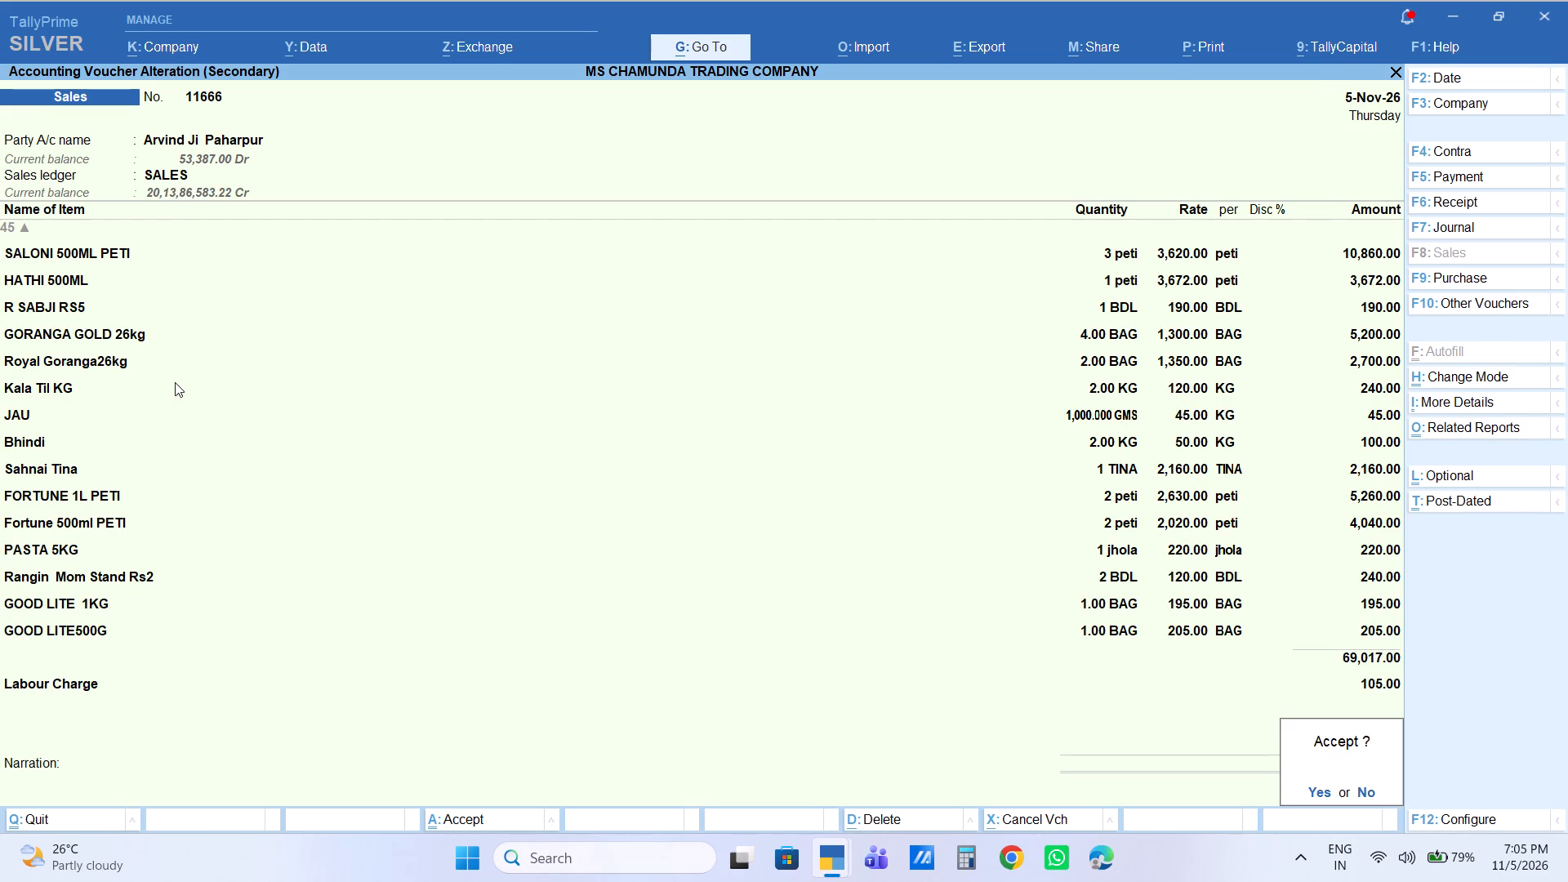
{"action": "key", "text": "Return"}
{"action": "key", "text": "Escape"}
{"action": "key", "text": "Escape"}
{"action": "key", "text": "Escape"}
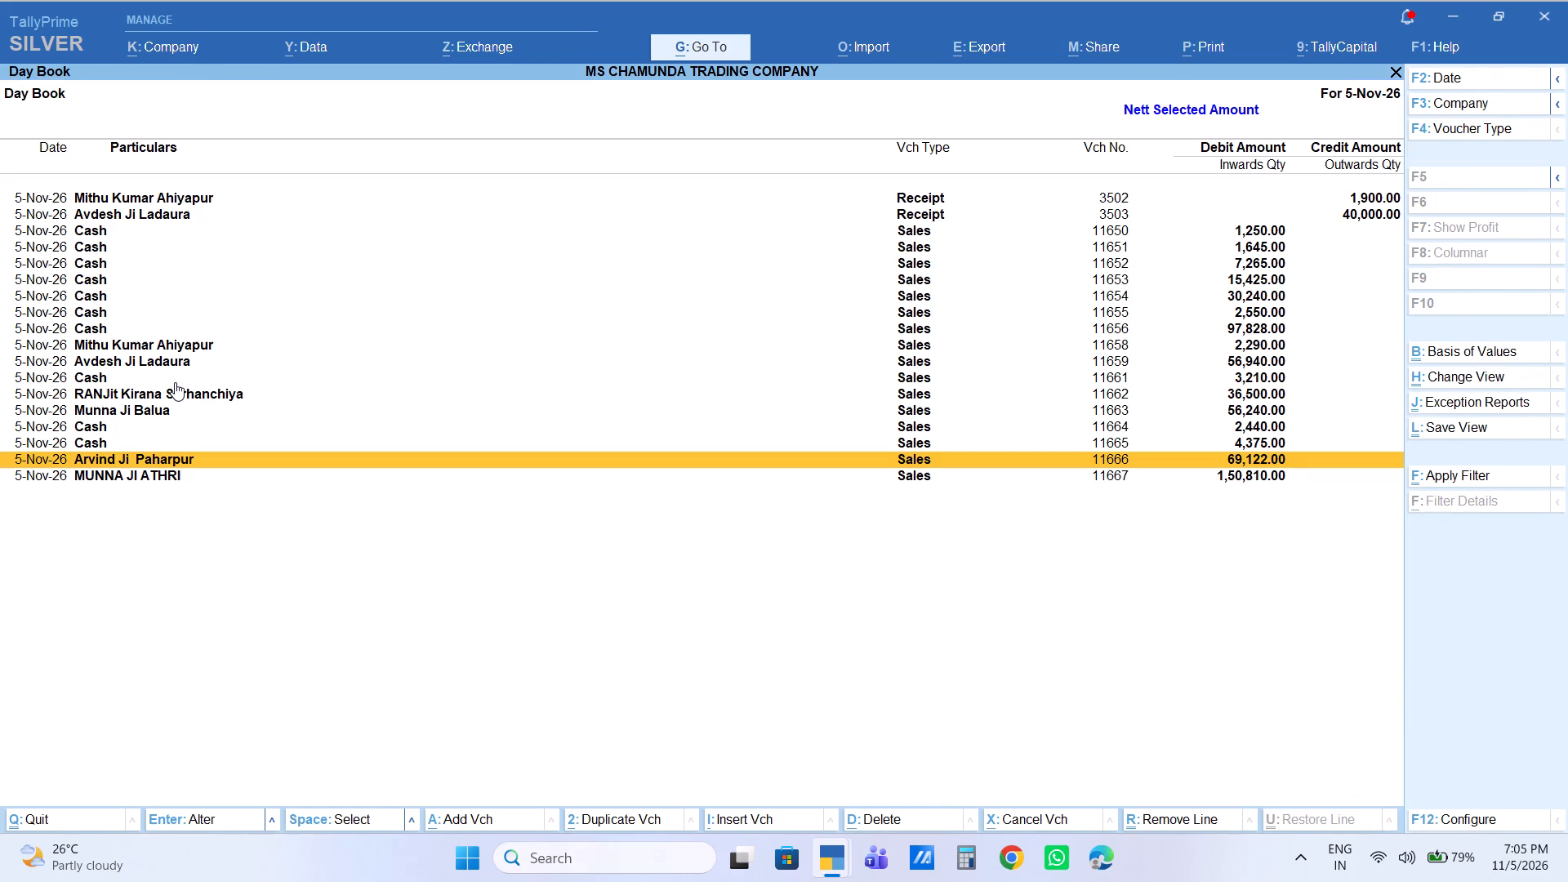
{"action": "key", "text": "Escape"}
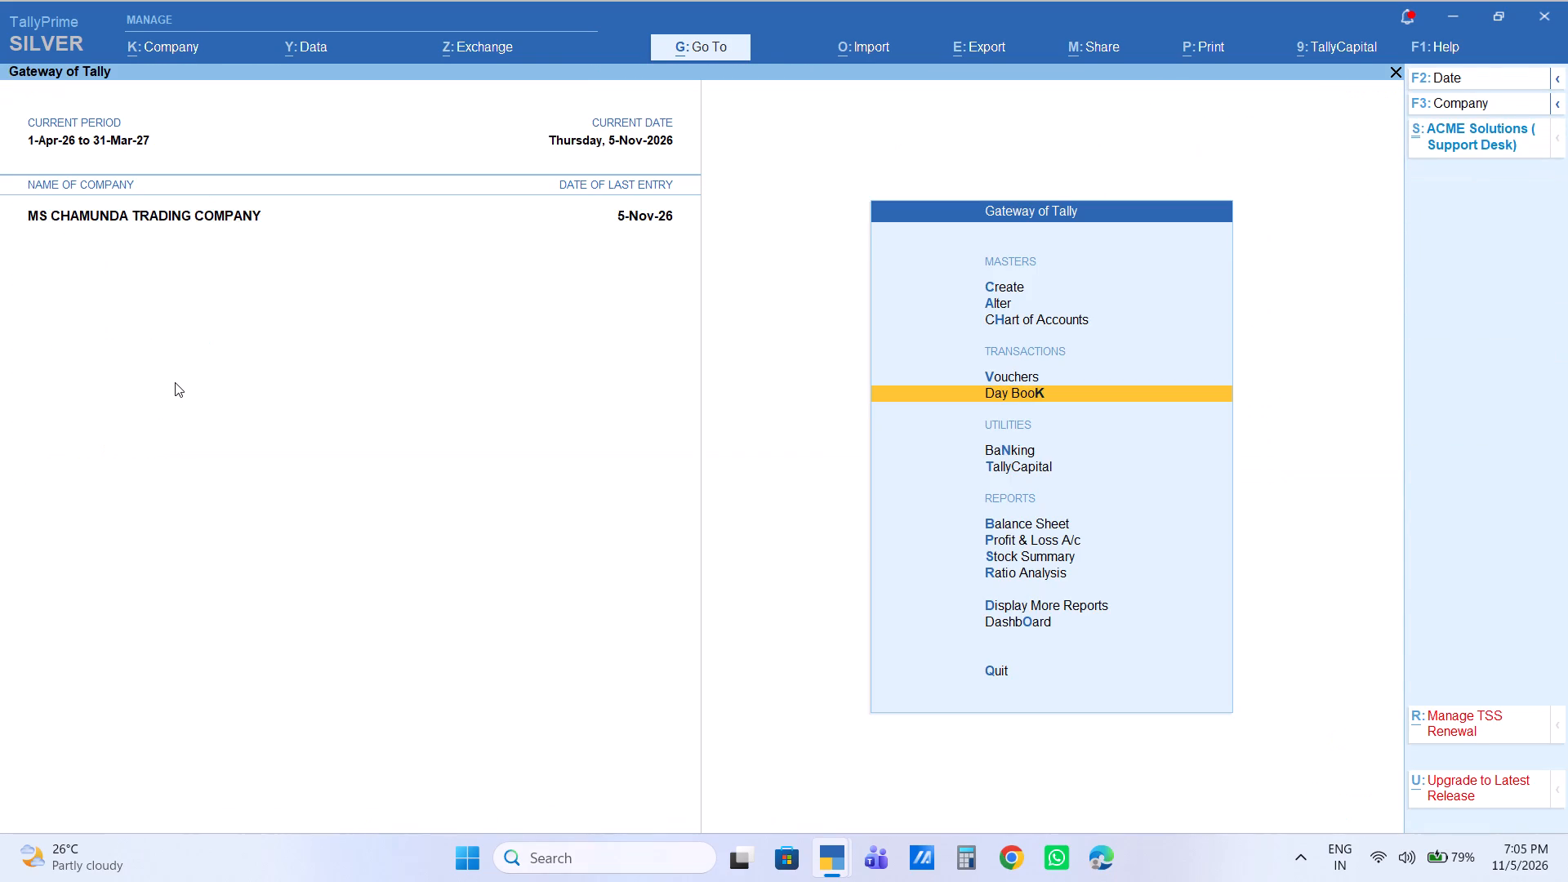
Start a new receipt voucher dated 5-Nov-26 with Cash as the account.
{"action": "key", "text": "Up"}
{"action": "key", "text": "Return"}
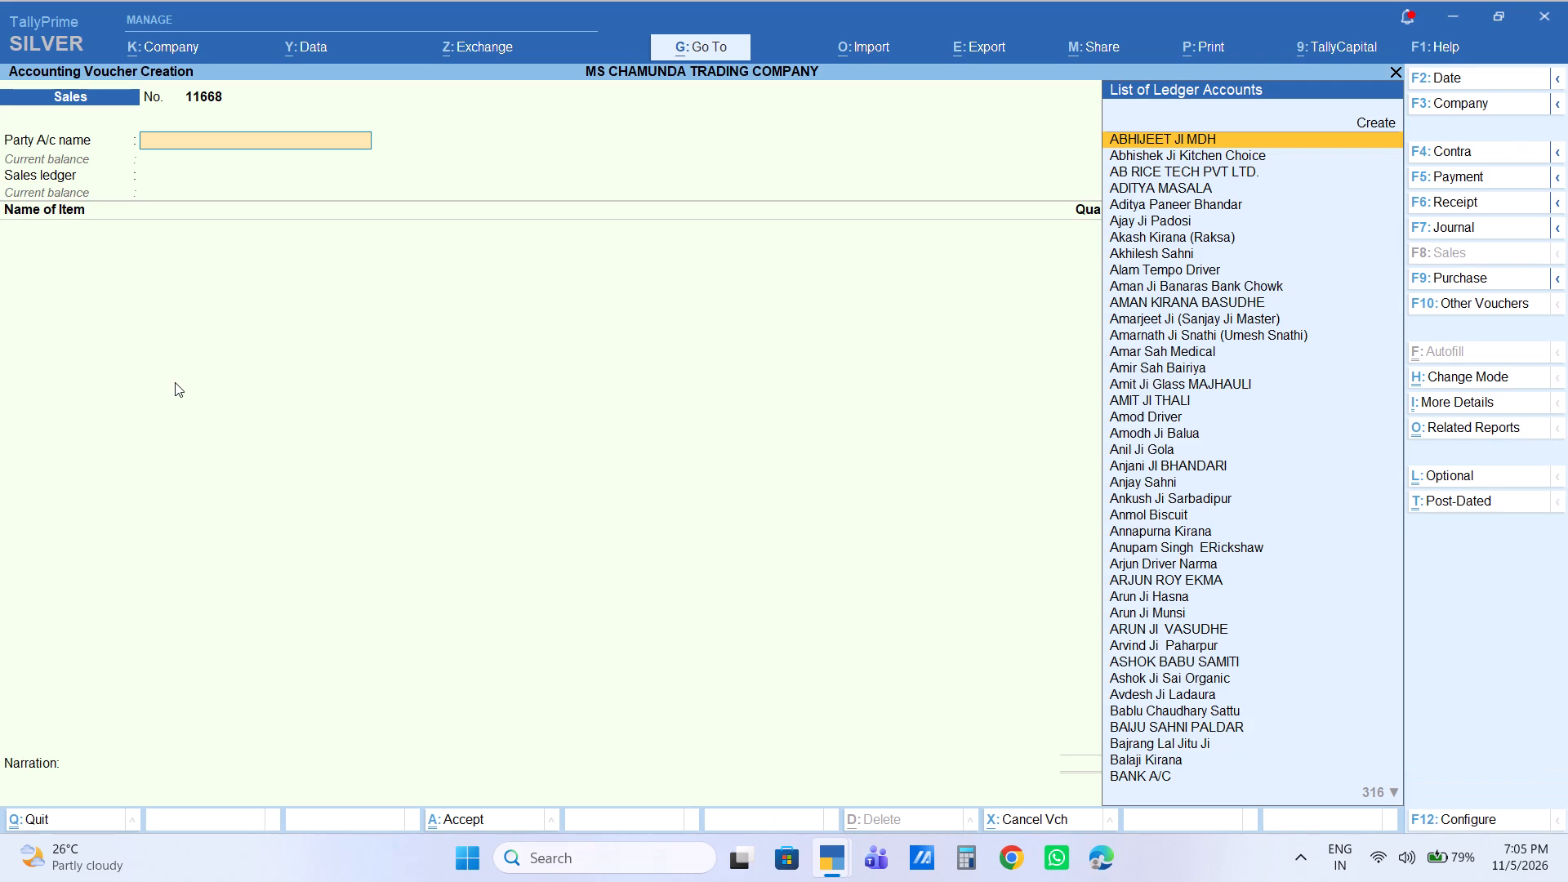
{"action": "key", "text": "F6"}
{"action": "type", "text": "ca"}
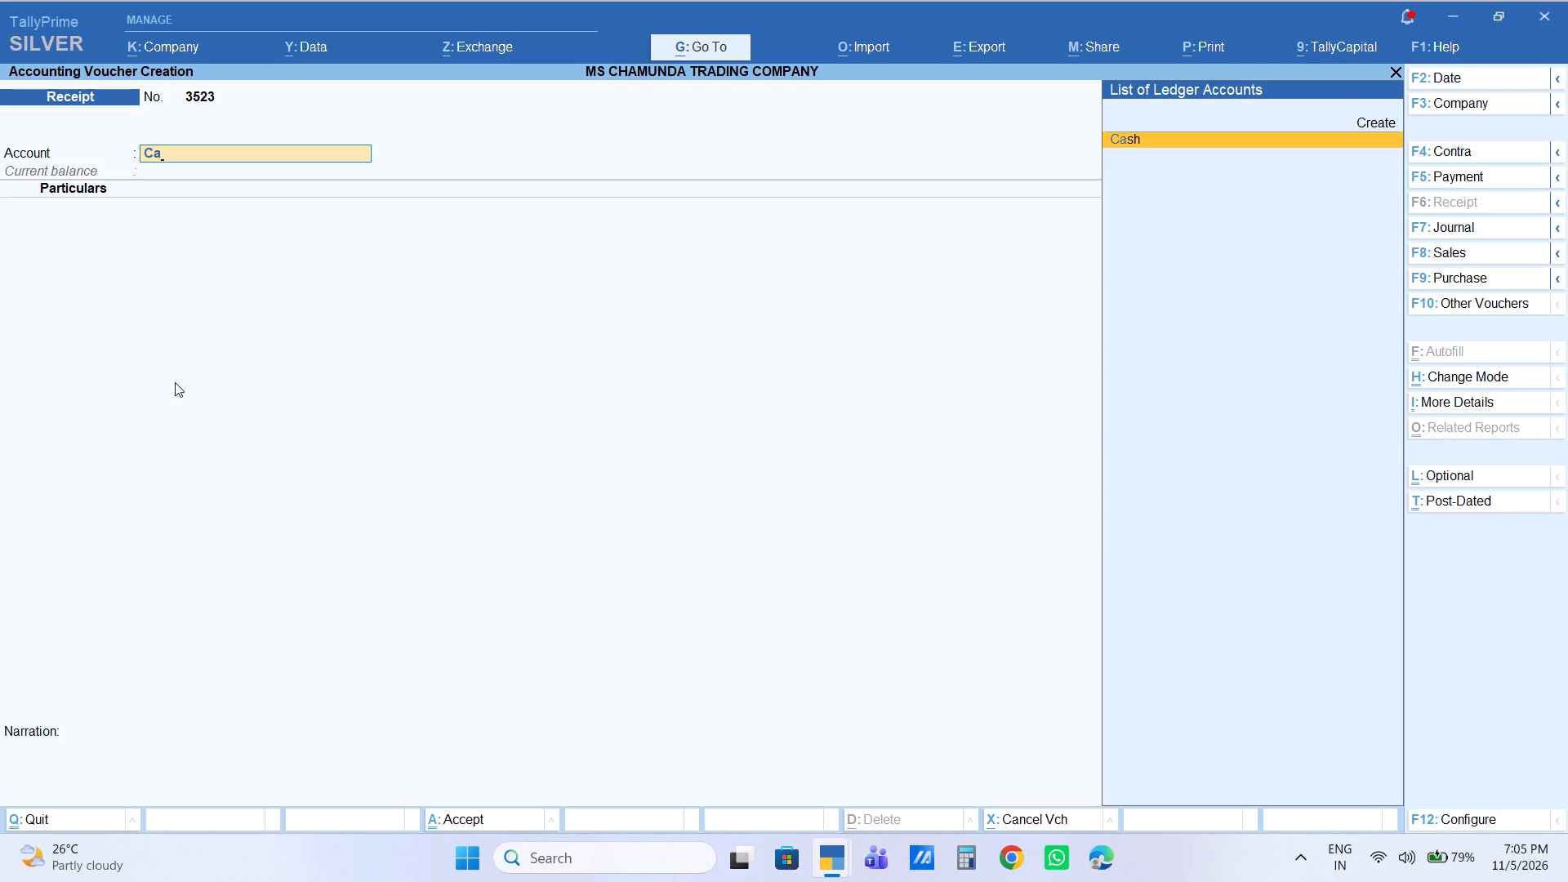
{"action": "key", "text": "Return"}
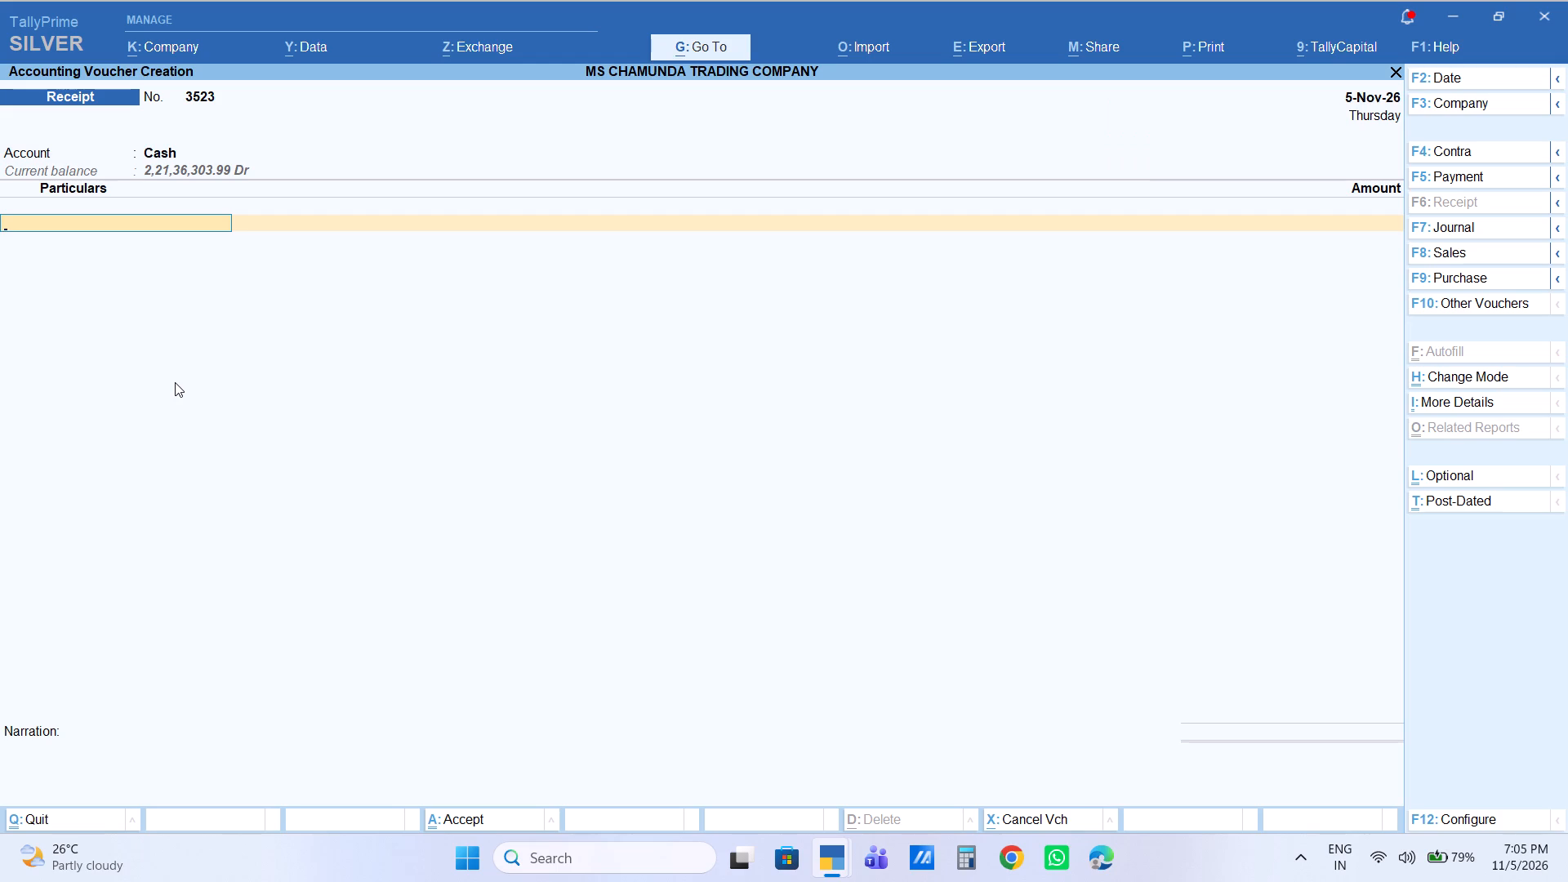
Enter the Paharpur customer from sales voucher 11666 as the receipt's party and select pending bill 11666 as the Agst Ref.
{"action": "type", "text": "arvi"}
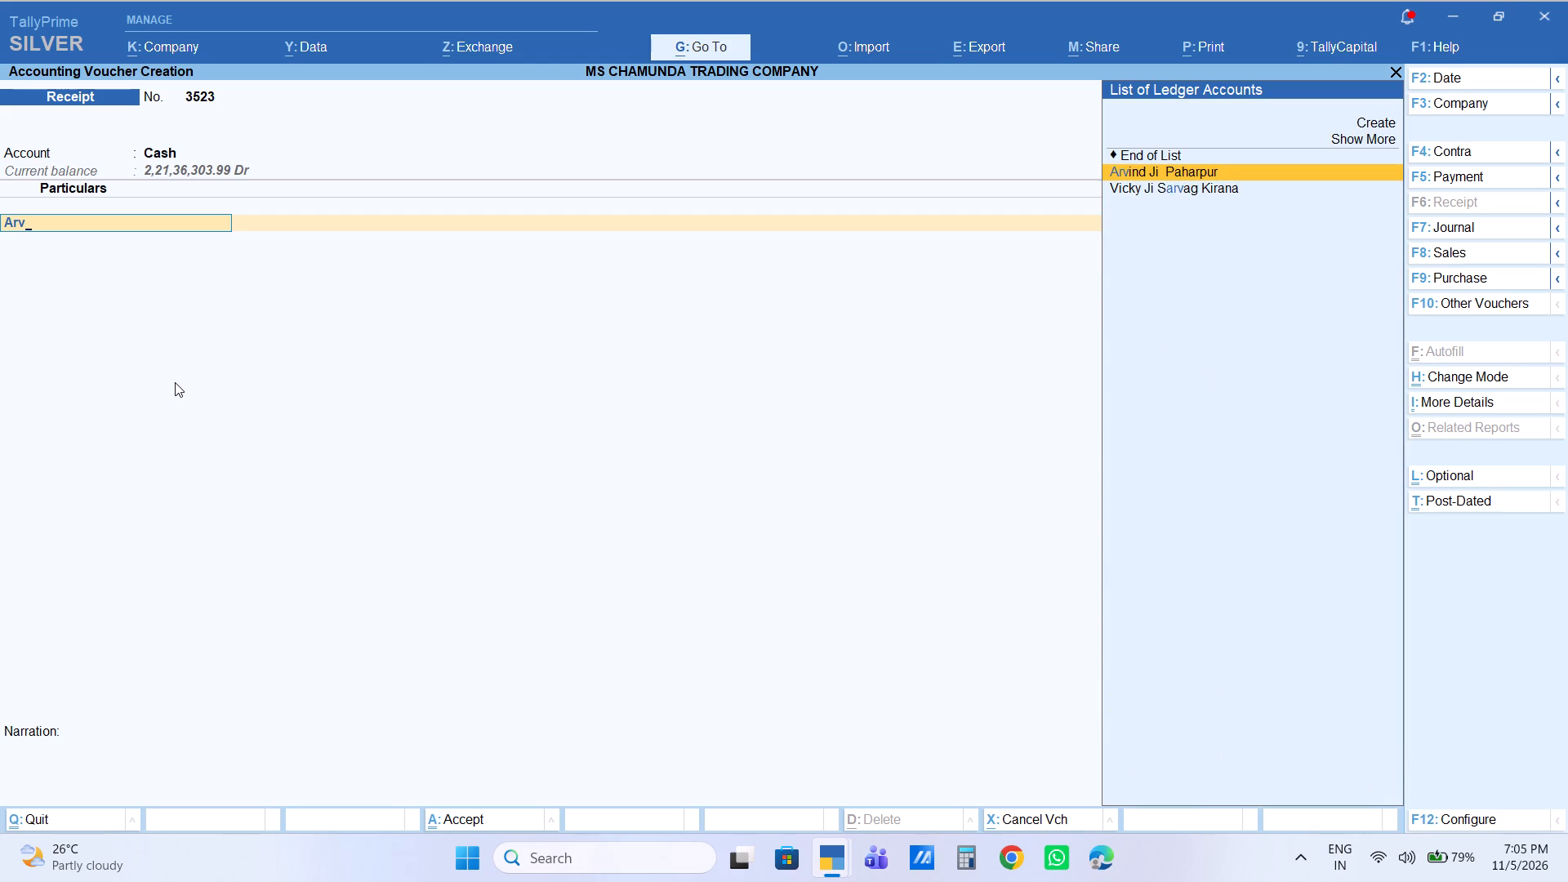
{"action": "key", "text": "Return"}
{"action": "key", "text": "Return"}
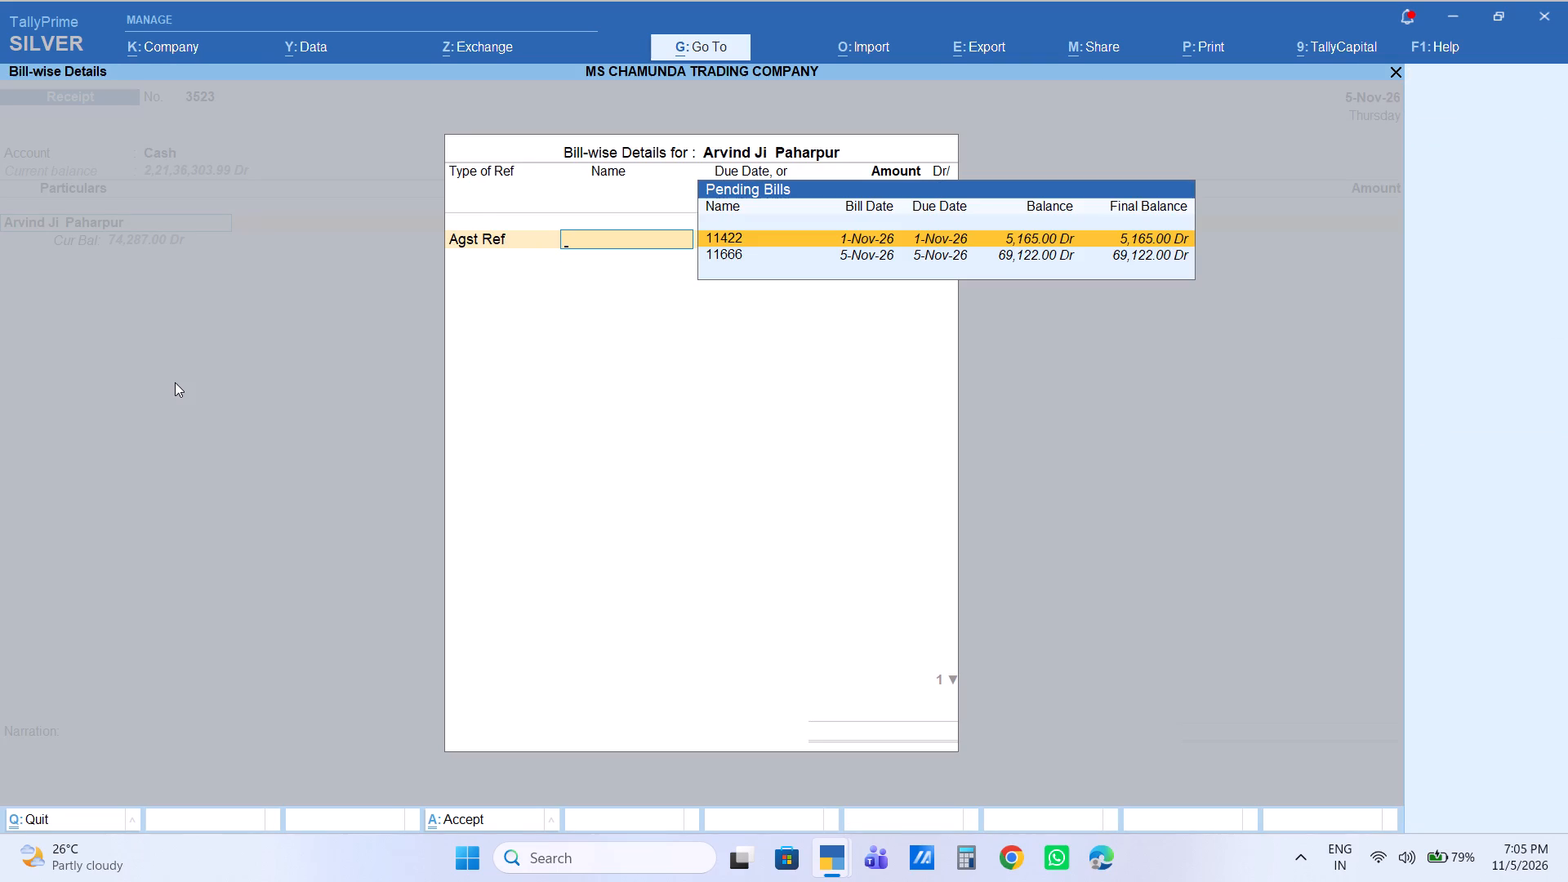
{"action": "key", "text": "Down"}
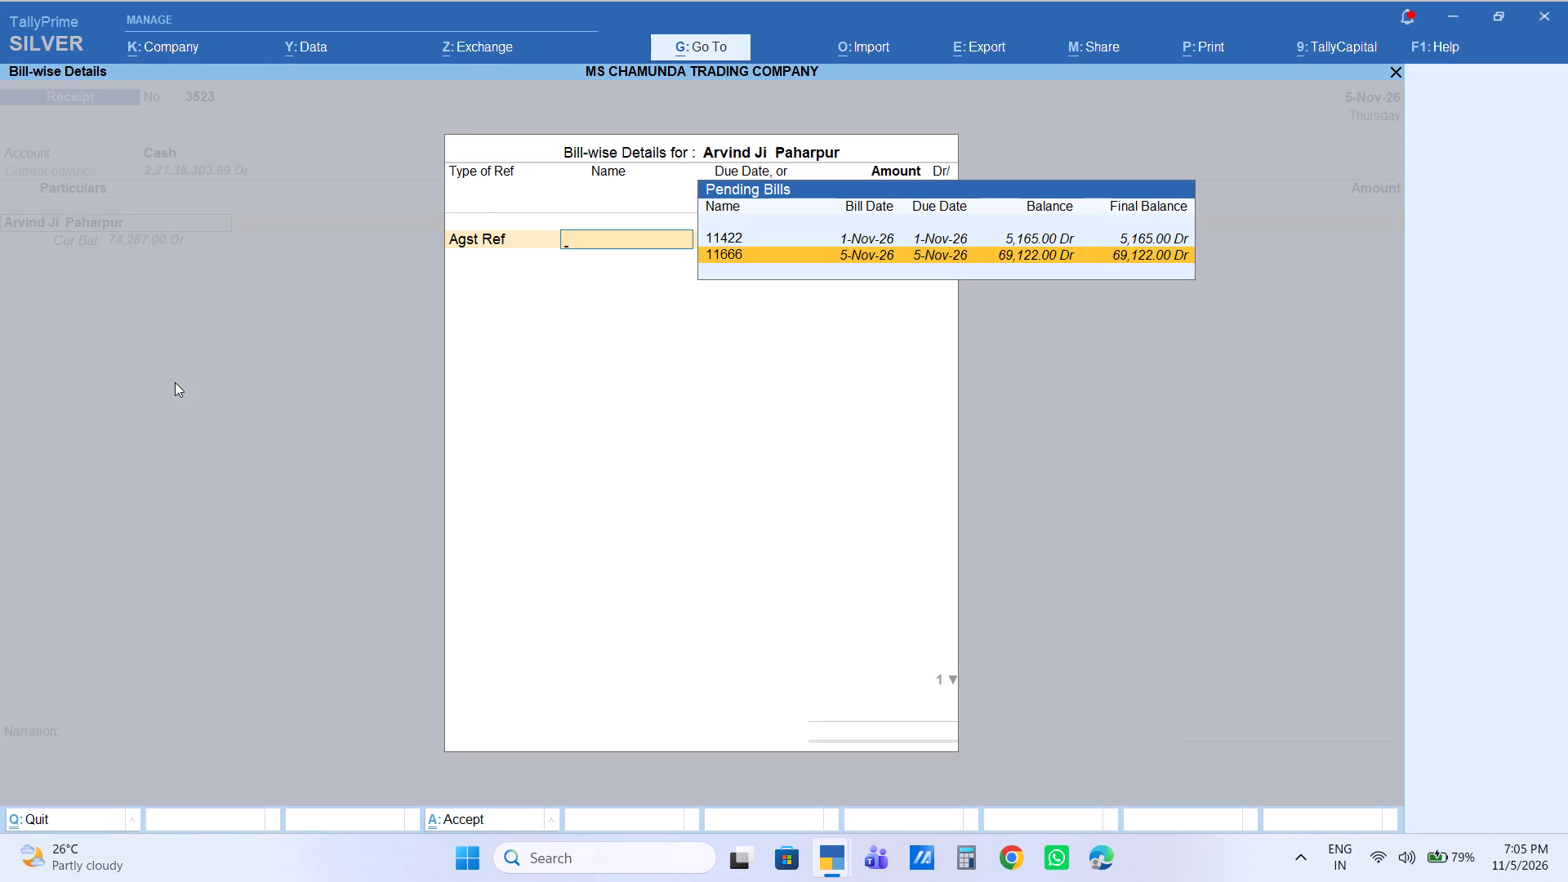
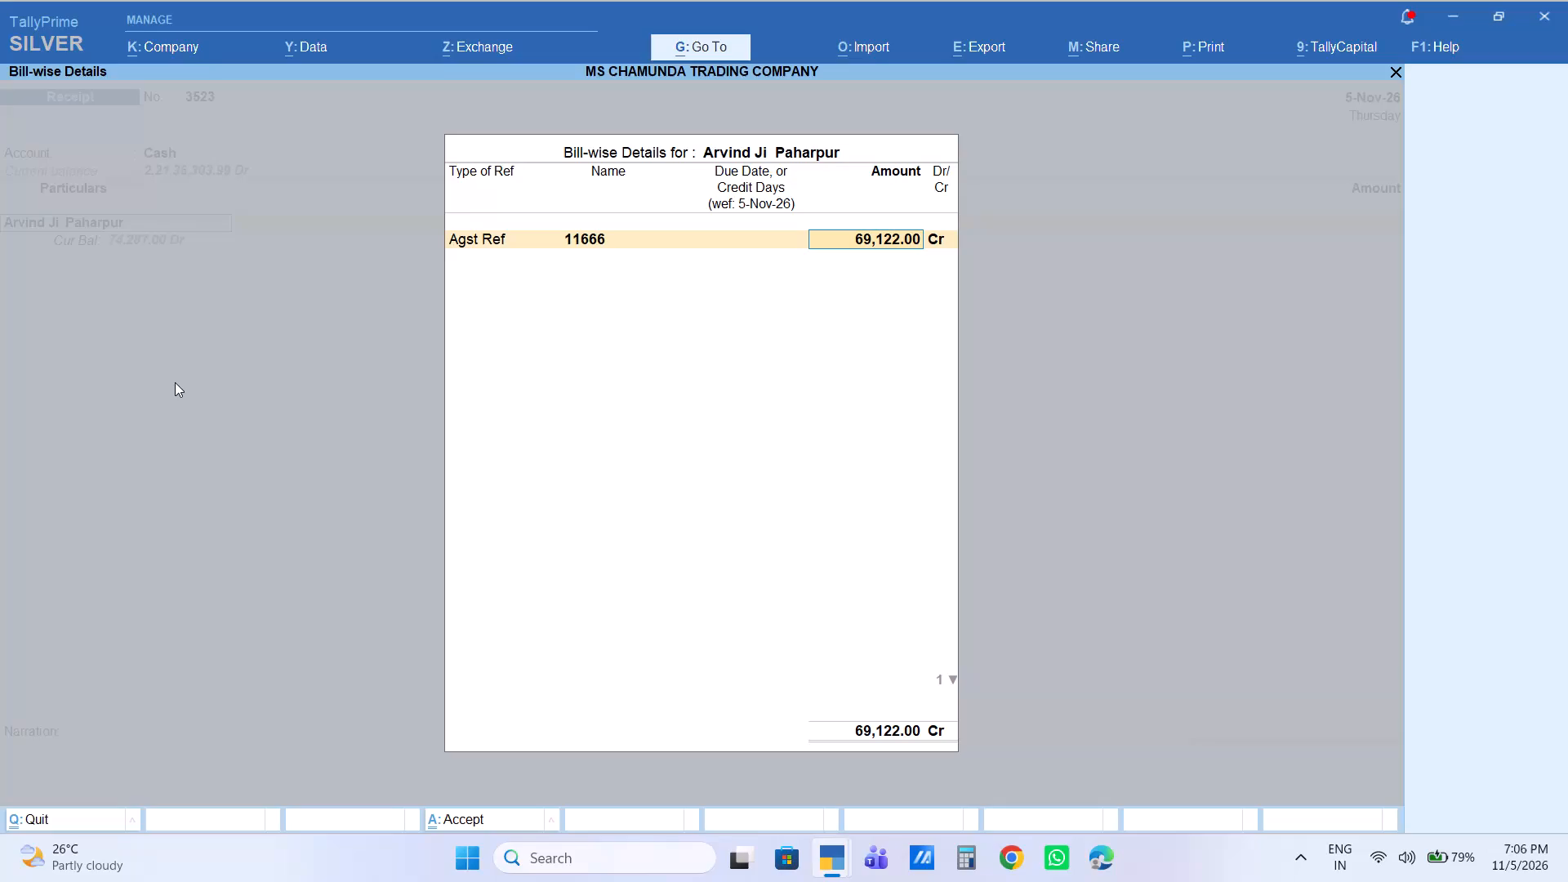
Set the amount received against bill 11666 to 51,720.00 and save the cash receipt.
{"action": "type", "text": "51720"}
{"action": "key", "text": "Return"}
{"action": "key", "text": "Return"}
{"action": "key", "text": "Return"}
{"action": "key", "text": "Return"}
{"action": "key", "text": "Return"}
{"action": "key", "text": "Return"}
{"action": "key", "text": "Return"}
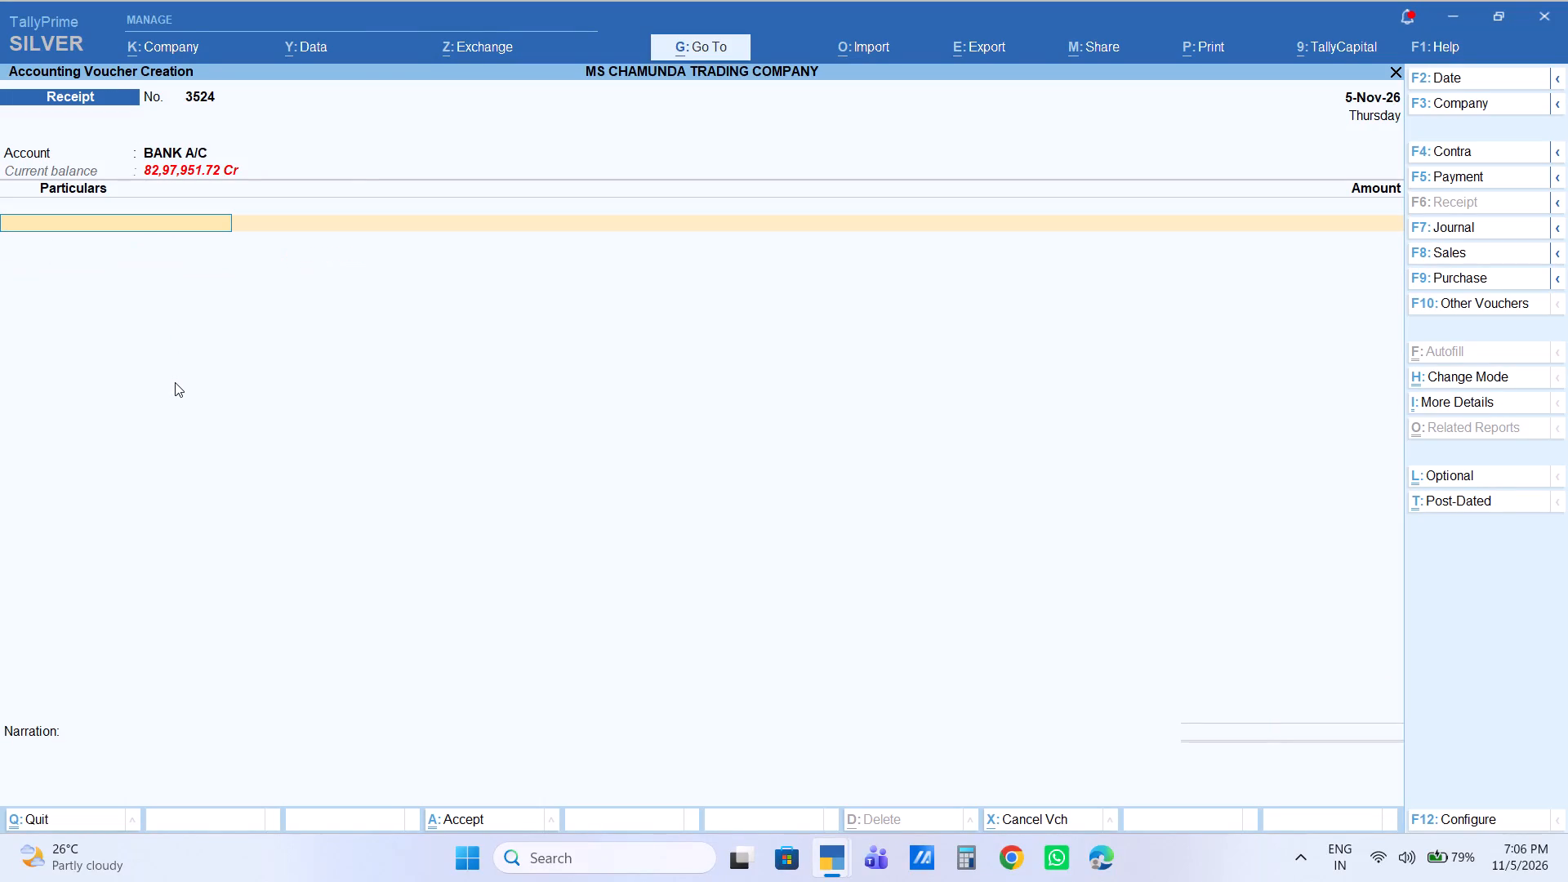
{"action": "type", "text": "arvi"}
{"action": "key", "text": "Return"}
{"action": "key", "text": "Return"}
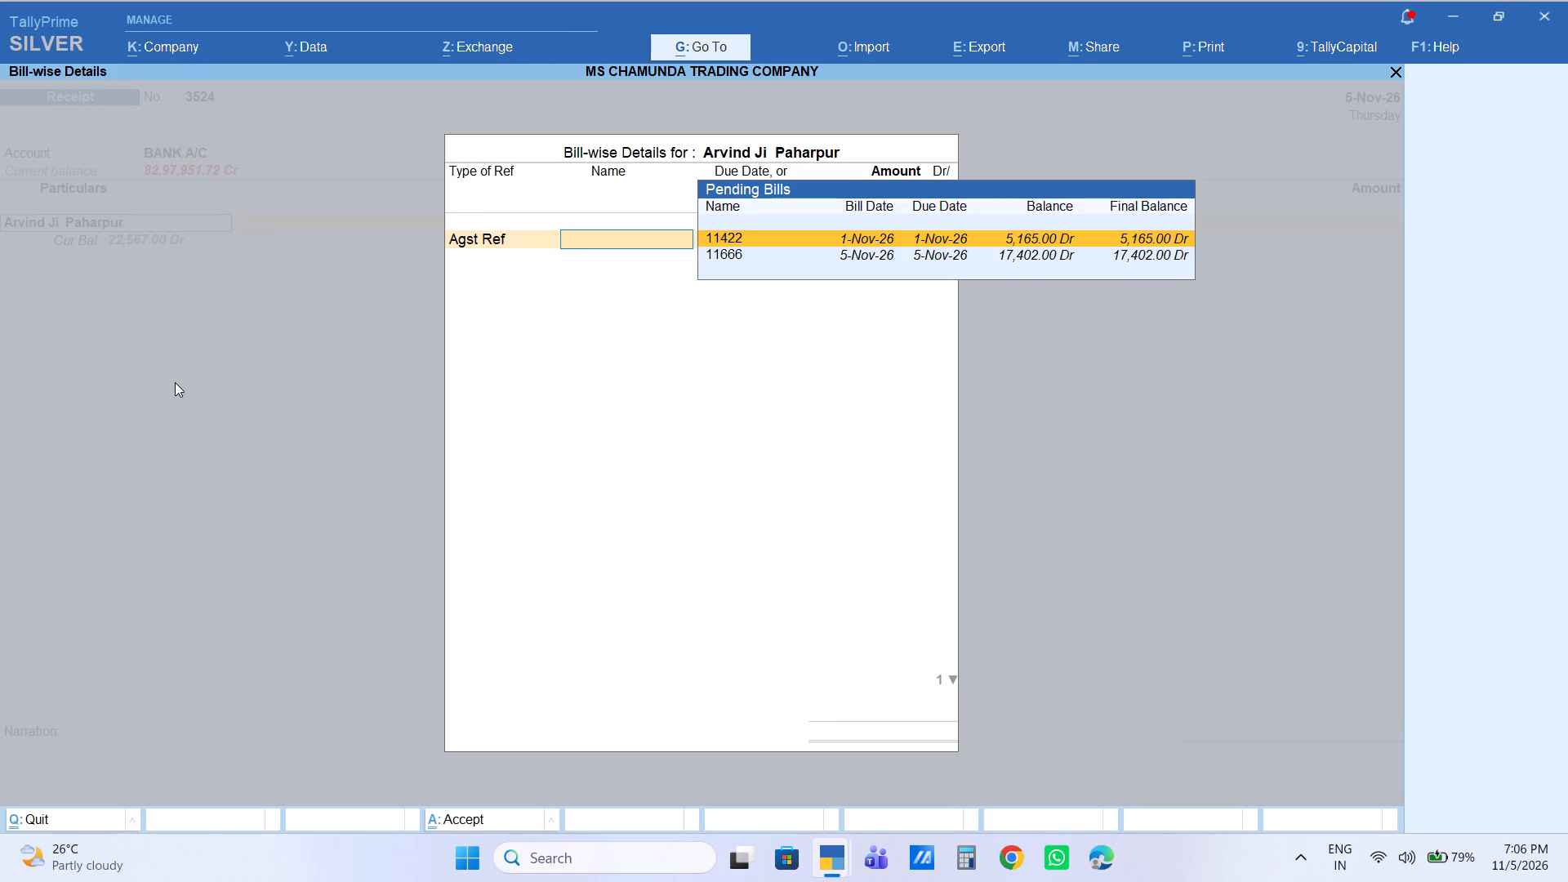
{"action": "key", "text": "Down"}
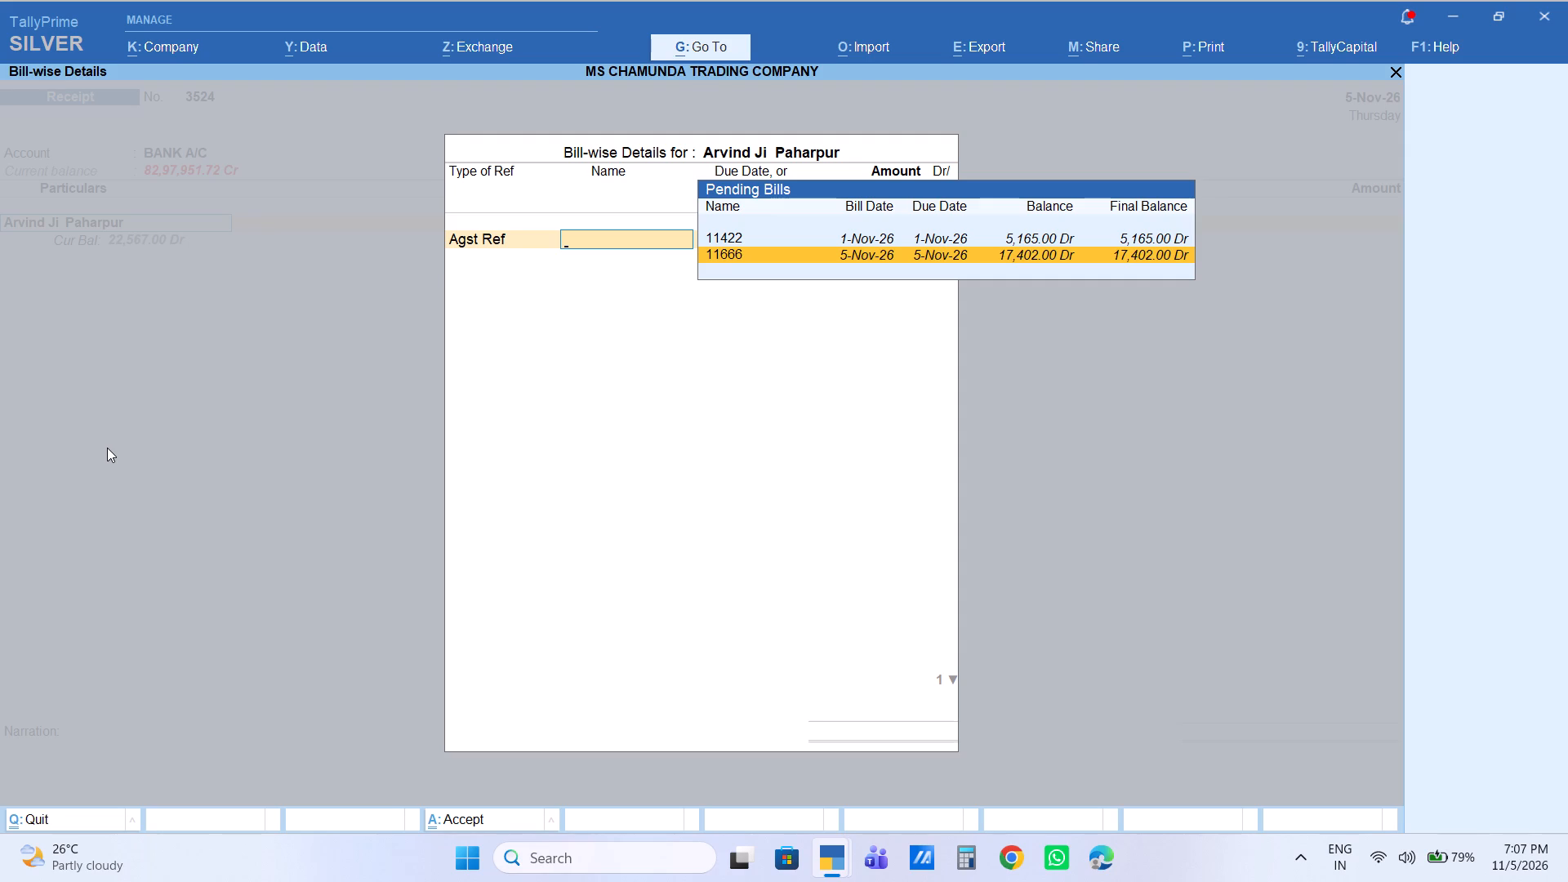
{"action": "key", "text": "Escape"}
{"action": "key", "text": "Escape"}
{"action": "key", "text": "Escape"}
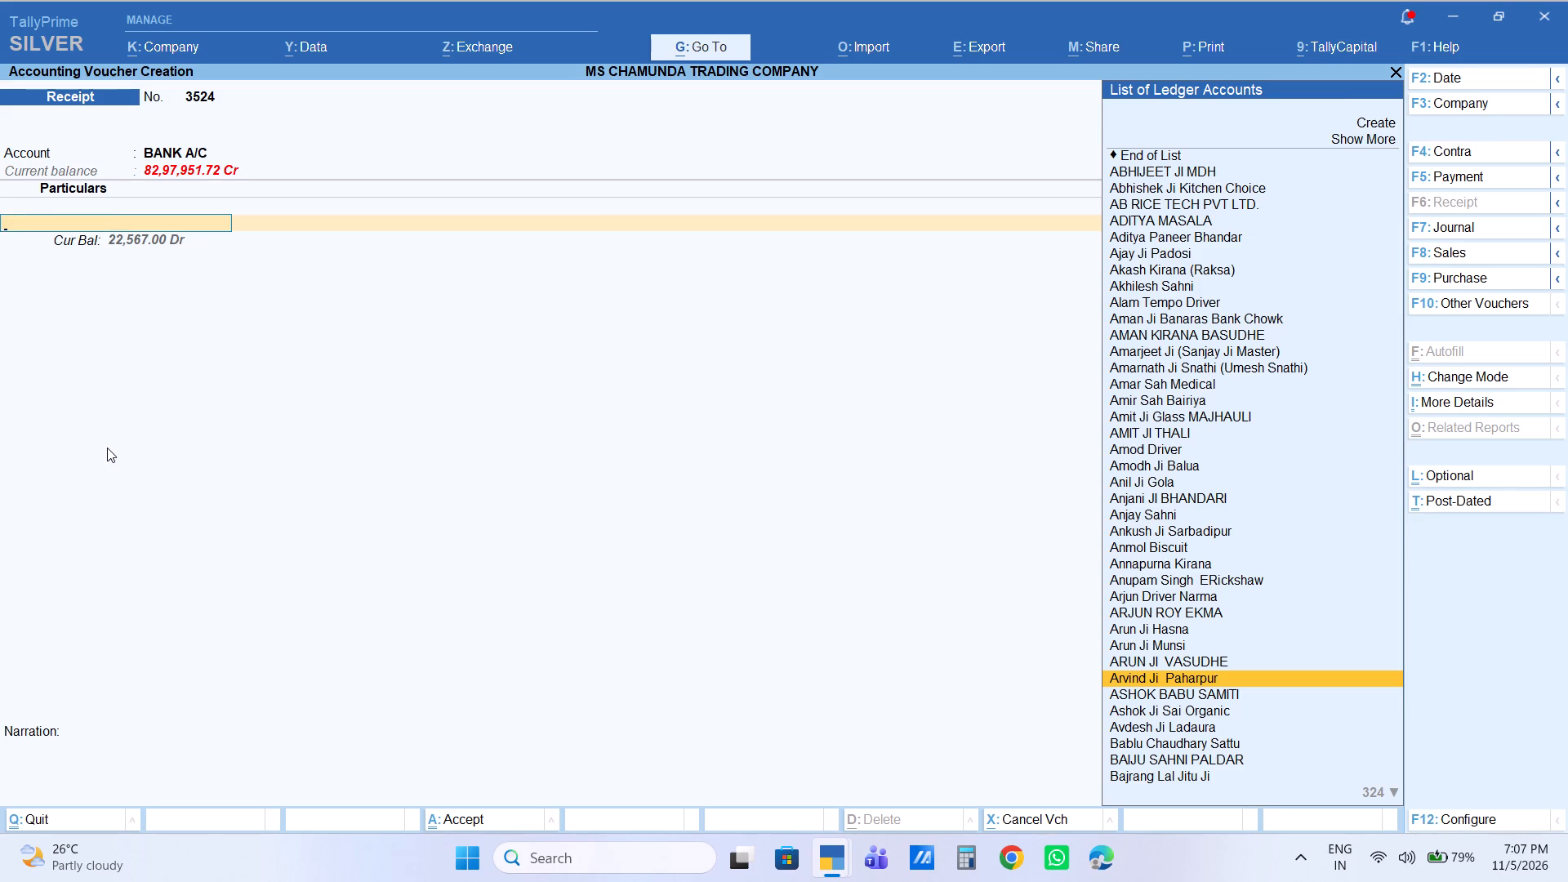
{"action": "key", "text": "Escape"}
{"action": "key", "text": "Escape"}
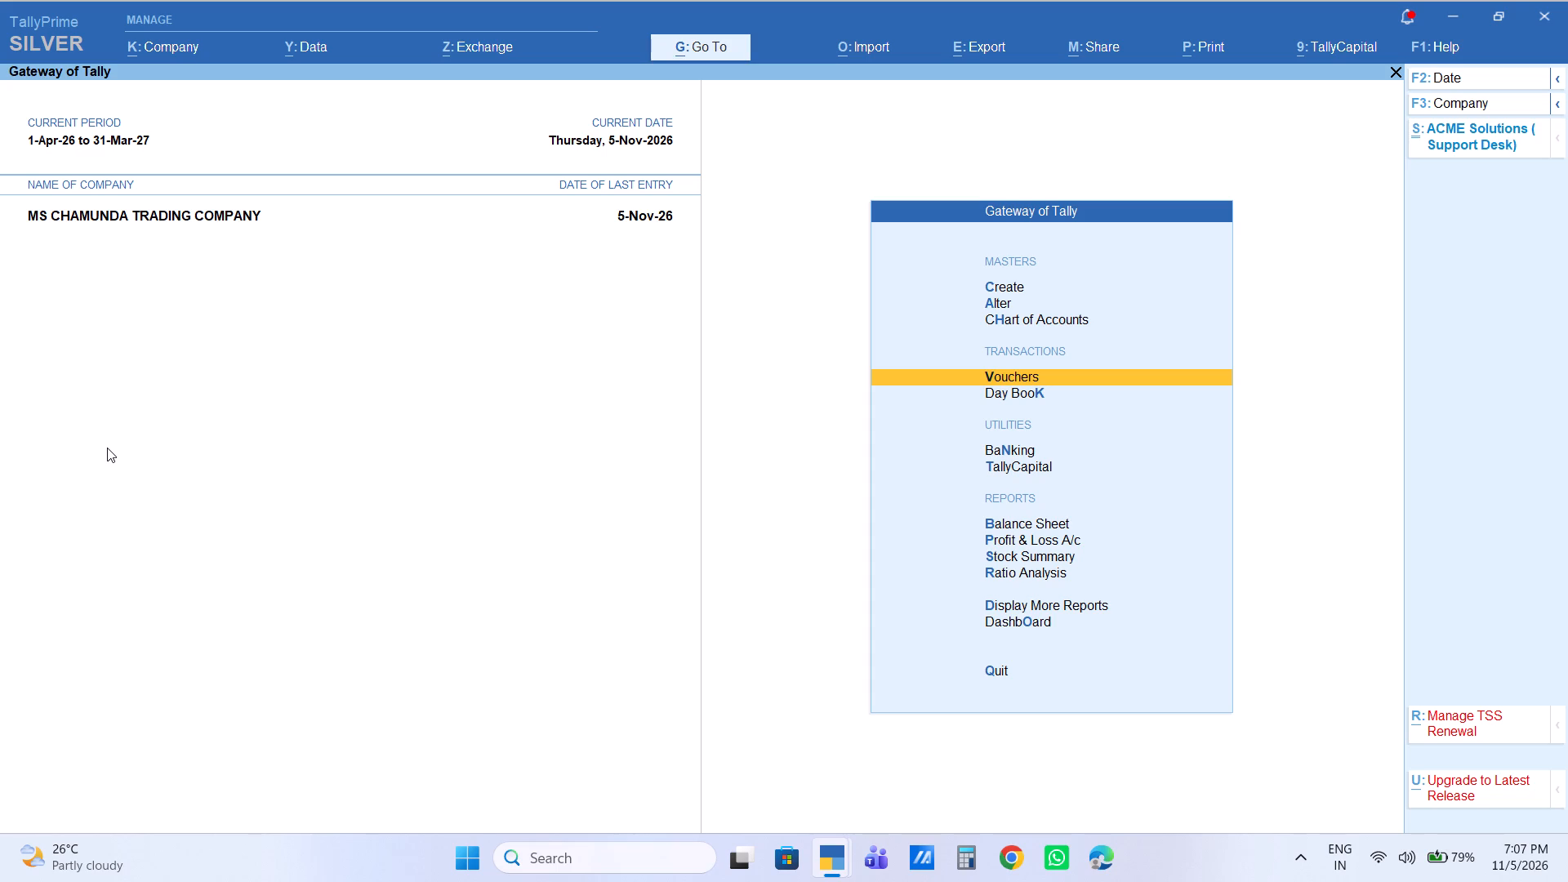
{"action": "key", "text": "Return"}
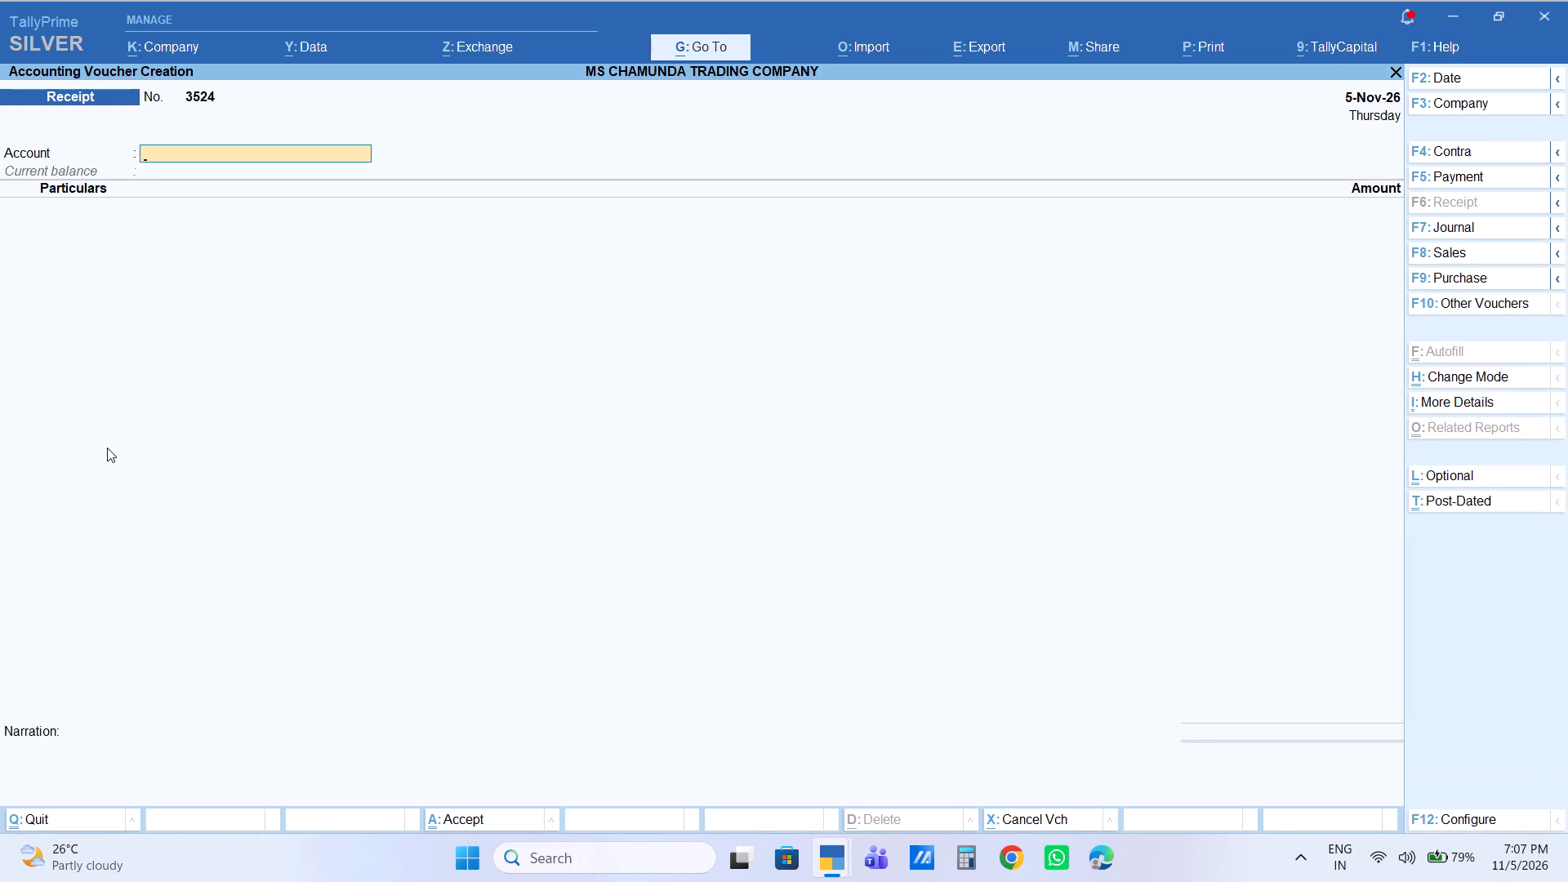
{"action": "key", "text": "F8"}
{"action": "type", "text": "arju"}
{"action": "key", "text": "Down"}
{"action": "key", "text": "Down"}
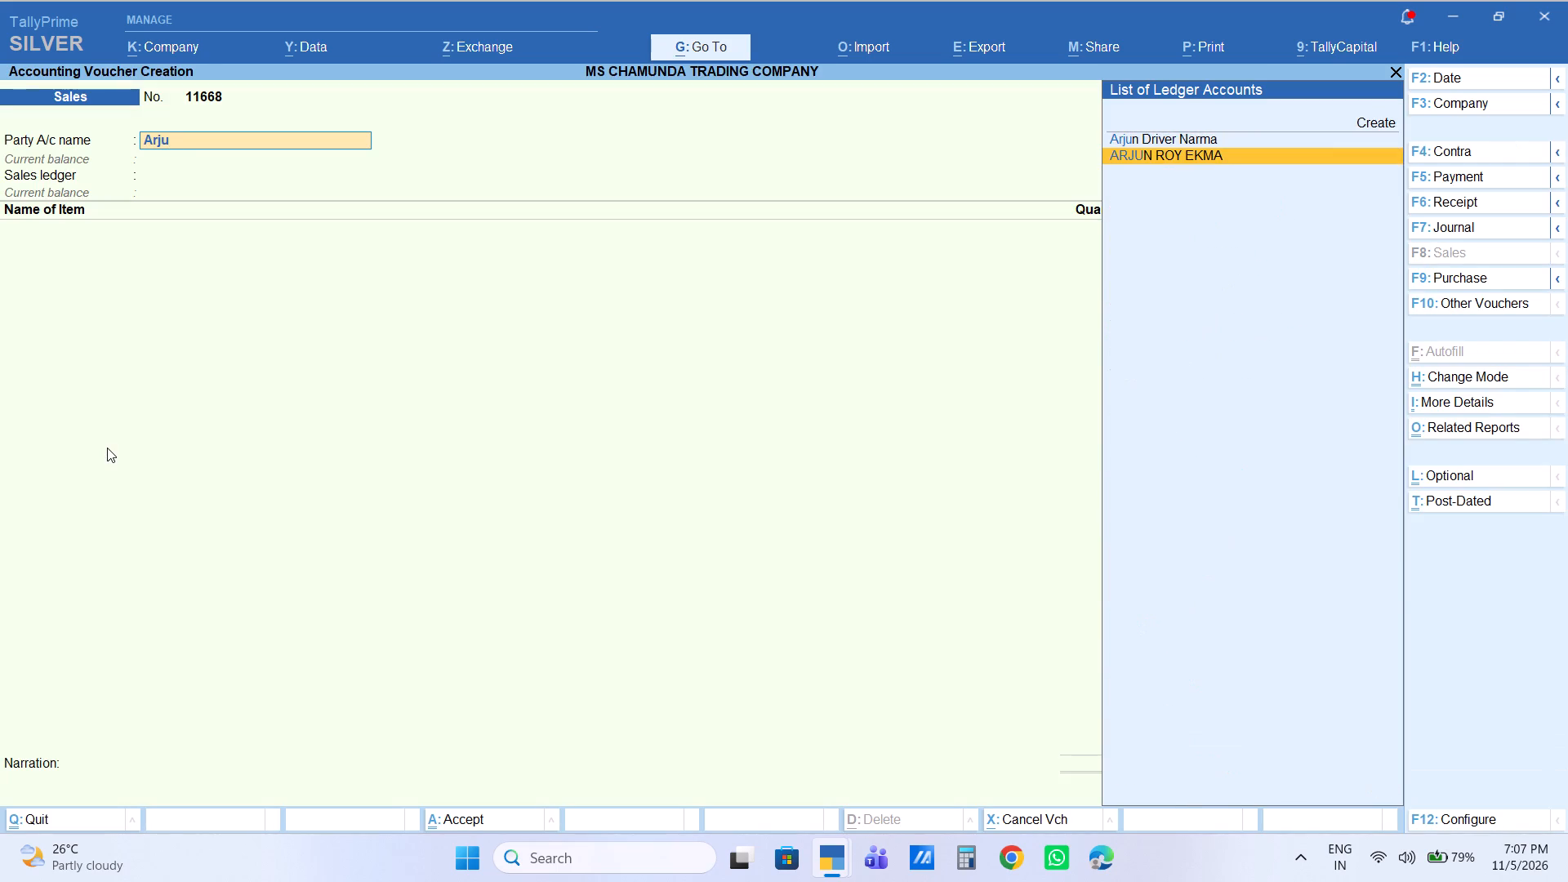
{"action": "key", "text": "Return"}
{"action": "key", "text": "Return"}
{"action": "key", "text": "Return"}
{"action": "key", "text": "Return"}
{"action": "key", "text": "Return"}
{"action": "key", "text": "Return"}
{"action": "key", "text": "Return"}
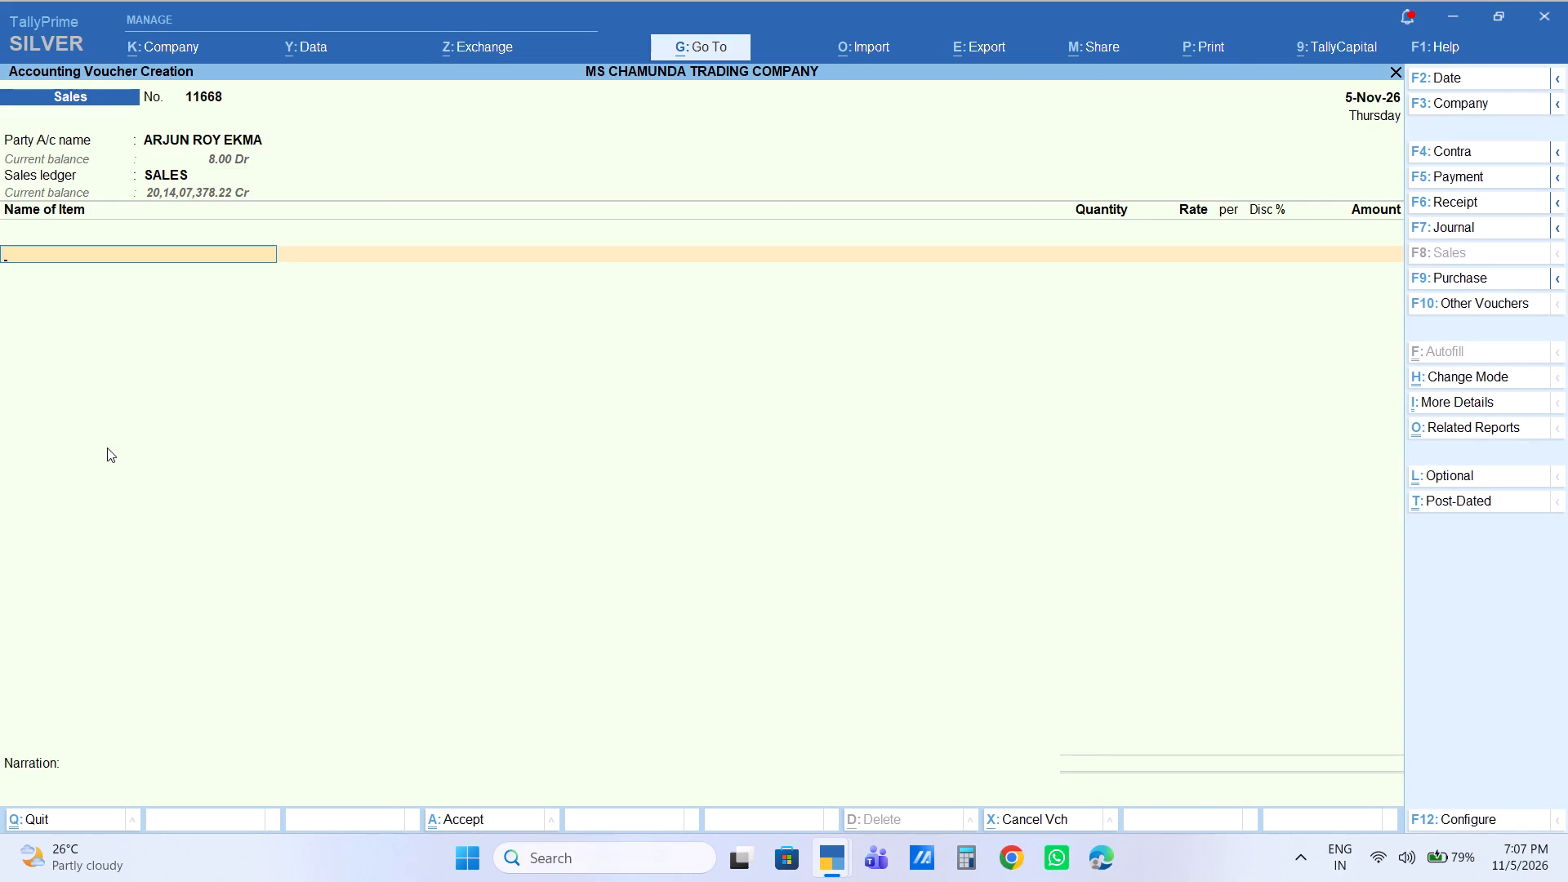
Add R Haldi 200g as the first item line, with 6 KG at 490.00 per KG.
{"action": "type", "text": "r aha"}
{"action": "key", "text": "BackSpace"}
{"action": "key", "text": "BackSpace"}
{"action": "key", "text": "BackSpace"}
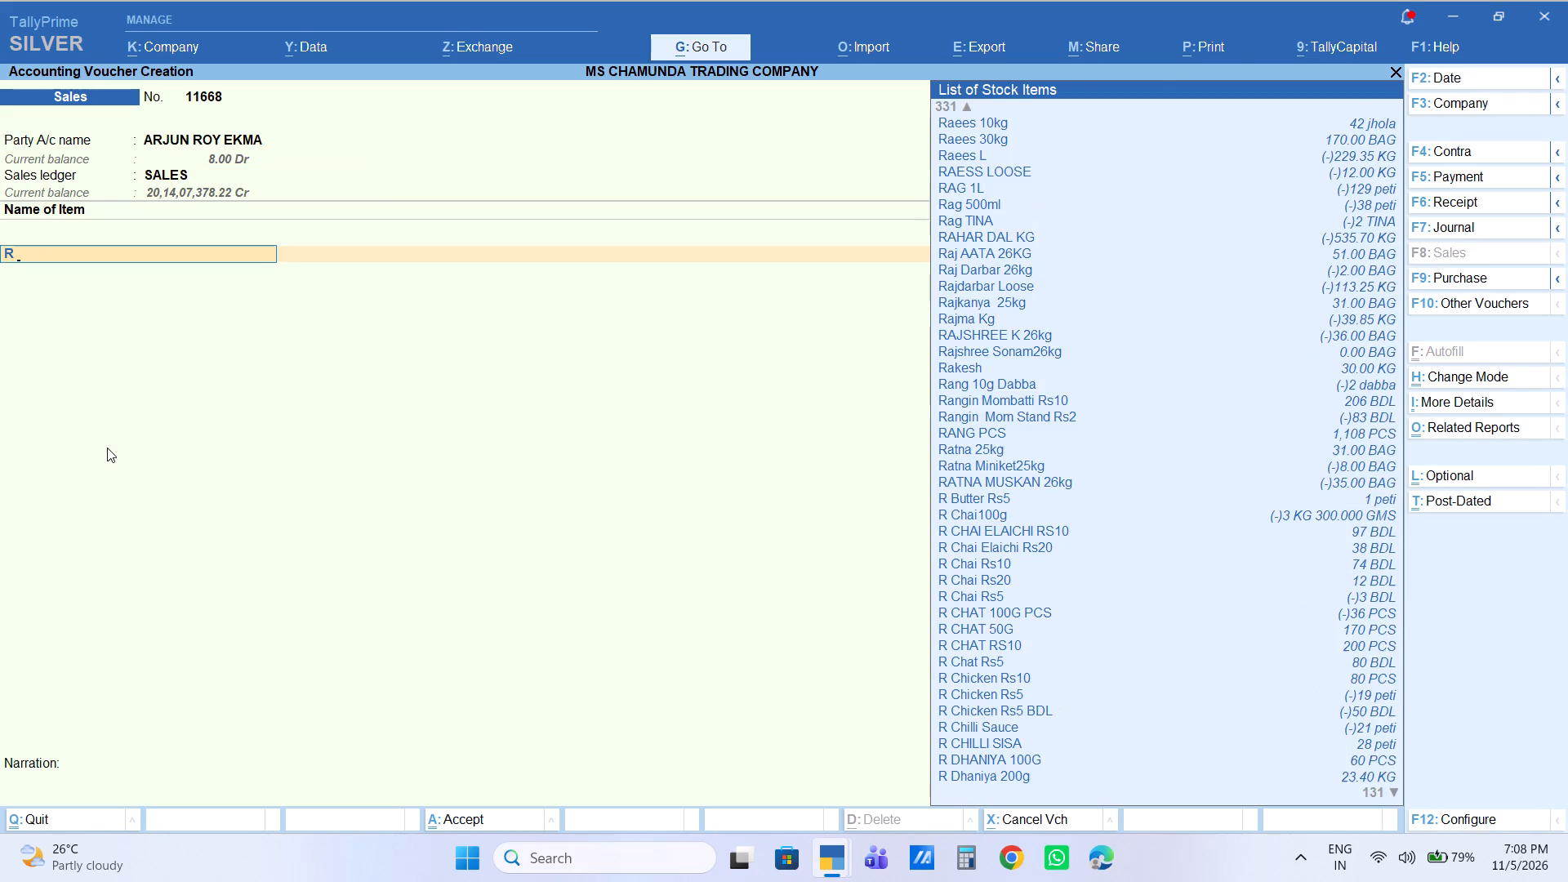
{"action": "type", "text": "haldi"}
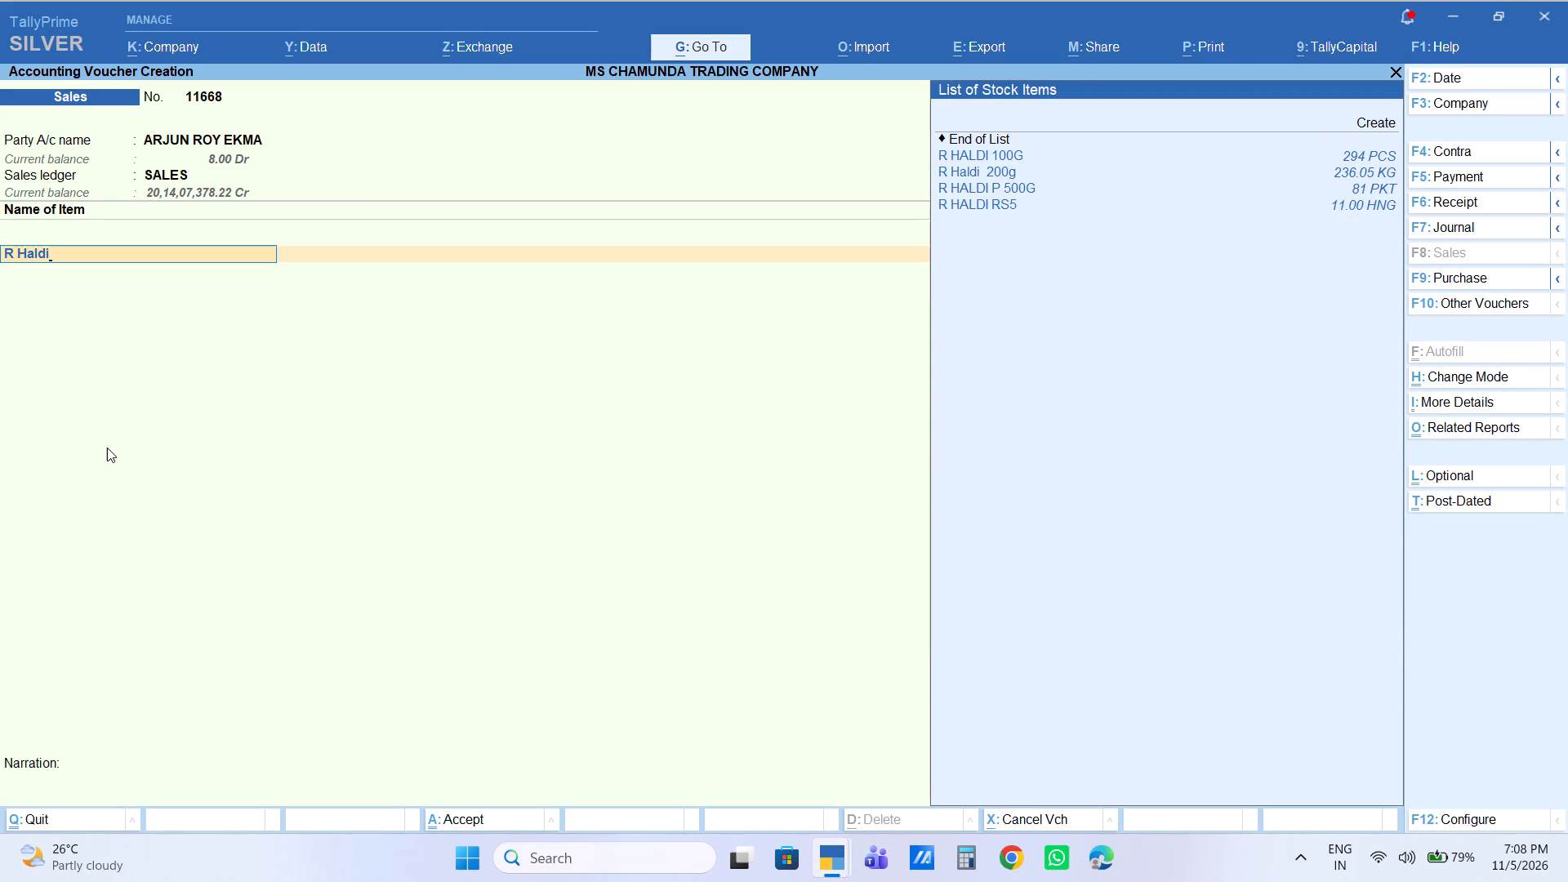
{"action": "key", "text": "Down"}
{"action": "key", "text": "Down"}
{"action": "key", "text": "Return"}
{"action": "key", "text": "6"}
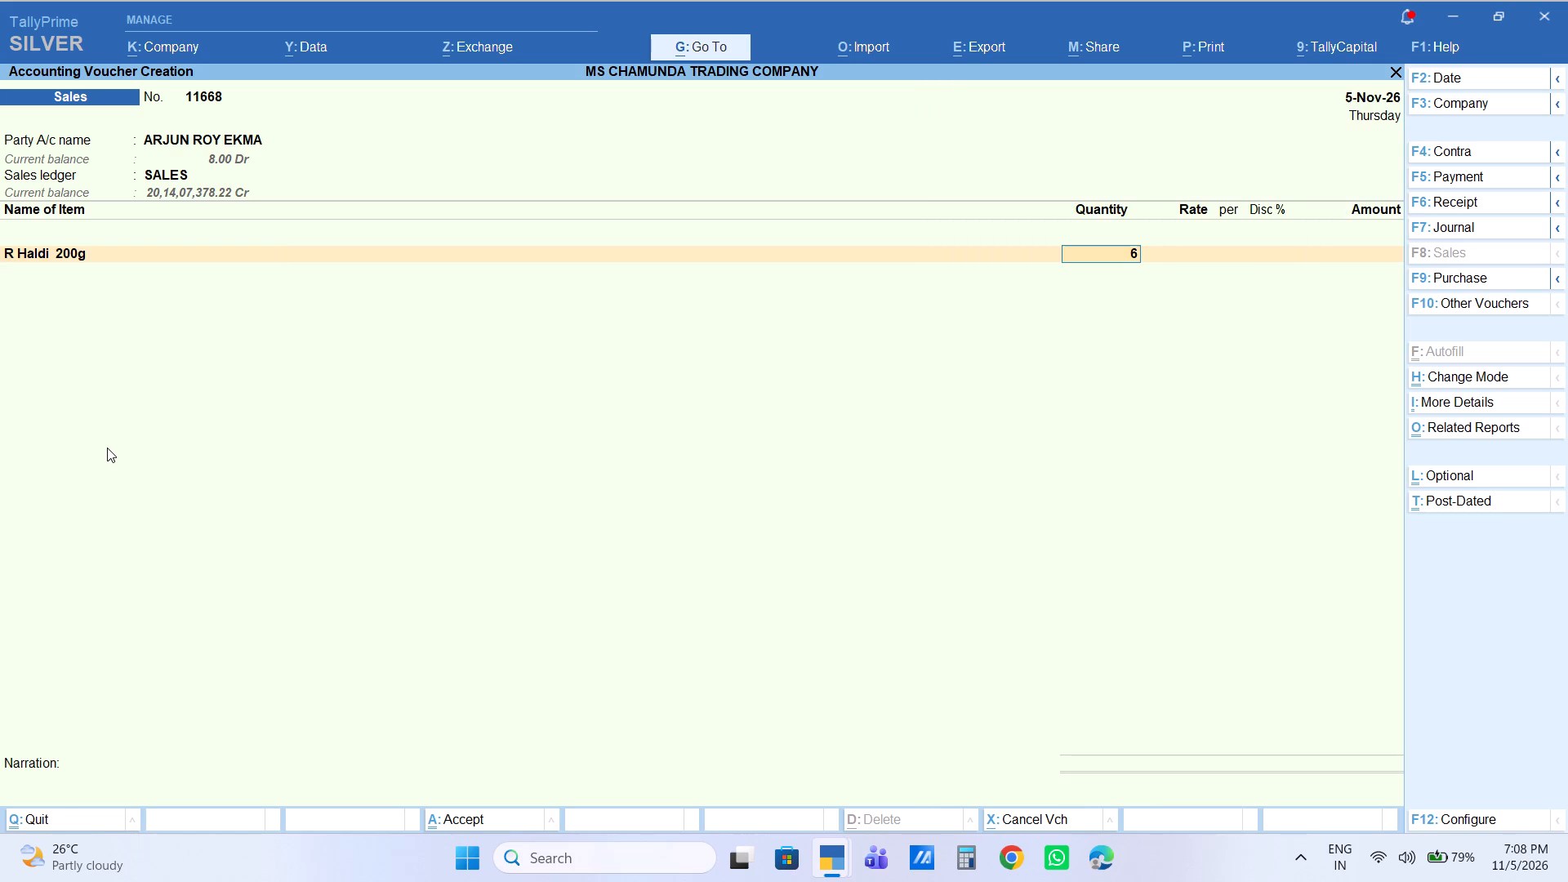
{"action": "key", "text": "Return"}
{"action": "key", "text": "Return"}
{"action": "key", "text": "Return"}
{"action": "key", "text": "Return"}
{"action": "key", "text": "Return"}
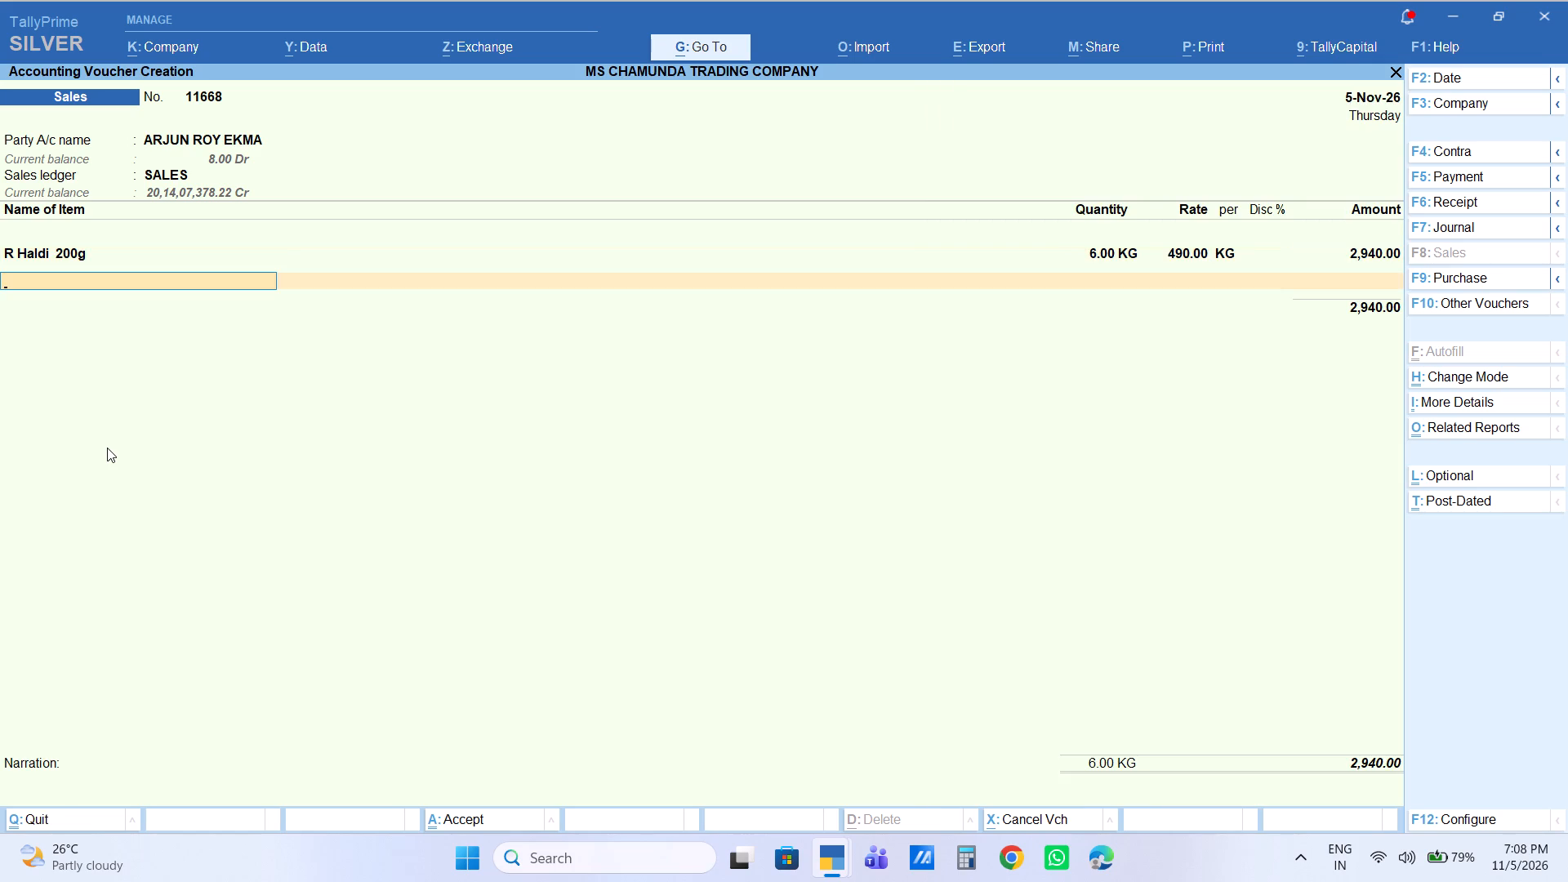
Add an R MIRCH 200G item line with 6 KG at 660.00 per KG.
{"action": "type", "text": "r mircha"}
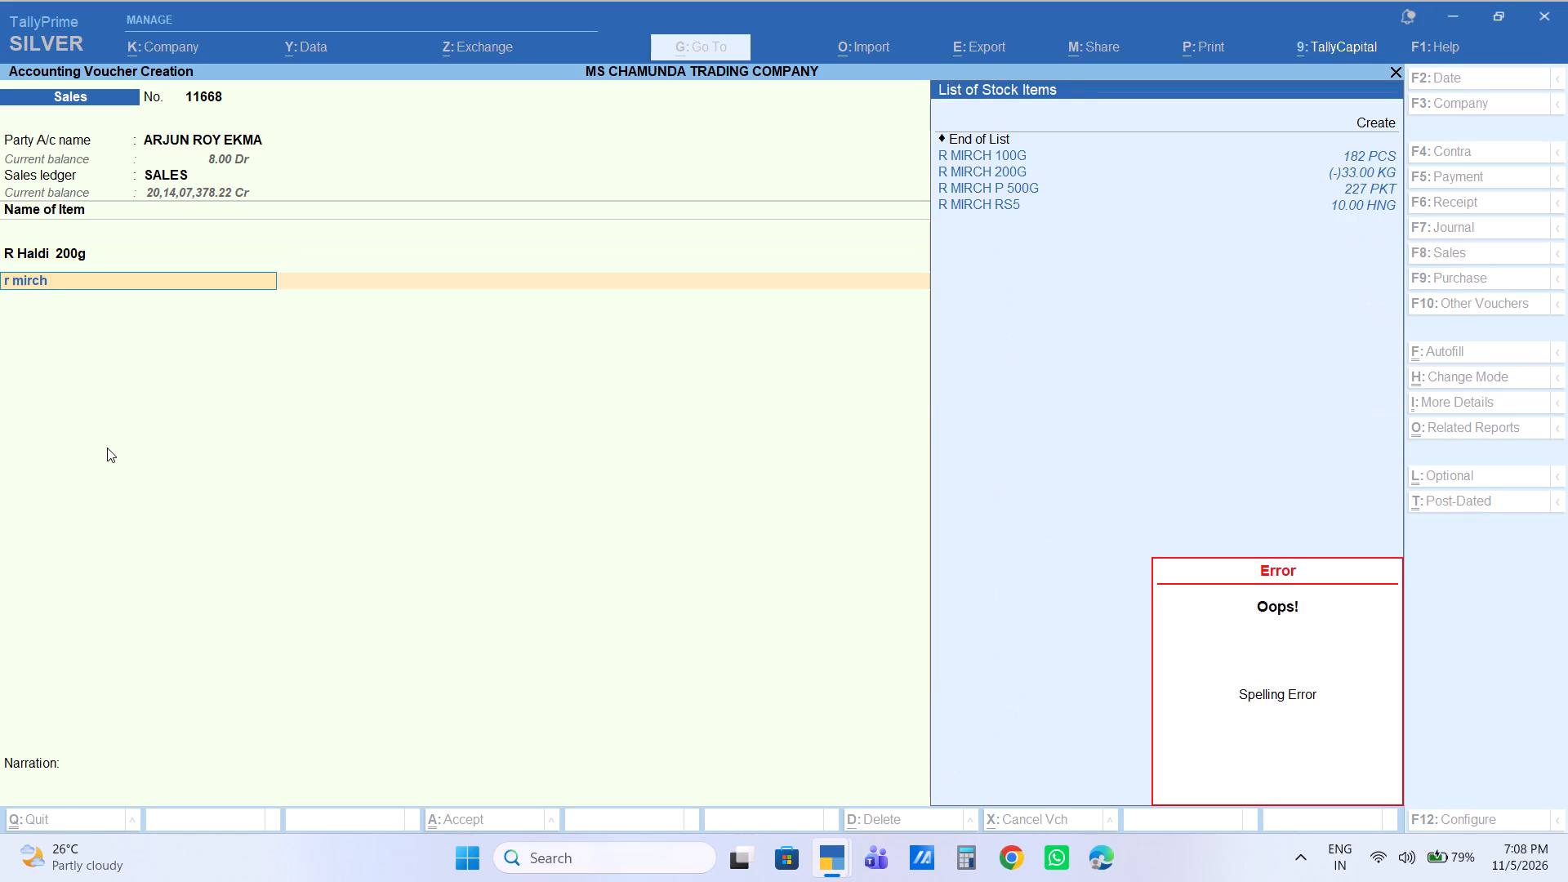
{"action": "key", "text": "Down"}
{"action": "key", "text": "Down"}
{"action": "key", "text": "Down"}
{"action": "key", "text": "Up"}
{"action": "key", "text": "Return"}
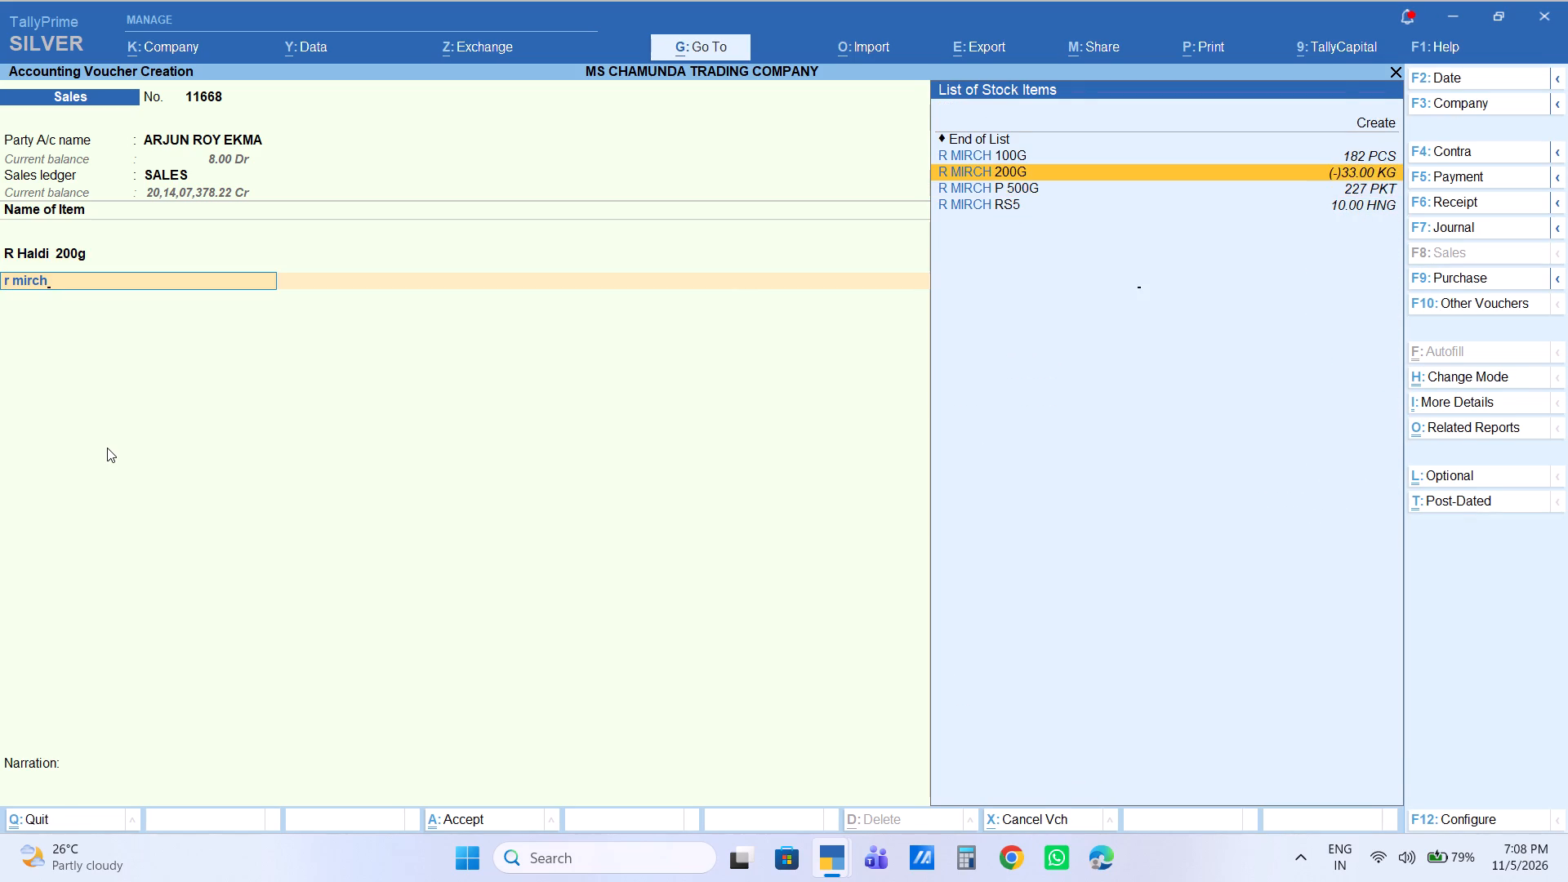
{"action": "key", "text": "6"}
{"action": "key", "text": "Return"}
{"action": "key", "text": "Return"}
{"action": "key", "text": "Return"}
{"action": "key", "text": "Return"}
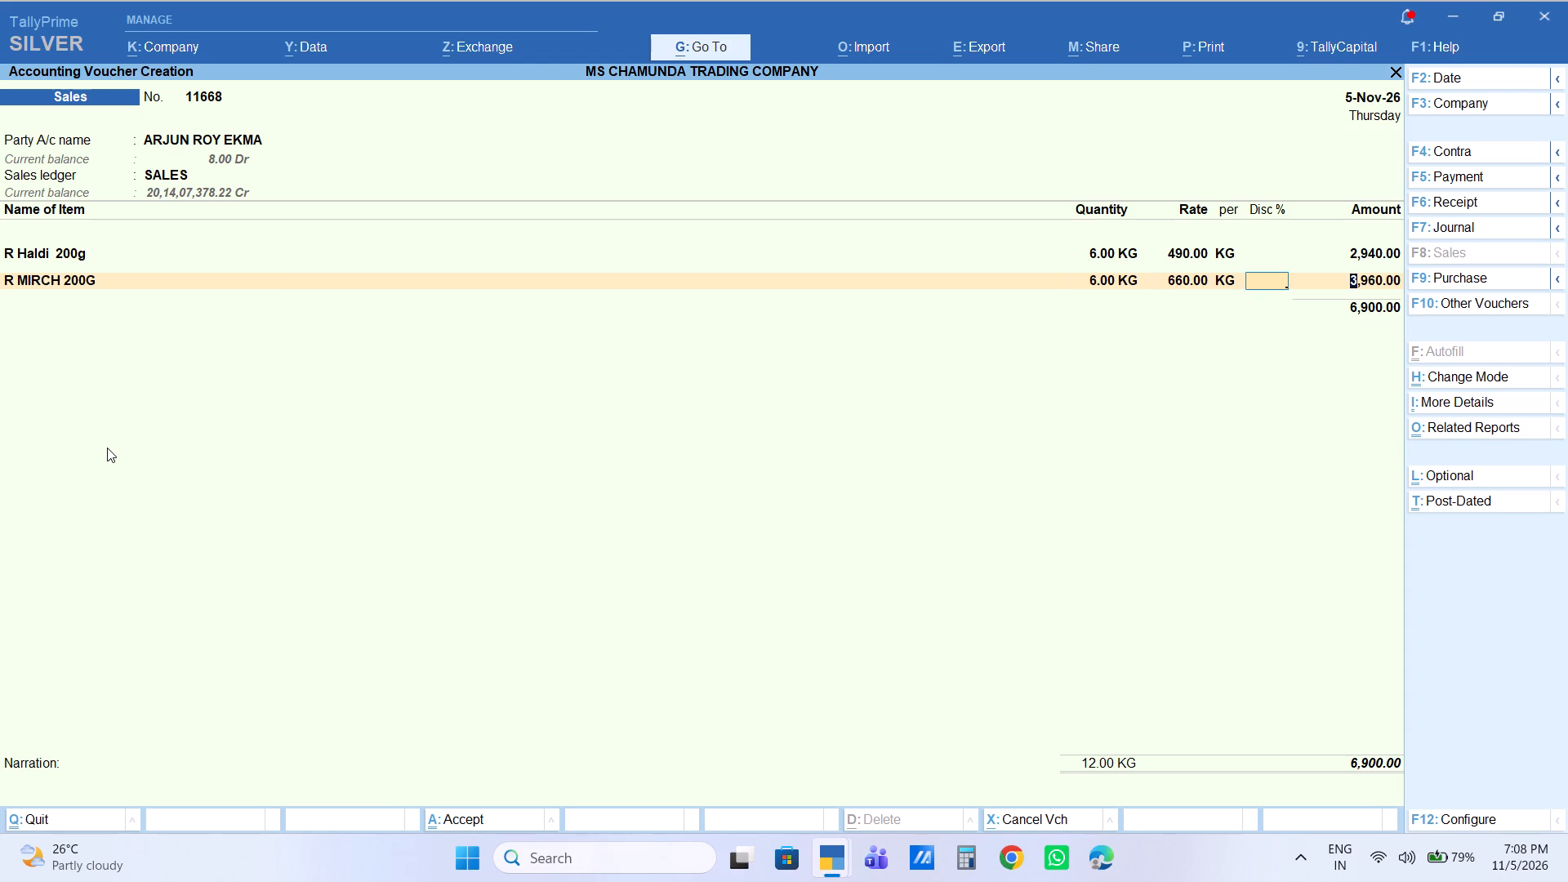
{"action": "key", "text": "Return"}
Add an R Dhaniya 200g item line with 6 KG at 455.00 per KG.
{"action": "type", "text": "r dhaniya"}
{"action": "key", "text": "Down"}
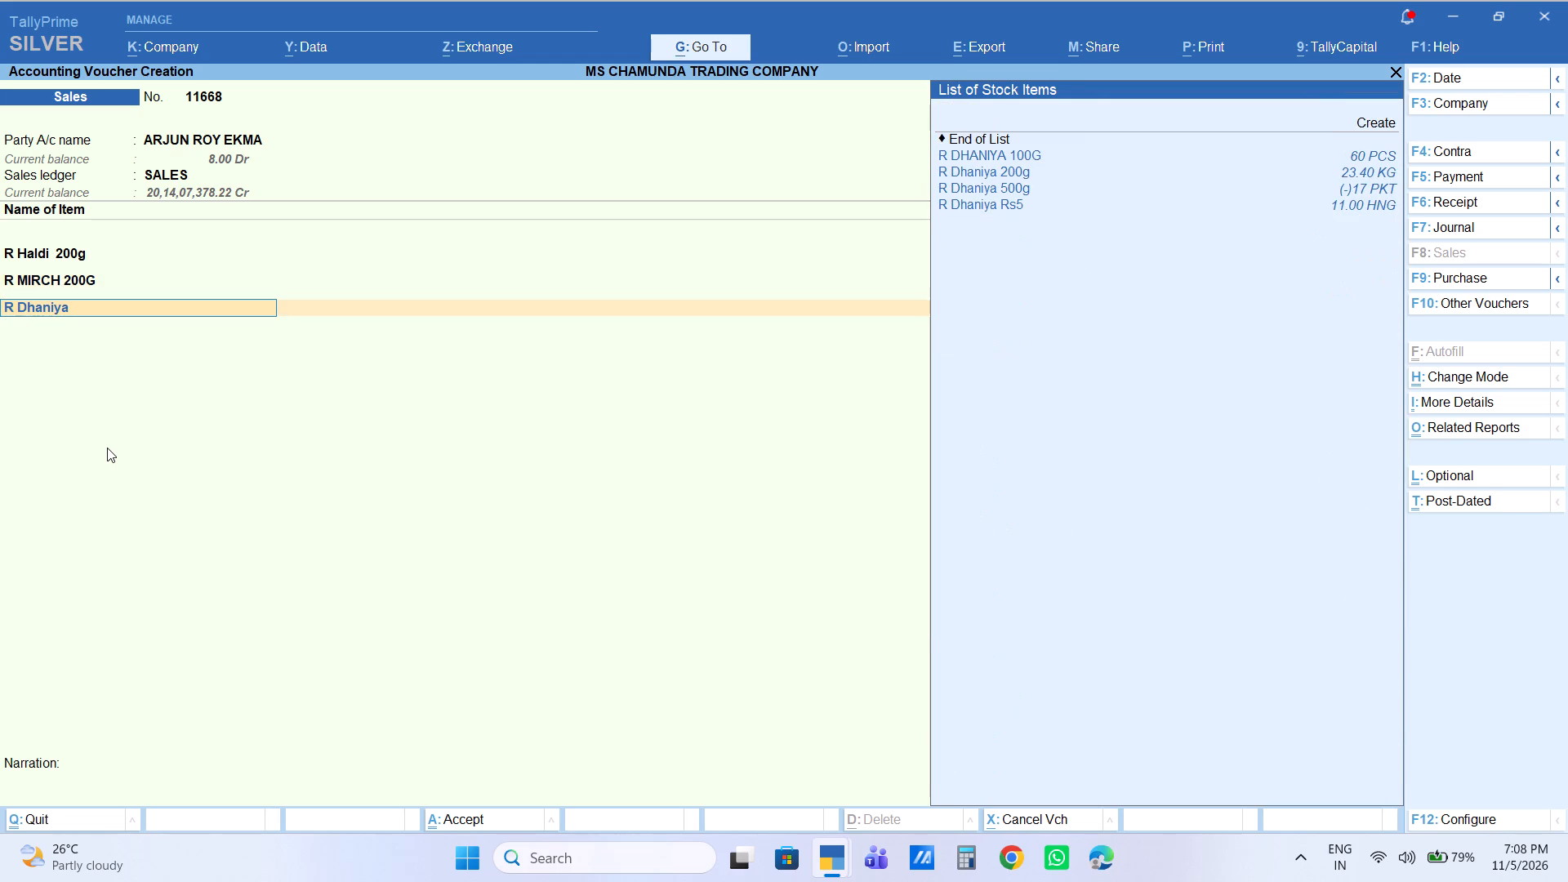
{"action": "key", "text": "Down"}
{"action": "key", "text": "Return"}
{"action": "key", "text": "6"}
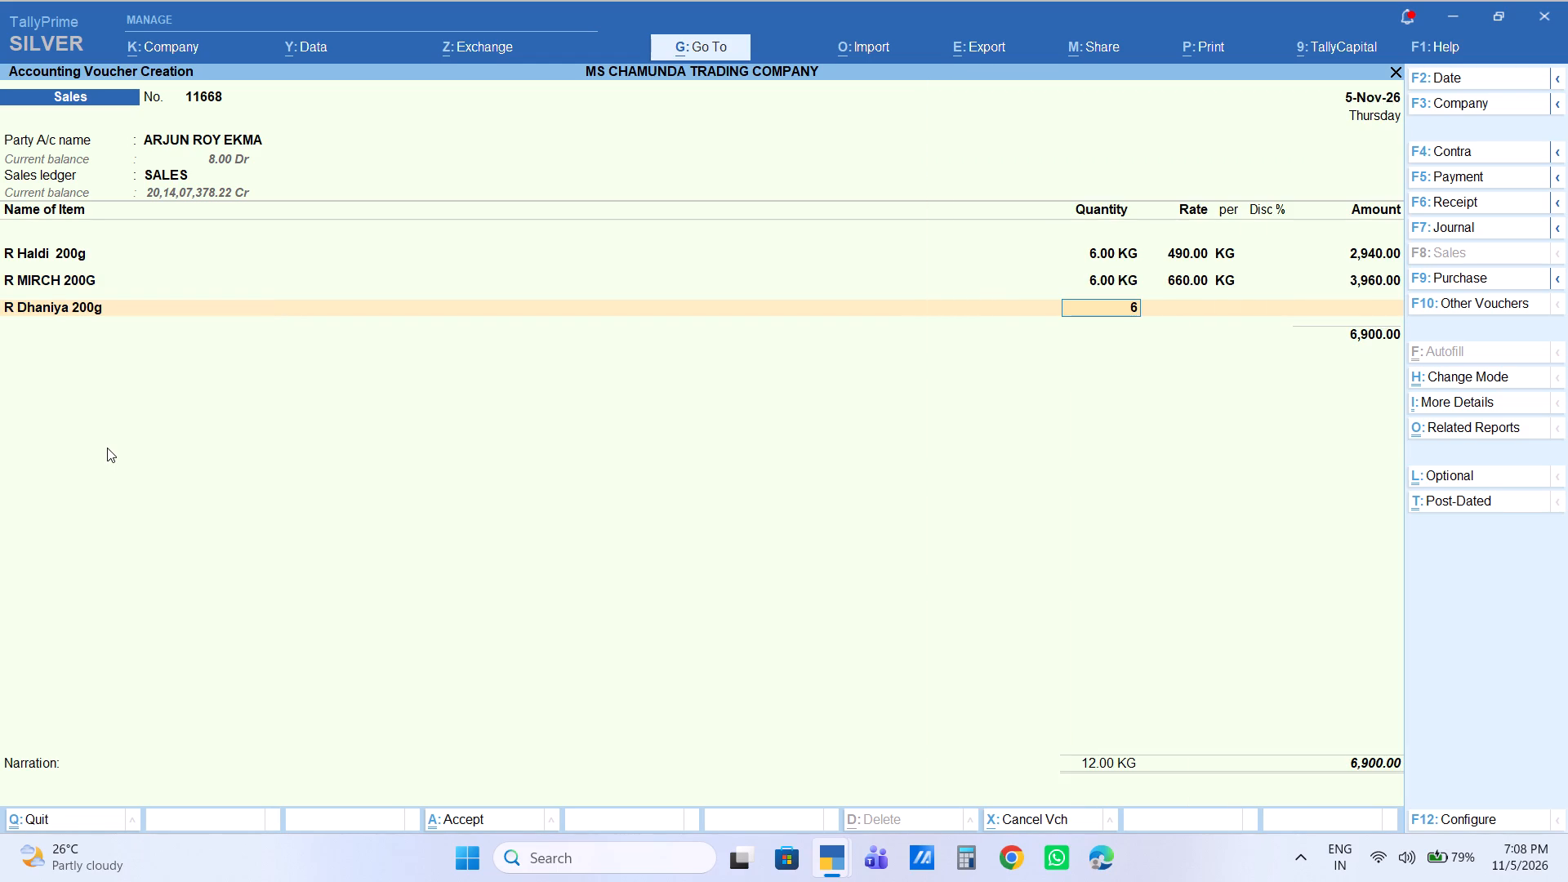
{"action": "key", "text": "Return"}
{"action": "key", "text": "Return"}
{"action": "key", "text": "Return"}
{"action": "key", "text": "Return"}
{"action": "key", "text": "Return"}
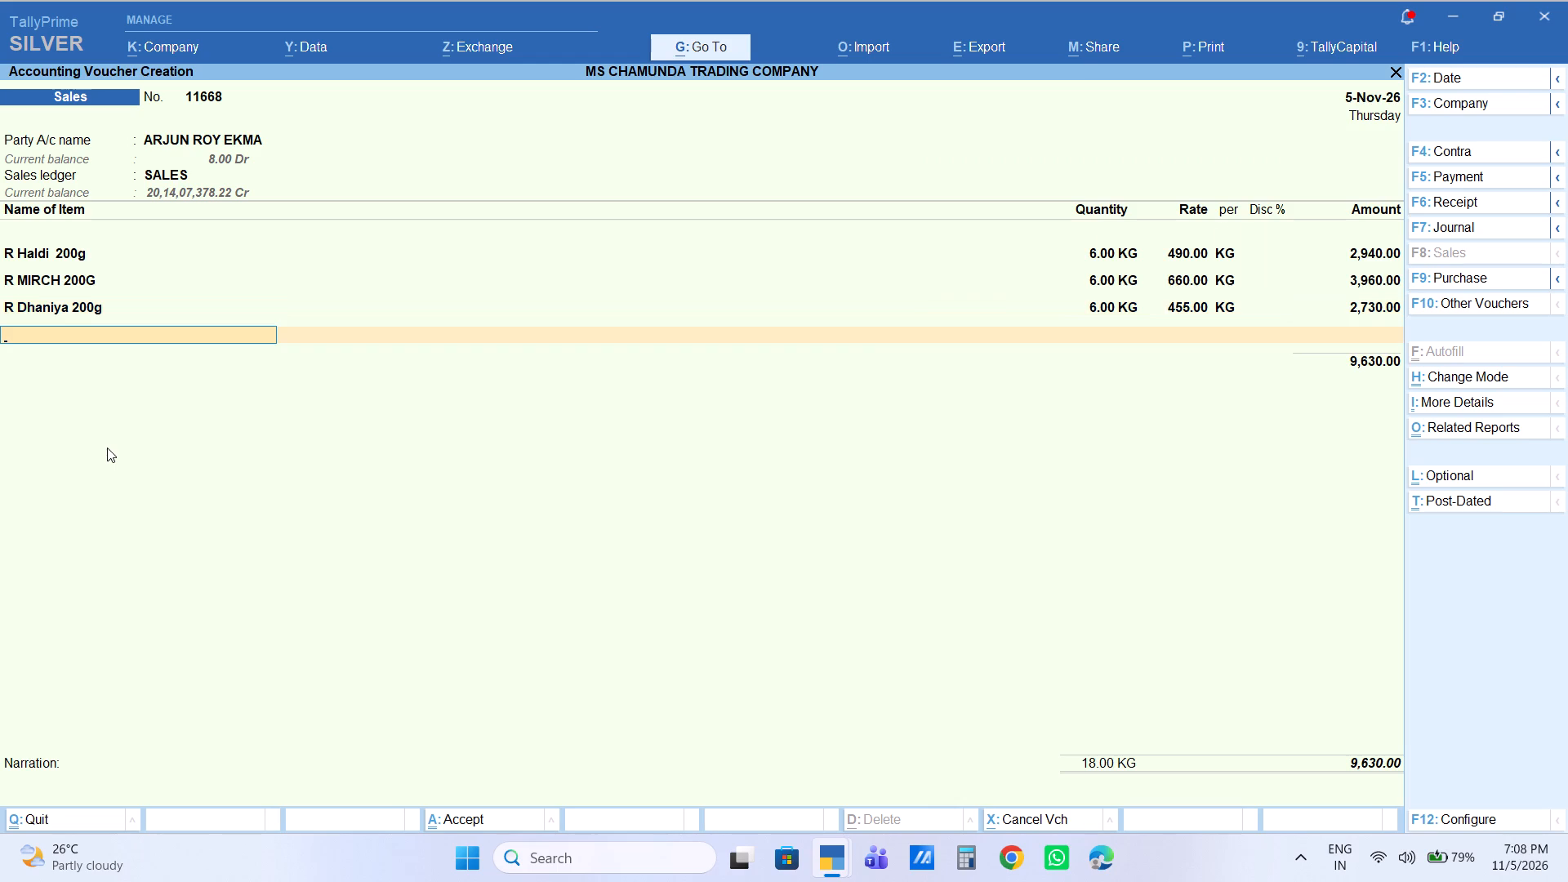
Add an R Dhaniya 500g item line with 6 PKT at 160.00 per PKT.
{"action": "type", "text": "r dhaniya"}
{"action": "key", "text": "Down"}
{"action": "key", "text": "Down"}
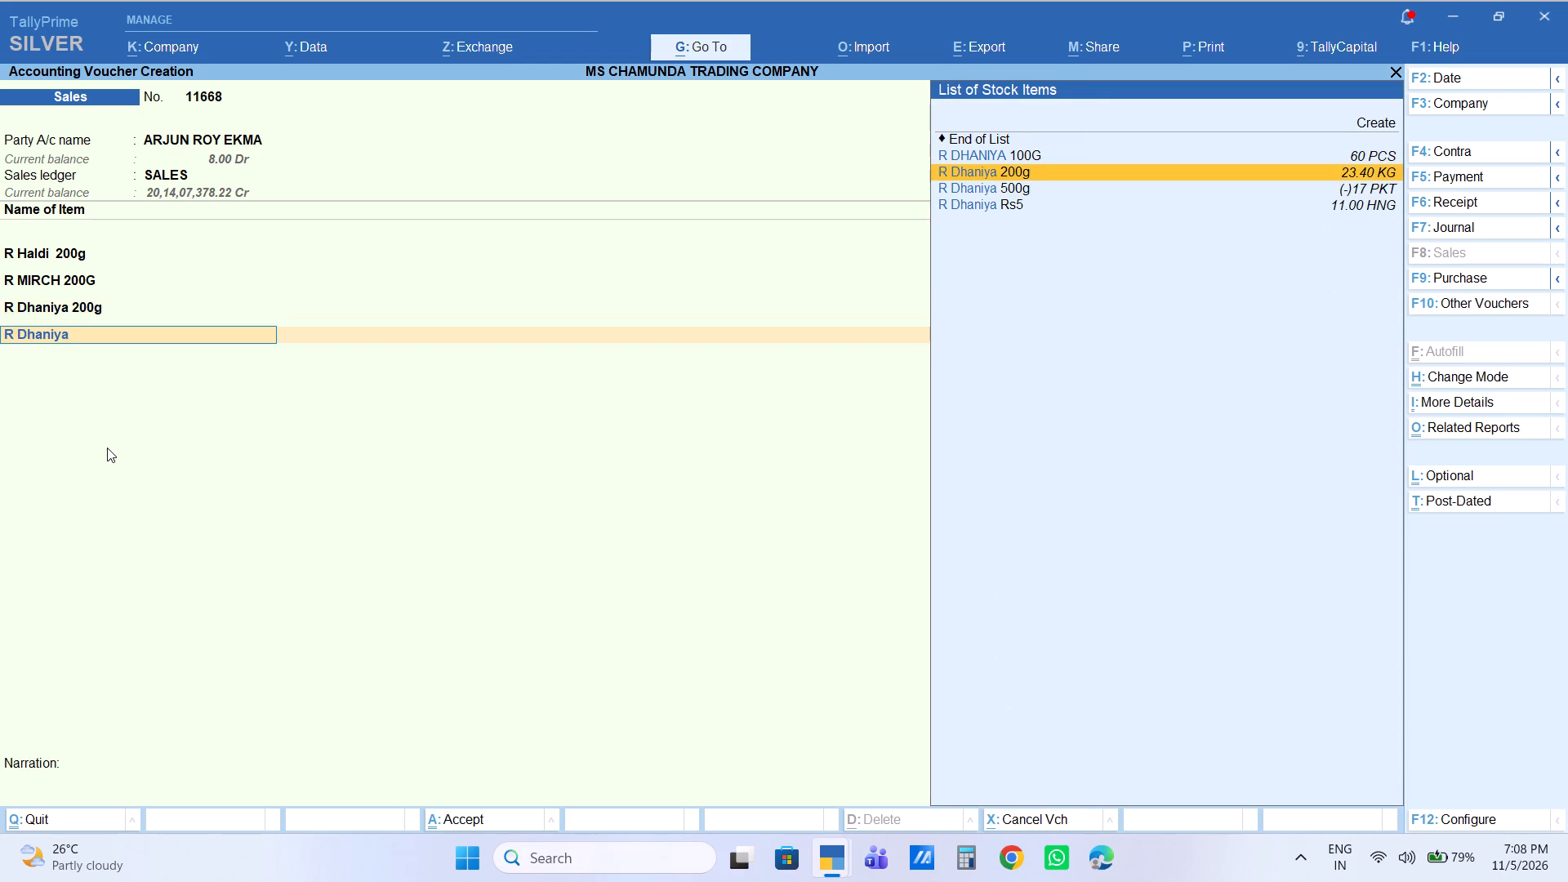
{"action": "key", "text": "Down"}
{"action": "key", "text": "Return"}
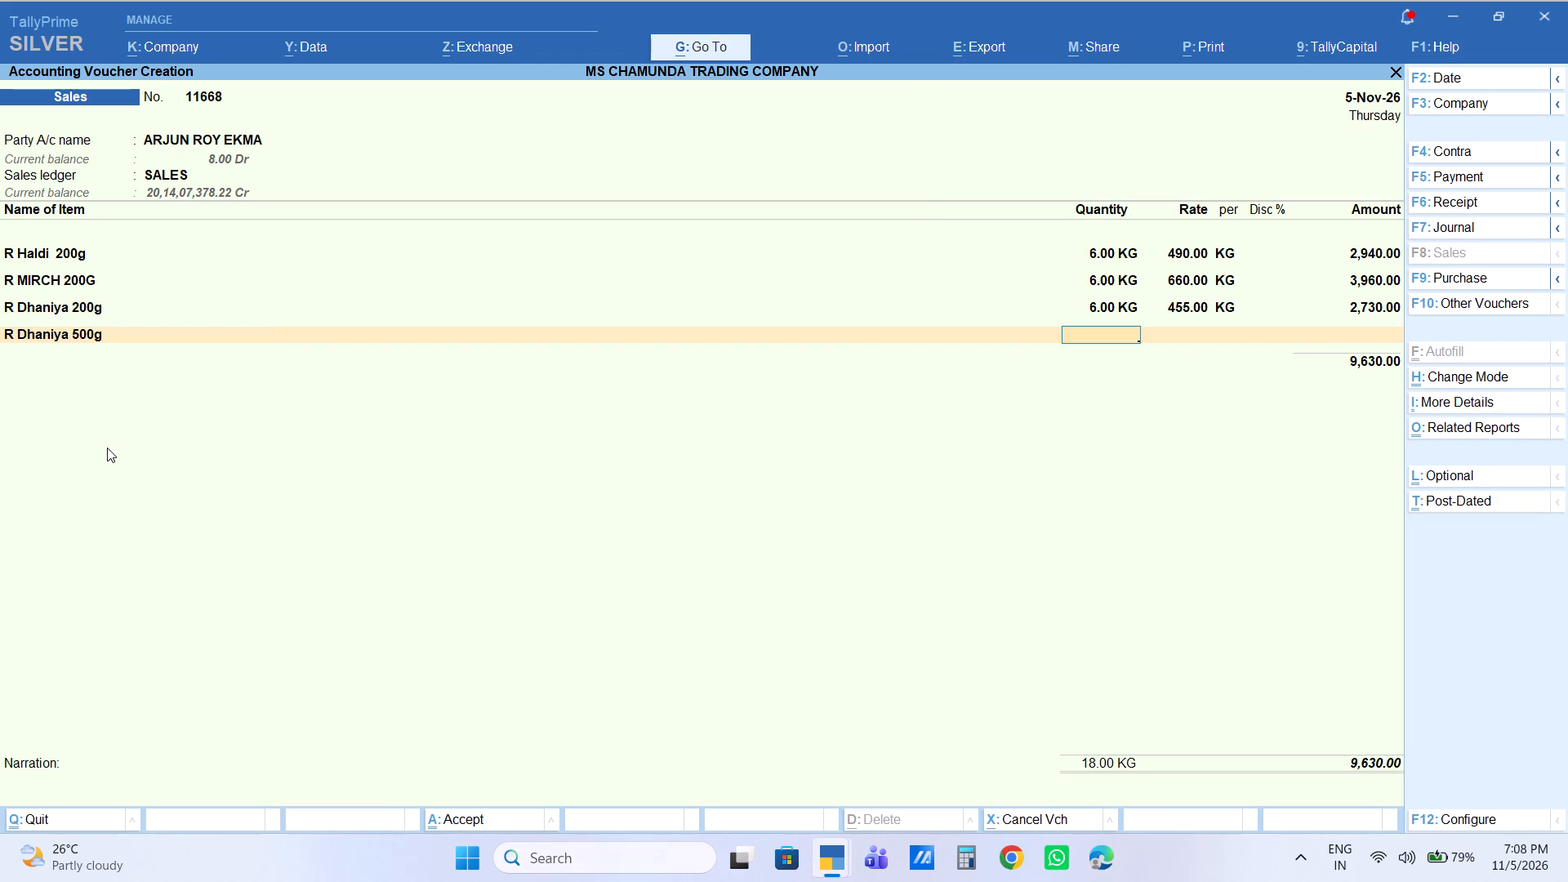
{"action": "key", "text": "3"}
{"action": "key", "text": "BackSpace"}
{"action": "key", "text": "6"}
{"action": "key", "text": "Return"}
{"action": "key", "text": "Return"}
{"action": "key", "text": "Return"}
{"action": "key", "text": "Return"}
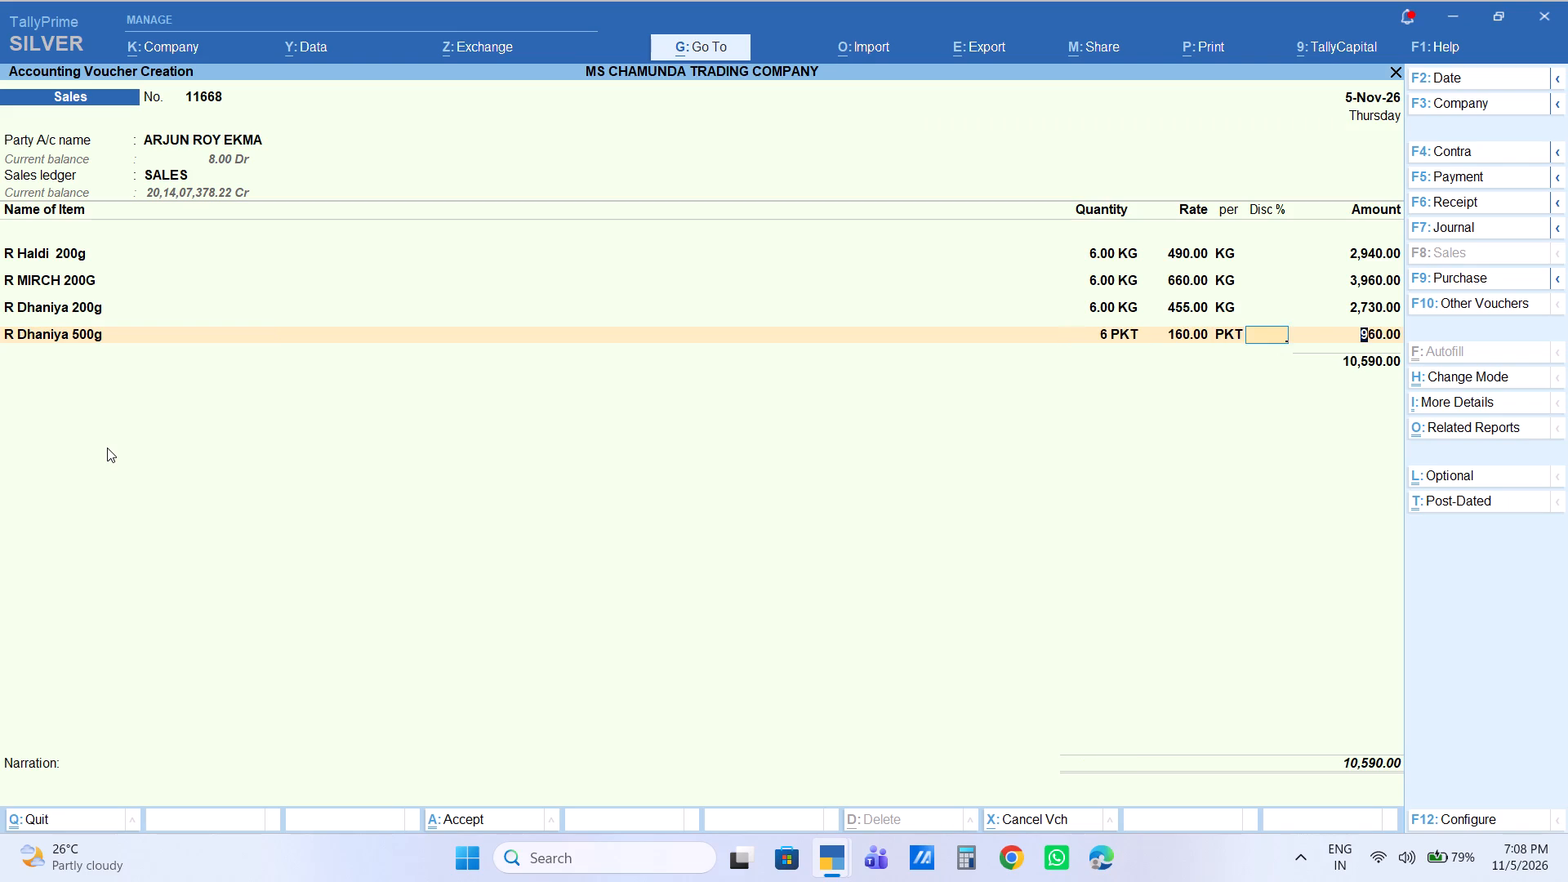
{"action": "key", "text": "Return"}
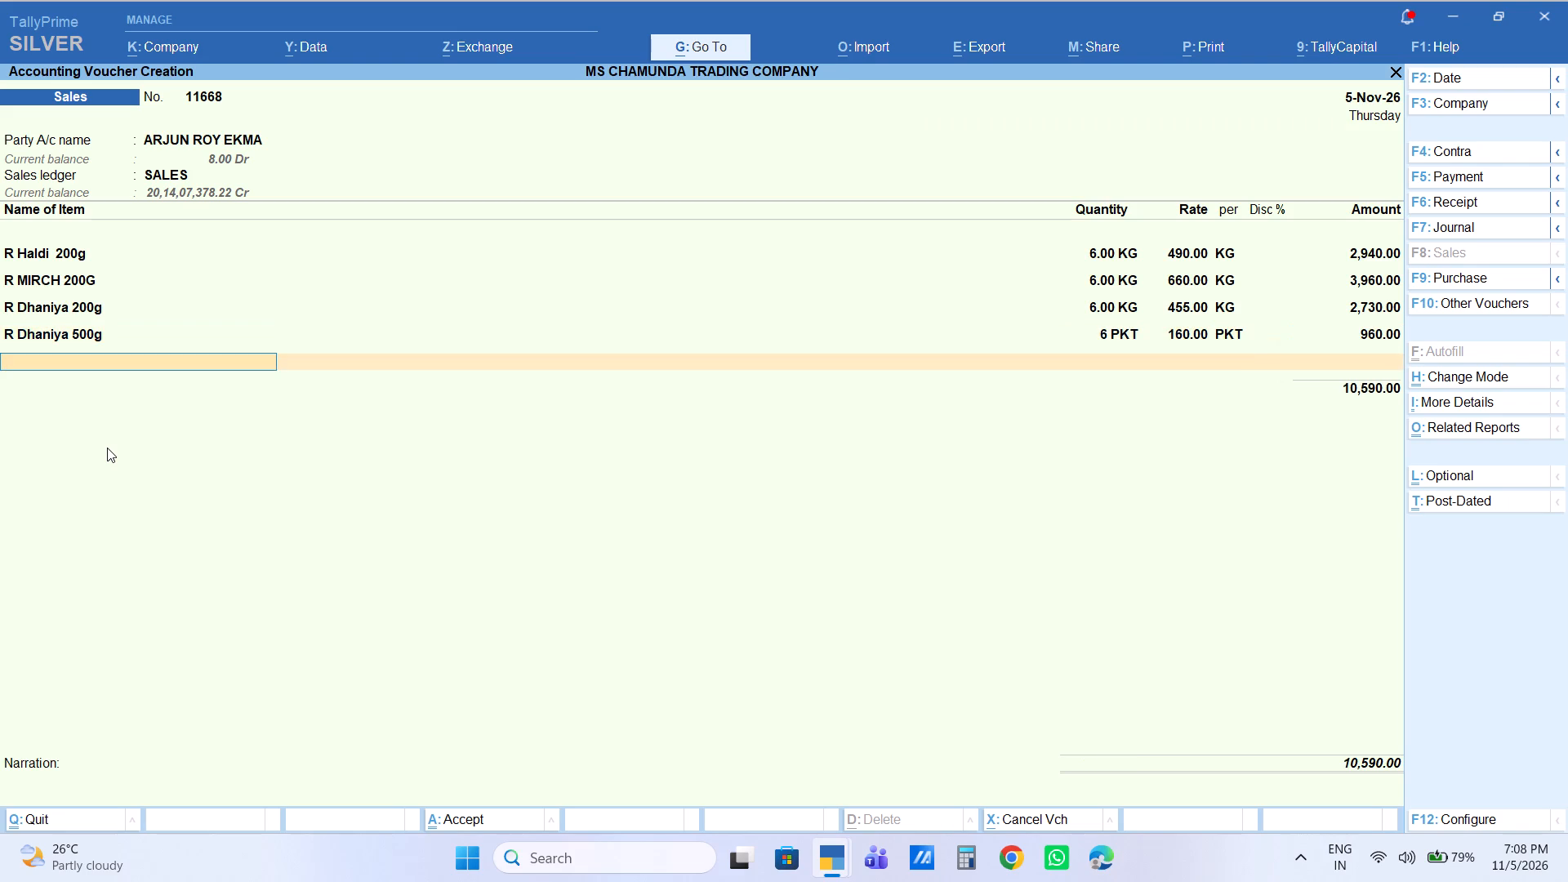
Add an M Methi 50g Pcs item line with a quantity of 20 PCS.
{"action": "type", "text": "m me"}
{"action": "key", "text": "Right"}
{"action": "key", "text": "Down"}
{"action": "key", "text": "Down"}
{"action": "key", "text": "Down"}
{"action": "key", "text": "Down"}
{"action": "key", "text": "Down"}
{"action": "key", "text": "Down"}
{"action": "key", "text": "Return"}
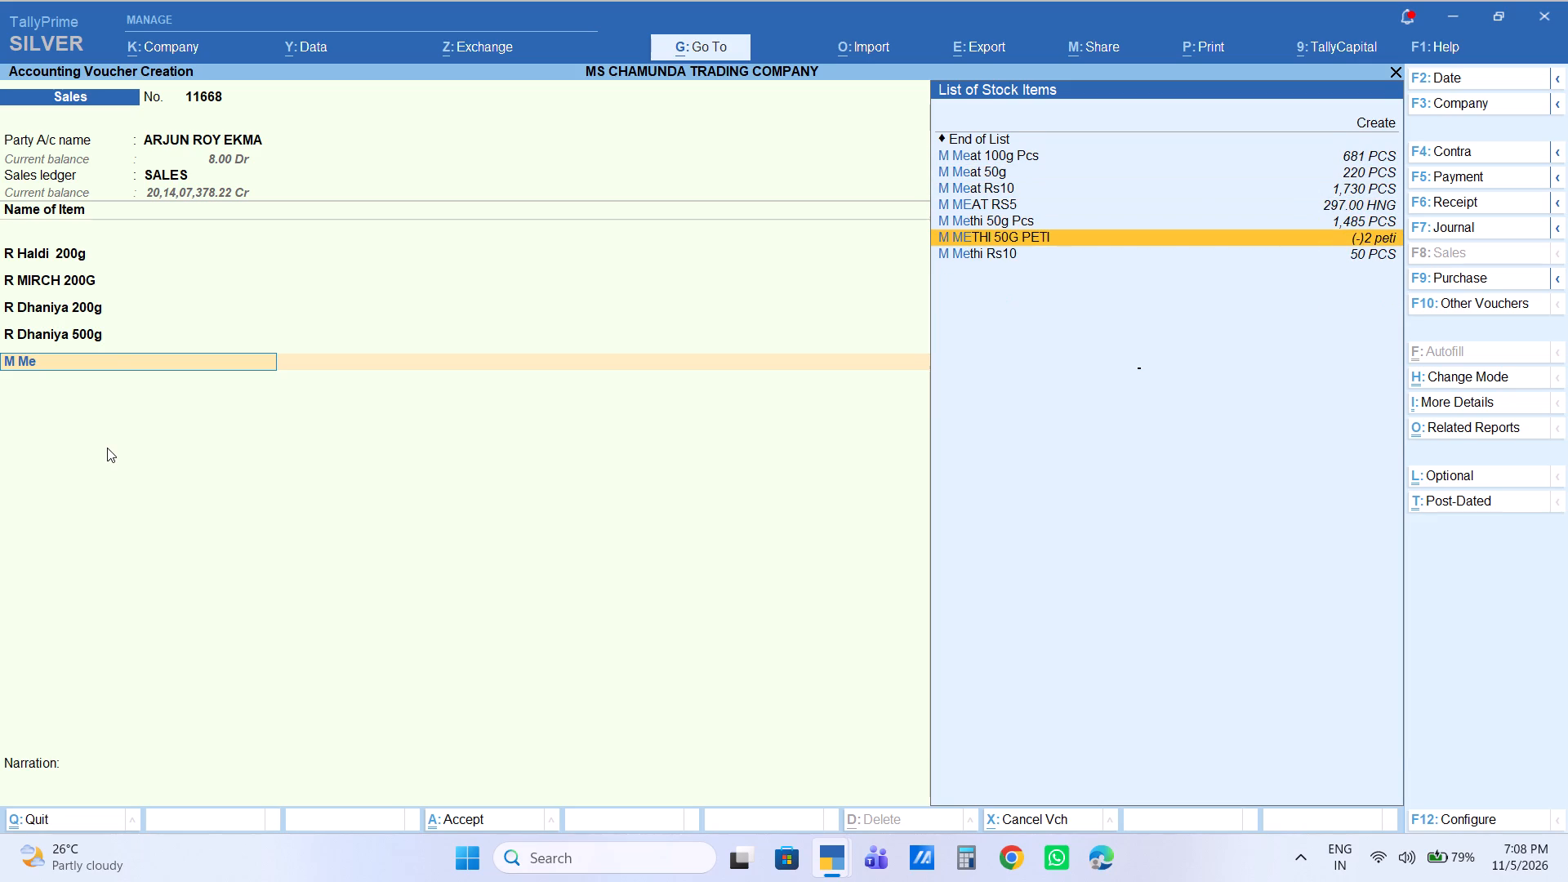
{"action": "key", "text": "BackSpace"}
{"action": "key", "text": "Up"}
{"action": "key", "text": "Return"}
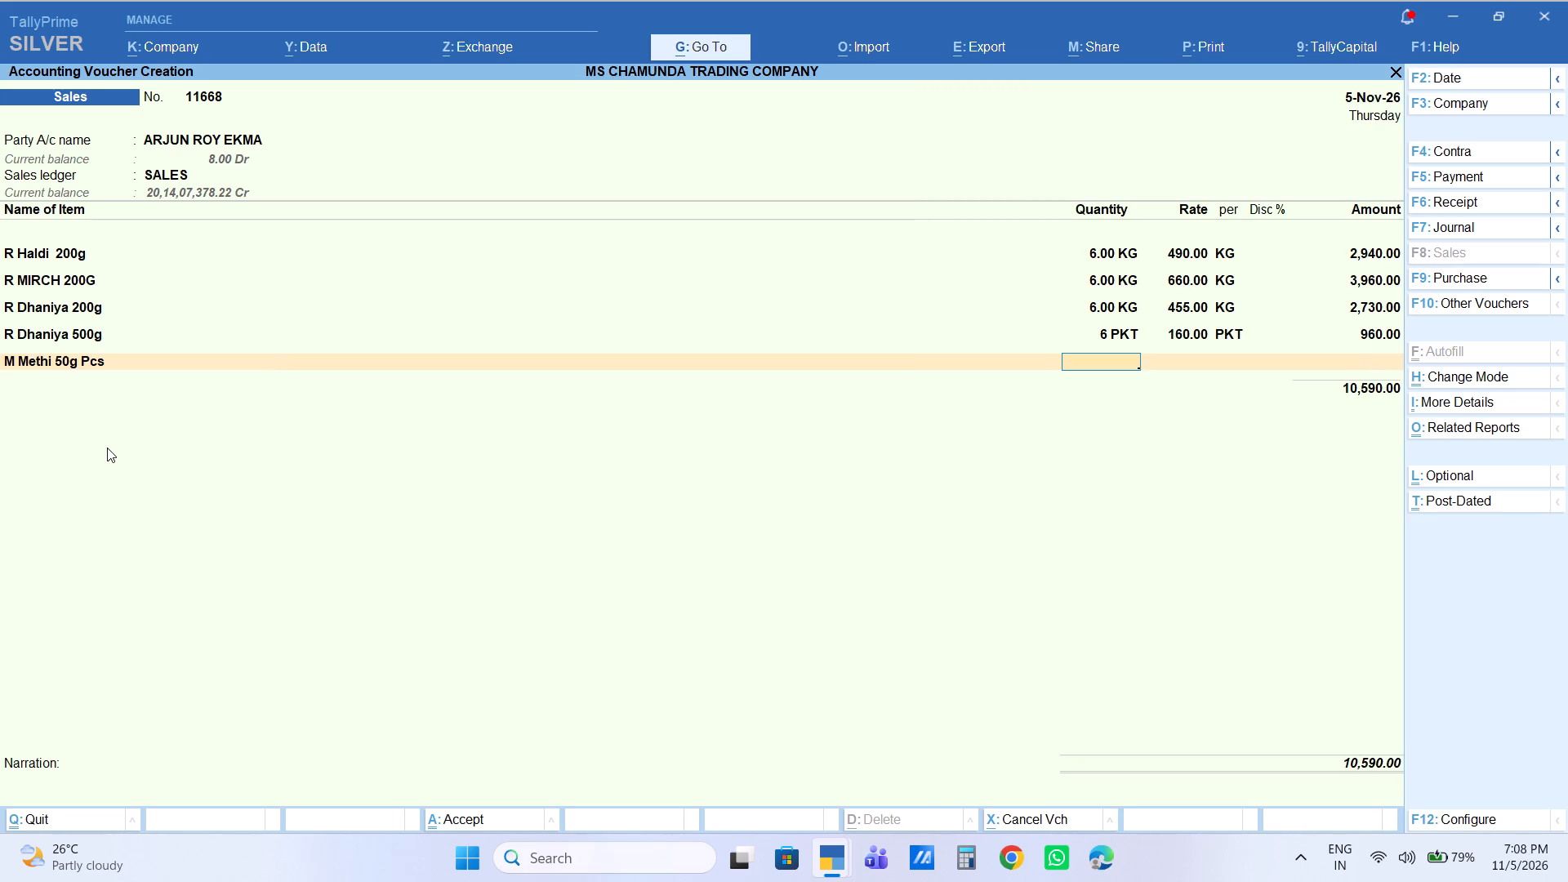
{"action": "type", "text": "20"}
{"action": "key", "text": "Return"}
{"action": "key", "text": "Return"}
{"action": "key", "text": "Return"}
{"action": "key", "text": "Return"}
{"action": "key", "text": "Return"}
Go back to the M Methi 50g Pcs line and set its rate to 56.00 per PCS.
{"action": "key", "text": "BackSpace"}
{"action": "key", "text": "BackSpace"}
{"action": "key", "text": "BackSpace"}
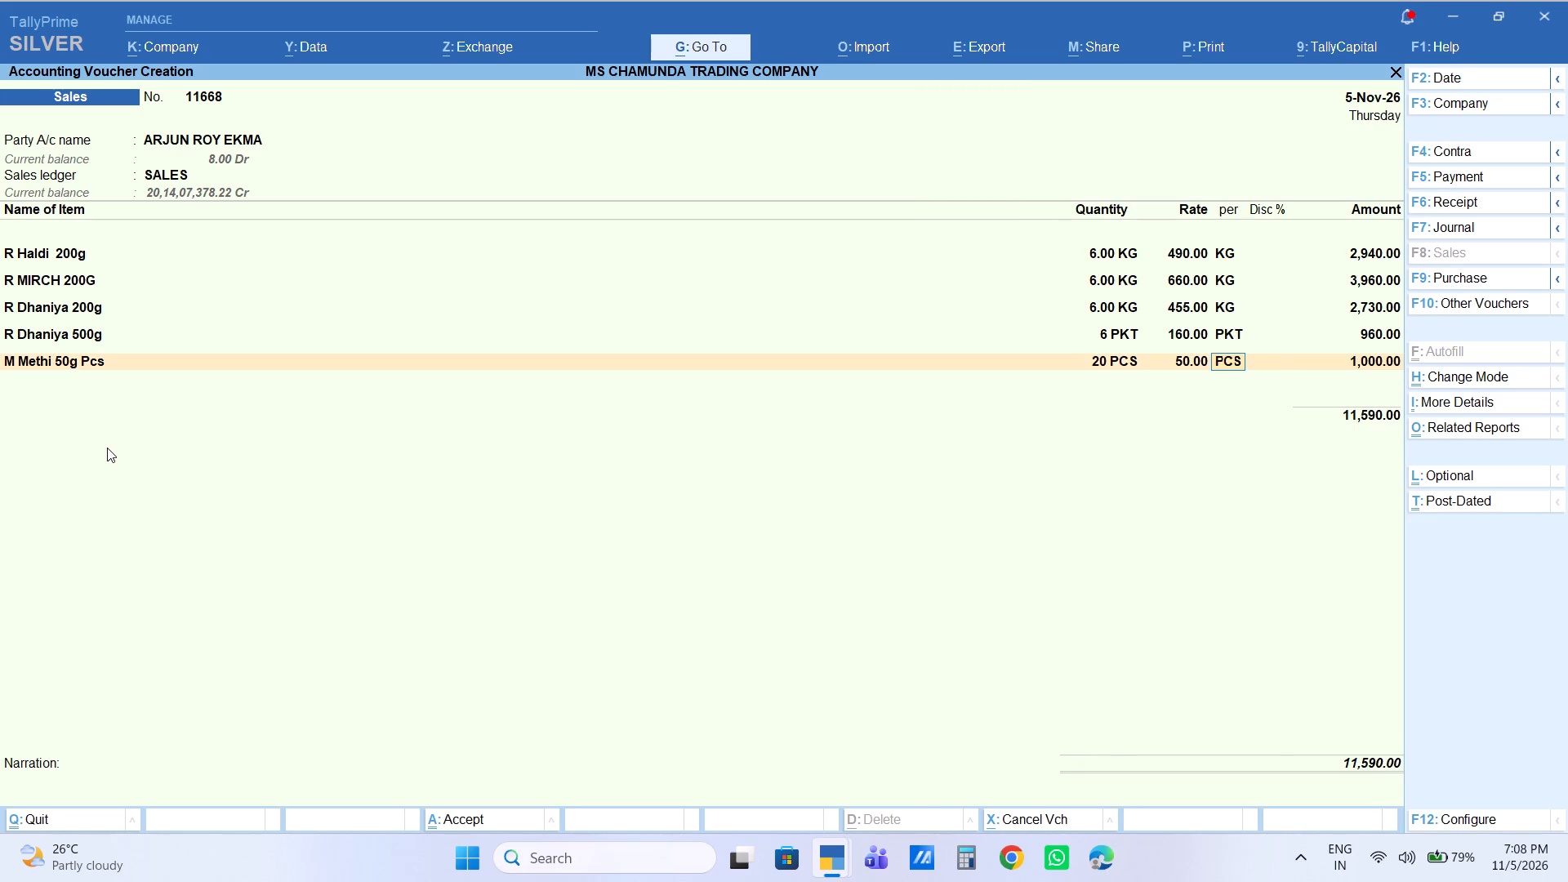
{"action": "key", "text": "BackSpace"}
{"action": "type", "text": "56"}
{"action": "key", "text": "Return"}
{"action": "key", "text": "Return"}
{"action": "key", "text": "Return"}
{"action": "key", "text": "Return"}
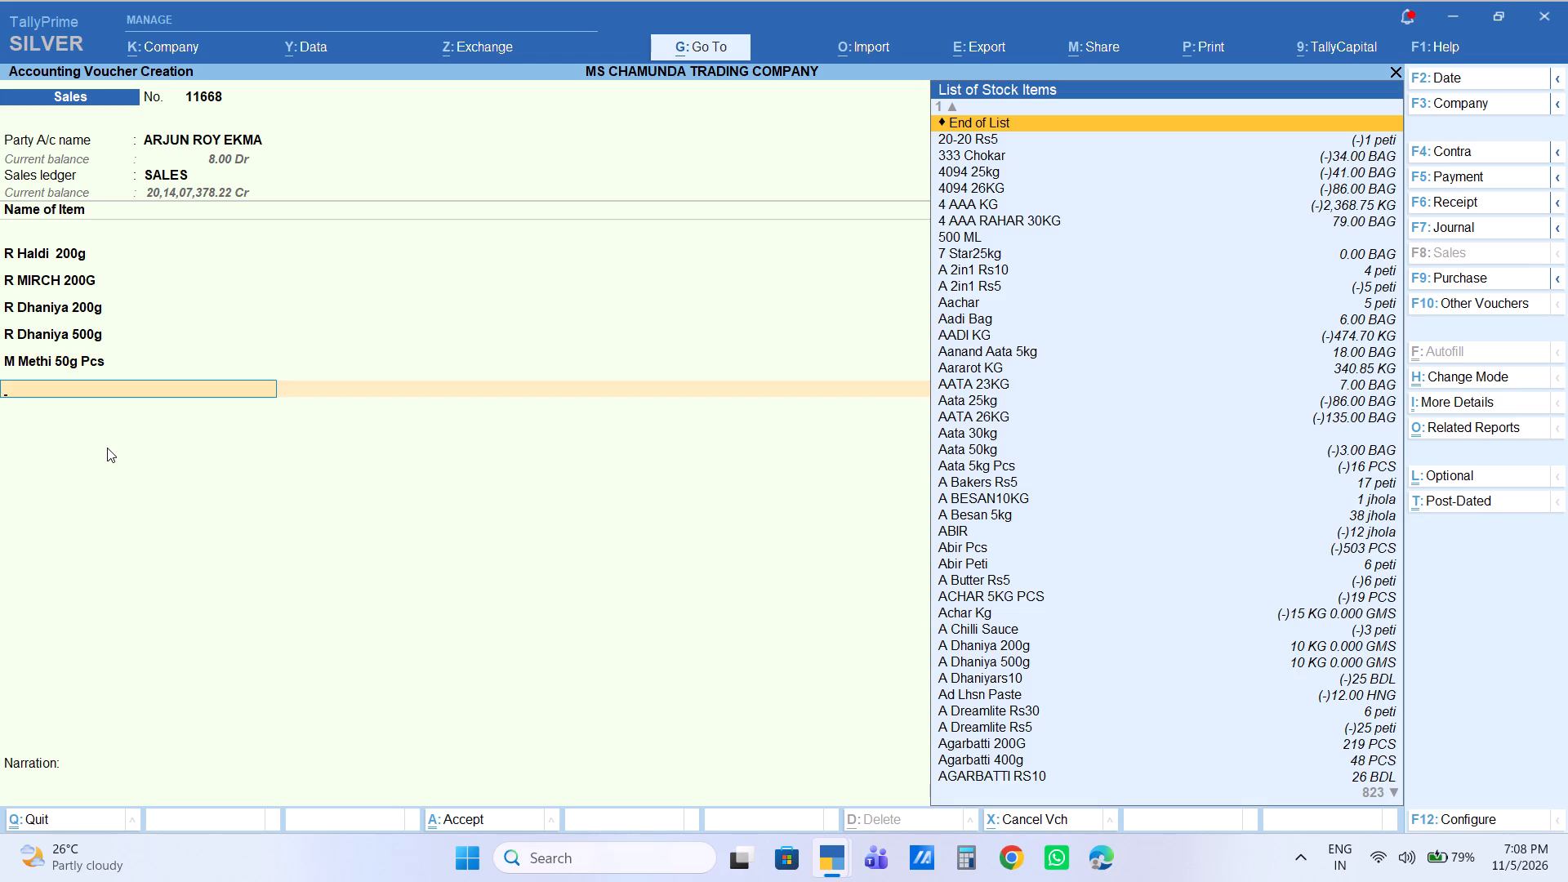
Add a CHAI CUP Peti item line with 1 peti at 1,050.00 per peti.
{"action": "type", "text": "chaici"}
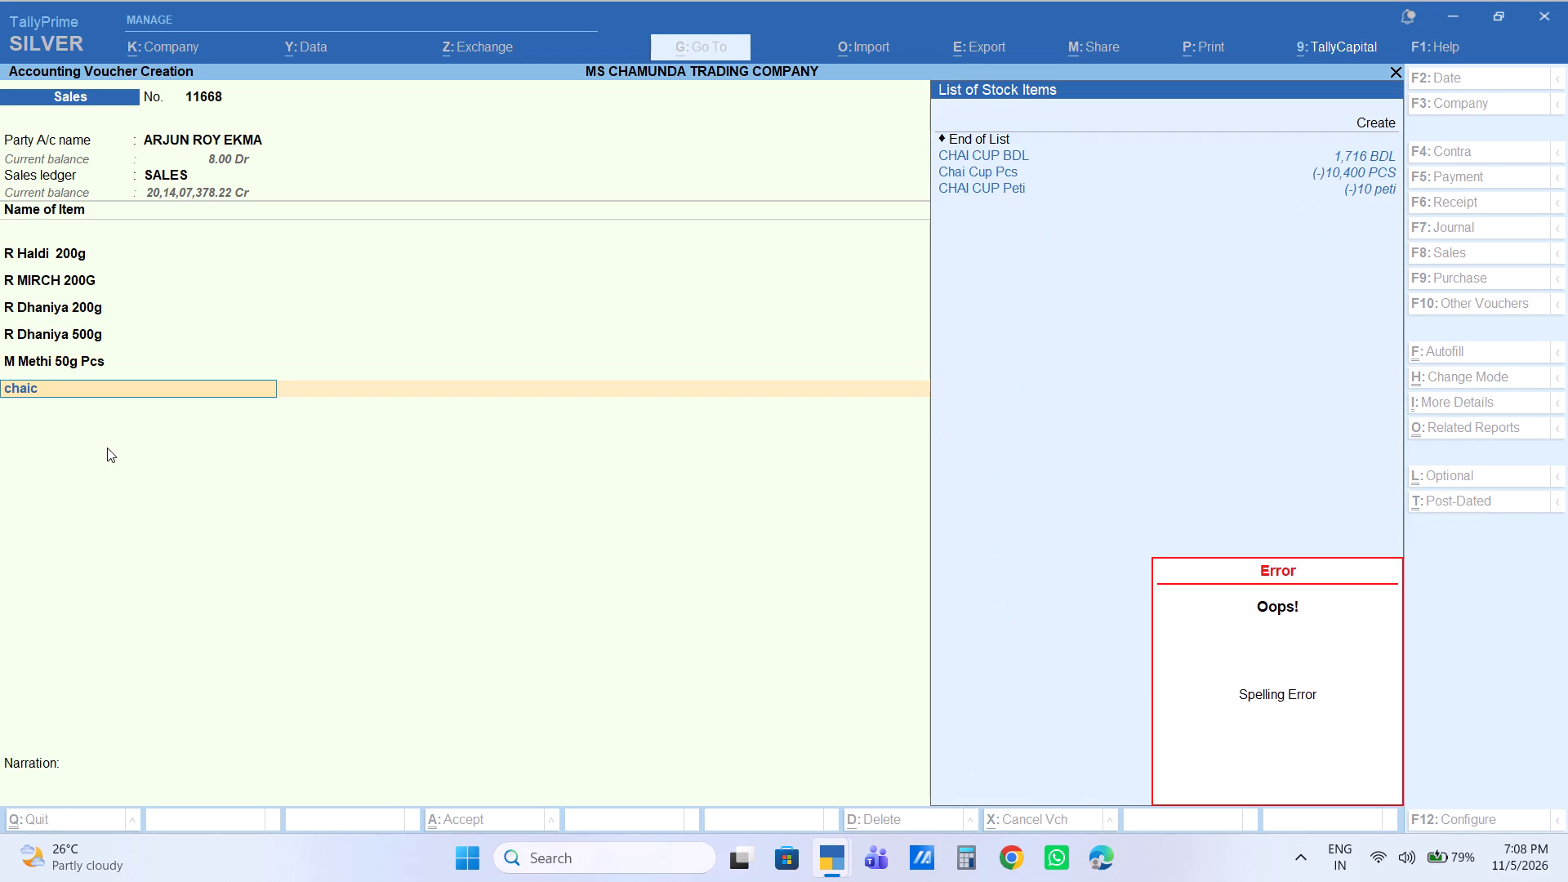
{"action": "key", "text": "Down"}
{"action": "key", "text": "Down"}
{"action": "key", "text": "Down"}
{"action": "key", "text": "Return"}
{"action": "key", "text": "1"}
{"action": "key", "text": "Return"}
{"action": "key", "text": "Return"}
{"action": "key", "text": "Return"}
{"action": "key", "text": "Return"}
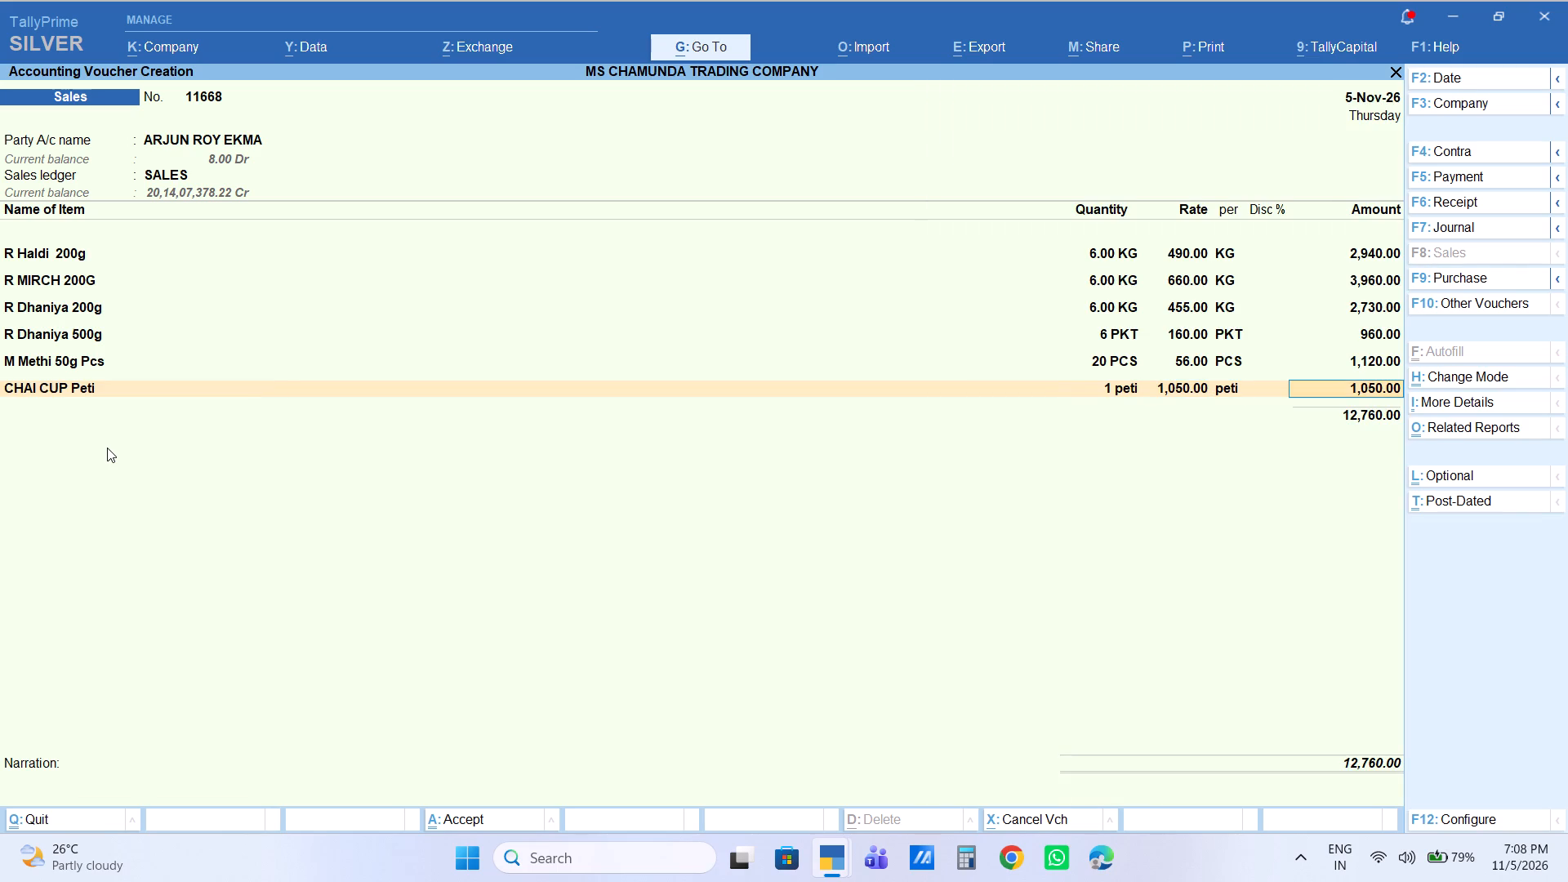
{"action": "key", "text": "Return"}
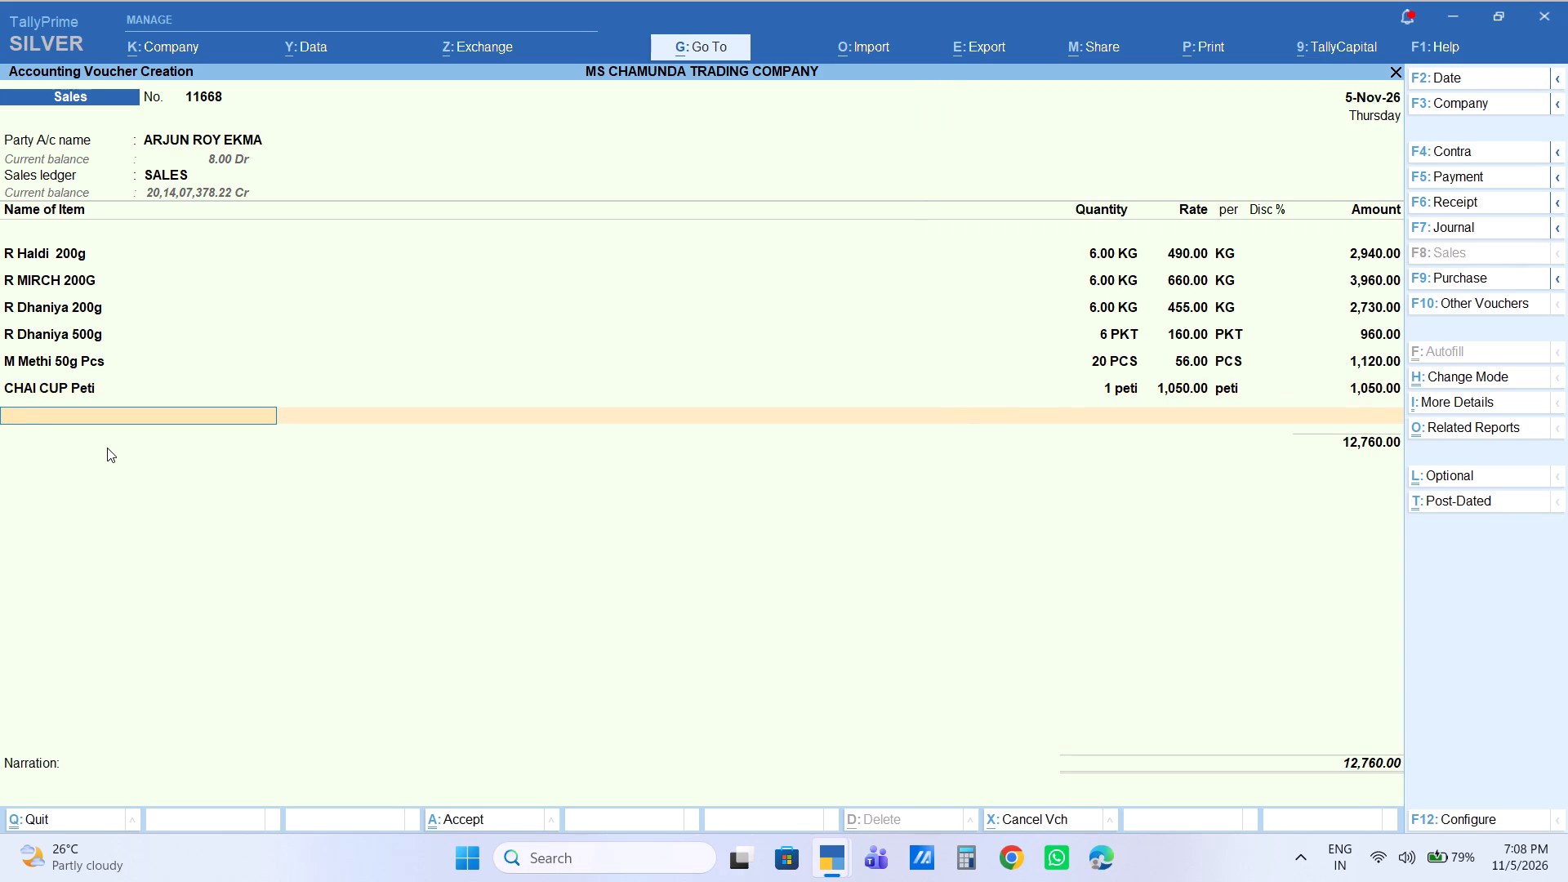
Add a TEJPATTA PKT BAG item line with 1 BAG at 650.00 per bag.
{"action": "type", "text": "tejpa"}
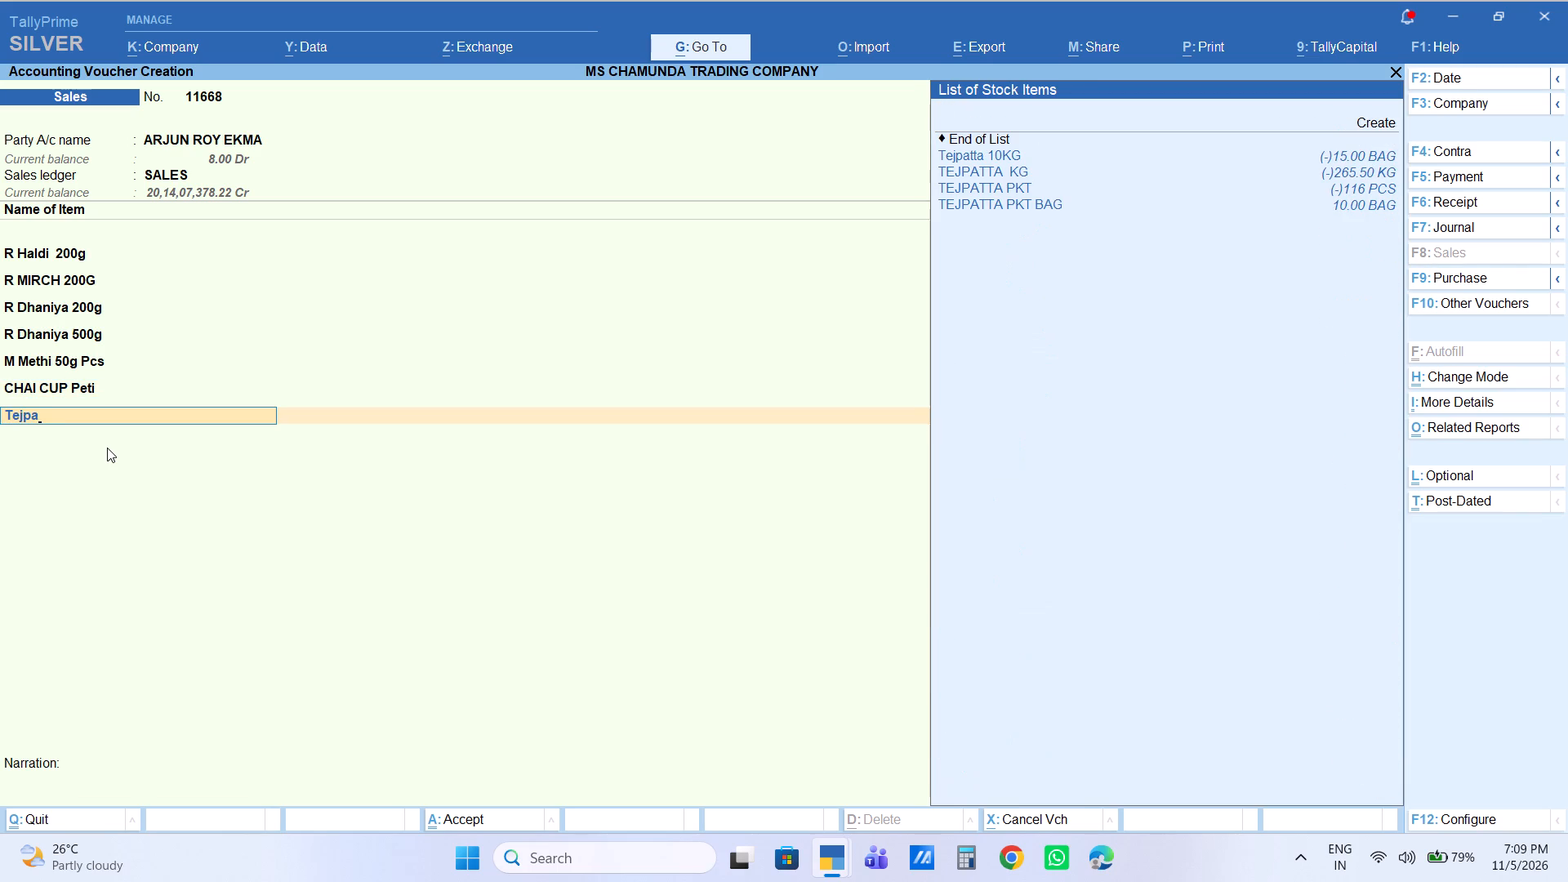
{"action": "key", "text": "Down"}
{"action": "key", "text": "Down"}
{"action": "key", "text": "Down"}
{"action": "key", "text": "Down"}
{"action": "key", "text": "Return"}
{"action": "key", "text": "1"}
{"action": "key", "text": "Return"}
{"action": "key", "text": "Return"}
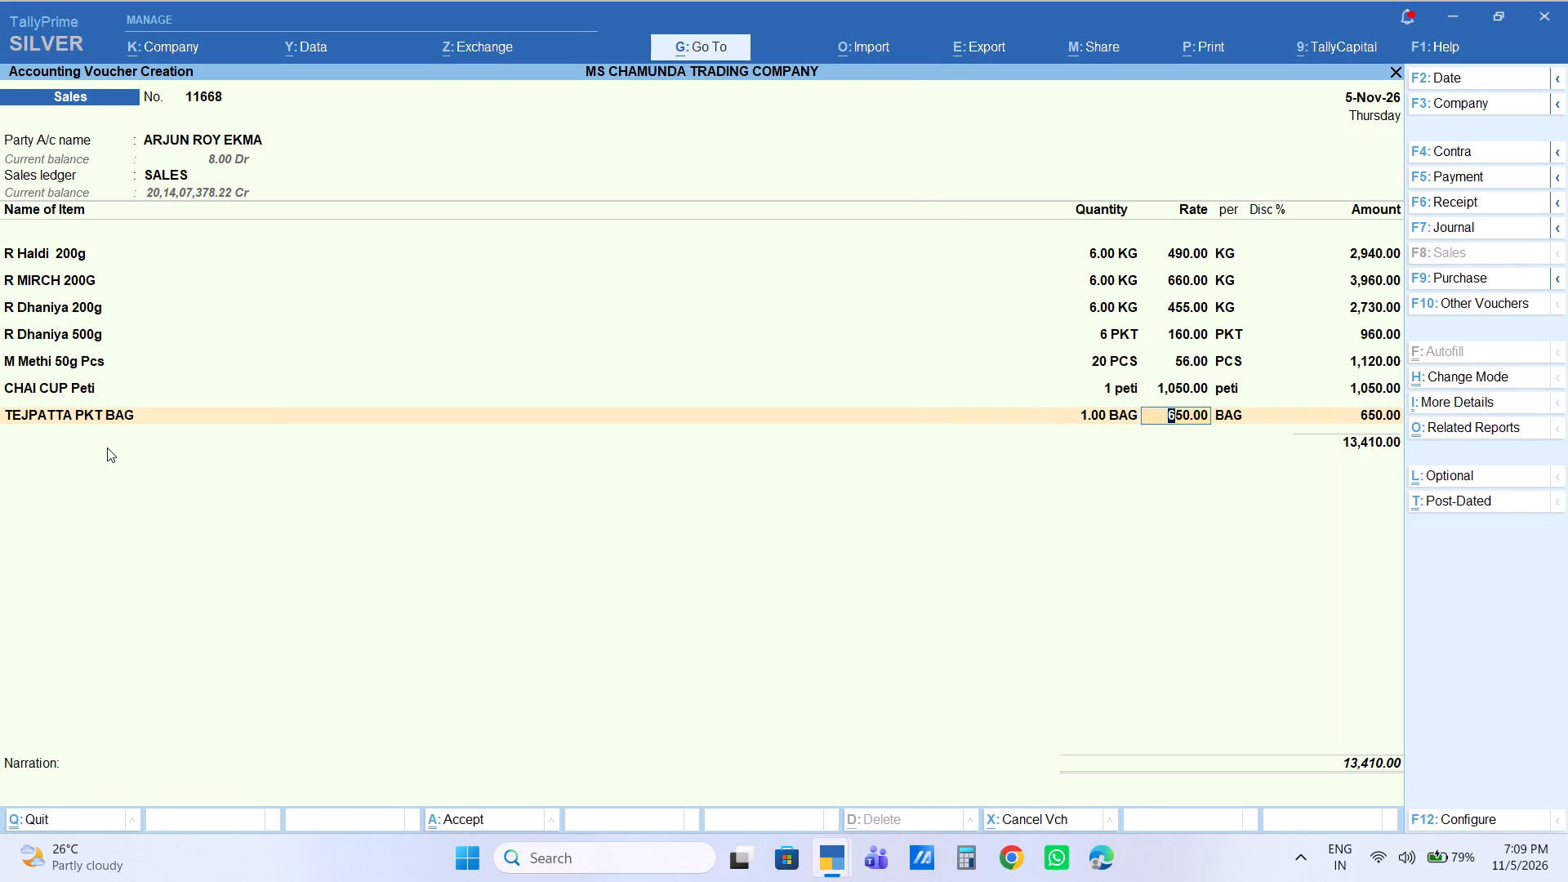
{"action": "key", "text": "Return"}
{"action": "key", "text": "Return"}
{"action": "key", "text": "Return"}
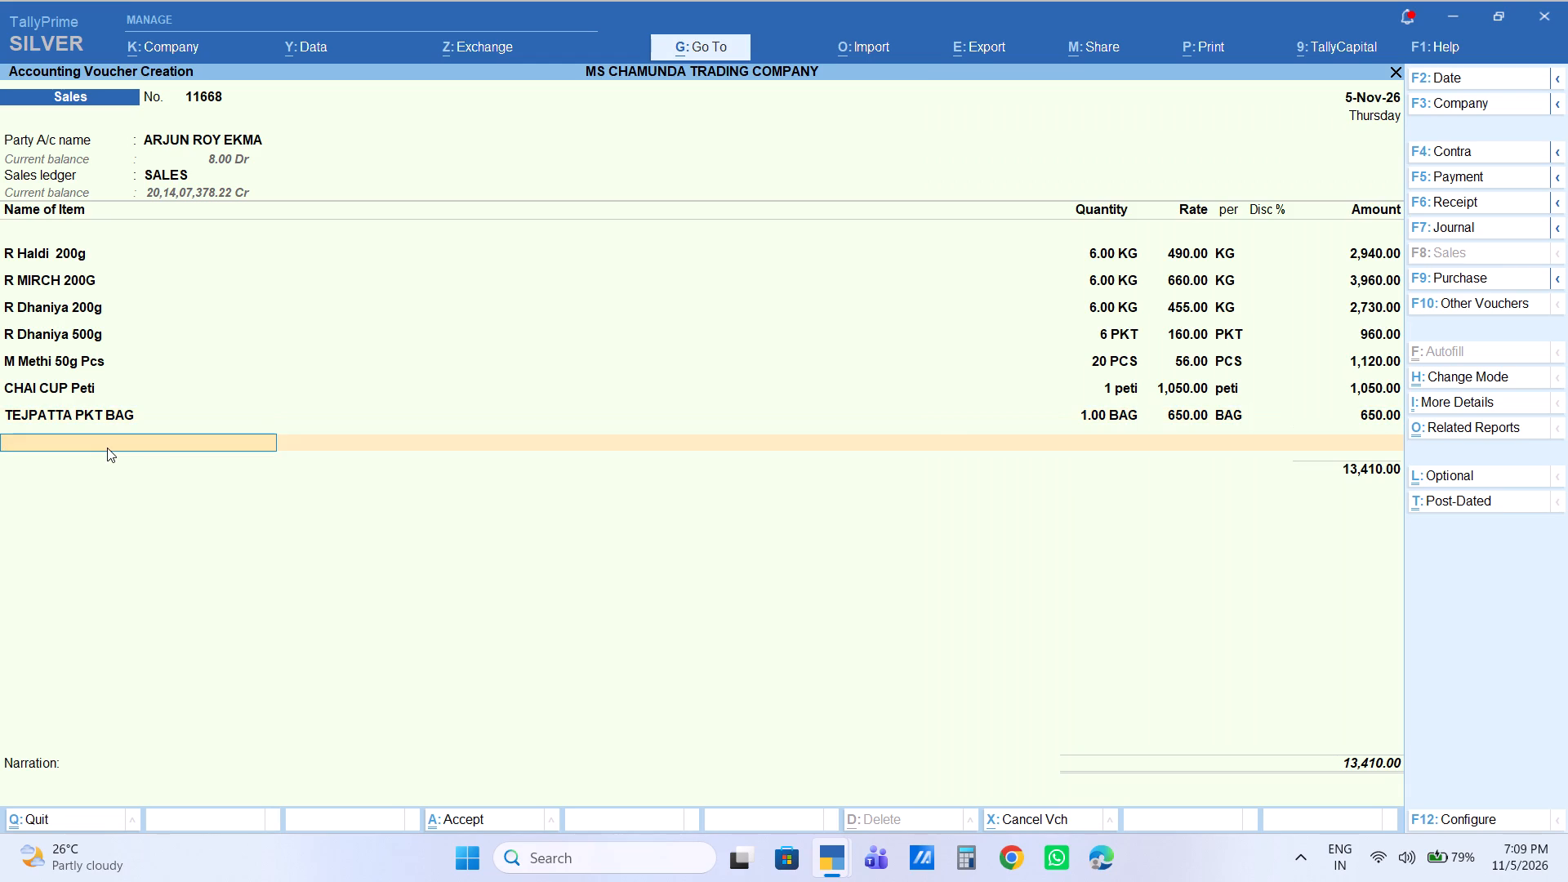
Add a Mircha 10kg item line with 1 BAG at 2,450.00 per bag.
{"action": "type", "text": "mircha"}
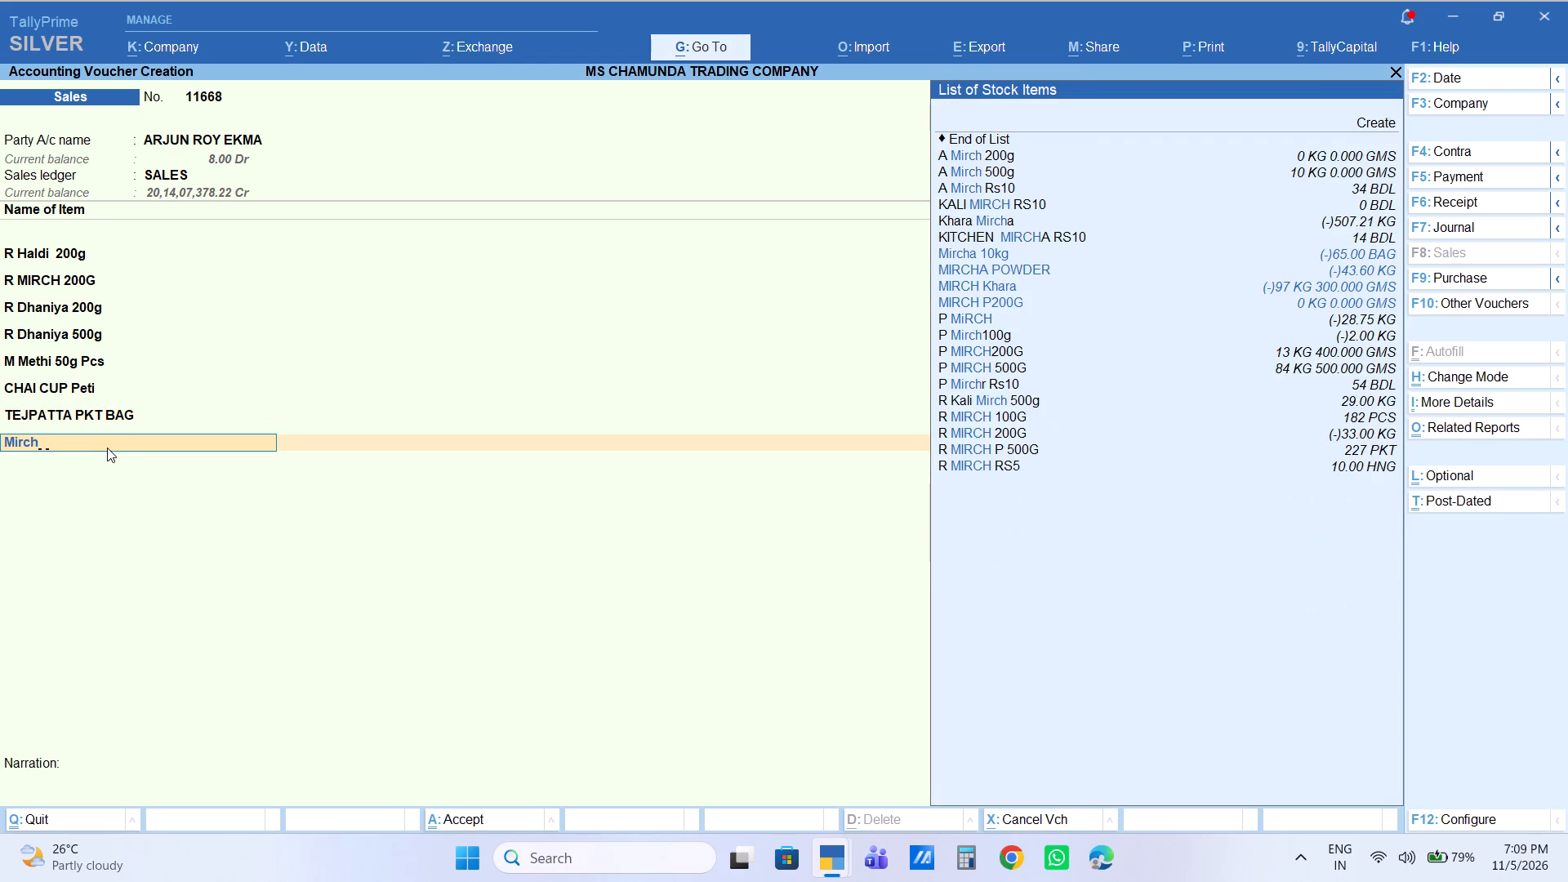
{"action": "key", "text": "Down"}
{"action": "key", "text": "Down"}
{"action": "key", "text": "Up"}
{"action": "key", "text": "Return"}
{"action": "key", "text": "1"}
{"action": "key", "text": "Return"}
{"action": "key", "text": "Return"}
{"action": "key", "text": "Return"}
{"action": "key", "text": "Return"}
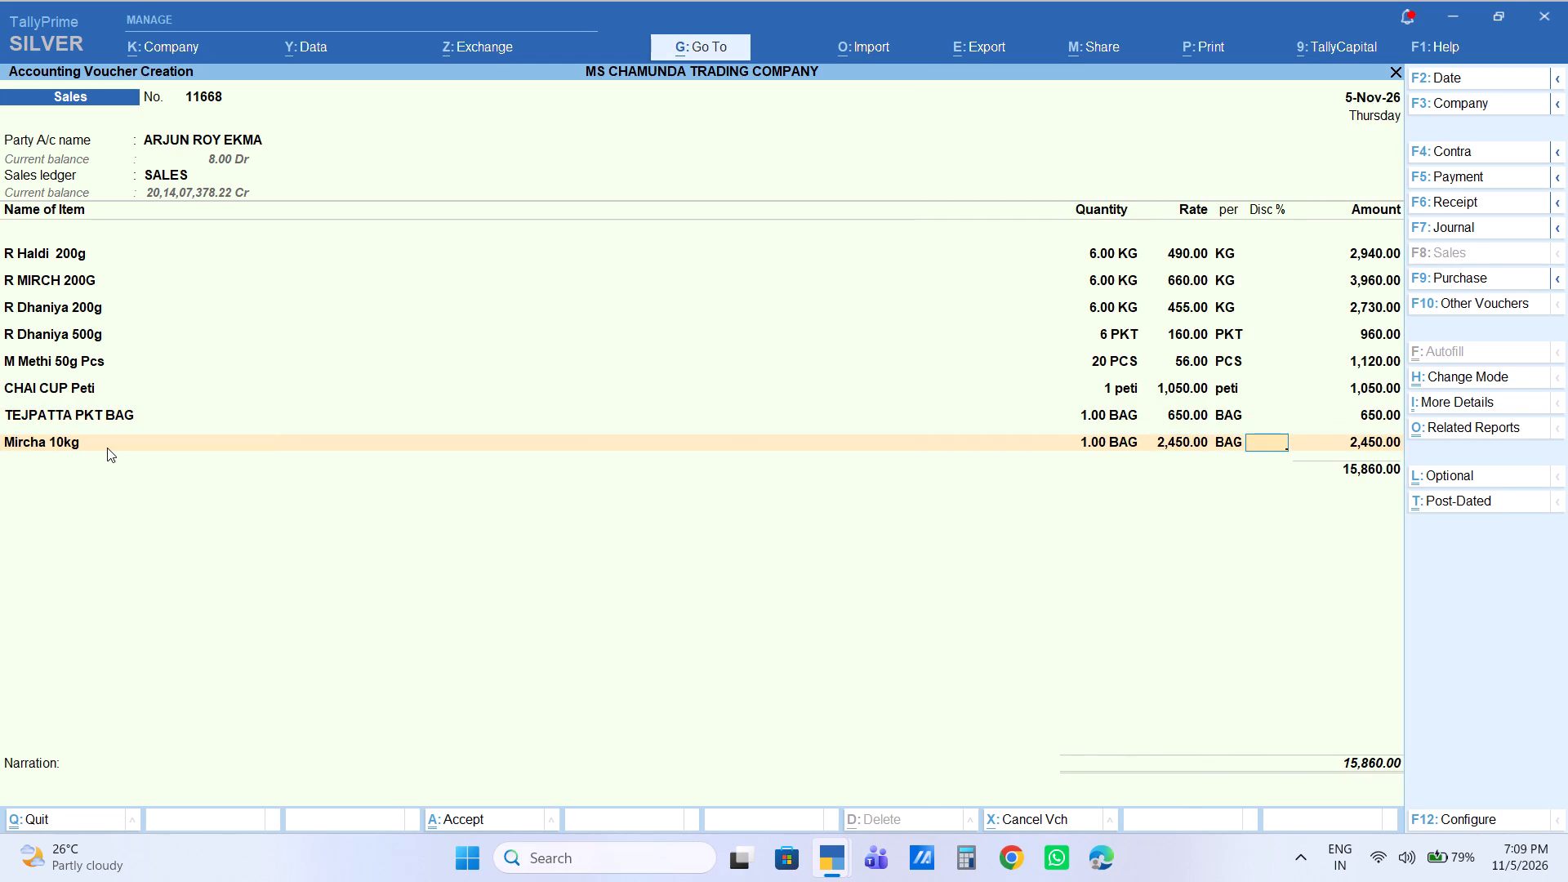
{"action": "key", "text": "Return"}
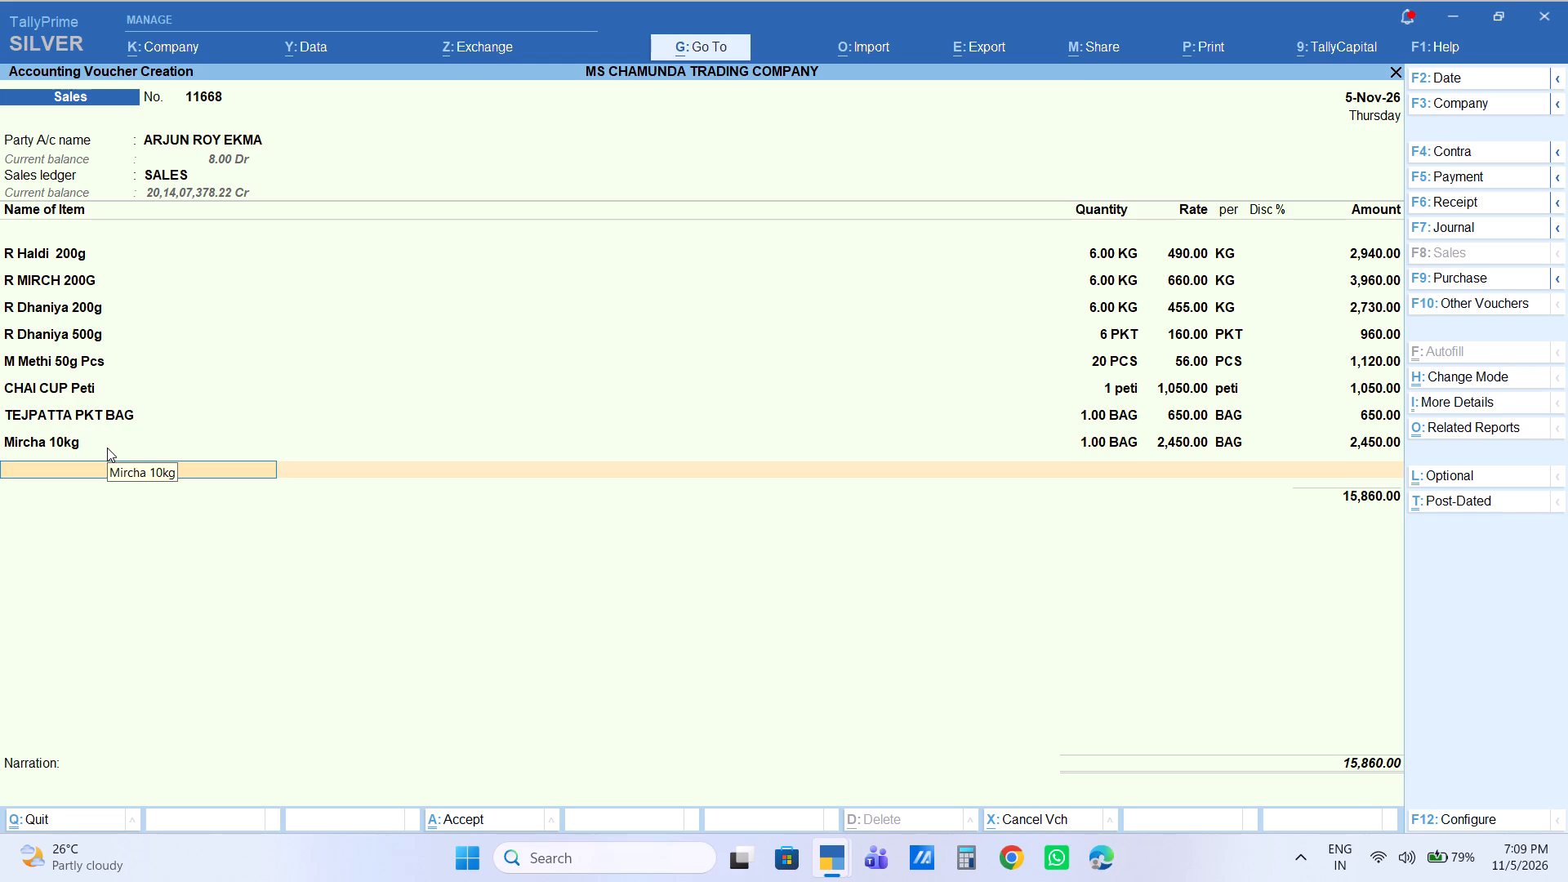
Add a Jeera KG item line with 5 KG at 320.00 per KG.
{"action": "type", "text": "jeera"}
{"action": "key", "text": "Down"}
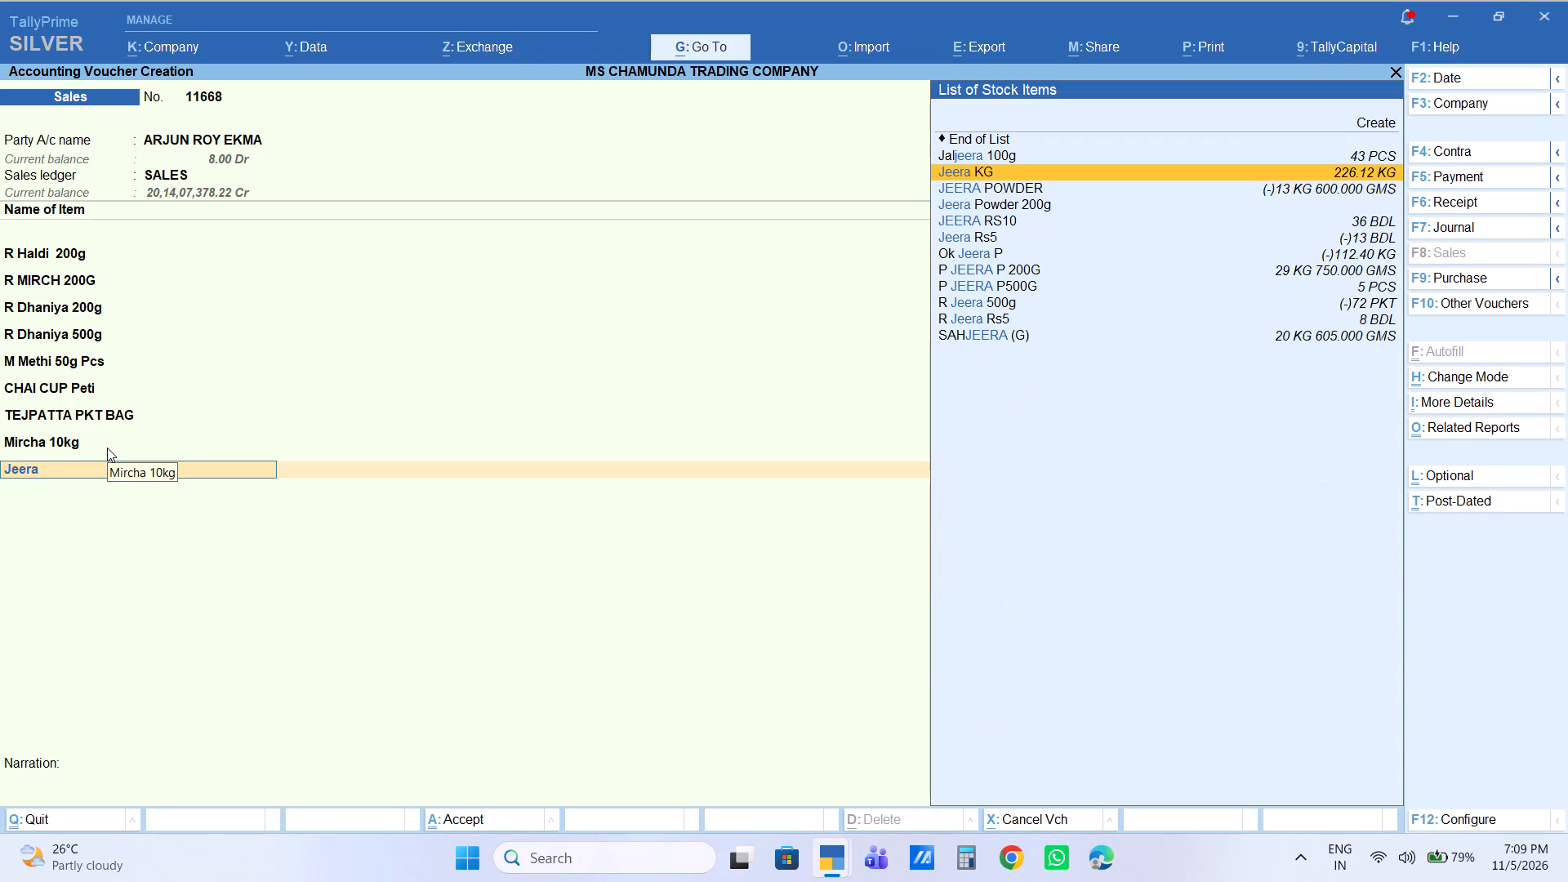
{"action": "key", "text": "Return"}
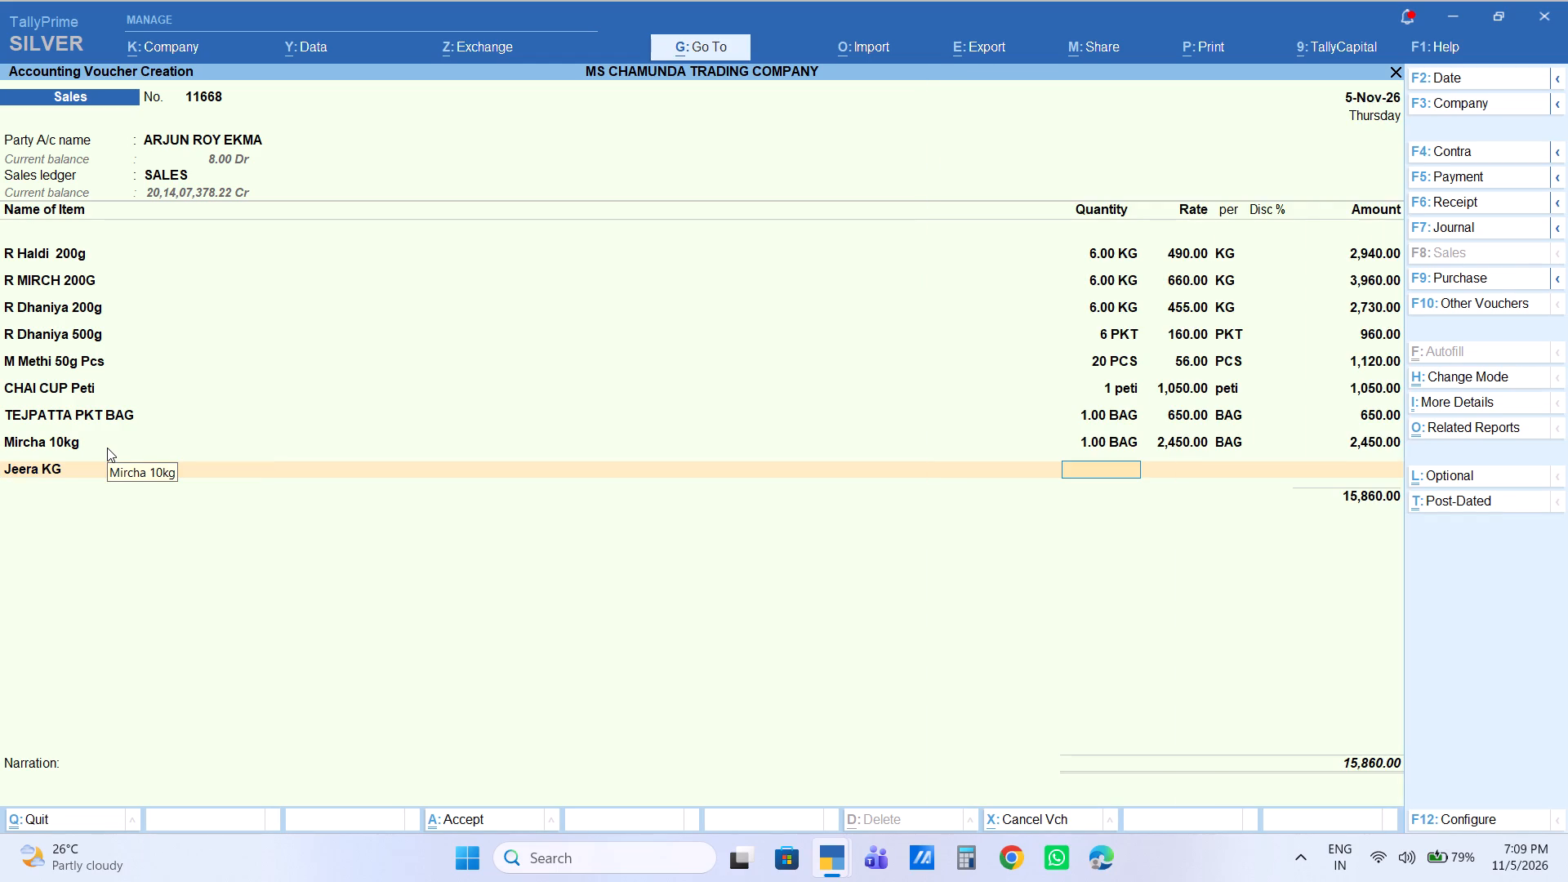
{"action": "key", "text": "5"}
{"action": "key", "text": "Return"}
{"action": "key", "text": "Return"}
{"action": "key", "text": "Return"}
{"action": "key", "text": "Return"}
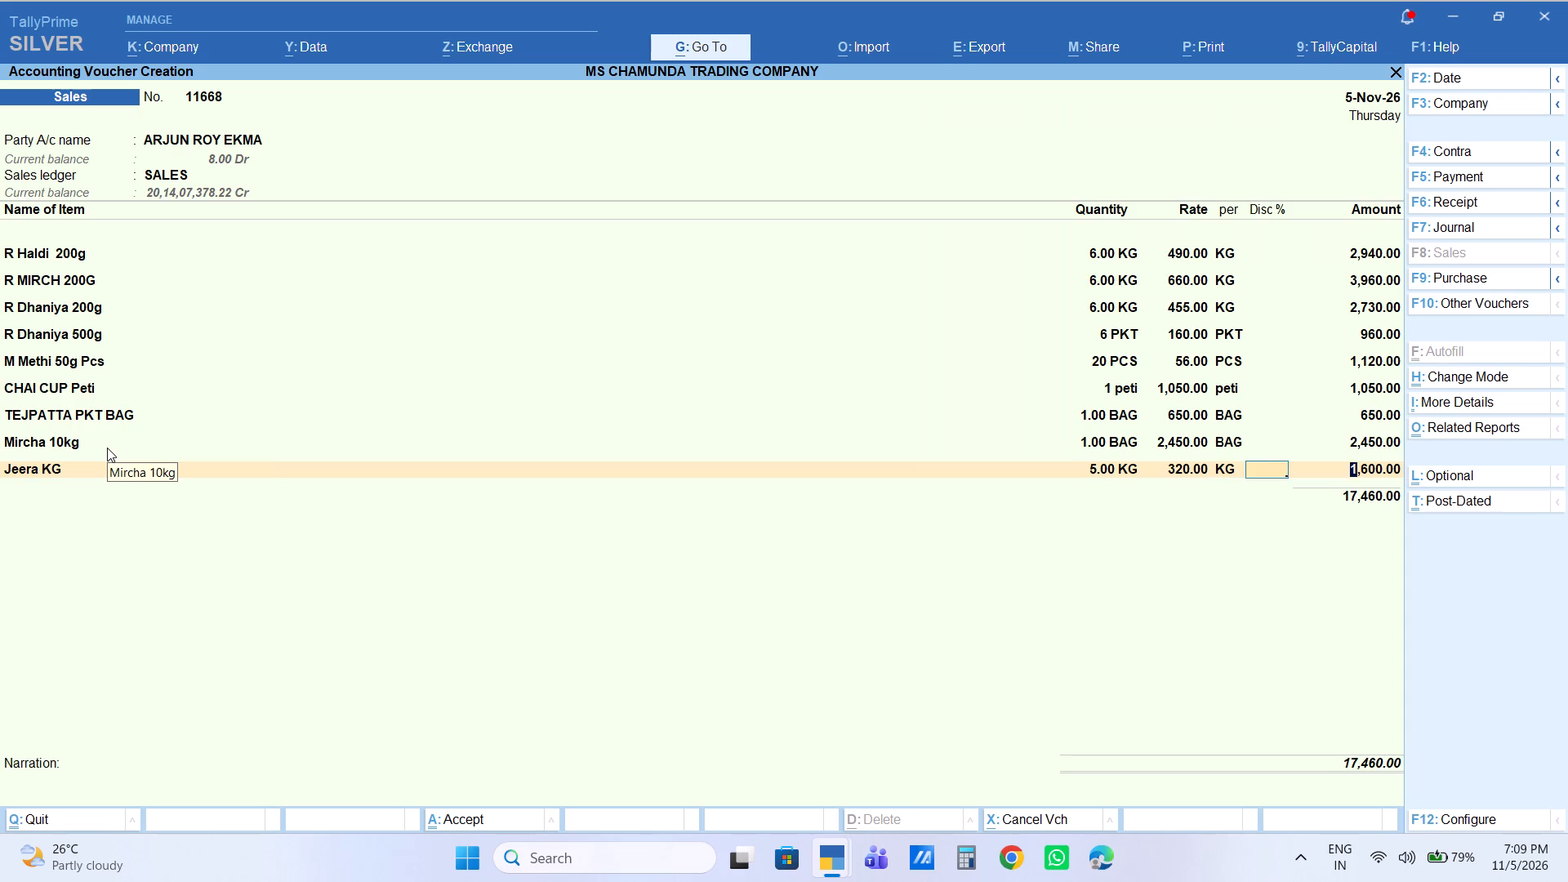
{"action": "key", "text": "Return"}
Add a MARICH item line with 5 KG at 850.00 per KG.
{"action": "type", "text": "marich"}
{"action": "key", "text": "Down"}
{"action": "key", "text": "Return"}
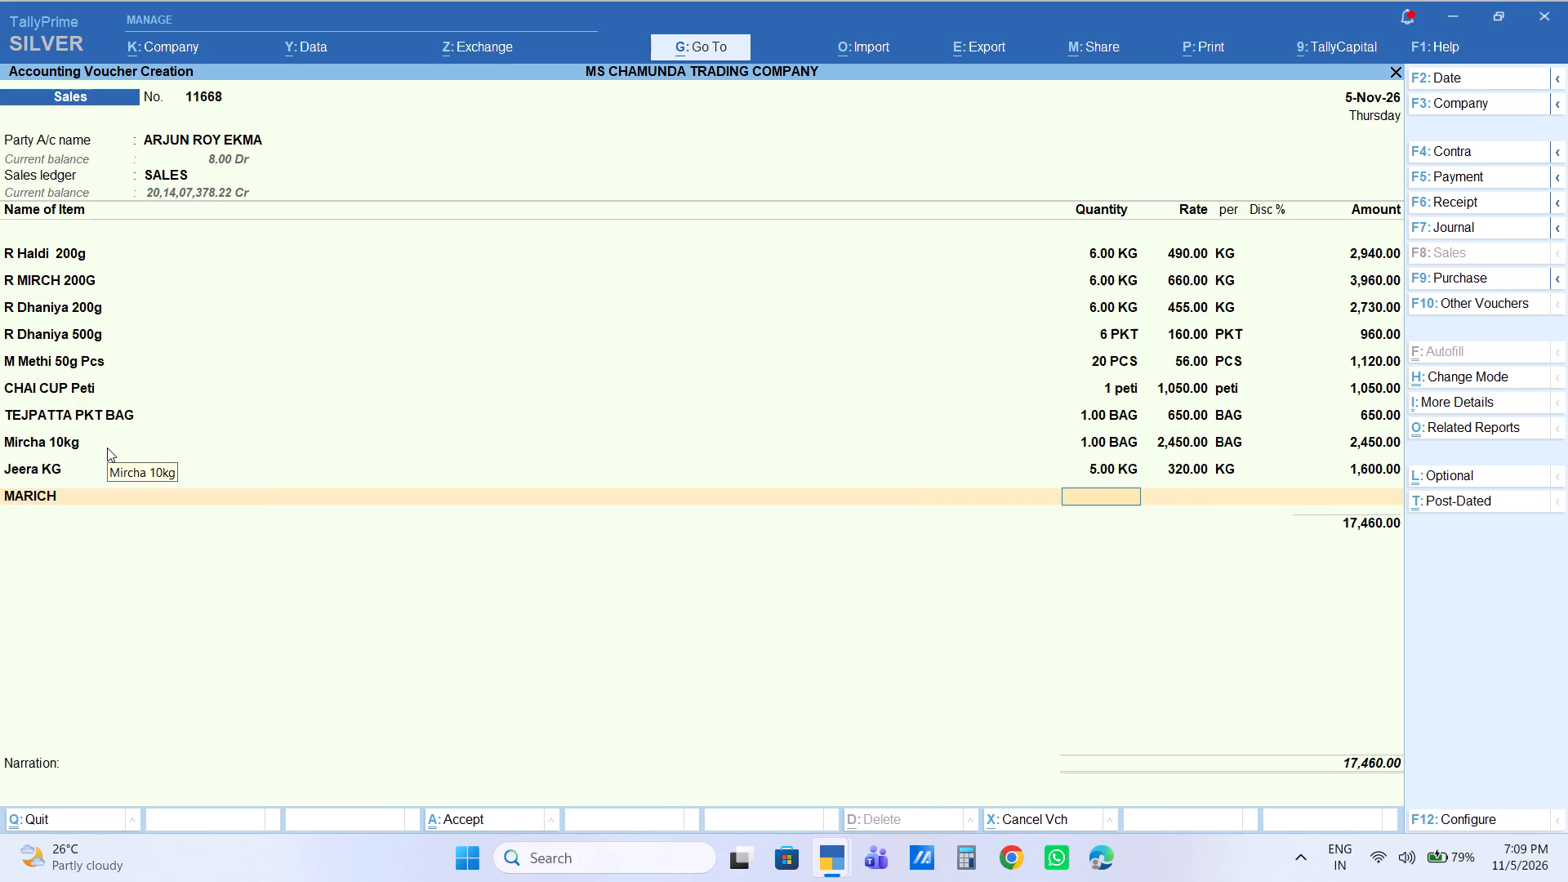
{"action": "key", "text": "5"}
{"action": "key", "text": "Return"}
{"action": "key", "text": "Return"}
{"action": "key", "text": "Return"}
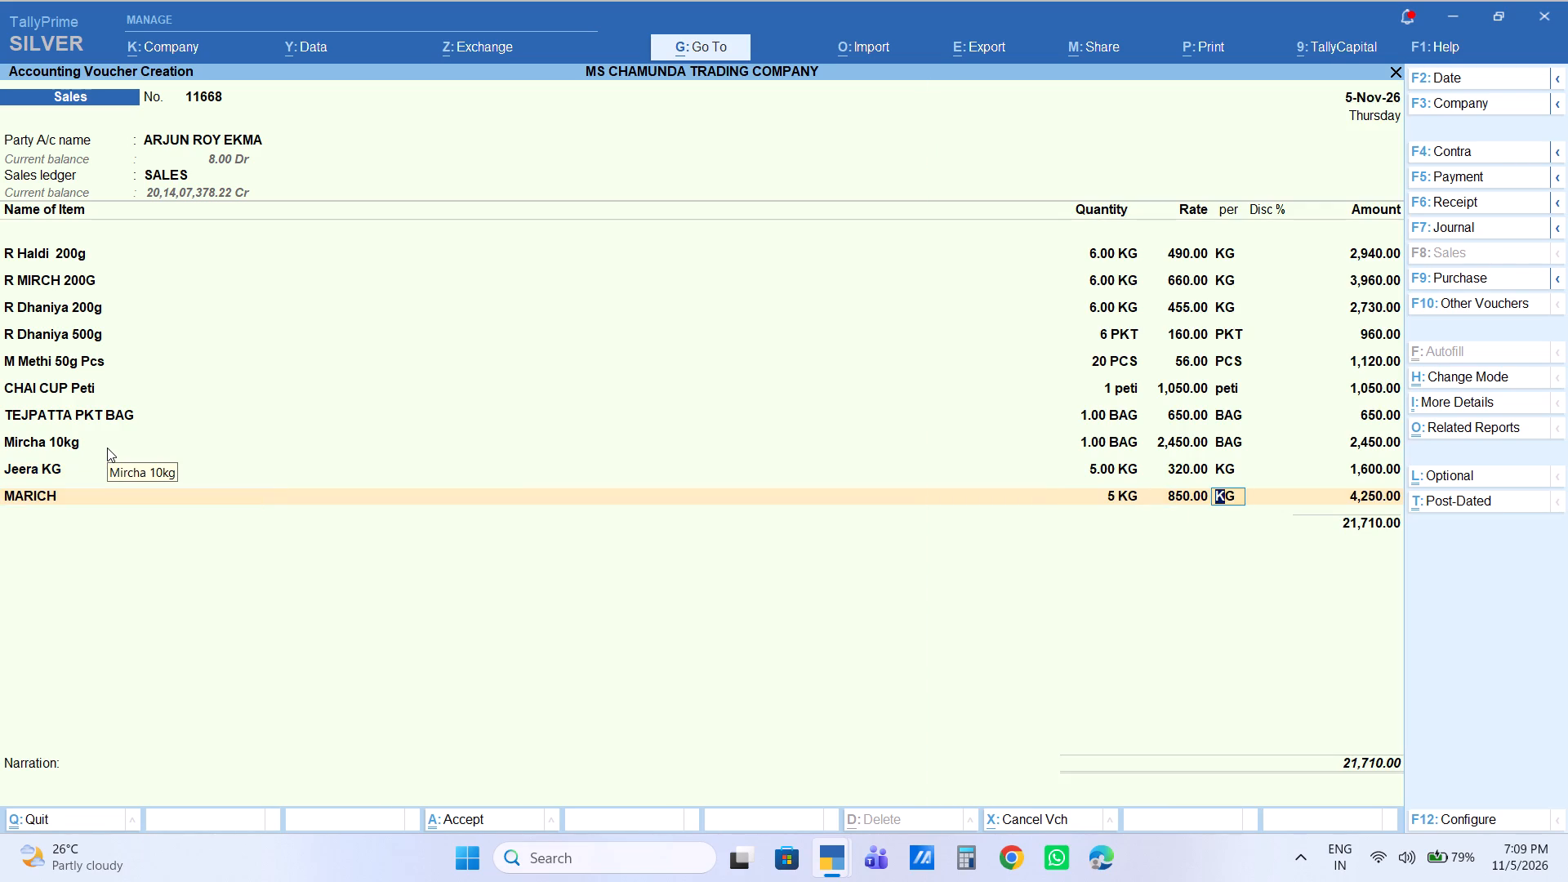
{"action": "key", "text": "Return"}
{"action": "key", "text": "Return"}
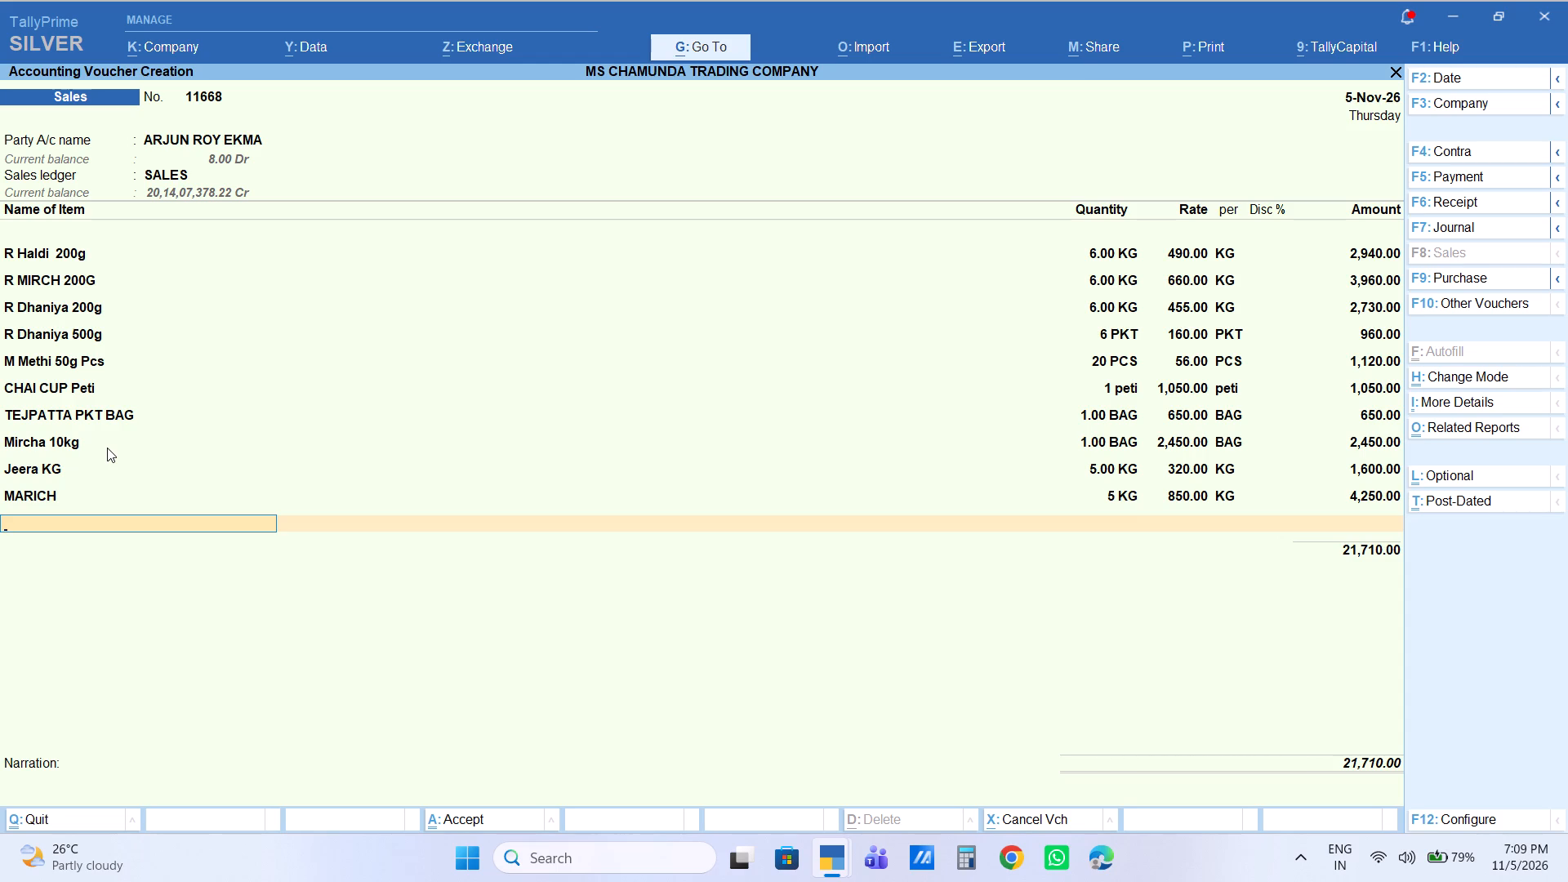
Add a CHURA 23KG item line with 2 BAG at 850.00 per bag.
{"action": "type", "text": "chura23"}
{"action": "key", "text": "Return"}
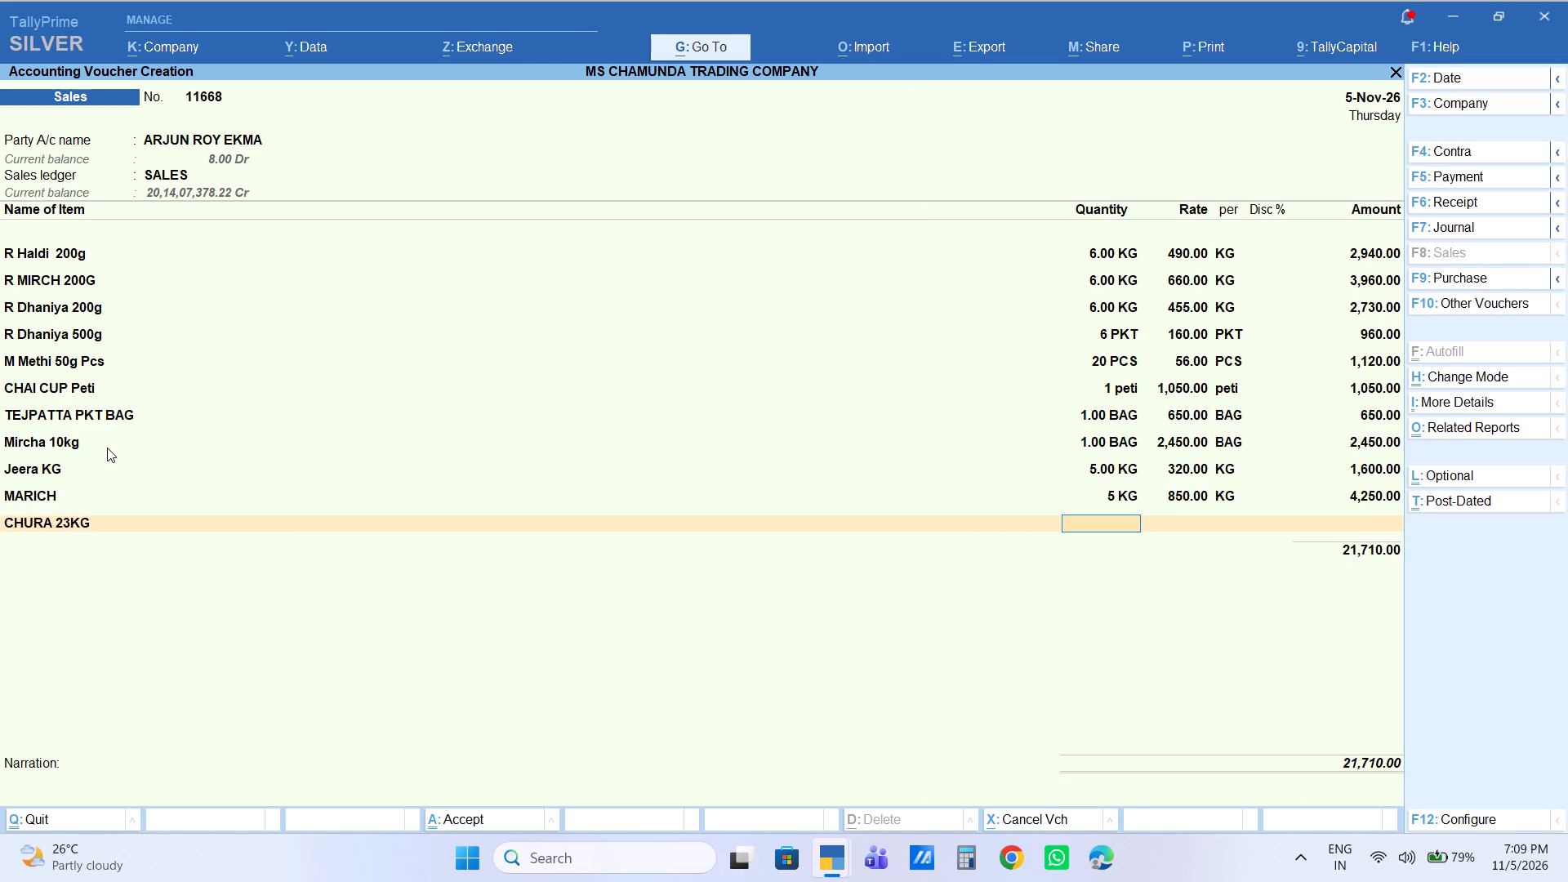
{"action": "key", "text": "2"}
{"action": "key", "text": "Return"}
{"action": "key", "text": "Return"}
{"action": "key", "text": "Return"}
{"action": "key", "text": "Return"}
{"action": "key", "text": "Return"}
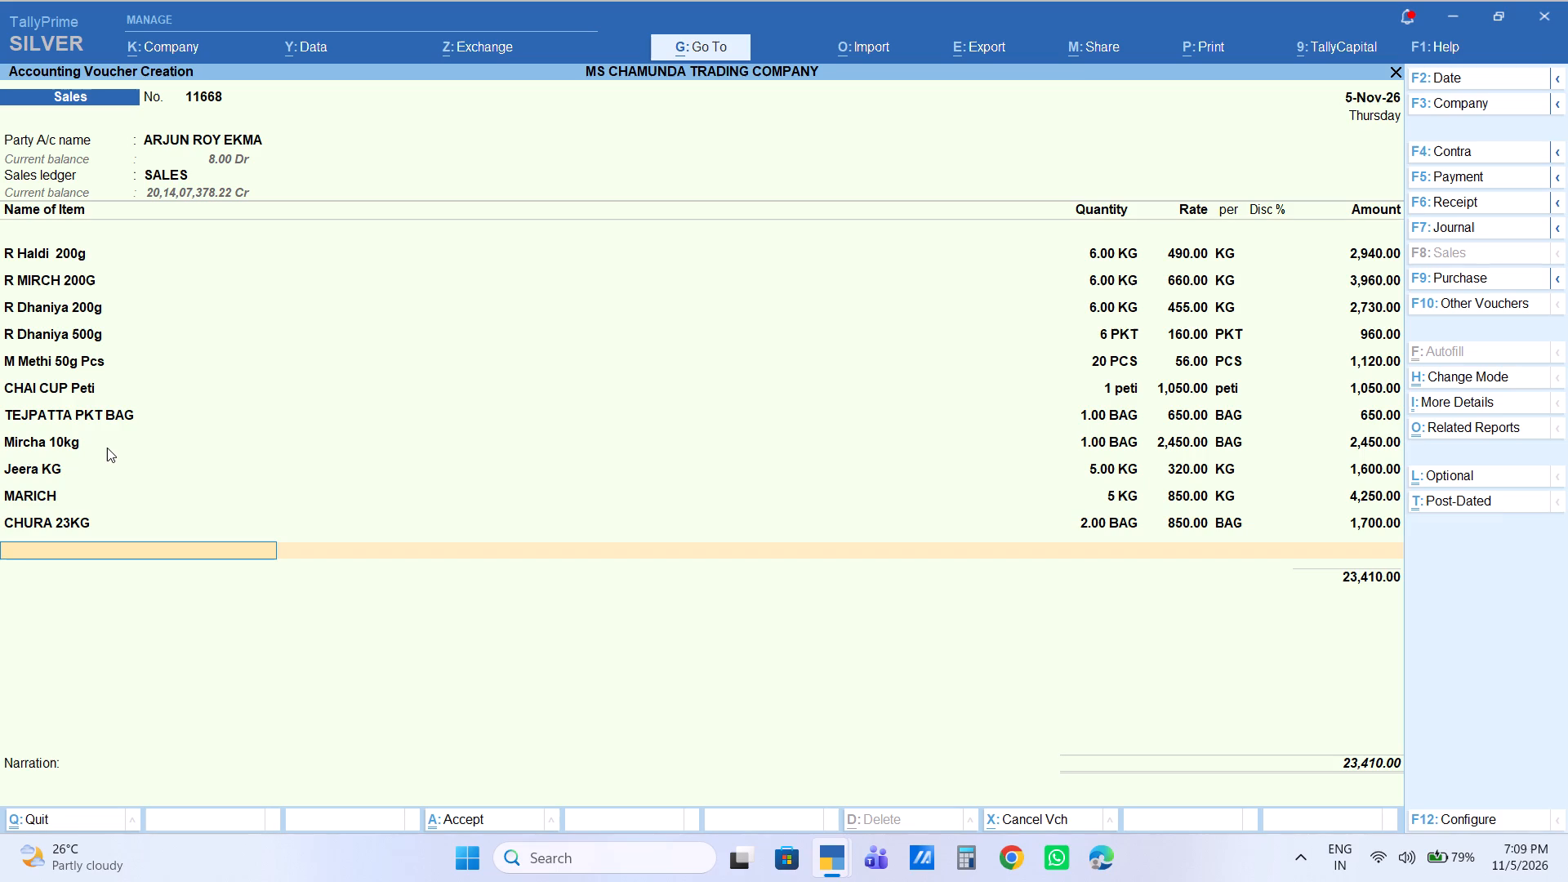
Add a Dhaniya Gota Kg item line with 5 KG at 190.00 per KG.
{"action": "type", "text": "dhaniya"}
{"action": "key", "text": "Down"}
{"action": "key", "text": "Down"}
{"action": "key", "text": "Down"}
{"action": "key", "text": "Up"}
{"action": "key", "text": "Up"}
{"action": "key", "text": "Down"}
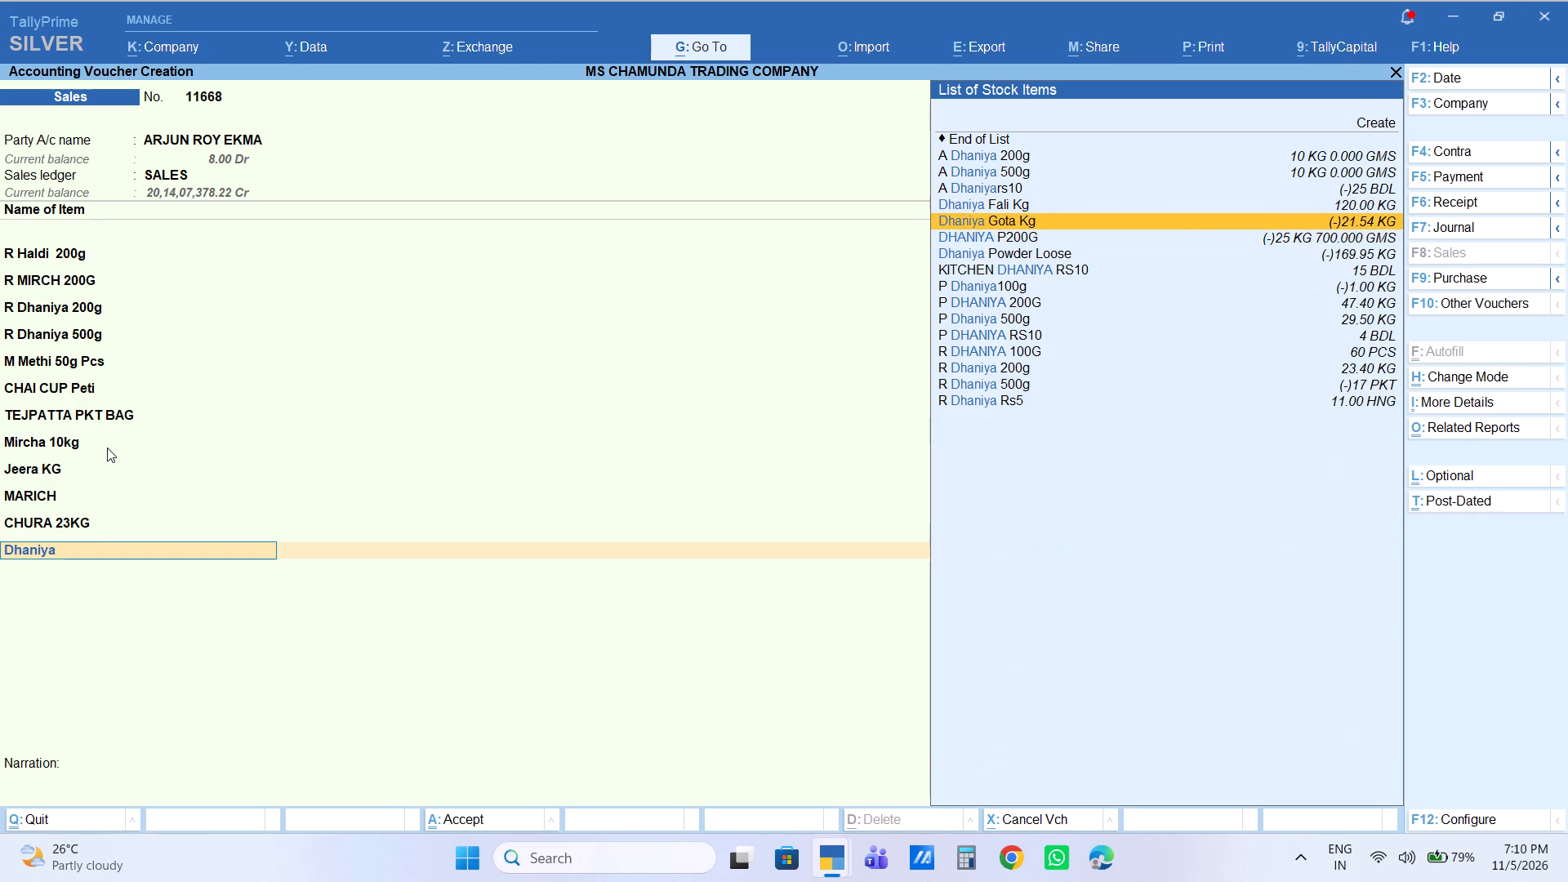
{"action": "key", "text": "Return"}
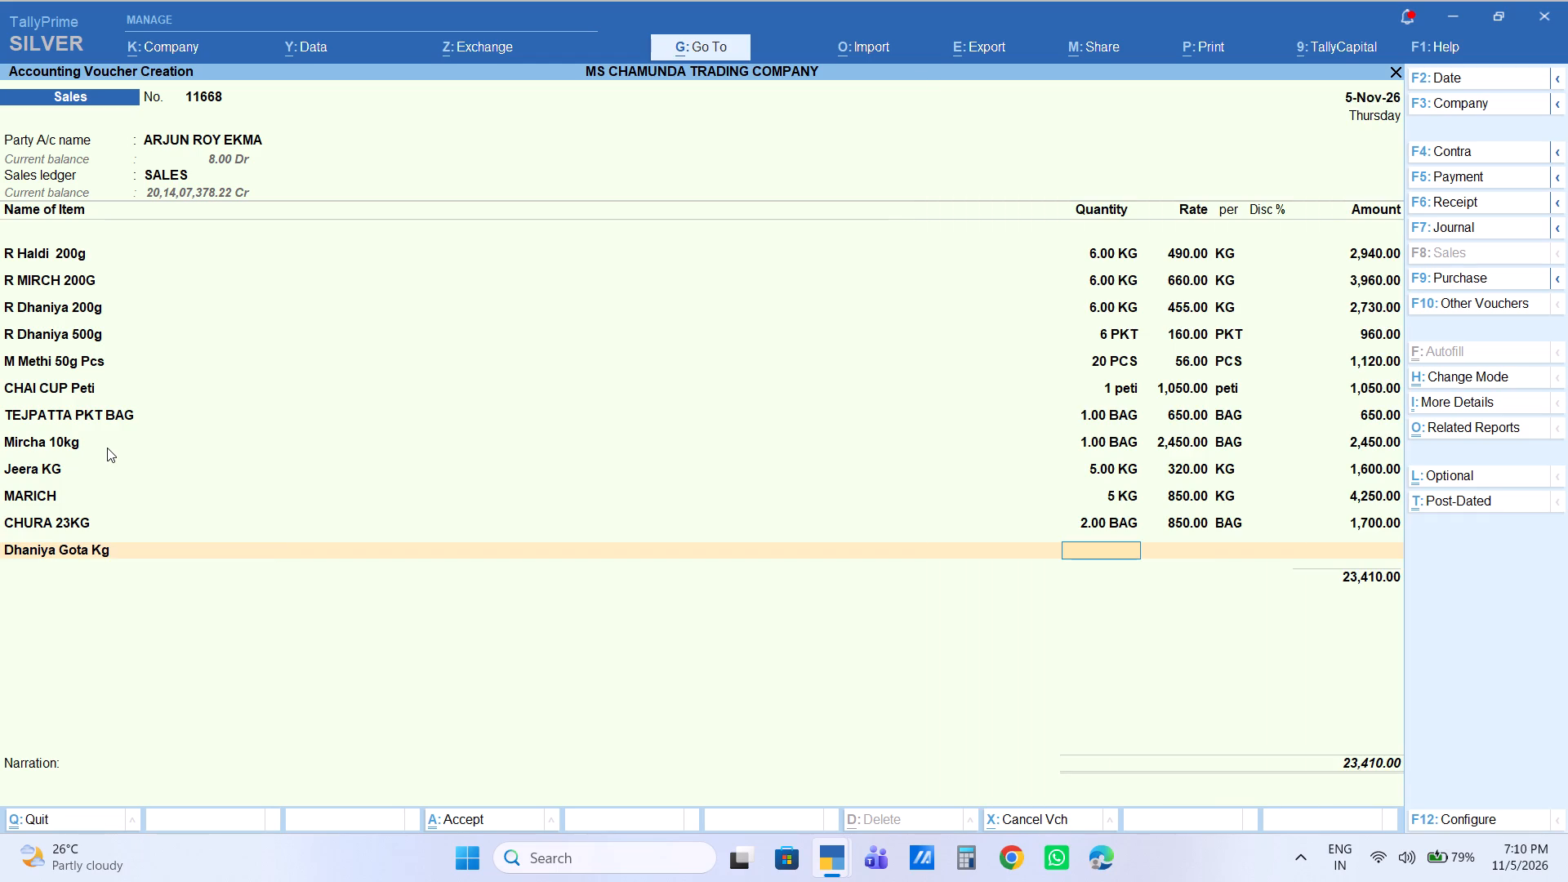
{"action": "key", "text": "5"}
{"action": "key", "text": "Return"}
{"action": "key", "text": "Return"}
{"action": "key", "text": "Return"}
{"action": "key", "text": "Return"}
{"action": "key", "text": "Return"}
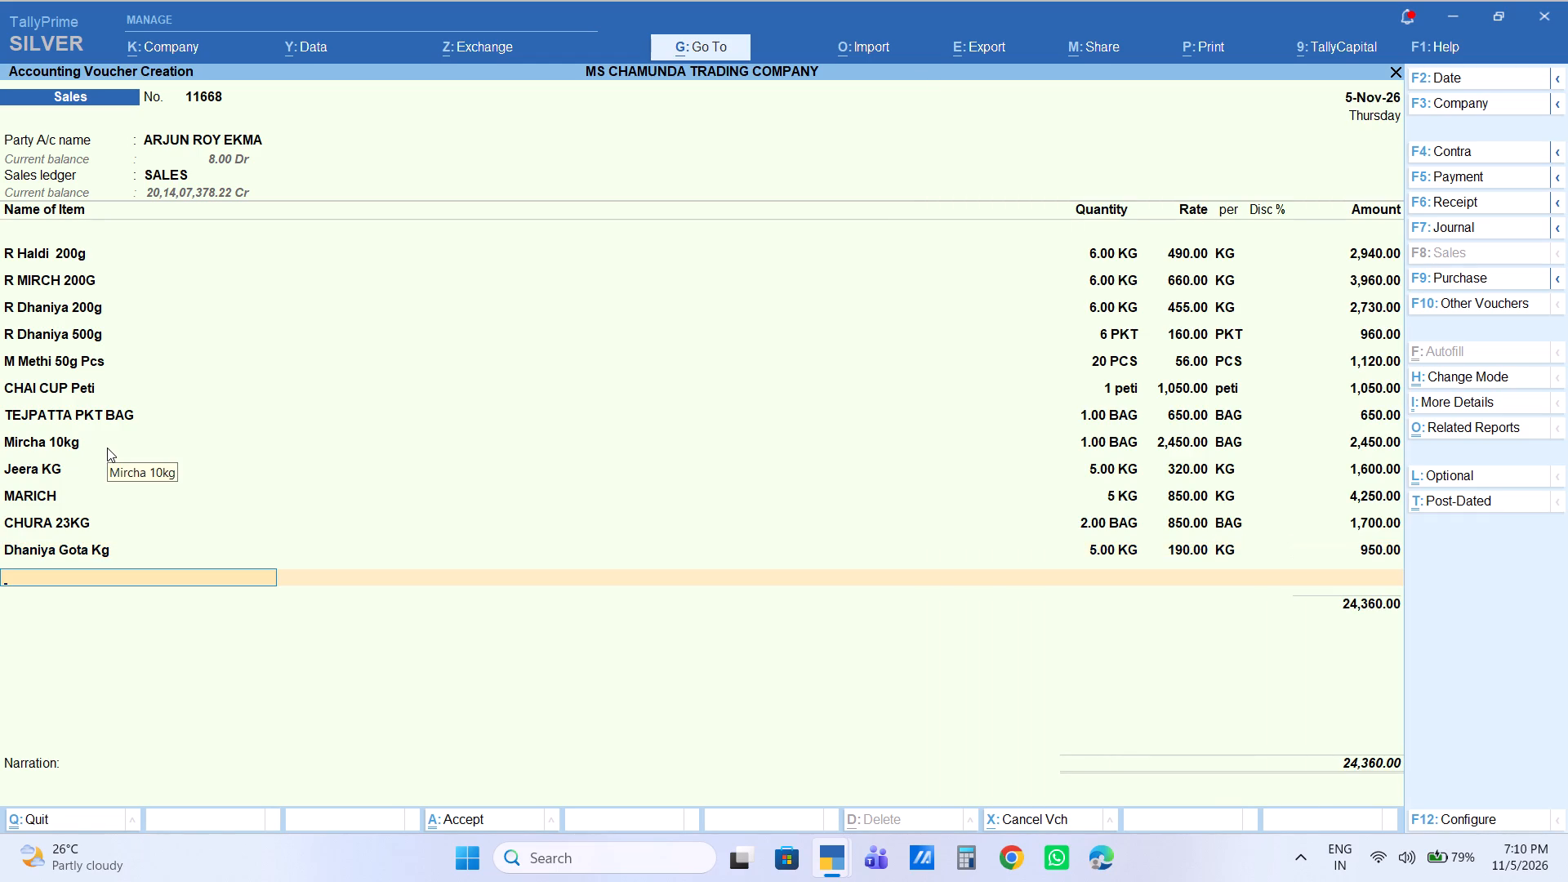
Add a Haldi Khara KG item line with 2 KG at 225.00 per KG.
{"action": "type", "text": "haldi"}
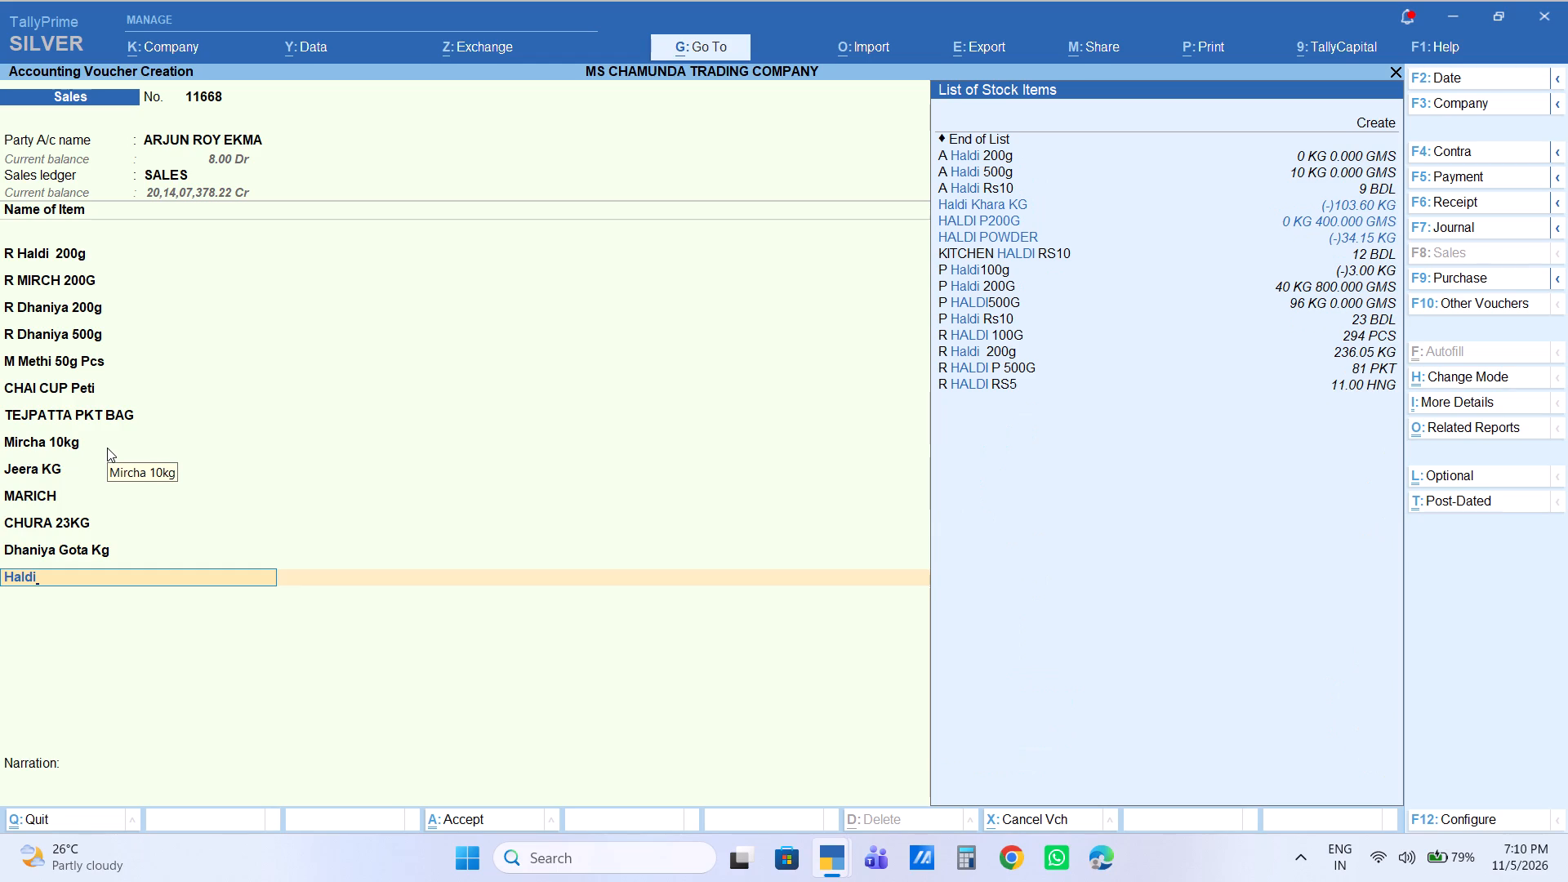
{"action": "key", "text": "Down"}
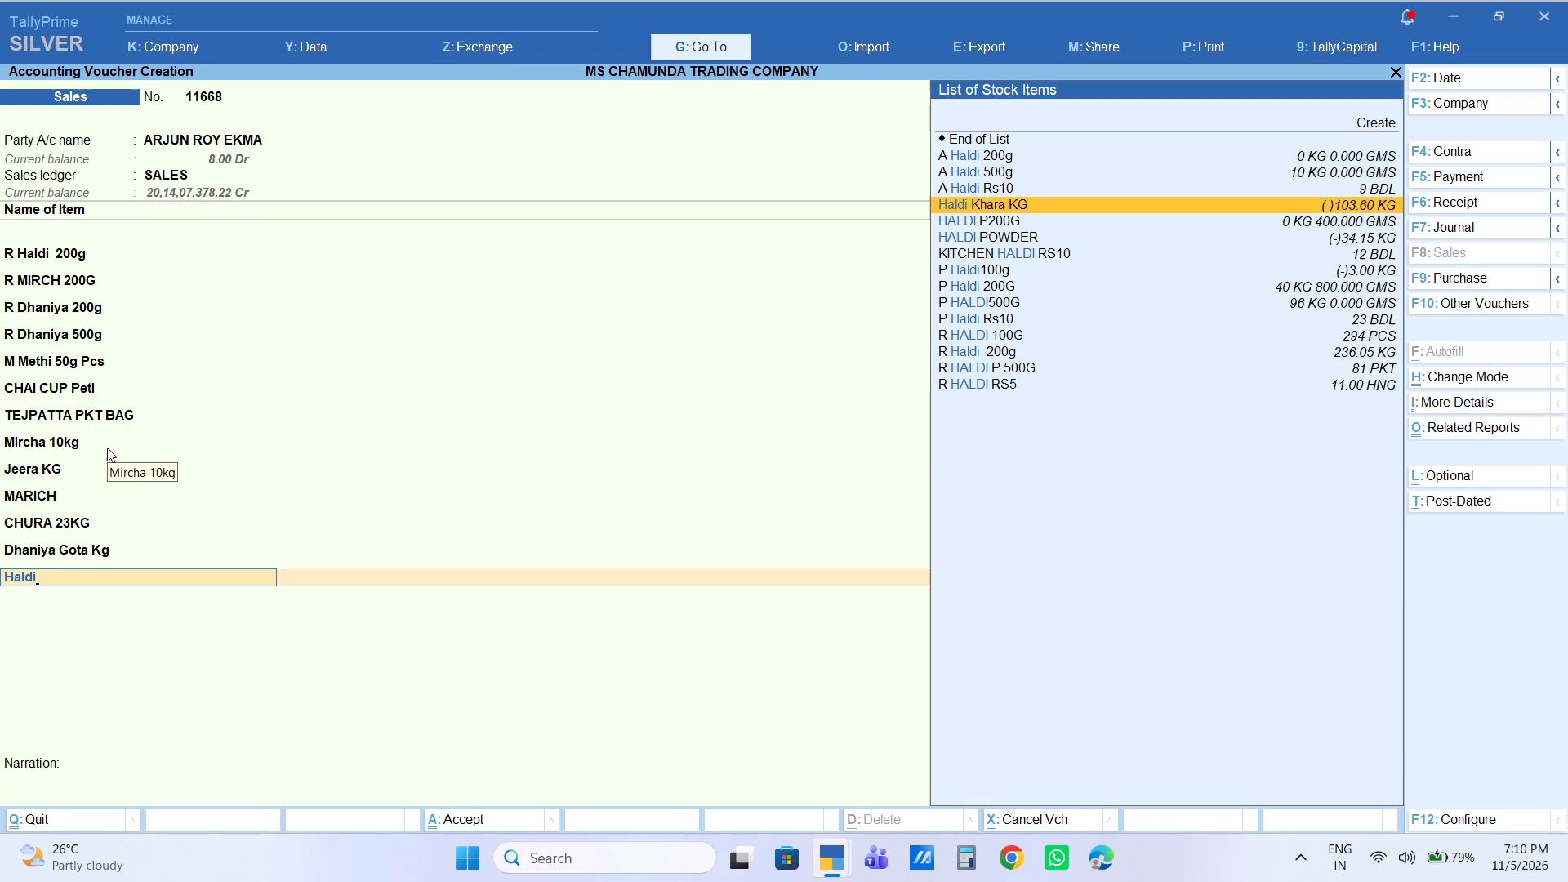
{"action": "key", "text": "Return"}
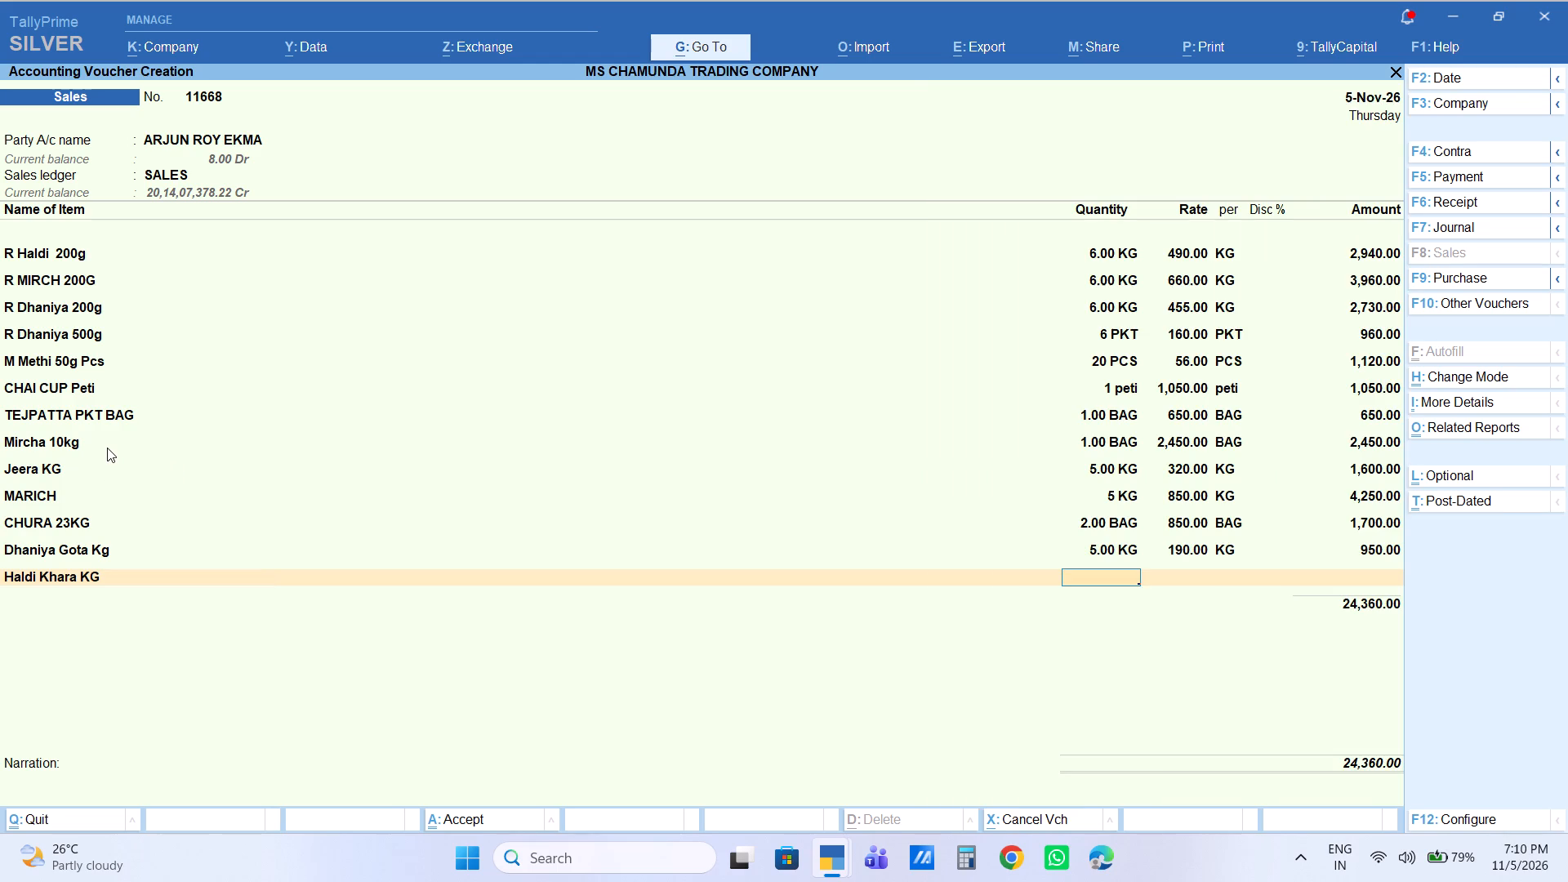
{"action": "key", "text": "2"}
{"action": "key", "text": "Return"}
{"action": "key", "text": "Return"}
{"action": "key", "text": "Return"}
{"action": "key", "text": "Return"}
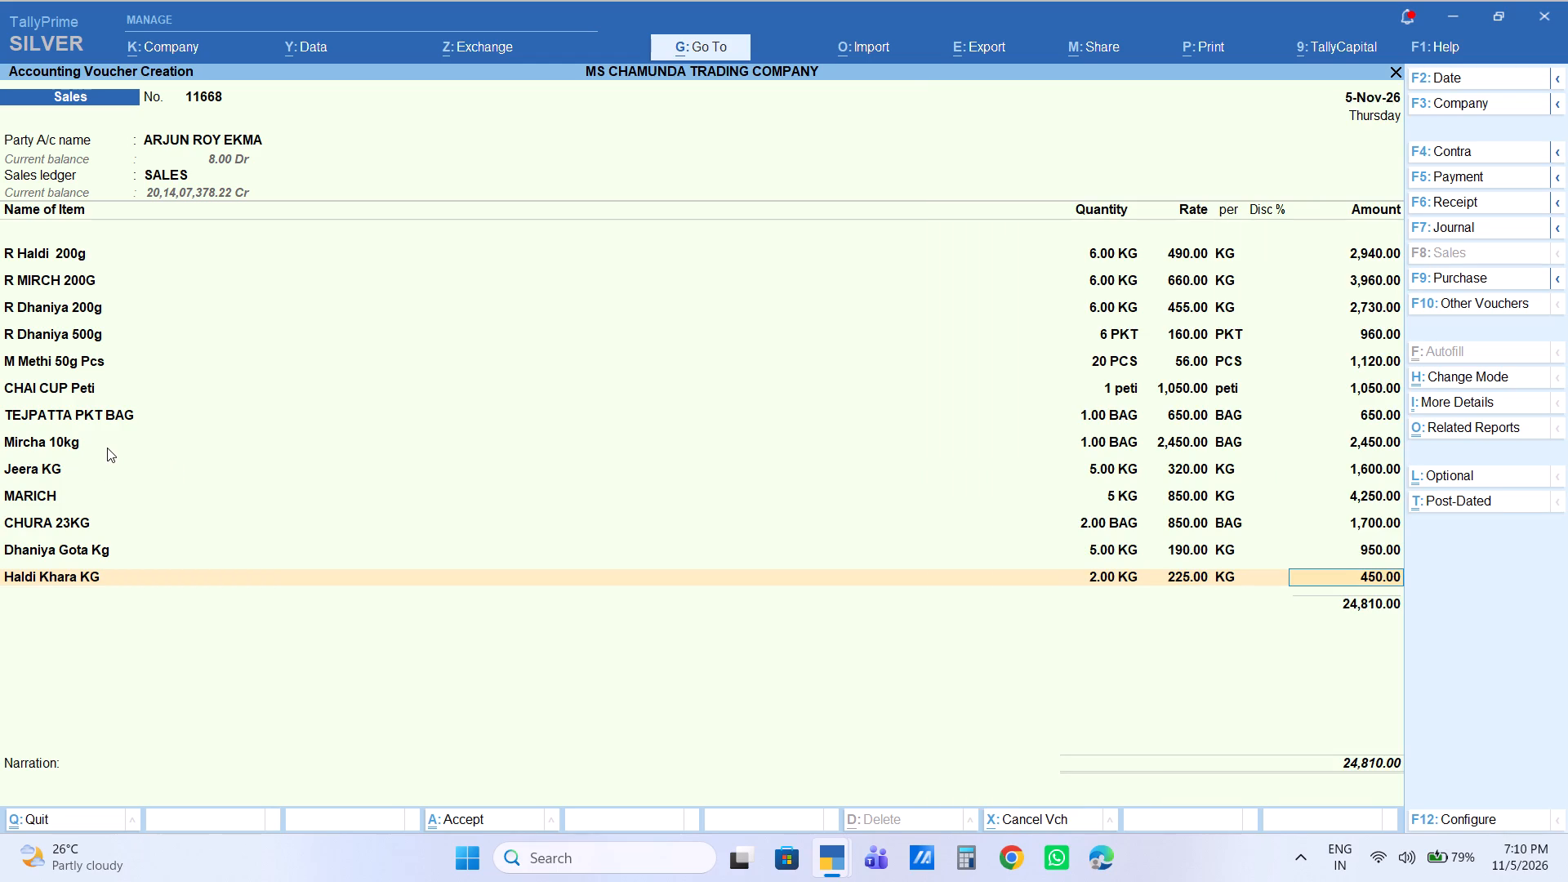
{"action": "key", "text": "Return"}
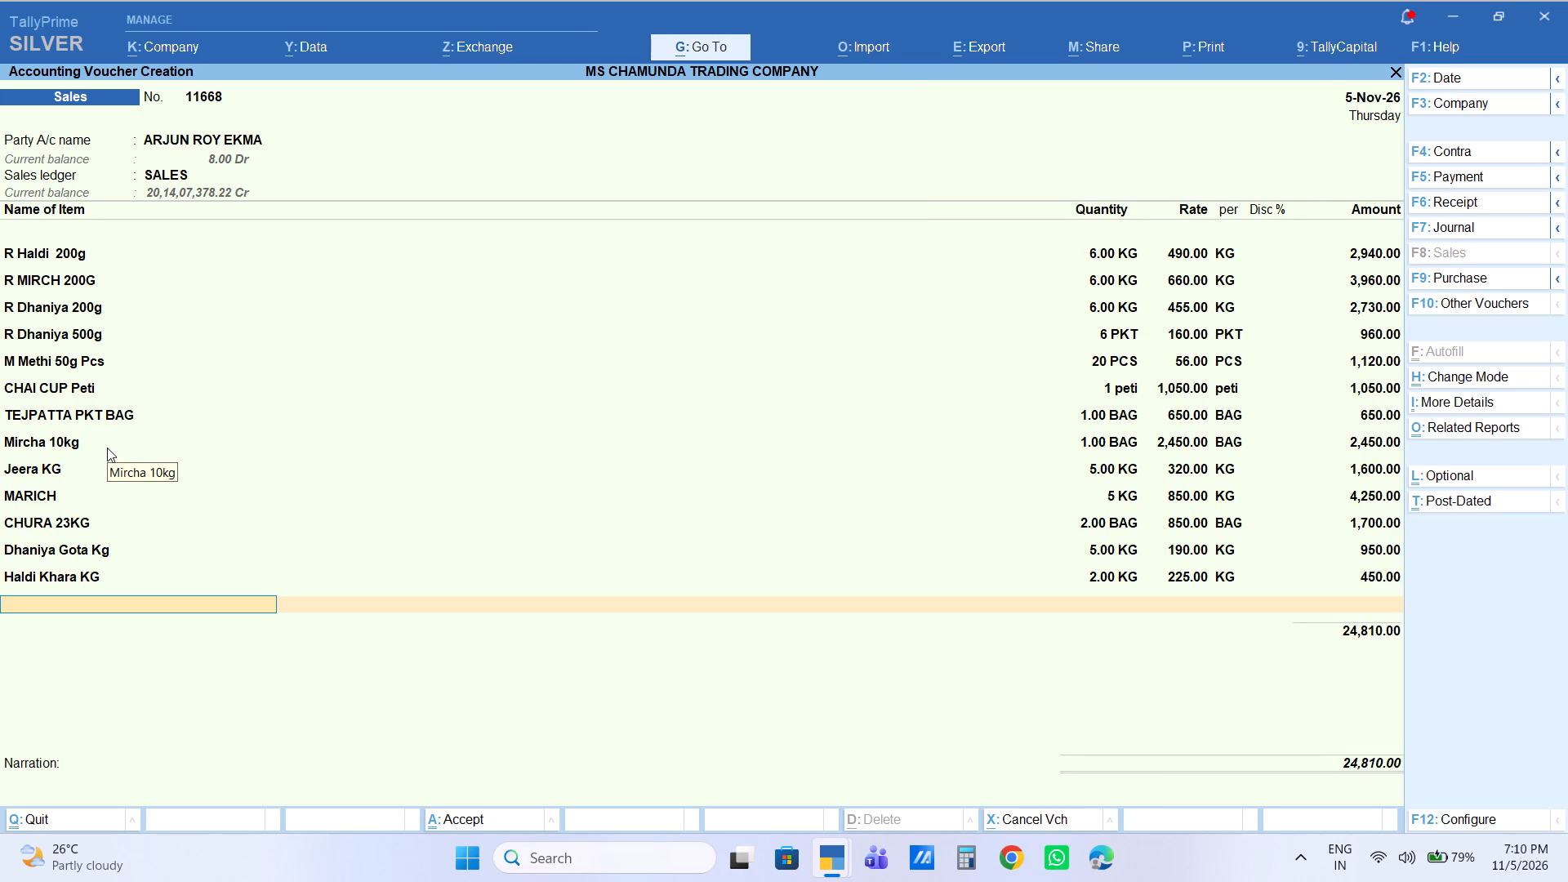
Add a MOONG DAL LOOSE item line with 10 KG at 112.00 per KG.
{"action": "type", "text": "moo"}
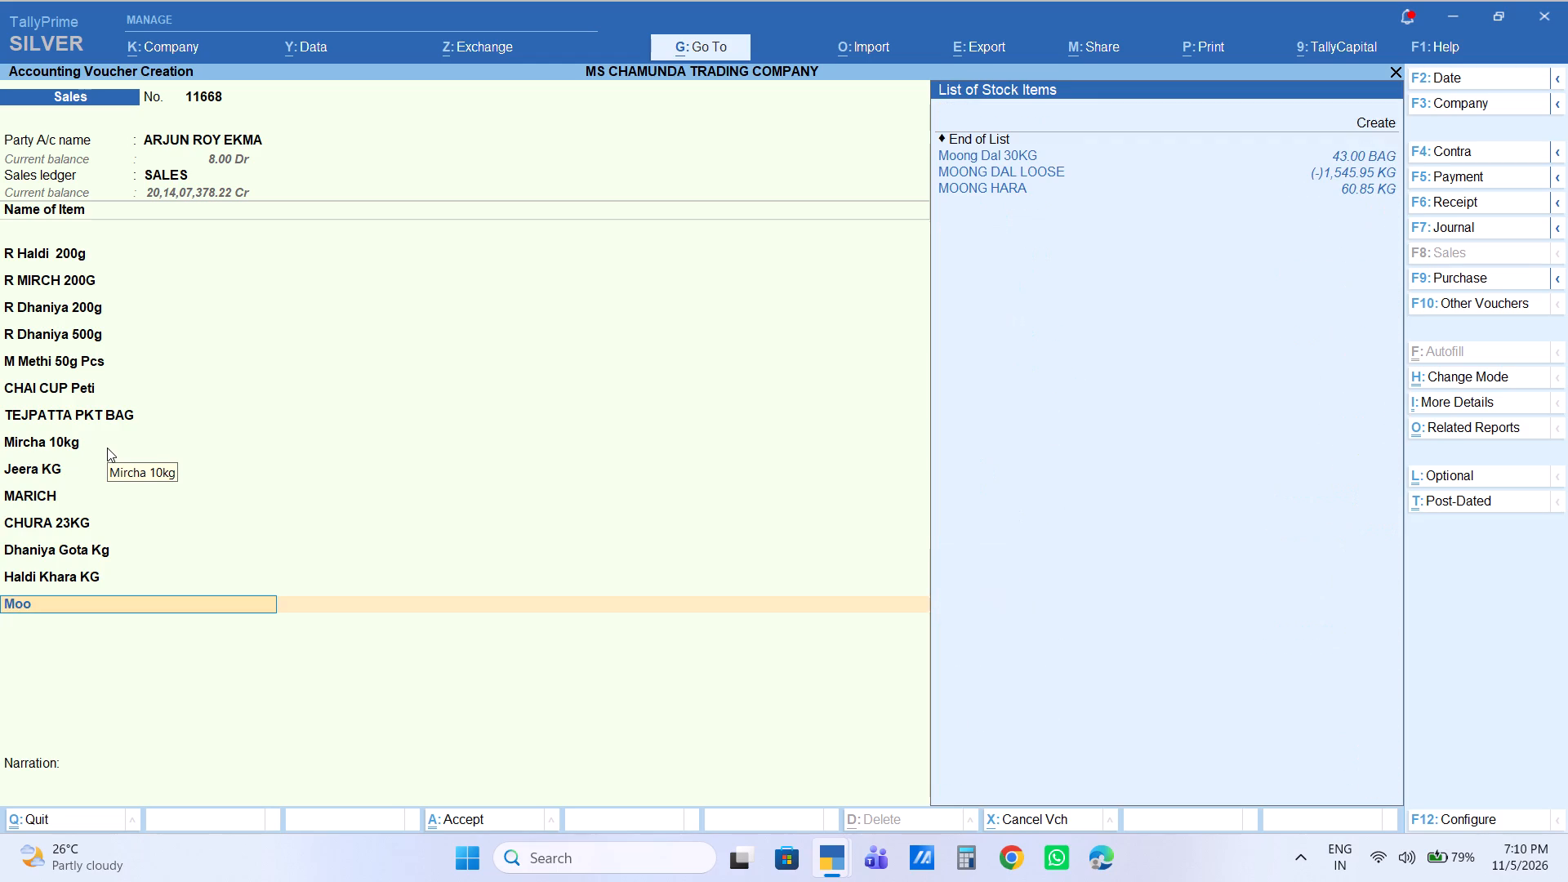
{"action": "key", "text": "Down"}
{"action": "key", "text": "Down"}
{"action": "key", "text": "Up"}
{"action": "key", "text": "Down"}
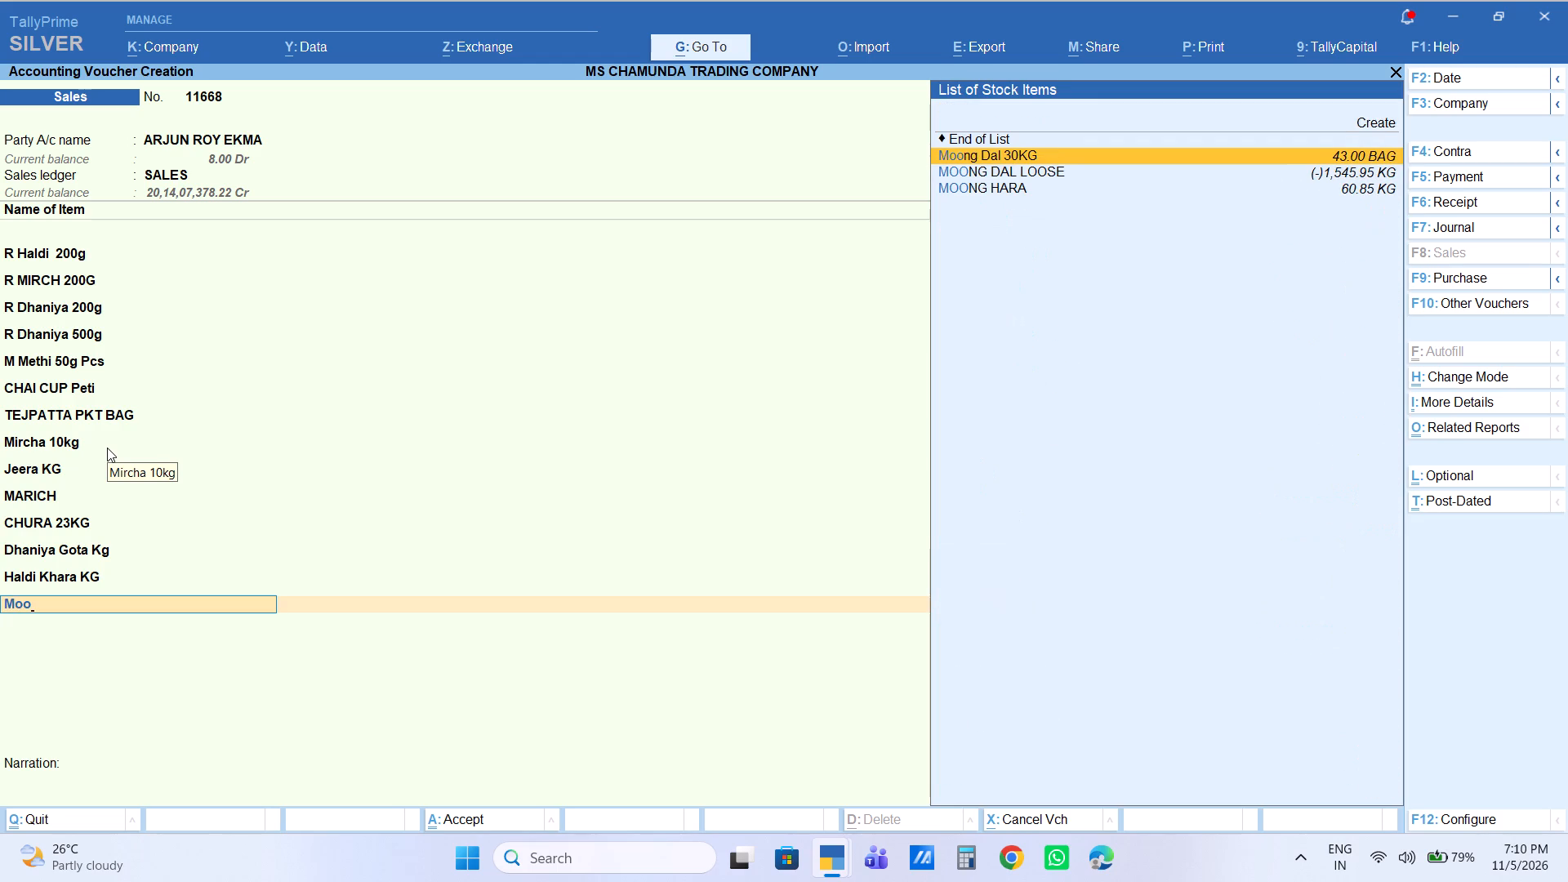
{"action": "key", "text": "Up"}
{"action": "key", "text": "Down"}
{"action": "key", "text": "Return"}
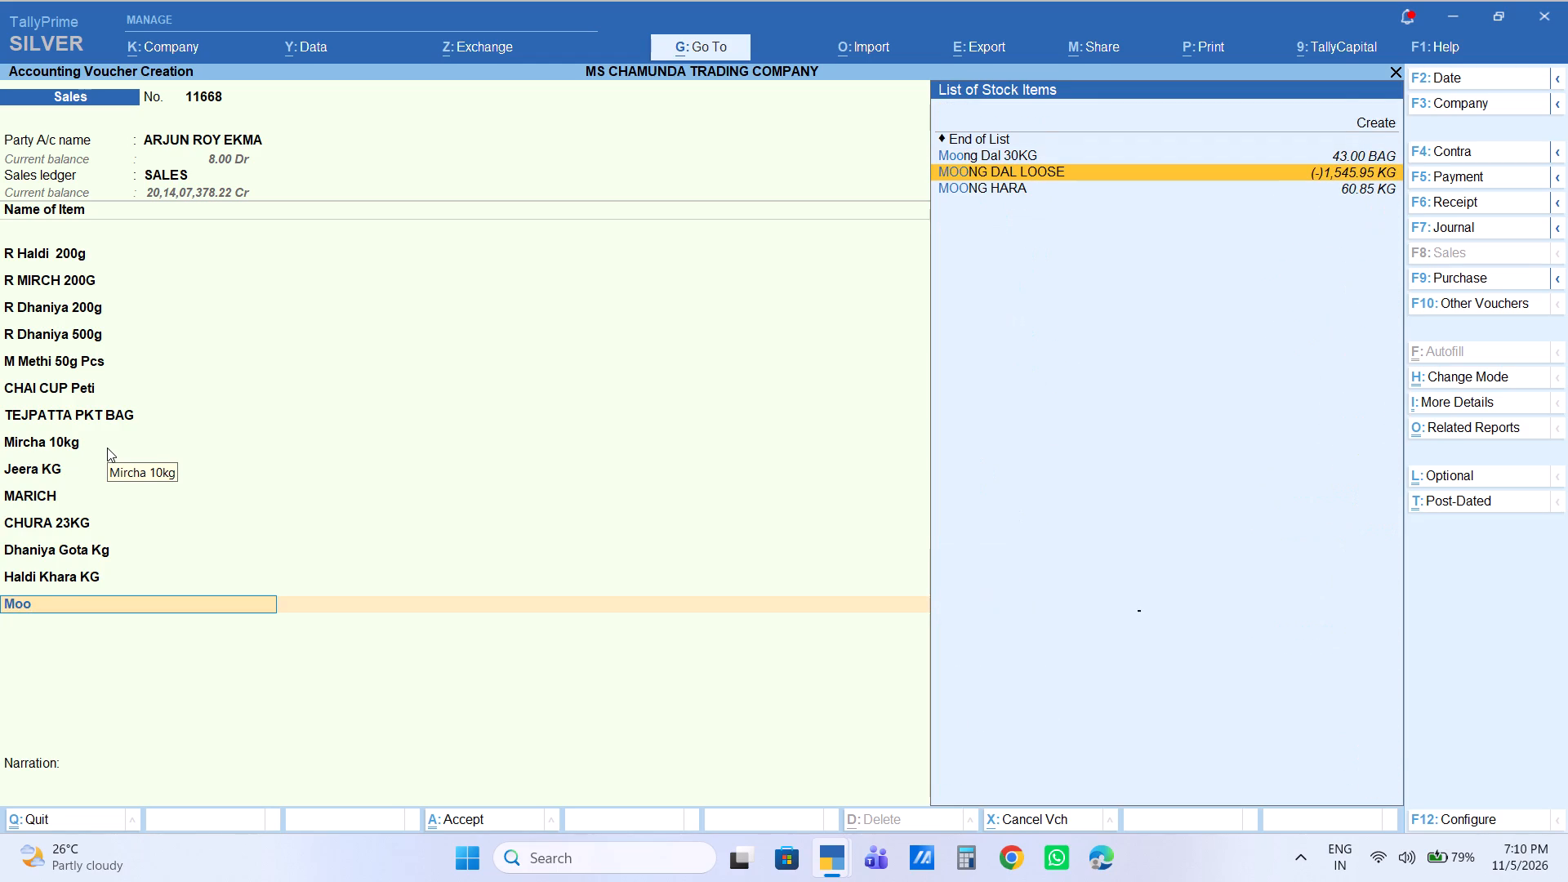
{"action": "type", "text": "10"}
{"action": "key", "text": "Return"}
{"action": "key", "text": "Return"}
{"action": "key", "text": "Return"}
{"action": "key", "text": "Return"}
{"action": "key", "text": "Return"}
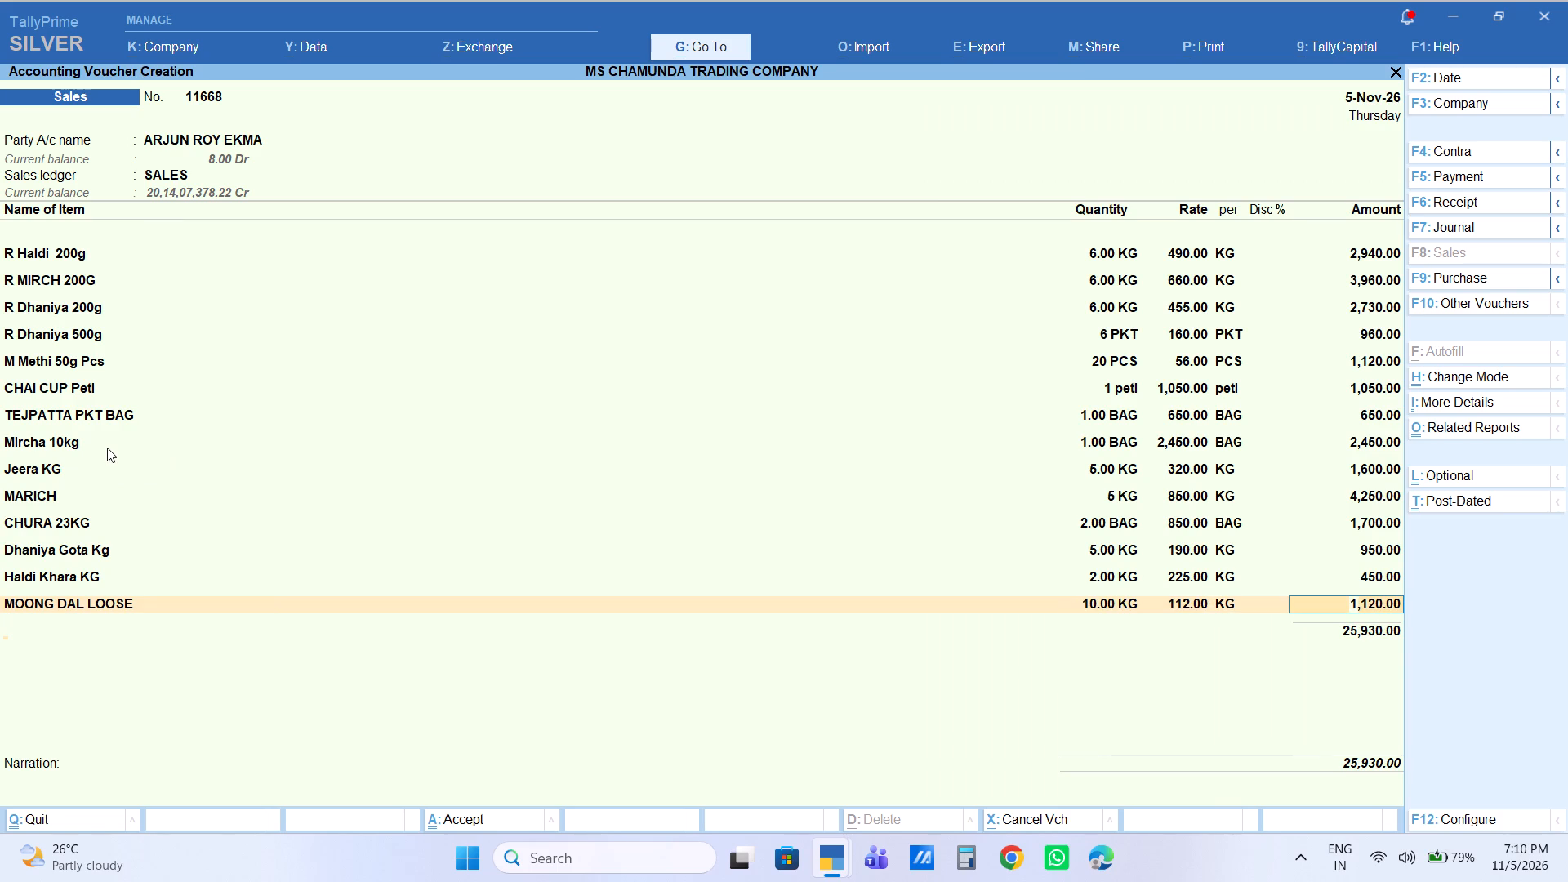
Add a C.P Rs1 Peti item line with 1 peti at 700.00 per peti.
{"action": "type", "text": "cp"}
{"action": "key", "text": "Return"}
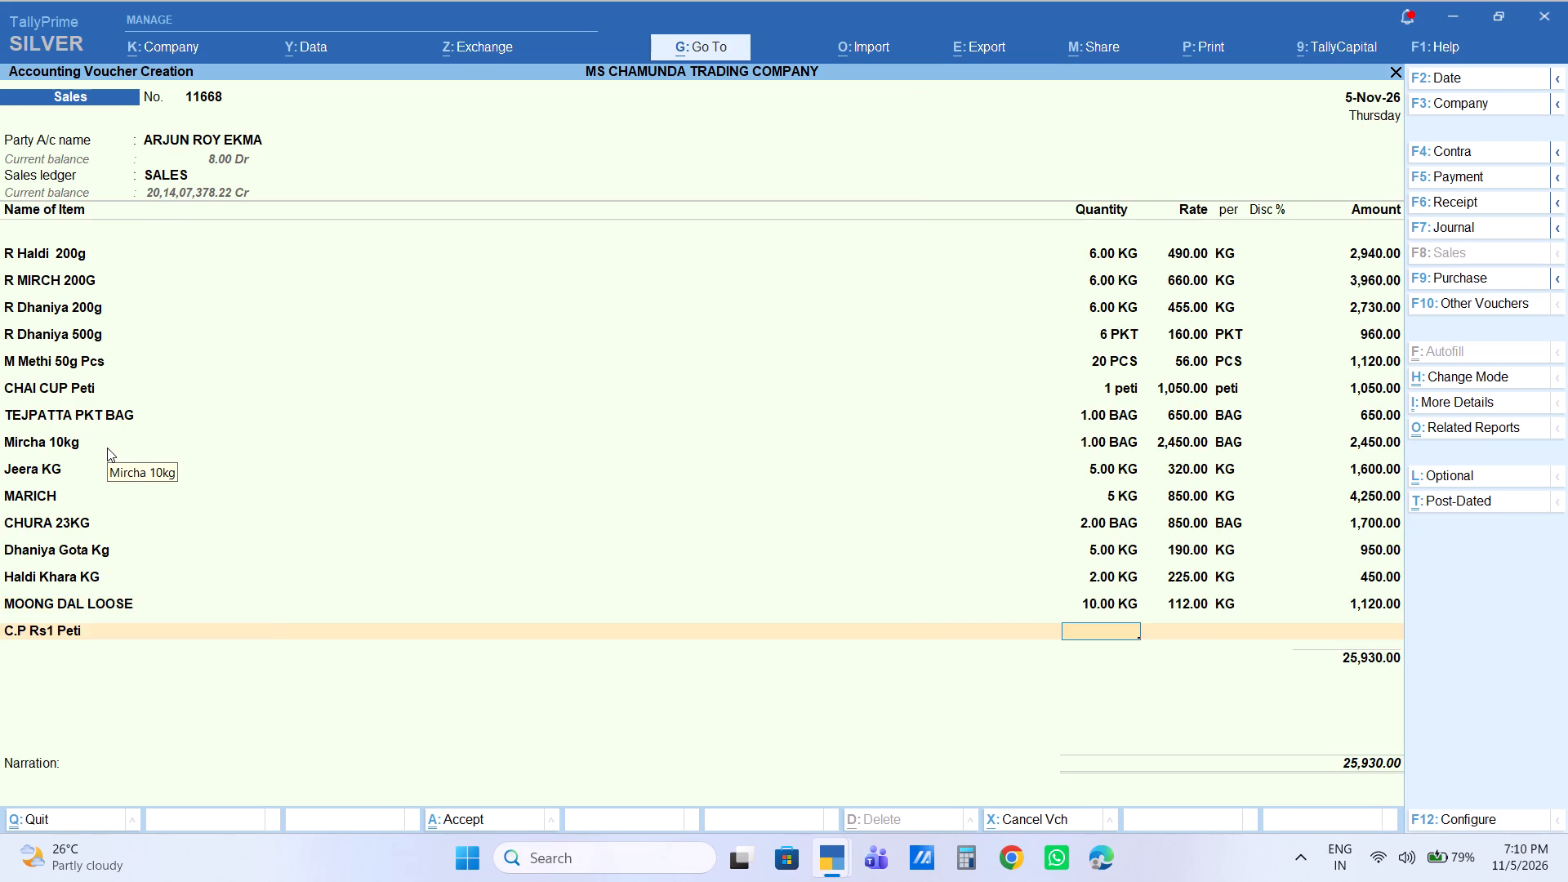
{"action": "key", "text": "1"}
{"action": "key", "text": "Return"}
{"action": "key", "text": "Return"}
{"action": "key", "text": "Return"}
{"action": "key", "text": "Return"}
{"action": "key", "text": "Return"}
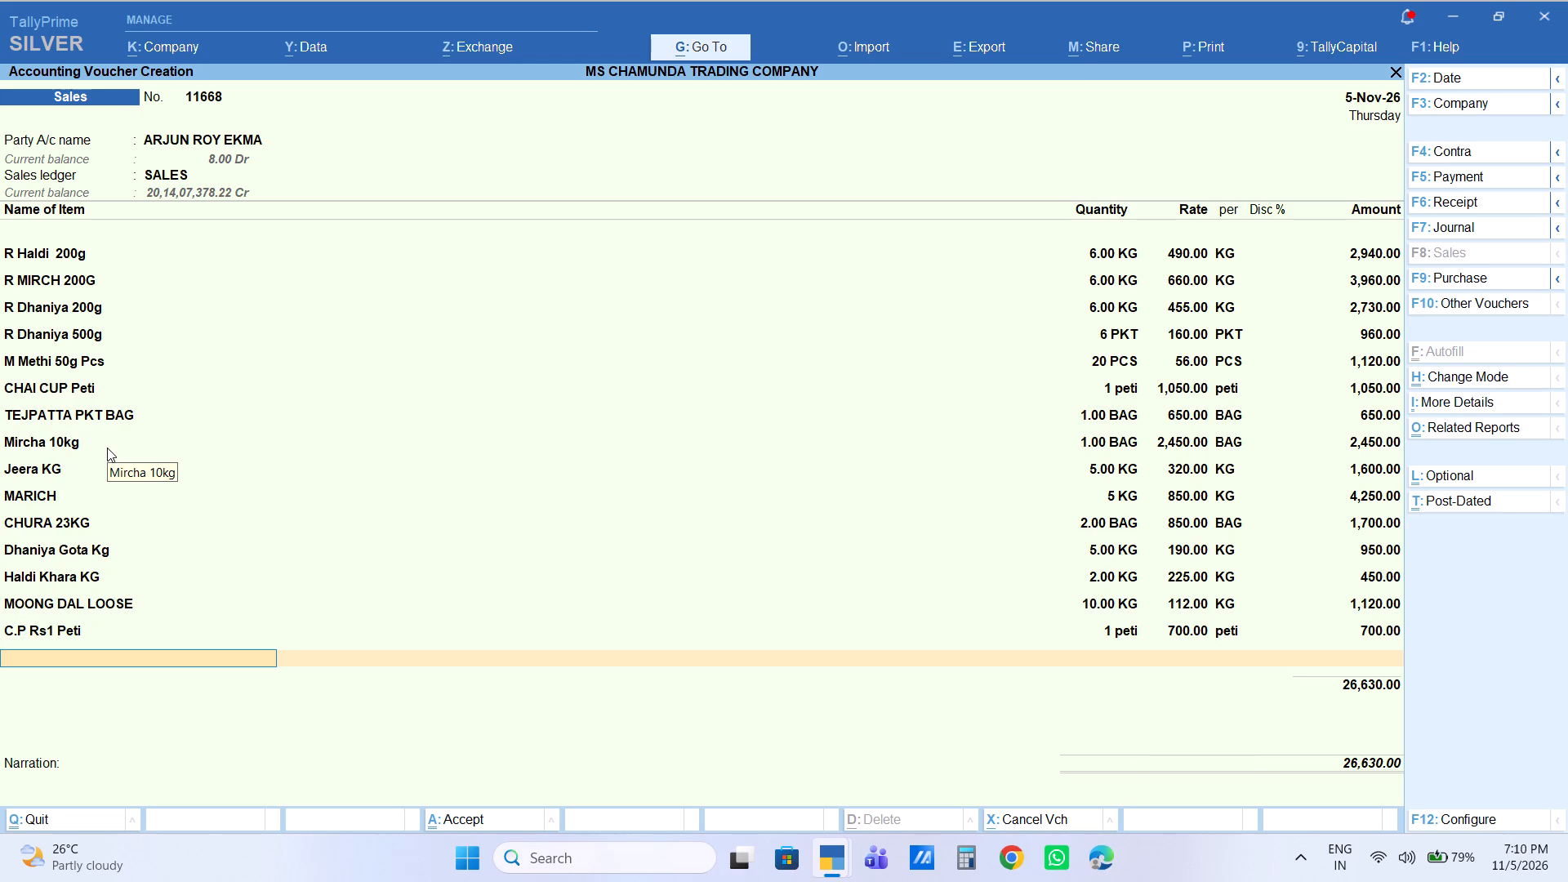
Add an Excel Sabun Rs10 item line with 1 peti at 1,275.00 per peti.
{"action": "type", "text": "exce"}
{"action": "key", "text": "Down"}
{"action": "key", "text": "Down"}
{"action": "key", "text": "Down"}
{"action": "key", "text": "Down"}
{"action": "key", "text": "Up"}
{"action": "key", "text": "Up"}
{"action": "key", "text": "Up"}
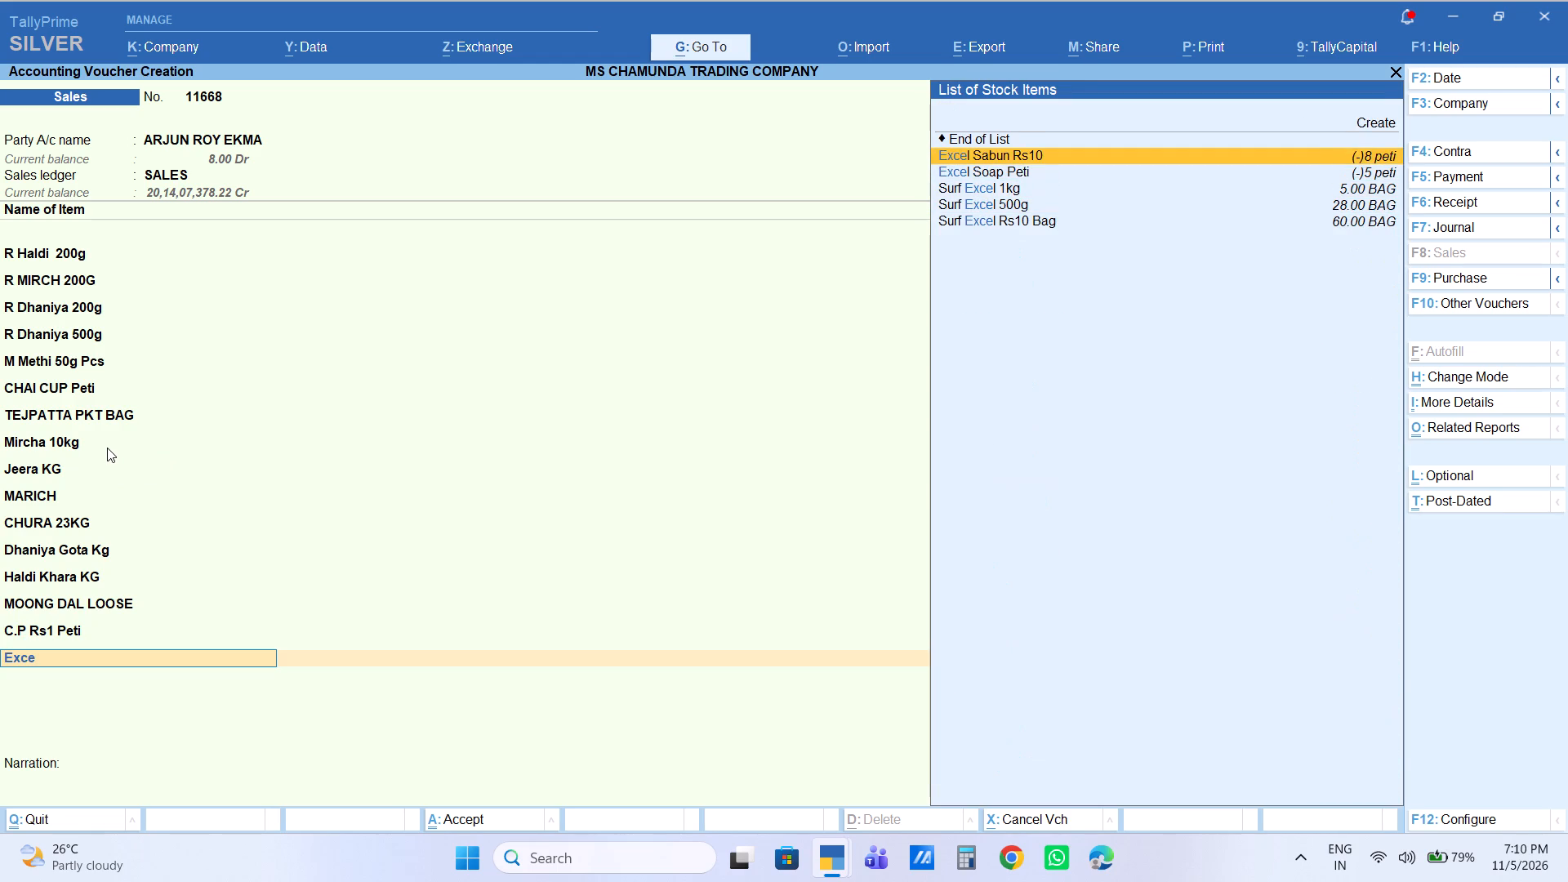
{"action": "key", "text": "Return"}
{"action": "key", "text": "1"}
{"action": "key", "text": "Return"}
{"action": "key", "text": "Return"}
{"action": "key", "text": "Return"}
{"action": "key", "text": "Return"}
{"action": "key", "text": "Return"}
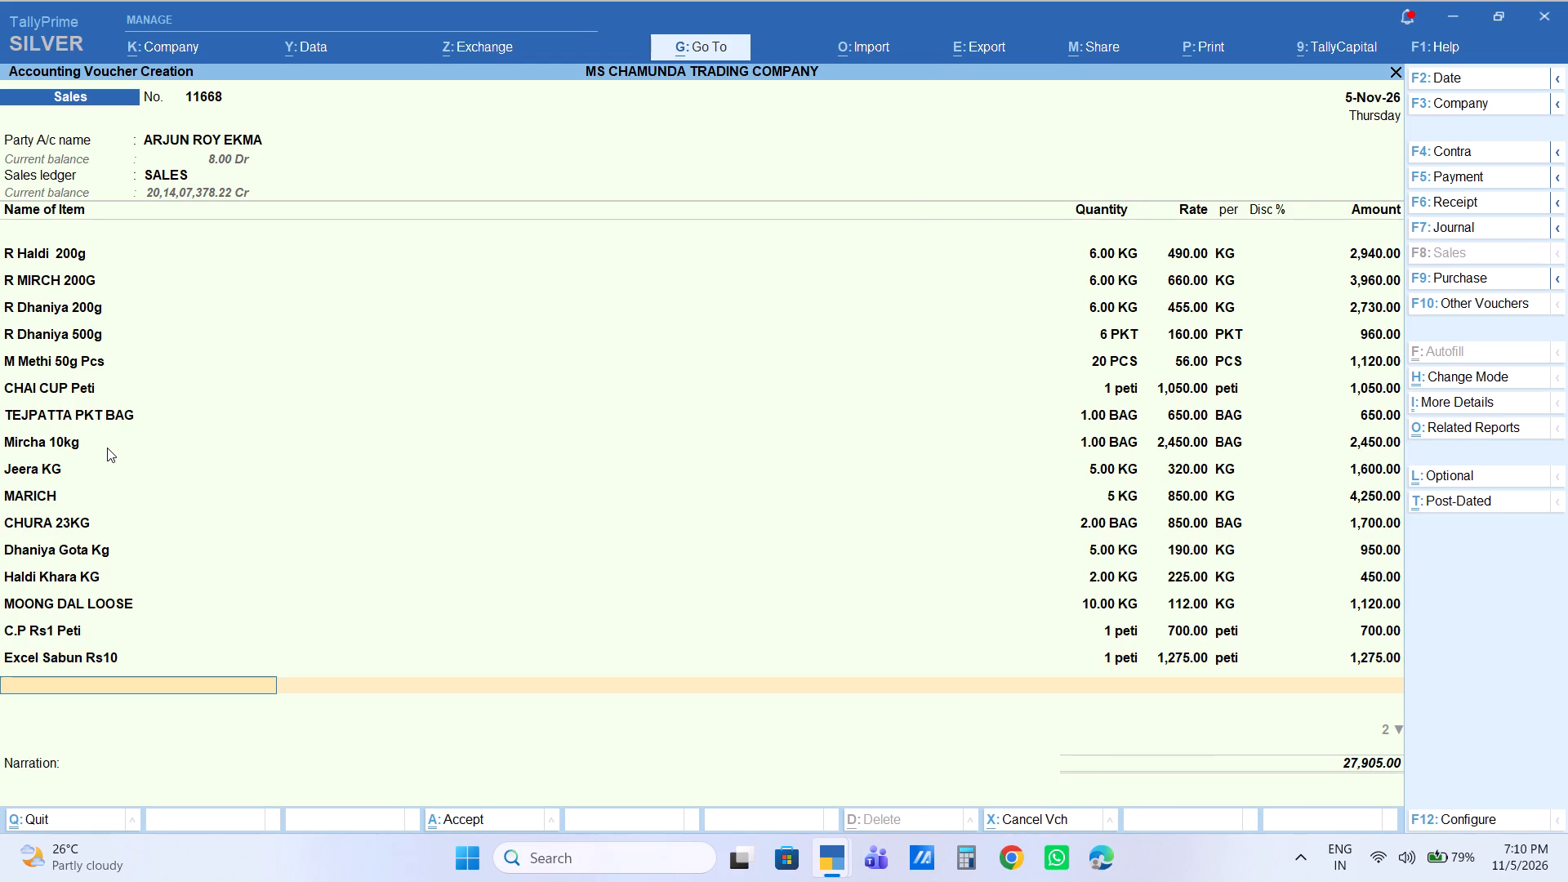
Add a SOOJI 500G item line with 1 jhola at 500.00 per jhola.
{"action": "type", "text": "sooji"}
{"action": "key", "text": "Down"}
{"action": "key", "text": "Down"}
{"action": "key", "text": "Down"}
{"action": "key", "text": "Down"}
{"action": "key", "text": "Up"}
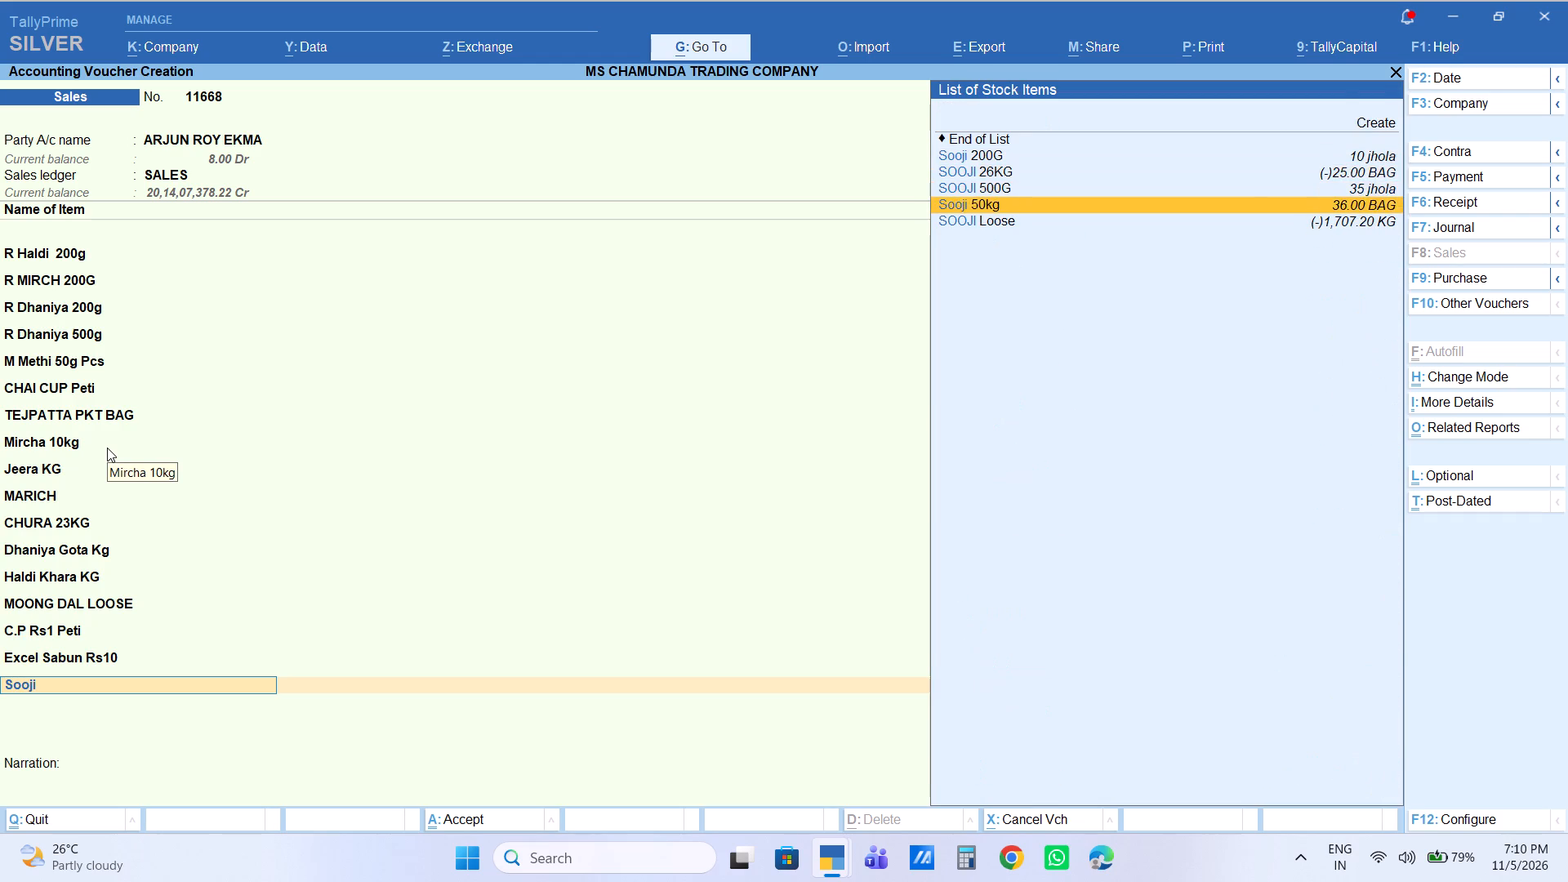
{"action": "key", "text": "Return"}
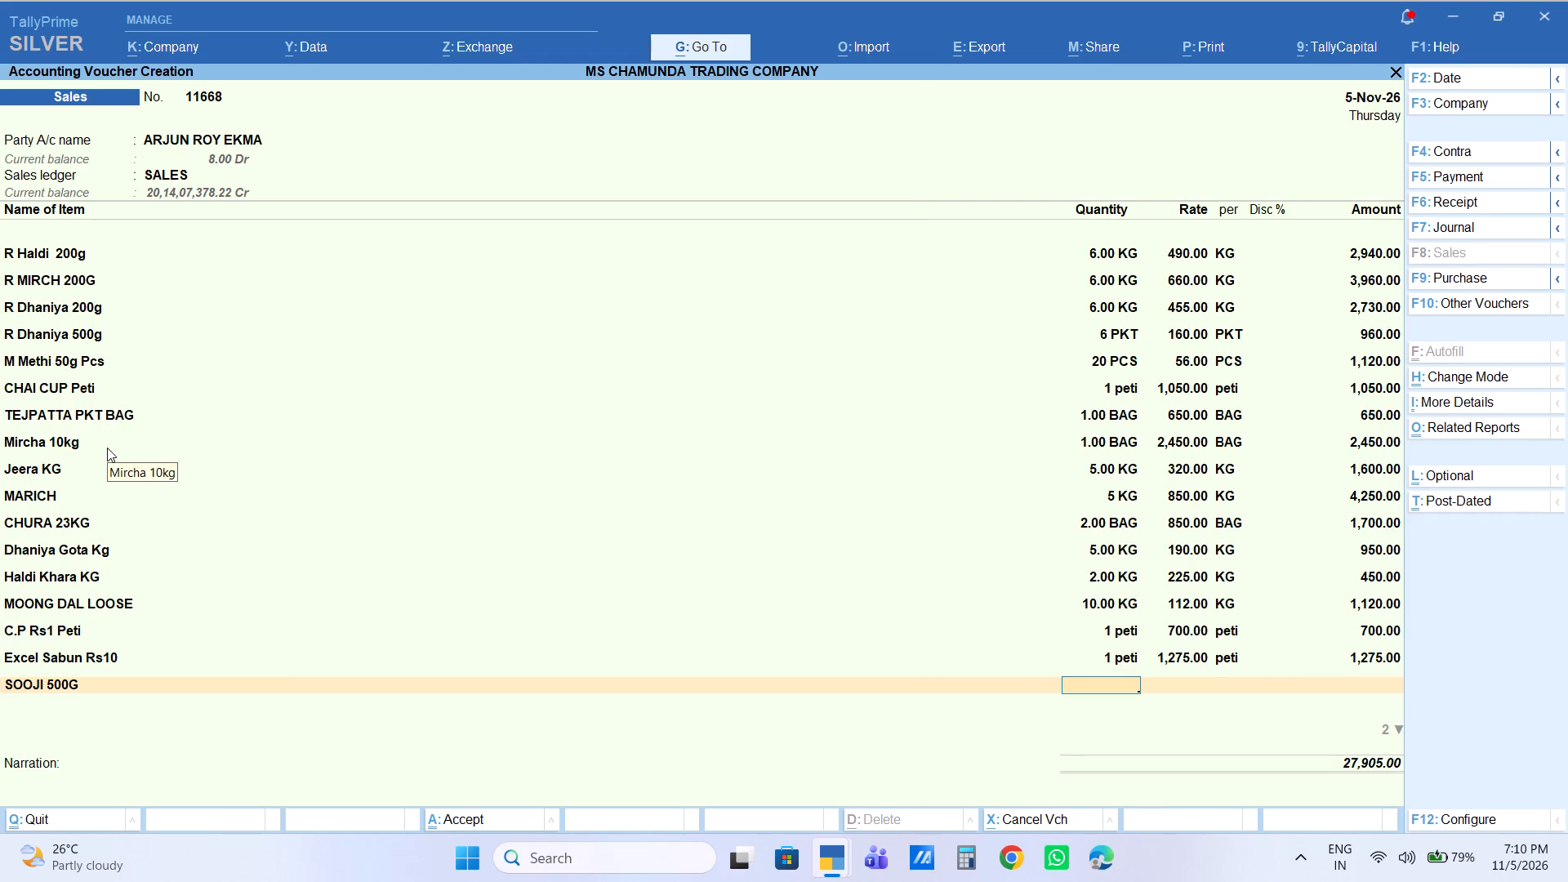
{"action": "key", "text": "1"}
{"action": "key", "text": "Return"}
{"action": "key", "text": "Return"}
{"action": "key", "text": "Return"}
{"action": "key", "text": "Return"}
{"action": "key", "text": "Return"}
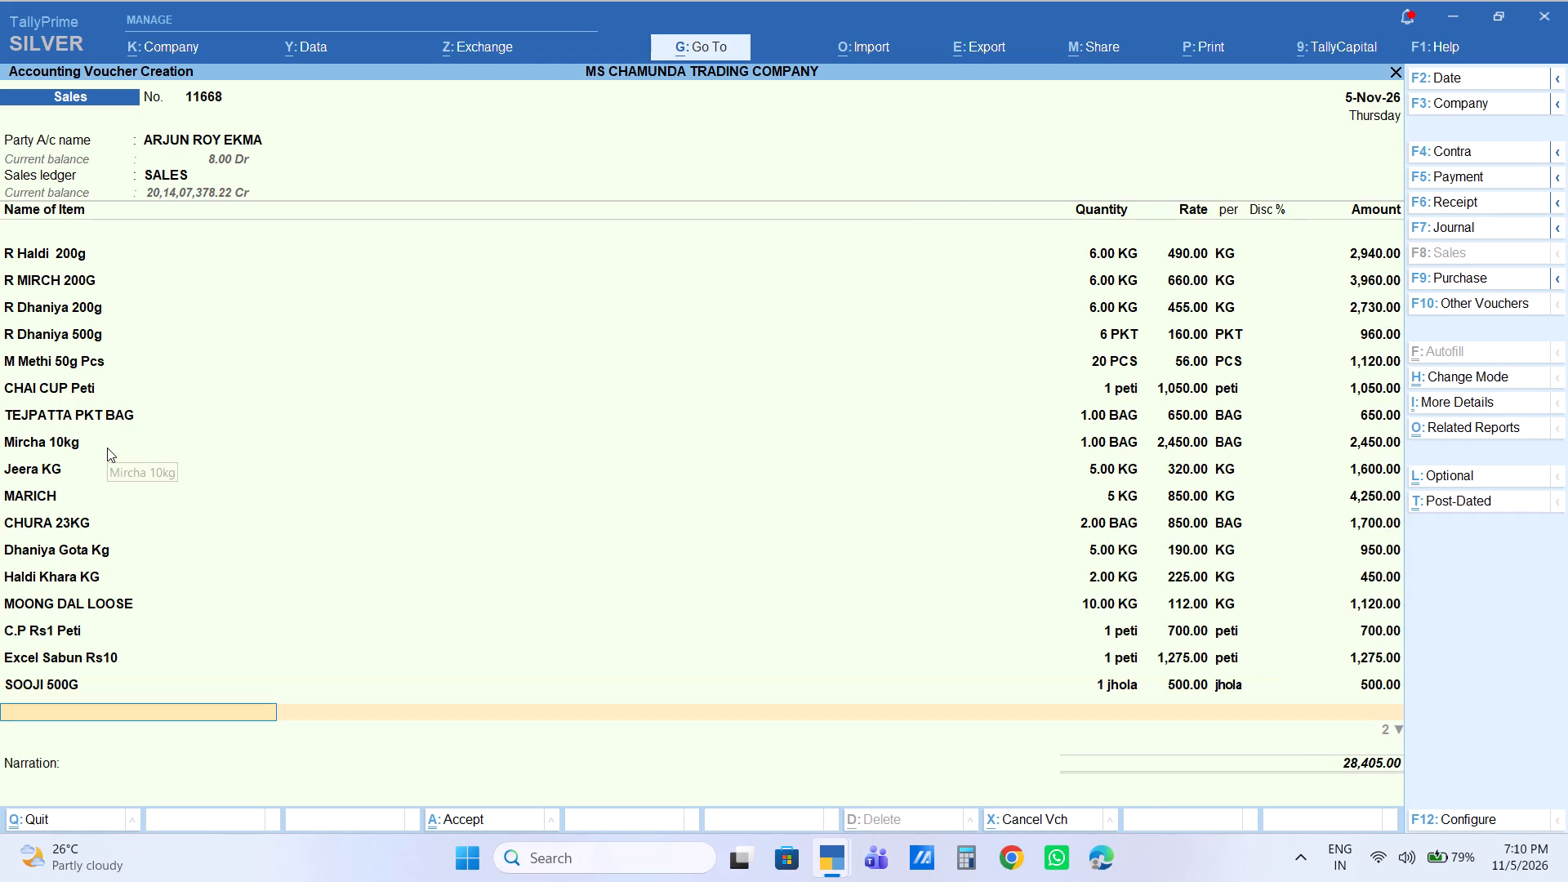
Add a Namaste India item line with 1 peti at 2,480.00 per peti.
{"action": "type", "text": "namssdte"}
{"action": "key", "text": "BackSpace"}
{"action": "type", "text": "as"}
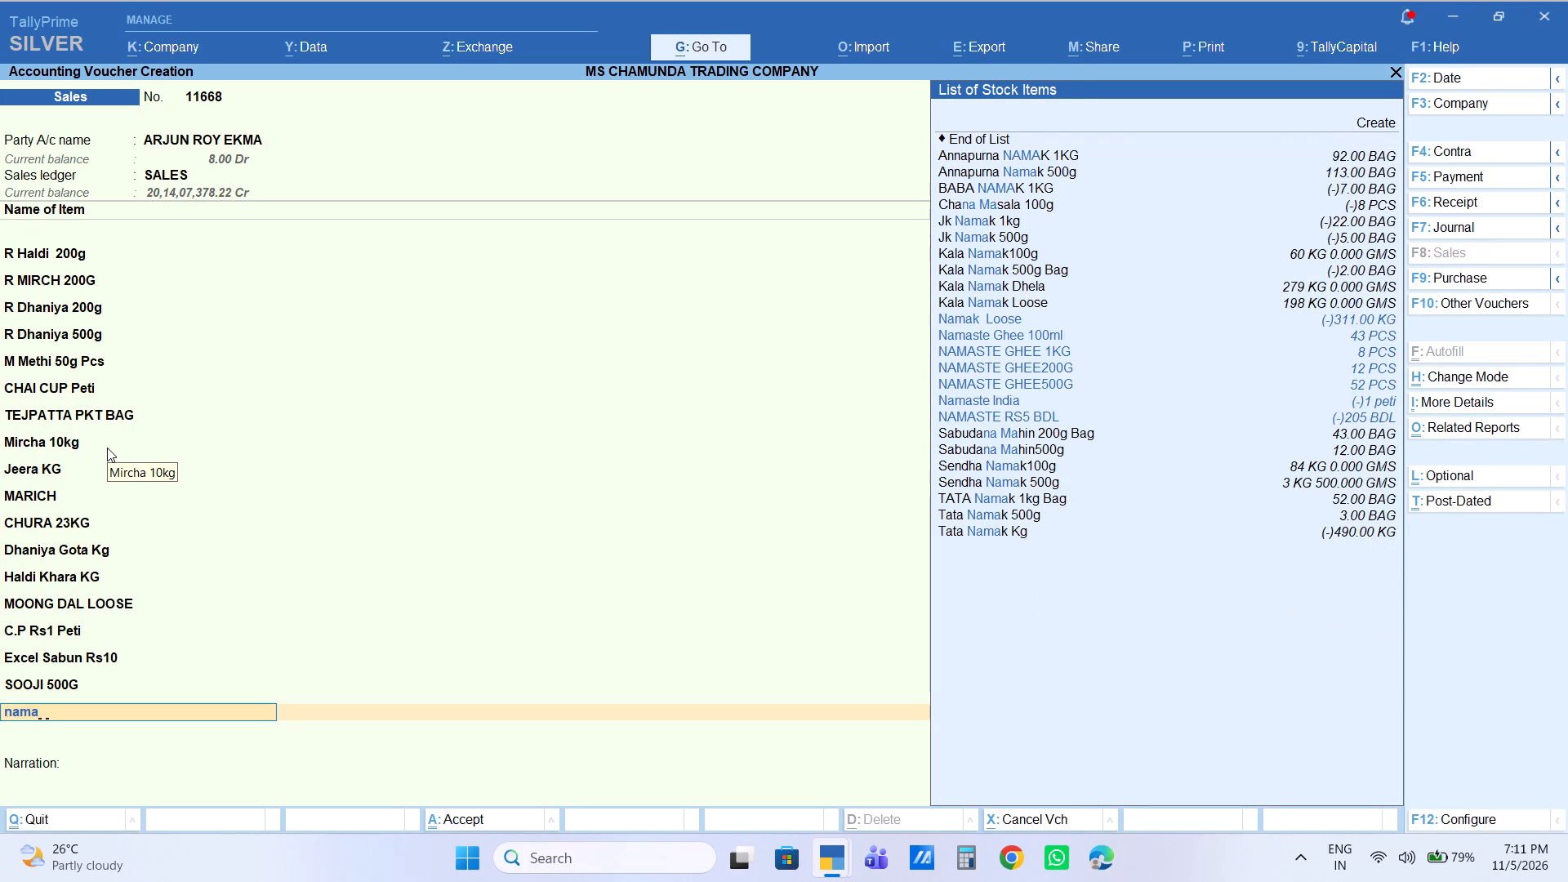
{"action": "key", "text": "Down"}
{"action": "key", "text": "Down"}
{"action": "key", "text": "Down"}
{"action": "key", "text": "Down"}
{"action": "key", "text": "Down"}
{"action": "key", "text": "Return"}
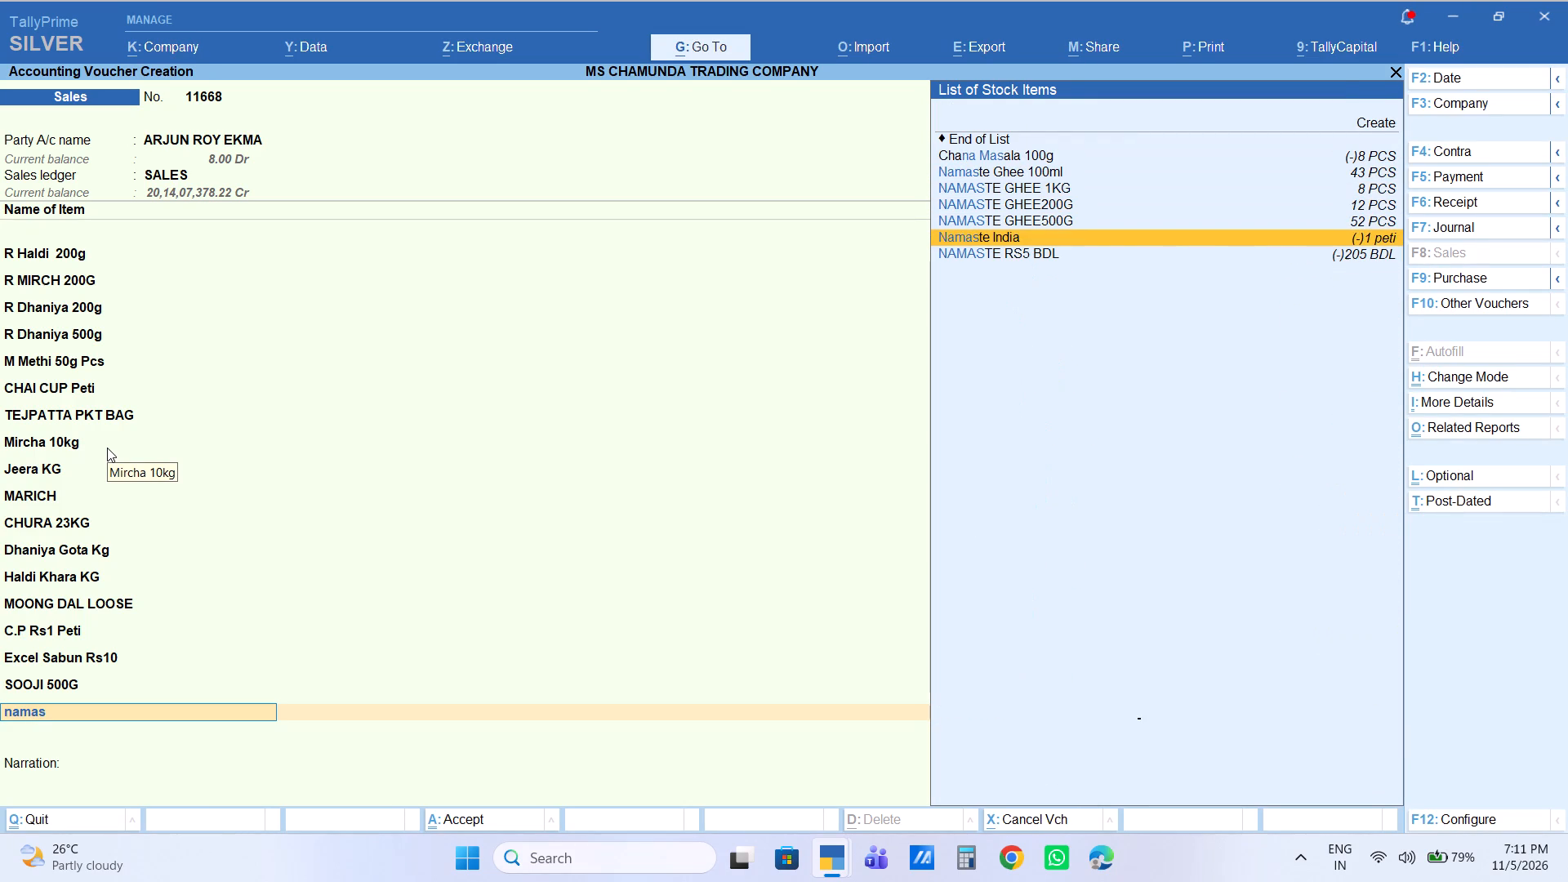
{"action": "key", "text": "1"}
{"action": "key", "text": "Return"}
{"action": "key", "text": "Return"}
{"action": "key", "text": "Return"}
{"action": "key", "text": "Return"}
{"action": "key", "text": "Return"}
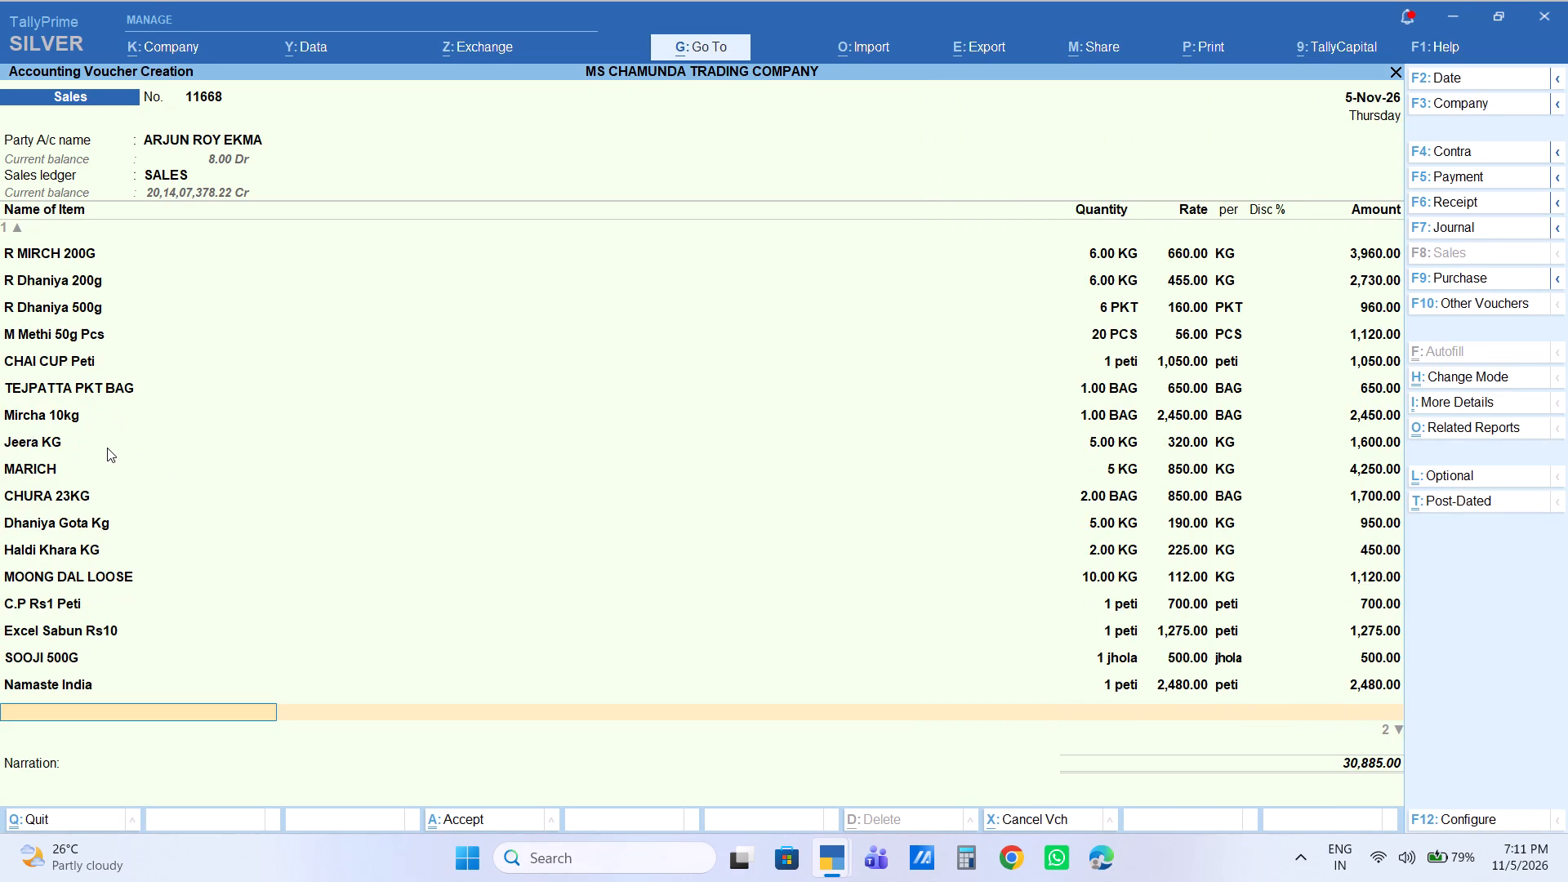
Add a MAHARAJA 26kg item line with 1 bag at 1,410.00 per bag.
{"action": "type", "text": "mahara"}
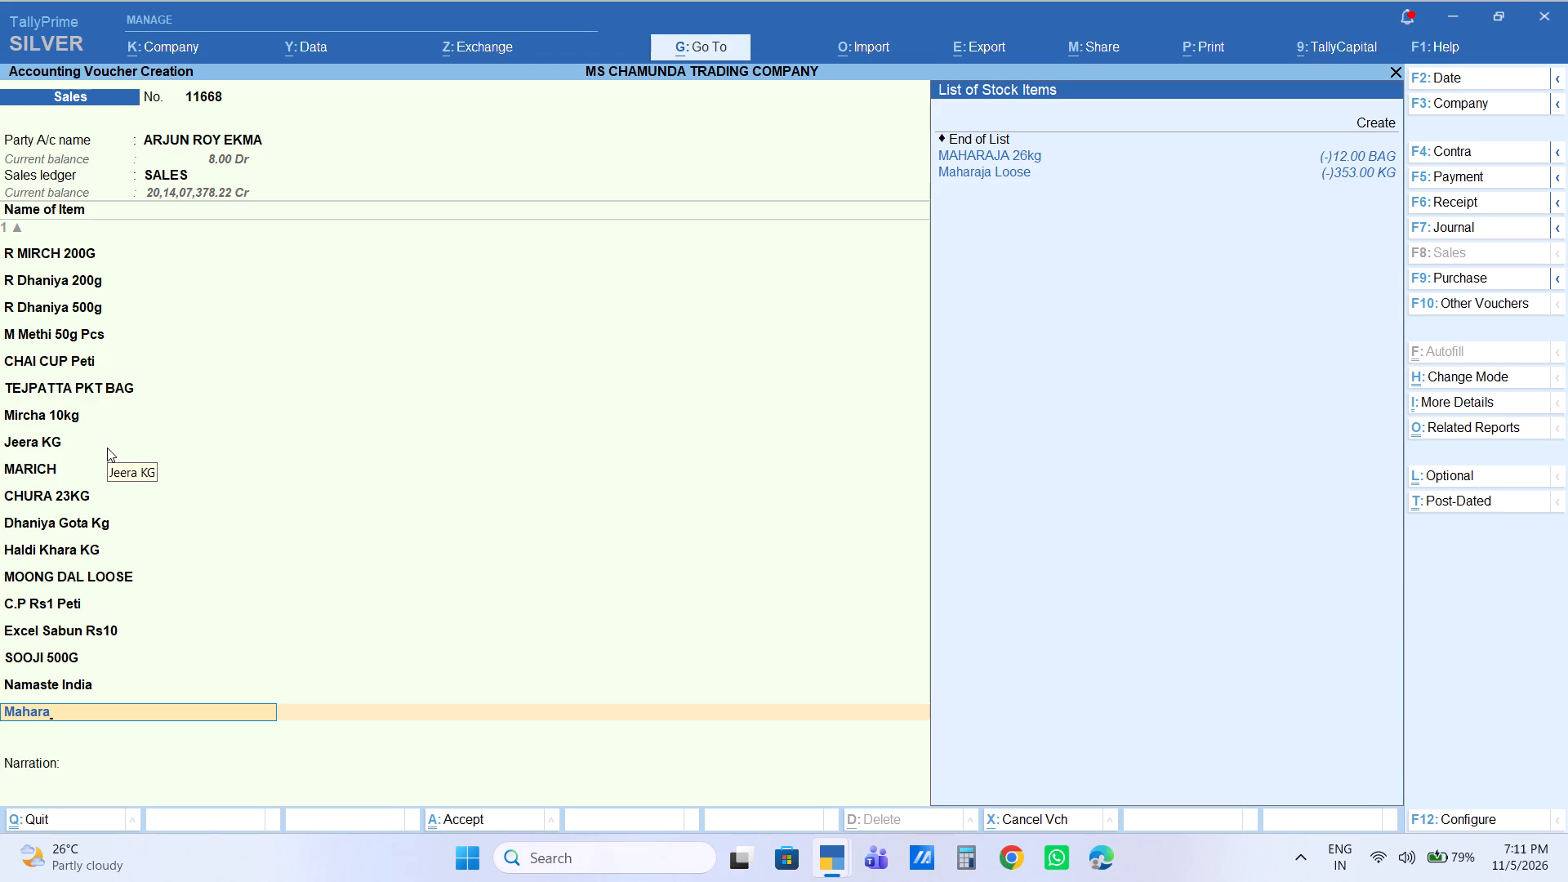
{"action": "key", "text": "Right"}
{"action": "key", "text": "Down"}
{"action": "key", "text": "Return"}
{"action": "key", "text": "1"}
{"action": "key", "text": "Return"}
{"action": "key", "text": "Return"}
{"action": "key", "text": "Return"}
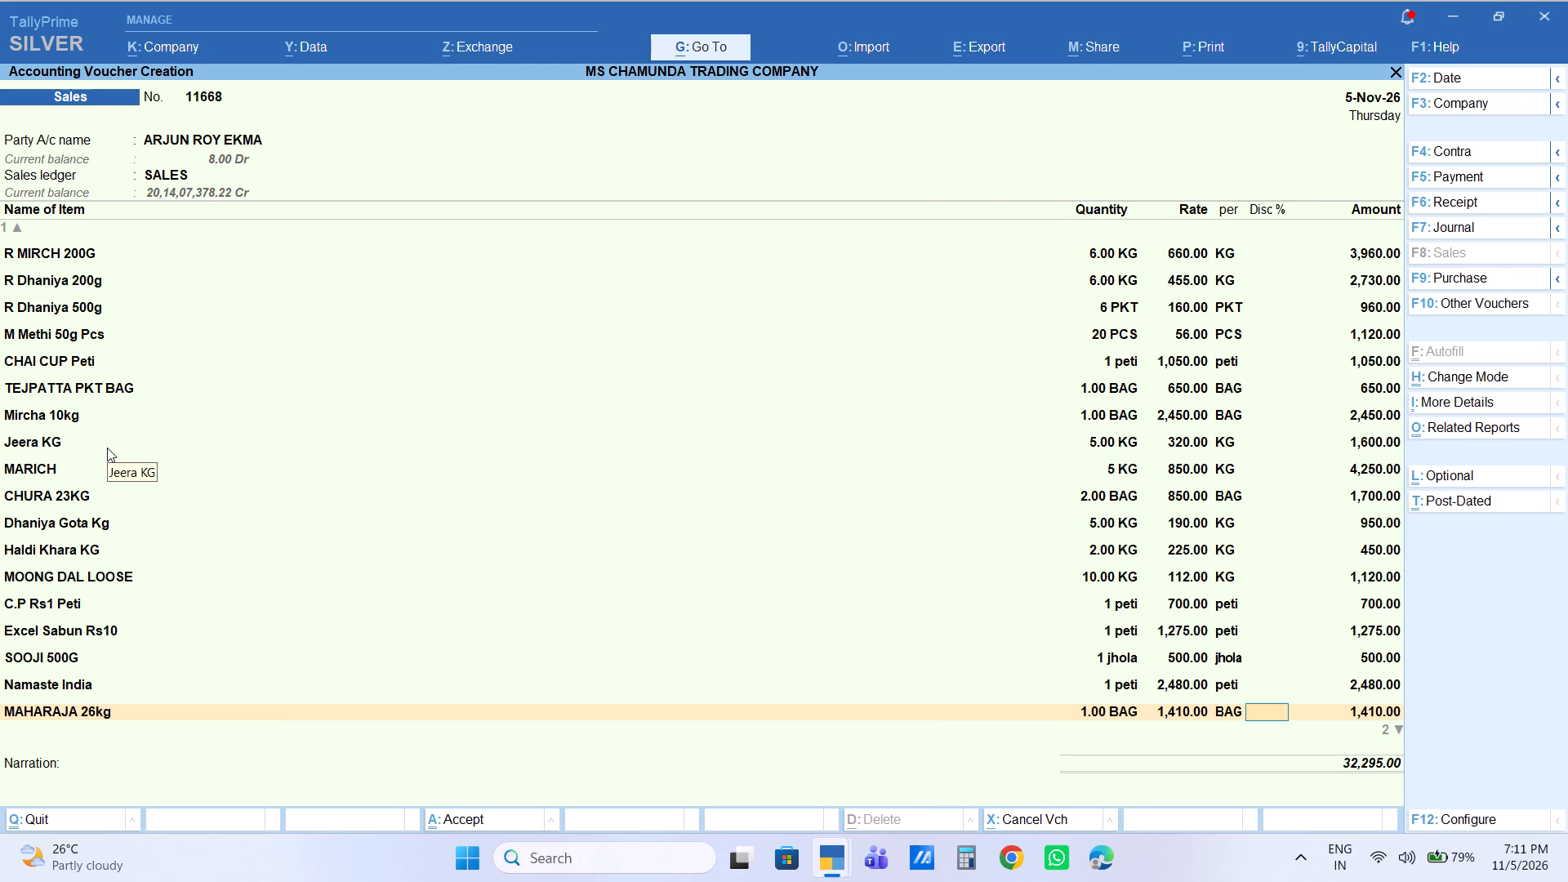
{"action": "key", "text": "Return"}
{"action": "key", "text": "Return"}
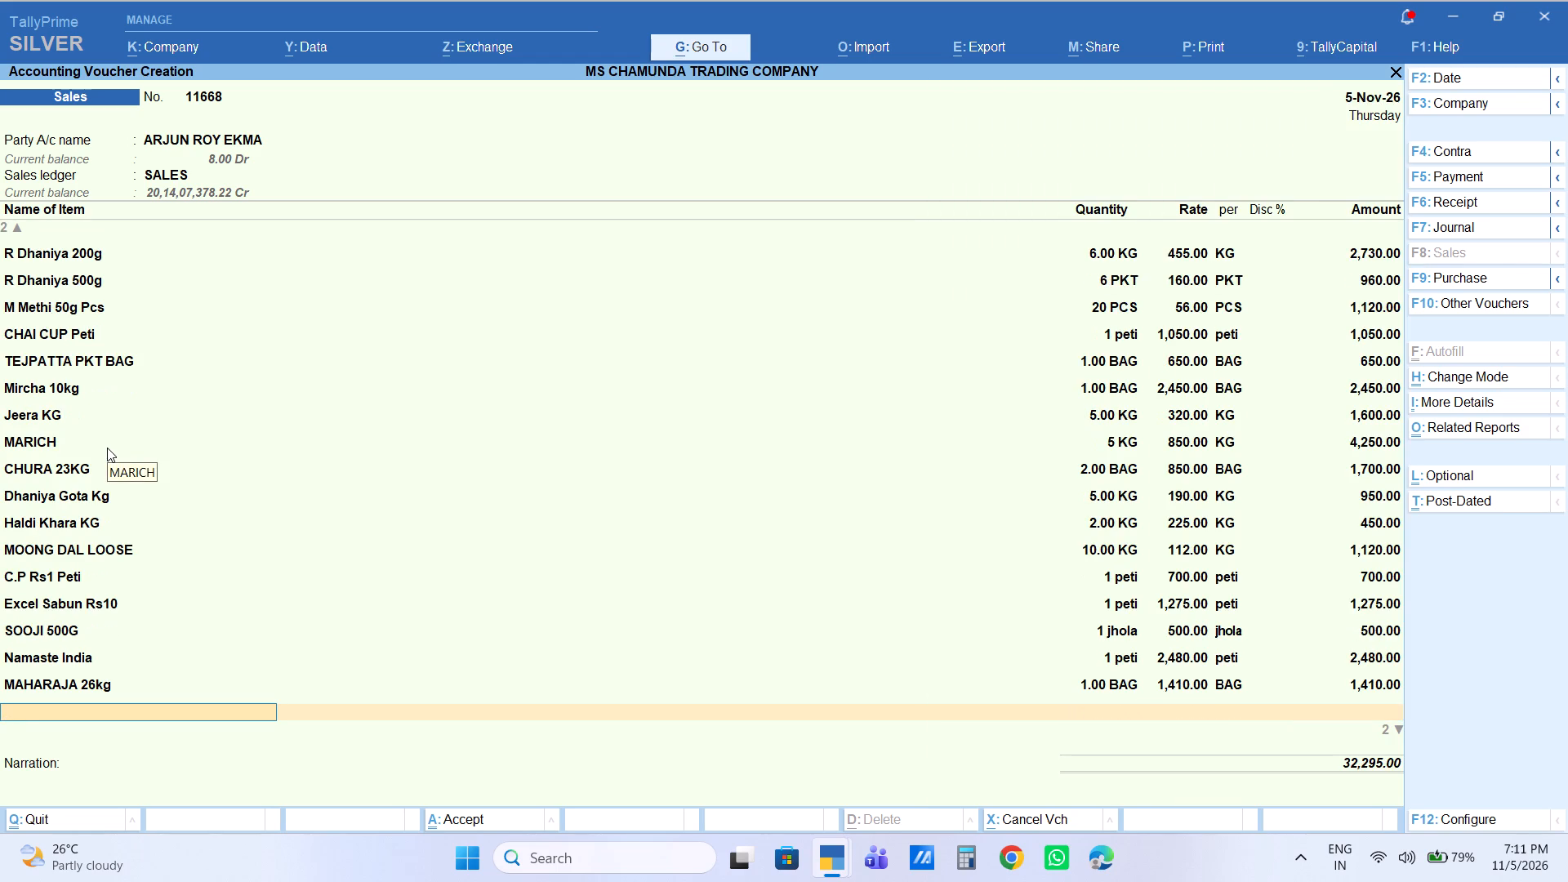
Add a Ghanti Sevai Bag item line with 1 bag at 360.00 per bag.
{"action": "type", "text": "ghant"}
{"action": "key", "text": "Down"}
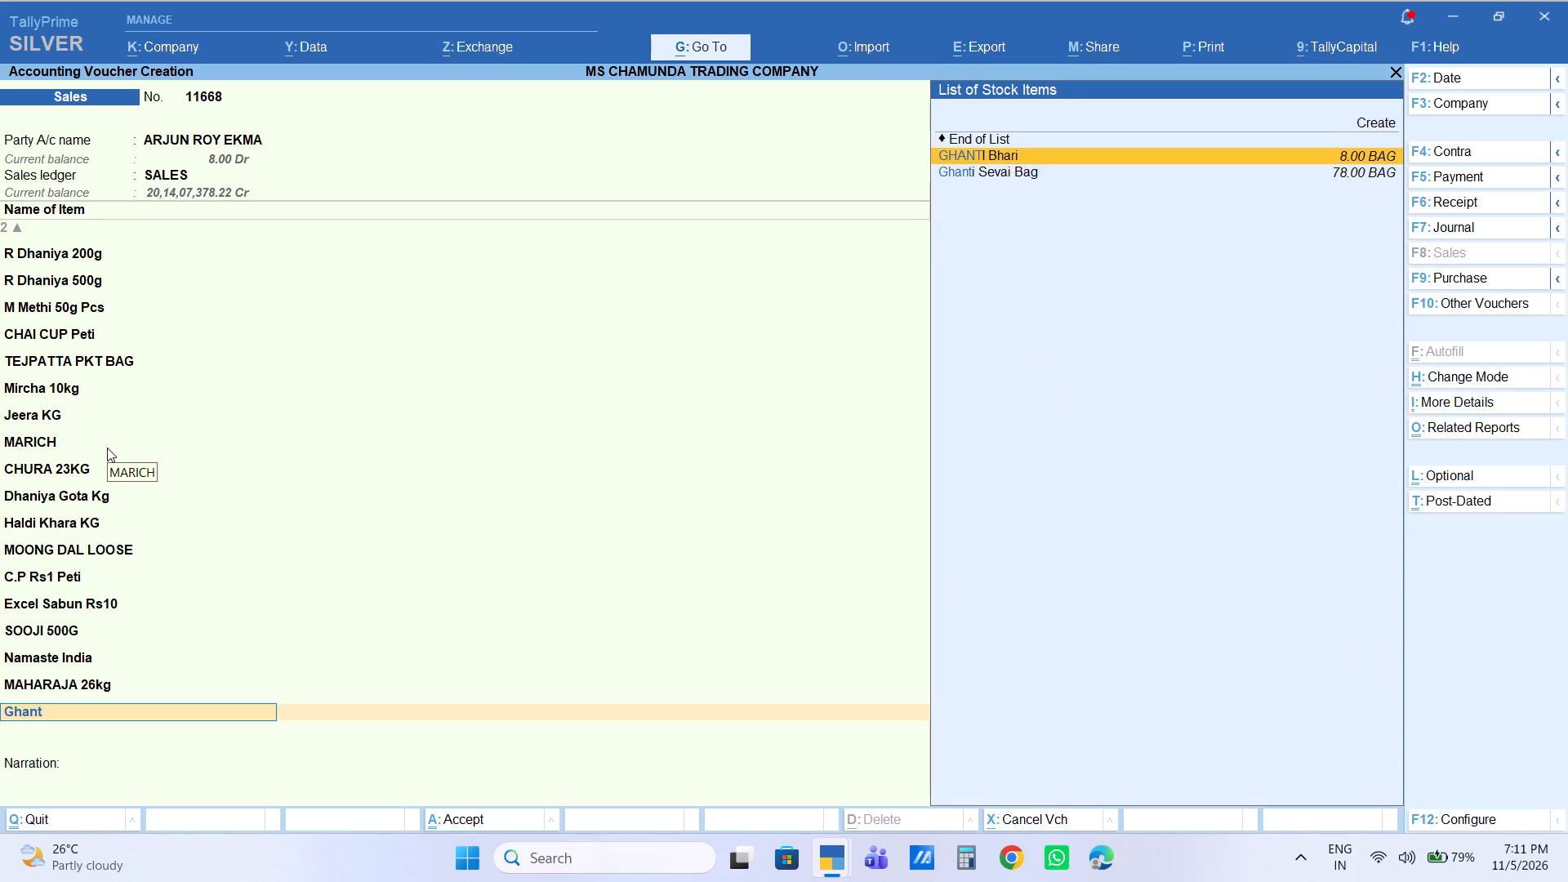
{"action": "key", "text": "Down"}
{"action": "key", "text": "Down"}
{"action": "key", "text": "Return"}
{"action": "key", "text": "1"}
{"action": "key", "text": "Return"}
{"action": "key", "text": "Return"}
{"action": "key", "text": "Return"}
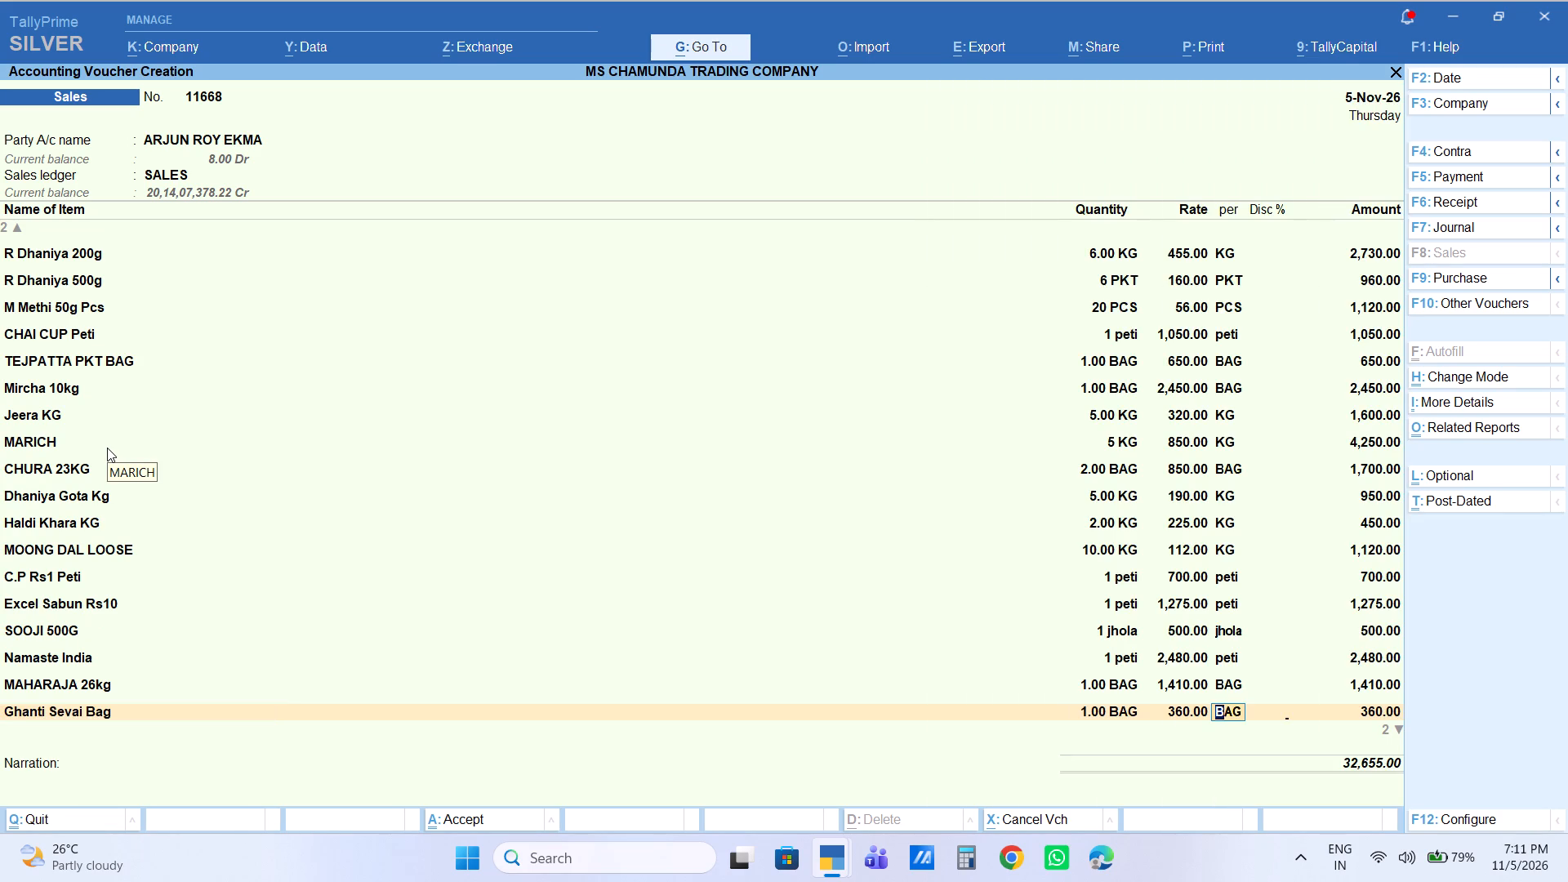
{"action": "key", "text": "Return"}
{"action": "key", "text": "Return"}
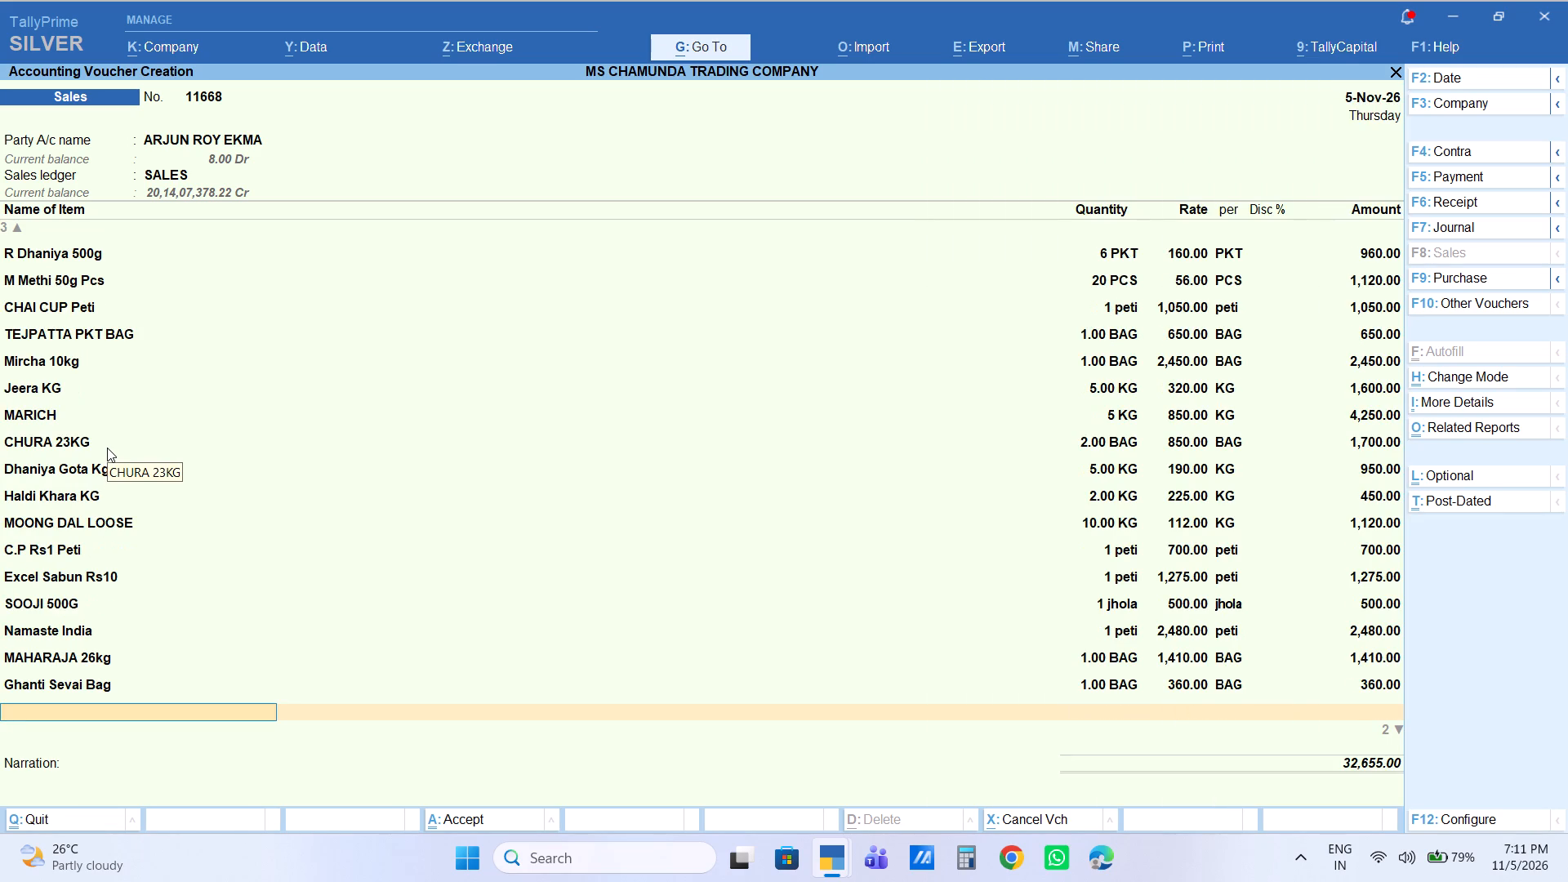
Set the quantity of the Ghanti Sevai Bag line to 2 bags, keeping the 360.00 rate.
{"action": "key", "text": "BackSpace"}
{"action": "key", "text": "BackSpace"}
{"action": "key", "text": "BackSpace"}
{"action": "key", "text": "BackSpace"}
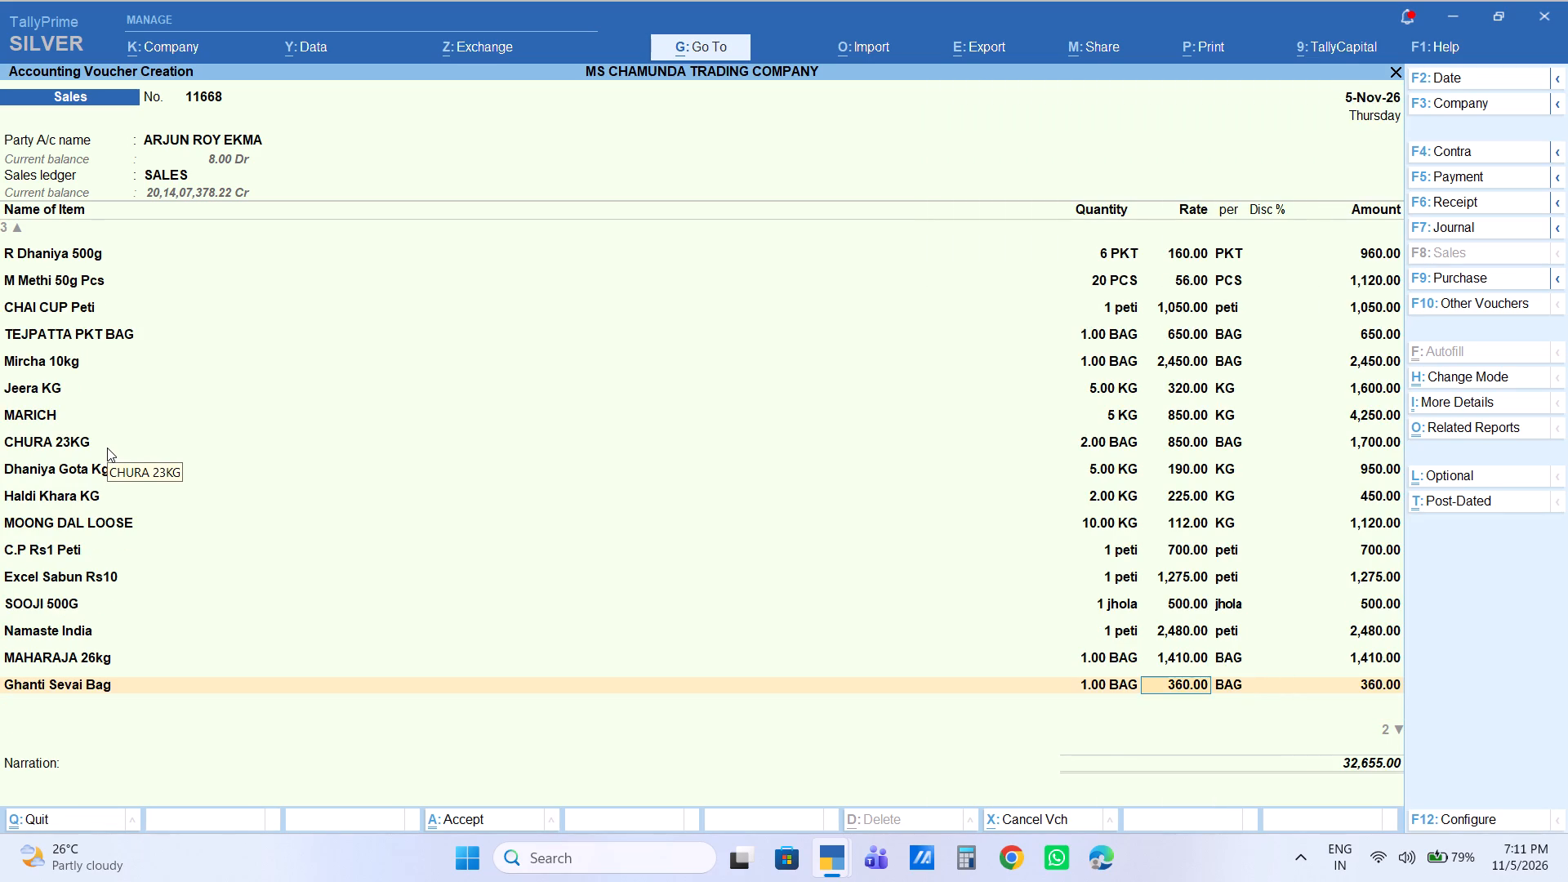
{"action": "key", "text": "BackSpace"}
{"action": "key", "text": "2"}
{"action": "key", "text": "Return"}
{"action": "key", "text": "Return"}
{"action": "key", "text": "Return"}
{"action": "key", "text": "Return"}
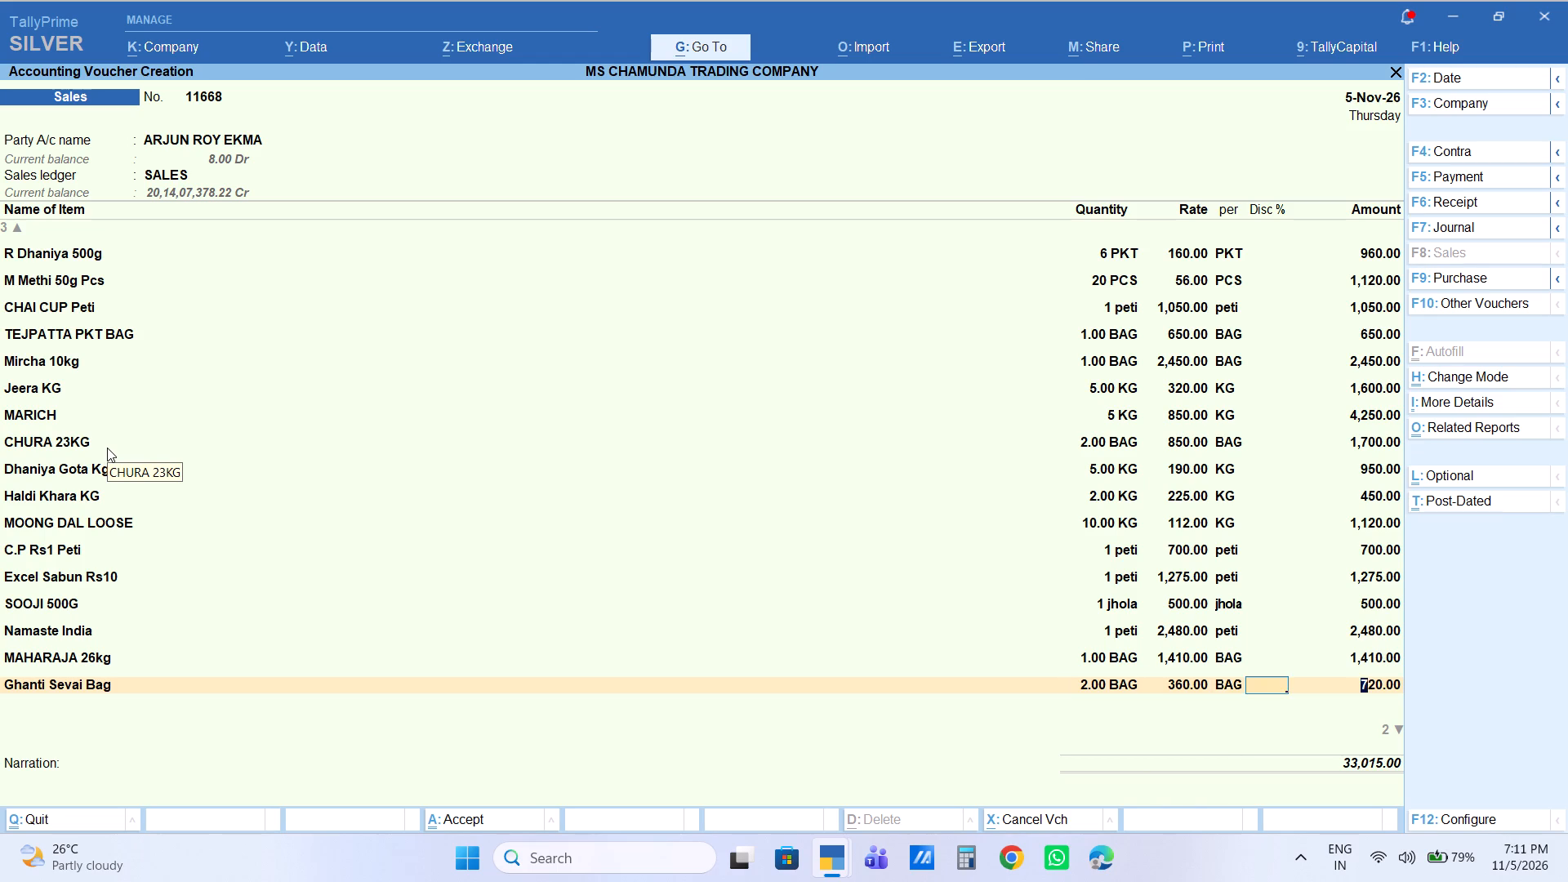
{"action": "key", "text": "Return"}
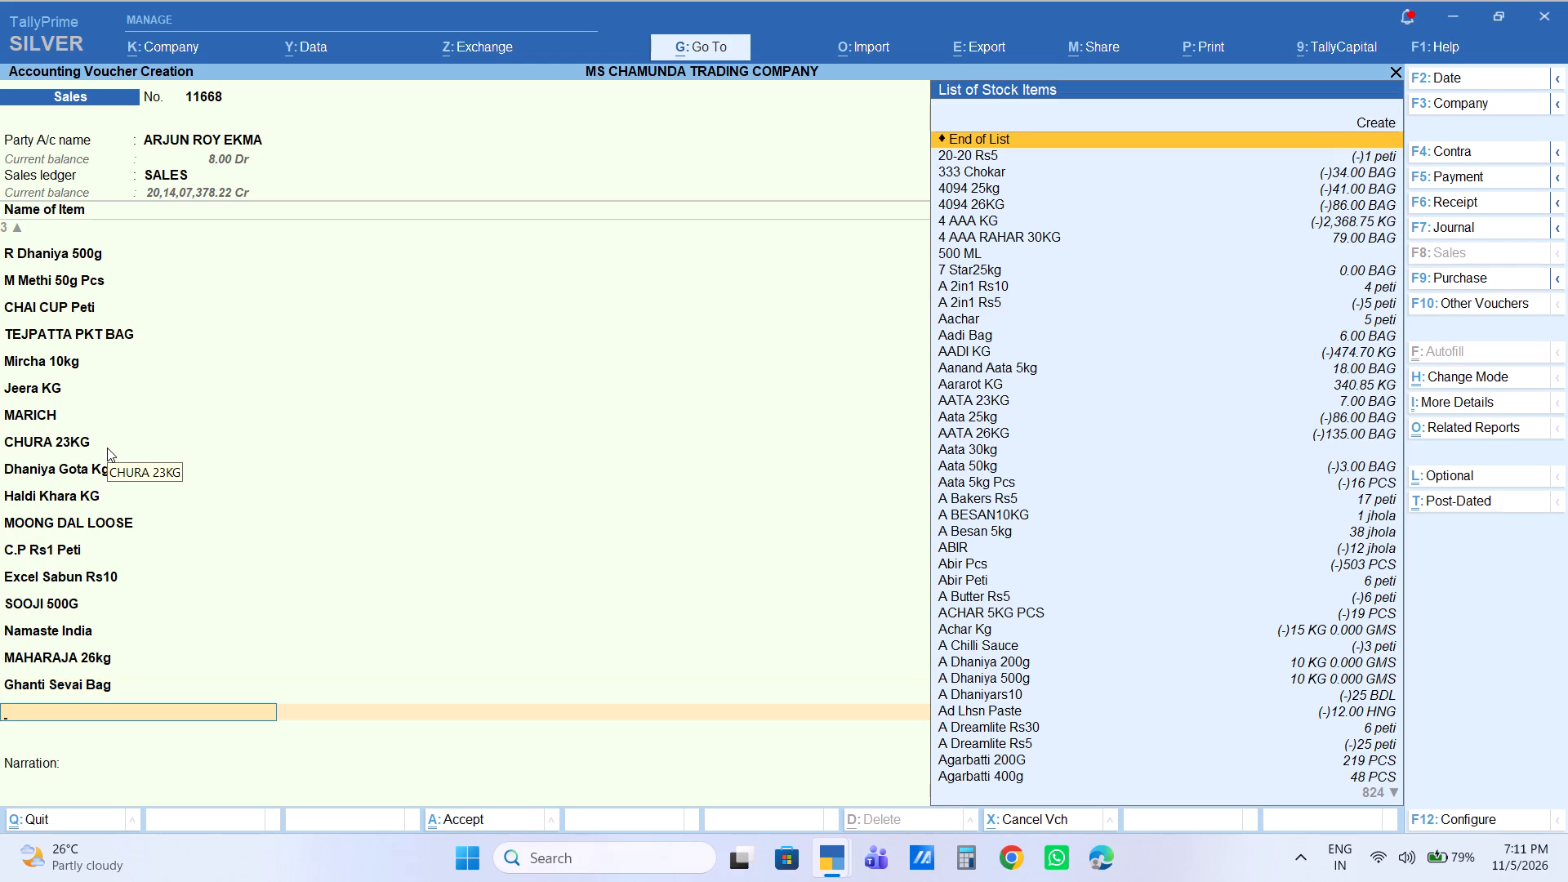
Add an R GARAM RS5 BdL item line with 1 BDL at 182.81 per BDL.
{"action": "type", "text": "r gara"}
{"action": "key", "text": "Down"}
{"action": "key", "text": "Down"}
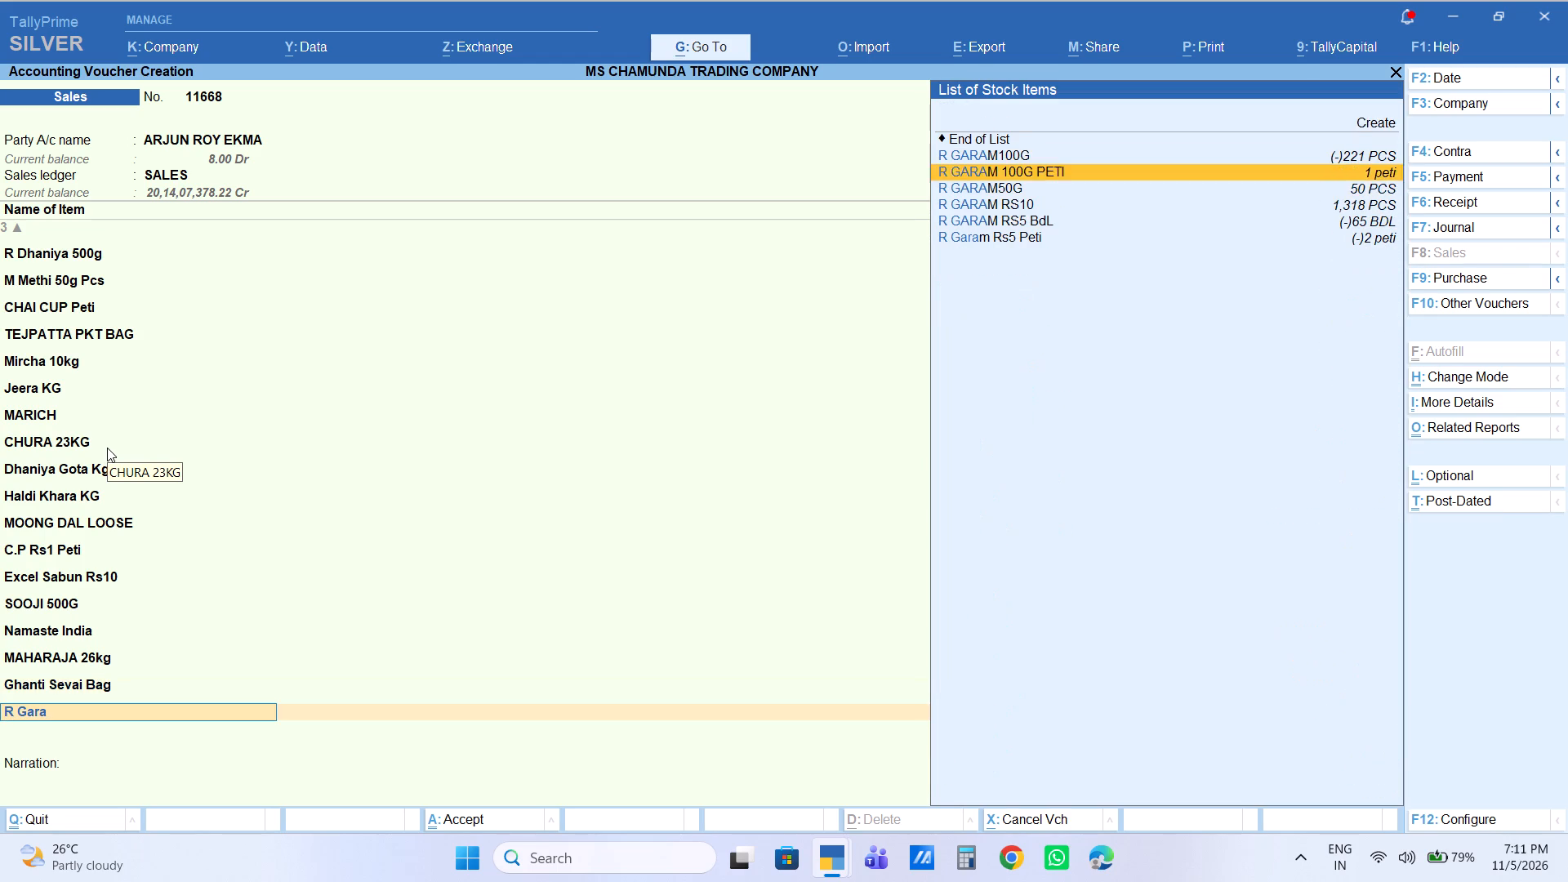
{"action": "key", "text": "Down"}
{"action": "key", "text": "Down"}
{"action": "key", "text": "Down"}
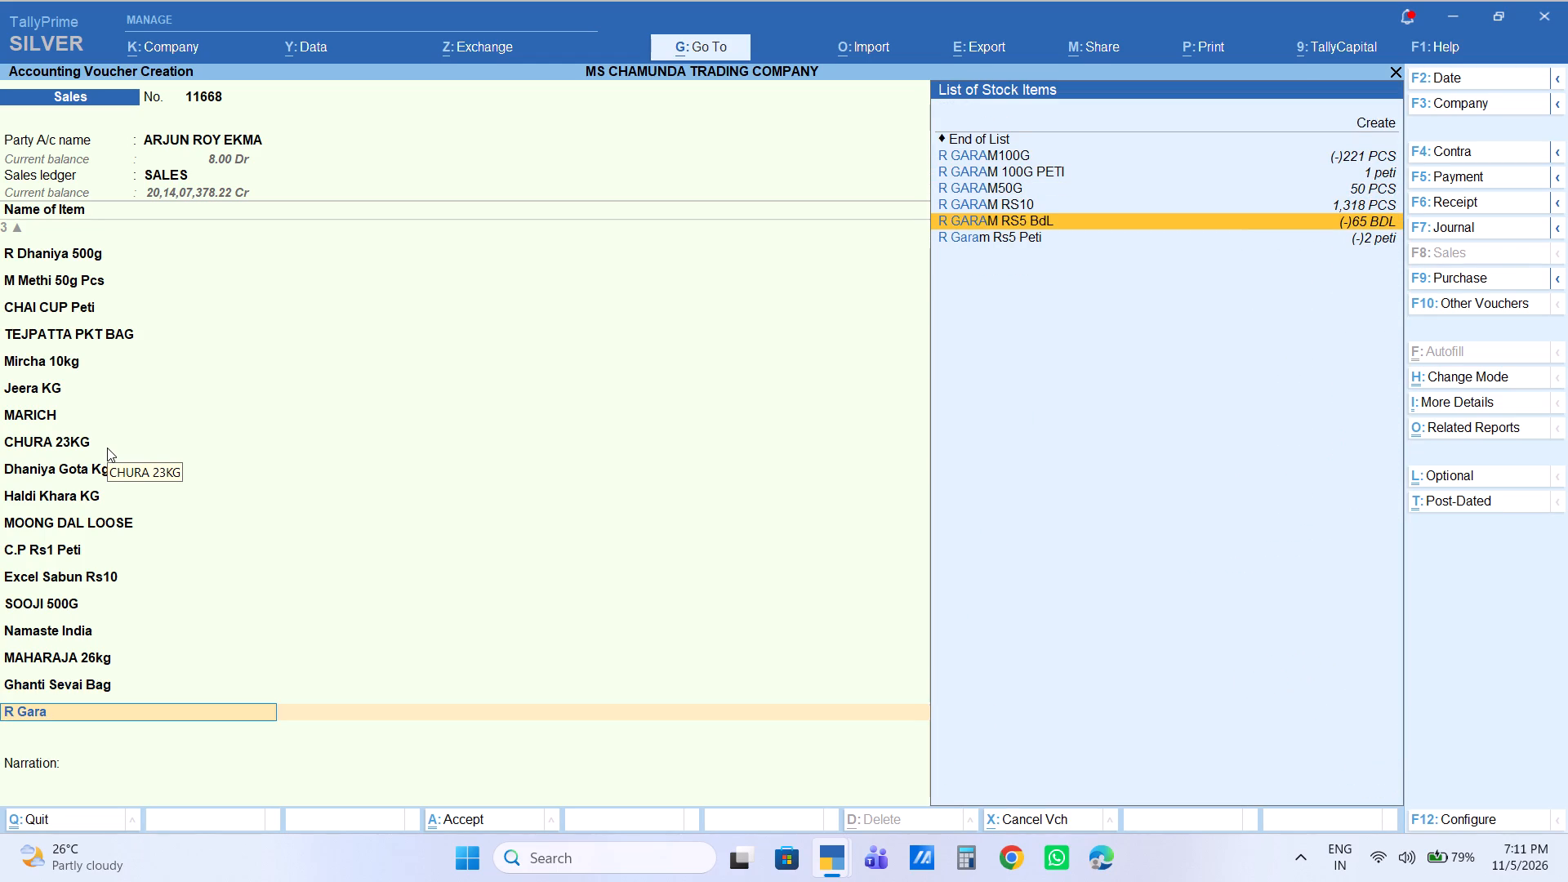
{"action": "key", "text": "Return"}
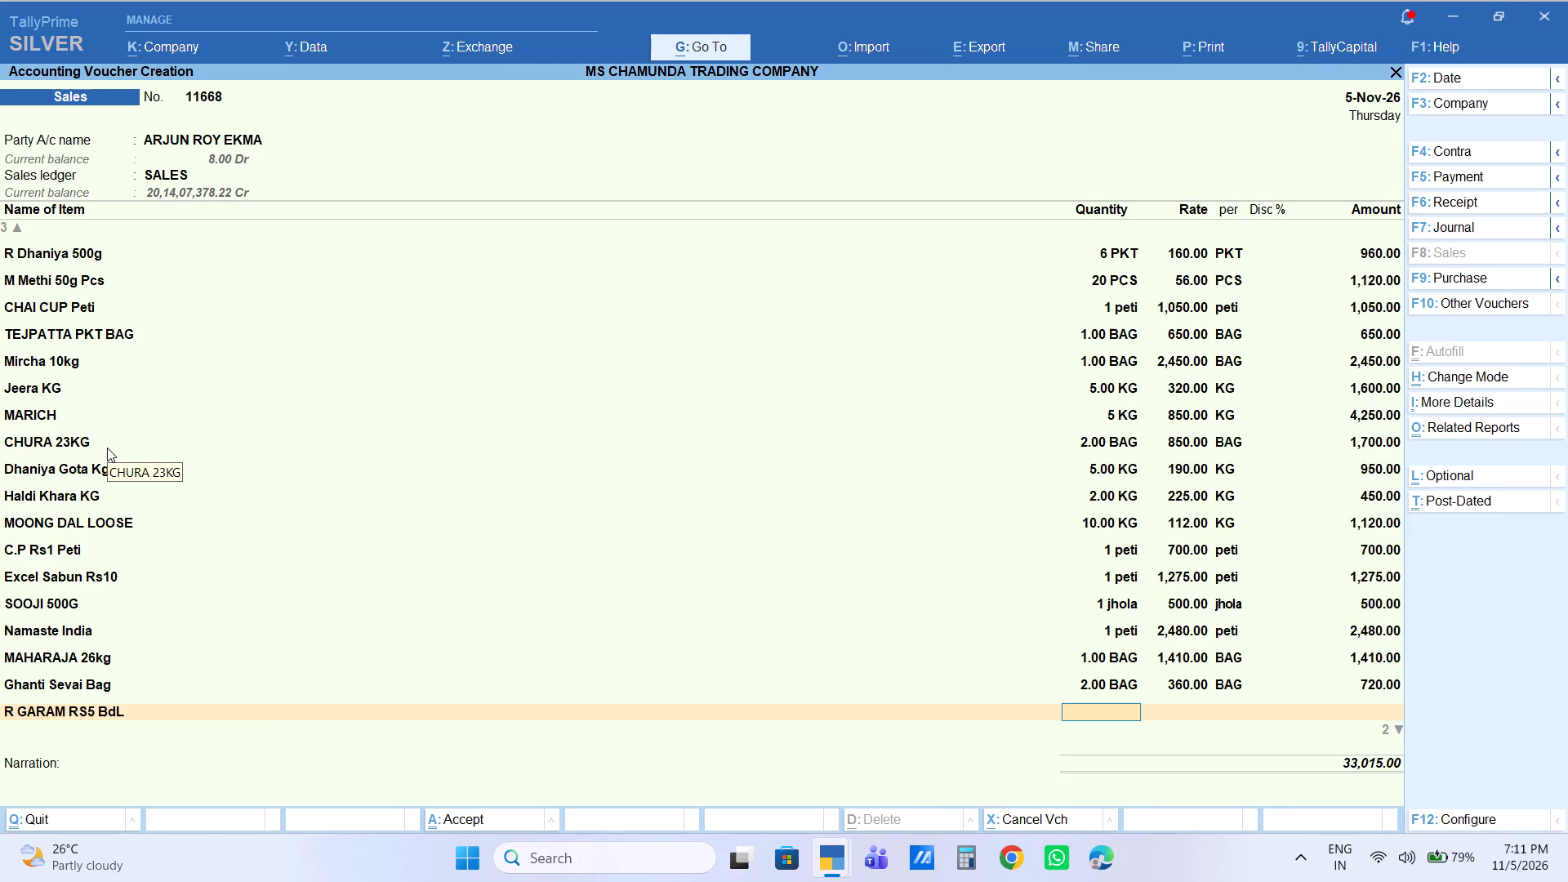
{"action": "key", "text": "1"}
{"action": "key", "text": "Return"}
{"action": "key", "text": "Return"}
{"action": "key", "text": "Return"}
{"action": "key", "text": "Return"}
{"action": "key", "text": "Return"}
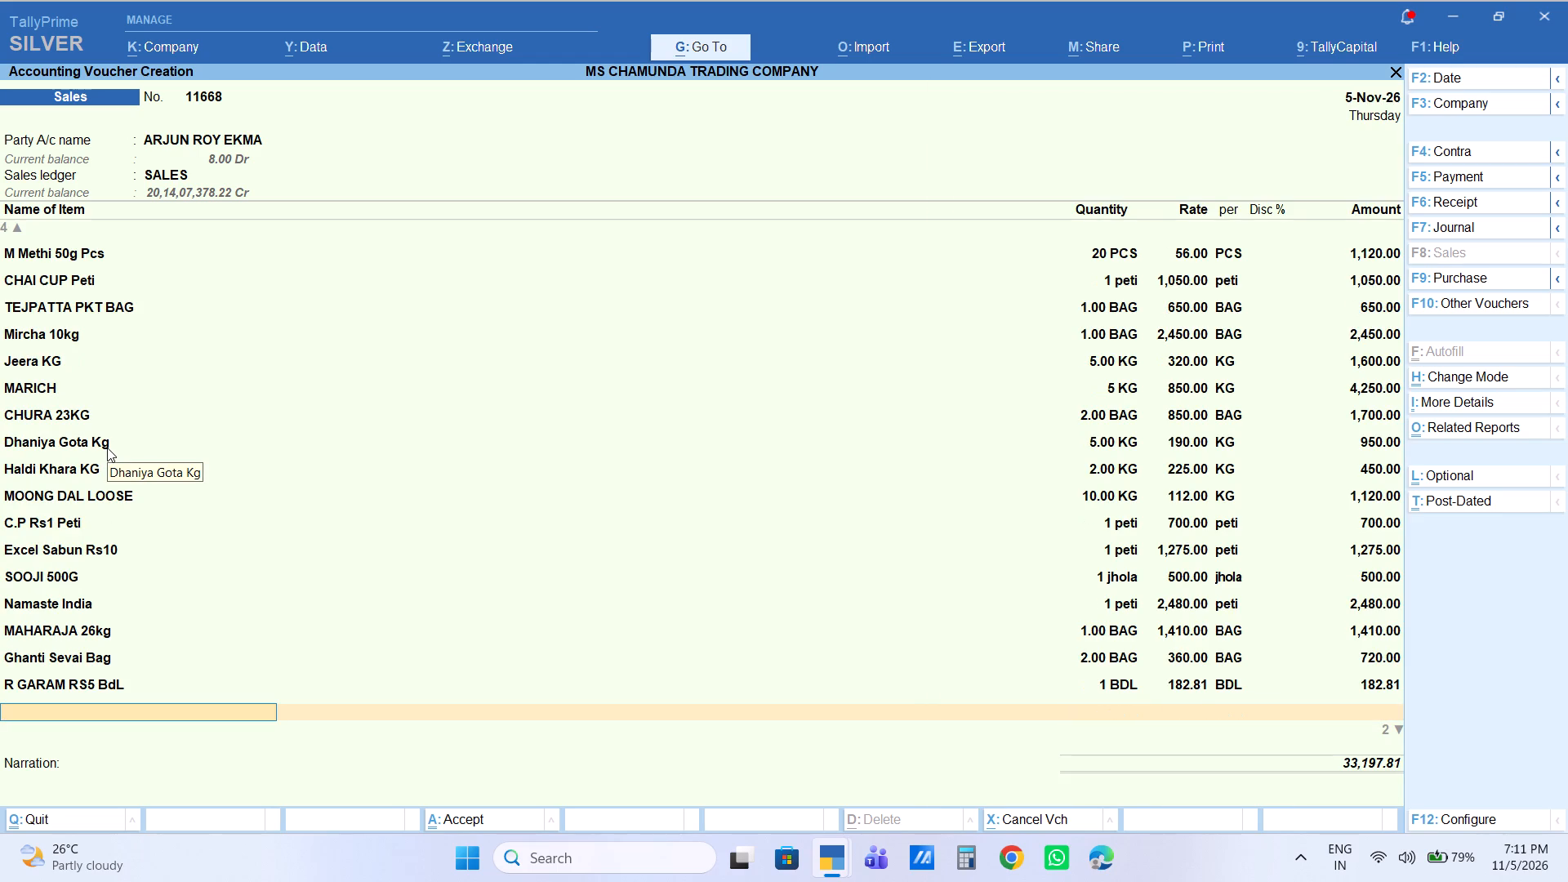
Add an R Meat Rs5 BDL item line with 1 BDL at 182.81 per BDL.
{"action": "type", "text": "r mea"}
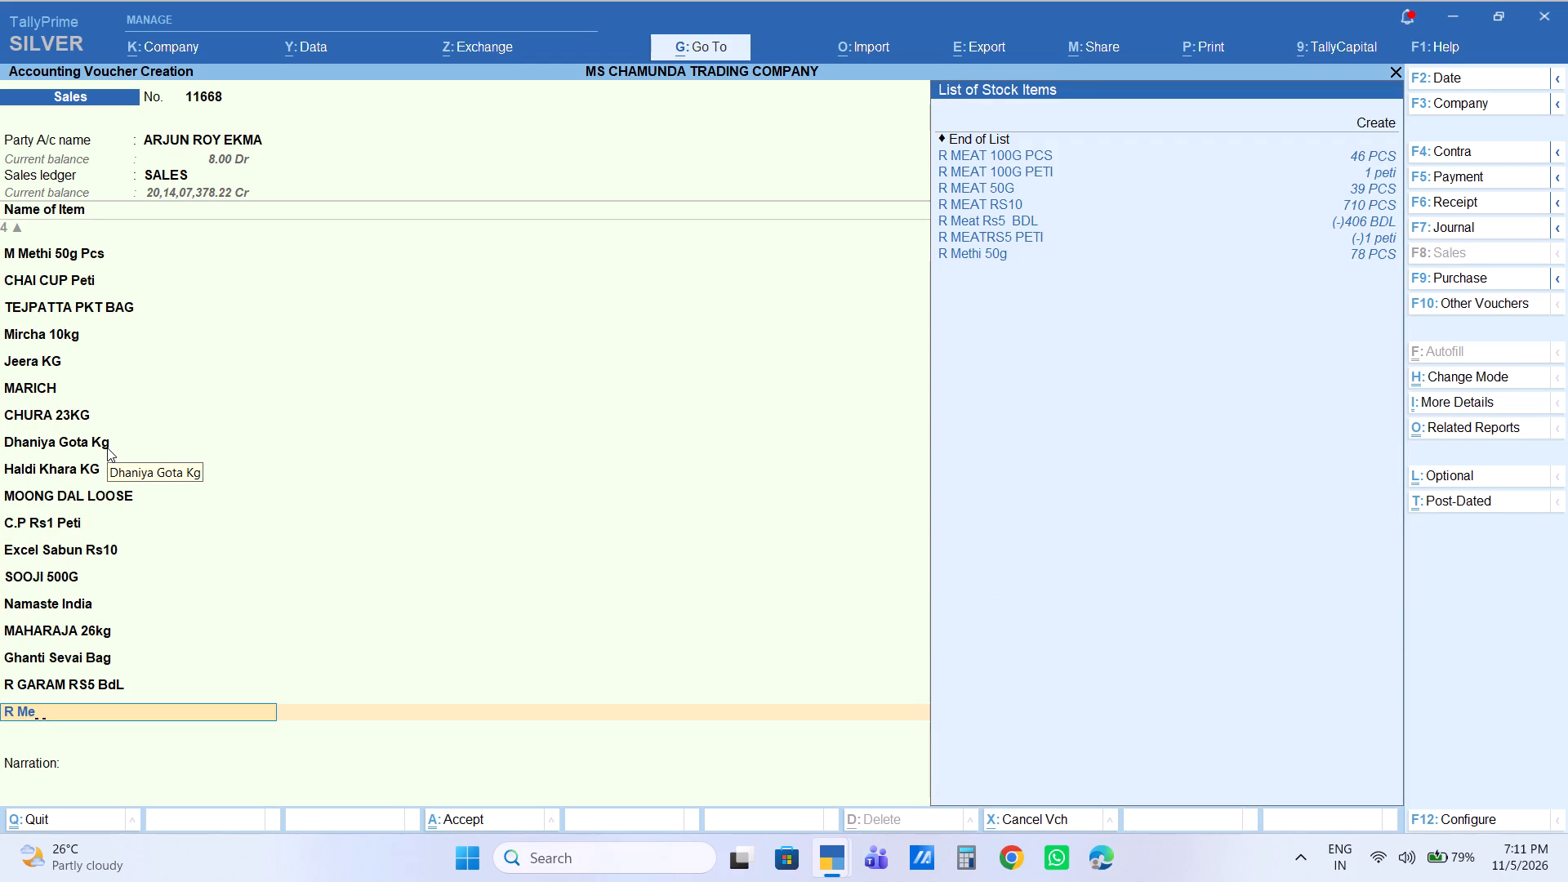
{"action": "key", "text": "Down"}
{"action": "key", "text": "Down"}
{"action": "key", "text": "Down"}
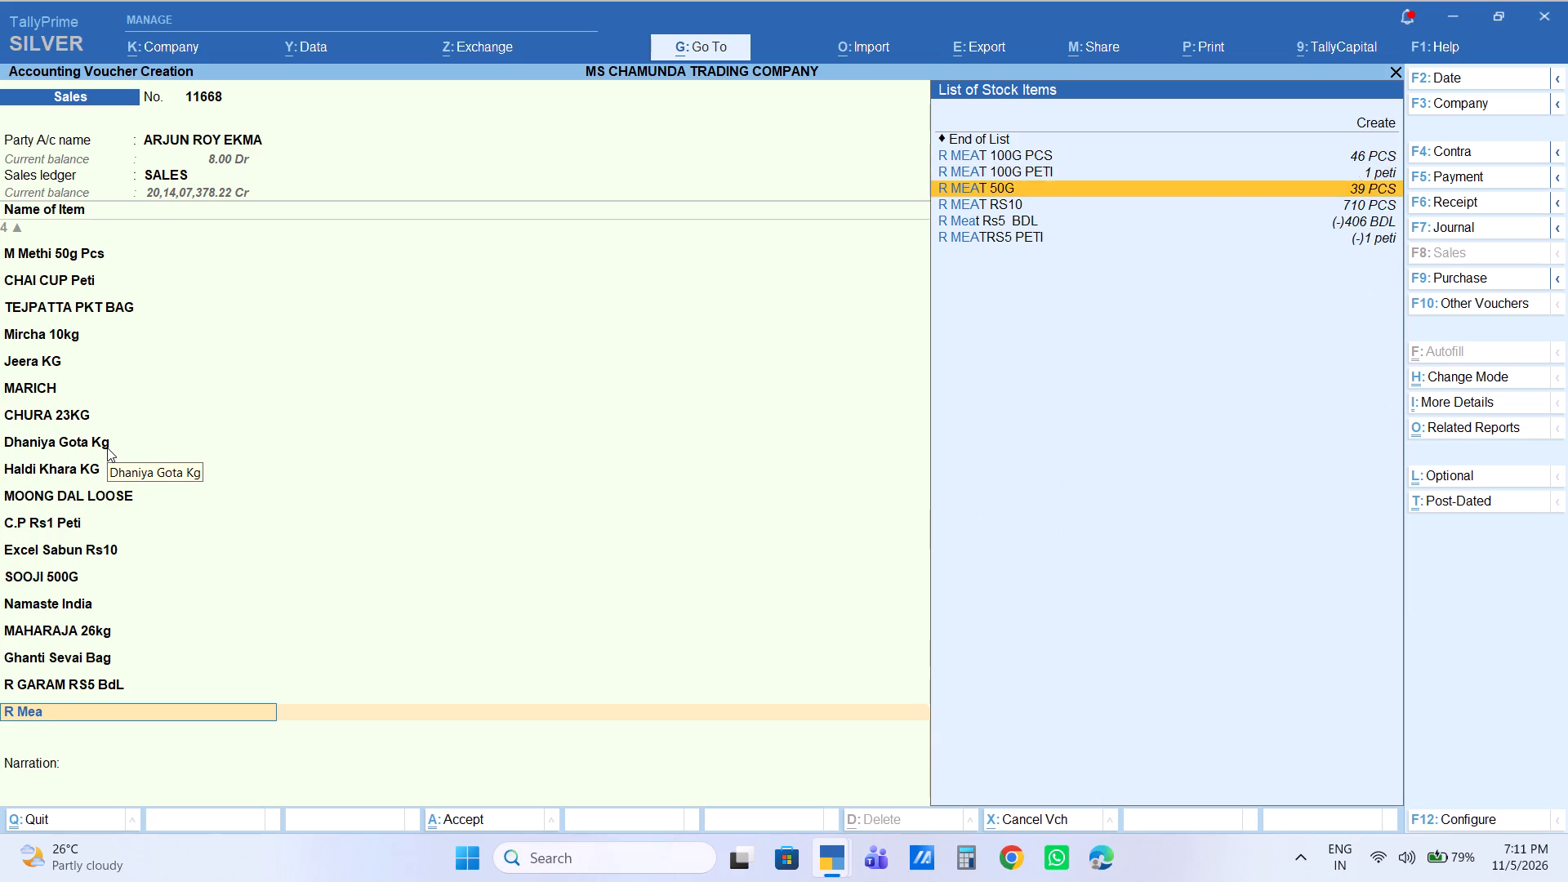
{"action": "key", "text": "Down"}
{"action": "key", "text": "Down"}
{"action": "key", "text": "Return"}
{"action": "key", "text": "1"}
{"action": "key", "text": "Return"}
{"action": "key", "text": "Return"}
{"action": "key", "text": "Return"}
{"action": "key", "text": "Return"}
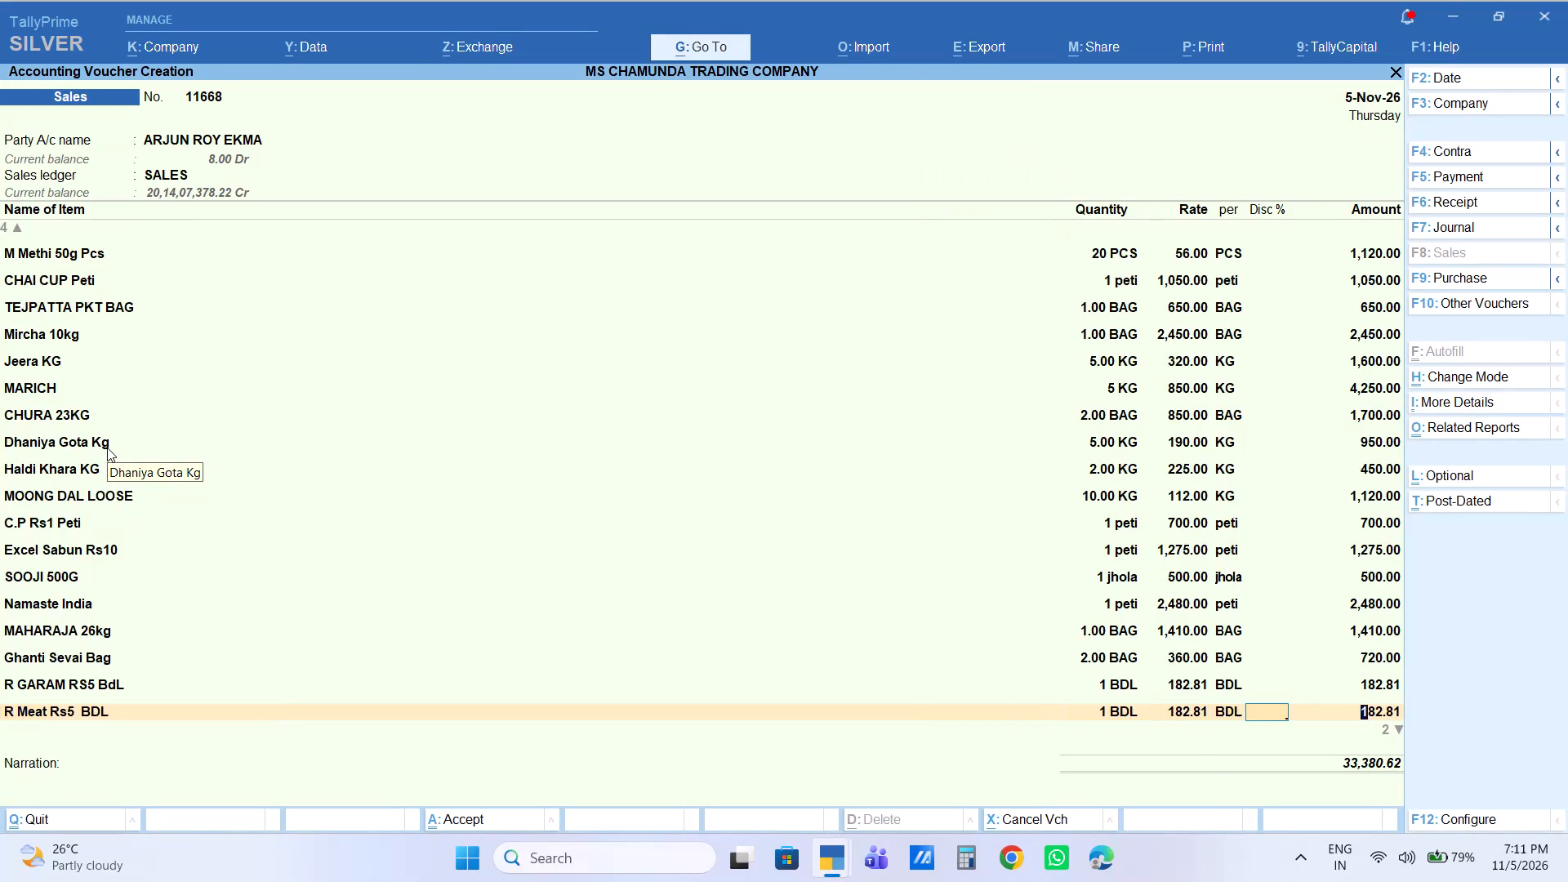
{"action": "key", "text": "Return"}
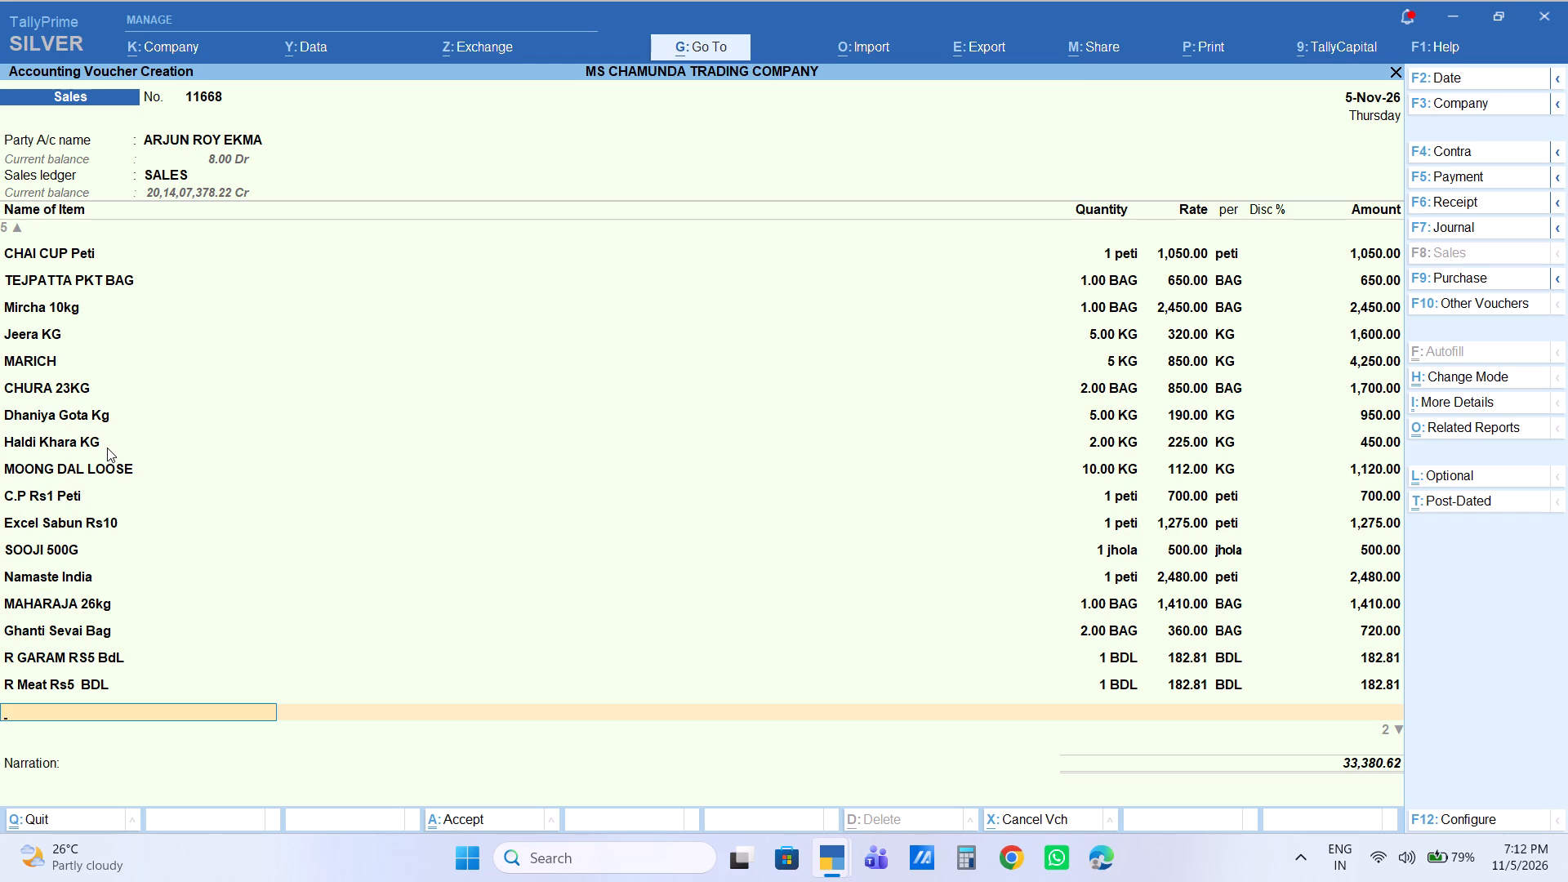
Add an M Garam Rs5 item line with 1 HNG at 230.00 per HNG.
{"action": "type", "text": "m gara"}
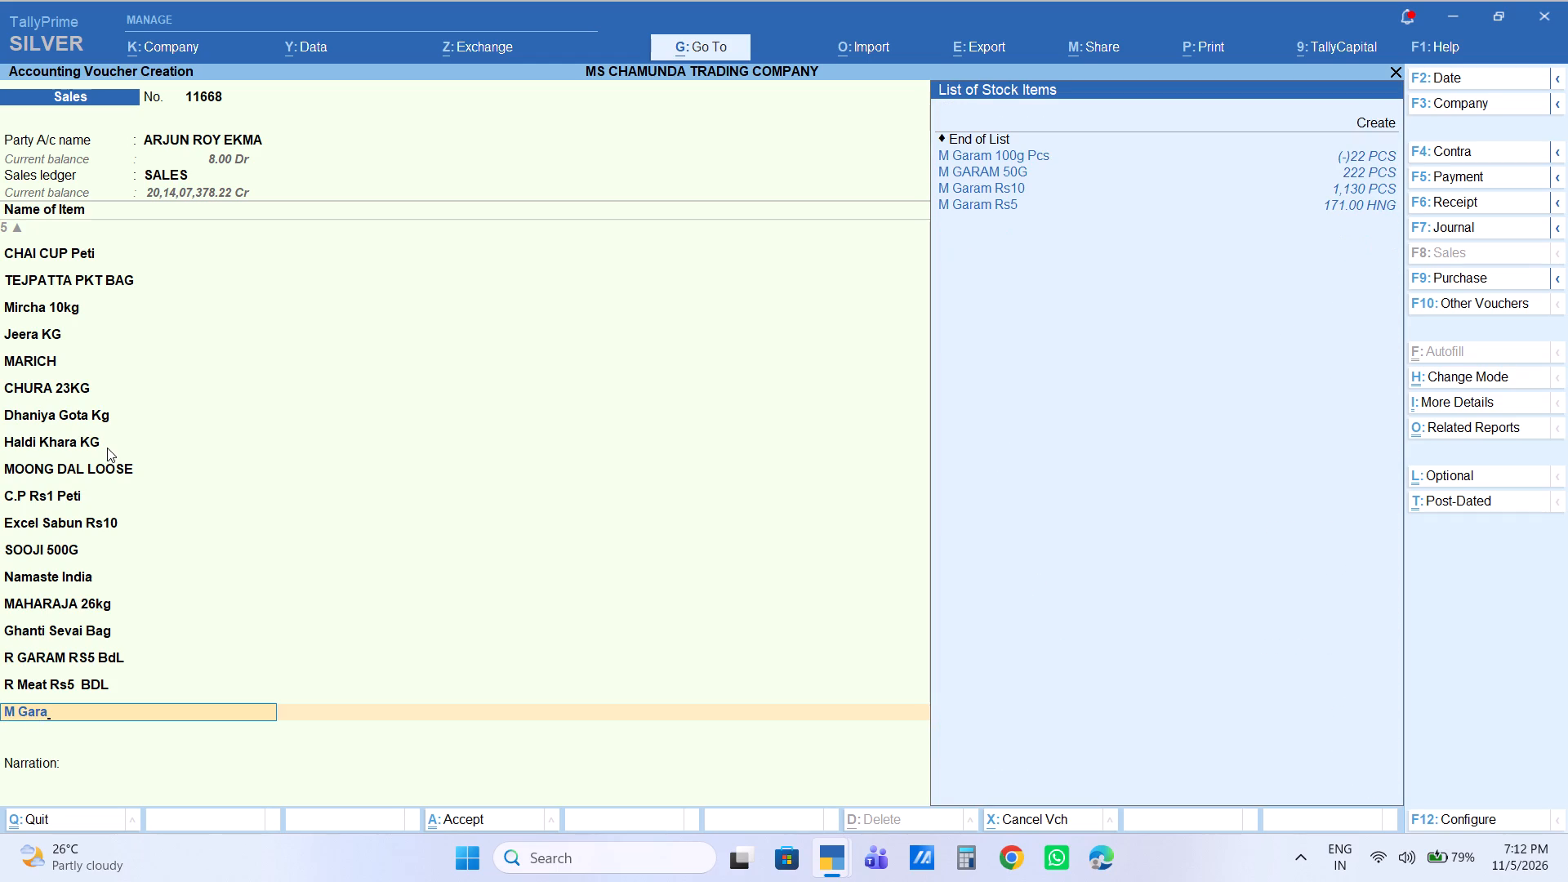
{"action": "key", "text": "Down"}
{"action": "key", "text": "Down"}
{"action": "key", "text": "Down"}
{"action": "key", "text": "Down"}
{"action": "key", "text": "Return"}
{"action": "key", "text": "1"}
{"action": "key", "text": "Return"}
{"action": "key", "text": "Return"}
{"action": "key", "text": "Return"}
{"action": "key", "text": "Return"}
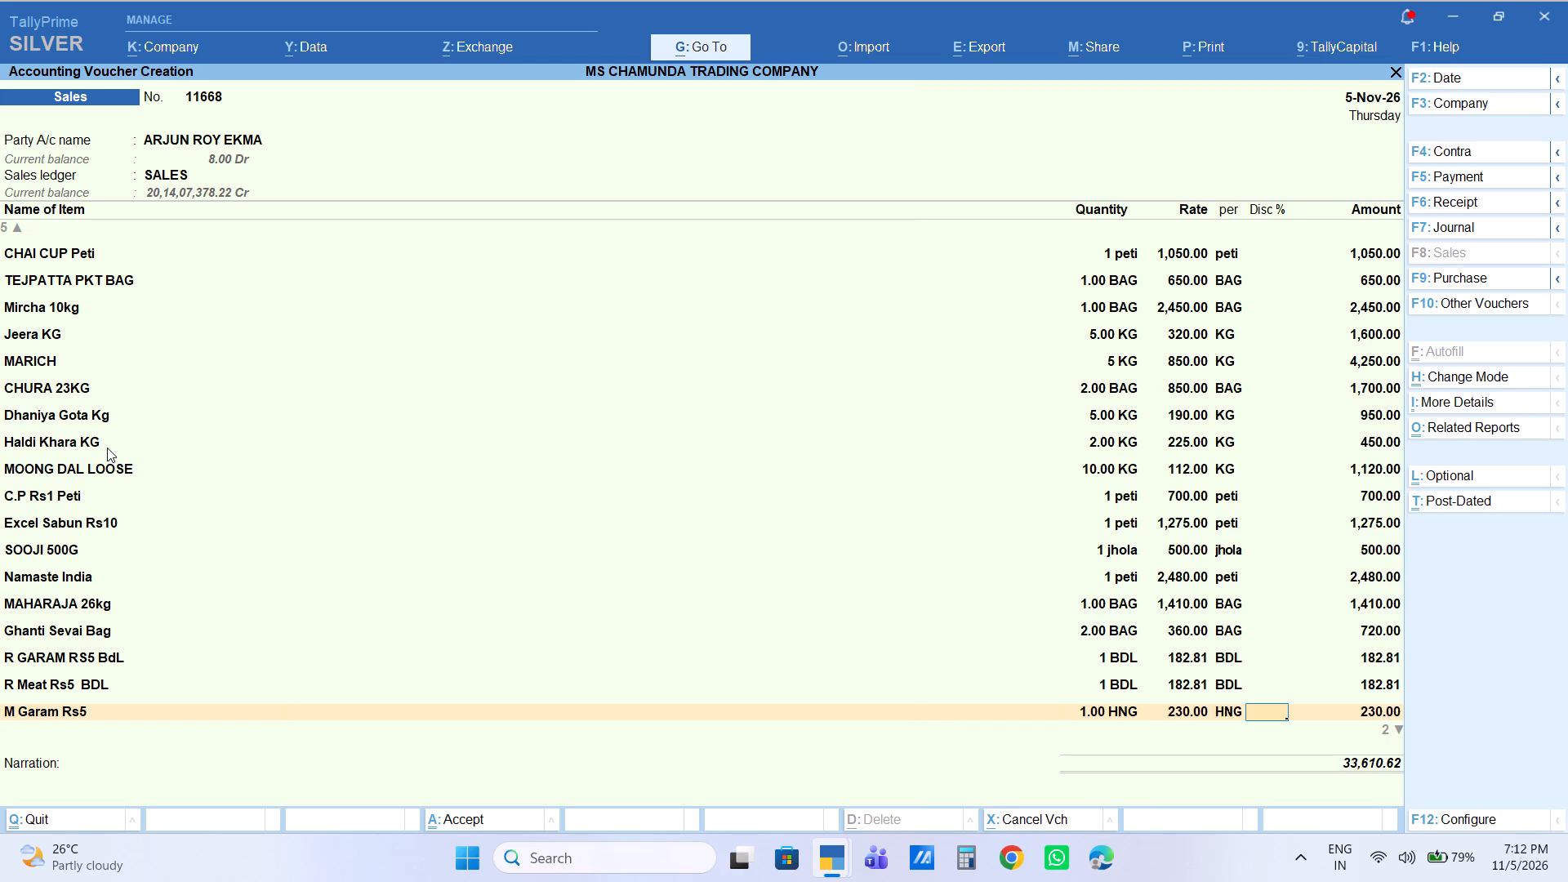
{"action": "key", "text": "Return"}
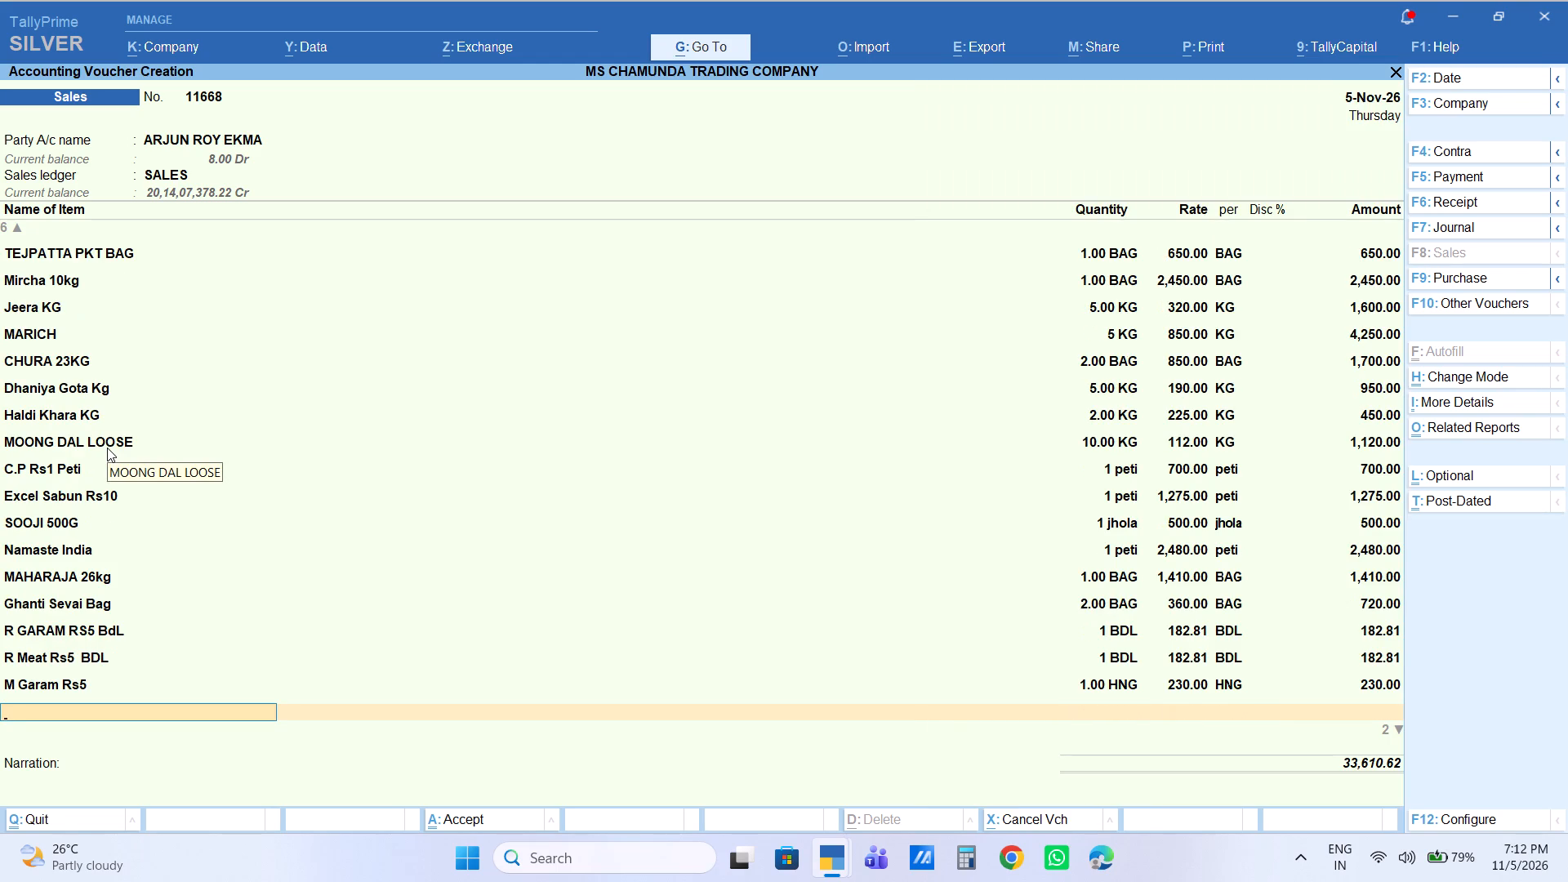
Add a Saunf Mota KG item line with 1 KG at 180.00 per KG.
{"action": "type", "text": "saunf"}
{"action": "key", "text": "Down"}
{"action": "key", "text": "Down"}
{"action": "key", "text": "Up"}
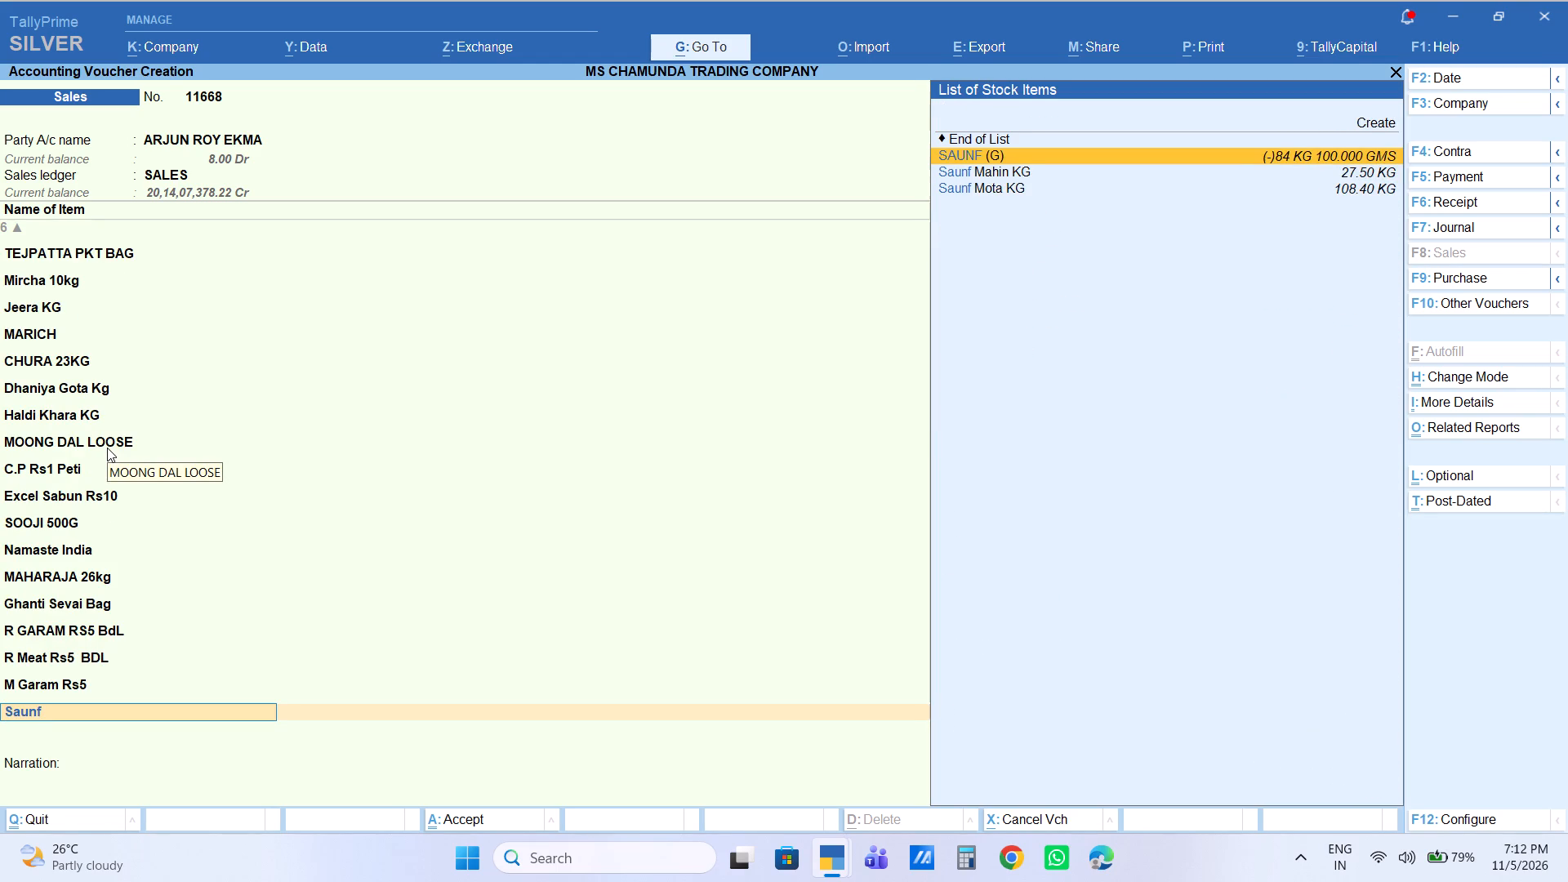
{"action": "key", "text": "Down"}
{"action": "key", "text": "Down"}
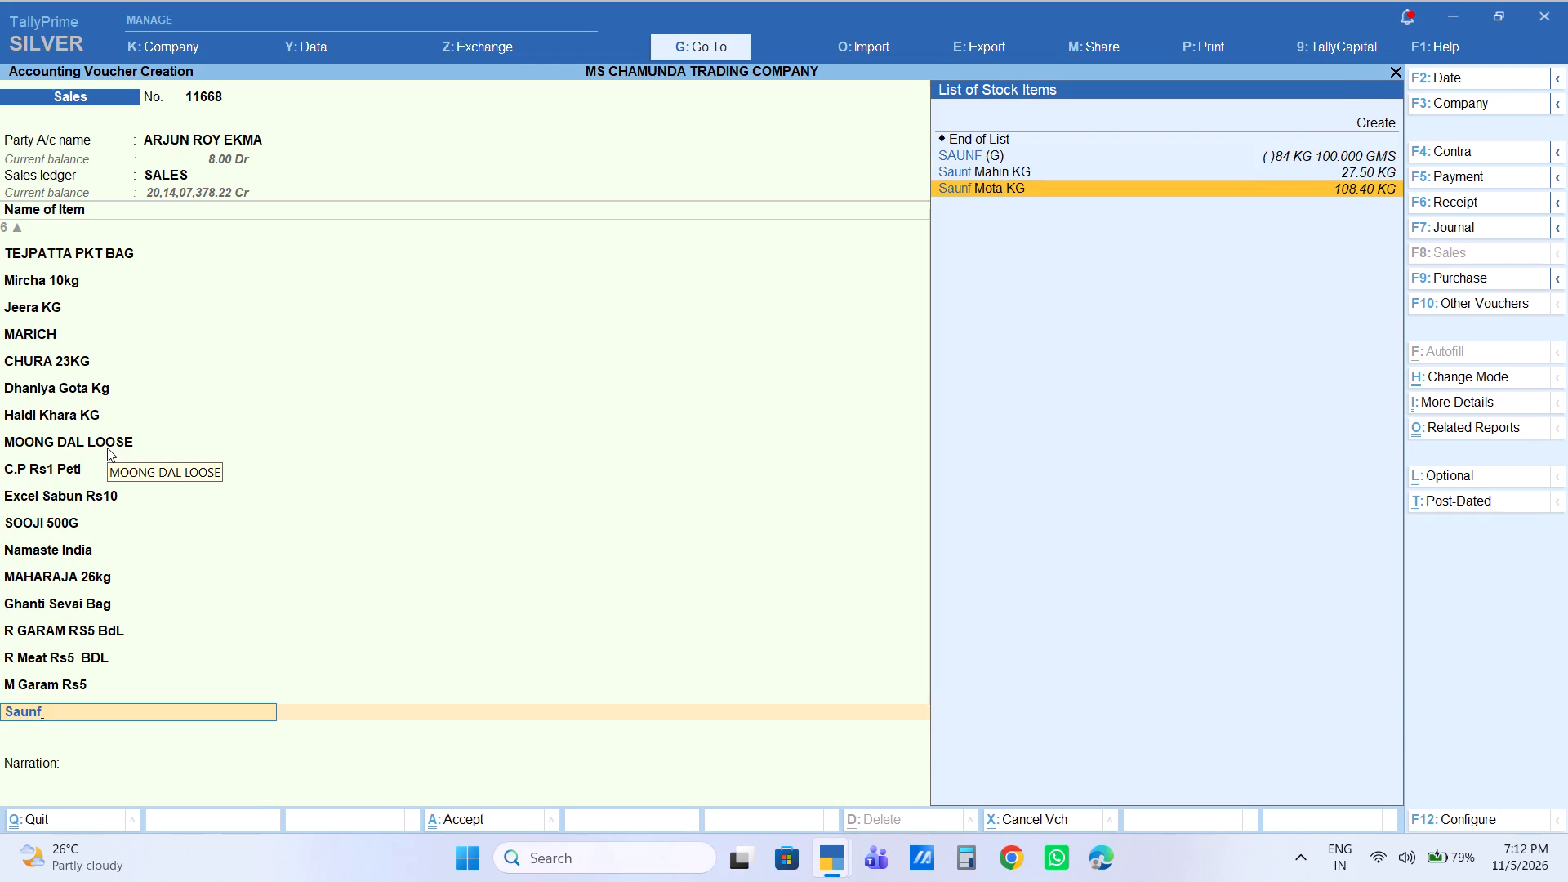
{"action": "key", "text": "Return"}
{"action": "key", "text": "1"}
{"action": "key", "text": "Return"}
{"action": "key", "text": "Return"}
{"action": "key", "text": "Return"}
{"action": "key", "text": "Return"}
{"action": "key", "text": "Return"}
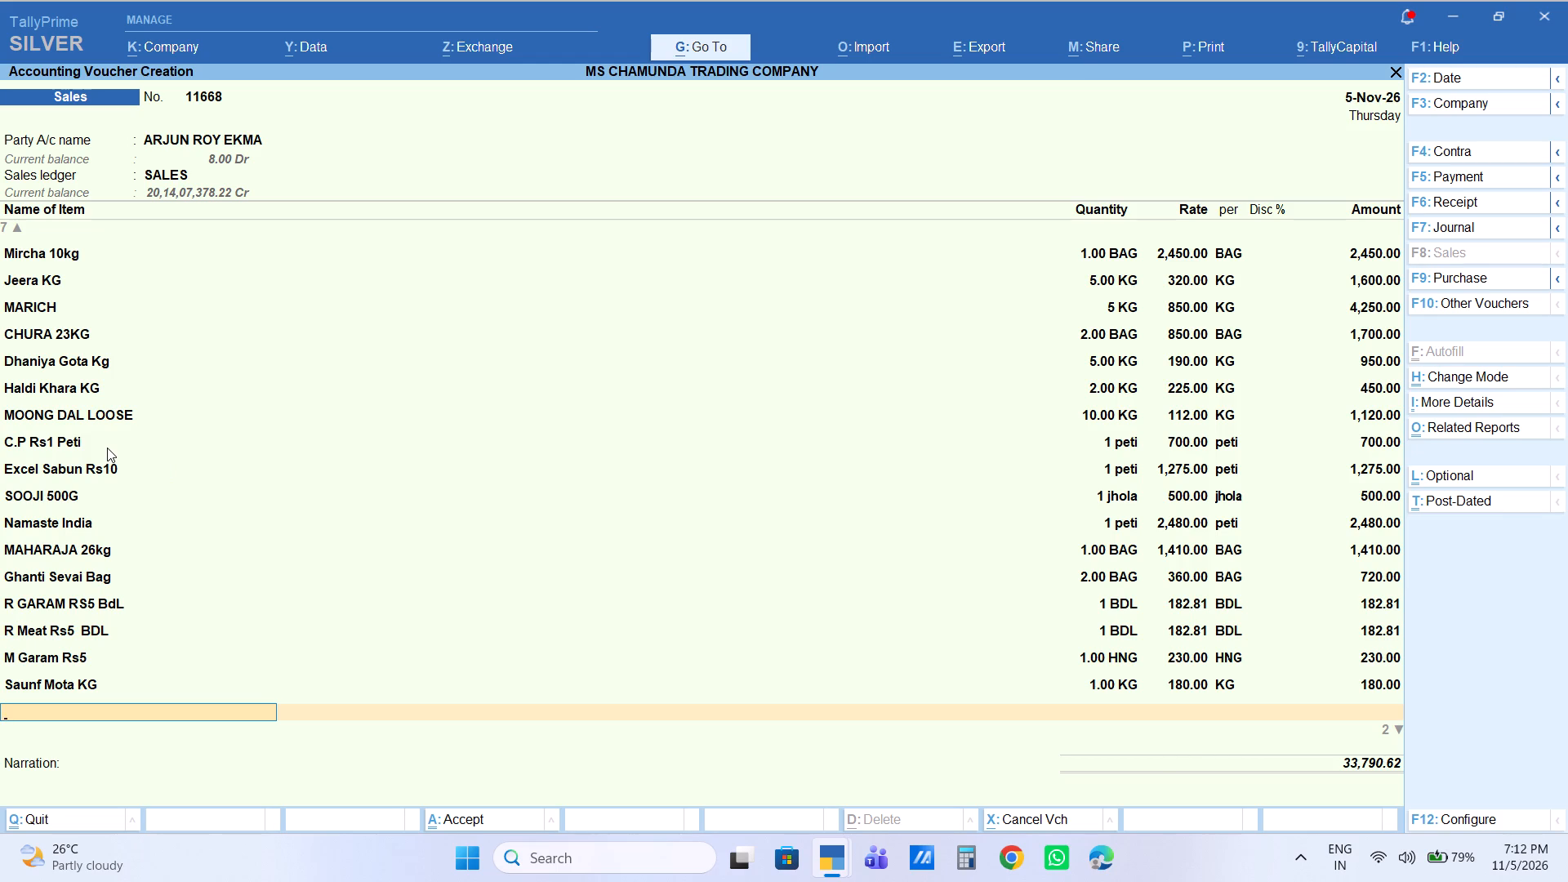
Add an item line for the stock item Methi (G) to the sales voucher.
{"action": "type", "text": "methi"}
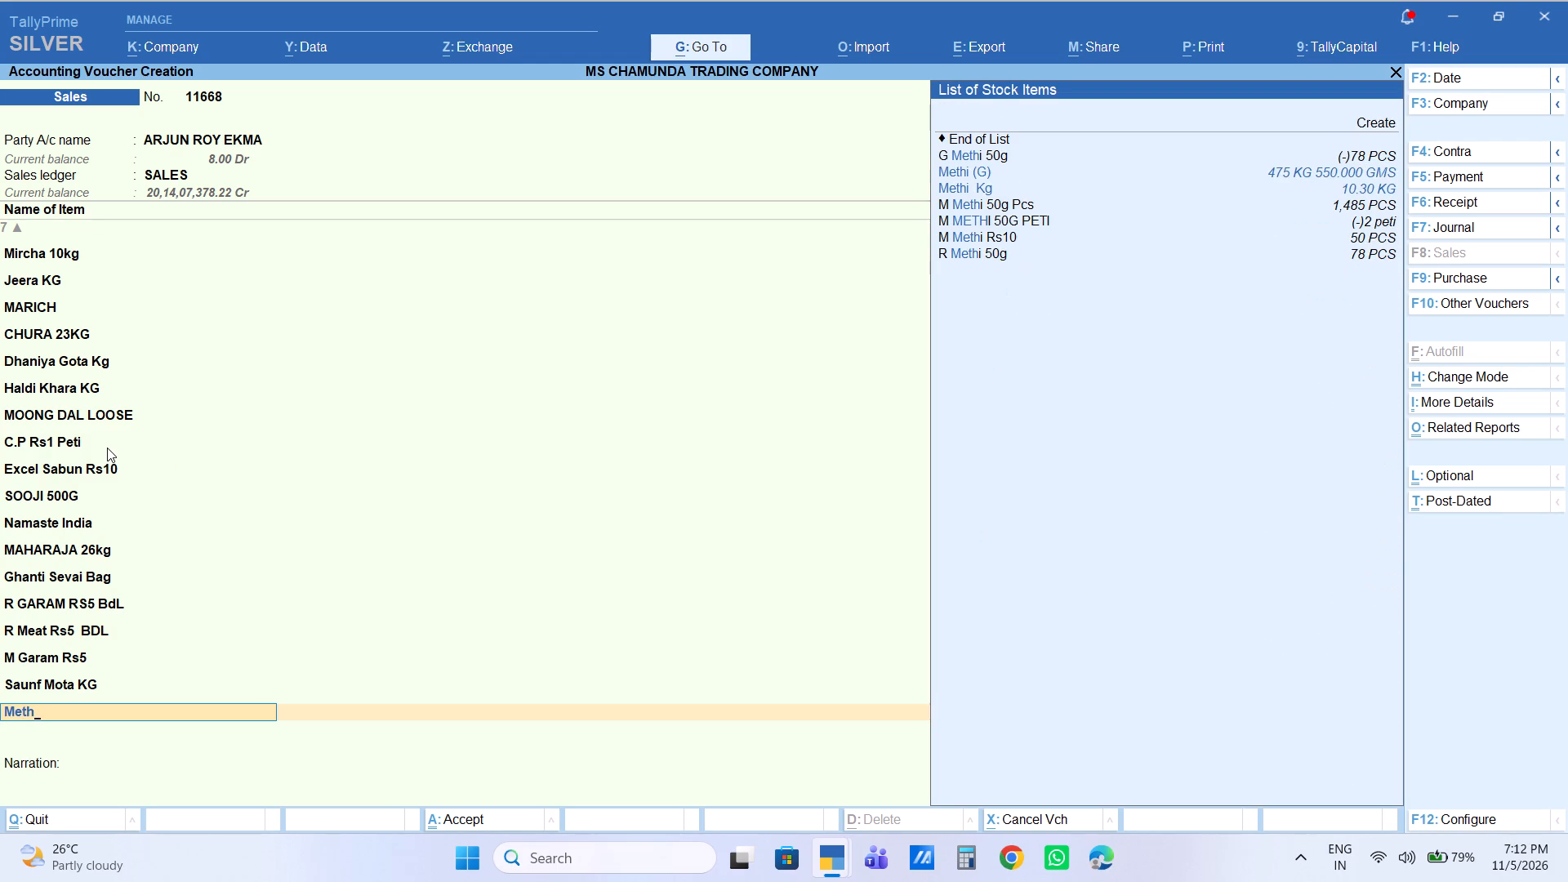
{"action": "key", "text": "Down"}
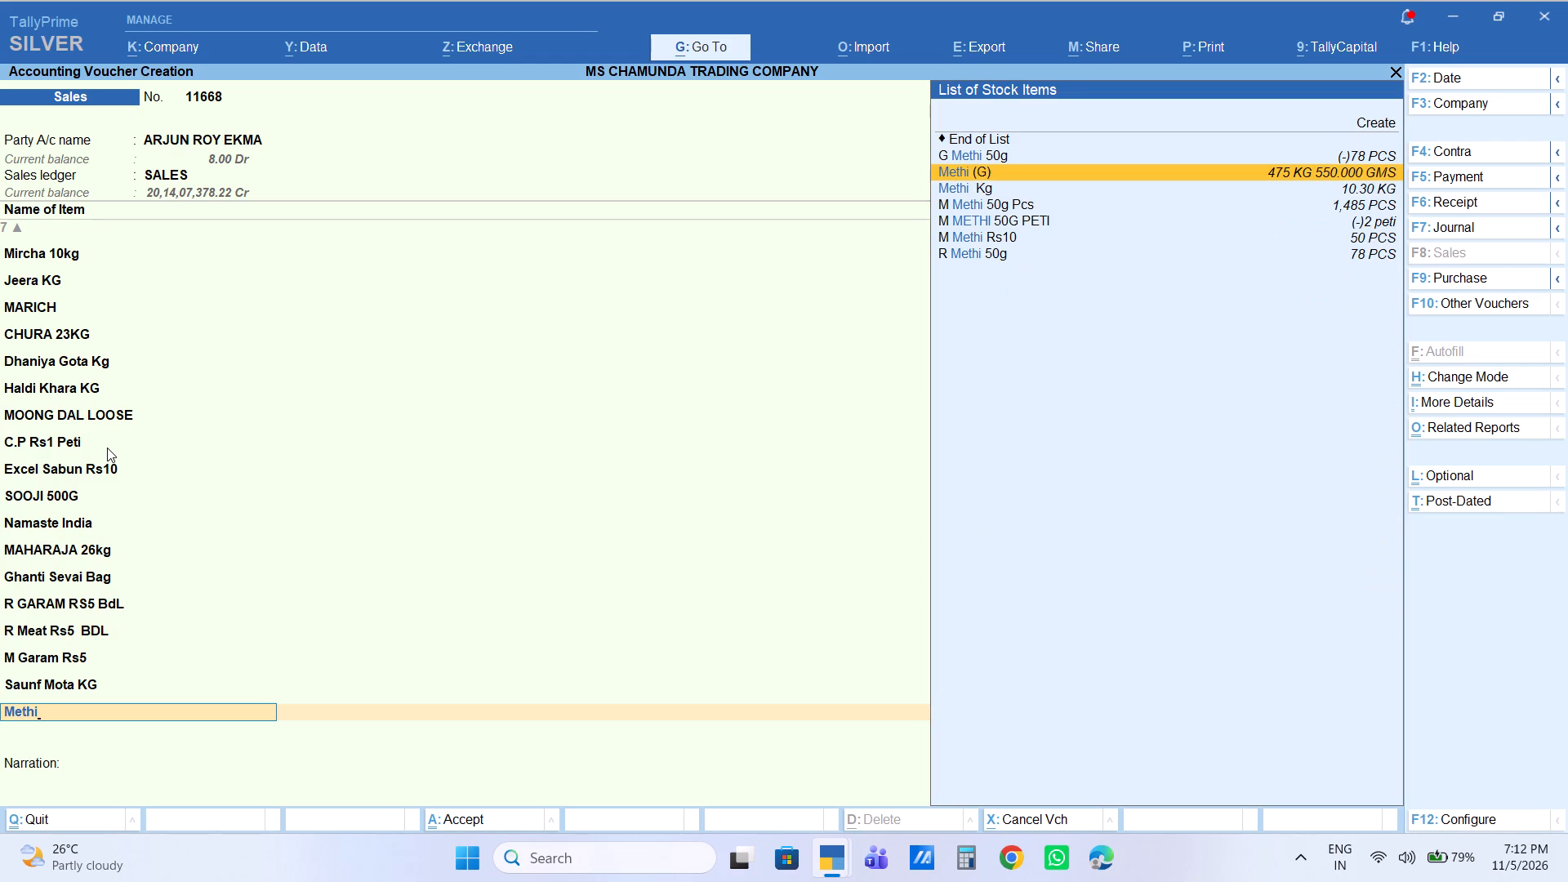
{"action": "key", "text": "Return"}
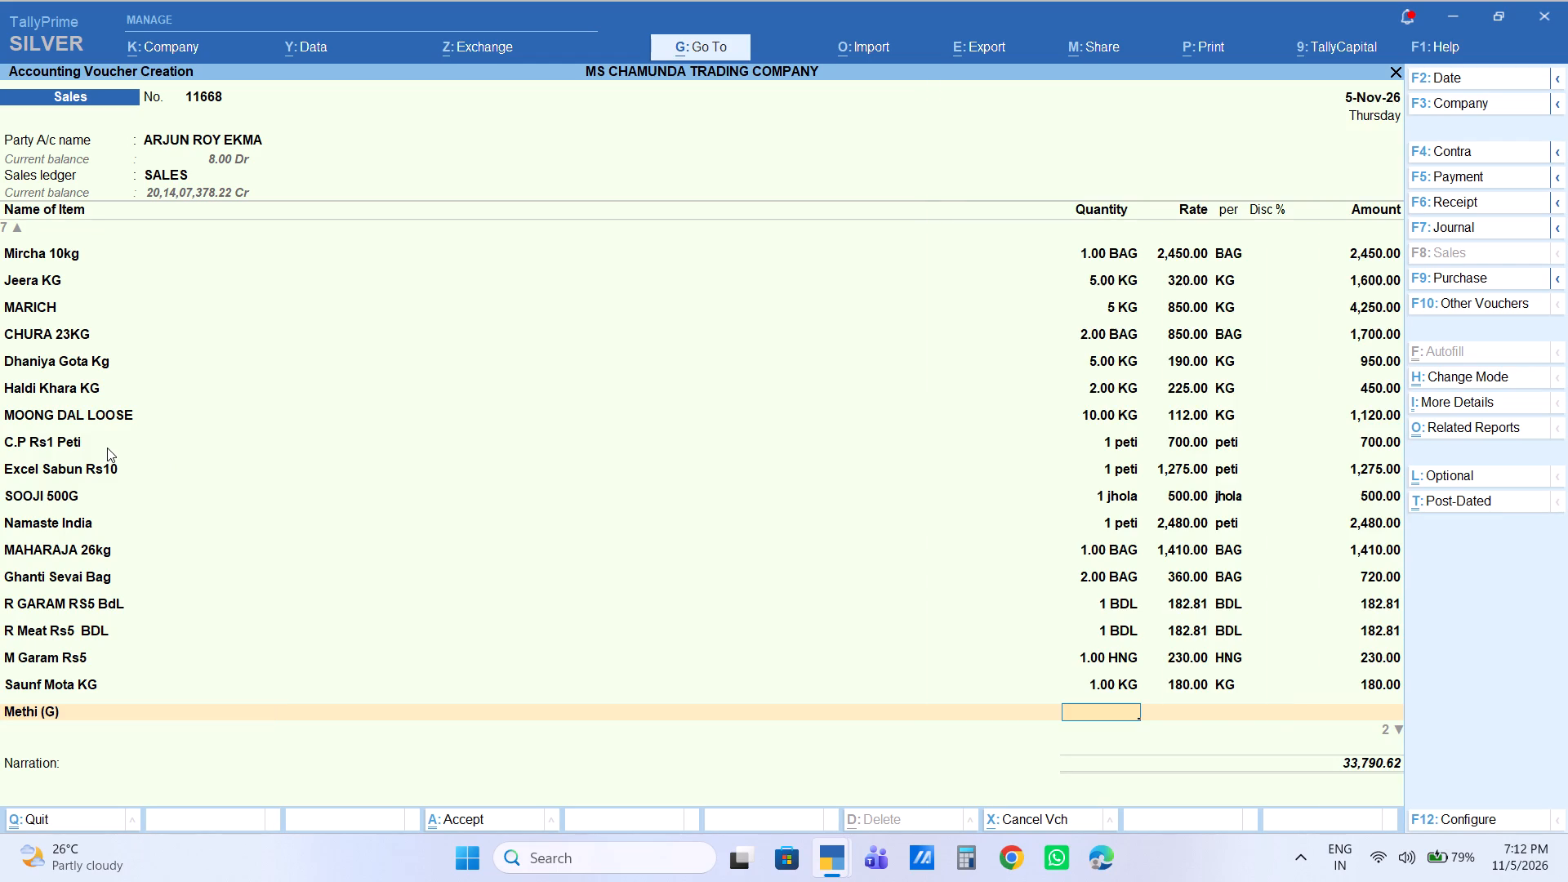
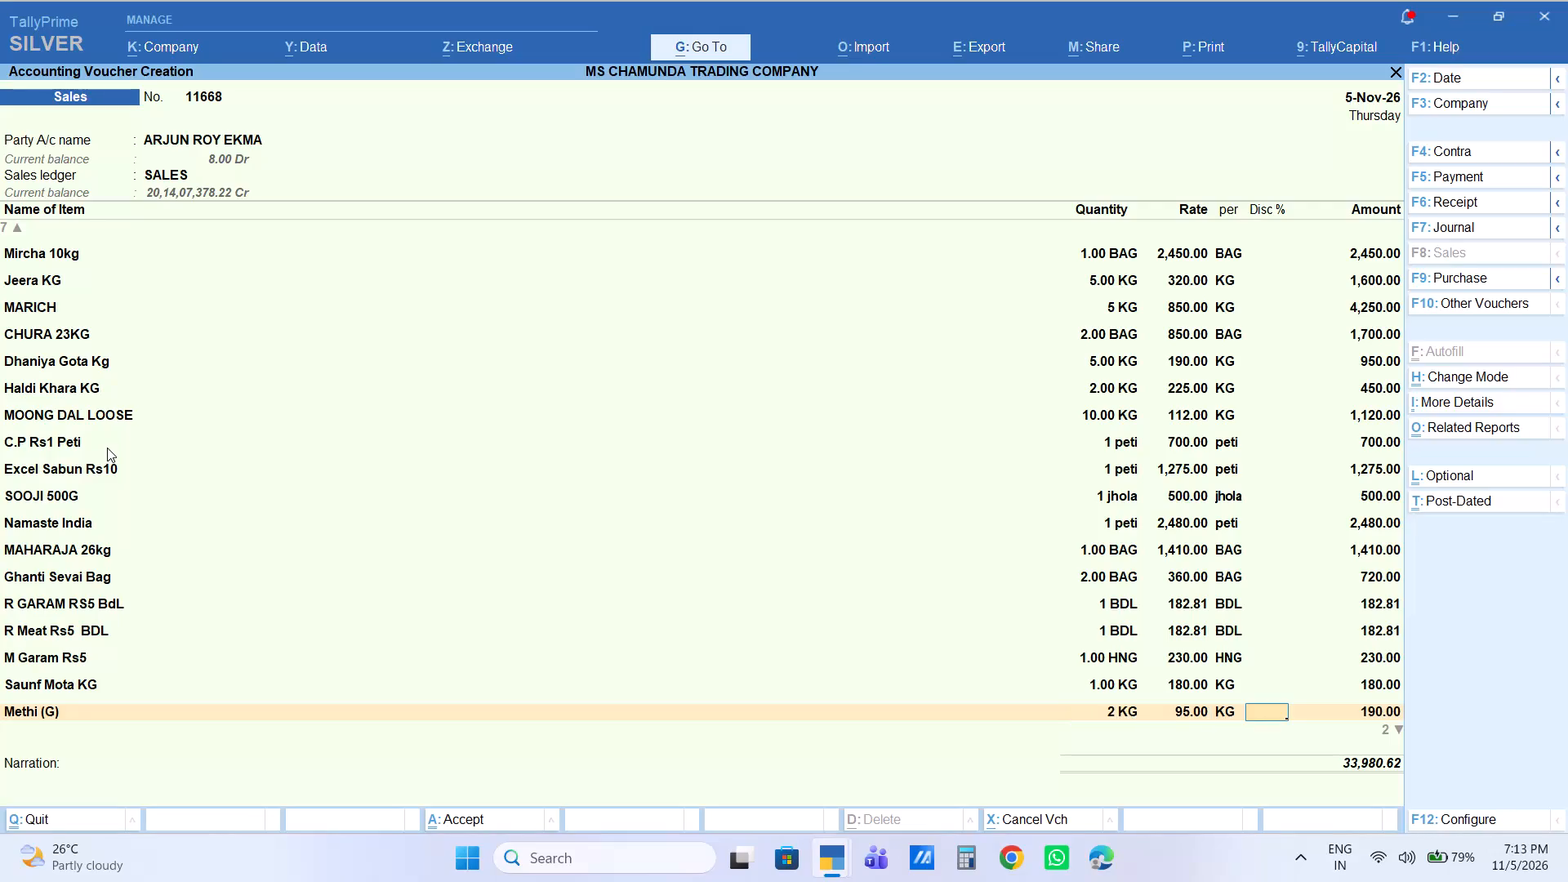
Add a Jmain KG item line with 2 KG at 240.00 per KG below the Methi (G) line.
{"action": "key", "text": "Return"}
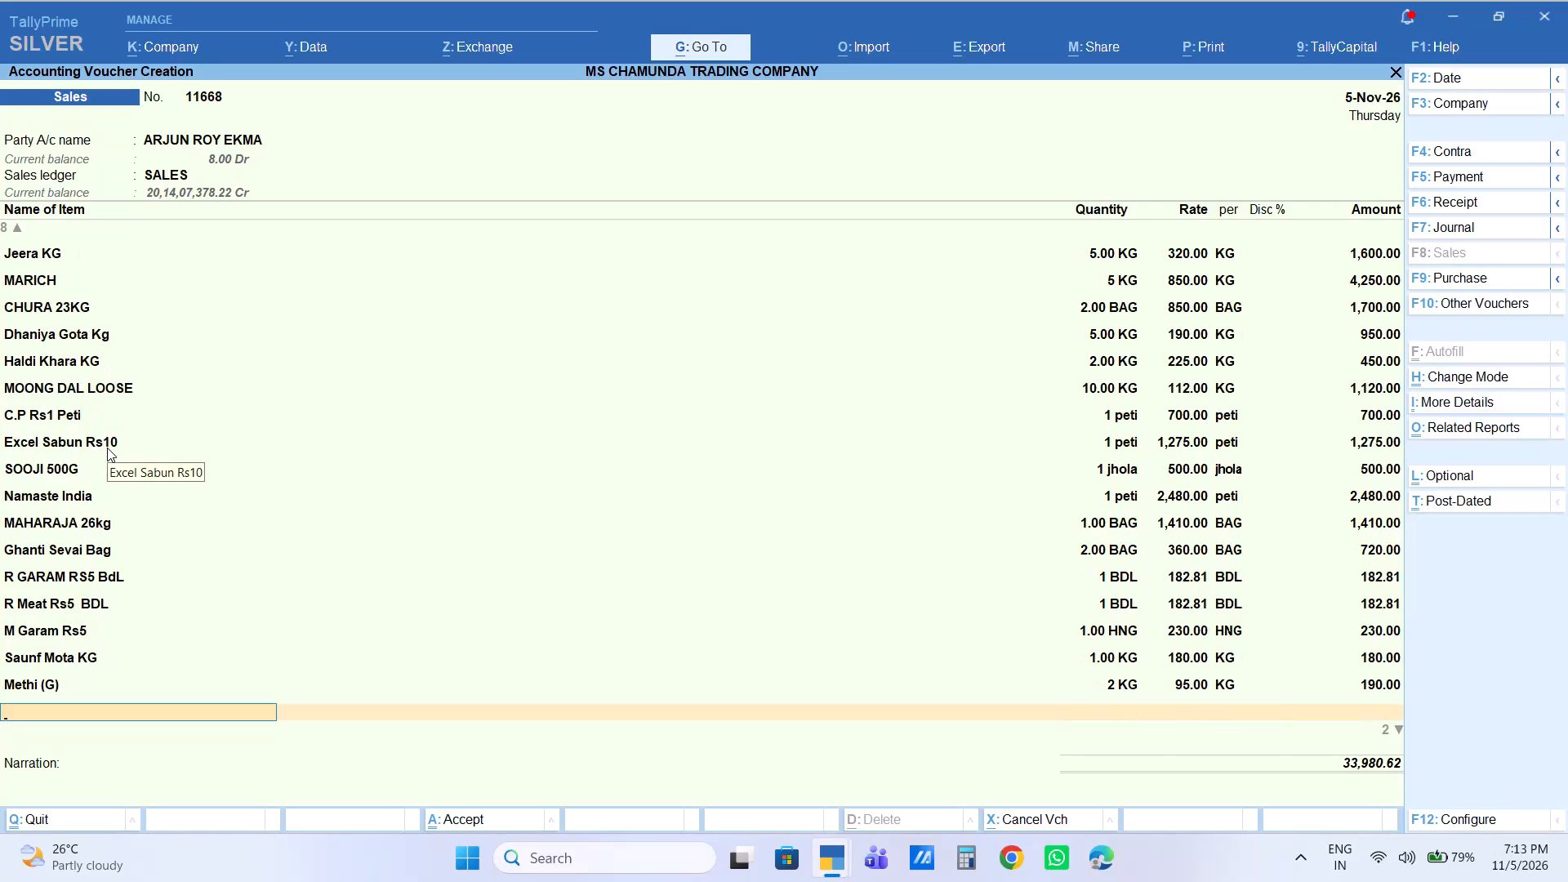
{"action": "type", "text": "jma"}
{"action": "key", "text": "Down"}
{"action": "key", "text": "Return"}
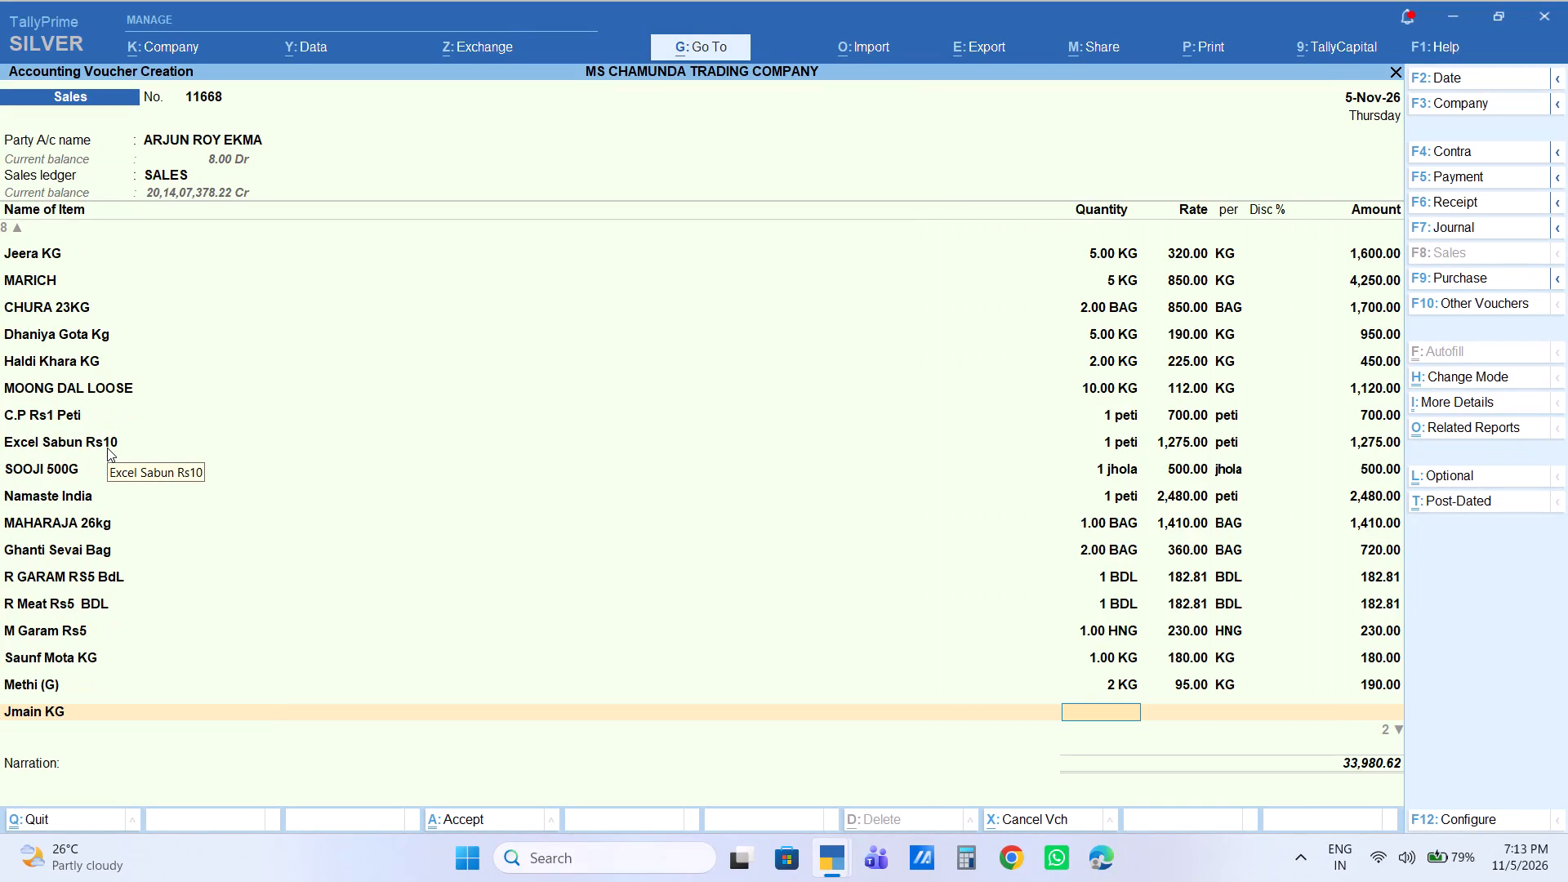
{"action": "key", "text": "2"}
{"action": "key", "text": "Return"}
{"action": "key", "text": "Return"}
{"action": "key", "text": "Return"}
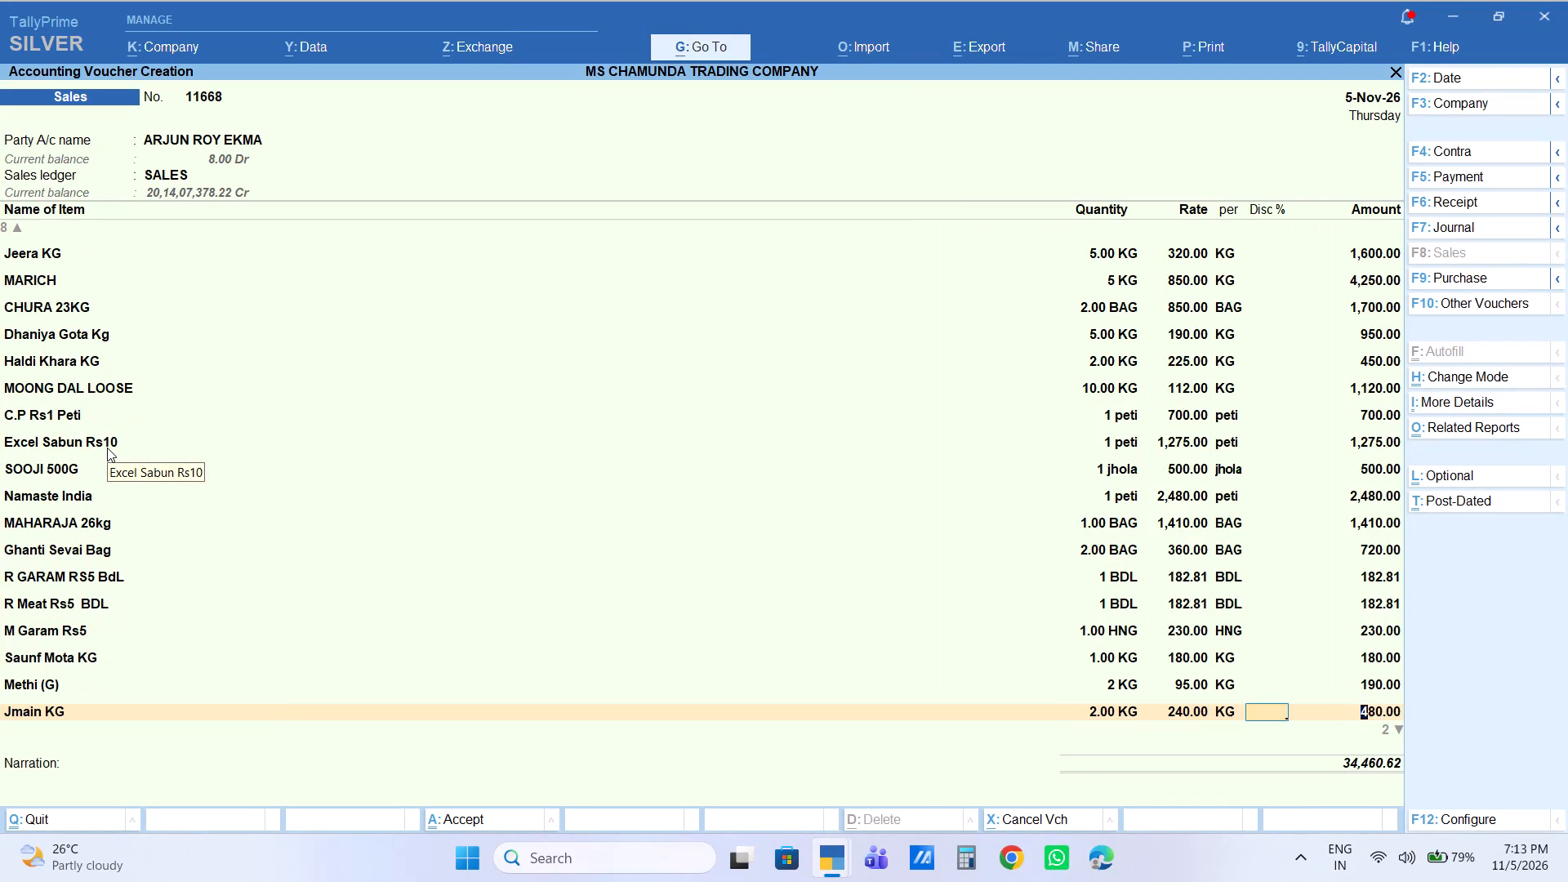
{"action": "key", "text": "Return"}
{"action": "key", "text": "Return"}
Add an ANOOP SATTU 200G item line with 10 KG at 140.00 per KG.
{"action": "type", "text": "satt"}
{"action": "key", "text": "Down"}
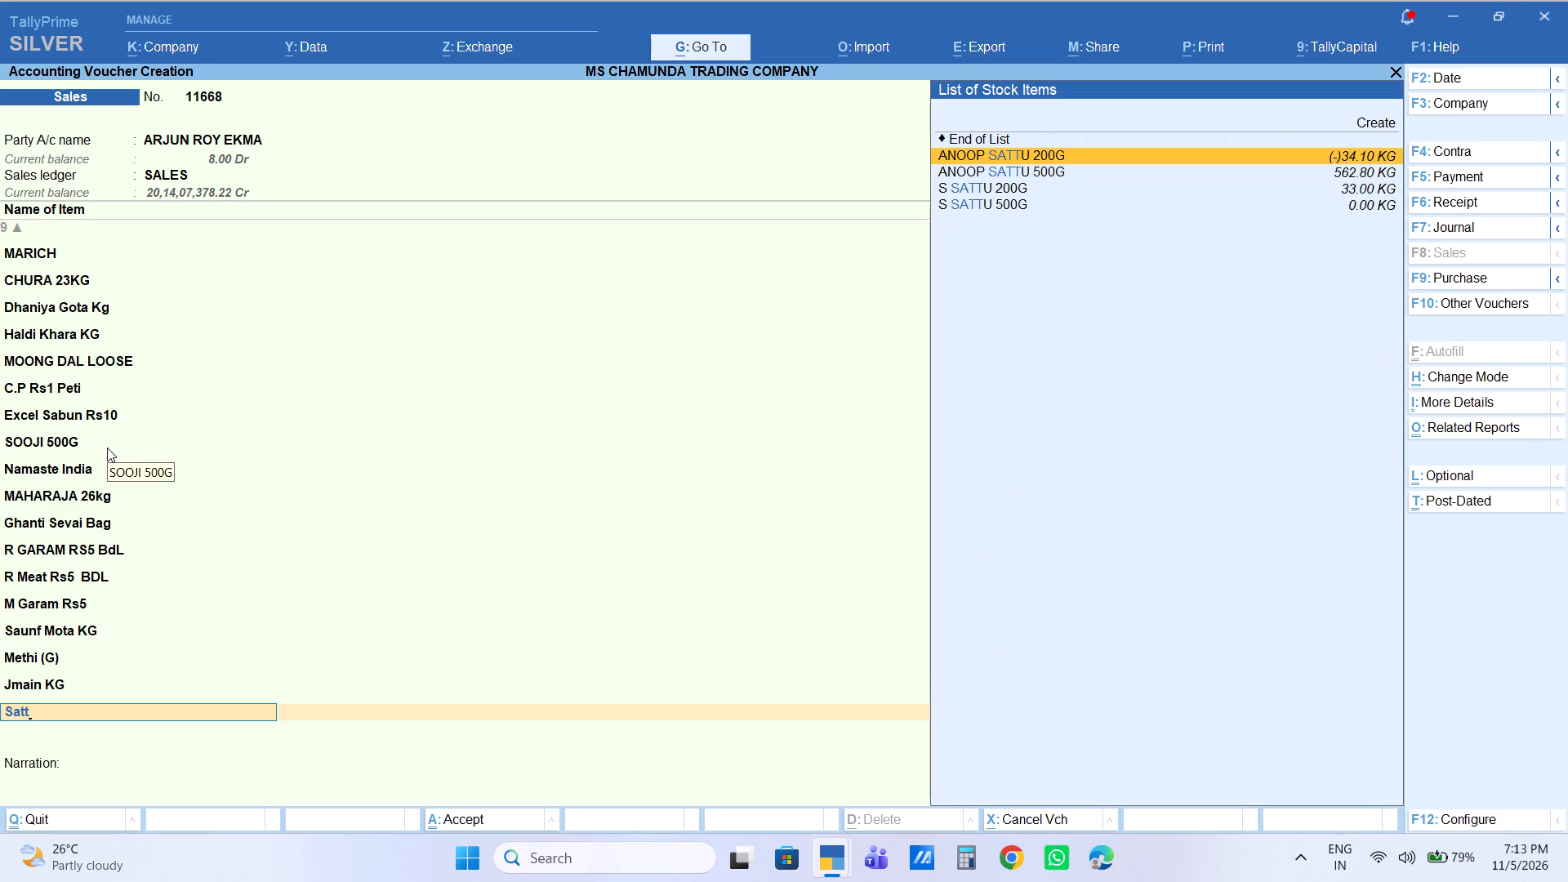
{"action": "key", "text": "Return"}
{"action": "type", "text": "10"}
{"action": "key", "text": "Return"}
{"action": "key", "text": "Return"}
{"action": "key", "text": "Return"}
{"action": "key", "text": "Return"}
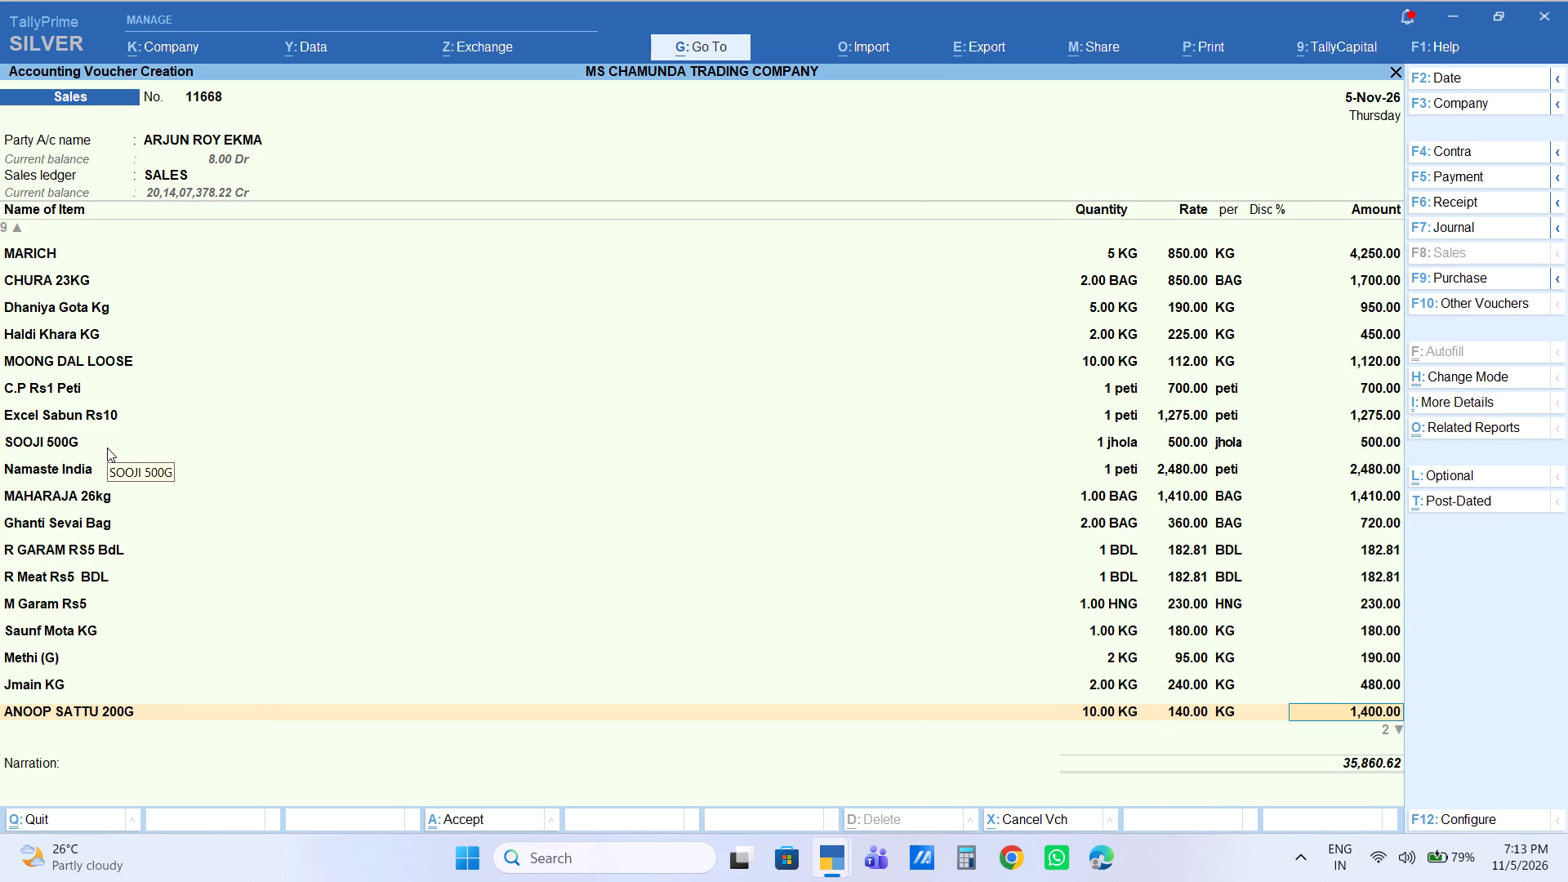
{"action": "key", "text": "Return"}
Add an Anoop Besan500g item line with 10 KG at 123.00 per KG.
{"action": "type", "text": "besa"}
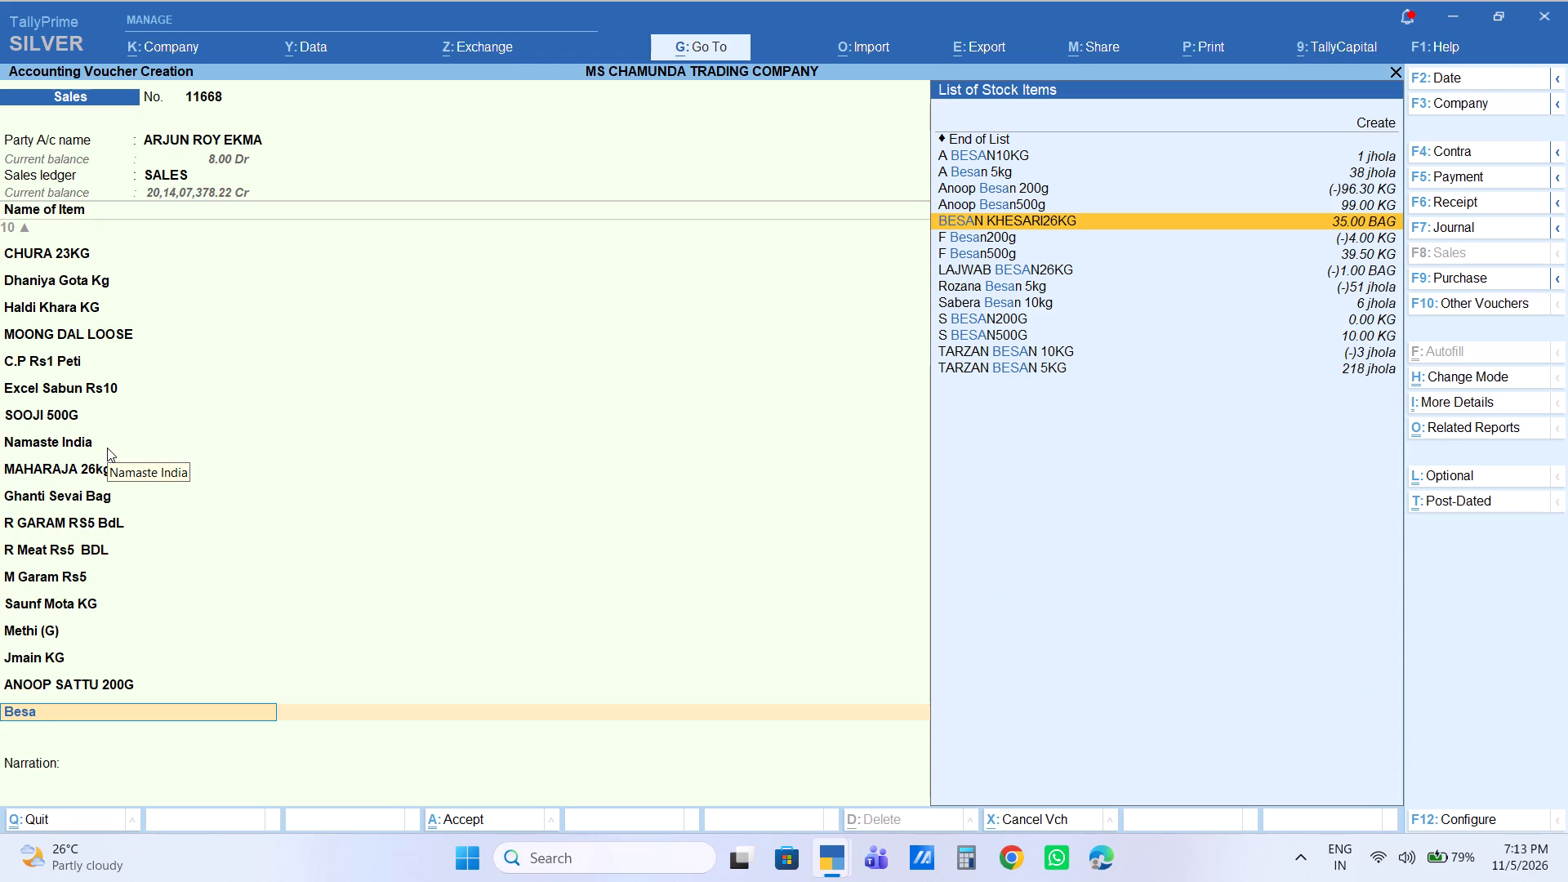
{"action": "key", "text": "Down"}
{"action": "key", "text": "Up"}
{"action": "key", "text": "Up"}
{"action": "key", "text": "Up"}
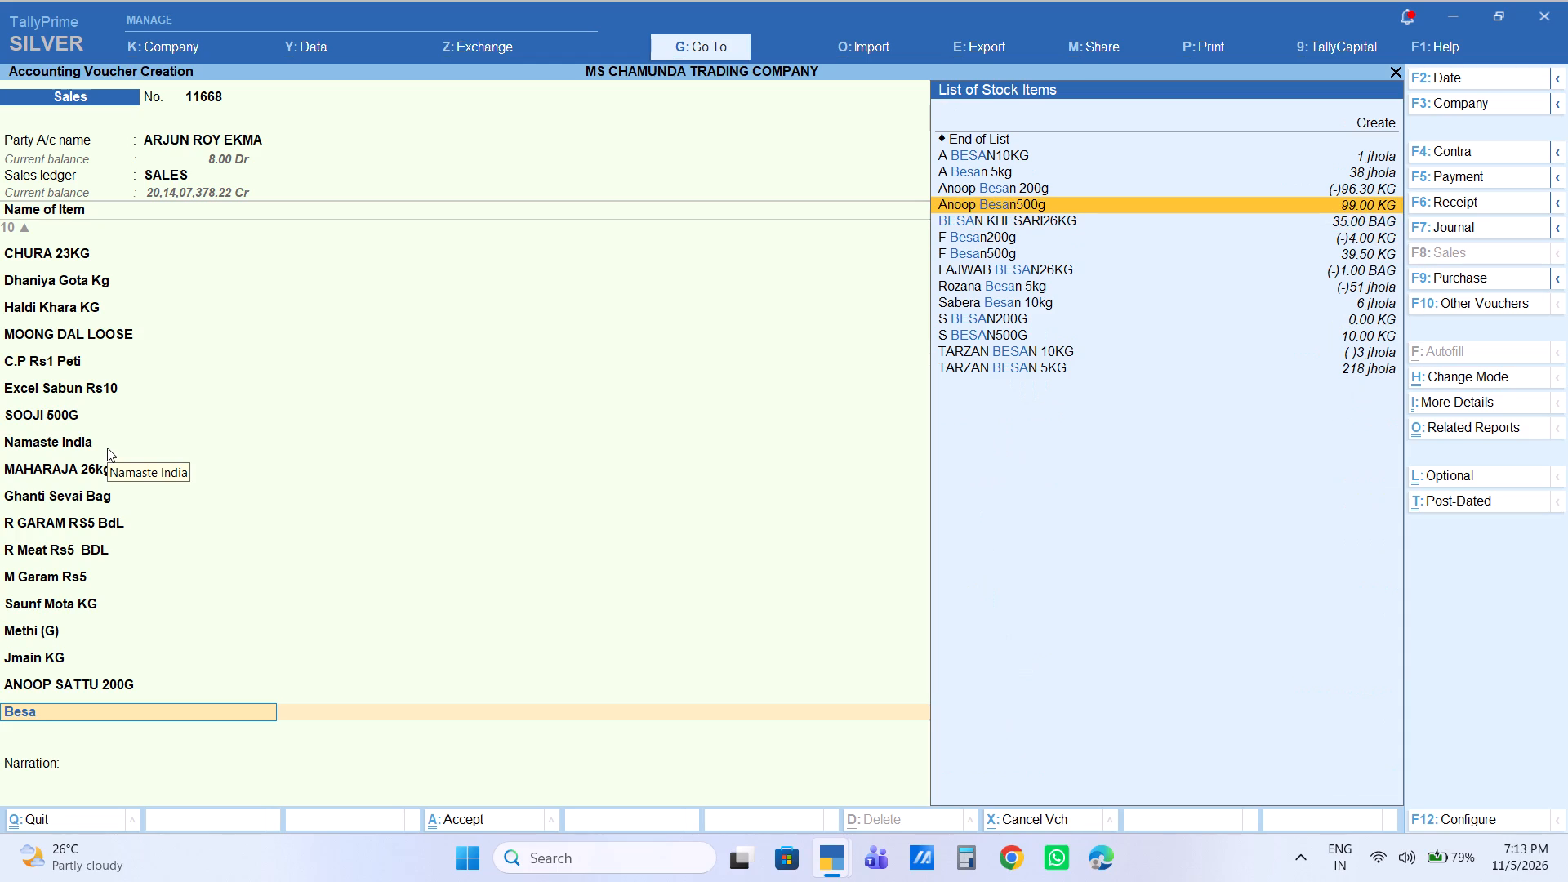
{"action": "key", "text": "Down"}
{"action": "key", "text": "Return"}
{"action": "type", "text": "10"}
{"action": "key", "text": "Return"}
{"action": "key", "text": "Return"}
{"action": "key", "text": "Return"}
{"action": "key", "text": "Return"}
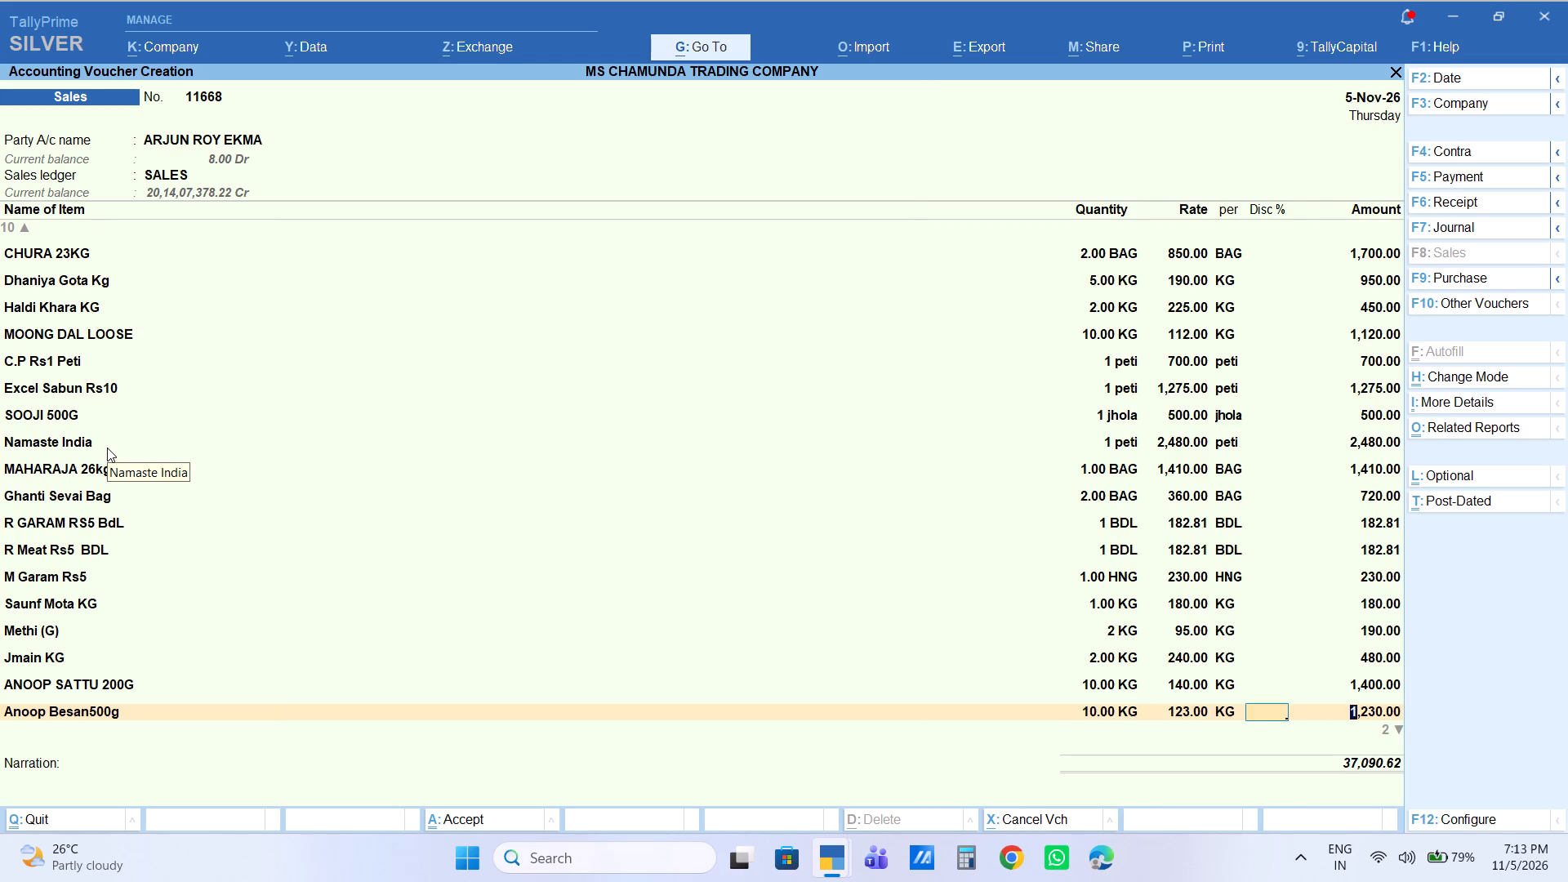
{"action": "key", "text": "Return"}
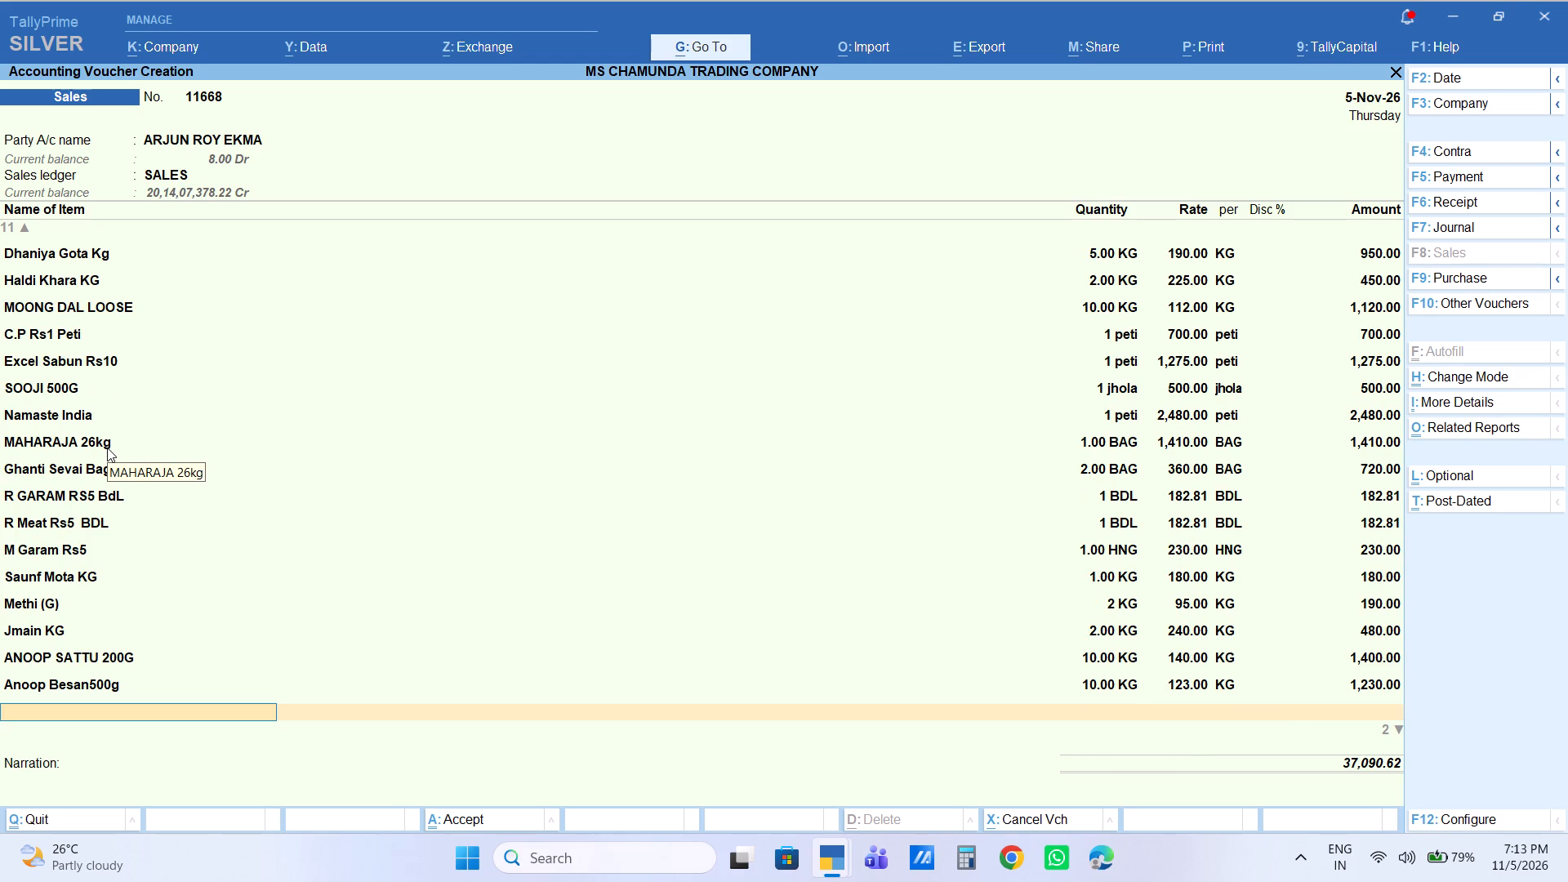
Add a Frylo Peti item line with 1 peti at 1,400.00 per peti.
{"action": "type", "text": "fry"}
{"action": "key", "text": "Down"}
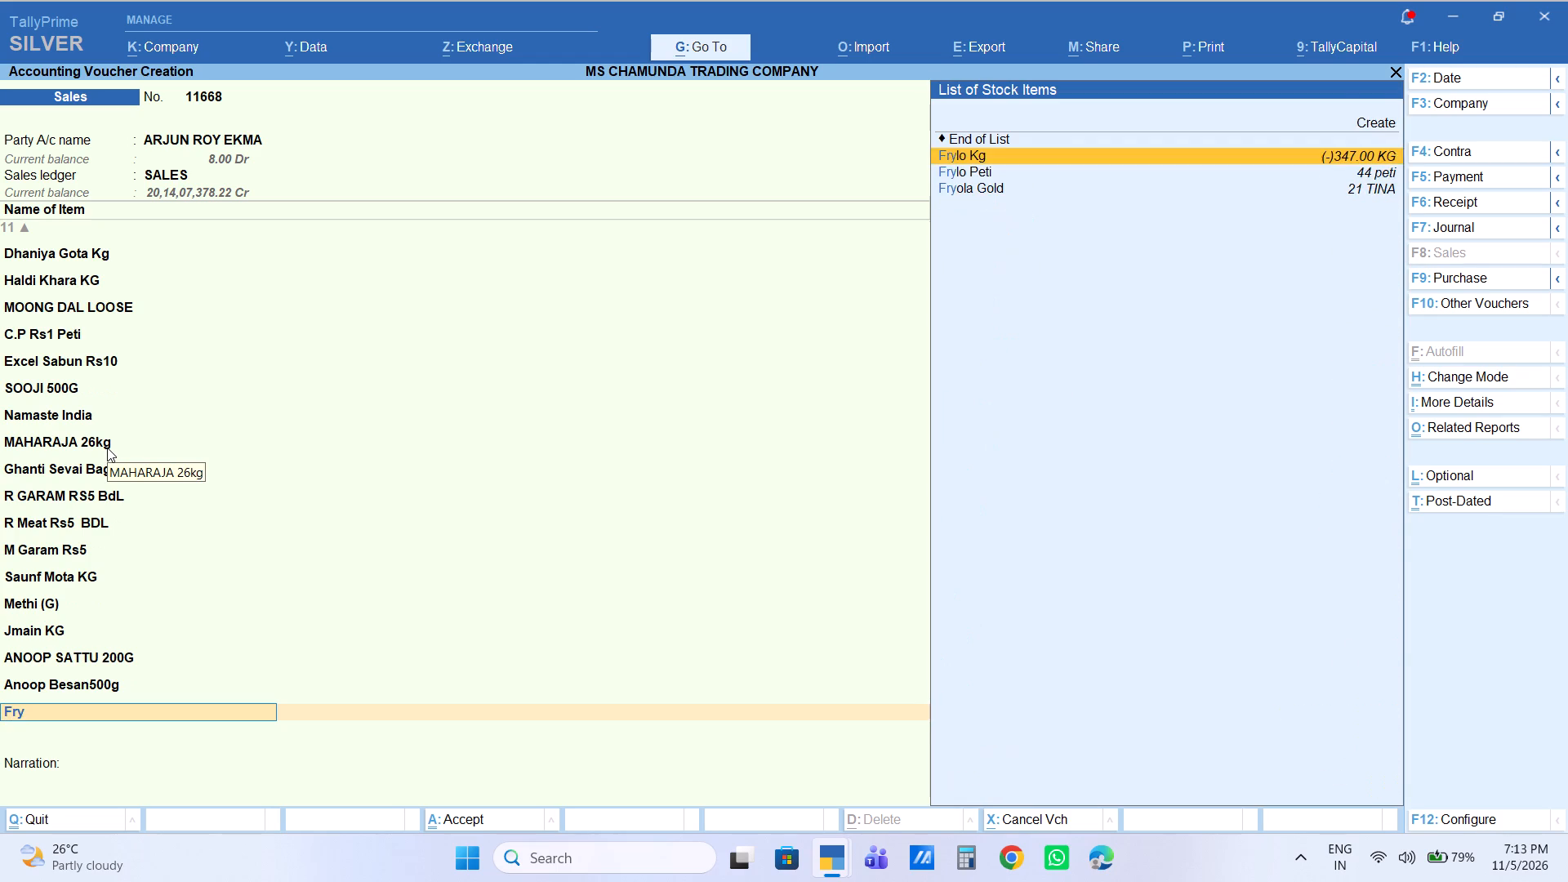
{"action": "key", "text": "Down"}
{"action": "key", "text": "Return"}
{"action": "key", "text": "1"}
{"action": "key", "text": "Return"}
{"action": "key", "text": "Return"}
{"action": "key", "text": "Return"}
{"action": "key", "text": "Return"}
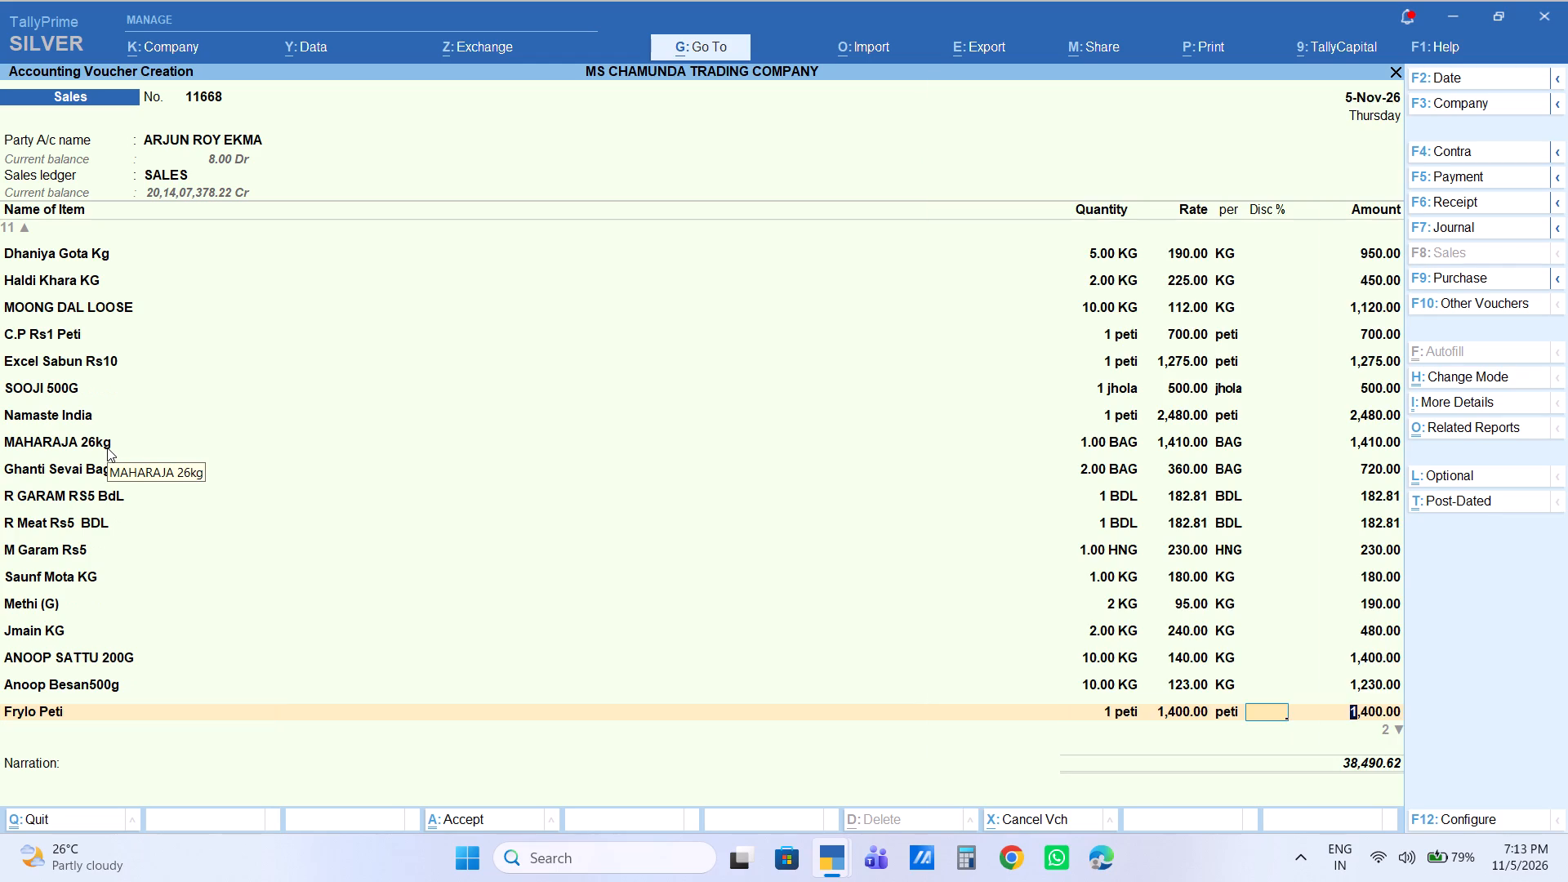
{"action": "key", "text": "Return"}
Add a PARIVAR PAPAD PETI item line with 1 peti at 2,200.00 per peti.
{"action": "type", "text": "par"}
{"action": "type", "text": "ivar"}
{"action": "key", "text": "Down"}
{"action": "key", "text": "Down"}
{"action": "key", "text": "Return"}
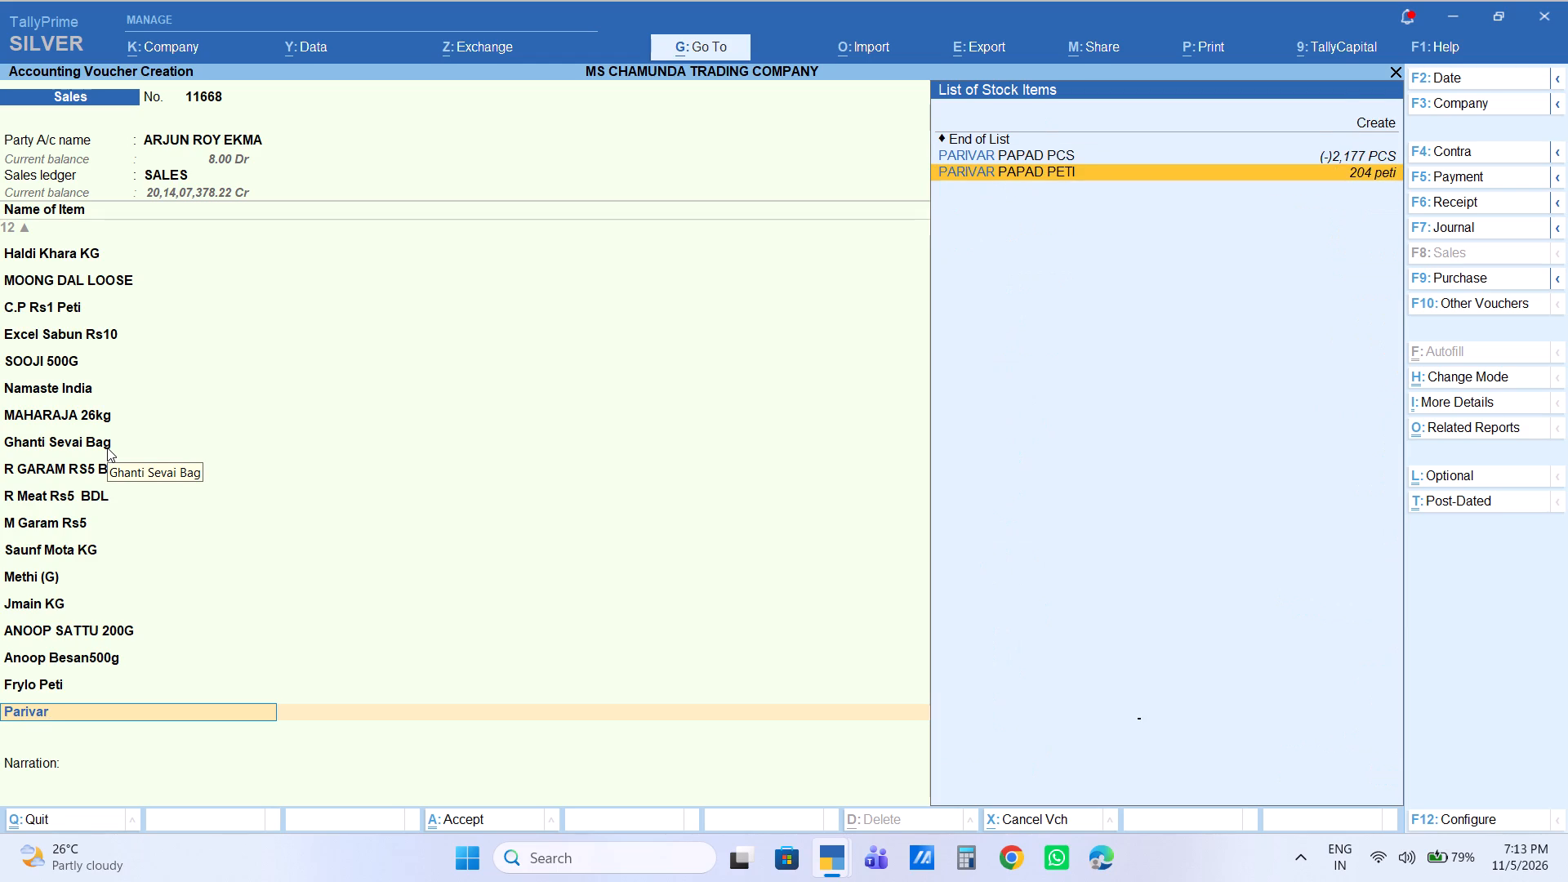
{"action": "key", "text": "1"}
{"action": "key", "text": "Return"}
{"action": "key", "text": "Return"}
{"action": "key", "text": "Return"}
{"action": "key", "text": "Return"}
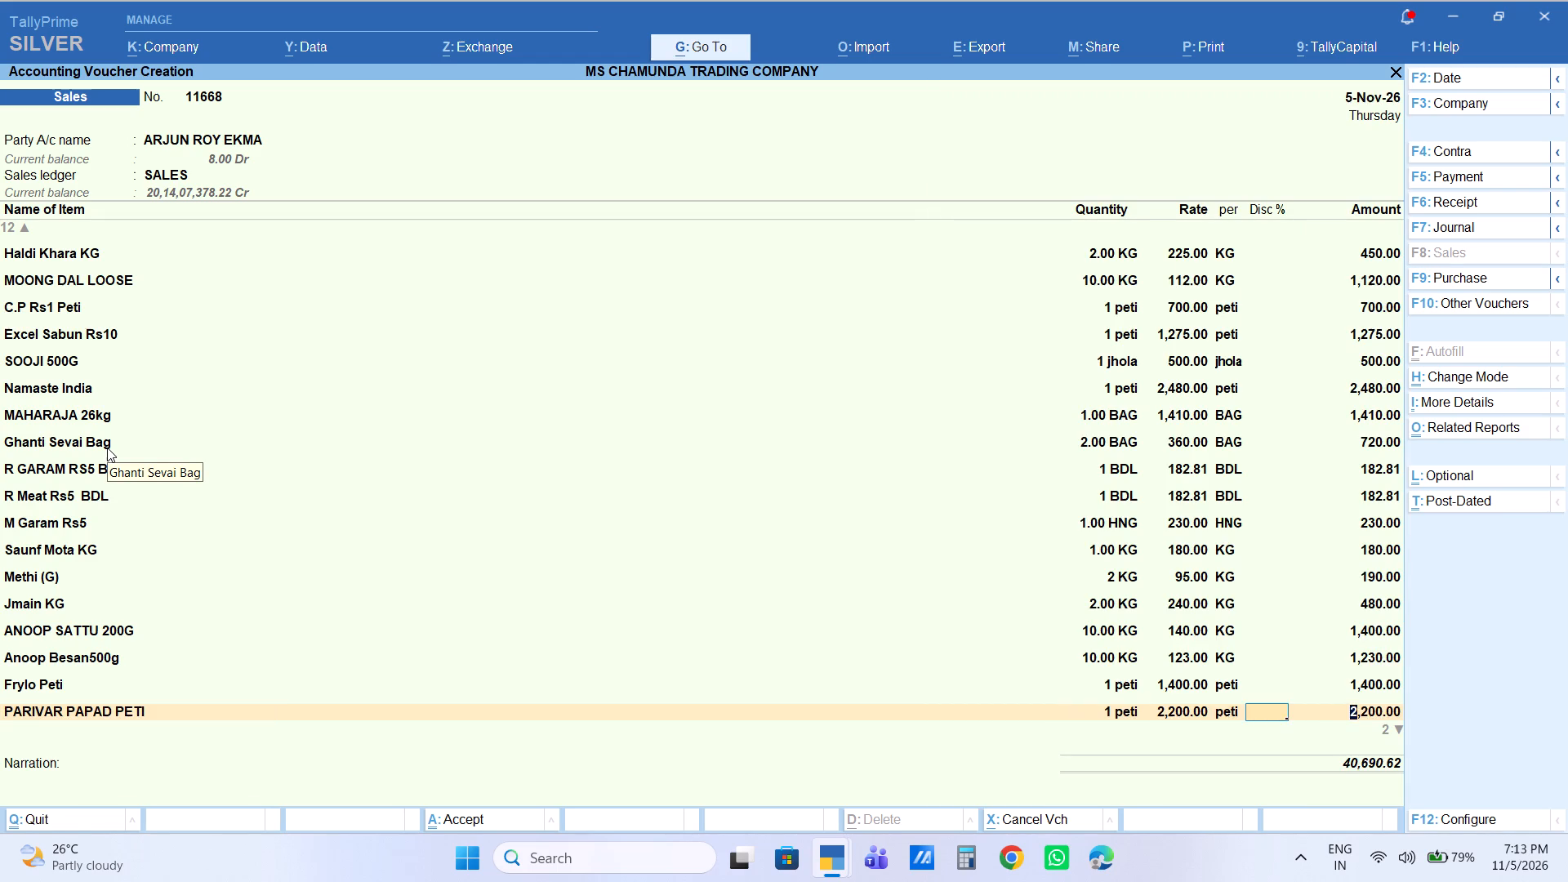
{"action": "key", "text": "Return"}
Add a Wheel 500Gm item line with 2 BAG at 1,620.00 per BAG.
{"action": "type", "text": "whee"}
{"action": "key", "text": "Down"}
{"action": "key", "text": "Down"}
{"action": "key", "text": "Return"}
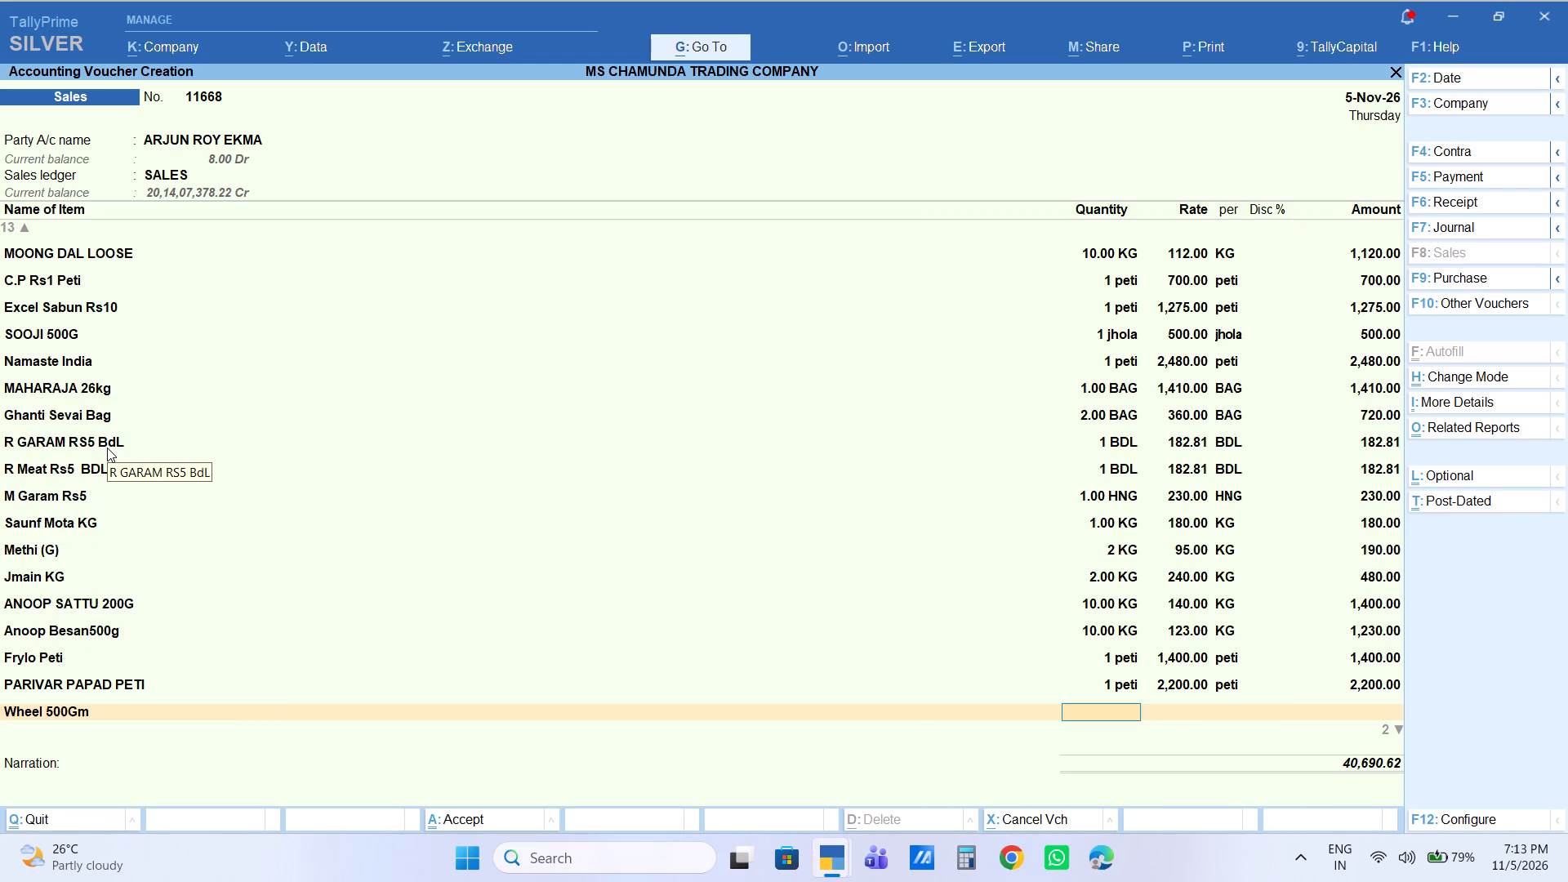
{"action": "key", "text": "2"}
{"action": "key", "text": "Return"}
{"action": "key", "text": "Return"}
{"action": "key", "text": "Return"}
{"action": "key", "text": "Return"}
{"action": "key", "text": "Return"}
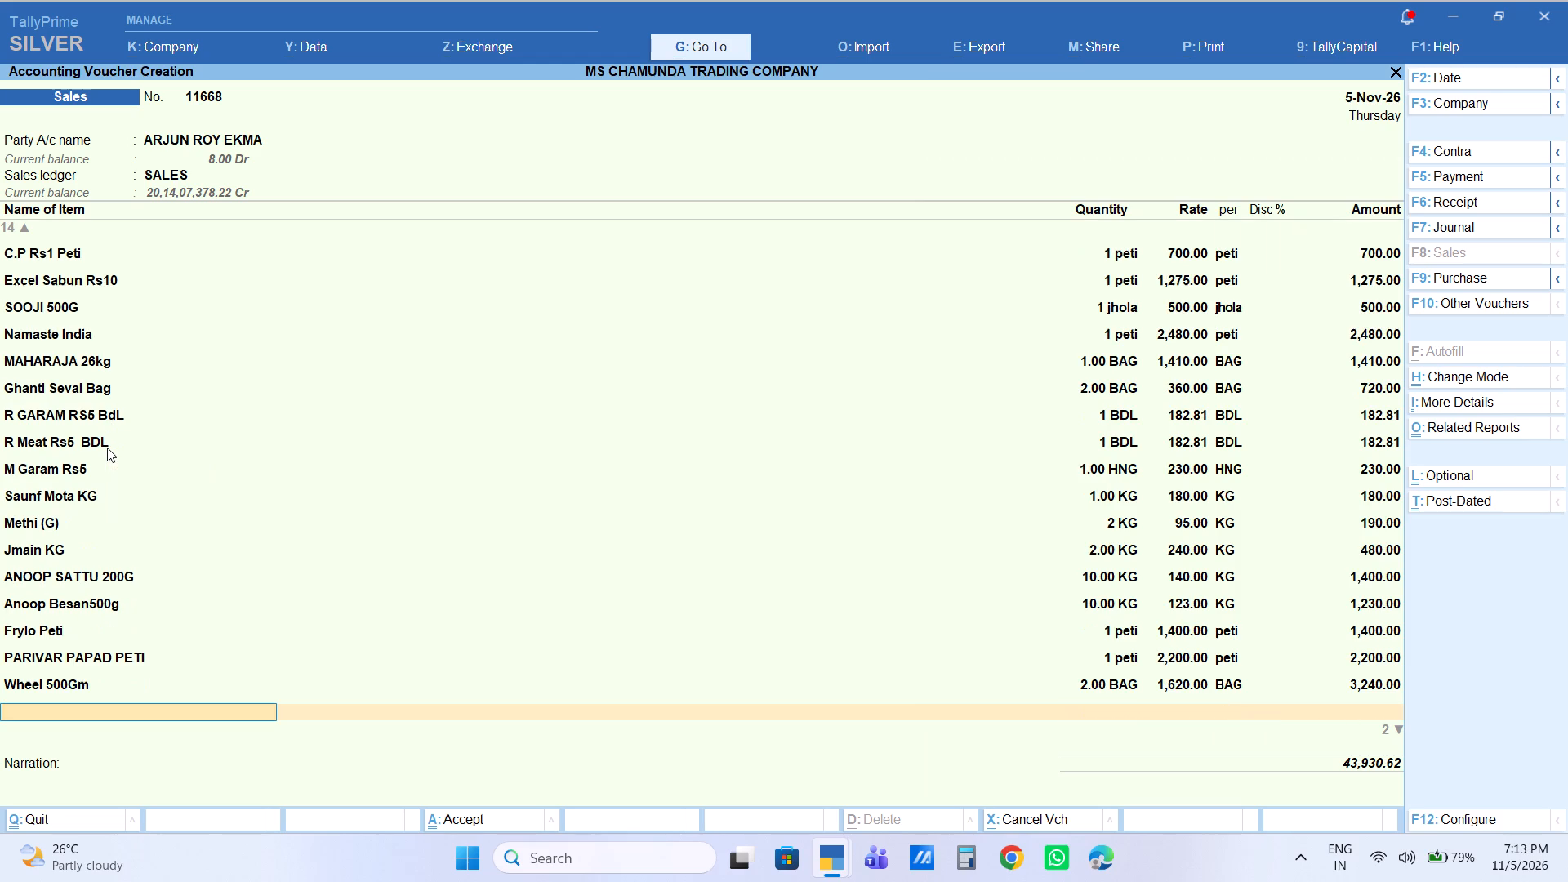
Add a Wheel 1Kg item line with 2 BAG at 1,920.00 per BAG.
{"action": "type", "text": "whee"}
{"action": "key", "text": "Down"}
{"action": "key", "text": "Down"}
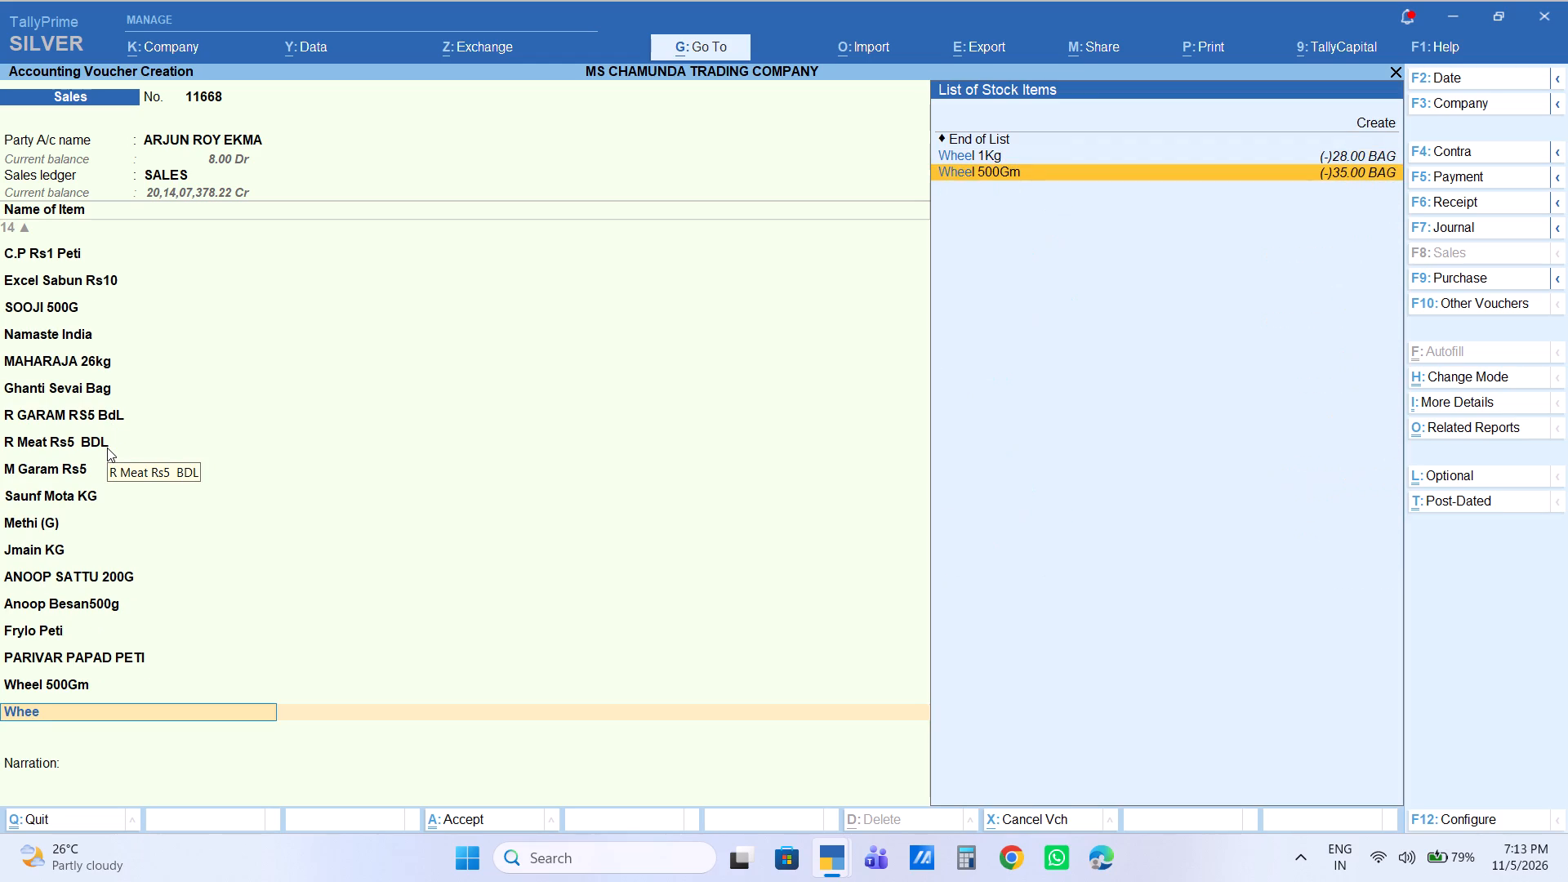
{"action": "key", "text": "Up"}
{"action": "key", "text": "Return"}
{"action": "key", "text": "2"}
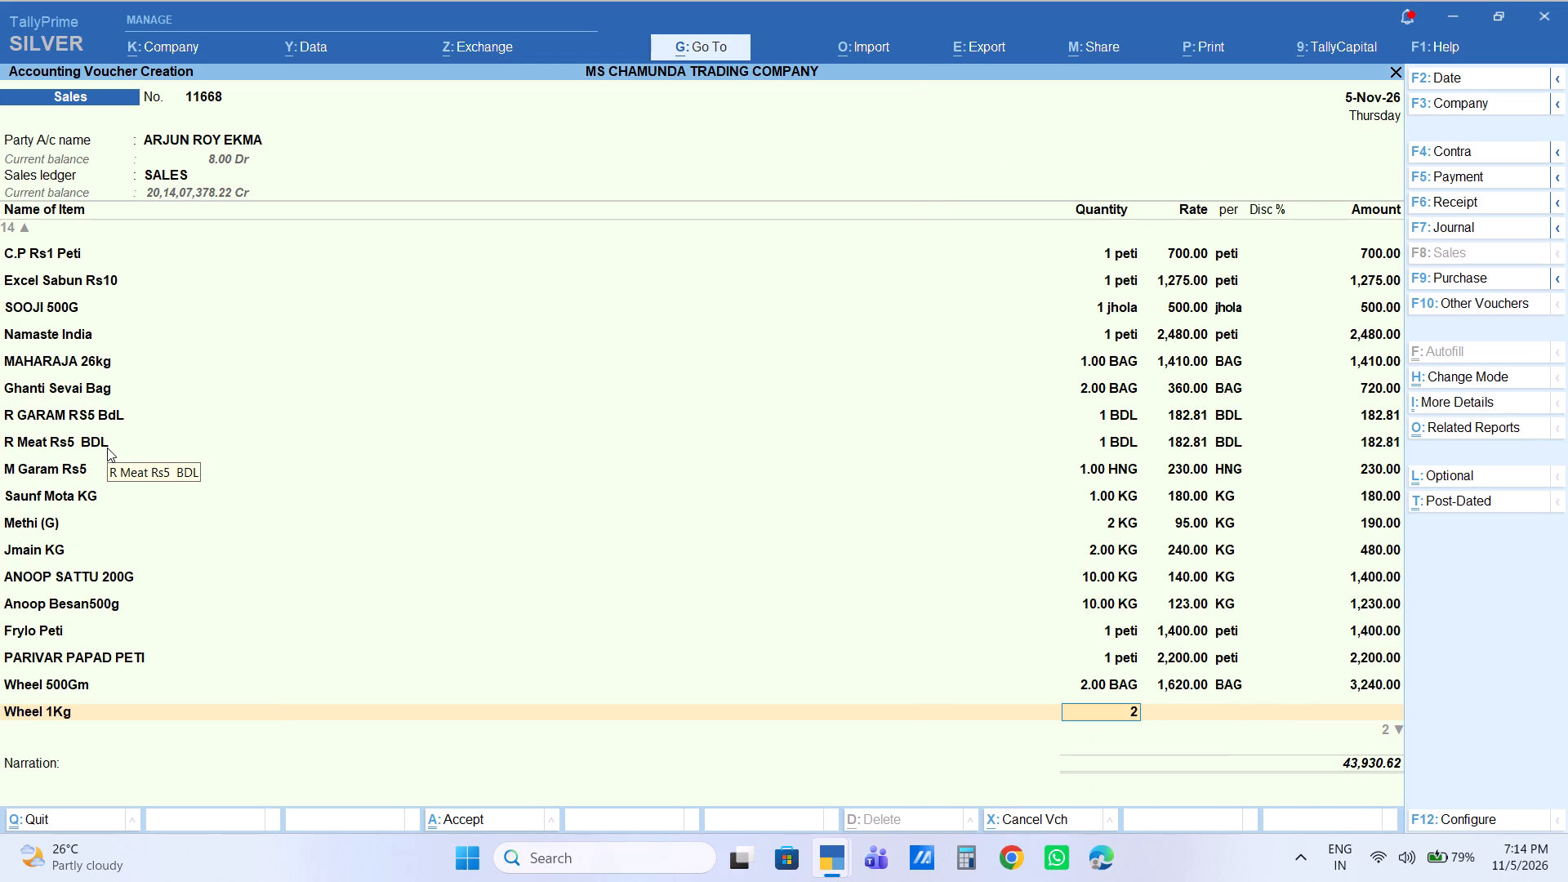
{"action": "key", "text": "Return"}
{"action": "key", "text": "Return"}
{"action": "key", "text": "Return"}
{"action": "key", "text": "Return"}
{"action": "key", "text": "Return"}
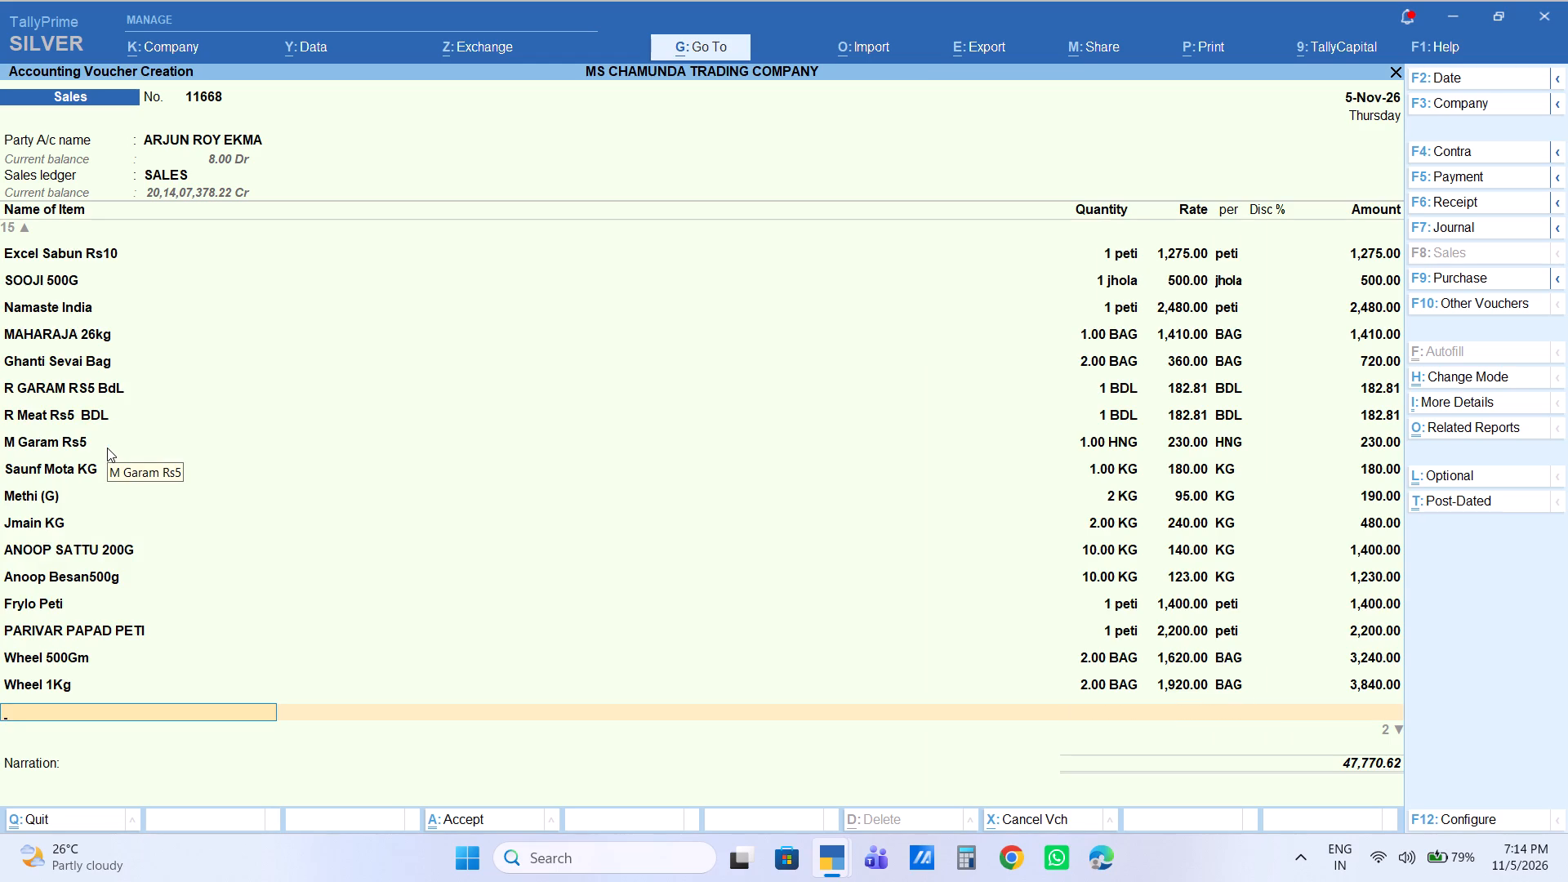
Add a GOOD LITE 1KG item line with 4 BAG at 195.00 per BAG.
{"action": "type", "text": "goo"}
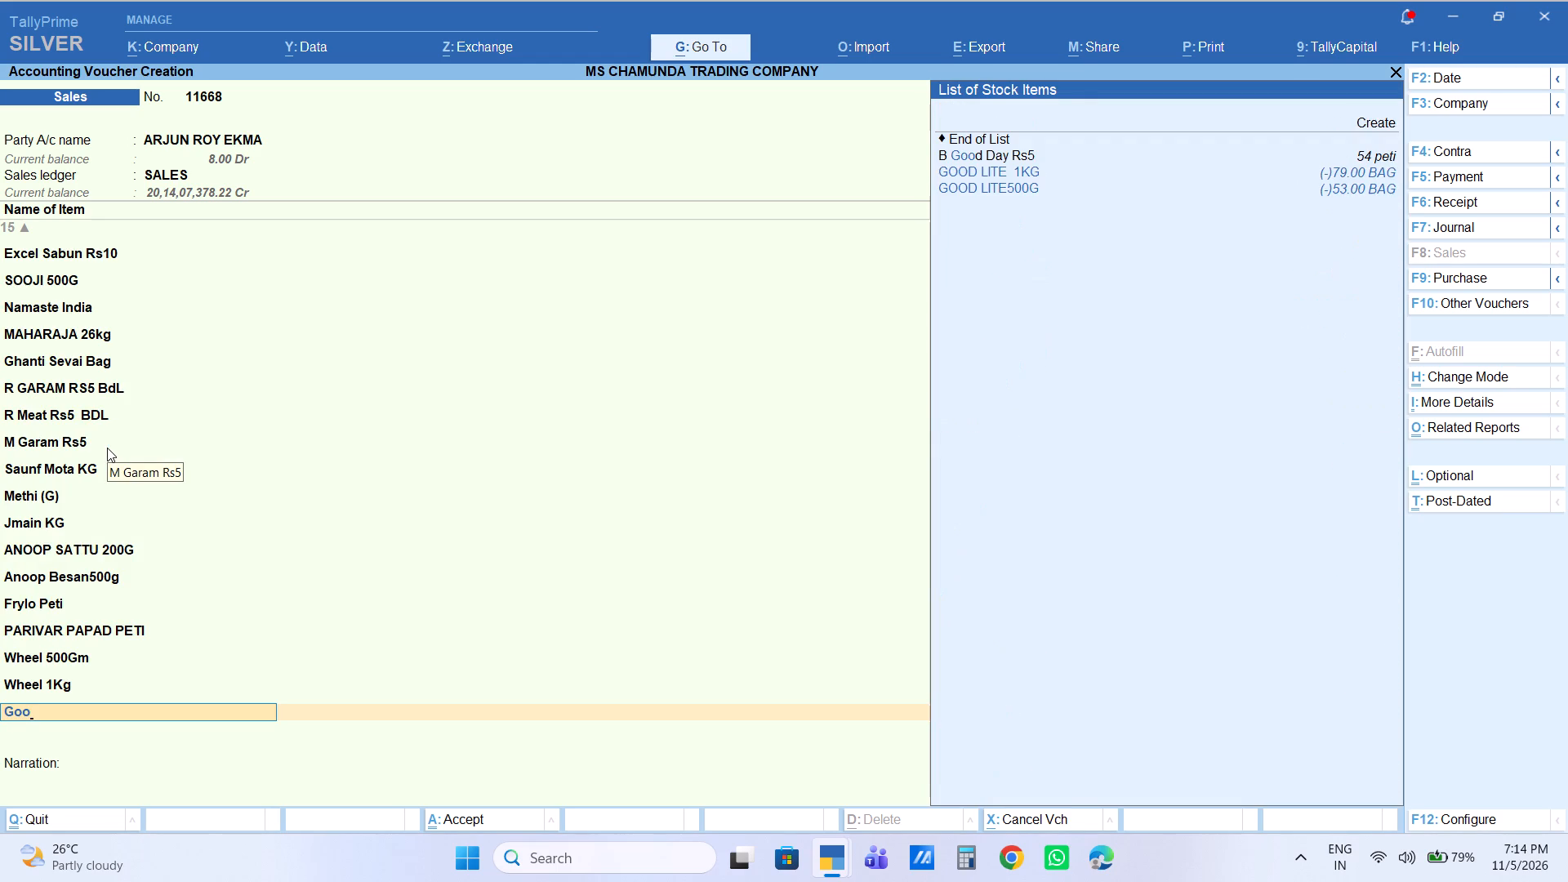
{"action": "key", "text": "Down"}
{"action": "key", "text": "Return"}
{"action": "key", "text": "4"}
{"action": "key", "text": "Return"}
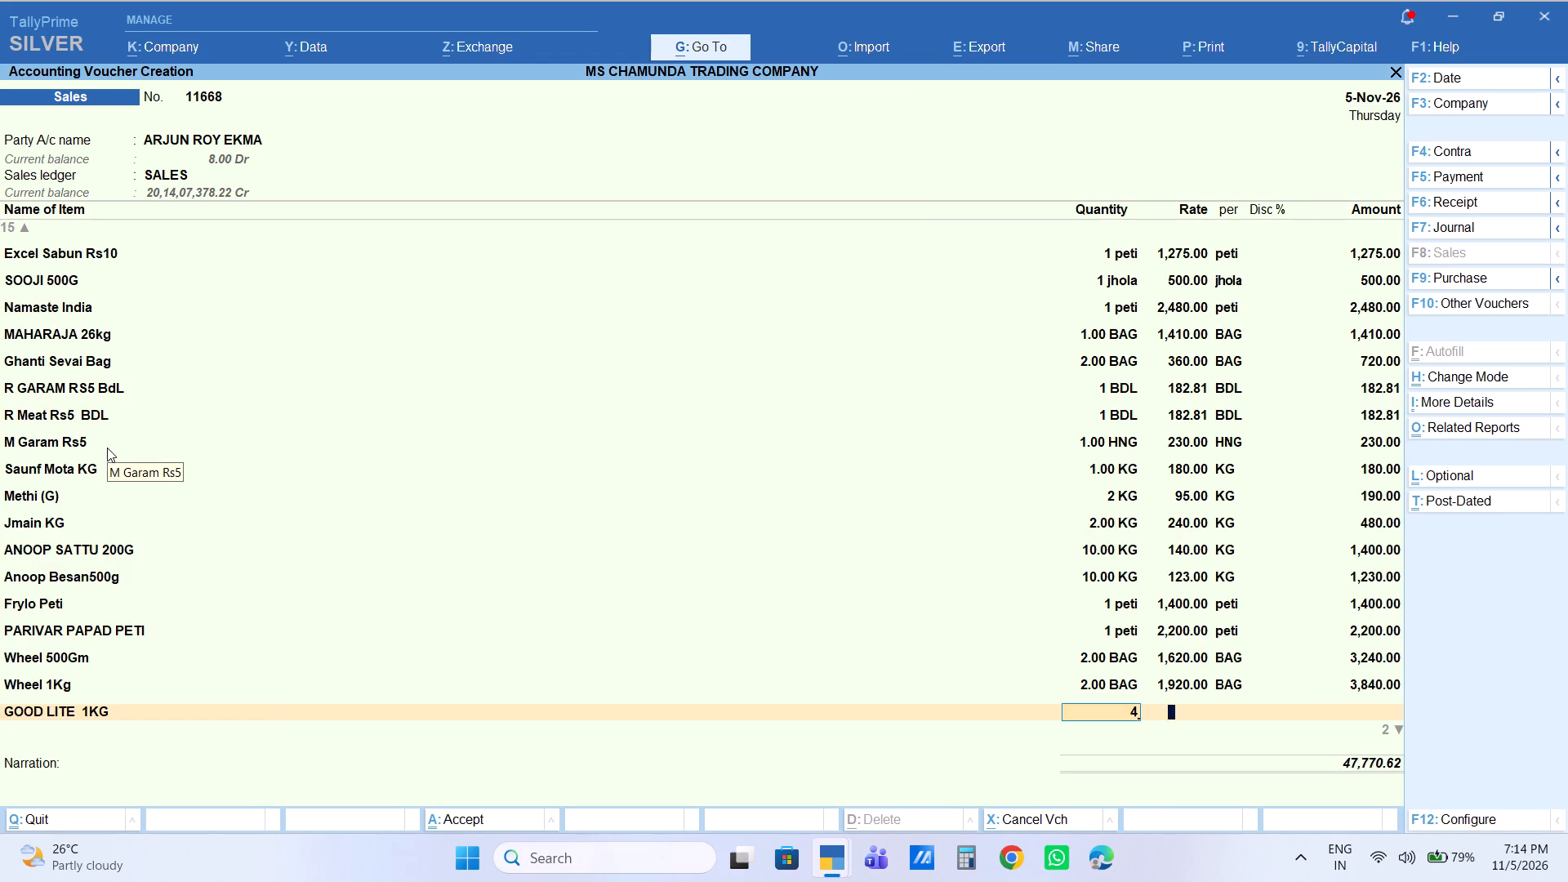
{"action": "key", "text": "Return"}
{"action": "key", "text": "Return"}
{"action": "key", "text": "Return"}
{"action": "key", "text": "Return"}
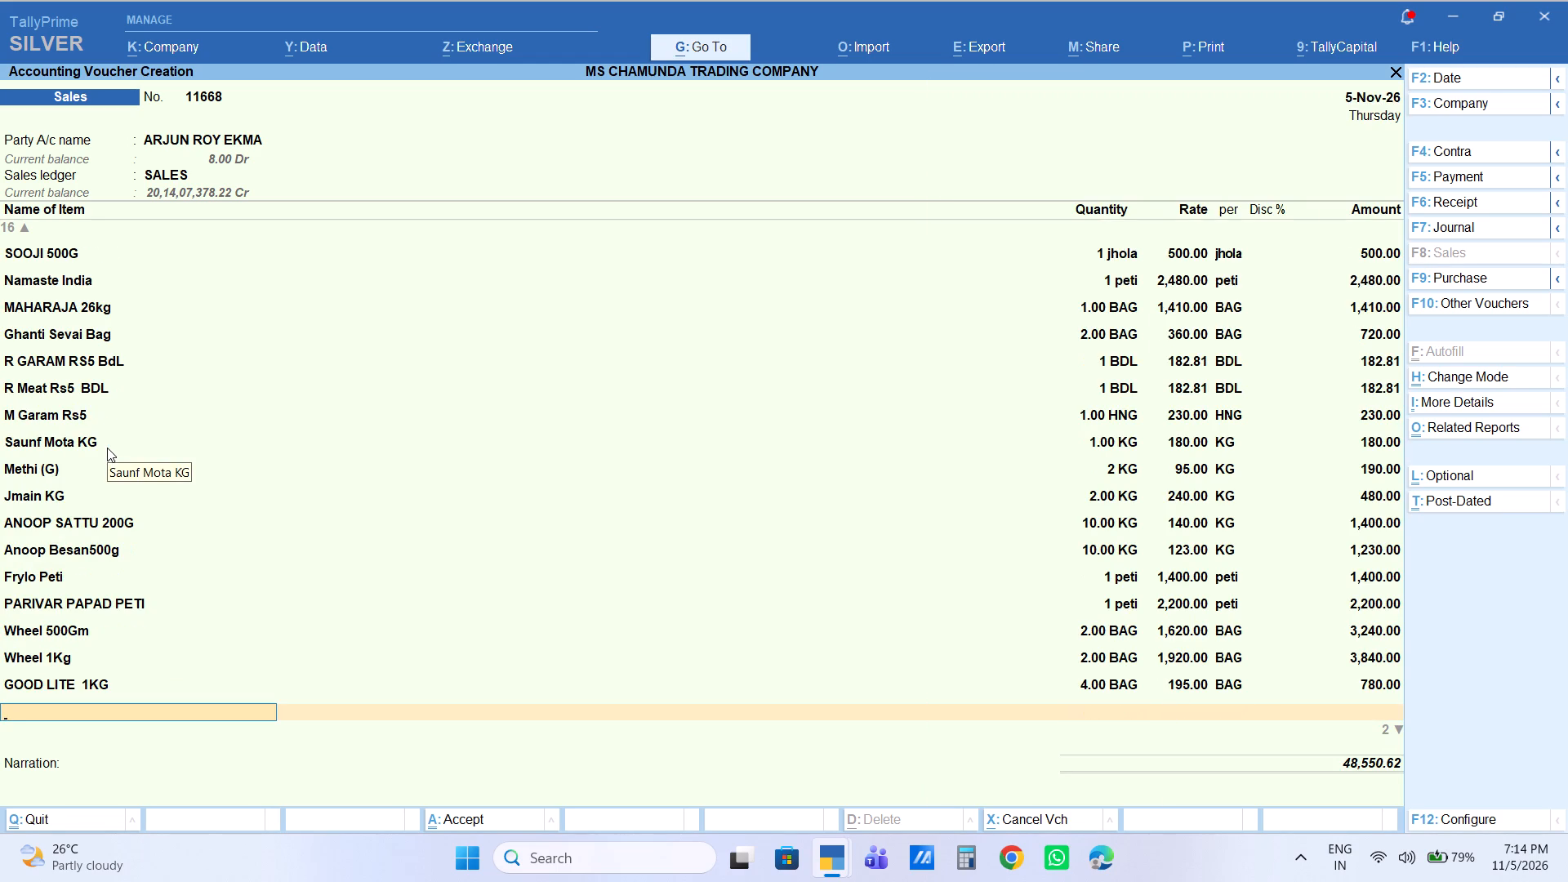
Add a MASOOR DAL 30kg item line with 4 BAG at 2,130.00 per BAG.
{"action": "type", "text": "masoo"}
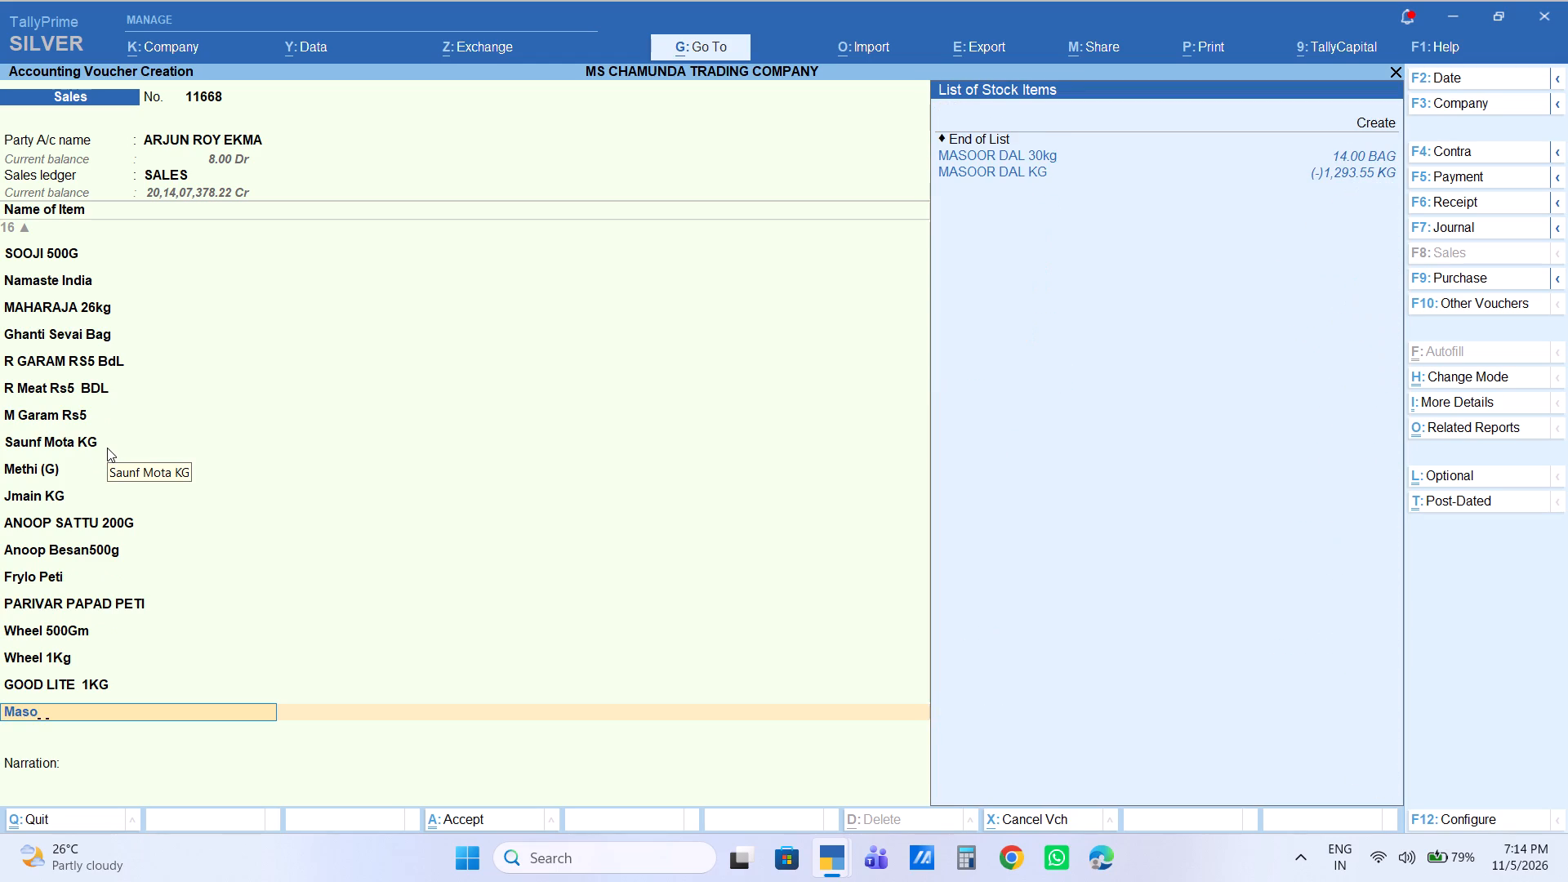
{"action": "key", "text": "Down"}
{"action": "key", "text": "Return"}
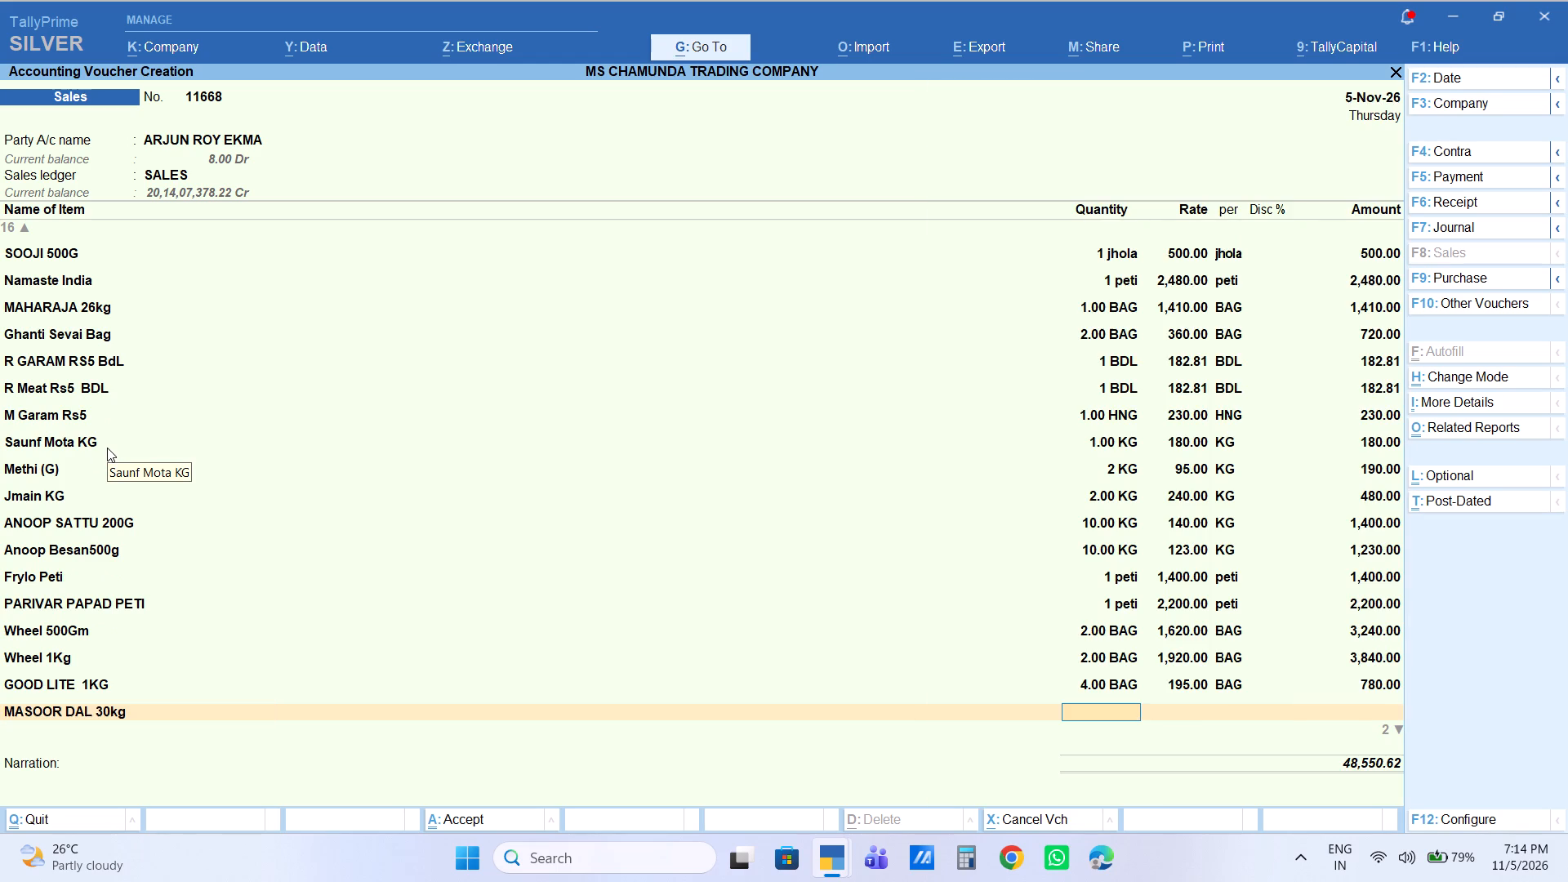
{"action": "key", "text": "4"}
{"action": "key", "text": "Return"}
{"action": "key", "text": "Return"}
{"action": "key", "text": "Return"}
{"action": "key", "text": "Return"}
{"action": "key", "text": "Return"}
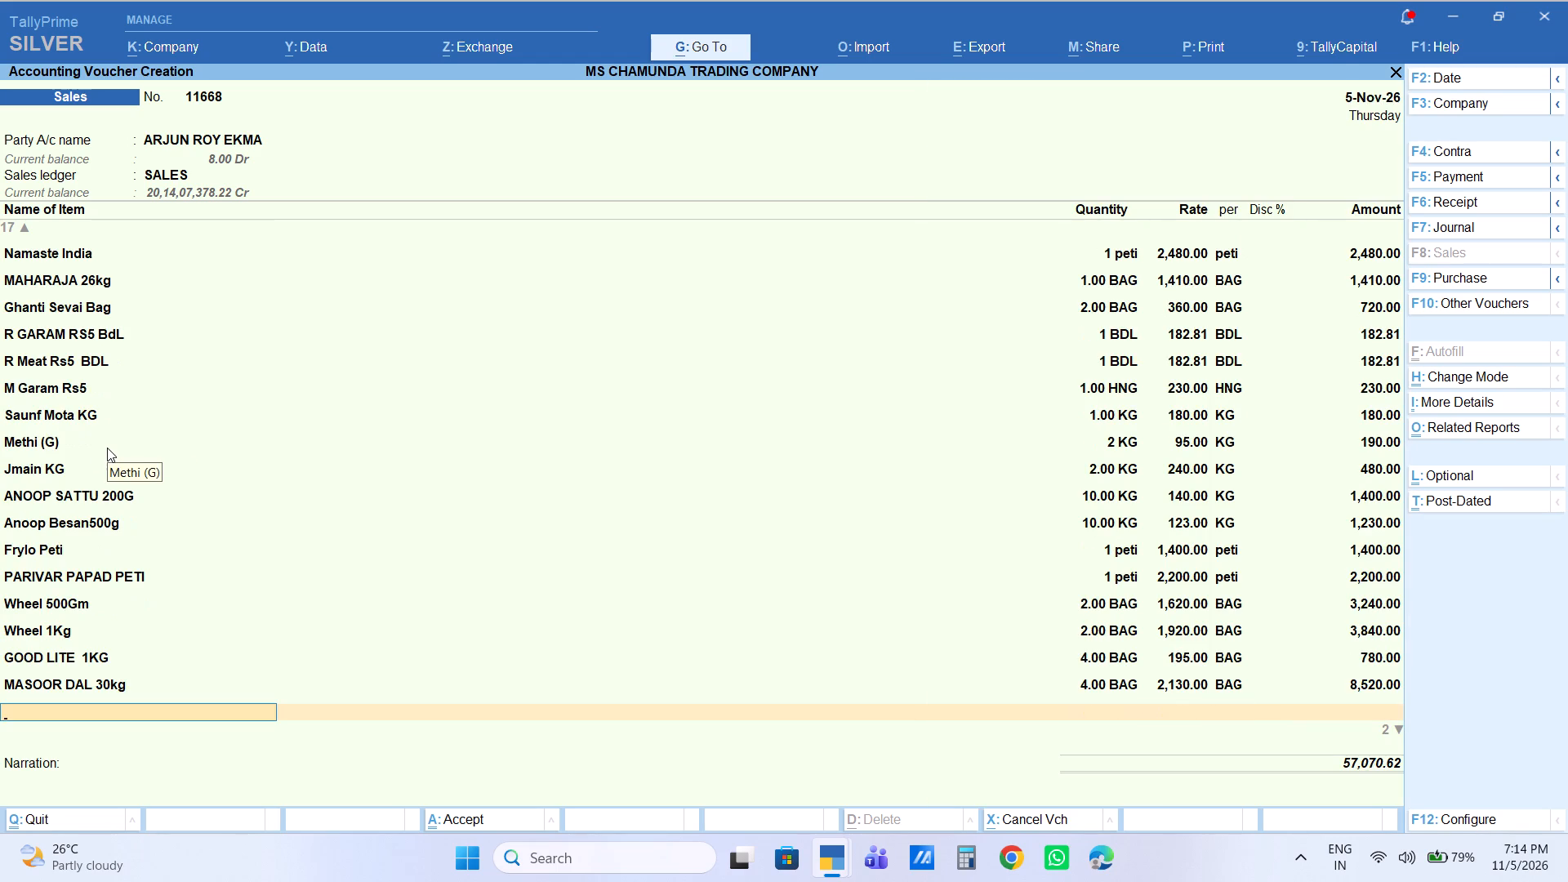
Add a CHANA 30KG item line with 1 BAG at 2,460.00 per BAG.
{"action": "type", "text": "chana"}
{"action": "key", "text": "Down"}
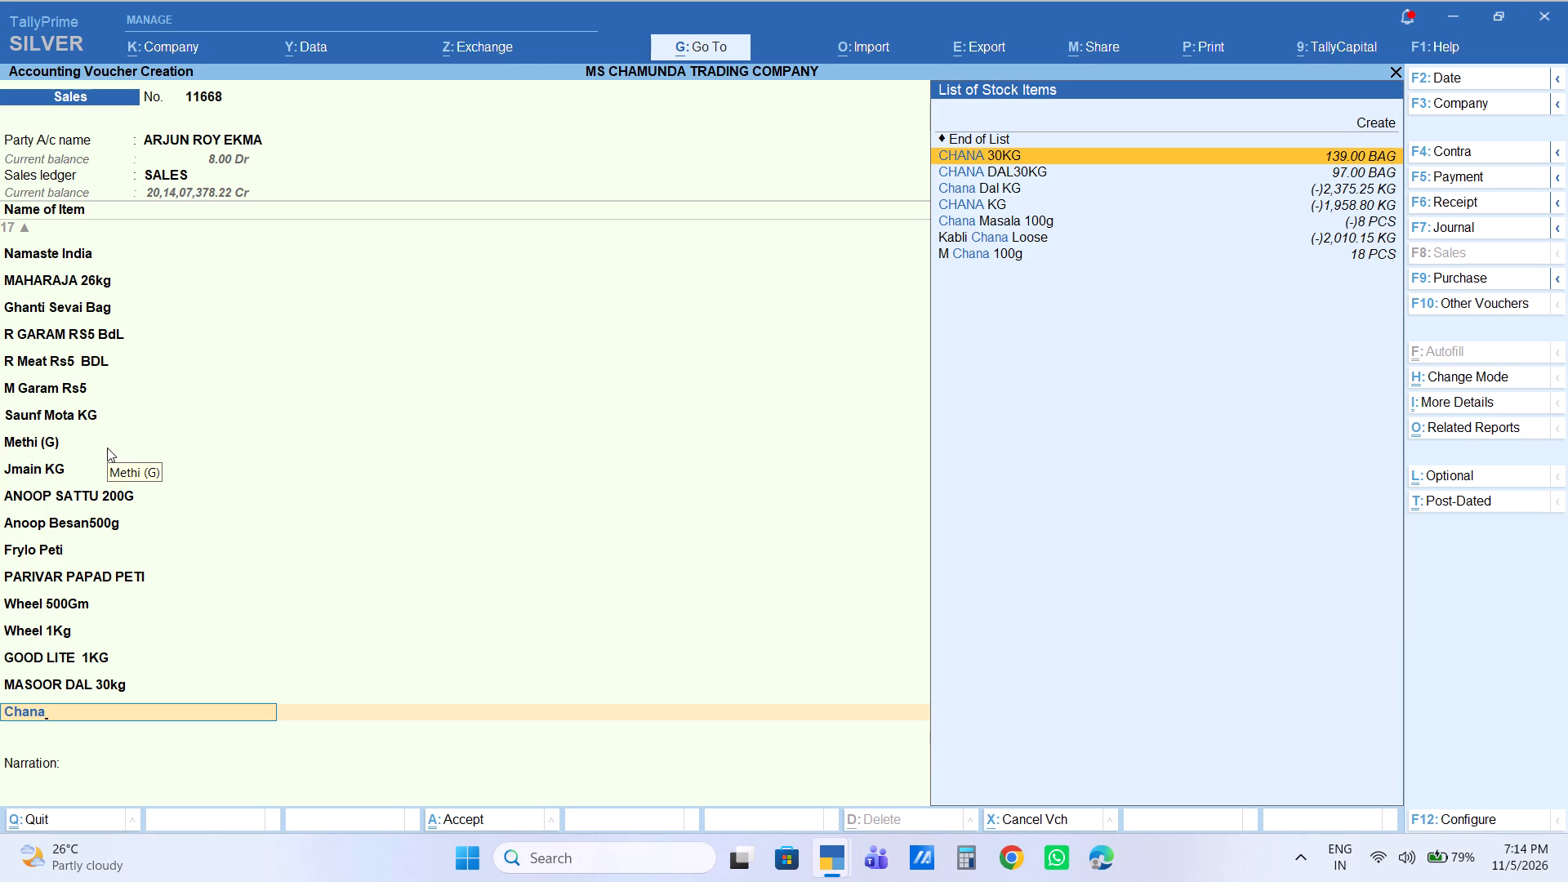
{"action": "key", "text": "Return"}
{"action": "key", "text": "1"}
{"action": "key", "text": "Return"}
{"action": "key", "text": "Return"}
{"action": "key", "text": "Return"}
{"action": "key", "text": "Return"}
{"action": "key", "text": "Return"}
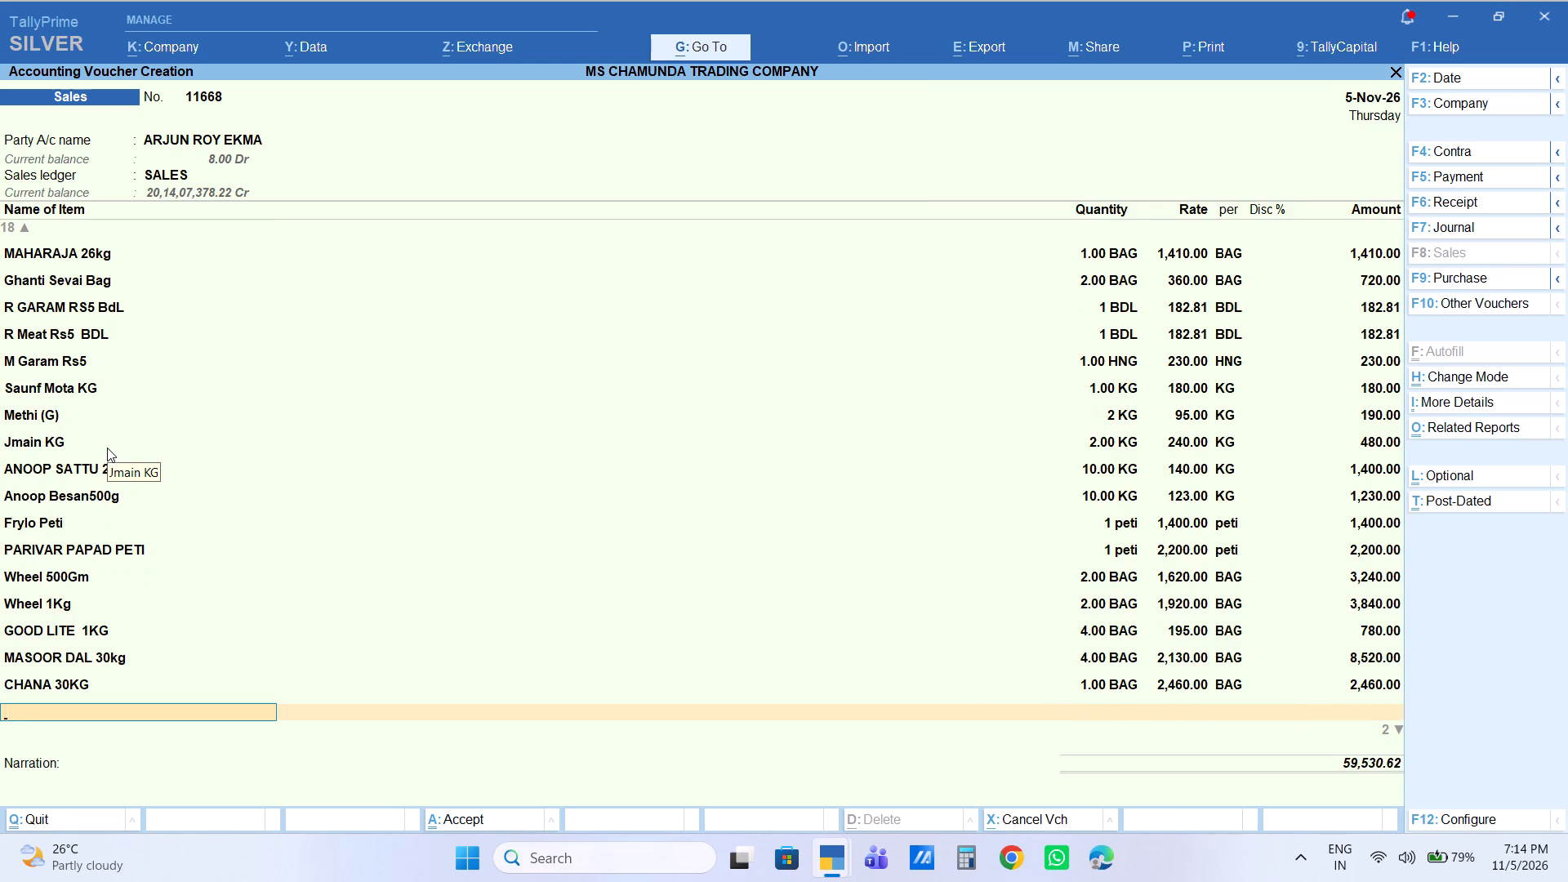
Add a CHINI SF 50kg item line with 7 BAG at 3,250.00 per BAG.
{"action": "type", "text": "sf"}
{"action": "key", "text": "Return"}
{"action": "key", "text": "7"}
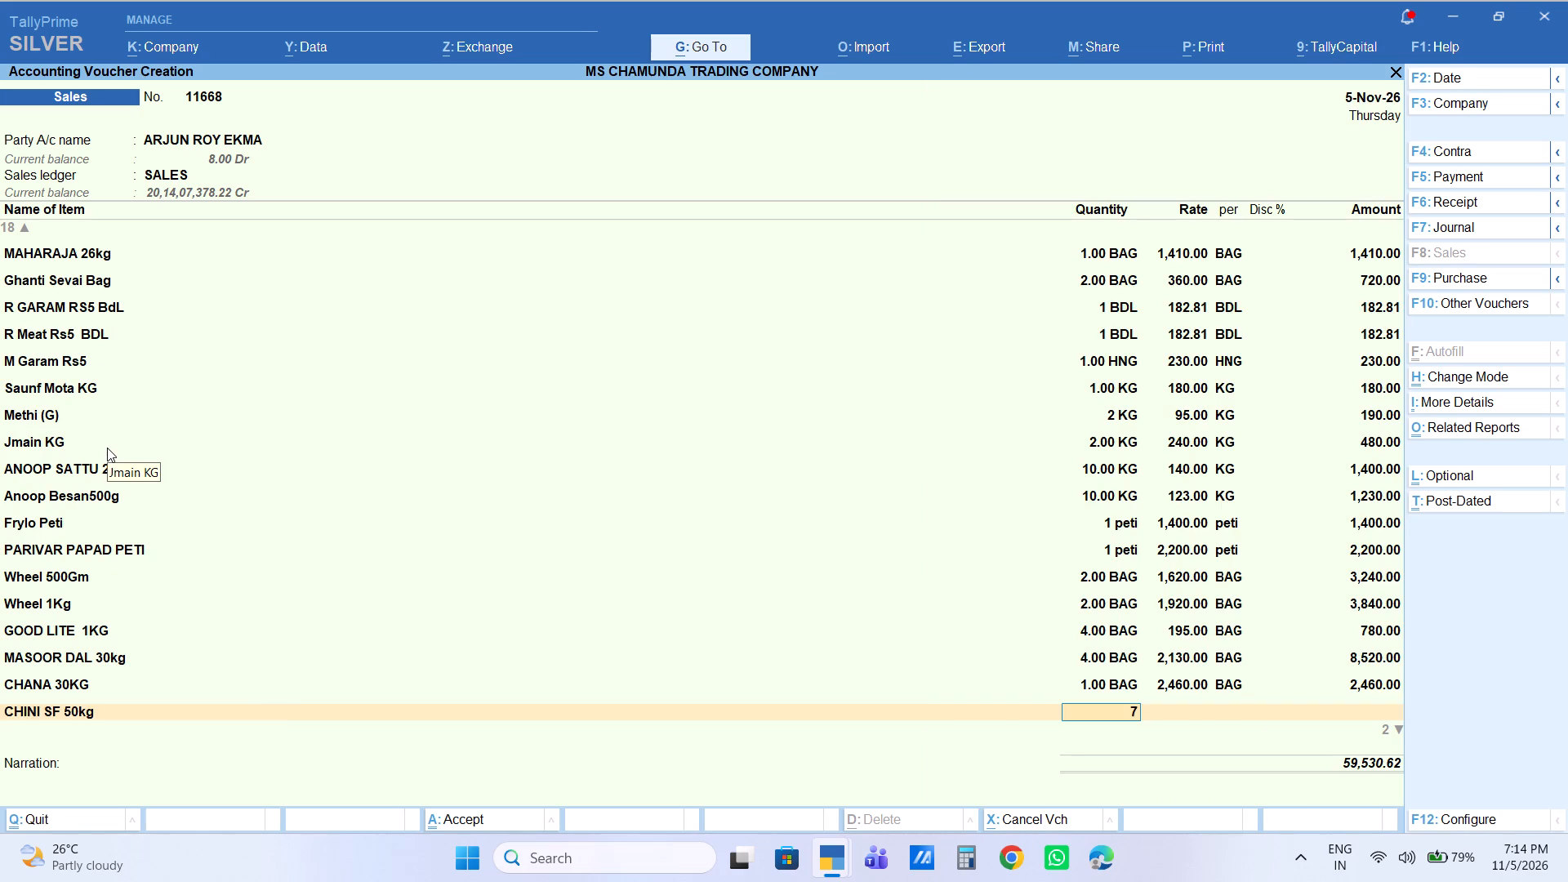
{"action": "key", "text": "Return"}
{"action": "key", "text": "Return"}
{"action": "key", "text": "Return"}
{"action": "key", "text": "Return"}
{"action": "key", "text": "Return"}
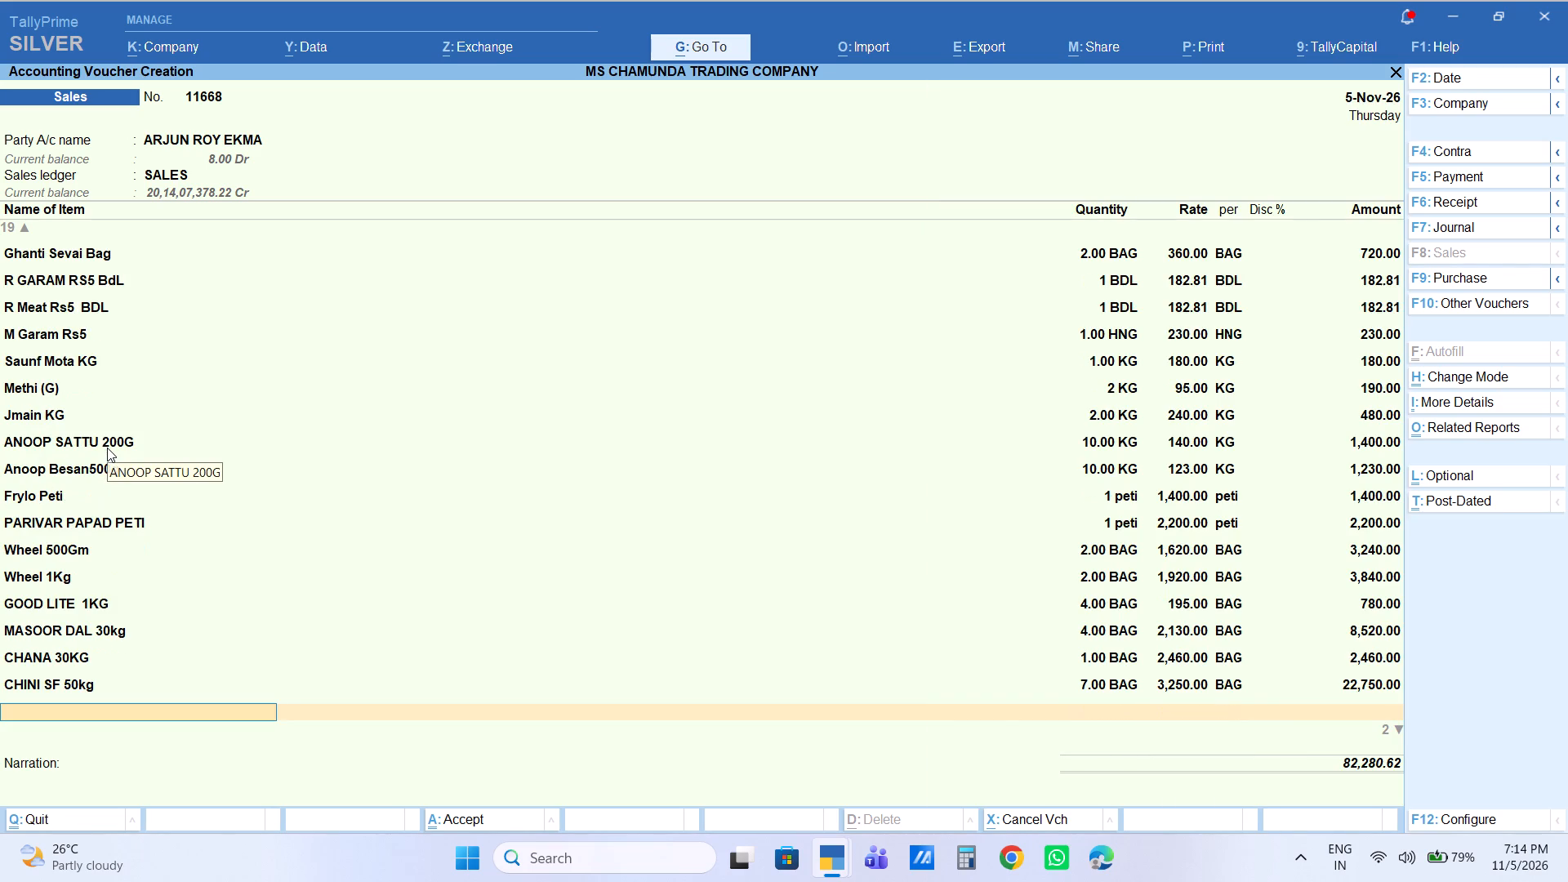
Add a MAIDA LV item line with 3 BAG at 1,580.00 per BAG.
{"action": "type", "text": "maida"}
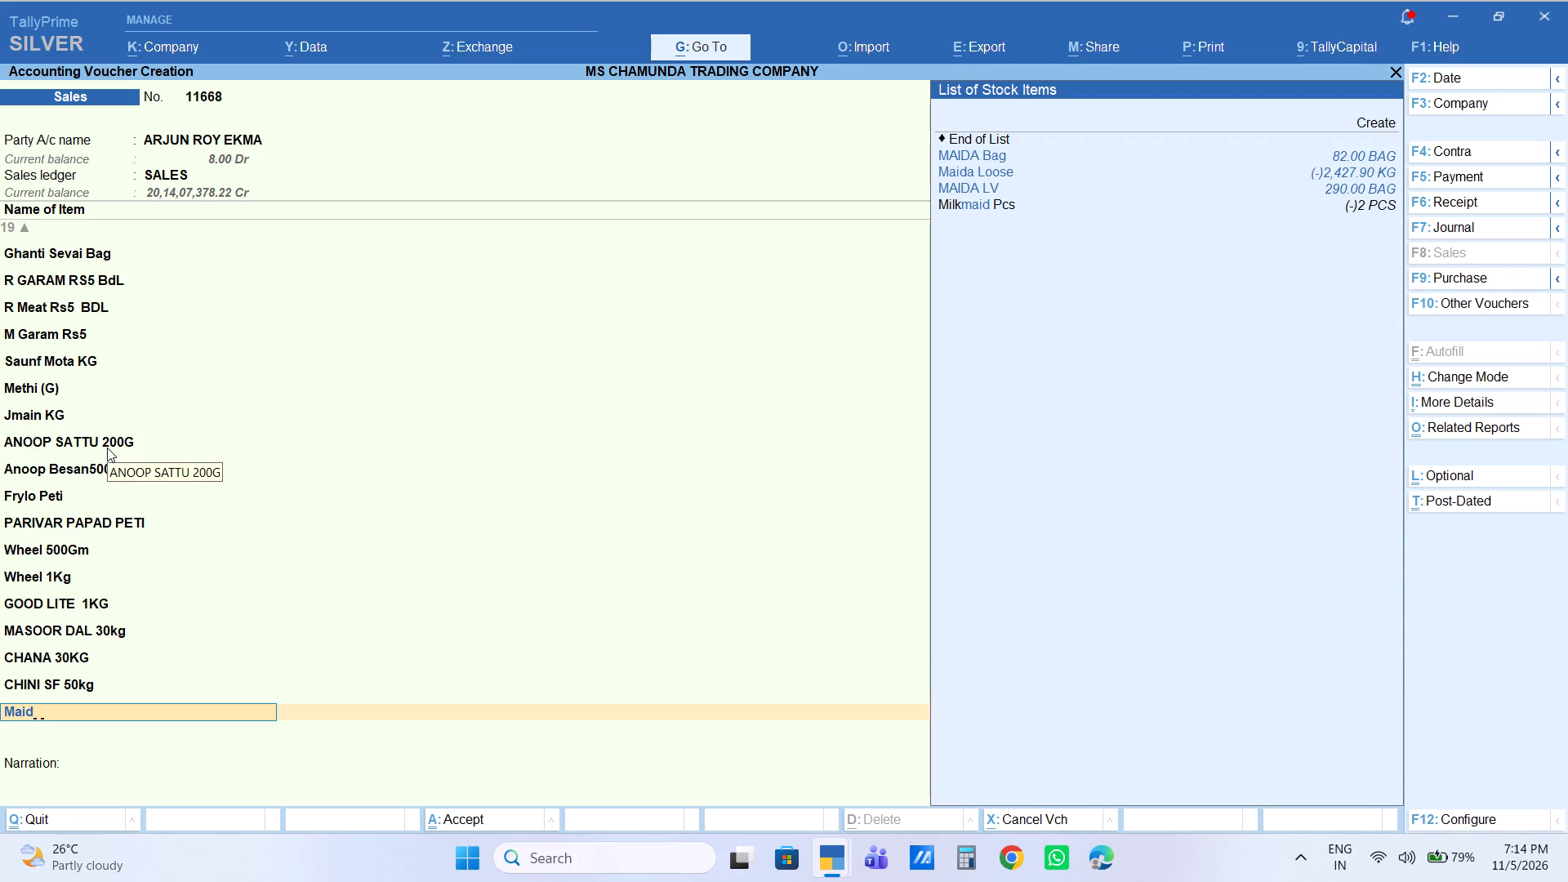
{"action": "key", "text": "Down"}
{"action": "key", "text": "Down"}
{"action": "key", "text": "Down"}
{"action": "key", "text": "Return"}
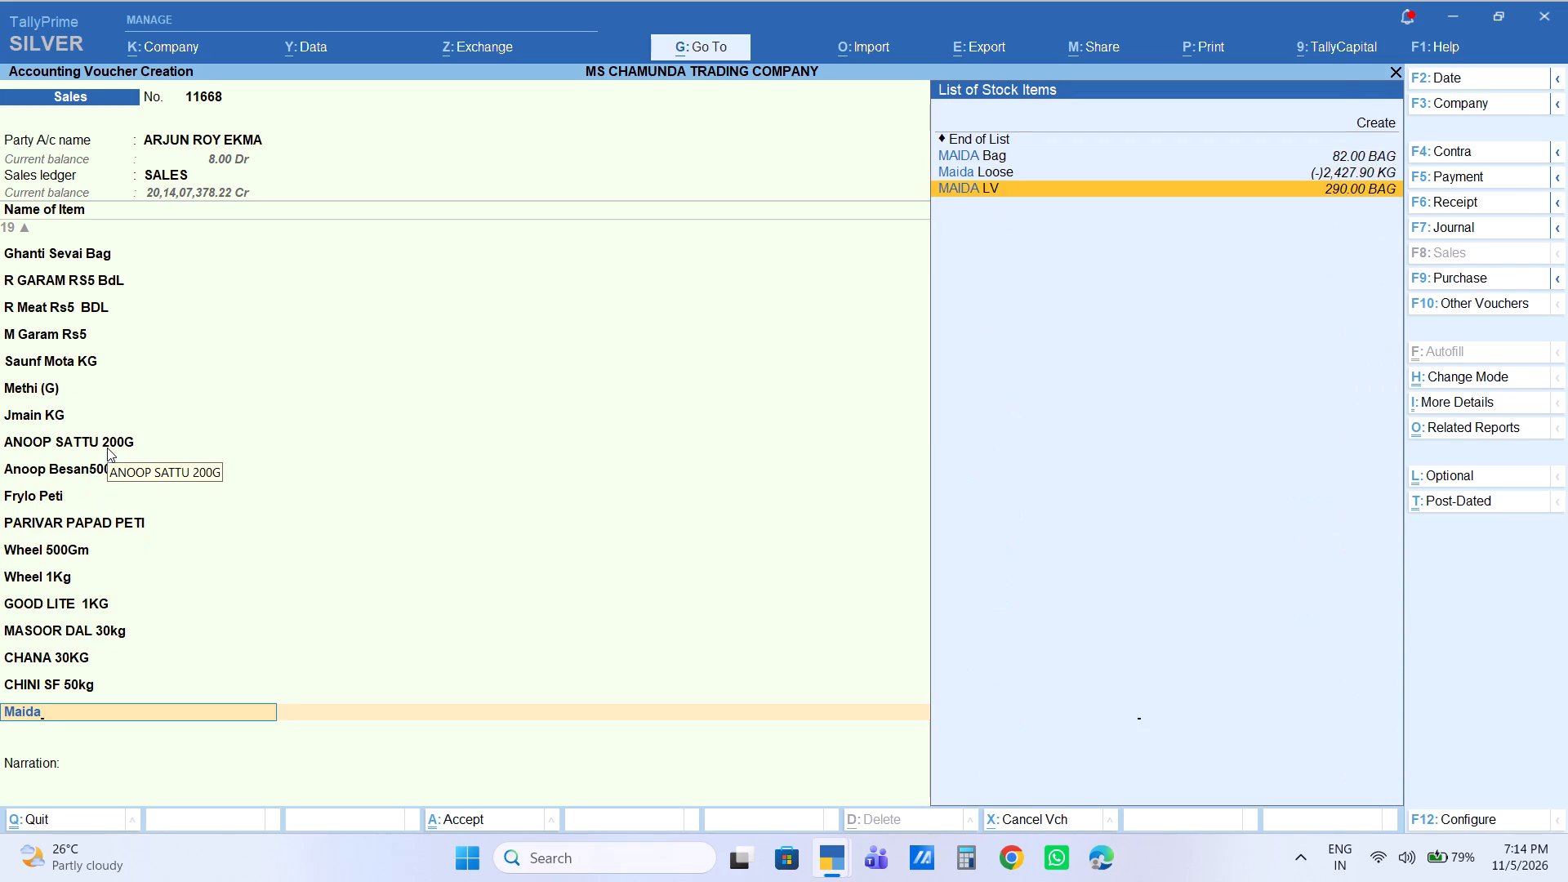
{"action": "key", "text": "3"}
{"action": "key", "text": "Return"}
{"action": "key", "text": "Return"}
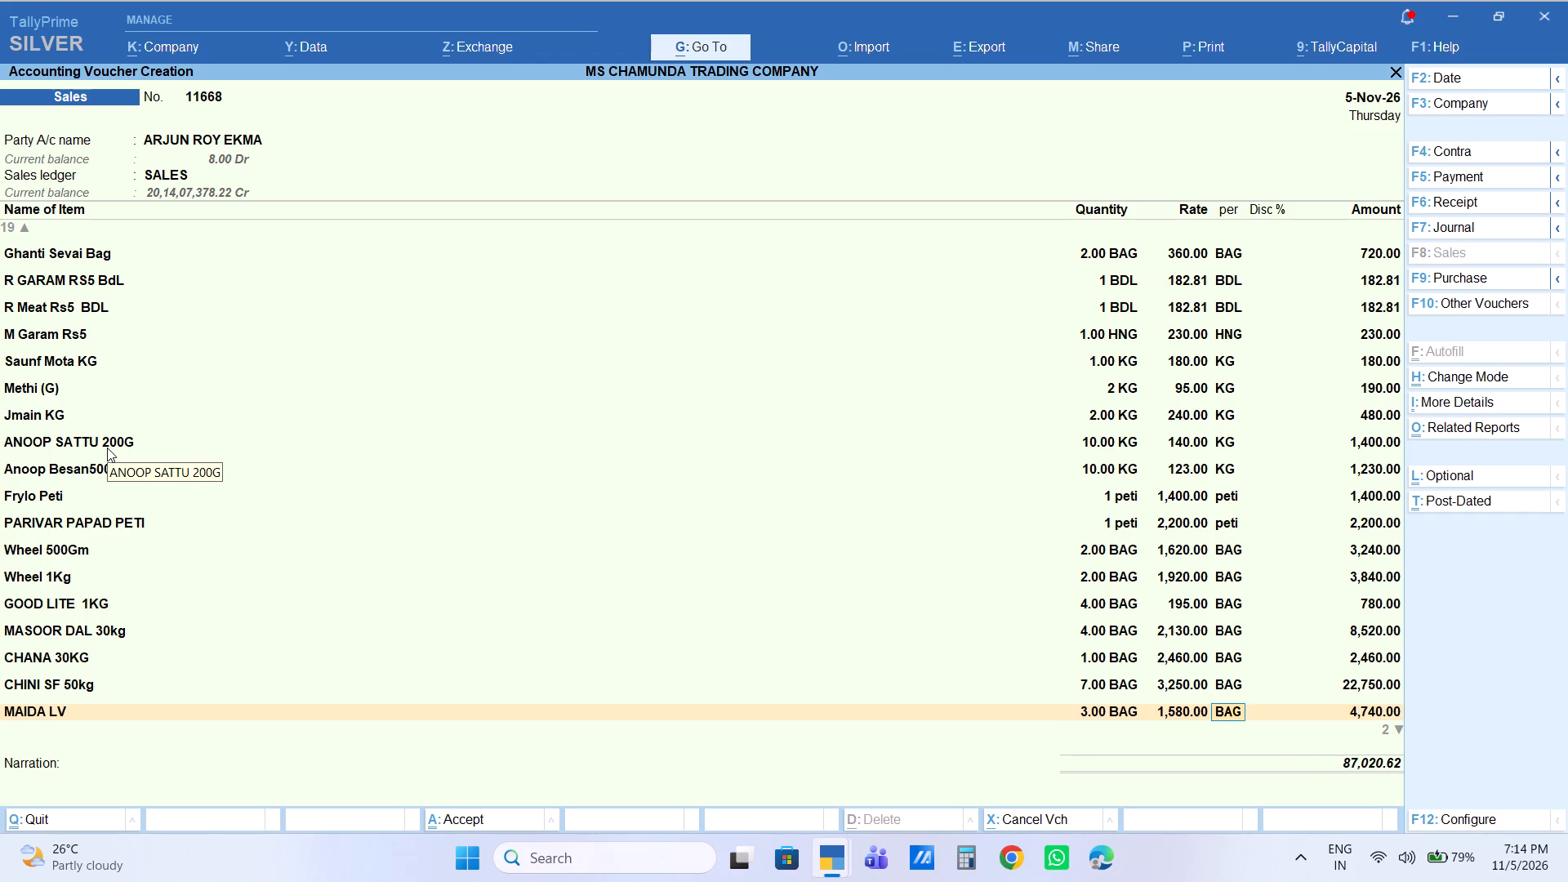
{"action": "key", "text": "Return"}
{"action": "key", "text": "Return"}
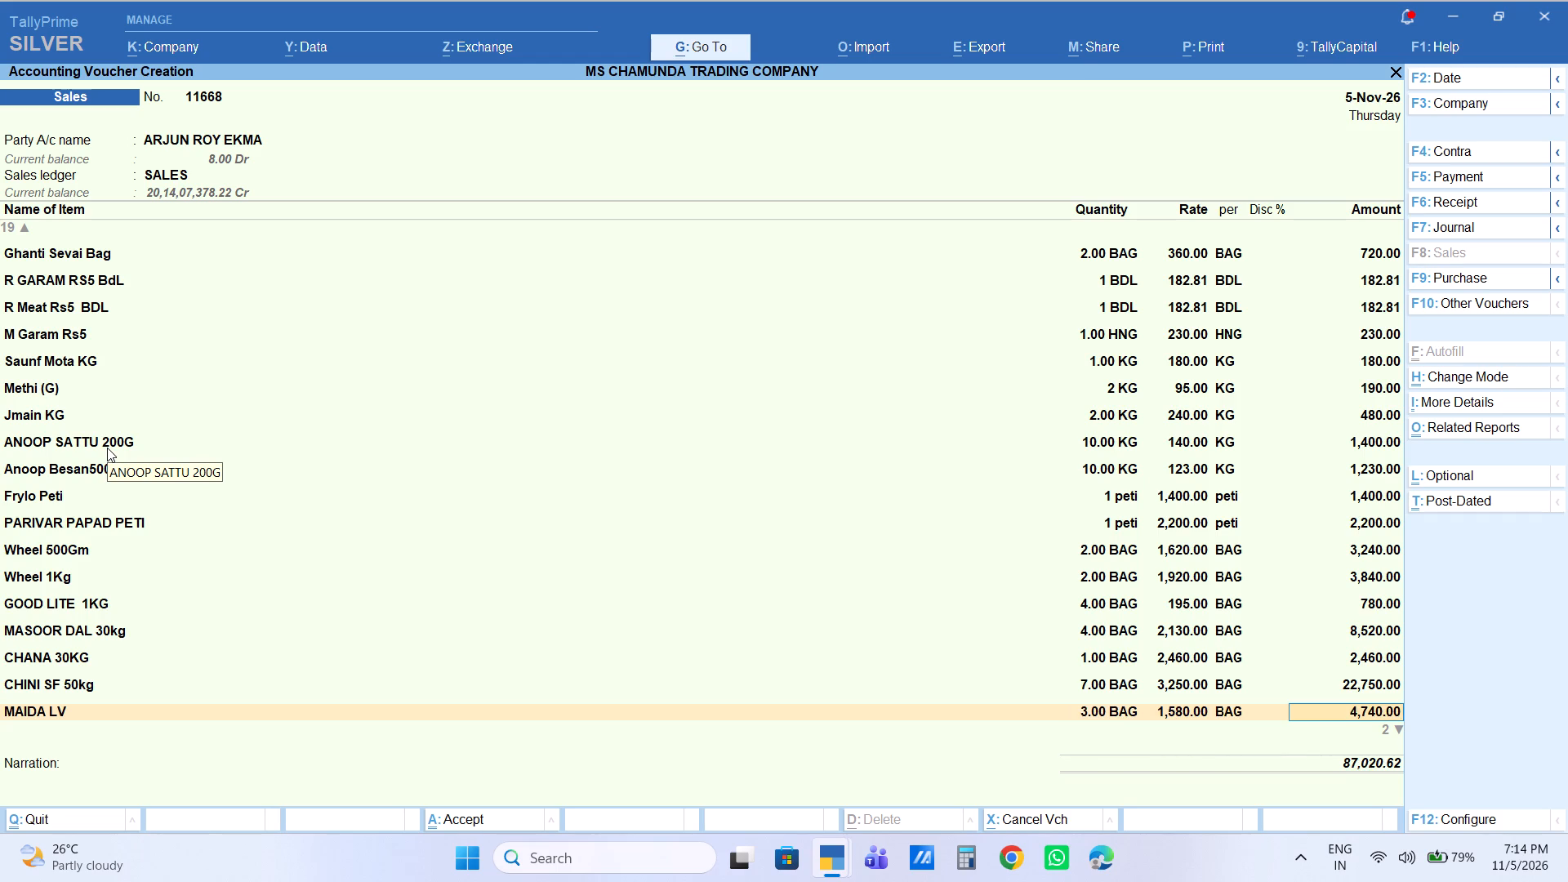
{"action": "key", "text": "Return"}
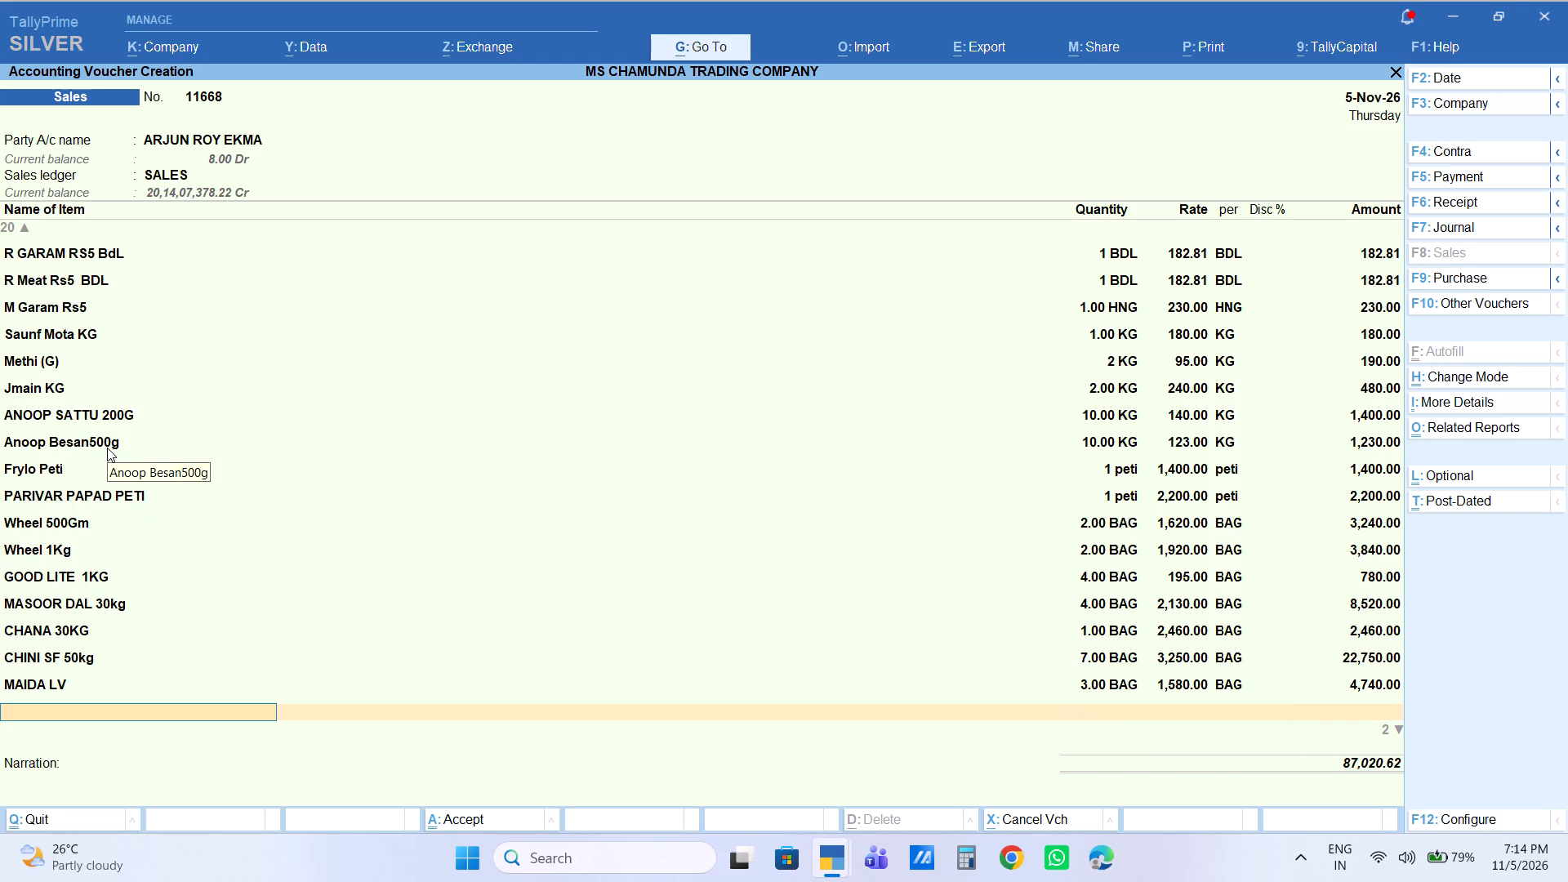
Add a HATHI 1L item line with 3 peti at 3,170.00 per peti.
{"action": "type", "text": "hathi1"}
{"action": "key", "text": "Return"}
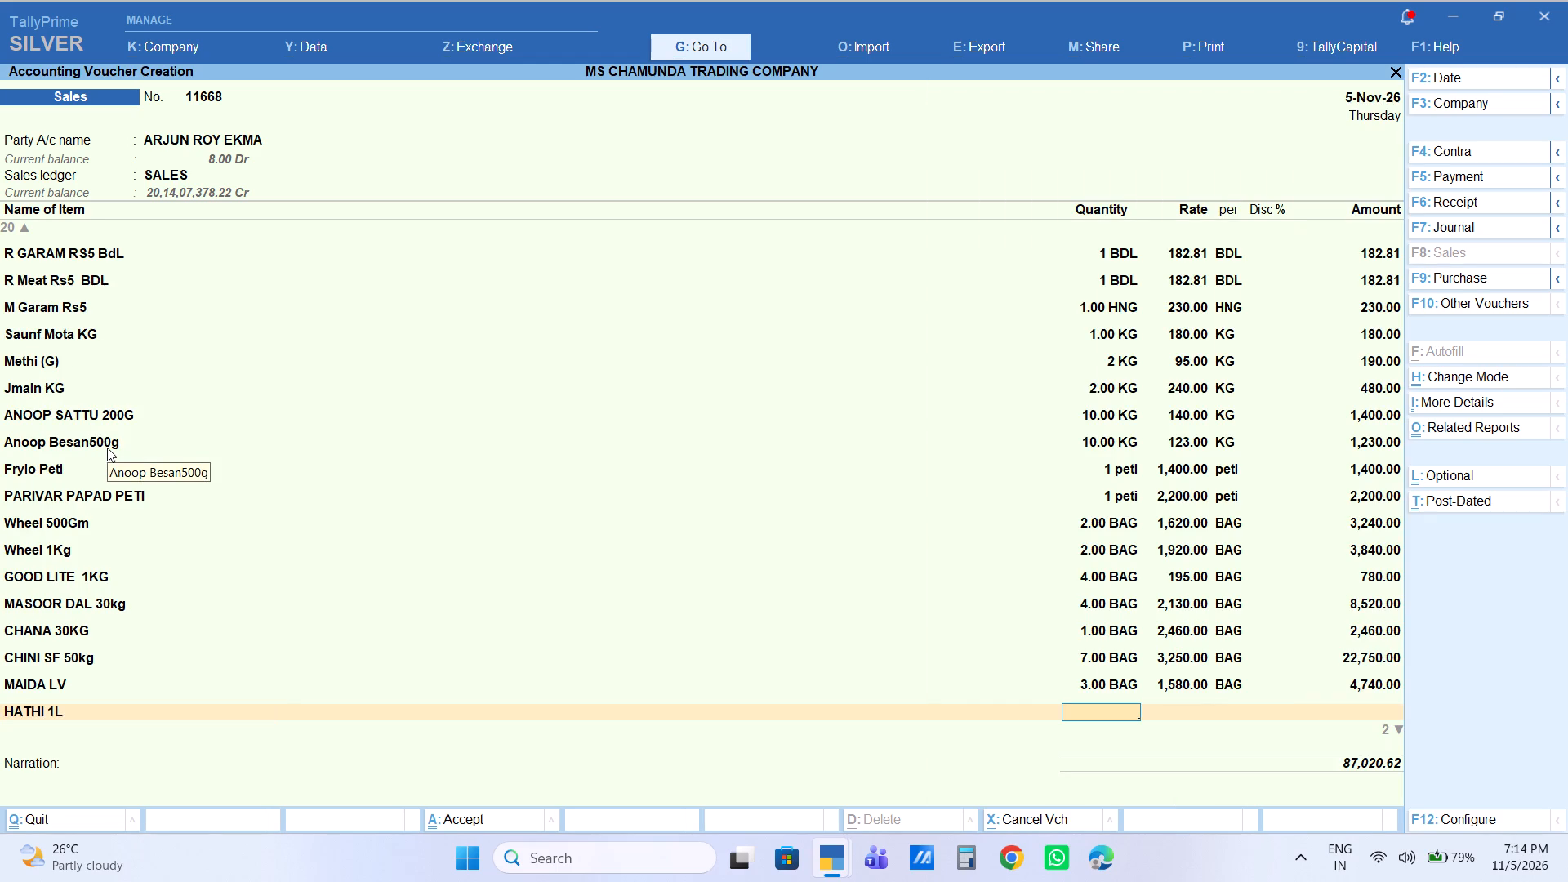
{"action": "key", "text": "3"}
{"action": "key", "text": "Return"}
{"action": "key", "text": "Return"}
{"action": "key", "text": "Return"}
{"action": "key", "text": "Return"}
{"action": "key", "text": "Return"}
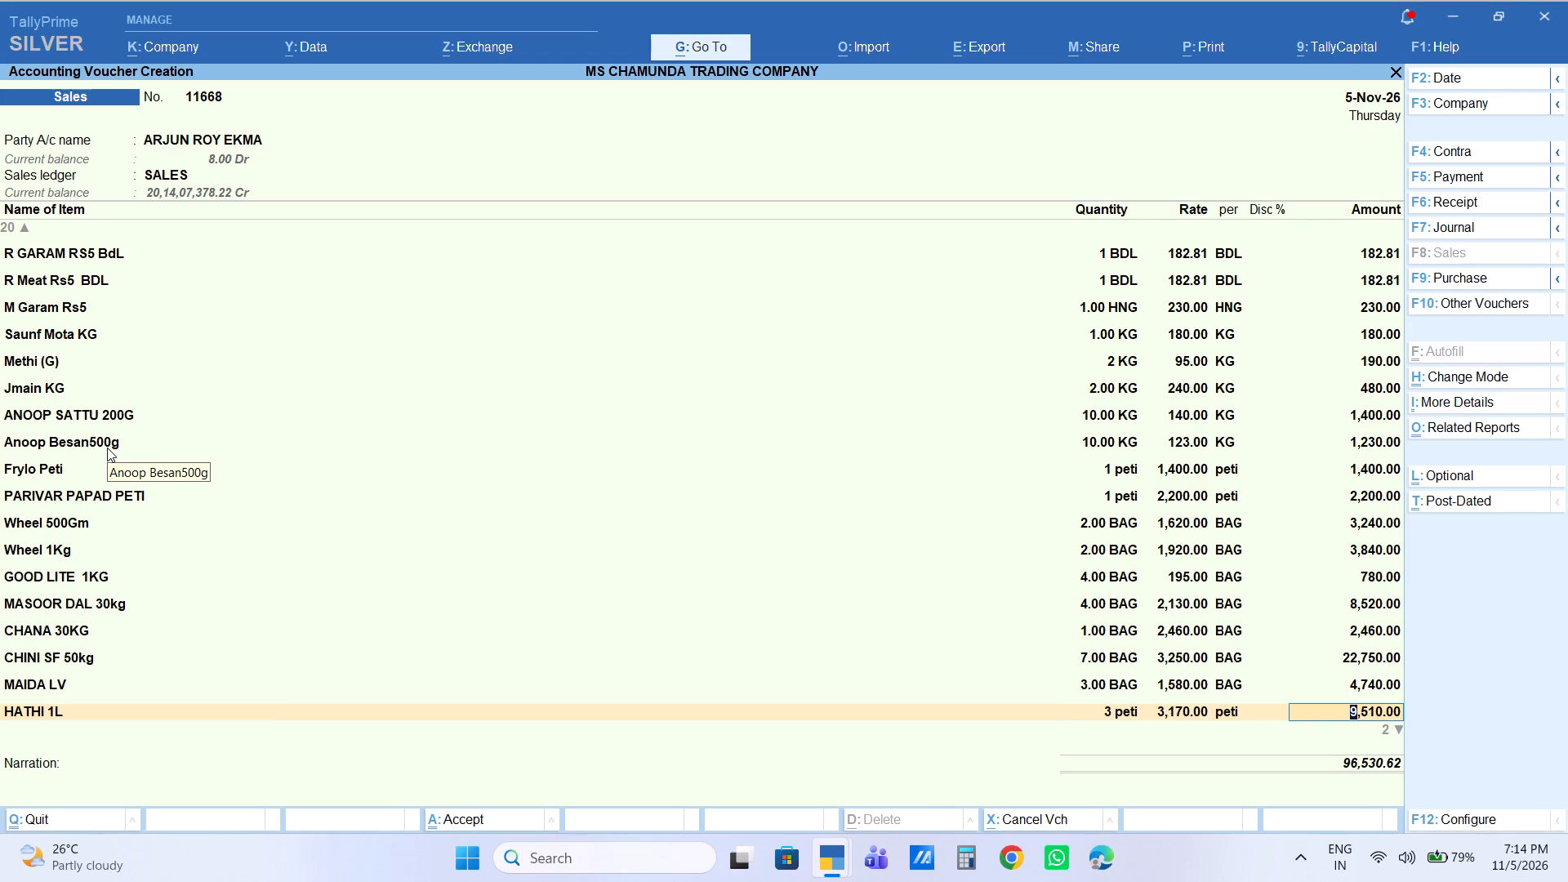
Add a HATHI 500ML item line with 2 peti at 3,672.00 per peti.
{"action": "type", "text": "hathi500"}
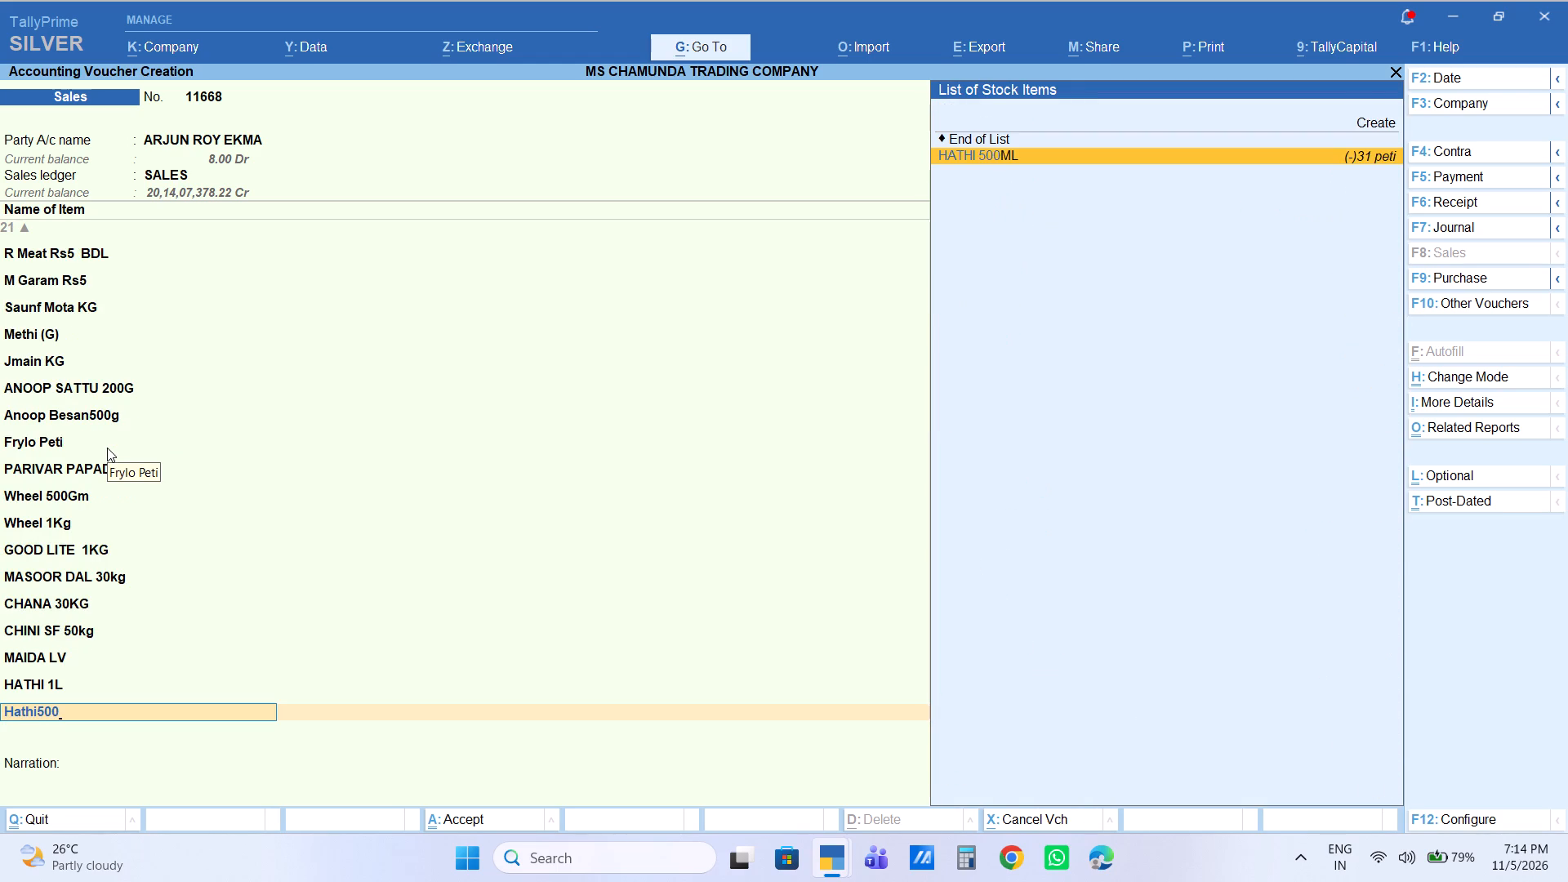
{"action": "key", "text": "Return"}
{"action": "key", "text": "2"}
{"action": "key", "text": "Return"}
{"action": "key", "text": "Return"}
{"action": "key", "text": "Return"}
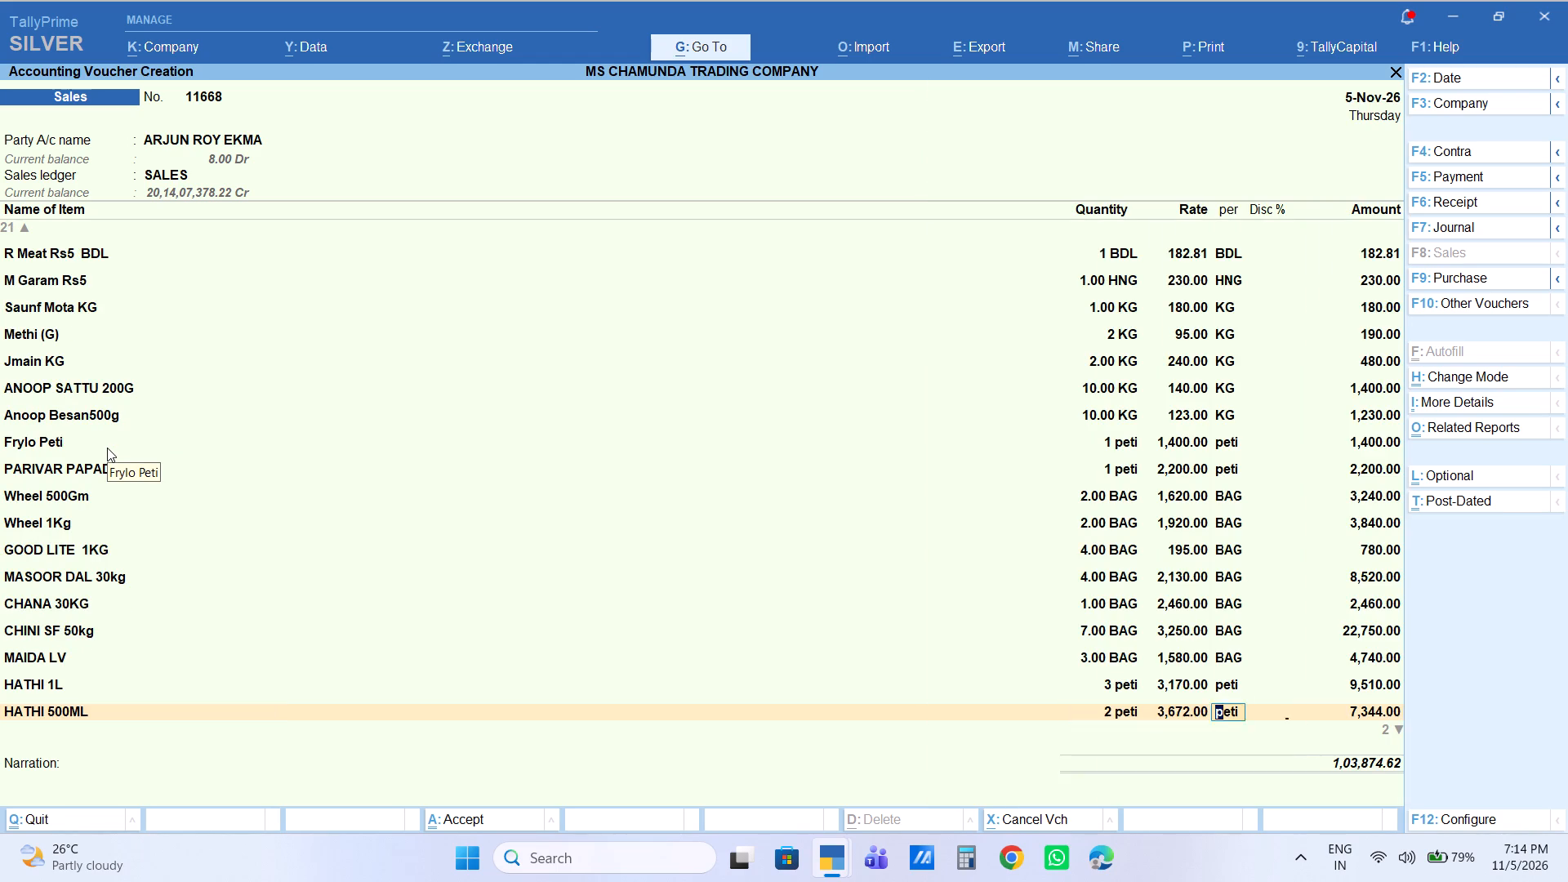
{"action": "key", "text": "Return"}
{"action": "key", "text": "Return"}
Add a SALONI 1L PETI item line with 5 peti at 3,200.00 per peti.
{"action": "type", "text": "saloni1"}
{"action": "key", "text": "Down"}
{"action": "key", "text": "Down"}
{"action": "key", "text": "Down"}
{"action": "key", "text": "Return"}
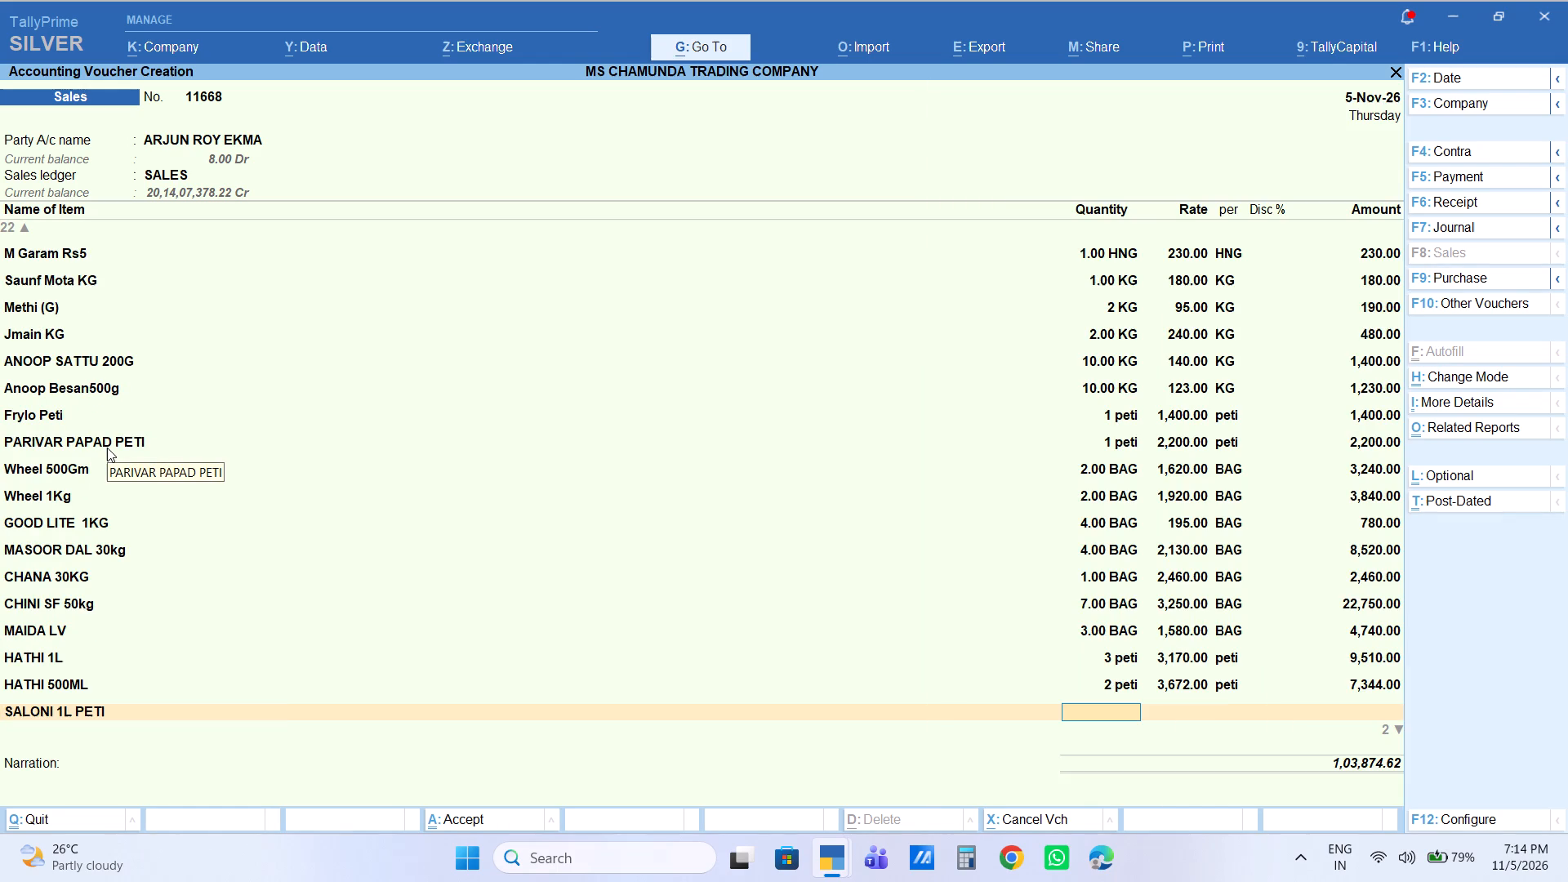
{"action": "key", "text": "5"}
{"action": "key", "text": "Return"}
{"action": "key", "text": "Return"}
{"action": "key", "text": "Return"}
{"action": "key", "text": "Return"}
{"action": "key", "text": "Return"}
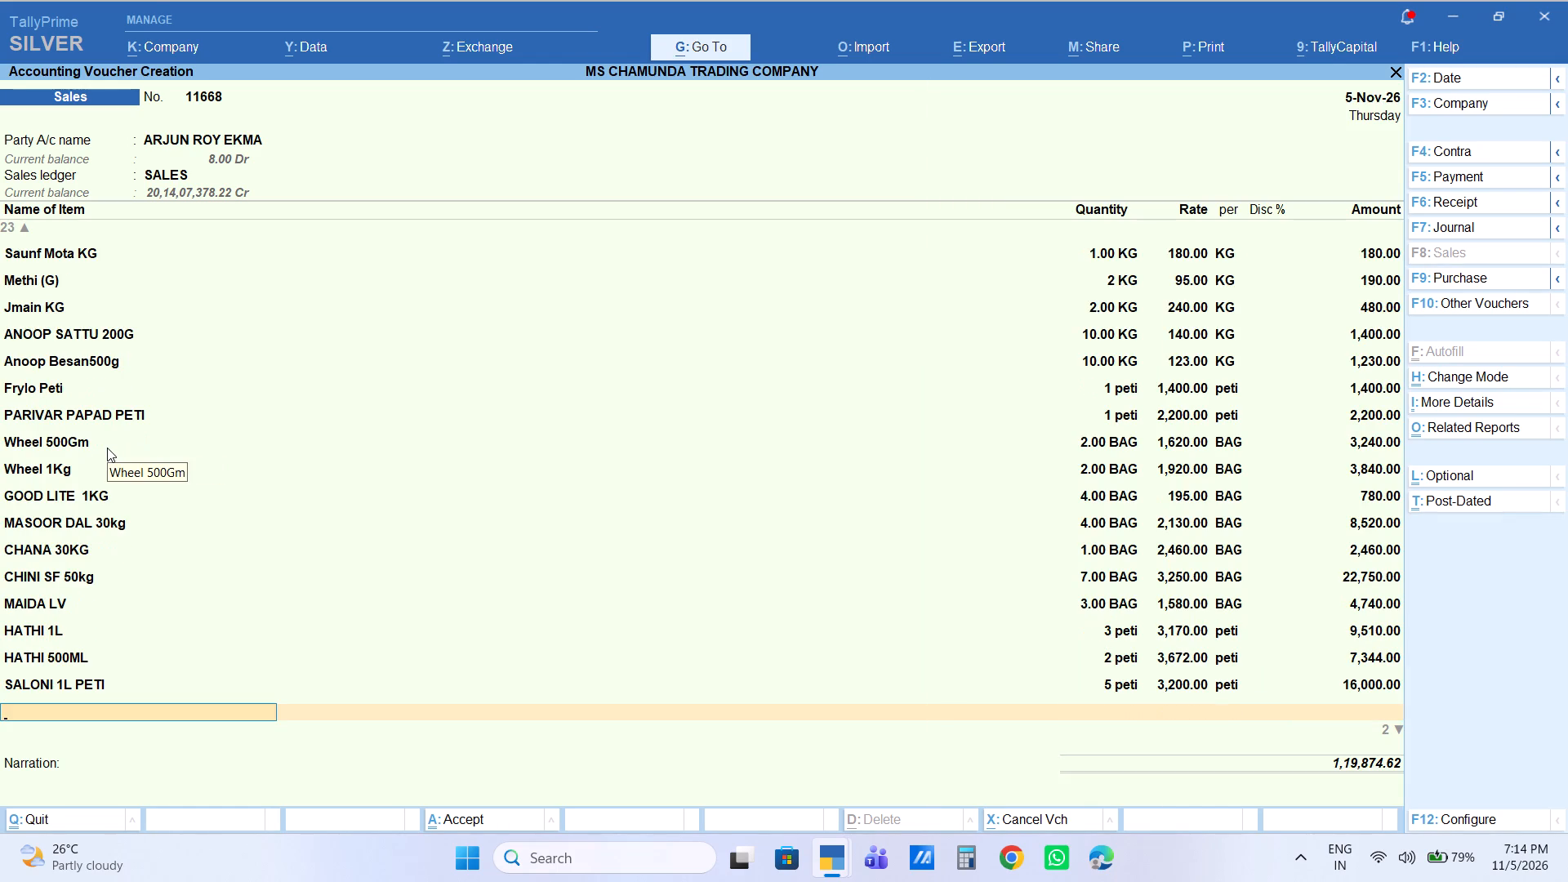
Add a SALONI 500ML PETI item line with 2 peti at 3,620.00 per peti.
{"action": "type", "text": "saloni50"}
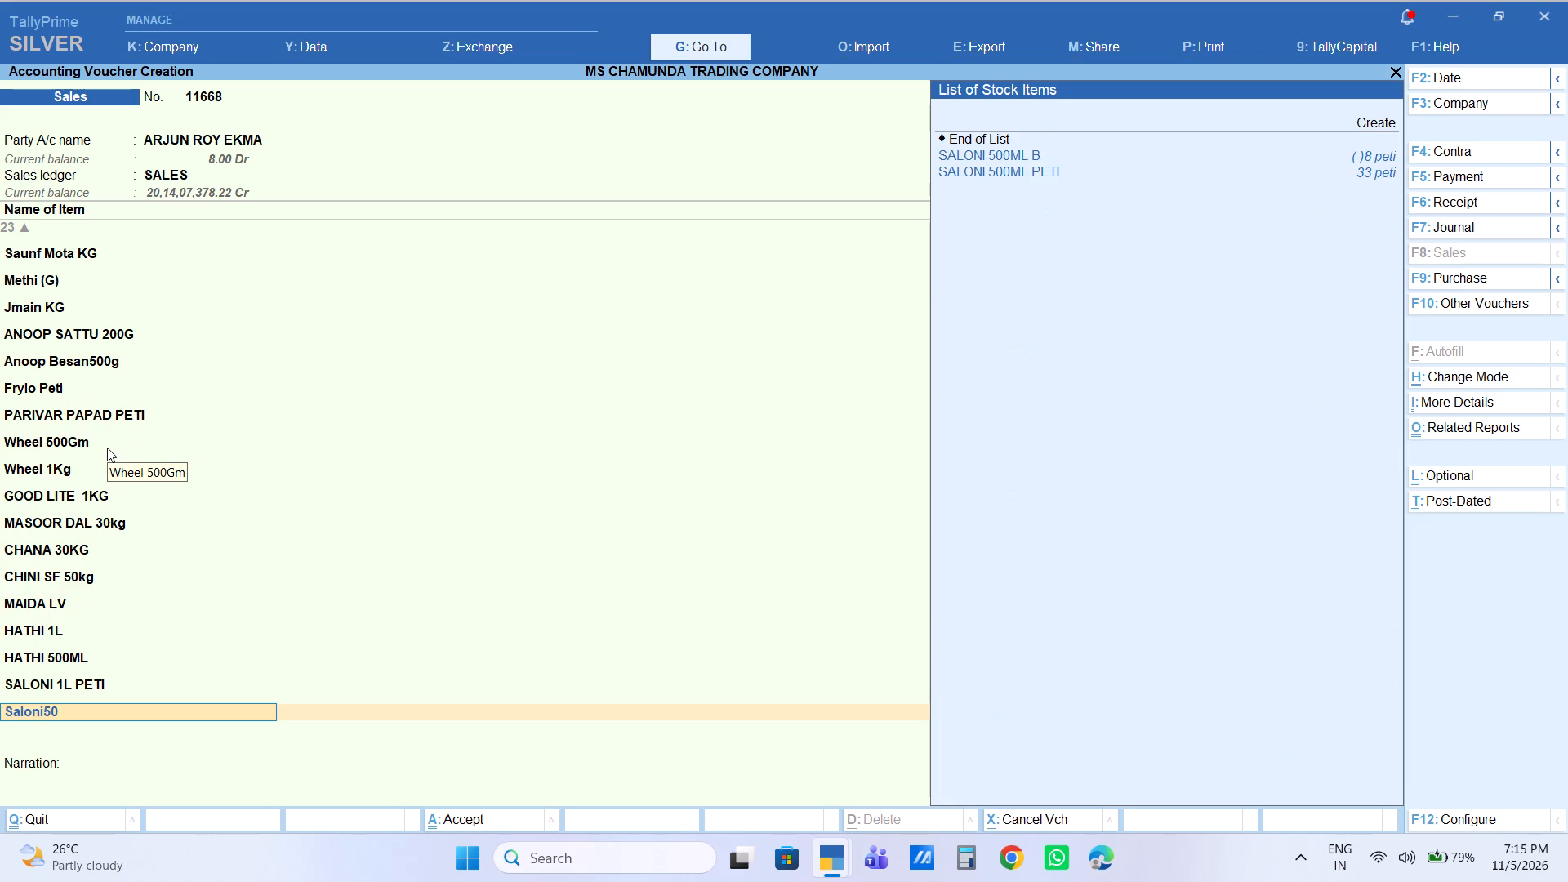
{"action": "key", "text": "Down"}
{"action": "key", "text": "Down"}
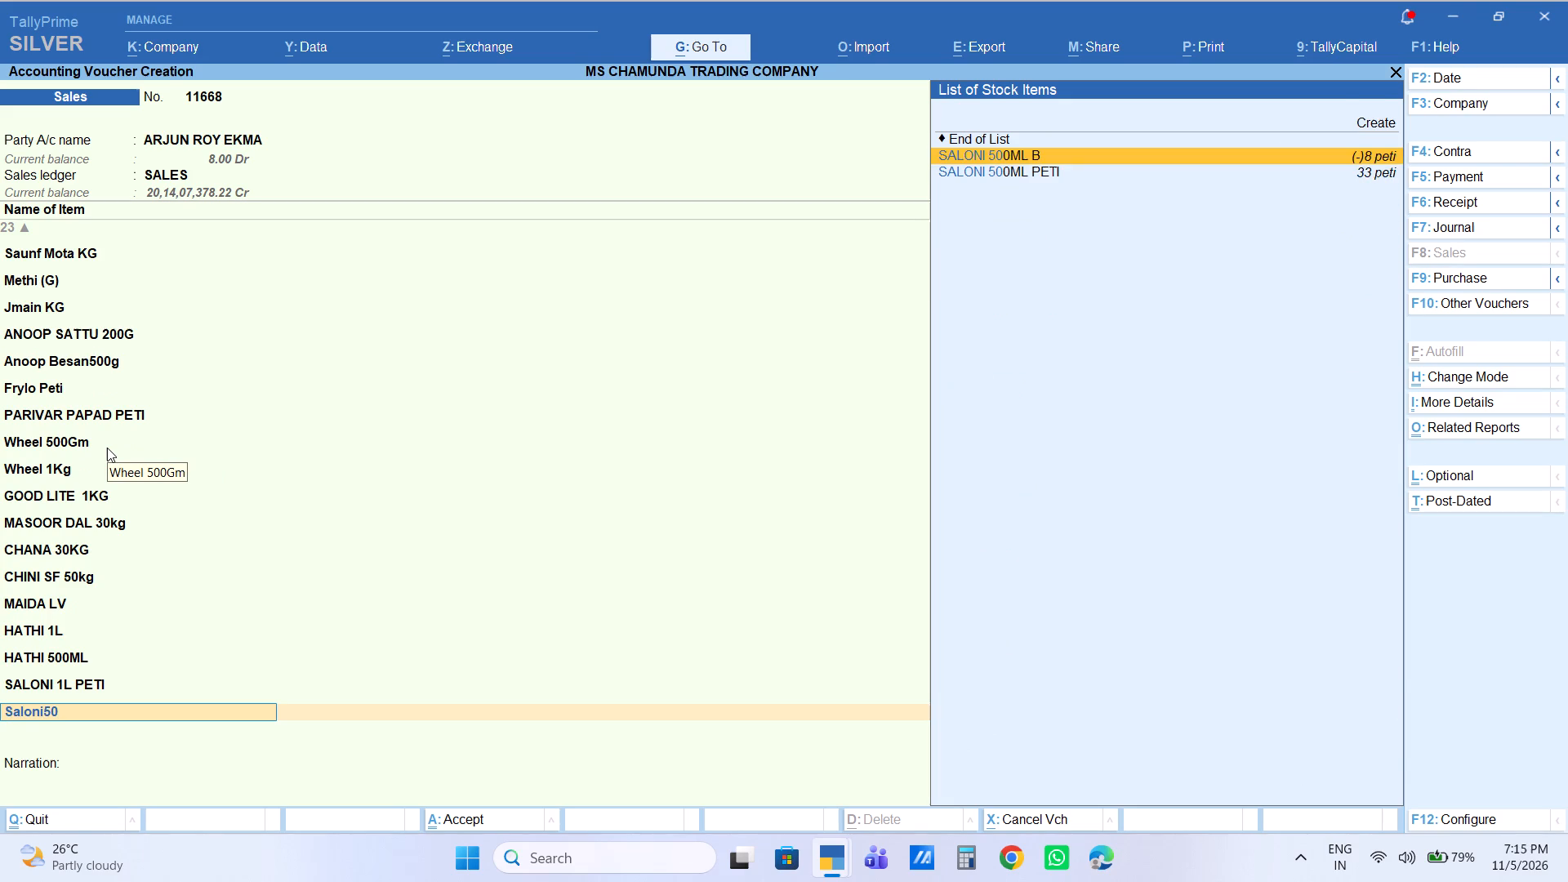
{"action": "key", "text": "Return"}
{"action": "key", "text": "2"}
{"action": "key", "text": "Return"}
{"action": "key", "text": "Return"}
{"action": "key", "text": "Return"}
{"action": "key", "text": "Return"}
{"action": "key", "text": "Return"}
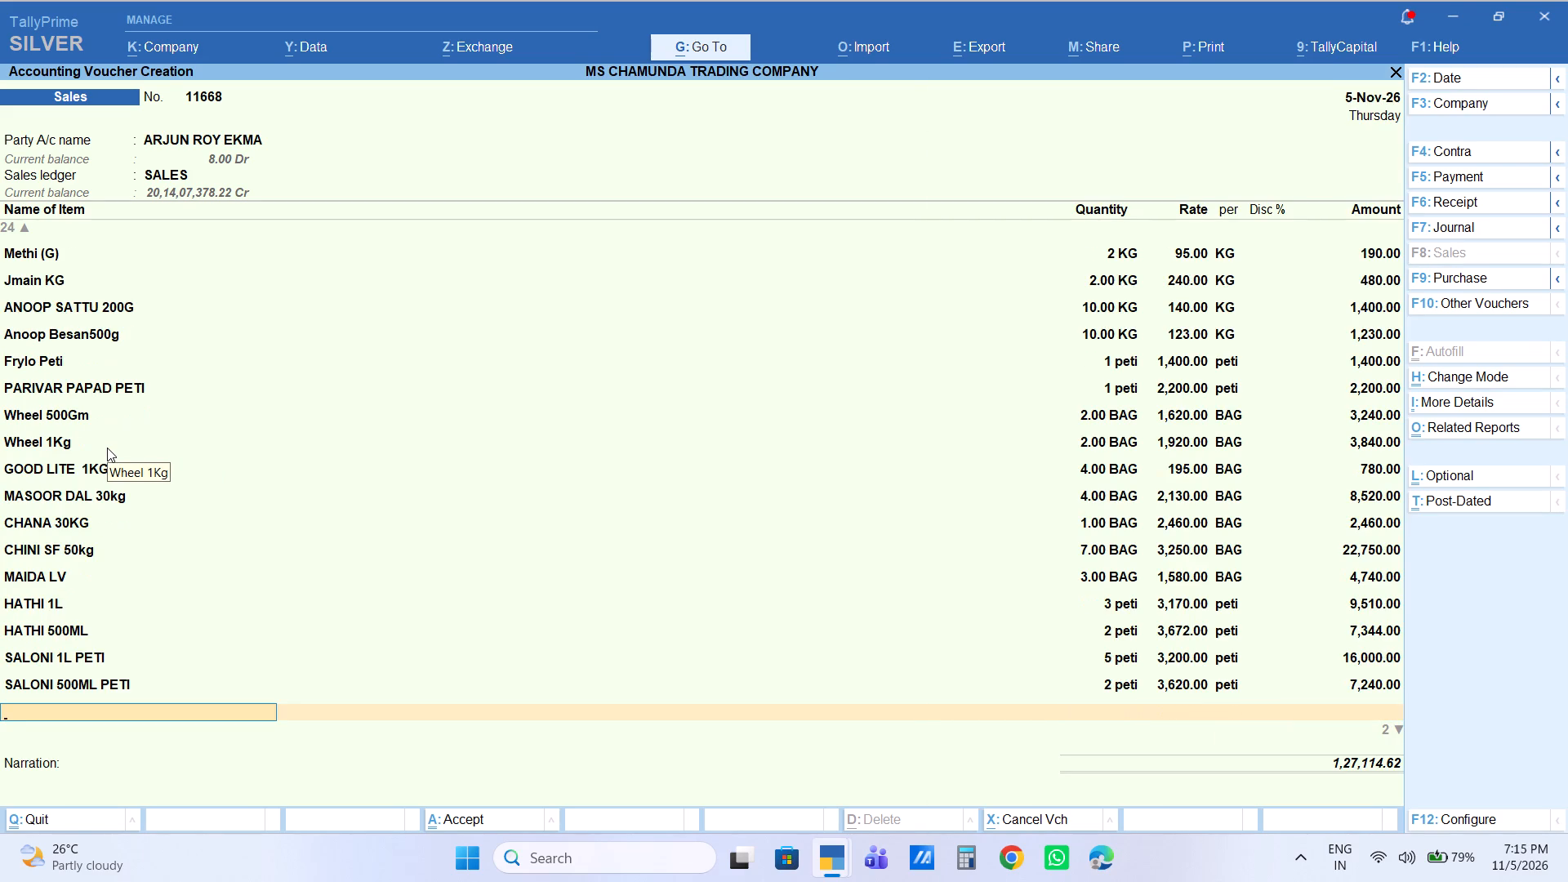
Add a FORTUNE 1L PETI item line with 5 peti at 2,630.00 per peti.
{"action": "type", "text": "fort"}
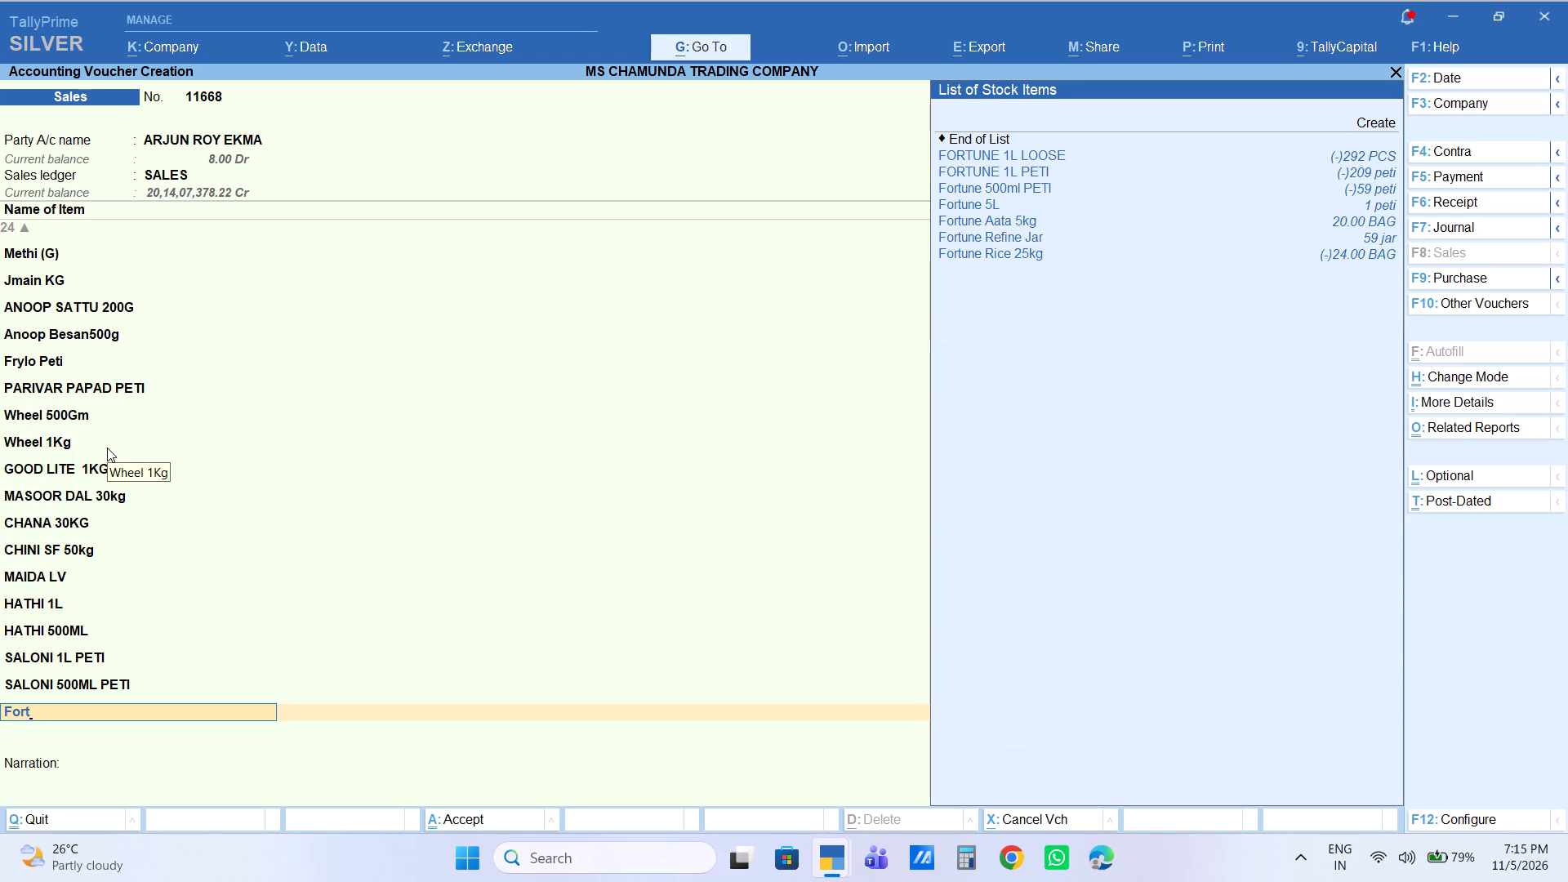
{"action": "key", "text": "Down"}
{"action": "key", "text": "Down"}
{"action": "key", "text": "Return"}
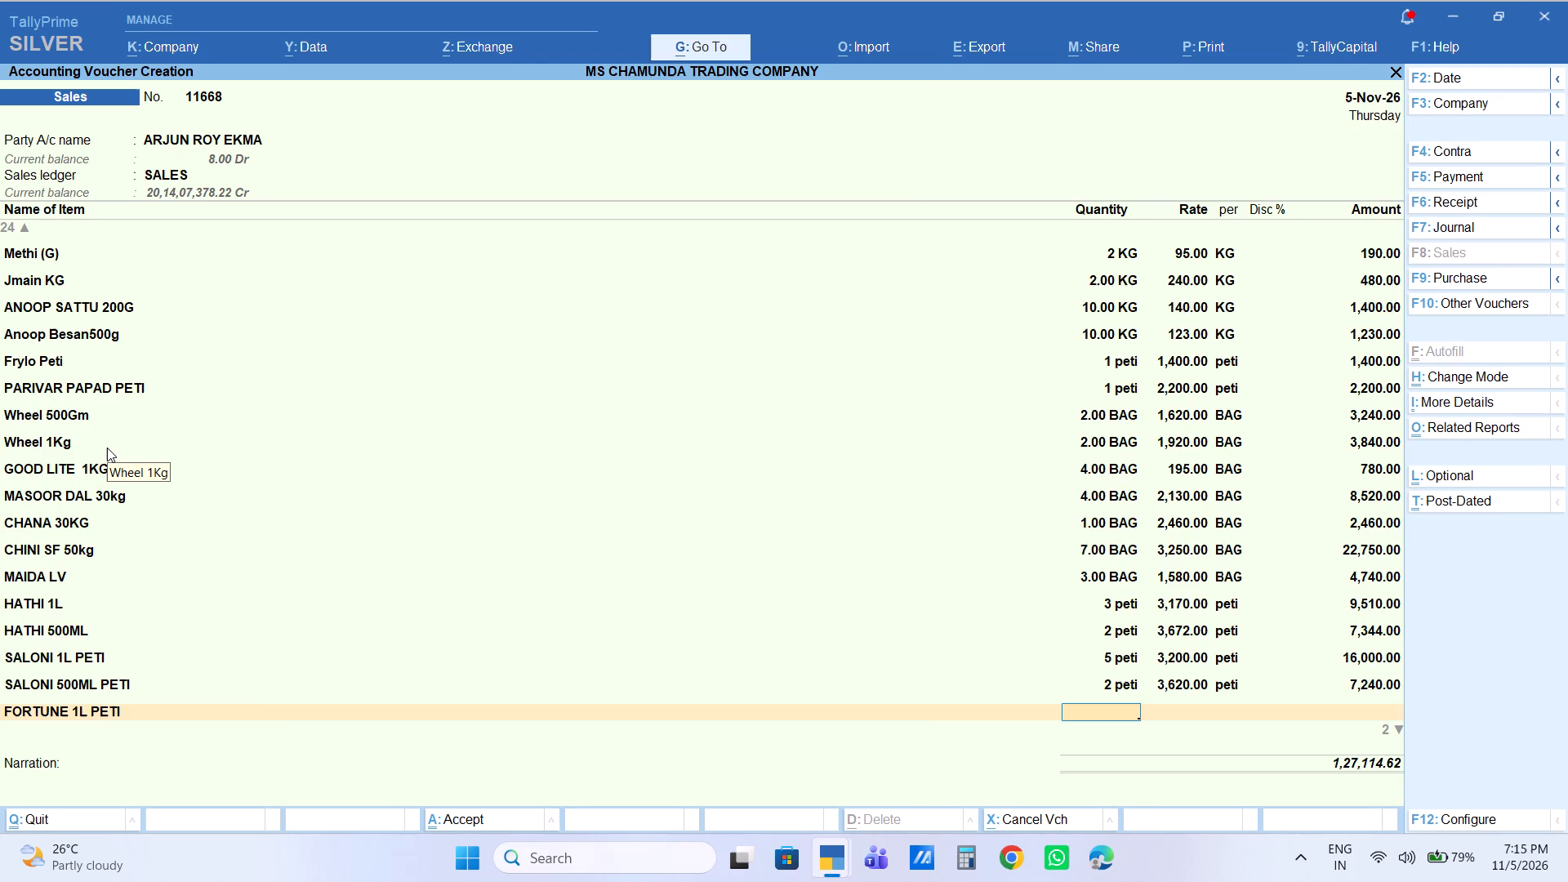
{"action": "key", "text": "5"}
{"action": "key", "text": "Return"}
{"action": "key", "text": "Return"}
{"action": "key", "text": "Return"}
{"action": "key", "text": "Return"}
{"action": "key", "text": "Return"}
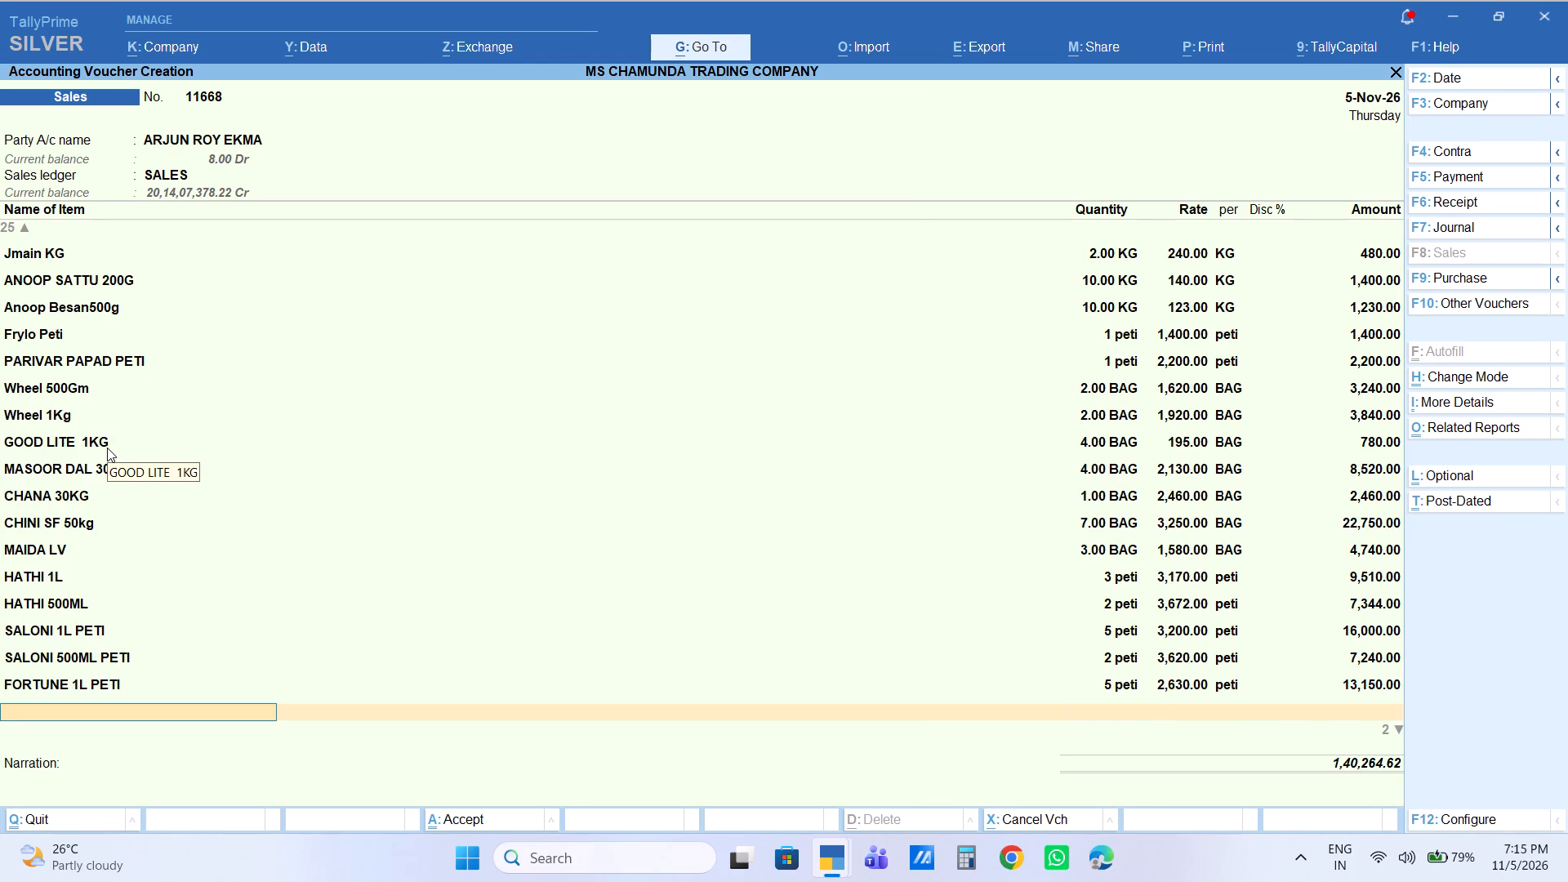
Add a Fortune 500ml PETI item line with 2 peti at 2,020.00 per peti.
{"action": "type", "text": "fortty"}
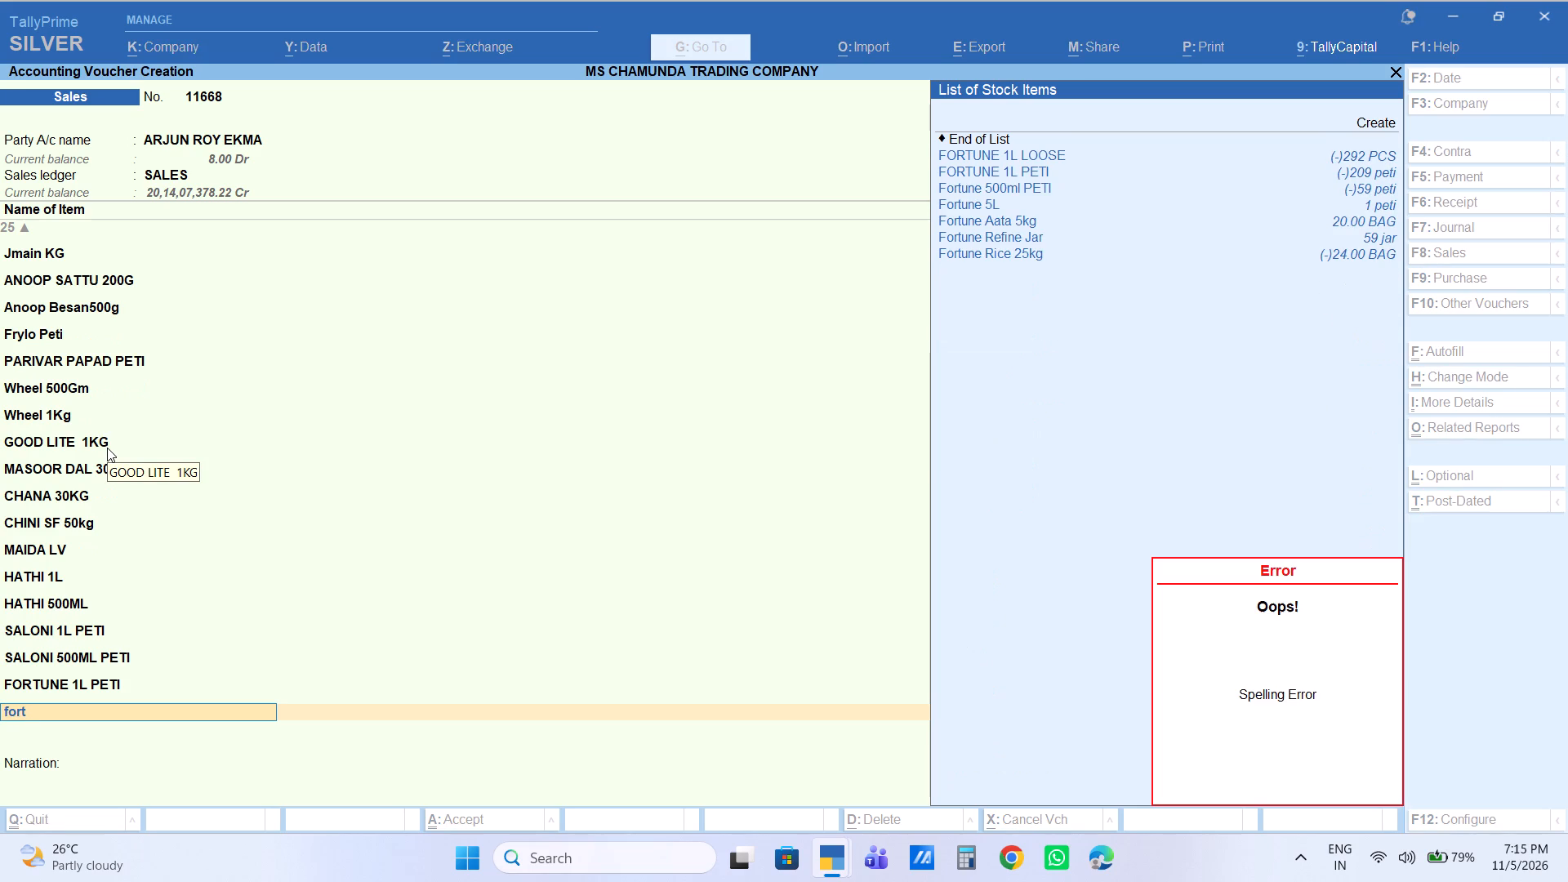
{"action": "key", "text": "Down"}
{"action": "key", "text": "Down"}
{"action": "key", "text": "Down"}
{"action": "key", "text": "Return"}
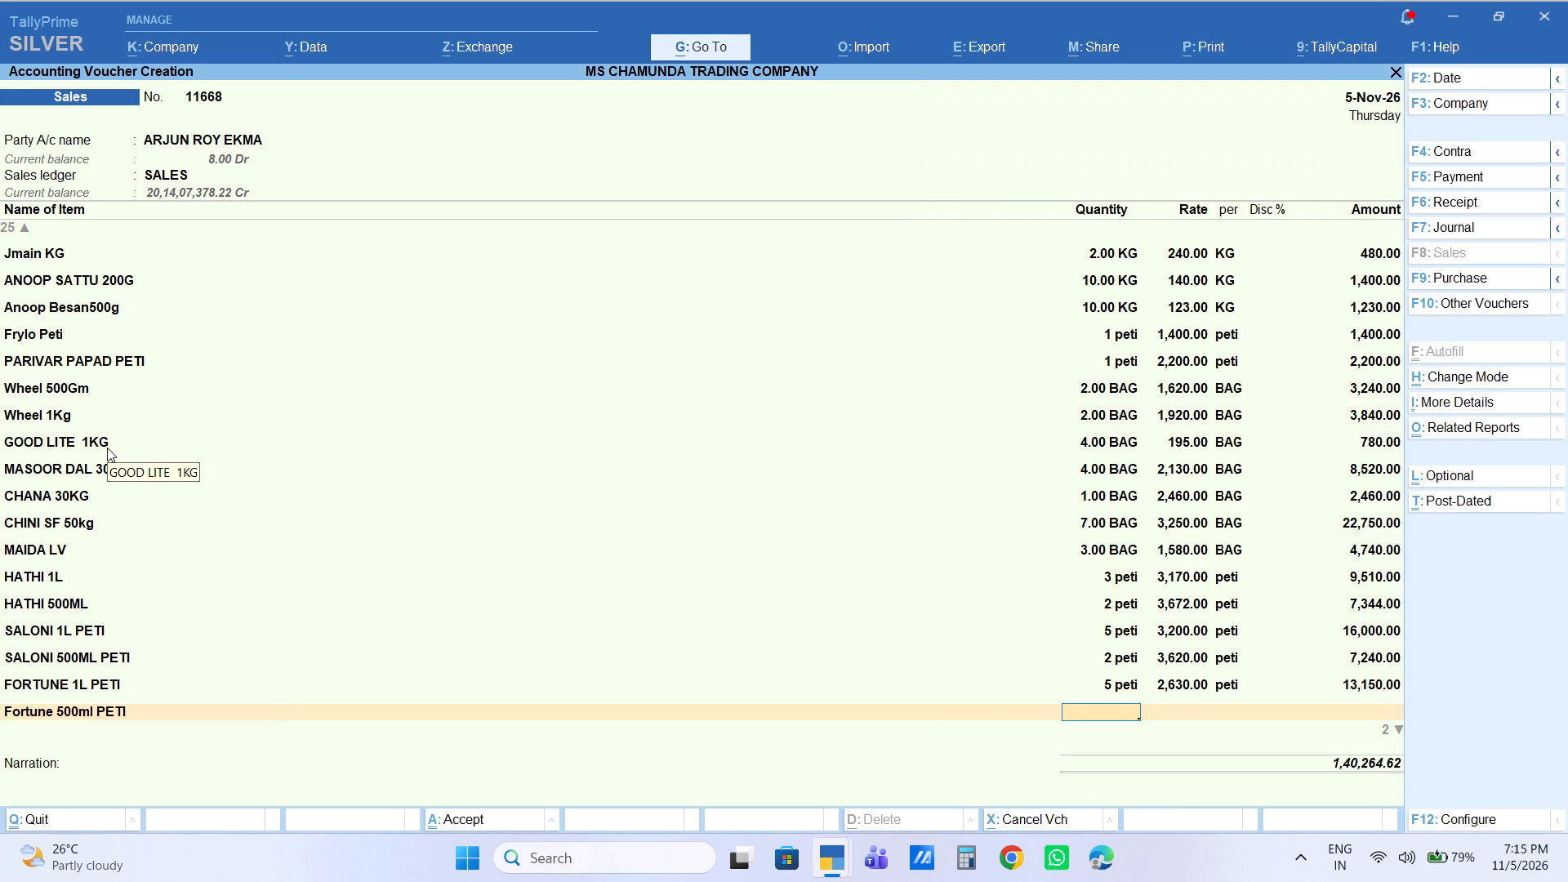
{"action": "key", "text": "2"}
{"action": "key", "text": "Return"}
{"action": "key", "text": "Return"}
{"action": "key", "text": "Return"}
{"action": "key", "text": "Return"}
{"action": "key", "text": "Return"}
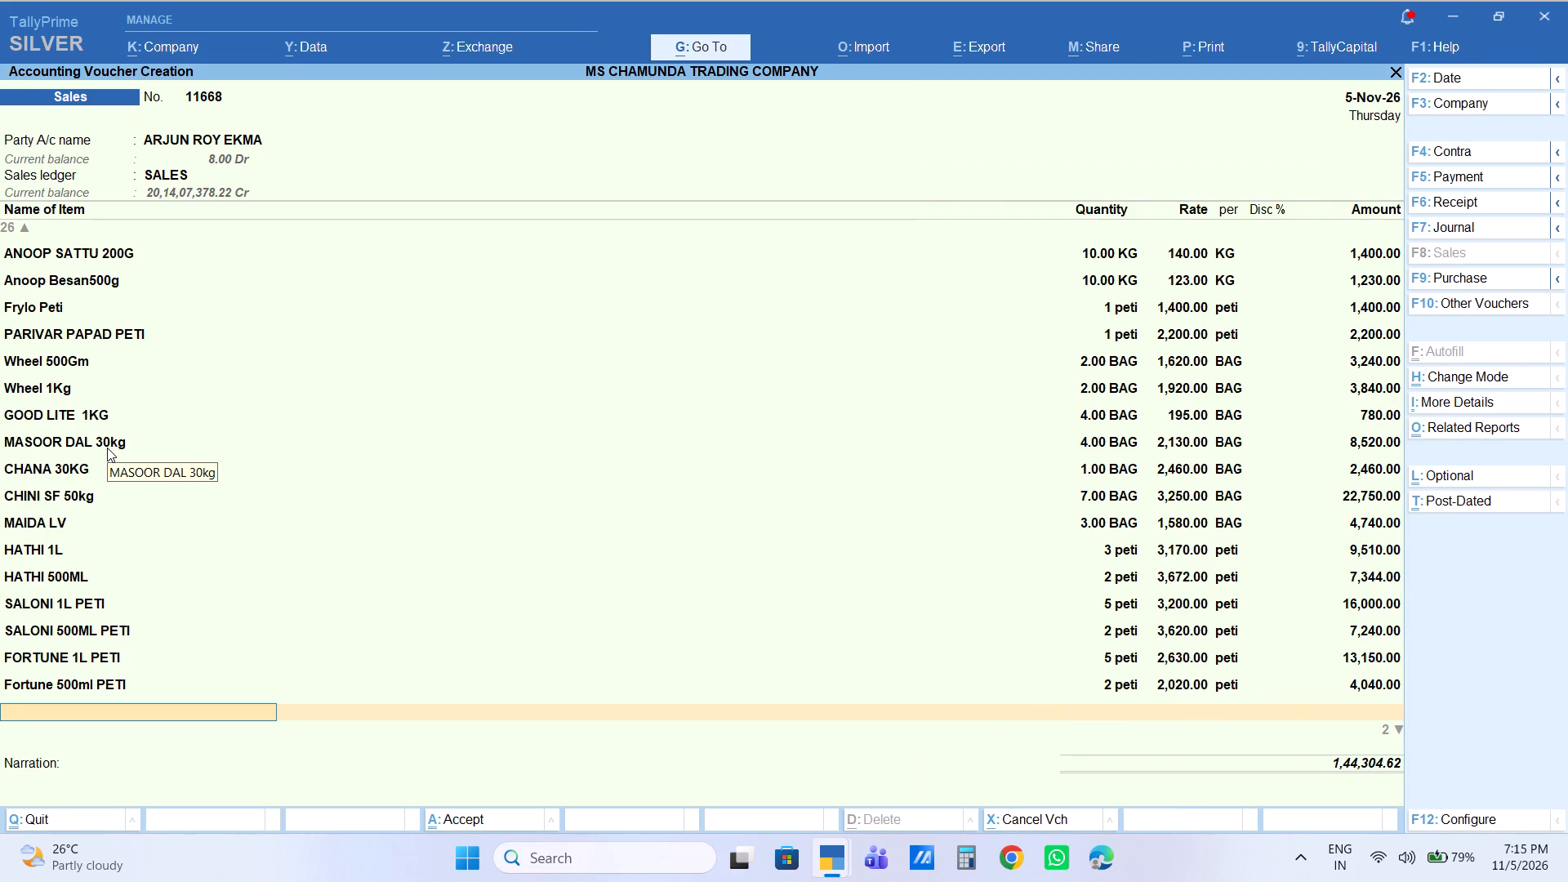
Add a Nariyal Burada KG item line with 1 KG at 450.00 per KG.
{"action": "type", "text": "nariya"}
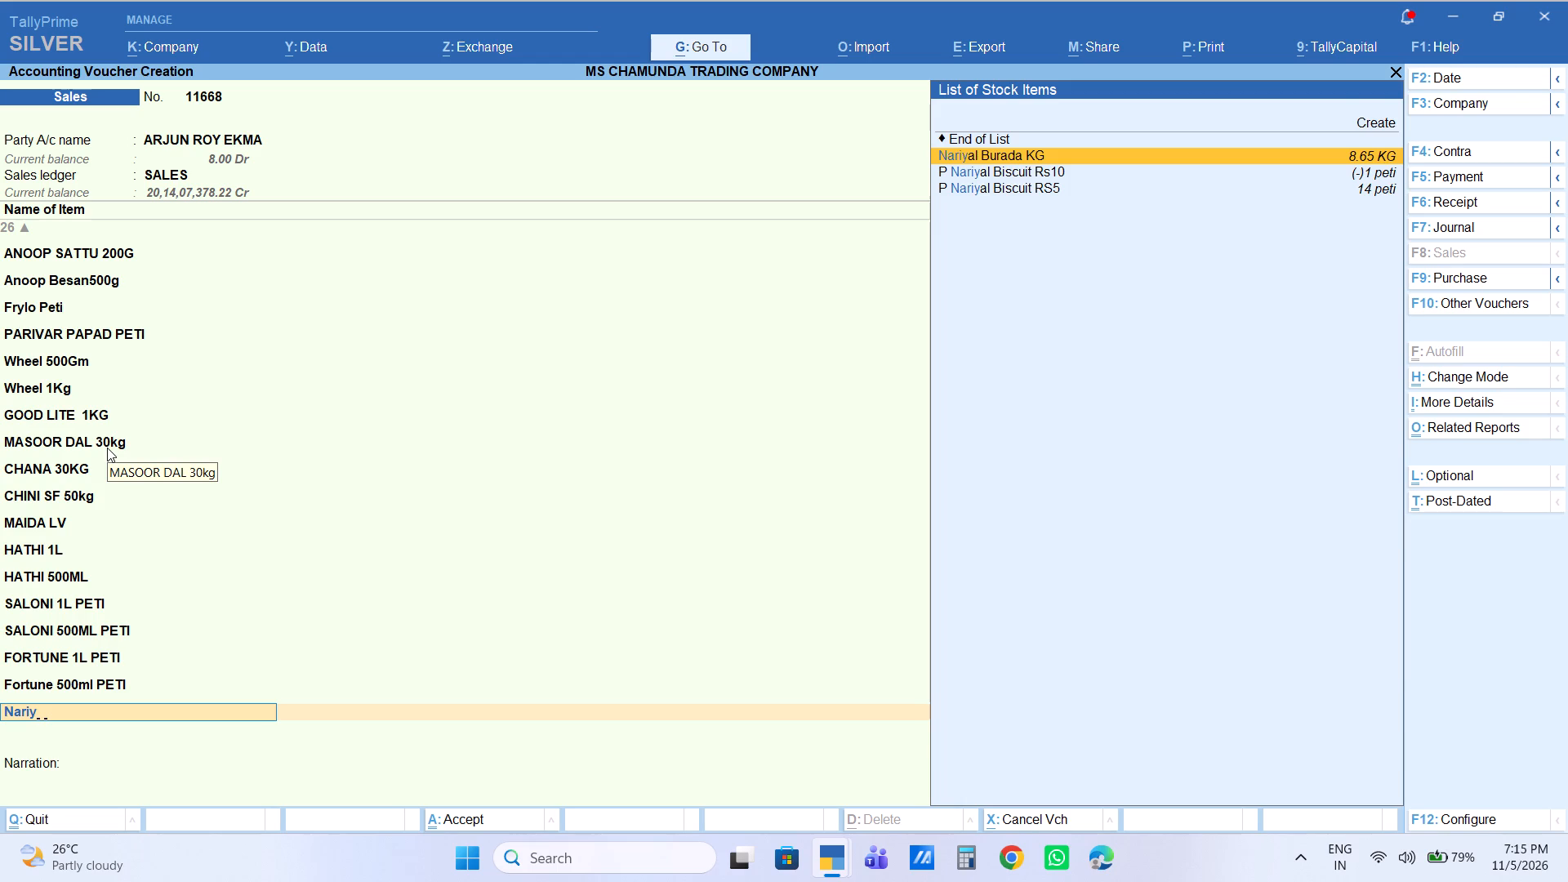
{"action": "key", "text": "Return"}
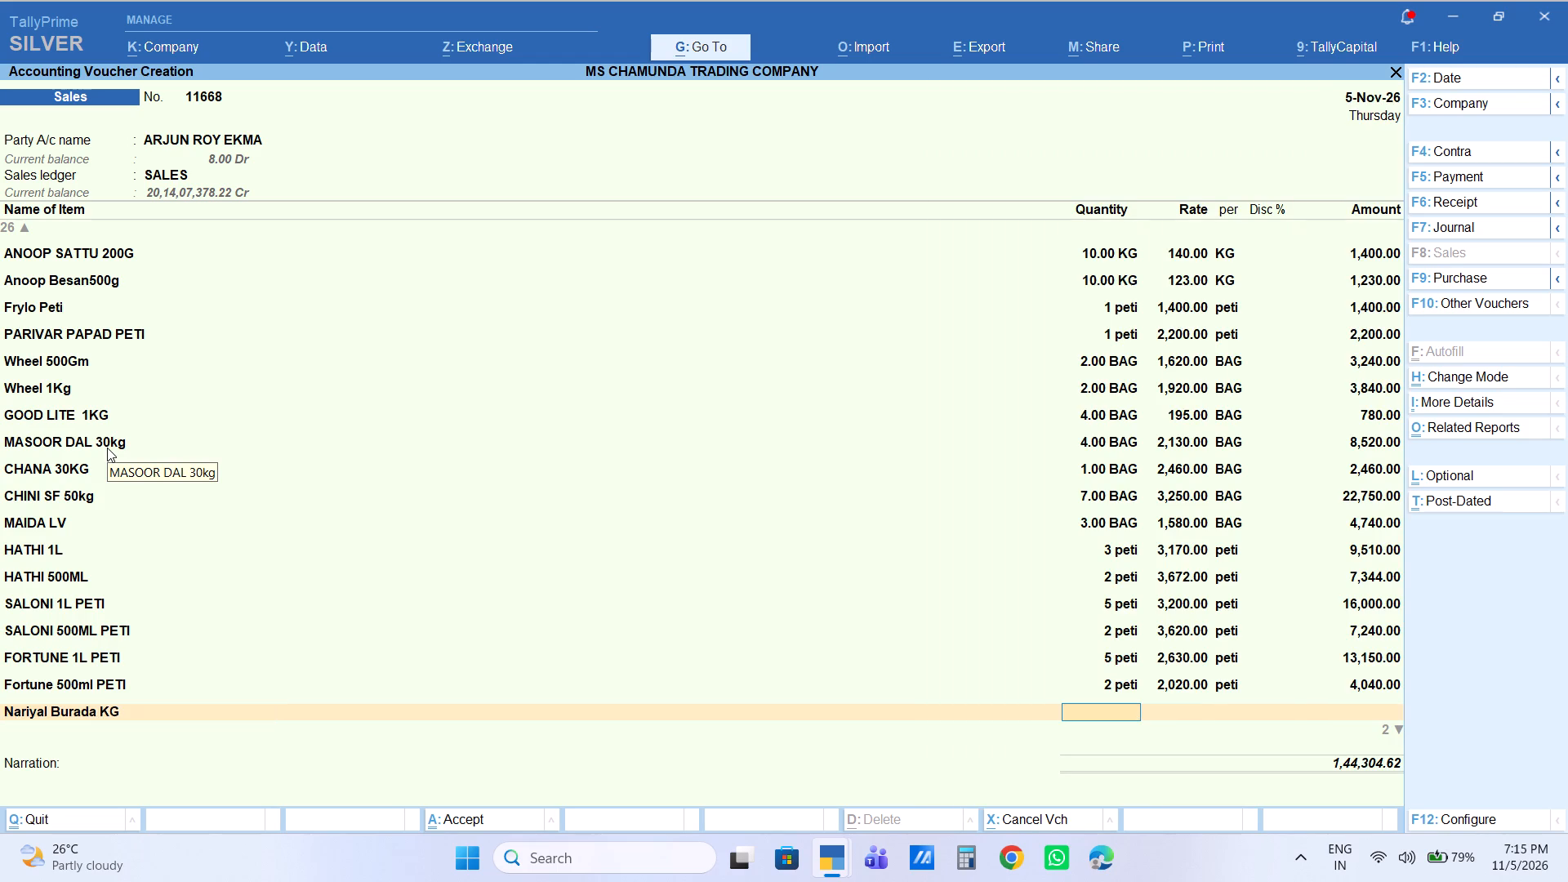
{"action": "key", "text": "1"}
{"action": "key", "text": "Return"}
{"action": "key", "text": "Return"}
{"action": "key", "text": "Return"}
{"action": "key", "text": "Return"}
{"action": "key", "text": "Return"}
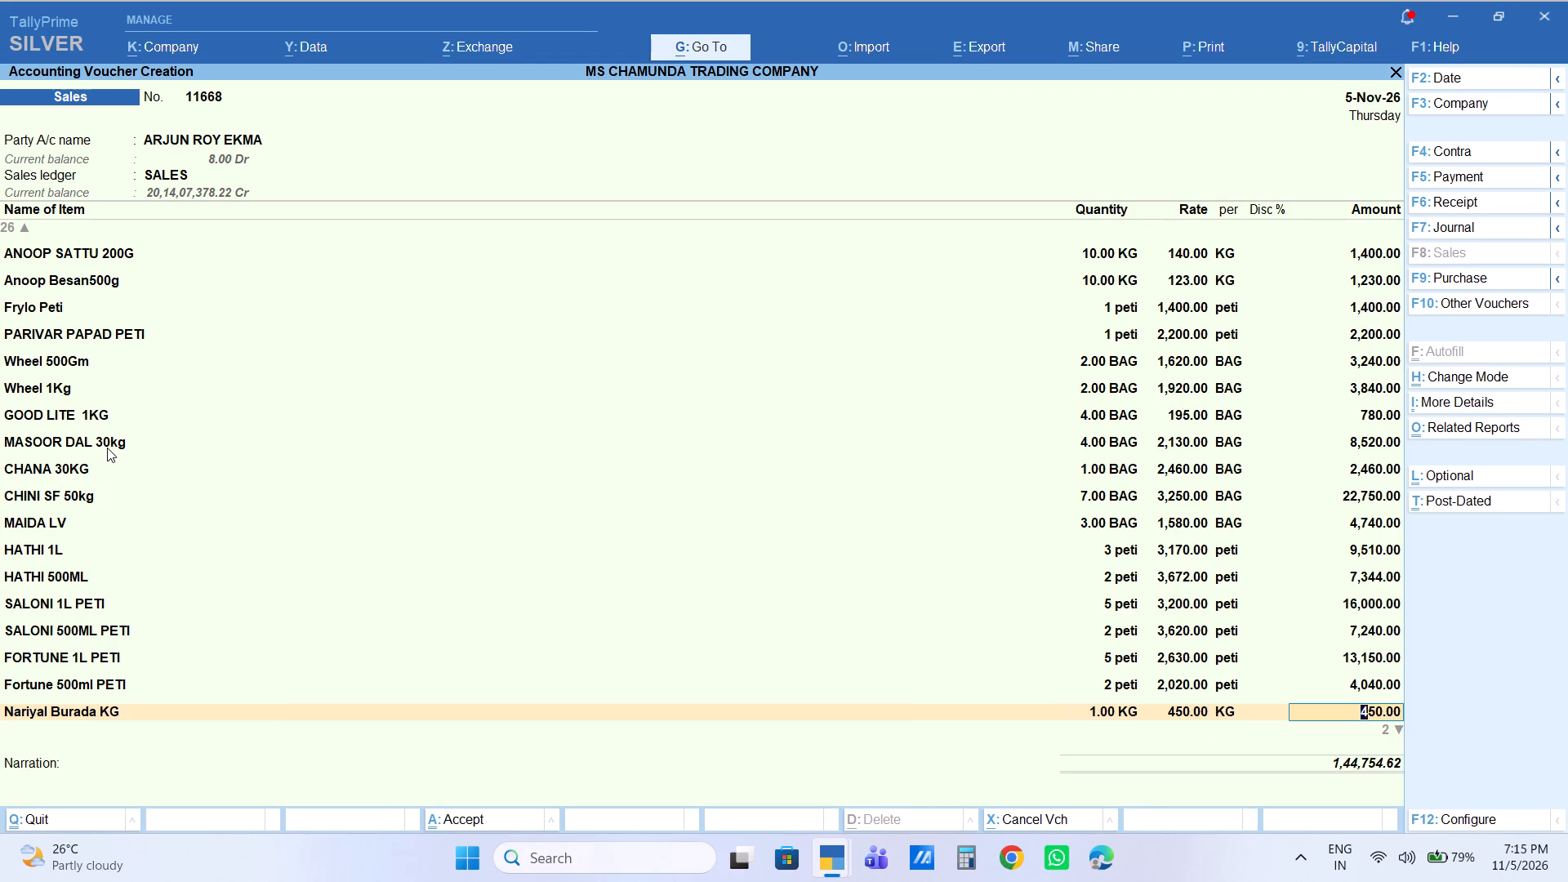
Add a KISMIS item line with 5 KG at 440.00 per KG.
{"action": "type", "text": "kismis"}
{"action": "key", "text": "Down"}
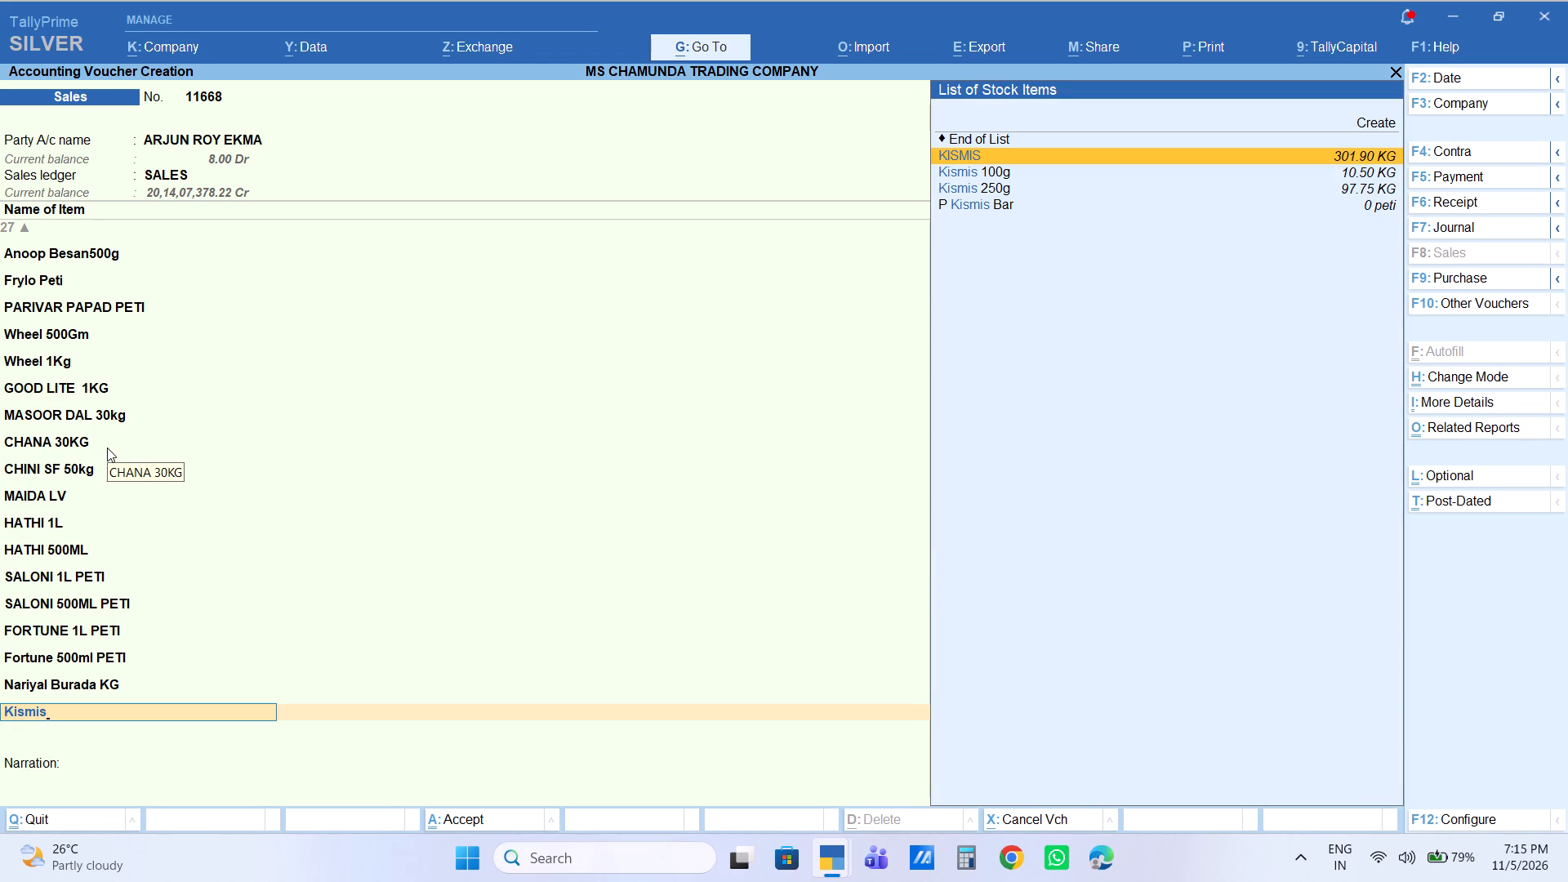
{"action": "key", "text": "Return"}
{"action": "key", "text": "5"}
{"action": "key", "text": "Return"}
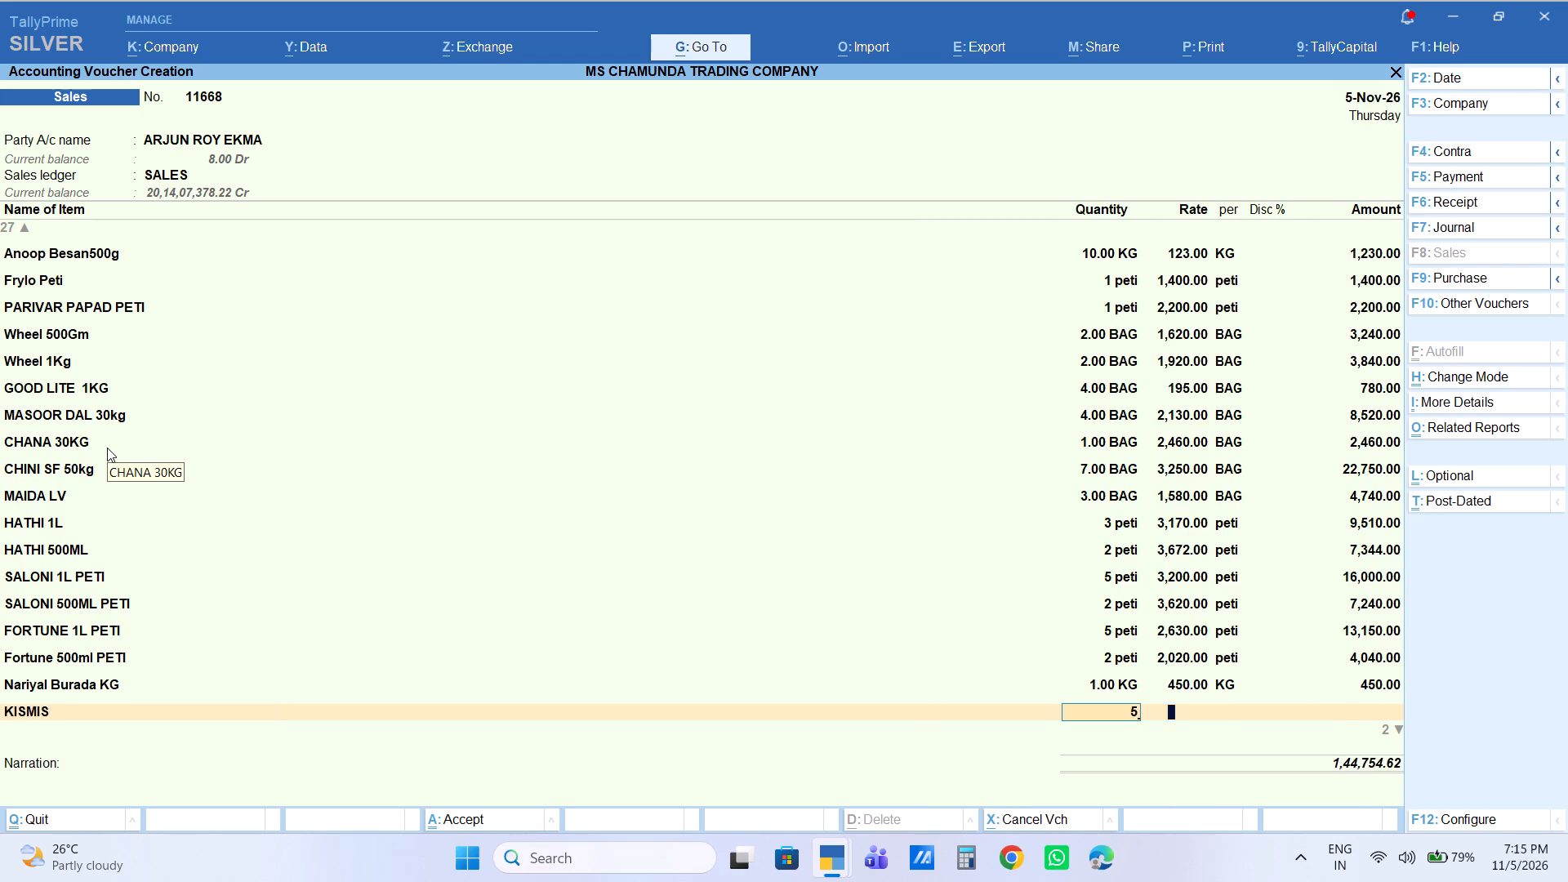
{"action": "key", "text": "Return"}
{"action": "key", "text": "Return"}
{"action": "key", "text": "Return"}
{"action": "key", "text": "Return"}
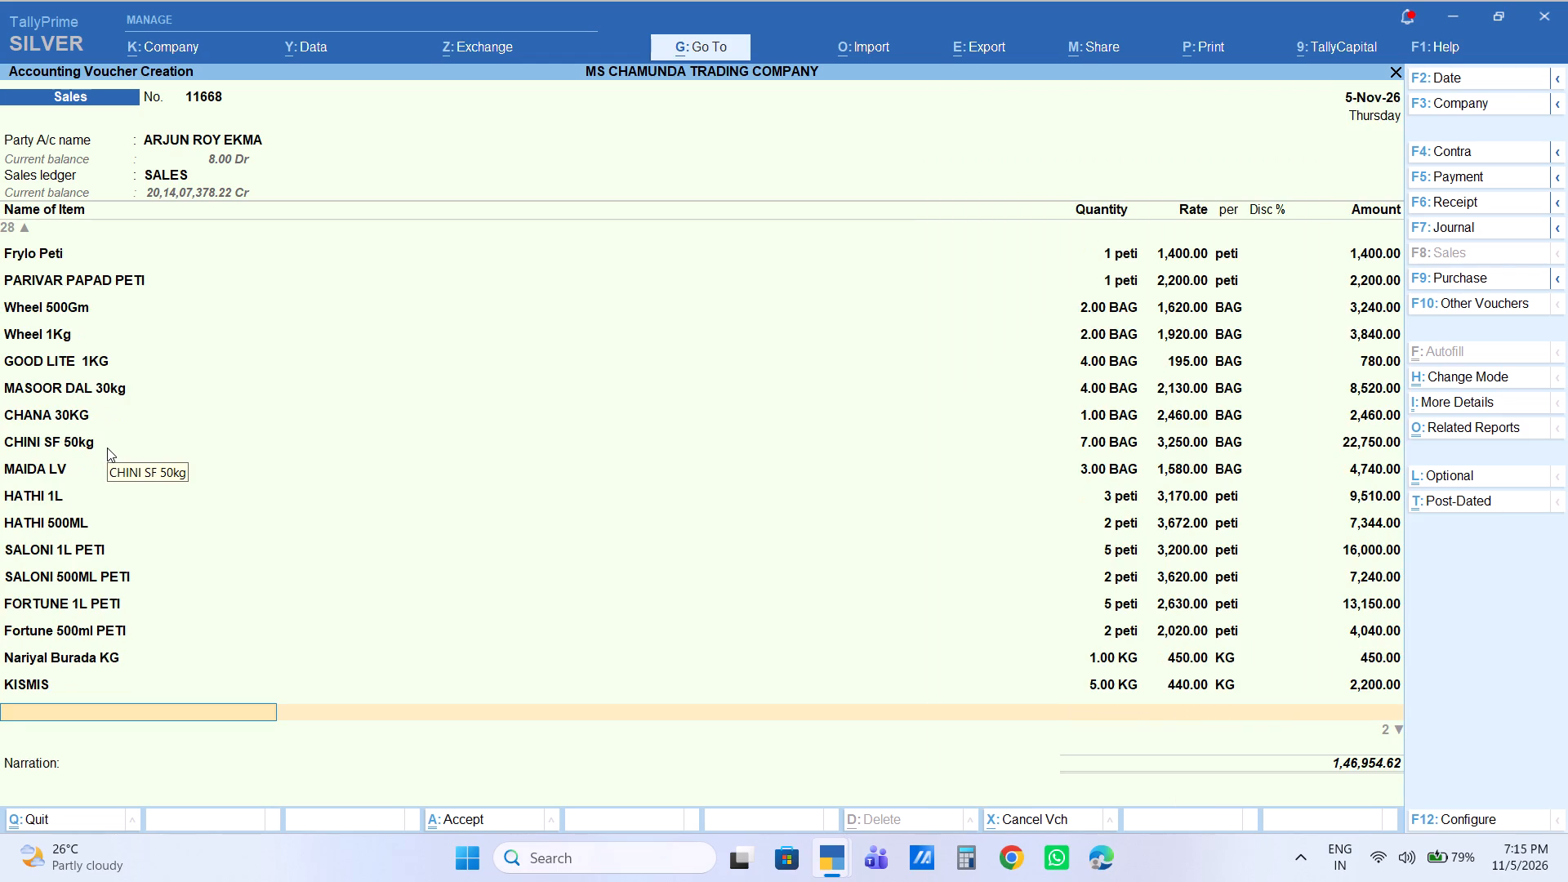
Add a Gari Gola KG item line with 2 KG at 450.00 per KG.
{"action": "type", "text": "gh"}
{"action": "key", "text": "BackSpace"}
{"action": "type", "text": "ario"}
{"action": "key", "text": "Return"}
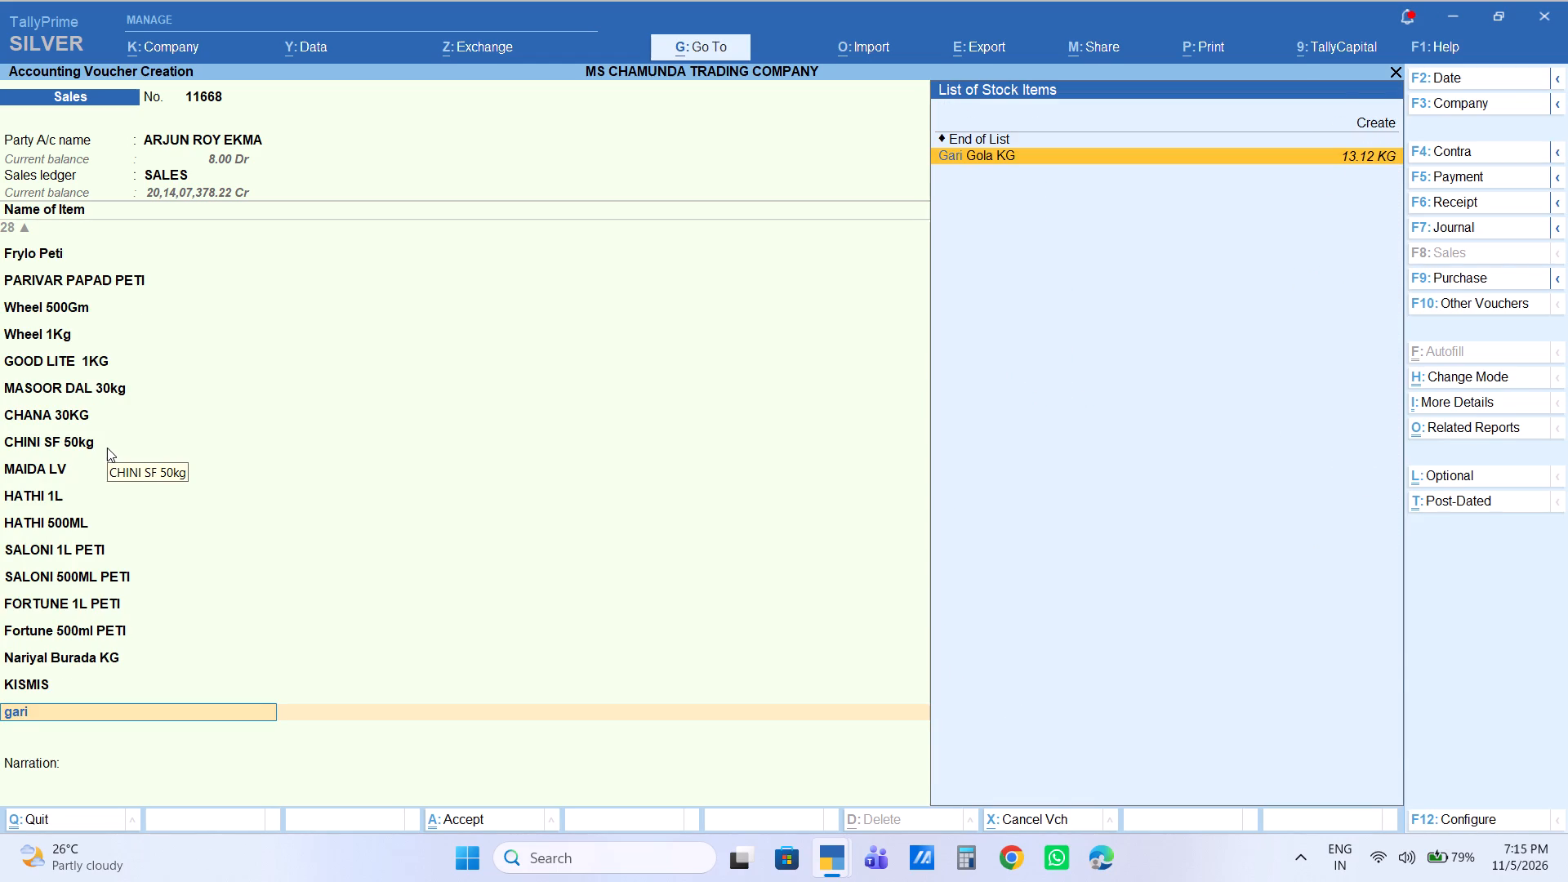
{"action": "key", "text": "Return"}
{"action": "key", "text": "2"}
{"action": "key", "text": "Return"}
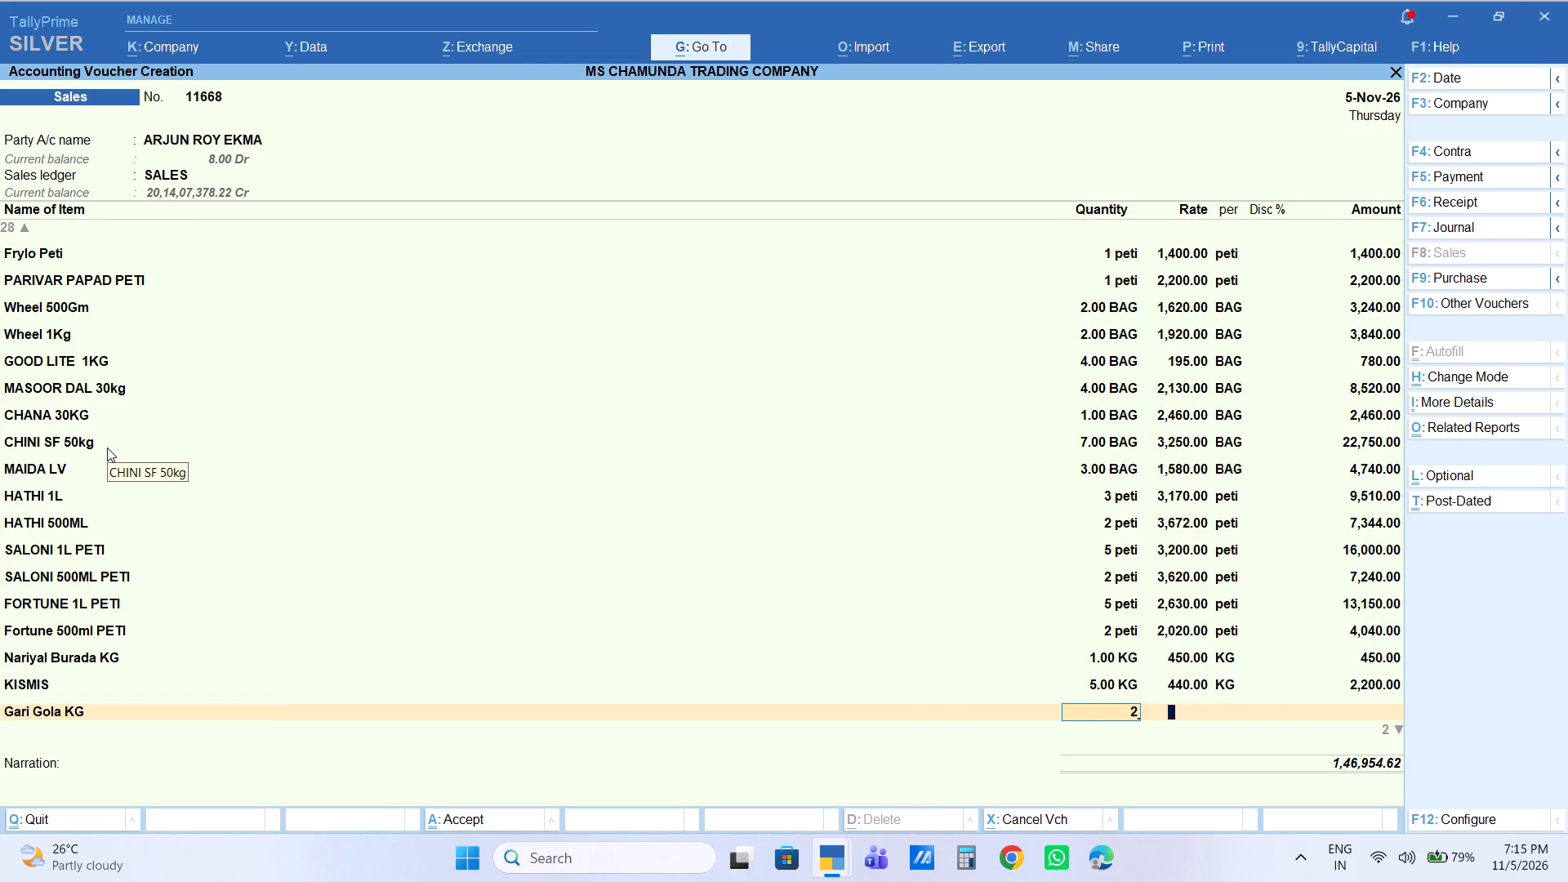
{"action": "key", "text": "Return"}
{"action": "key", "text": "Return"}
{"action": "key", "text": "Return"}
{"action": "key", "text": "Return"}
Add a SODA KG item line with 5 KG at 100.00 per KG.
{"action": "type", "text": "soda"}
{"action": "key", "text": "Return"}
{"action": "key", "text": "5"}
{"action": "key", "text": "Return"}
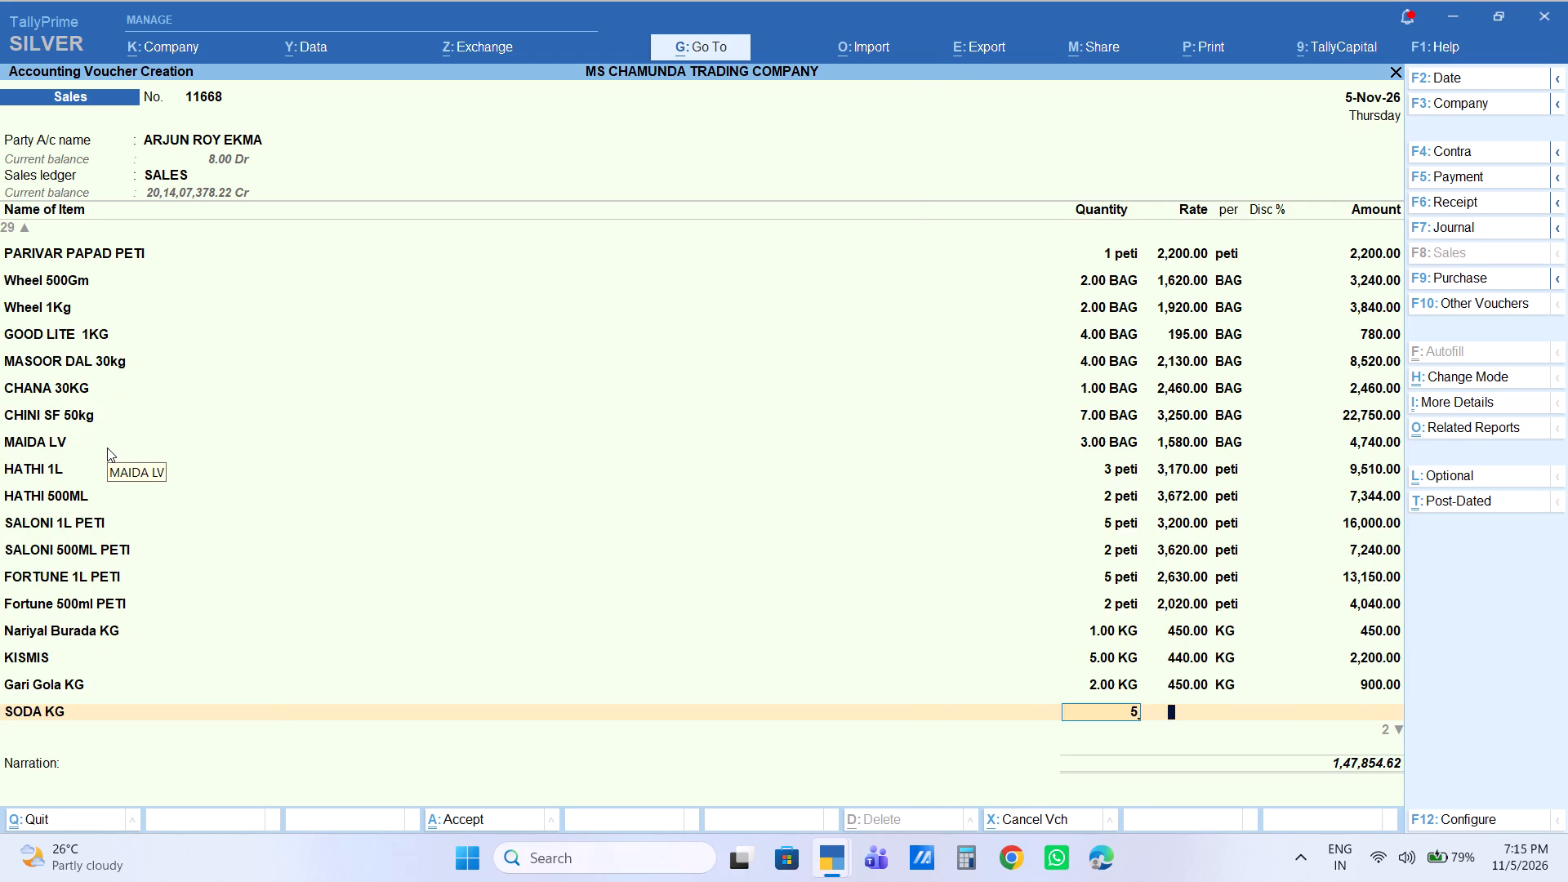
{"action": "key", "text": "Return"}
{"action": "key", "text": "Return"}
{"action": "key", "text": "Return"}
{"action": "key", "text": "Return"}
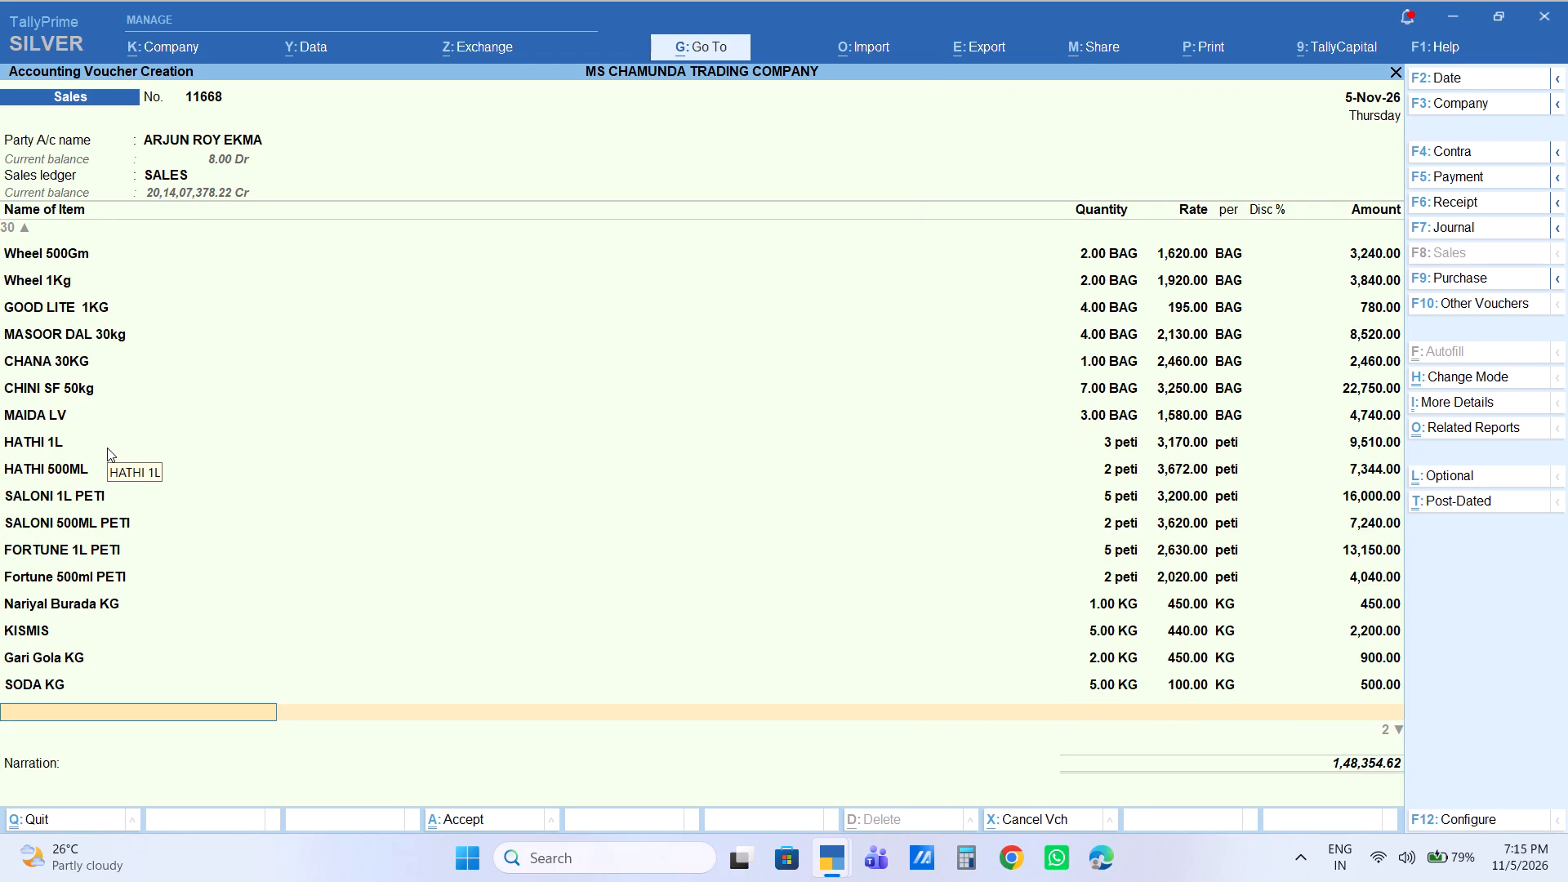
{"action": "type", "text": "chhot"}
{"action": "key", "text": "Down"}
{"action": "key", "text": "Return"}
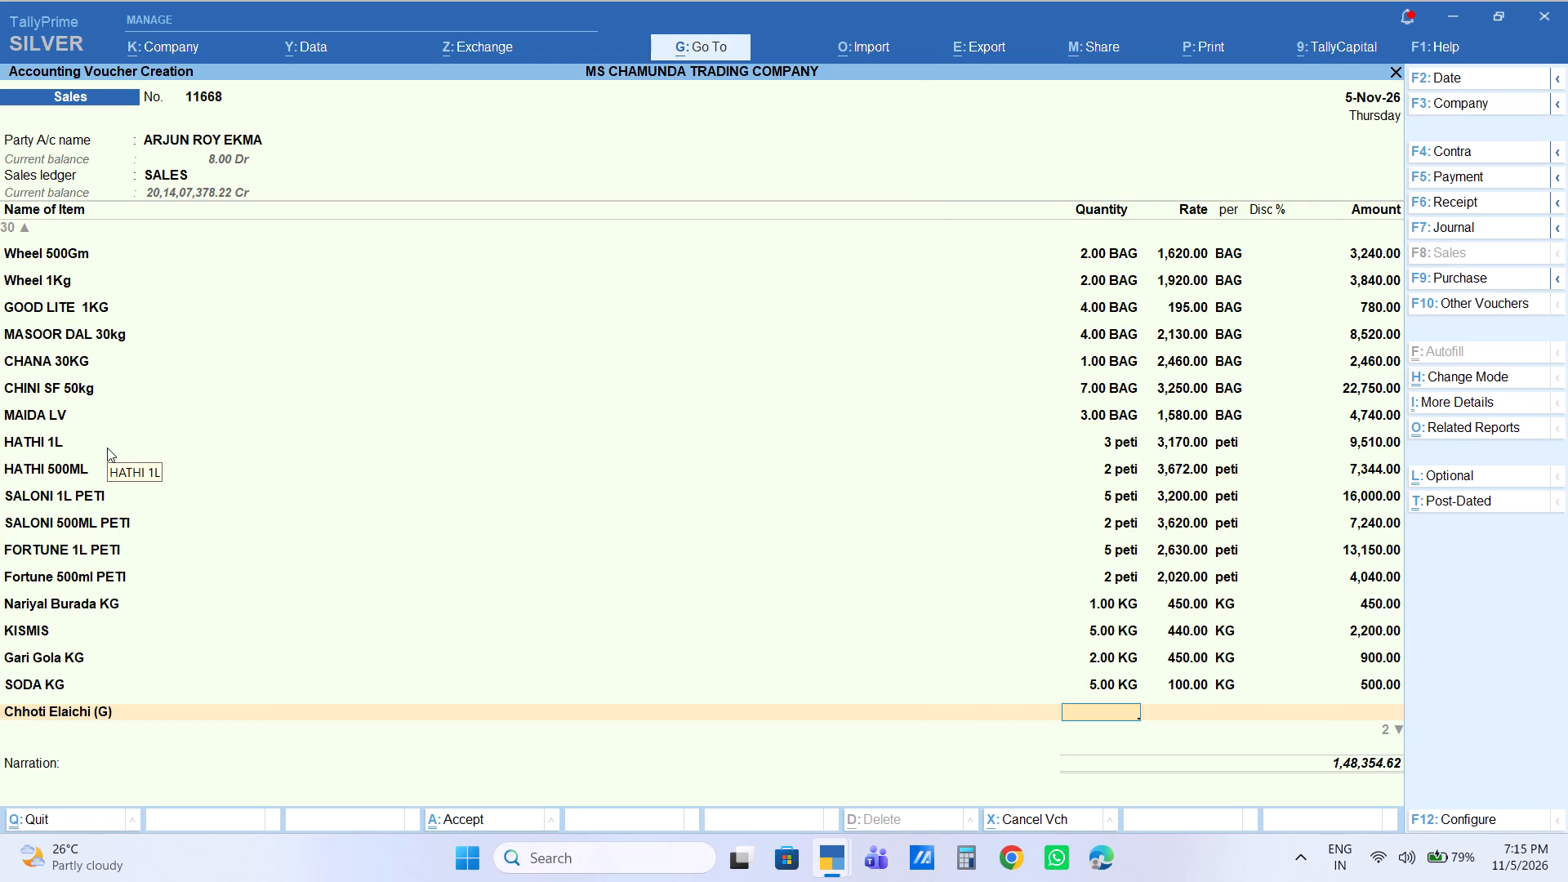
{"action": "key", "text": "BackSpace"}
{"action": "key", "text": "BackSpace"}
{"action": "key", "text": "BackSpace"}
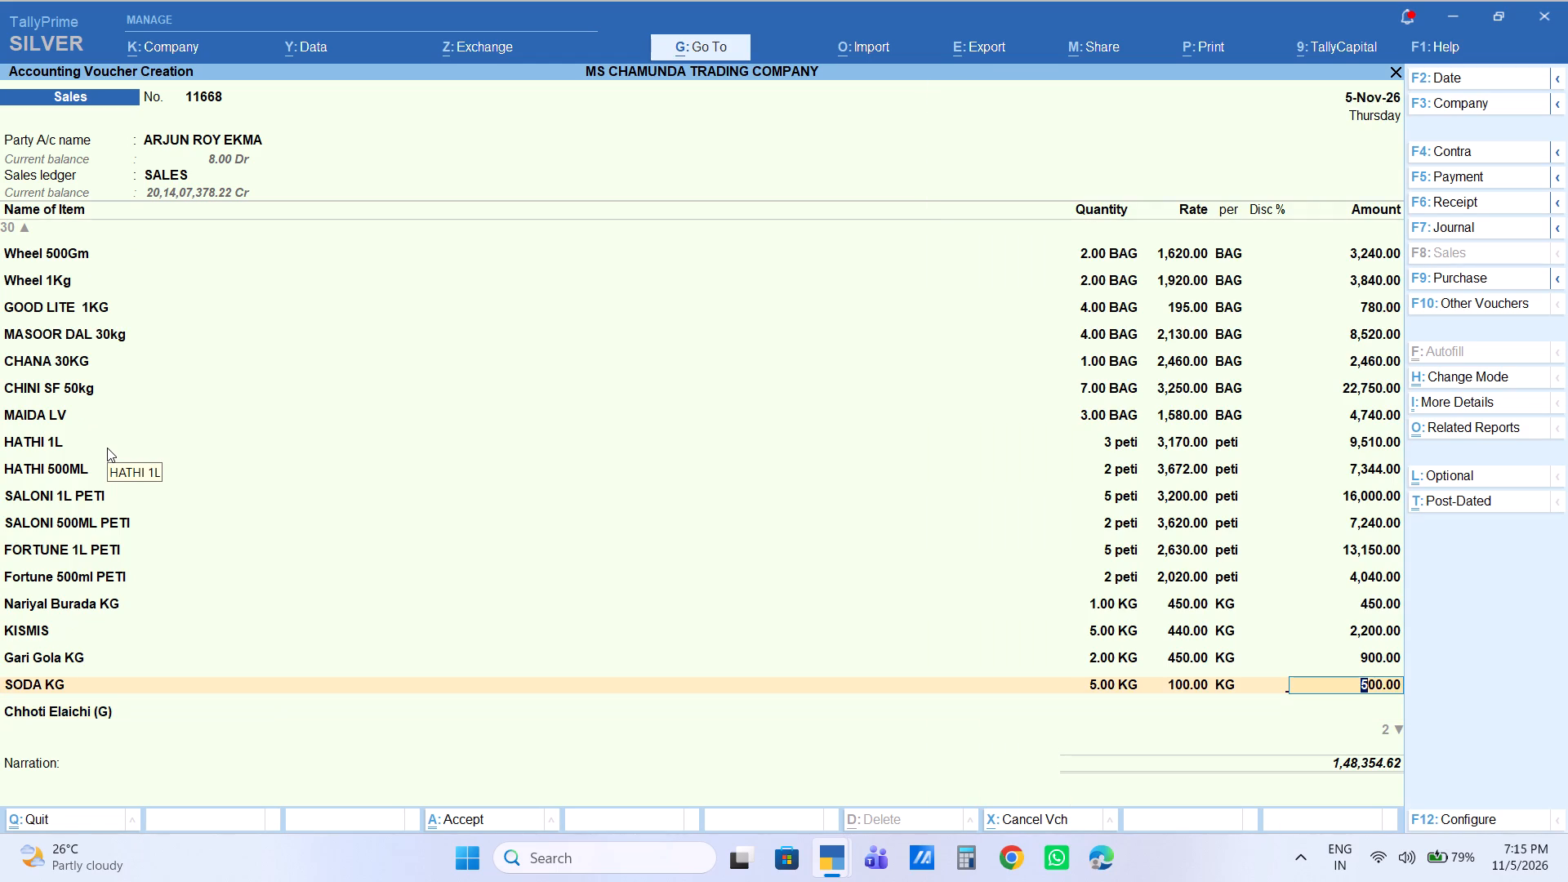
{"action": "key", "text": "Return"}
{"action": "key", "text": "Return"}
Add an ELAICHI RS5 item line with 1 BDL at 120.00 per BDL.
{"action": "type", "text": "elai"}
{"action": "key", "text": "Down"}
{"action": "key", "text": "Down"}
{"action": "key", "text": "Down"}
{"action": "key", "text": "Up"}
{"action": "key", "text": "Return"}
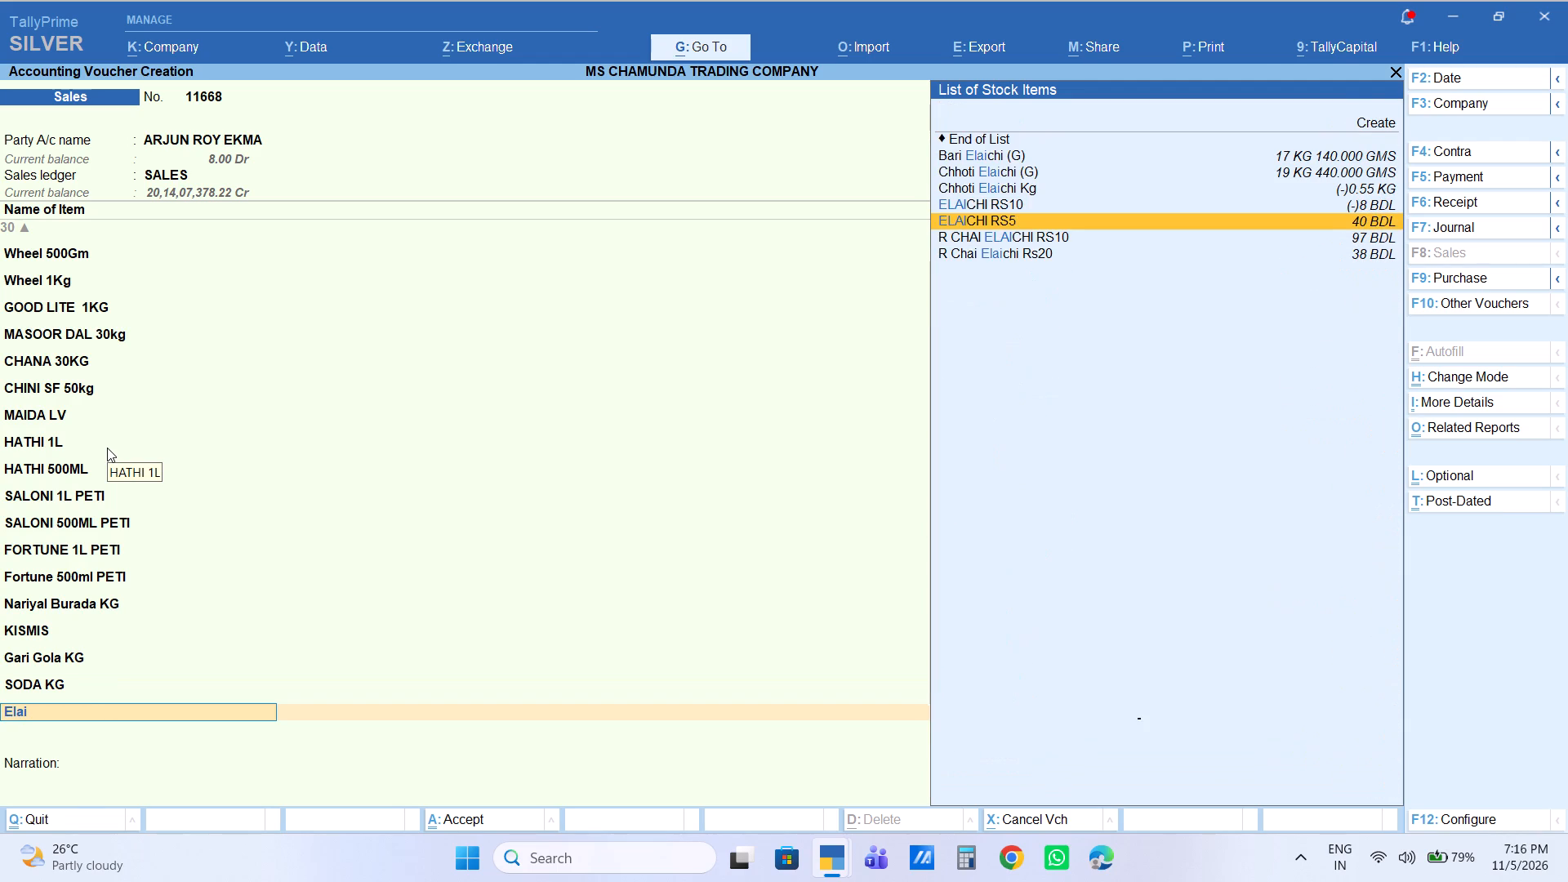
{"action": "key", "text": "1"}
{"action": "key", "text": "Return"}
{"action": "key", "text": "Return"}
{"action": "key", "text": "Return"}
{"action": "key", "text": "Return"}
{"action": "key", "text": "Return"}
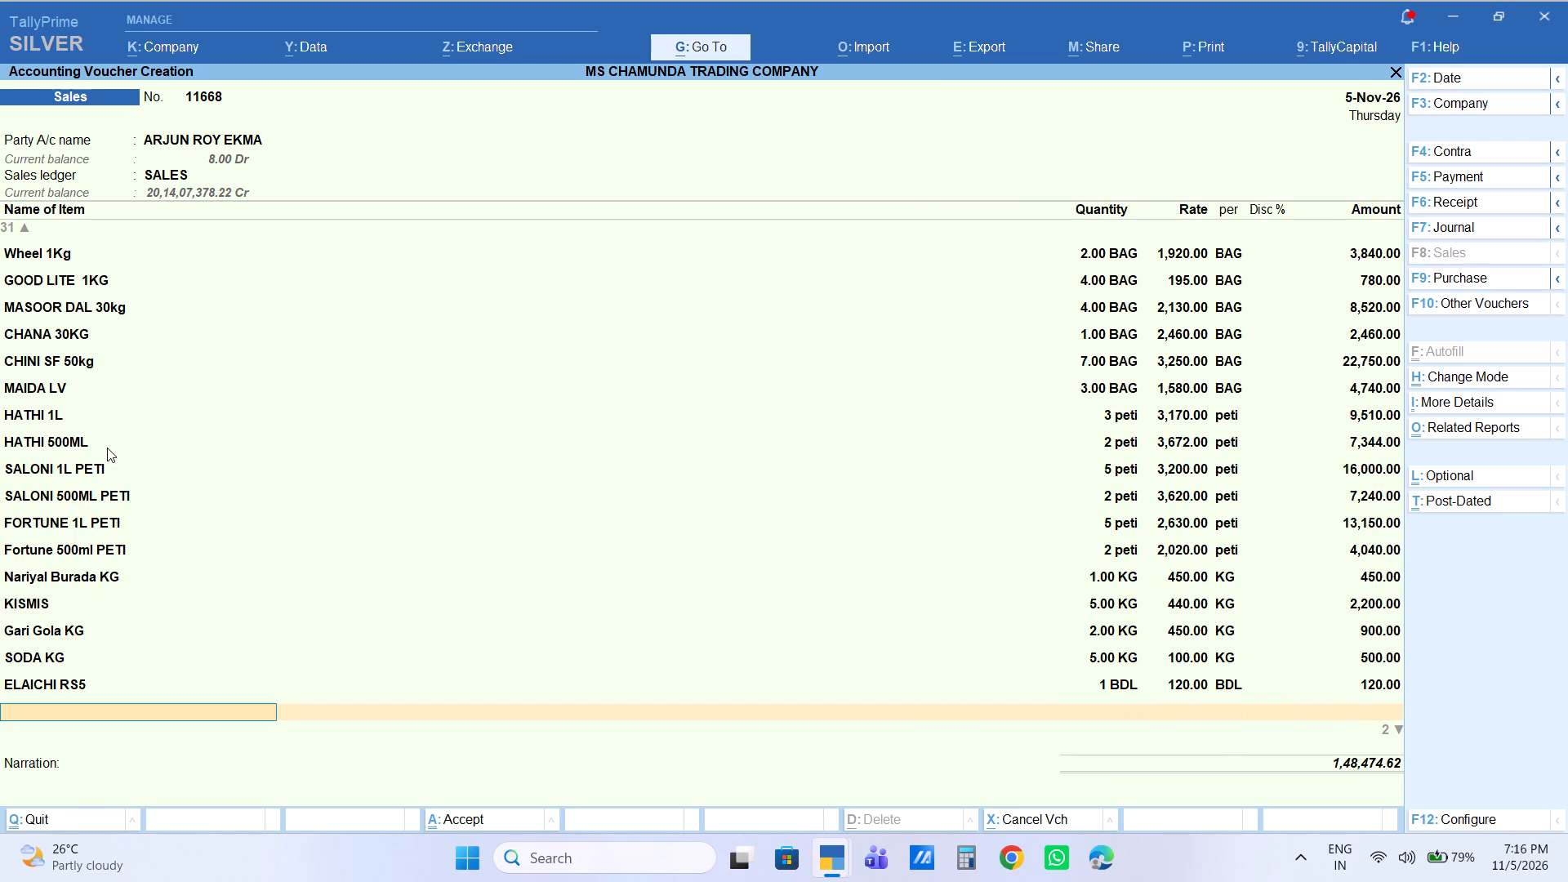
Add an AADI KG item line with 5 KG at 80.00 per KG.
{"action": "type", "text": "aadi"}
{"action": "key", "text": "Down"}
{"action": "key", "text": "Down"}
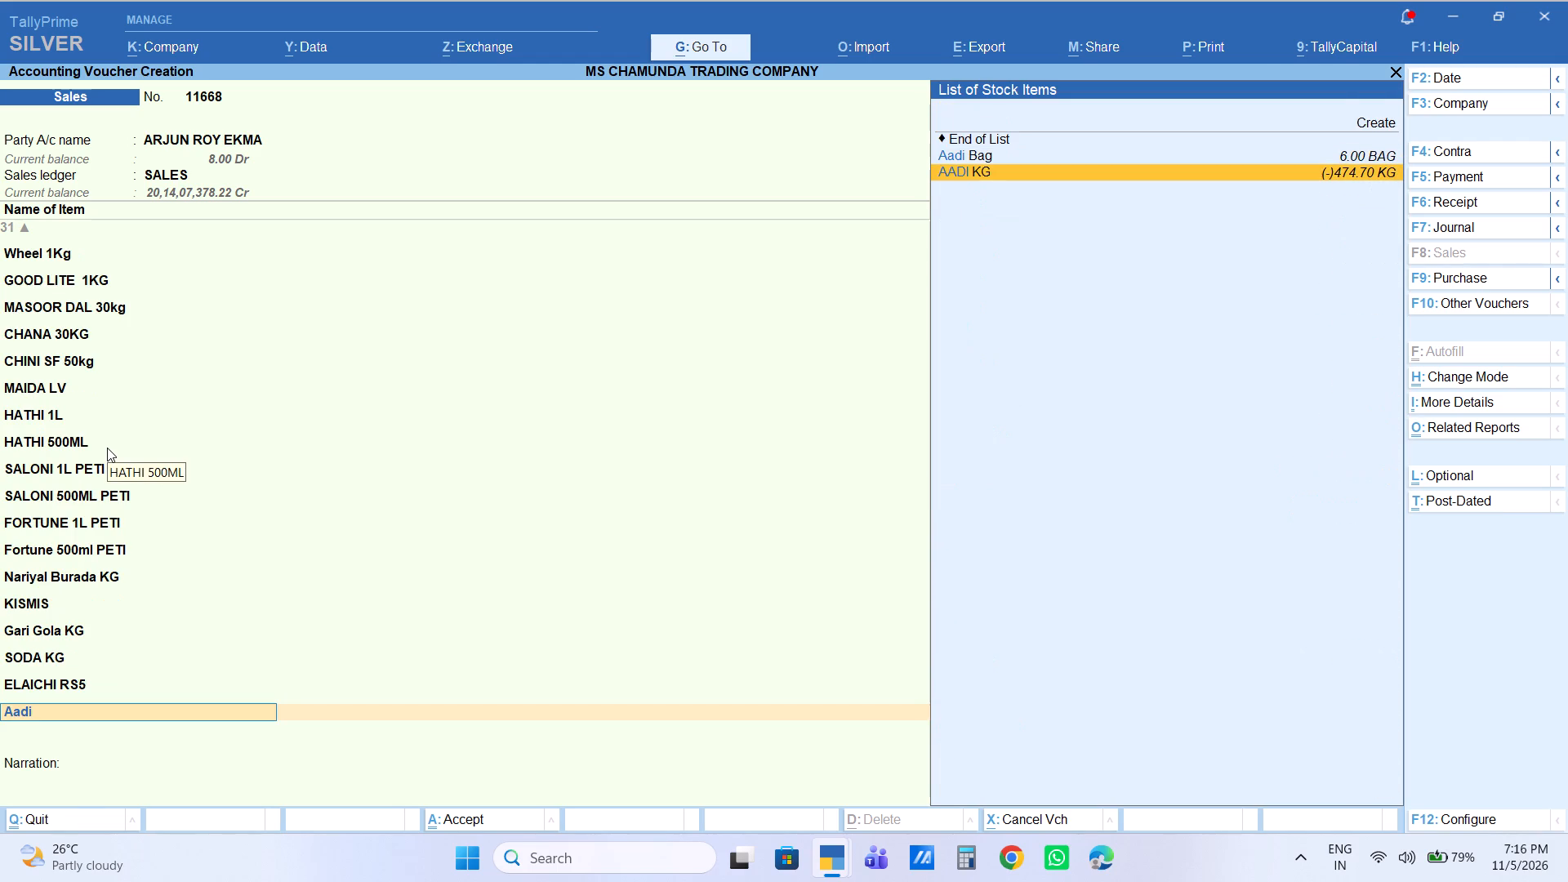
{"action": "key", "text": "Return"}
{"action": "key", "text": "5"}
{"action": "key", "text": "Return"}
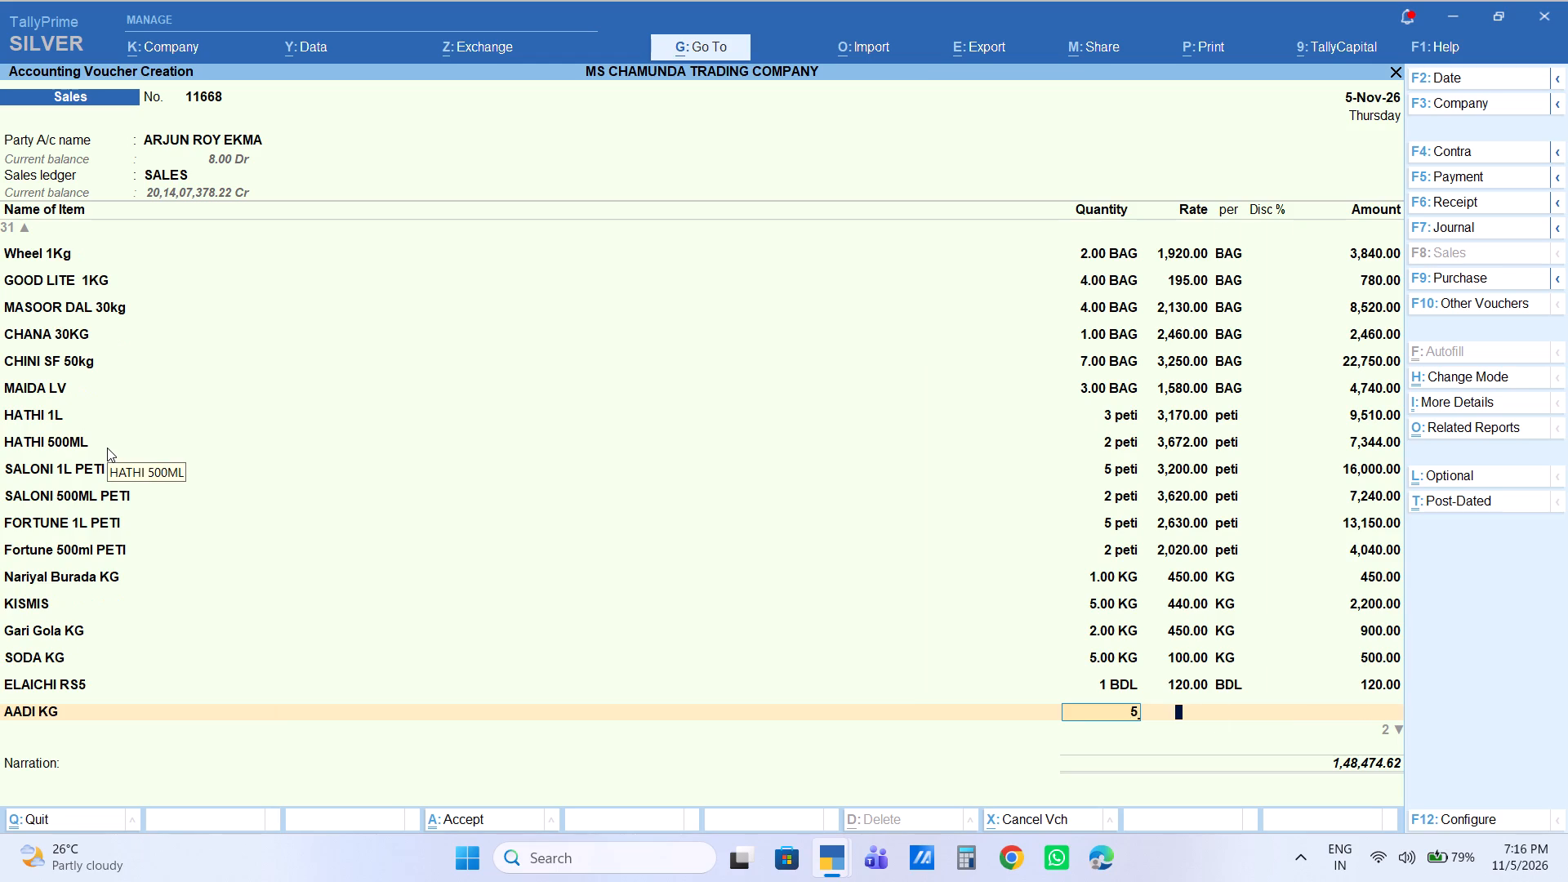
{"action": "key", "text": "Return"}
{"action": "key", "text": "Return"}
{"action": "key", "text": "Return"}
{"action": "key", "text": "Return"}
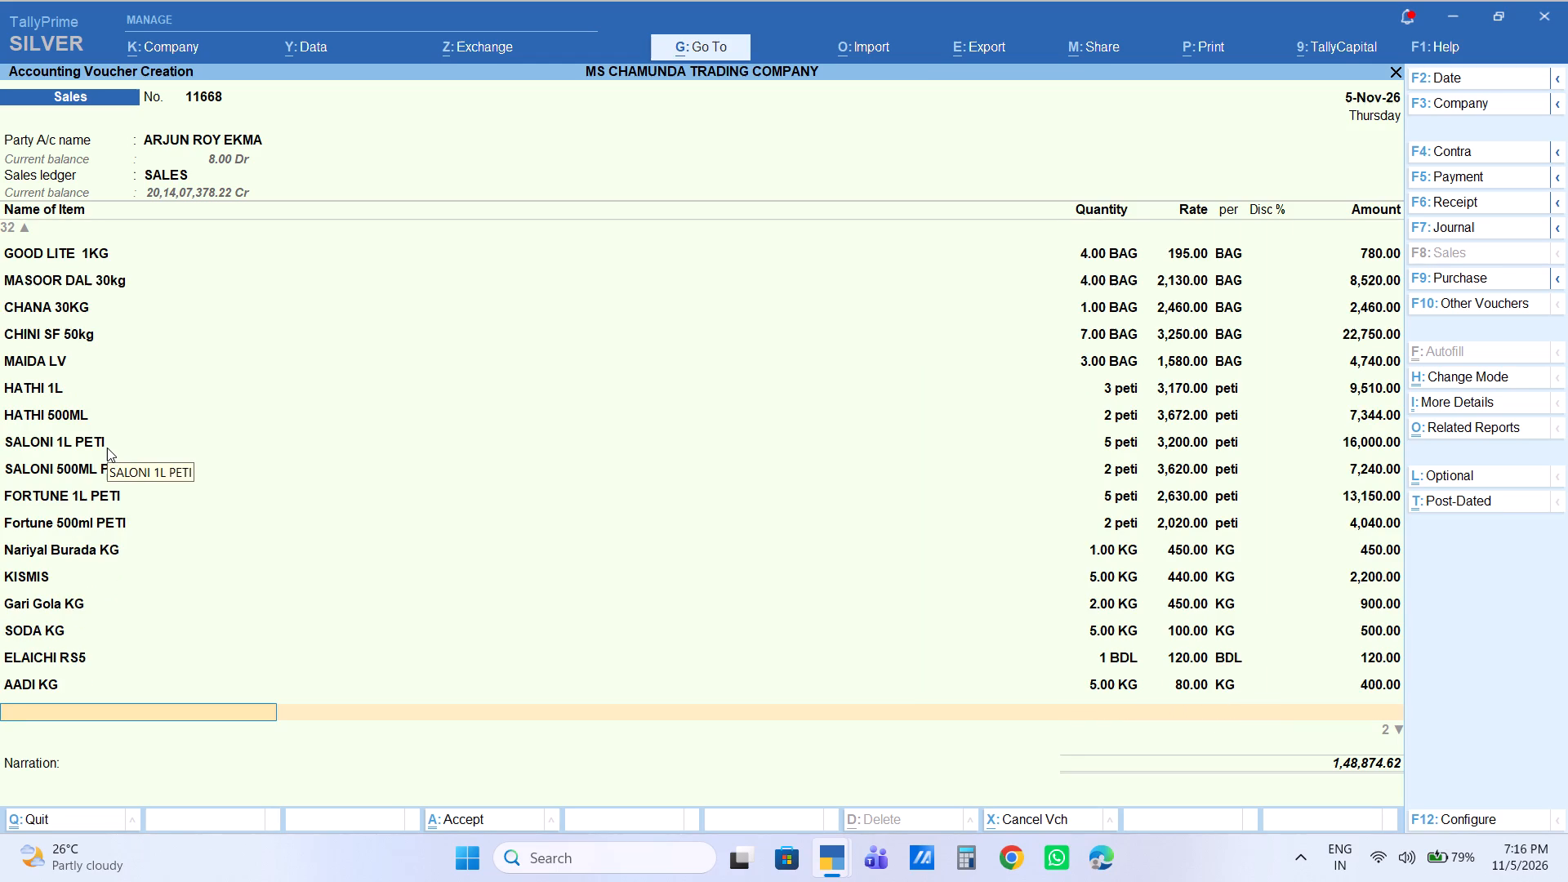
Add a Mewa Rs10 item line with 5 BDL at 160.00 per BDL.
{"action": "type", "text": "mewa"}
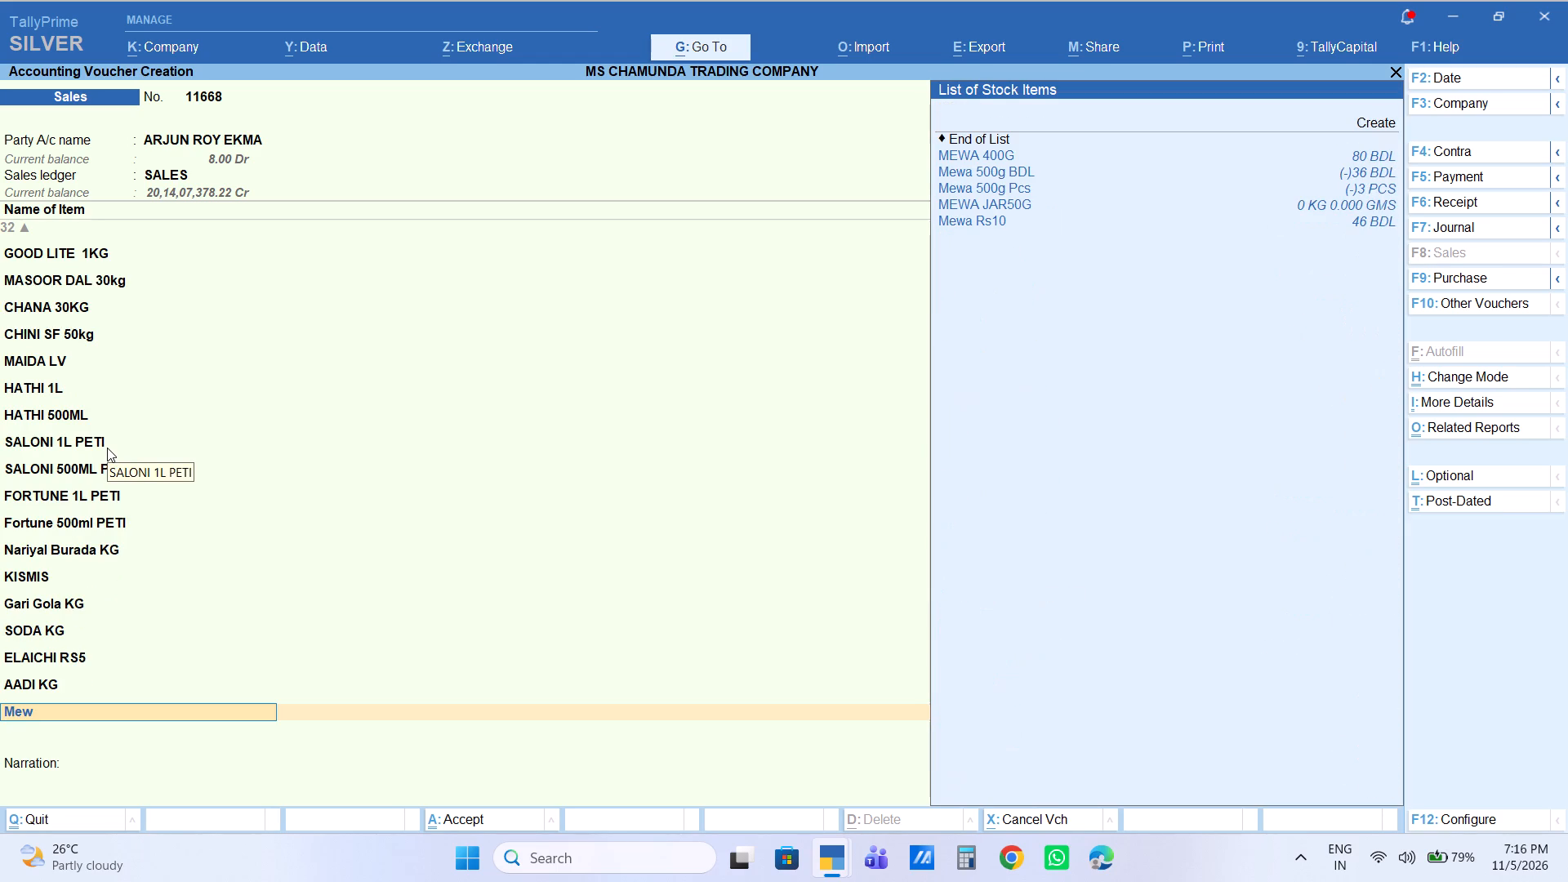
{"action": "key", "text": "Down"}
{"action": "key", "text": "Down"}
{"action": "key", "text": "Down"}
{"action": "key", "text": "Down"}
{"action": "key", "text": "Down"}
{"action": "key", "text": "Return"}
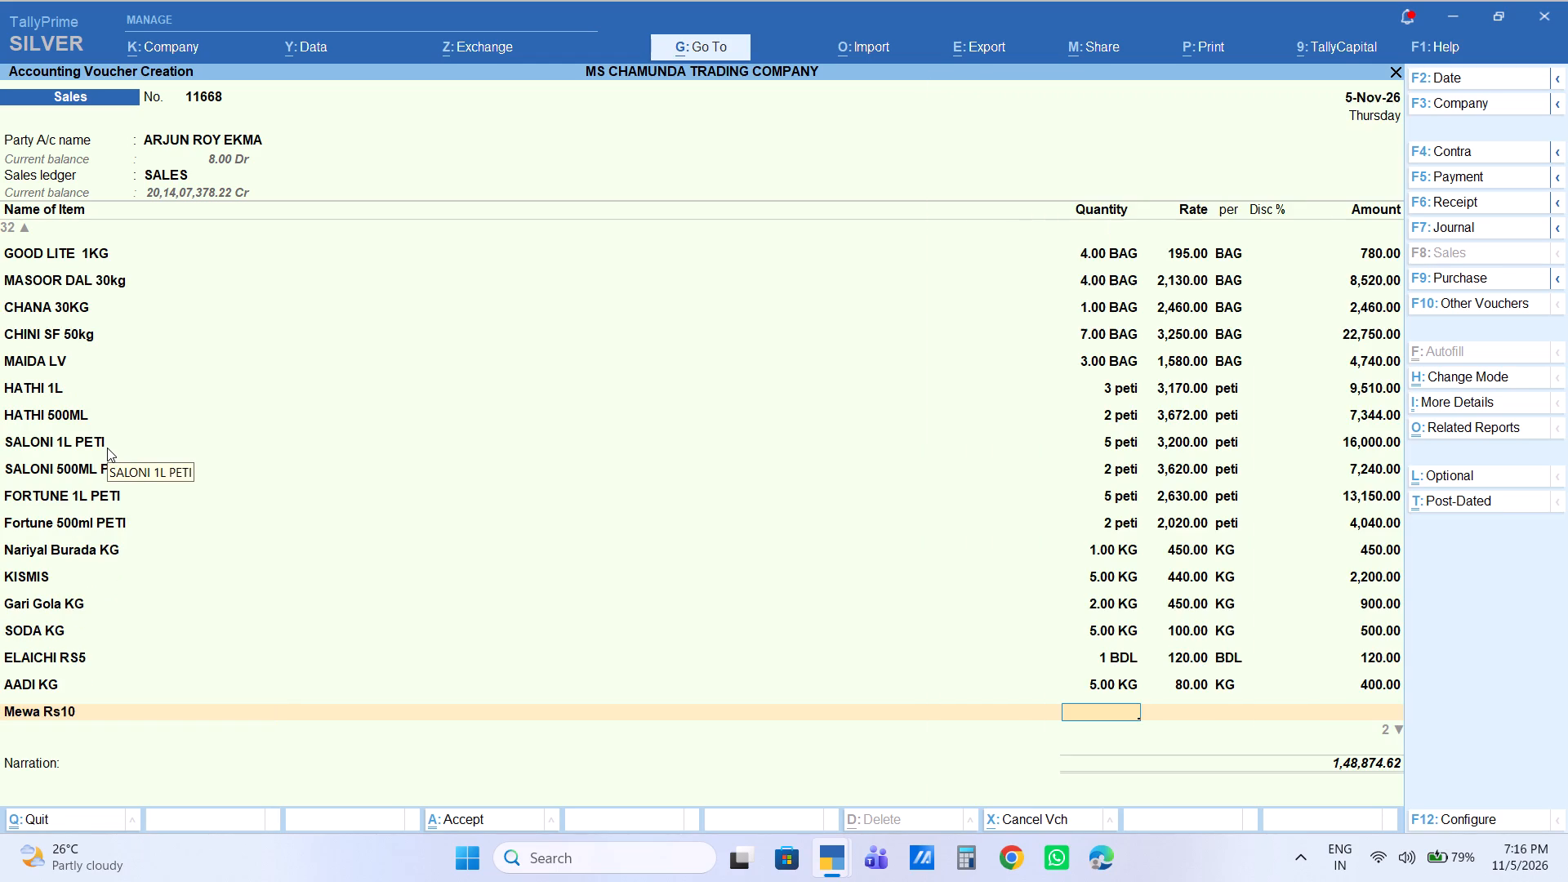
{"action": "key", "text": "5"}
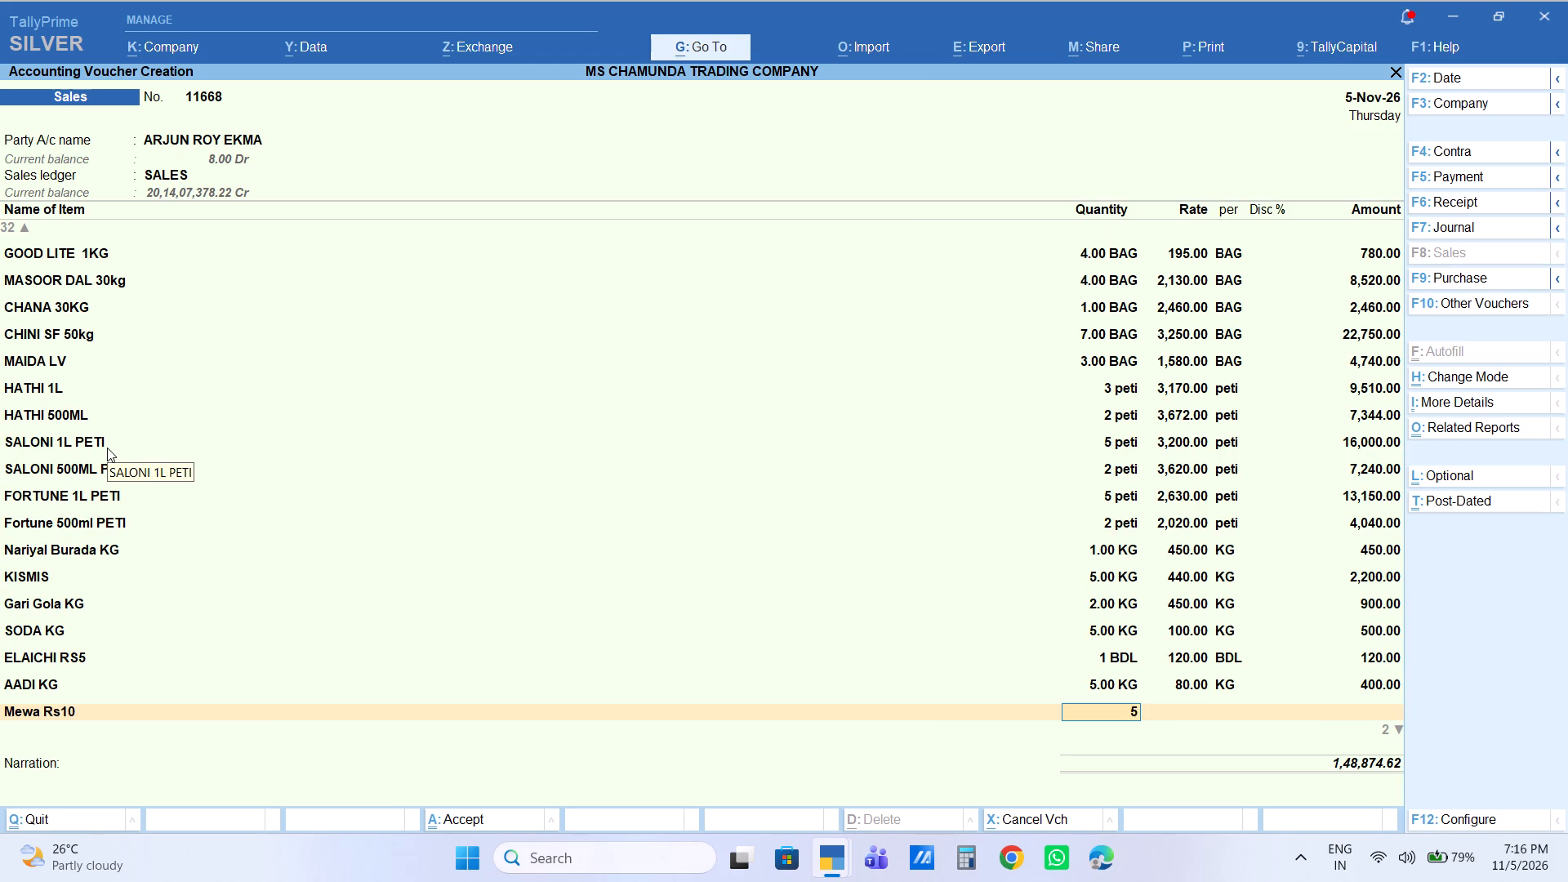
{"action": "key", "text": "Return"}
{"action": "key", "text": "Return"}
{"action": "key", "text": "Return"}
{"action": "key", "text": "Return"}
{"action": "key", "text": "Return"}
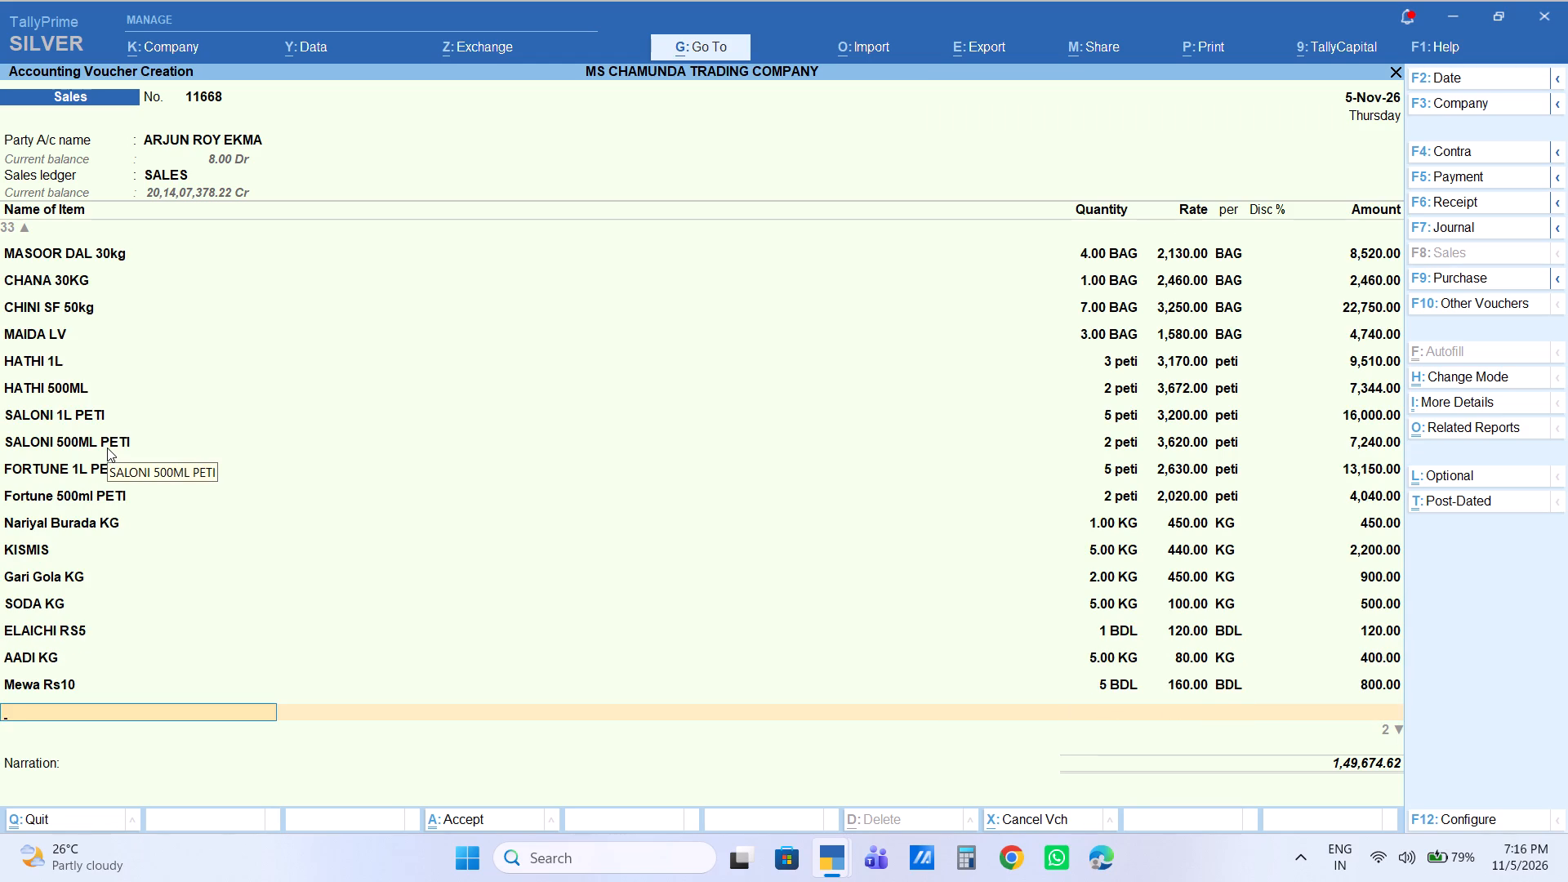
Add an A Dreamlite Rs5 item line with 3 peti at 520.00 per peti.
{"action": "type", "text": "drea"}
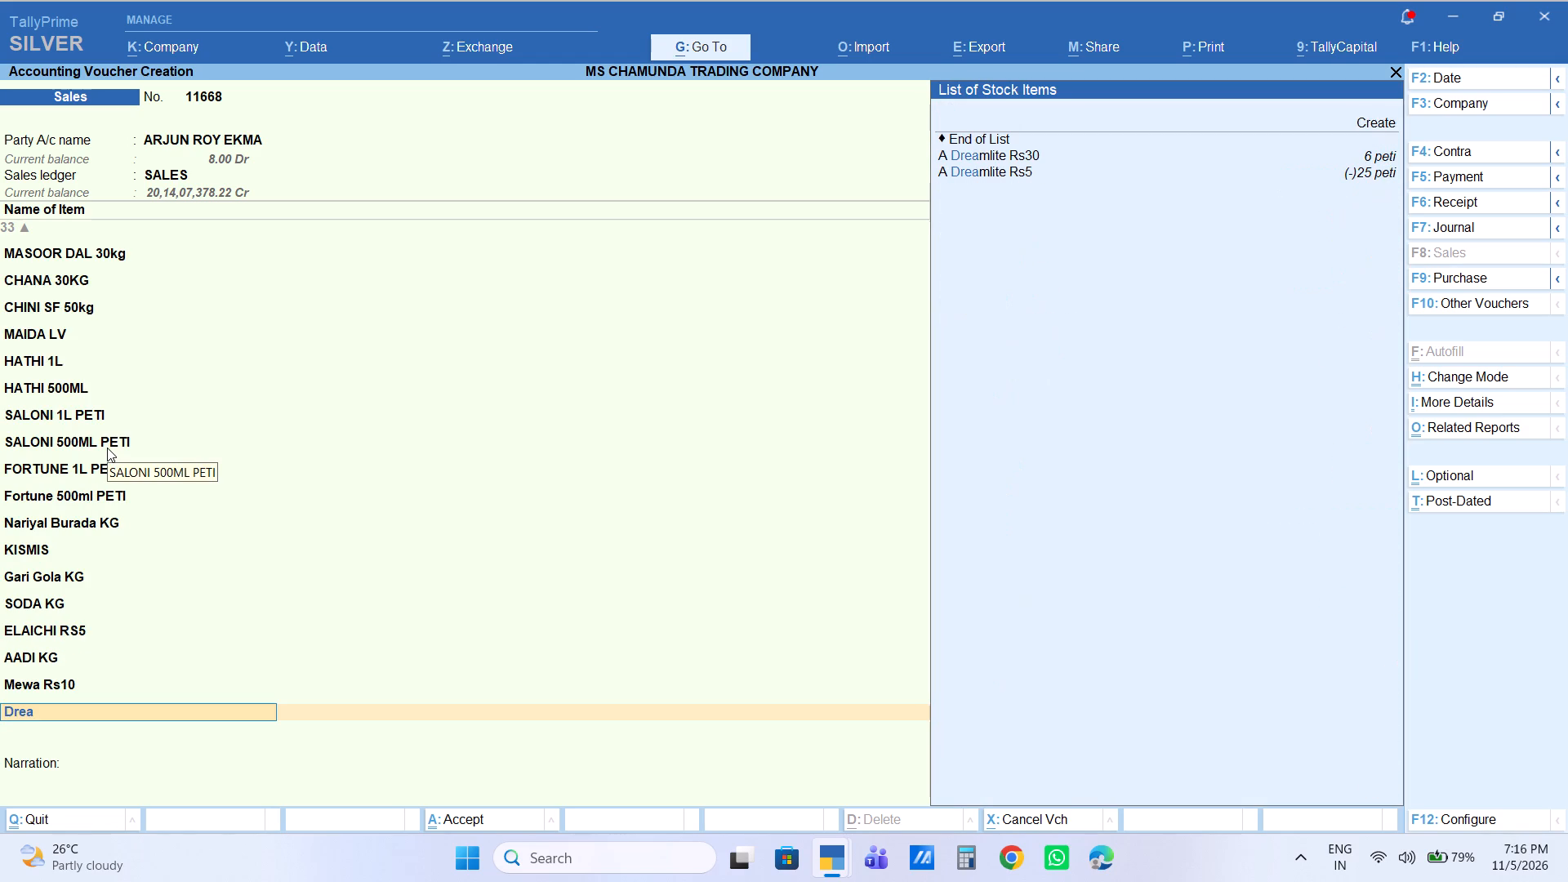
{"action": "key", "text": "Down"}
{"action": "key", "text": "Down"}
{"action": "key", "text": "Return"}
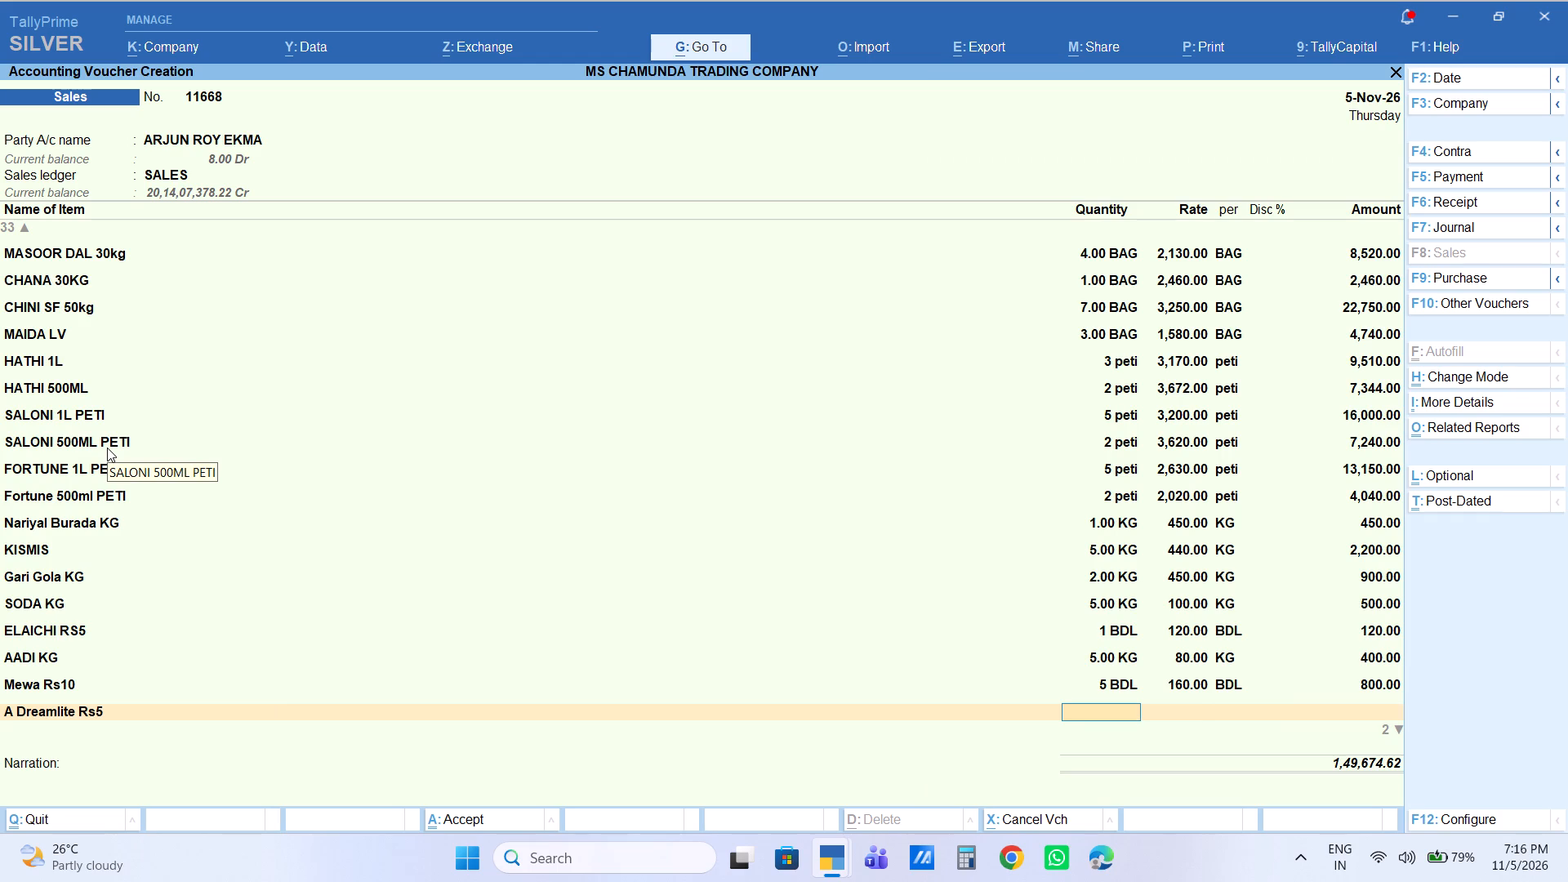
{"action": "key", "text": "3"}
{"action": "key", "text": "Return"}
{"action": "key", "text": "Return"}
{"action": "key", "text": "Return"}
{"action": "key", "text": "Return"}
{"action": "key", "text": "Return"}
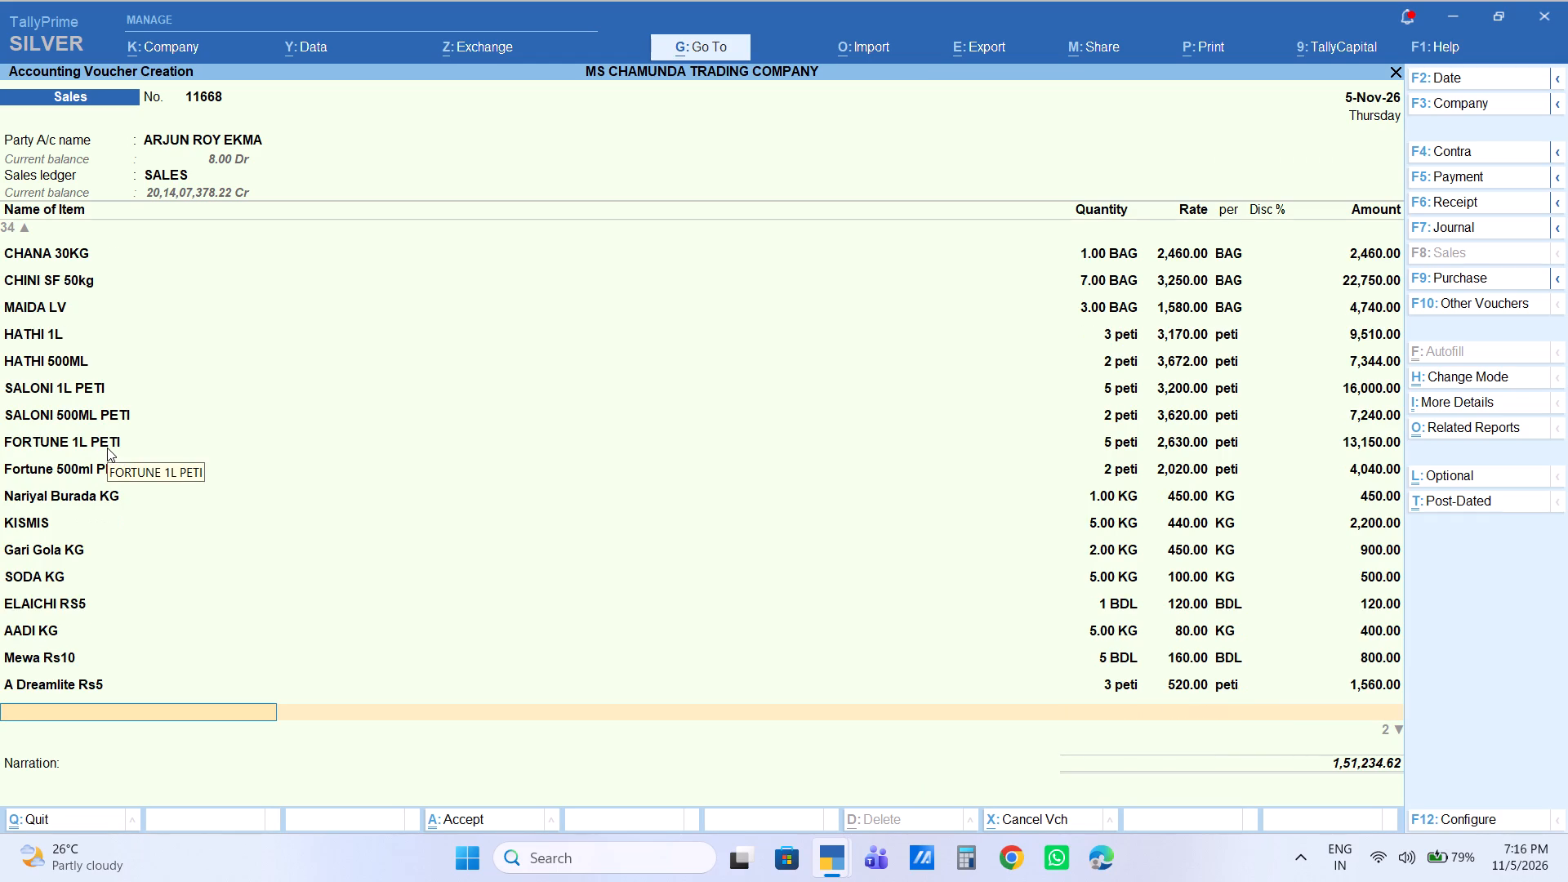
Add a P Dudh BiscuitRS5 item line with 3 peti at 860.00 per peti.
{"action": "type", "text": "p dud"}
{"action": "key", "text": "Return"}
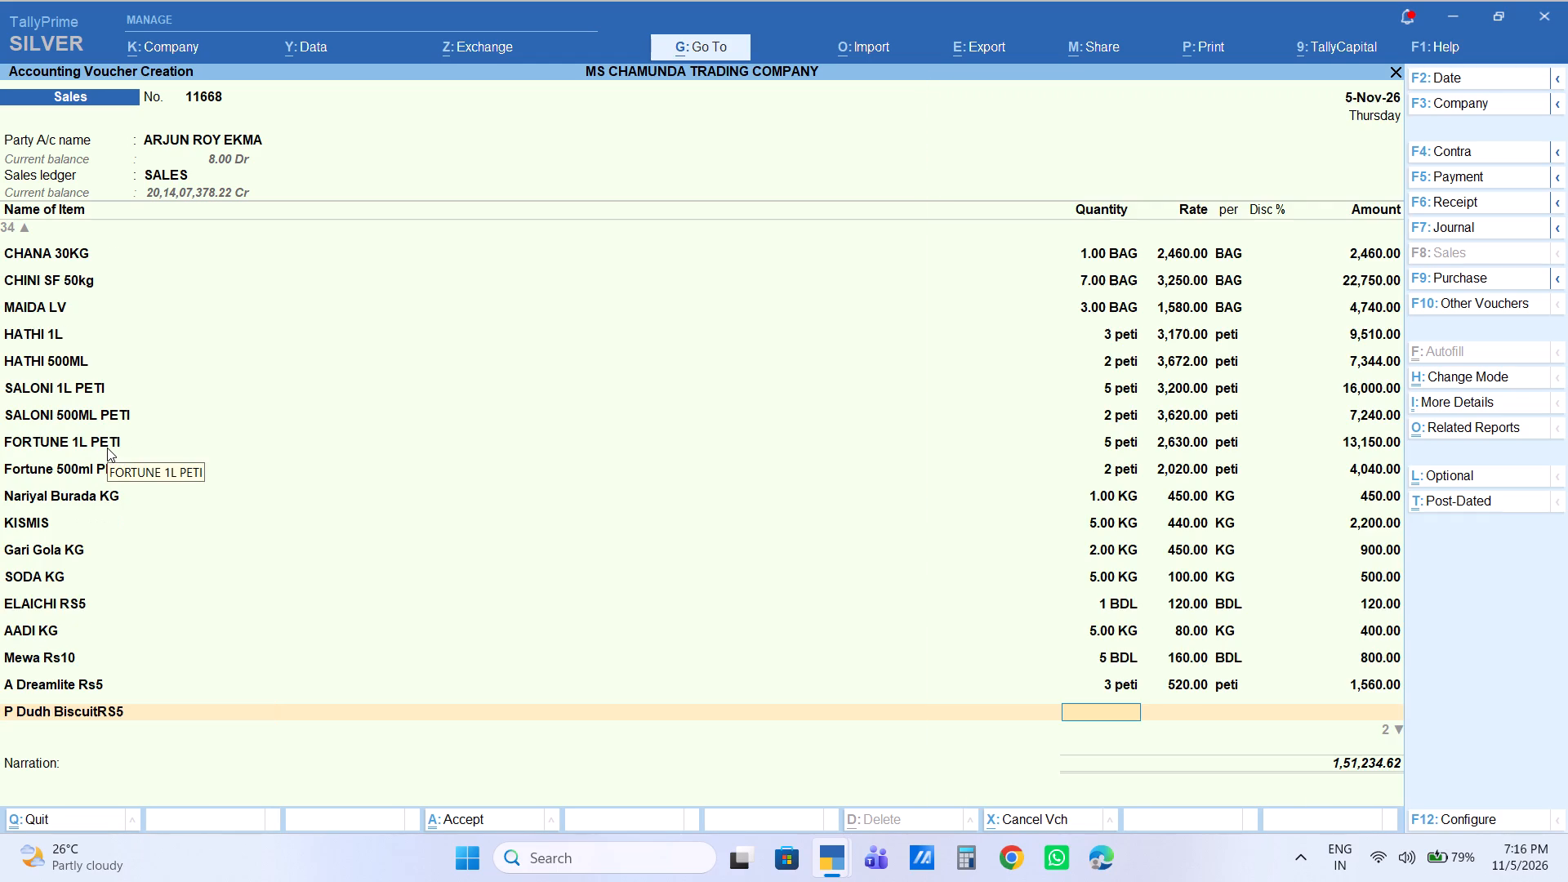
{"action": "key", "text": "3"}
{"action": "key", "text": "Return"}
{"action": "key", "text": "Return"}
{"action": "key", "text": "Return"}
{"action": "key", "text": "Return"}
{"action": "key", "text": "Return"}
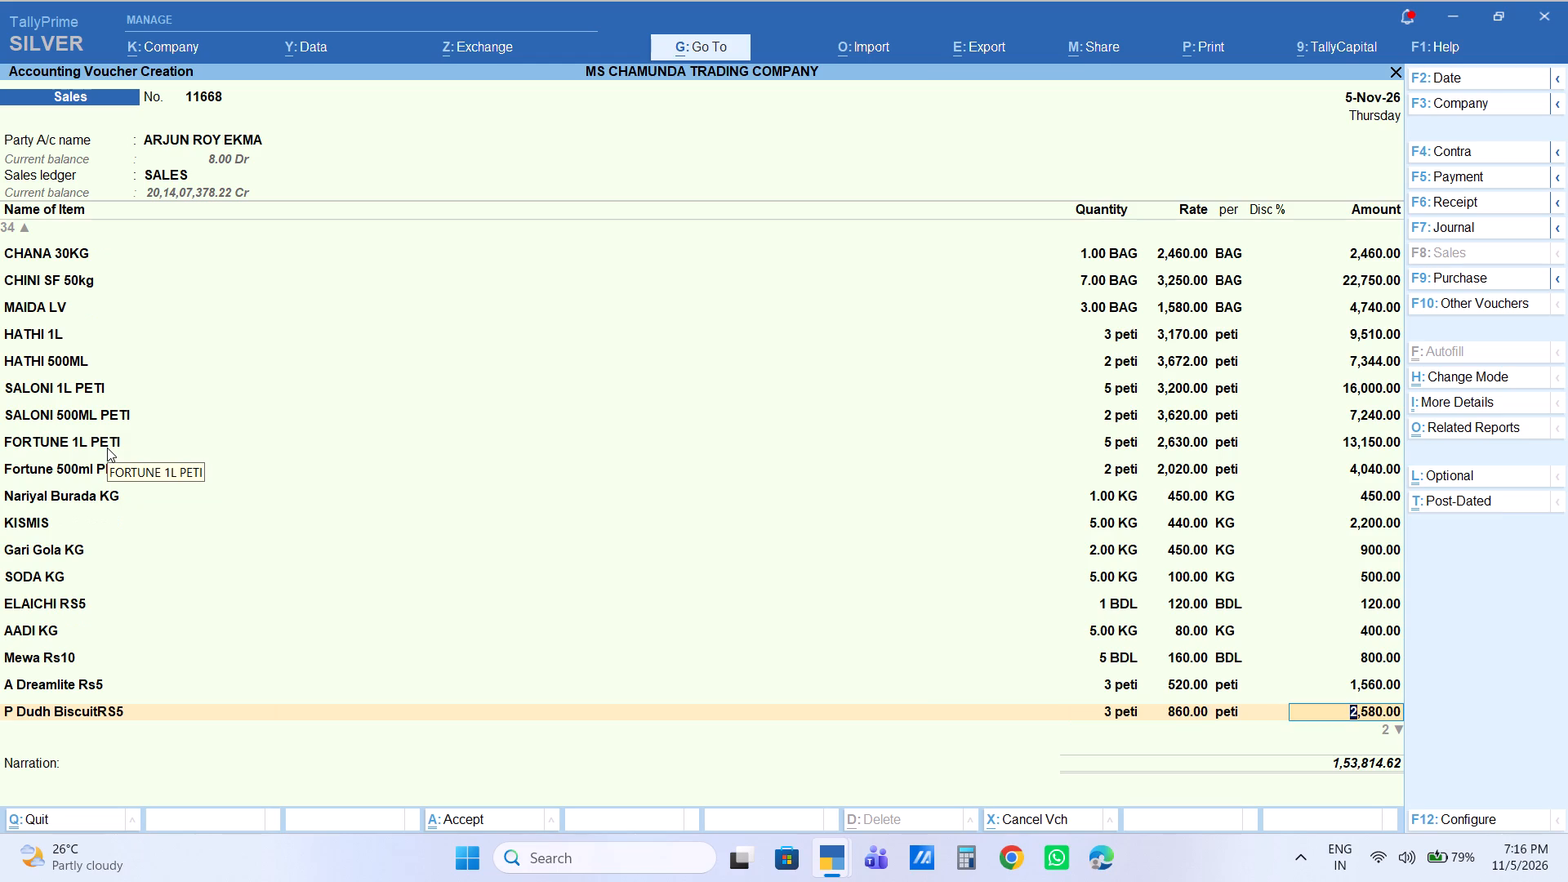
Add an R CHAI ELAICHI RS10 item line with 10 BDL at 160.00 per BDL.
{"action": "type", "text": "r chai"}
{"action": "key", "text": "Down"}
{"action": "key", "text": "Down"}
{"action": "key", "text": "Down"}
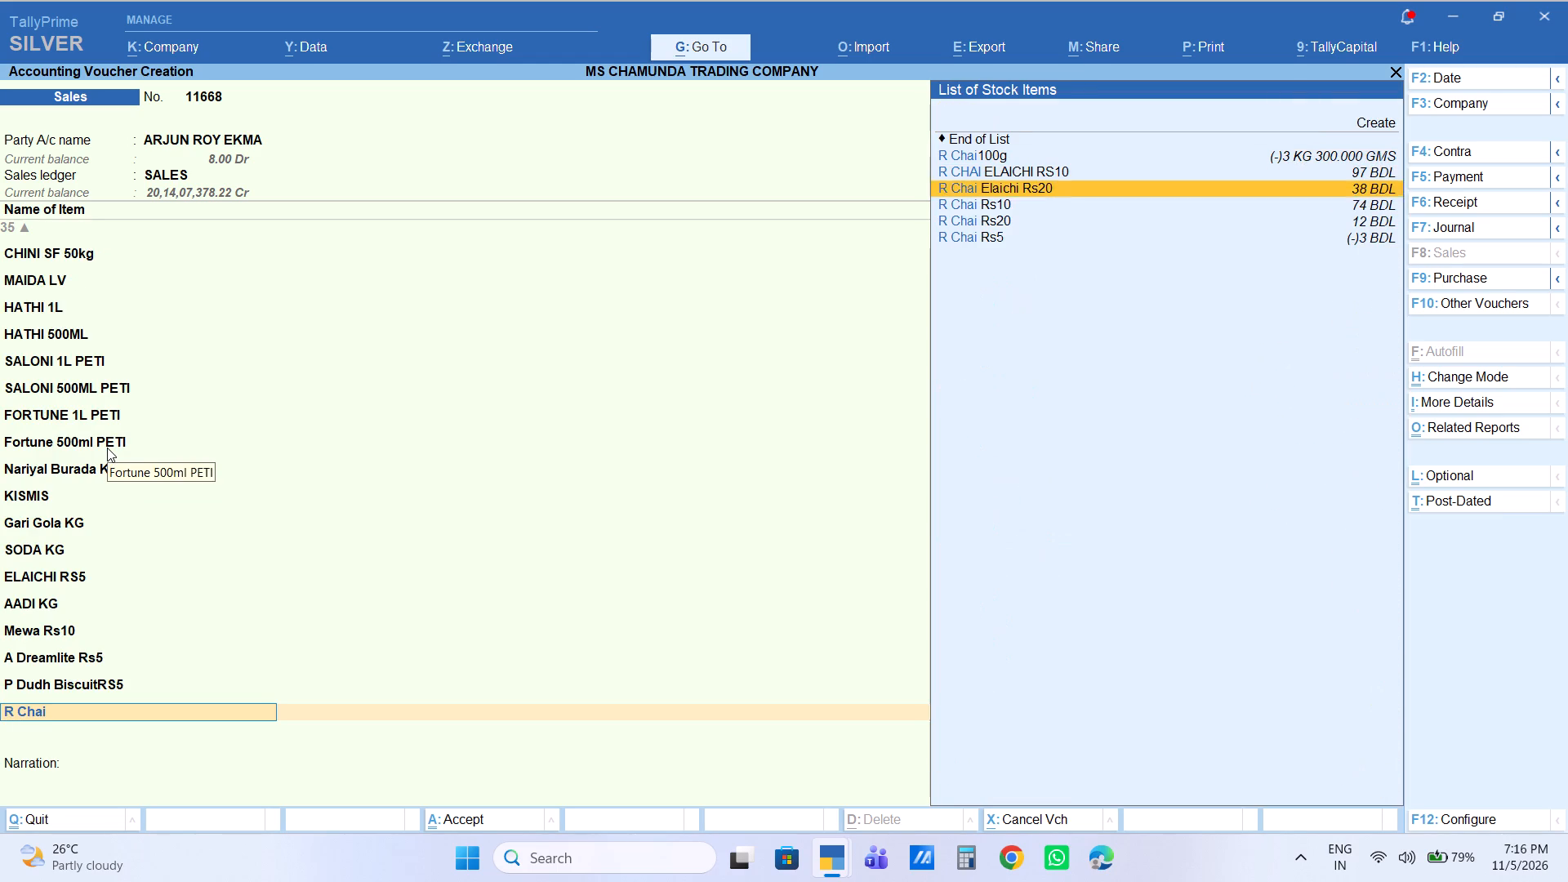
{"action": "key", "text": "Down"}
{"action": "key", "text": "Up"}
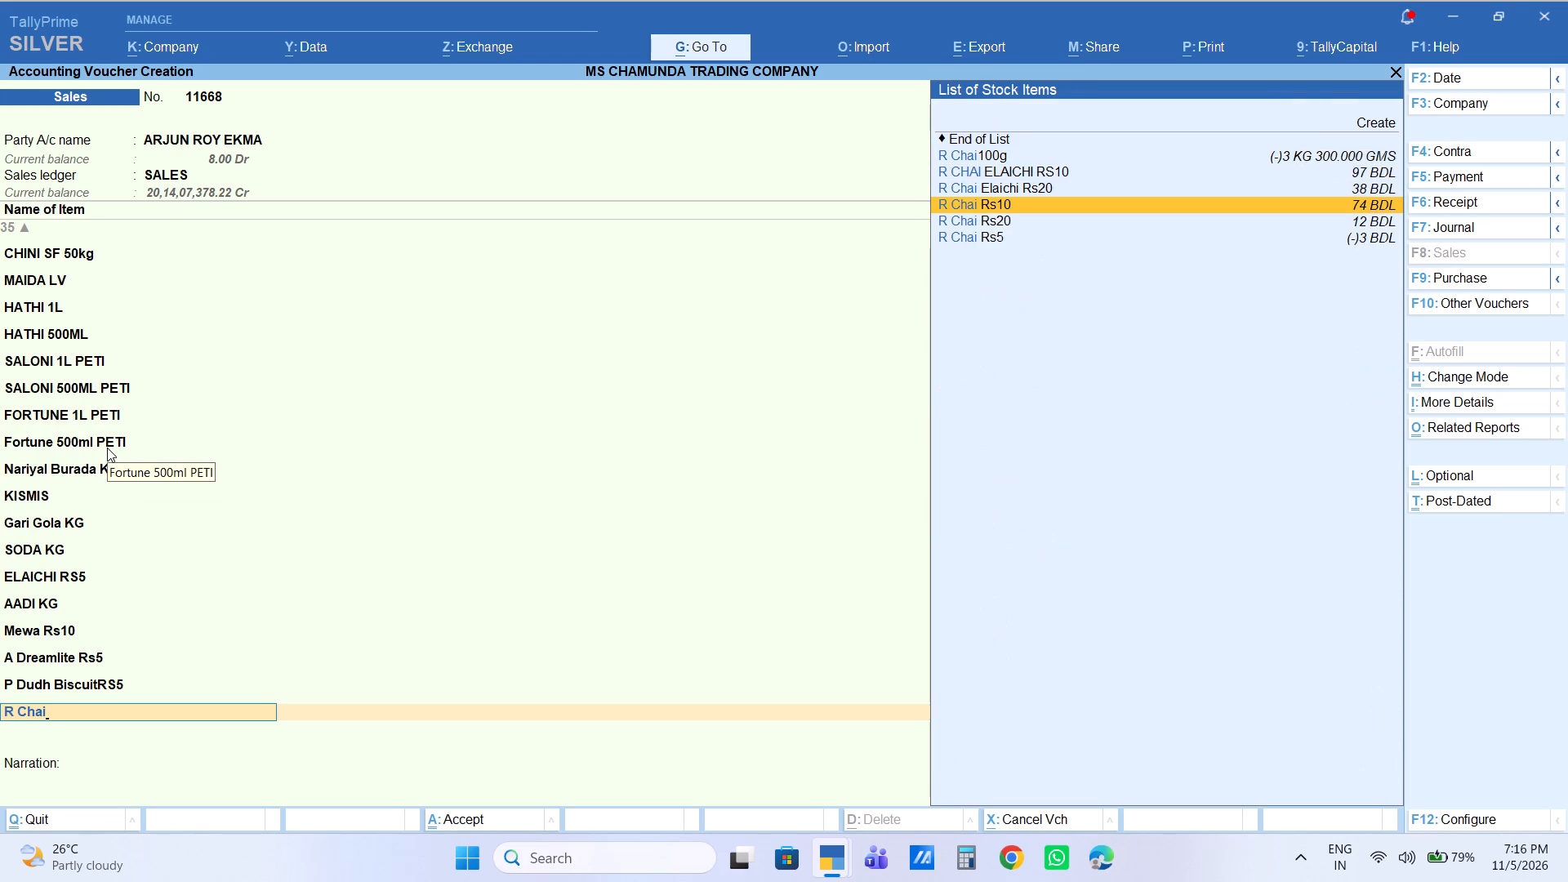
{"action": "key", "text": "Up"}
{"action": "key", "text": "Return"}
{"action": "key", "text": "1"}
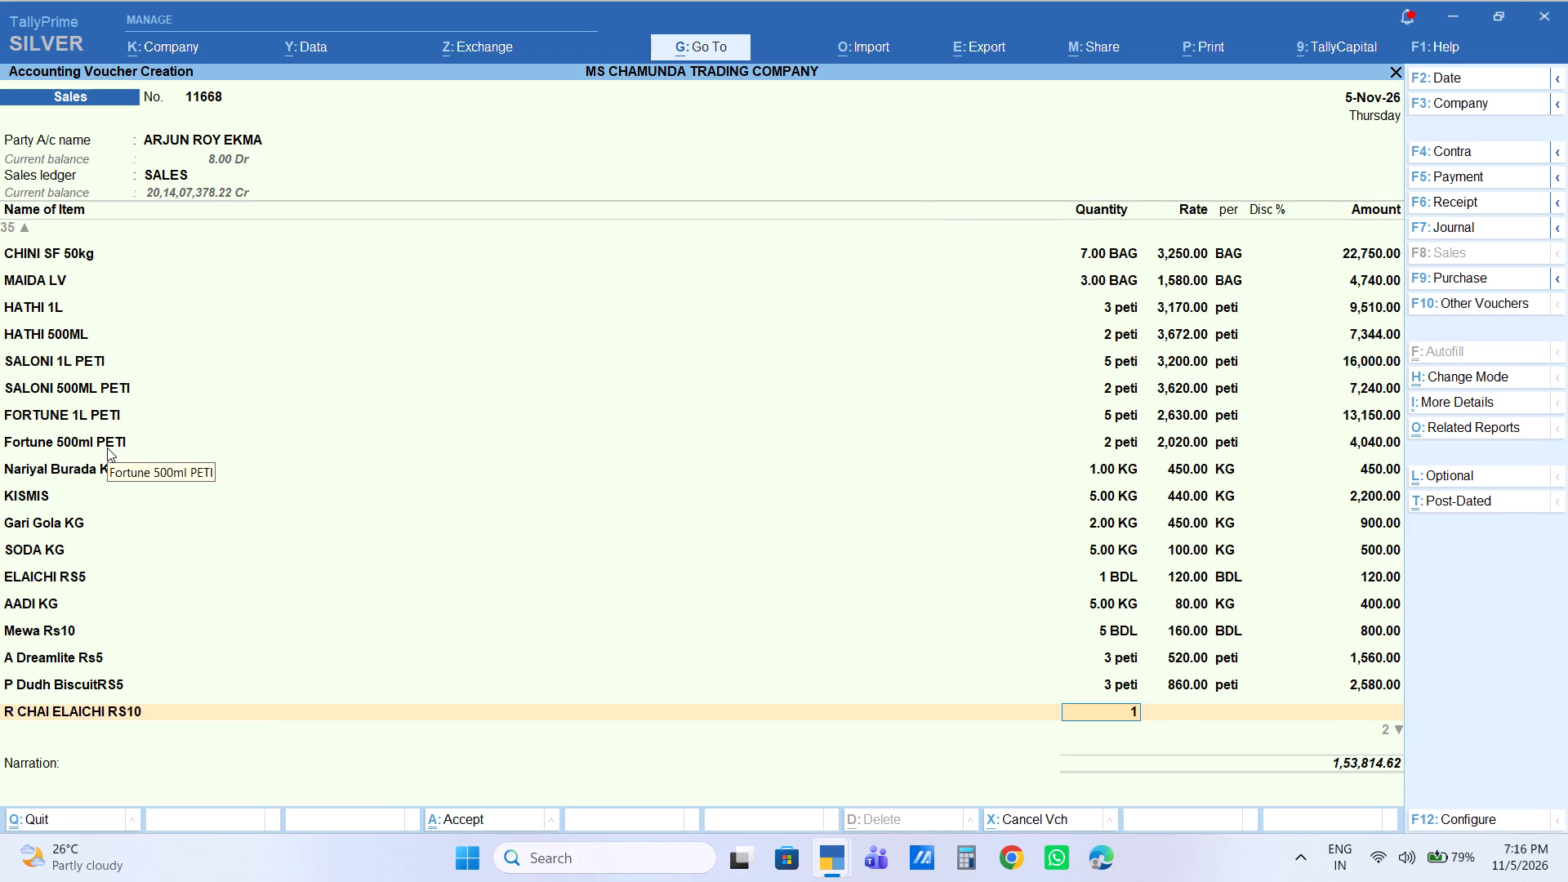
{"action": "key", "text": "0"}
{"action": "key", "text": "Return"}
{"action": "key", "text": "Return"}
{"action": "key", "text": "Return"}
{"action": "key", "text": "Return"}
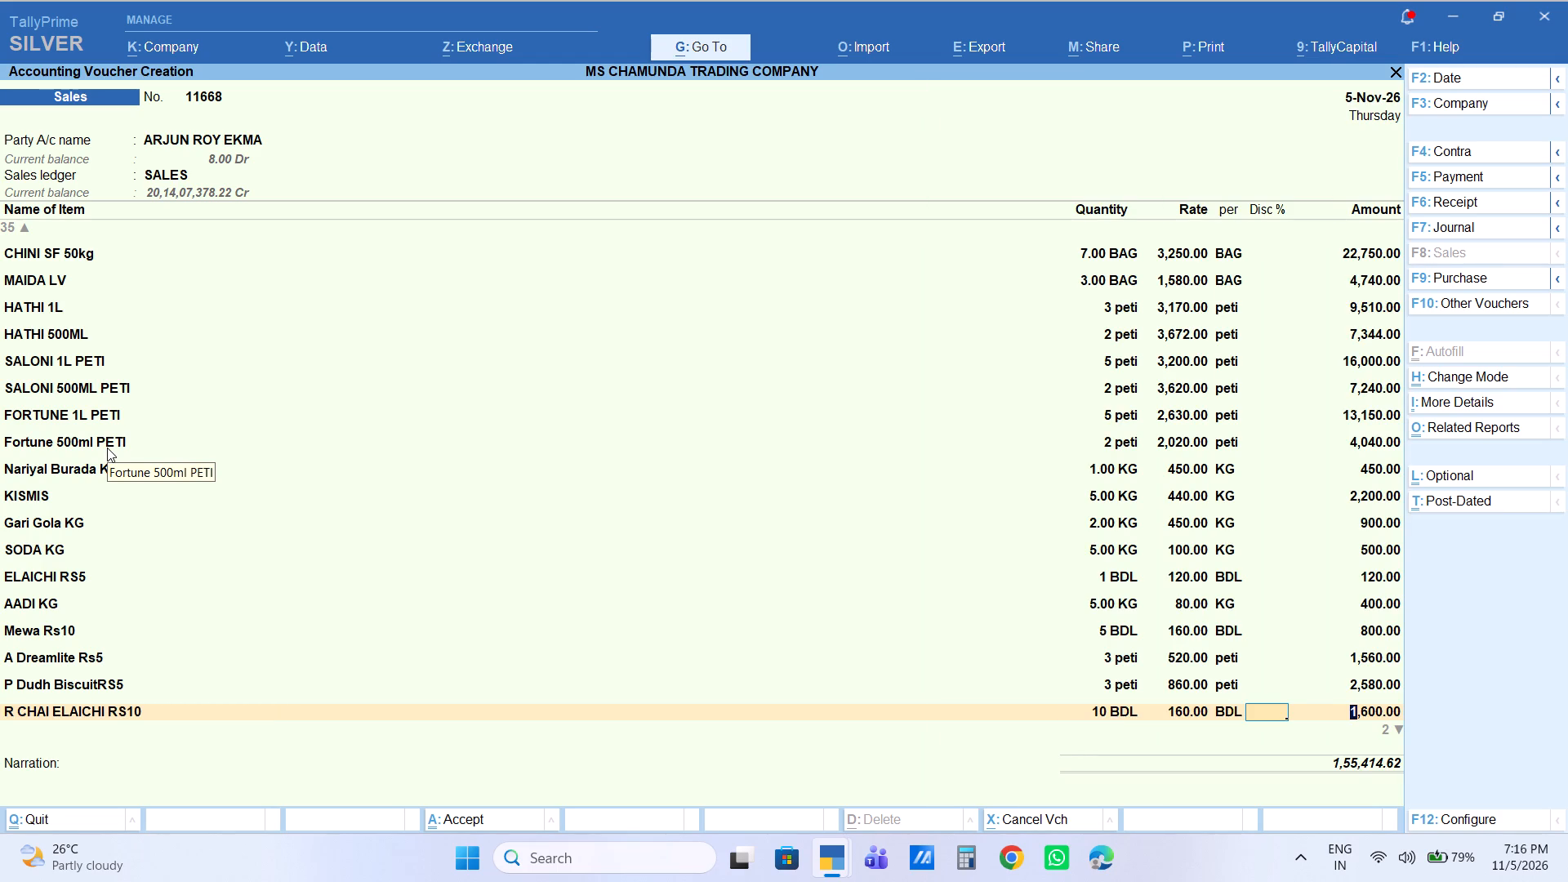
{"action": "key", "text": "Return"}
Add a SONAMOTI 20kg item line with 5 BAG at 630.00 per BAG.
{"action": "type", "text": "sonamo"}
{"action": "key", "text": "Down"}
{"action": "key", "text": "Return"}
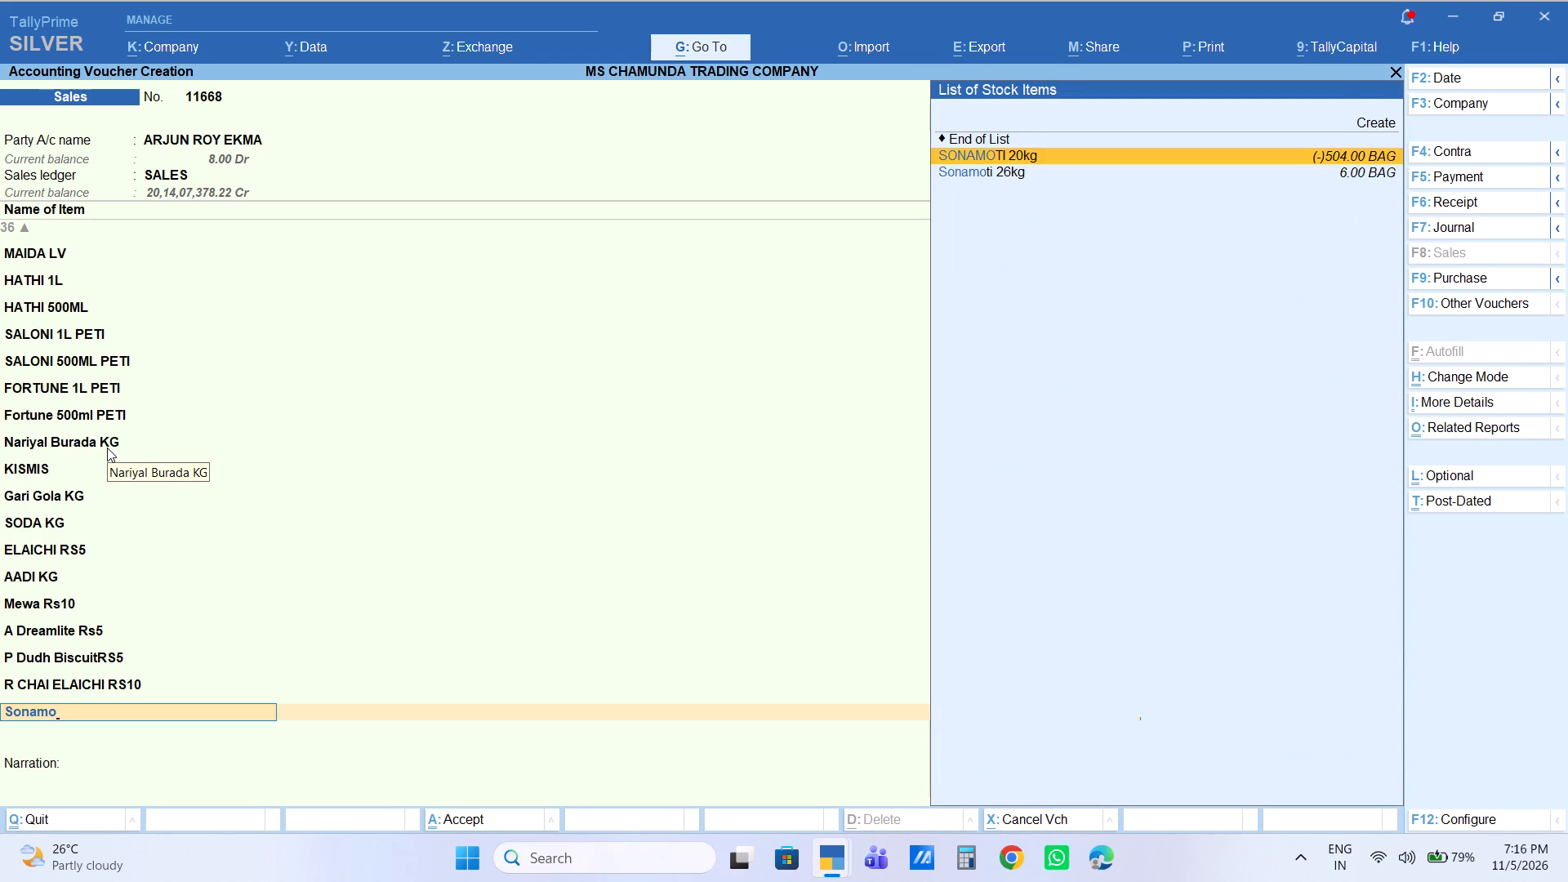
{"action": "key", "text": "5"}
{"action": "key", "text": "Return"}
{"action": "key", "text": "Return"}
{"action": "key", "text": "Return"}
{"action": "key", "text": "Return"}
{"action": "key", "text": "Return"}
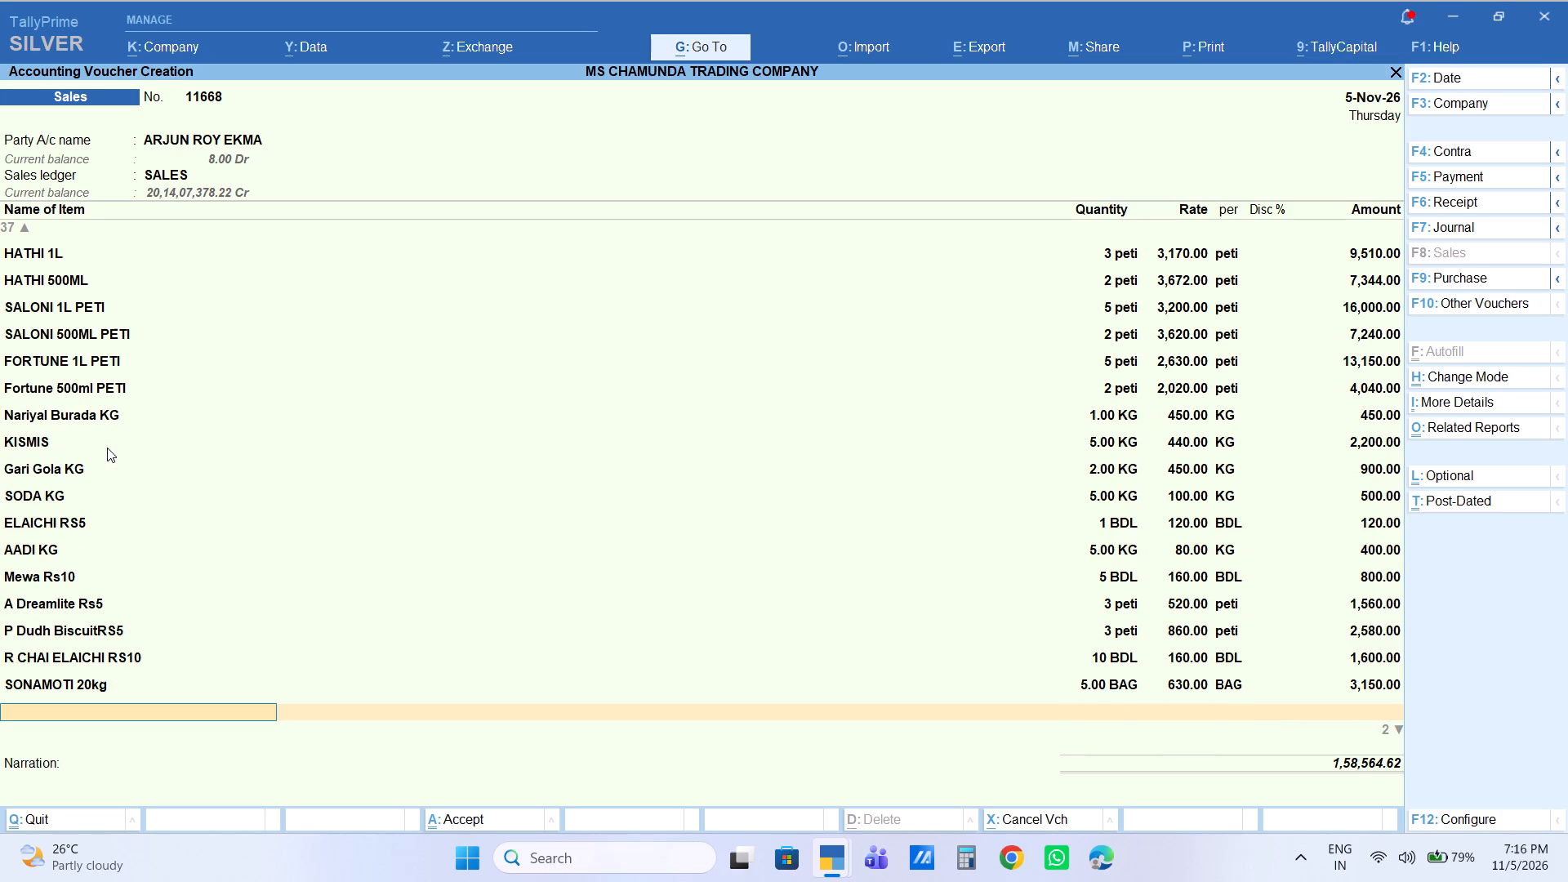
Add a Rajkanya 25kg item line with 10 BAG at 1,120.00 per BAG.
{"action": "type", "text": "rajka"}
{"action": "key", "text": "Return"}
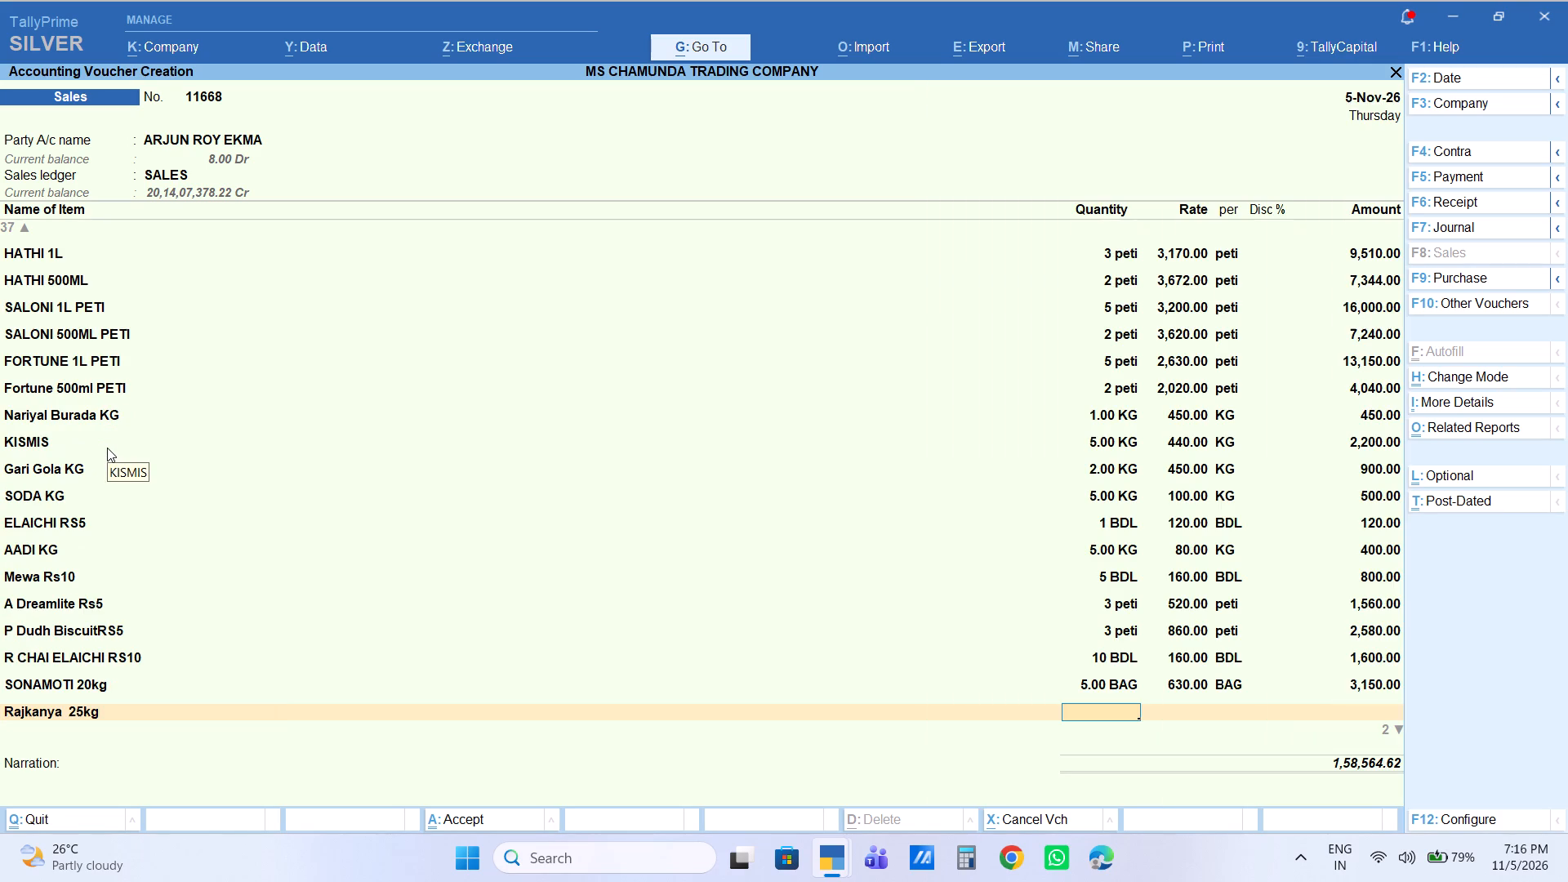
{"action": "type", "text": "10"}
{"action": "key", "text": "Return"}
{"action": "key", "text": "Return"}
{"action": "key", "text": "Return"}
{"action": "key", "text": "Return"}
{"action": "key", "text": "Return"}
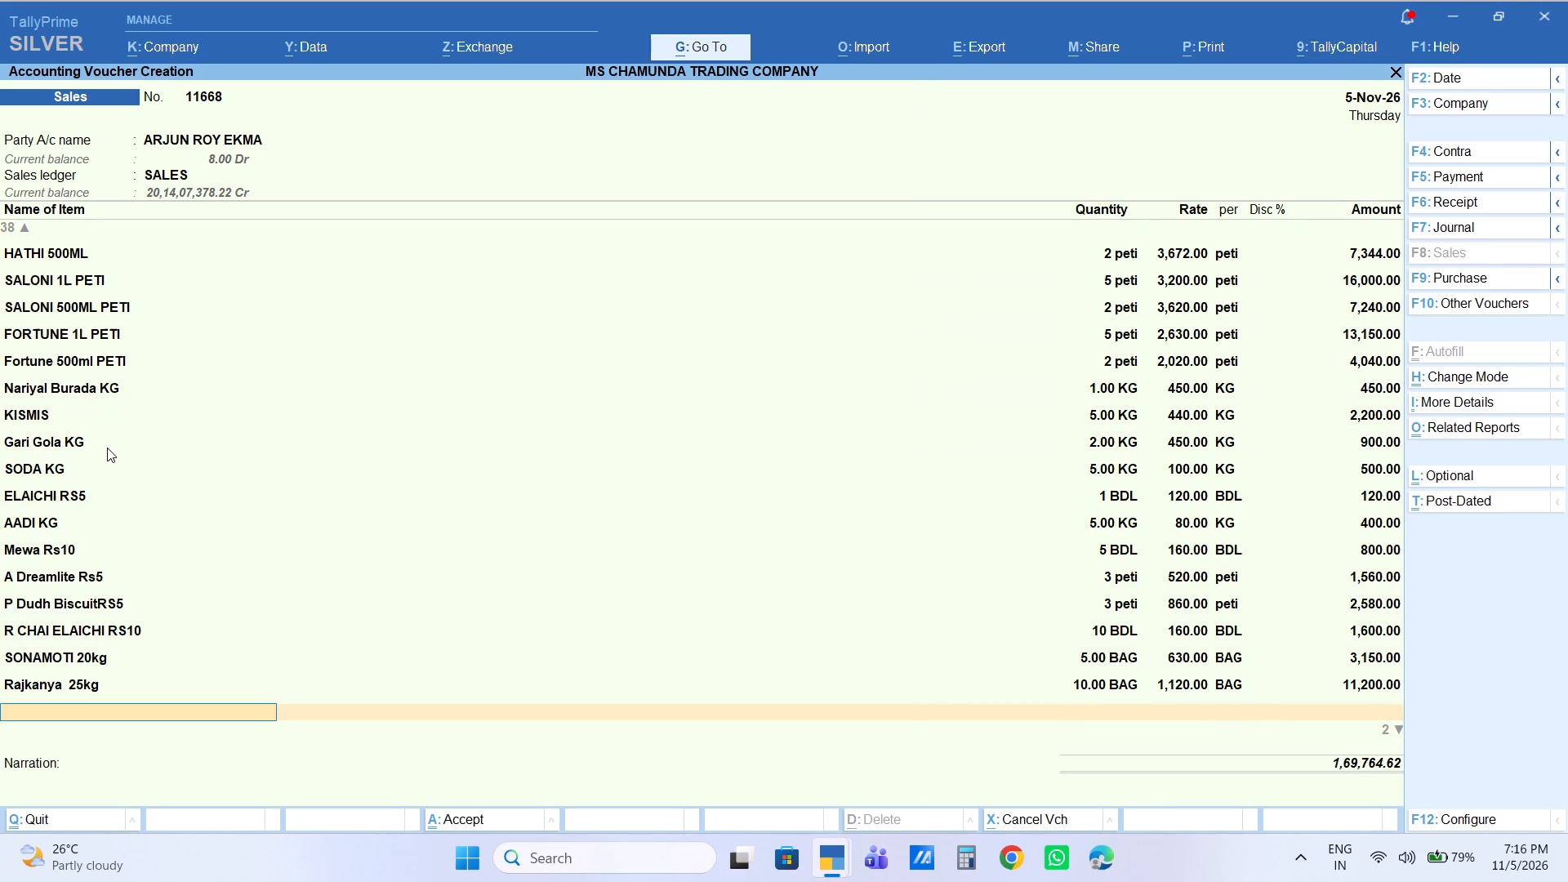
Add a GORANGA GOLD 26kg item line with 10 BAG at 1,300.00 per BAG.
{"action": "type", "text": "gold"}
{"action": "key", "text": "Down"}
{"action": "key", "text": "Down"}
{"action": "key", "text": "Down"}
{"action": "key", "text": "Down"}
{"action": "key", "text": "Return"}
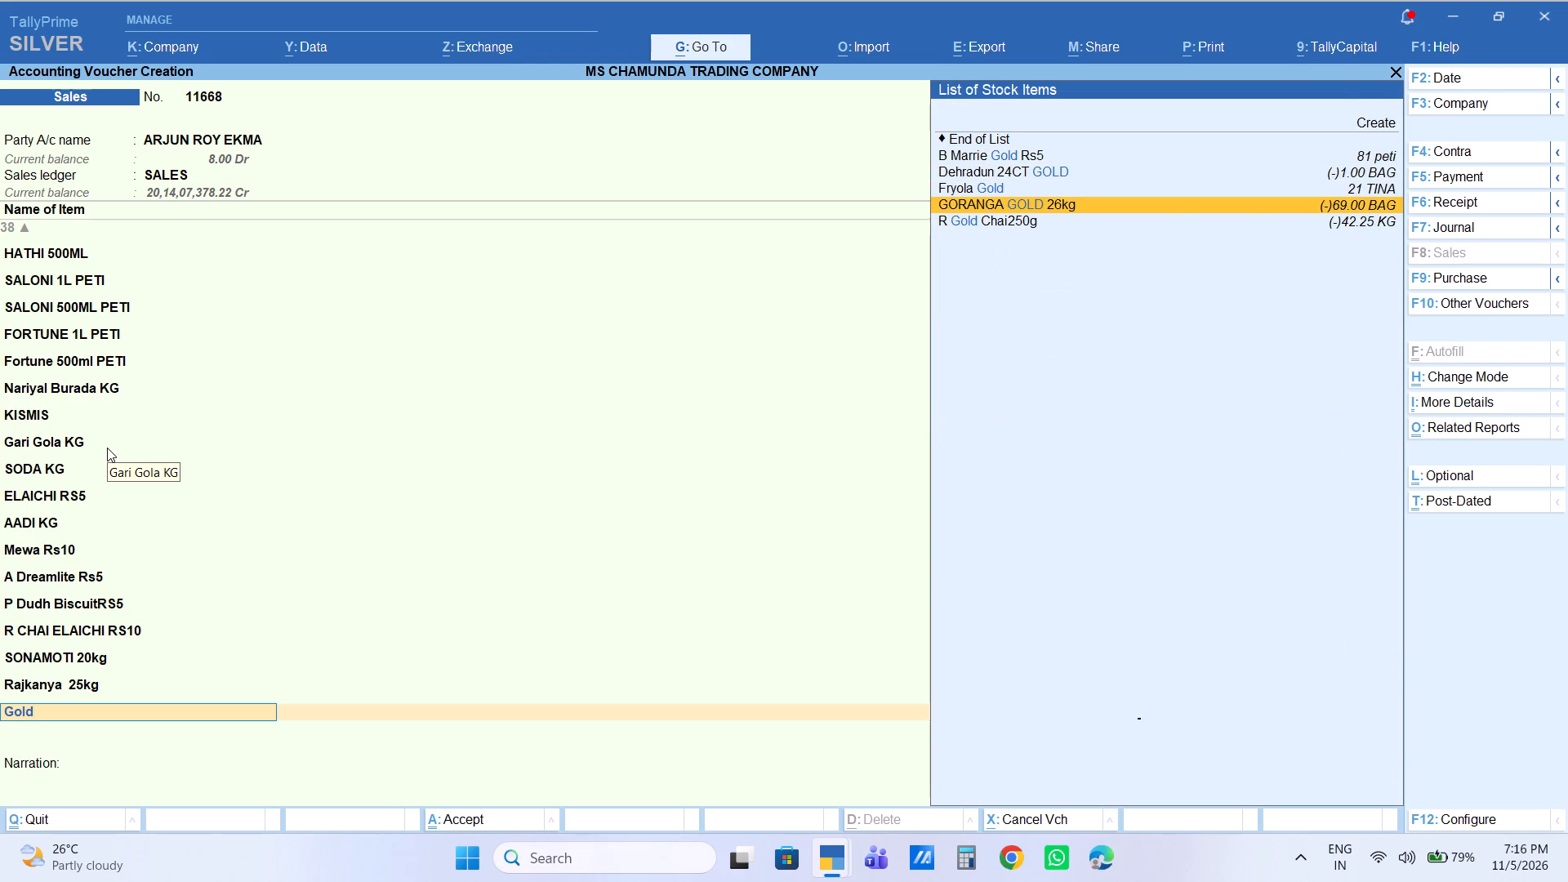
{"action": "type", "text": "10"}
{"action": "key", "text": "Return"}
{"action": "key", "text": "Return"}
{"action": "key", "text": "Return"}
{"action": "key", "text": "Return"}
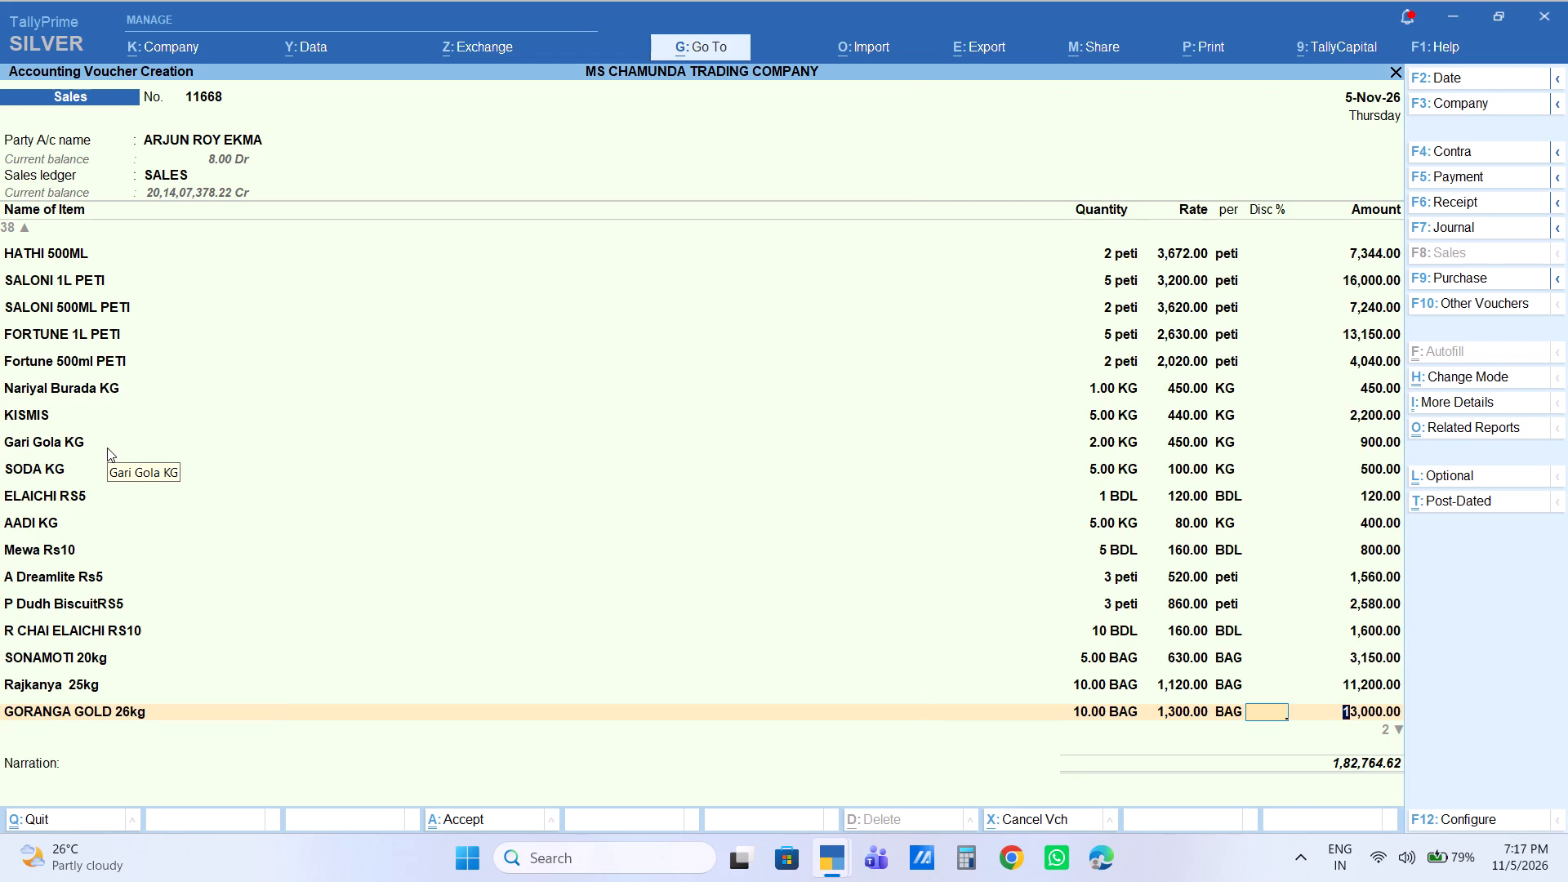
Set the quantity of the GORANGA GOLD 26kg line to 6 BAG and complete the line.
{"action": "key", "text": "BackSpace"}
{"action": "key", "text": "BackSpace"}
{"action": "key", "text": "BackSpace"}
{"action": "key", "text": "BackSpace"}
{"action": "key", "text": "6"}
{"action": "key", "text": "Return"}
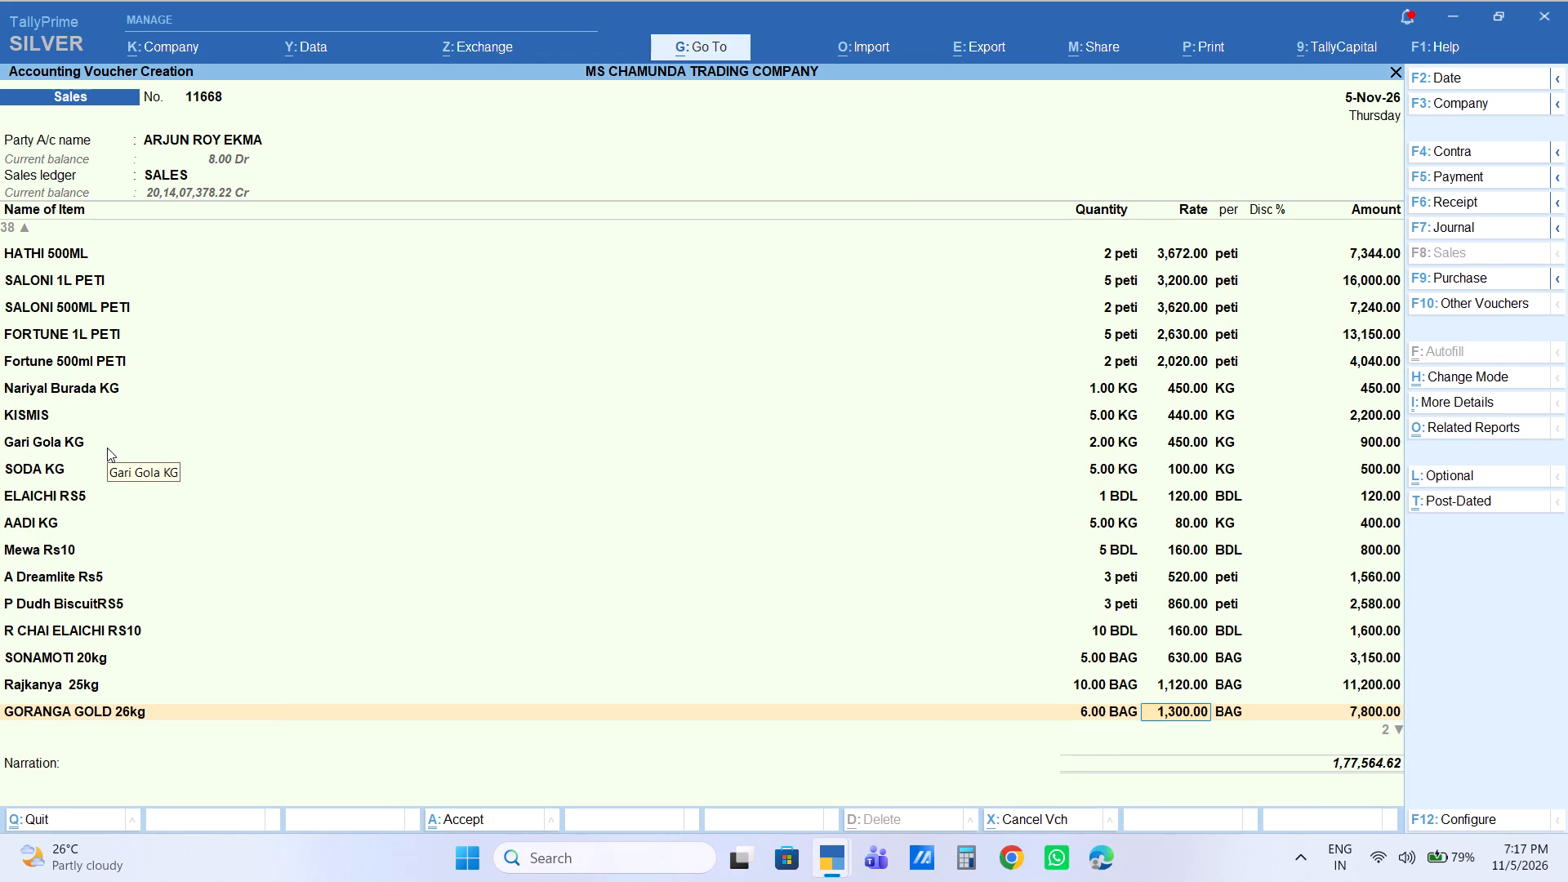
{"action": "key", "text": "Return"}
{"action": "key", "text": "Return"}
{"action": "key", "text": "Return"}
{"action": "key", "text": "Return"}
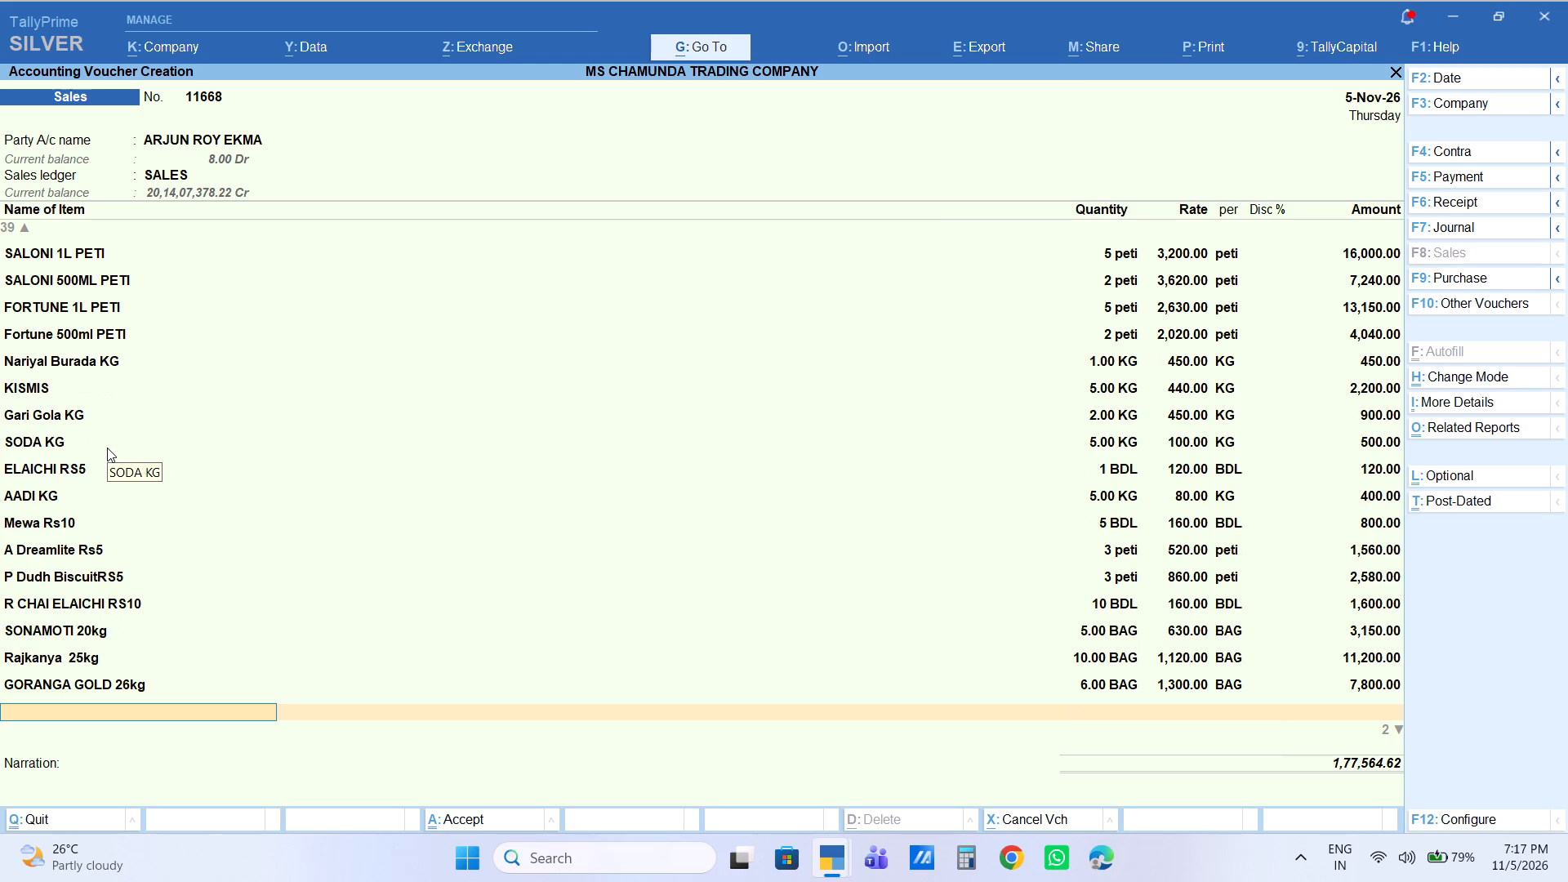
Add an L MISHRI Cutting item line with 10 KG at 70.00 per KG.
{"action": "type", "text": "mishr"}
{"action": "key", "text": "Up"}
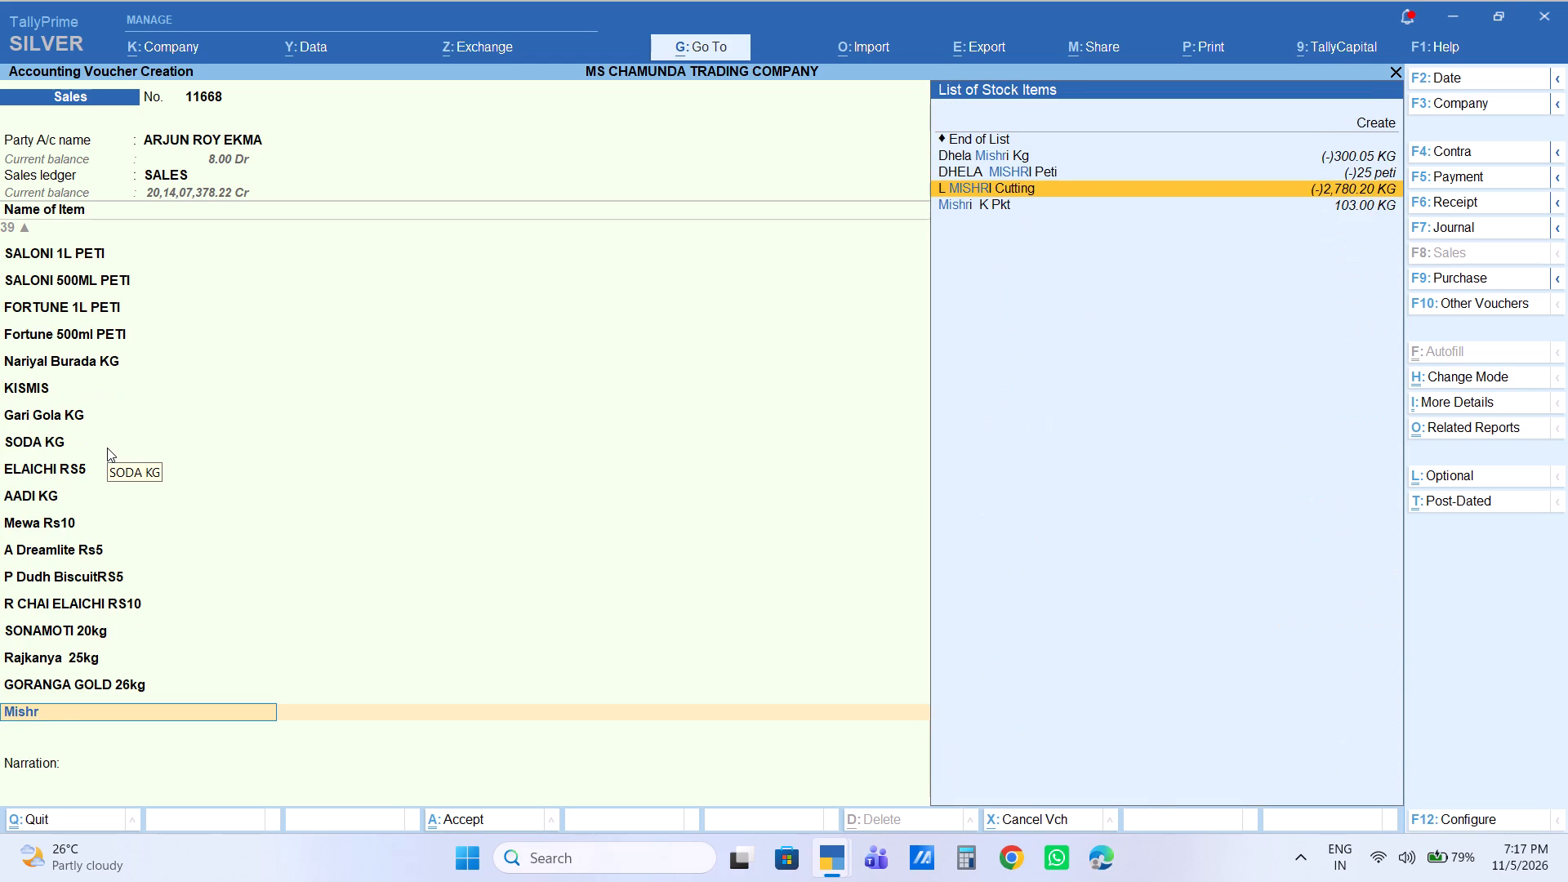
{"action": "key", "text": "Return"}
{"action": "type", "text": "10"}
{"action": "key", "text": "Return"}
{"action": "key", "text": "Return"}
{"action": "key", "text": "Return"}
{"action": "key", "text": "Return"}
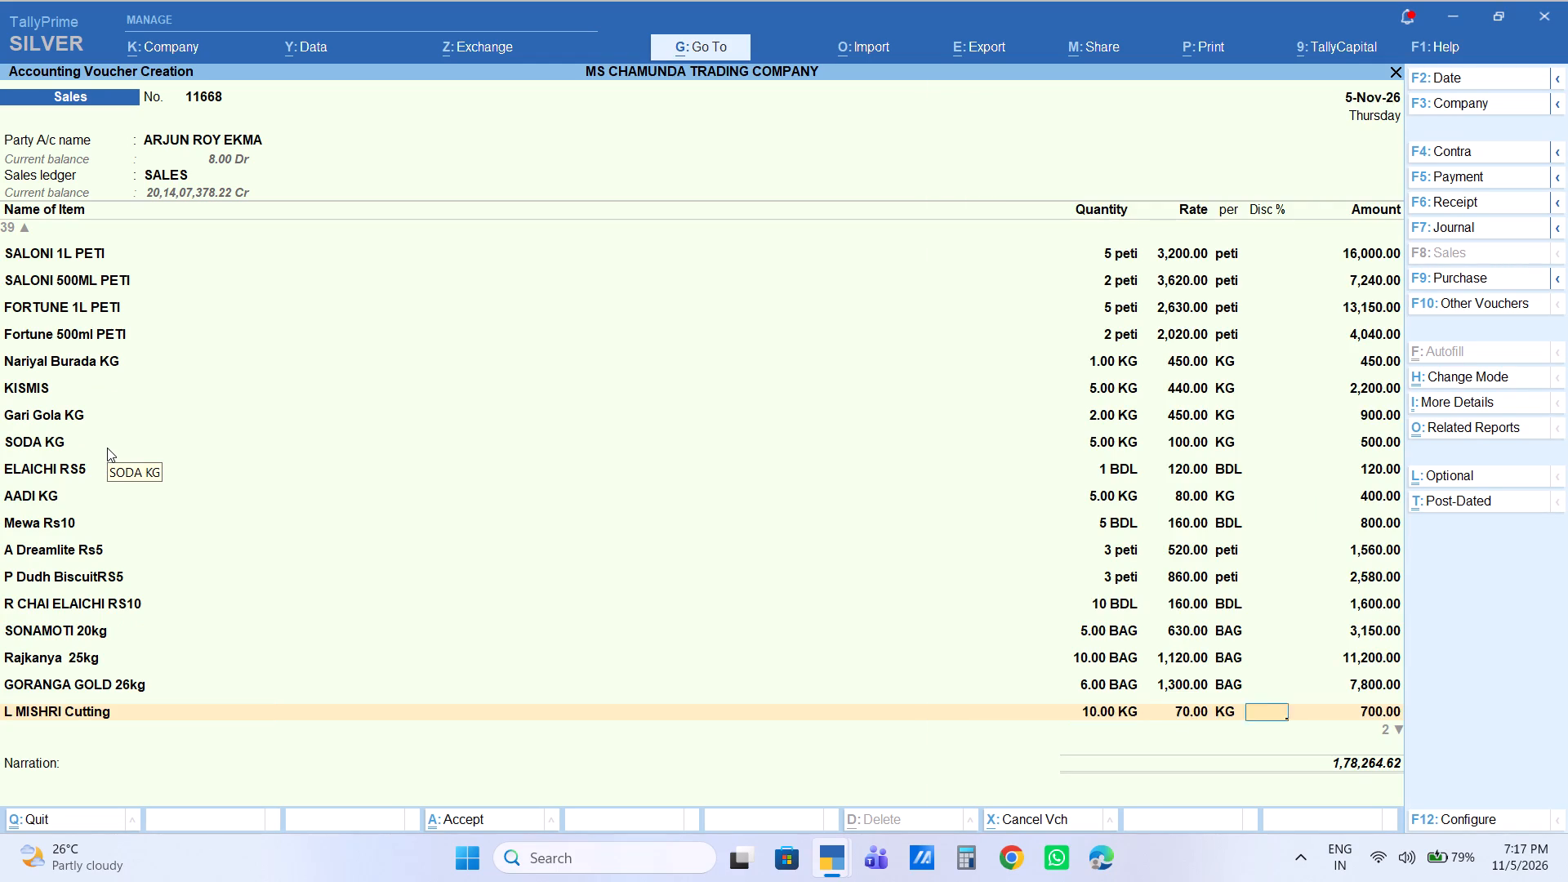
{"action": "key", "text": "Return"}
End the item list and save sales voucher 11668.
{"action": "key", "text": "Return"}
{"action": "key", "text": "Return"}
{"action": "key", "text": "ctrl+a"}
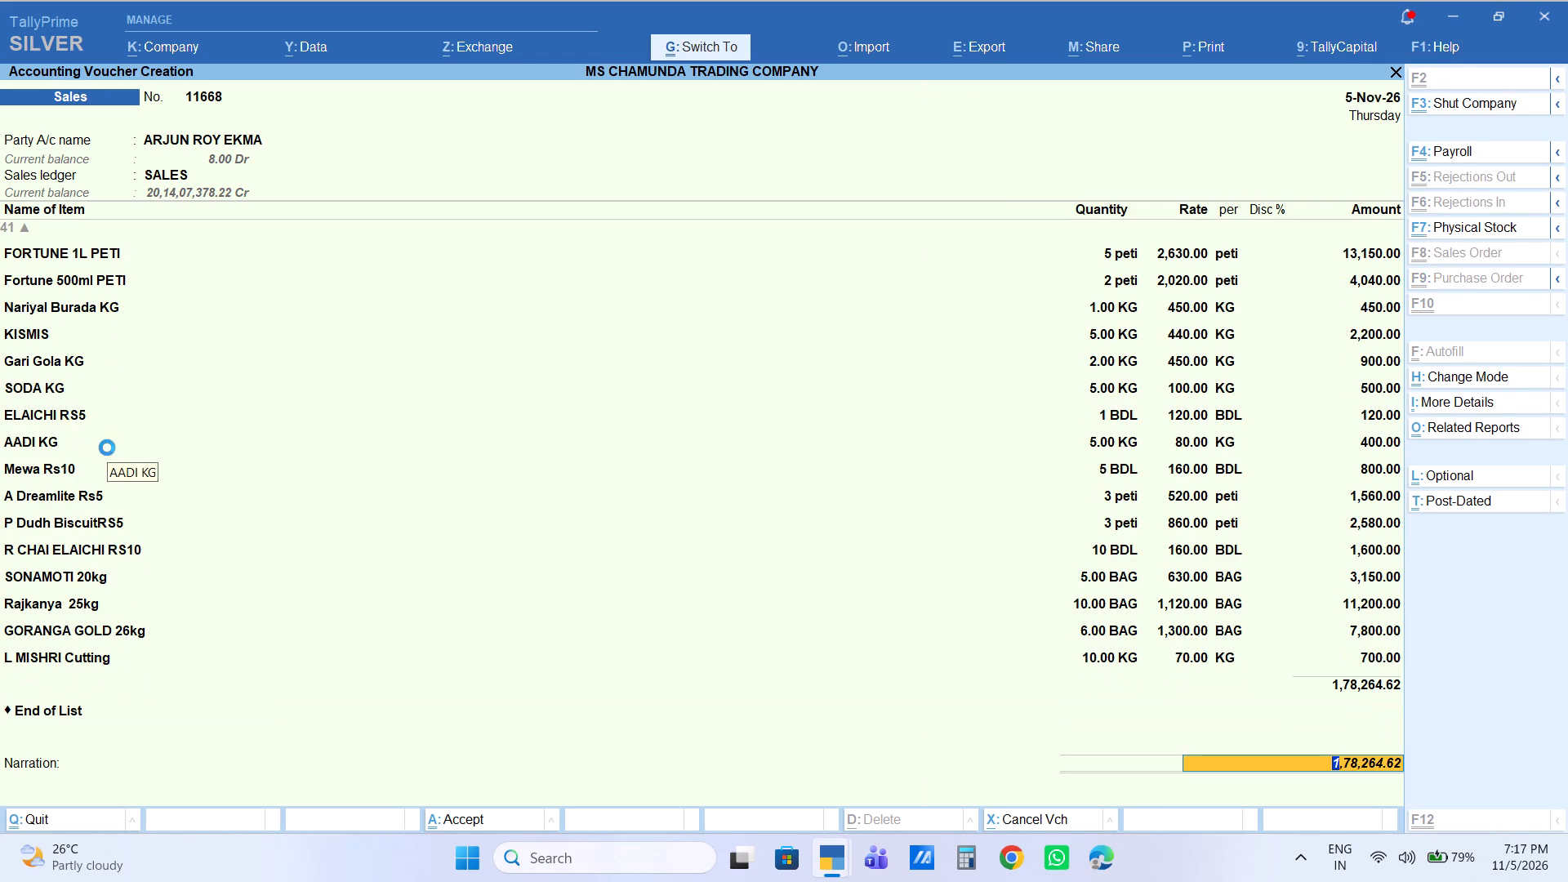
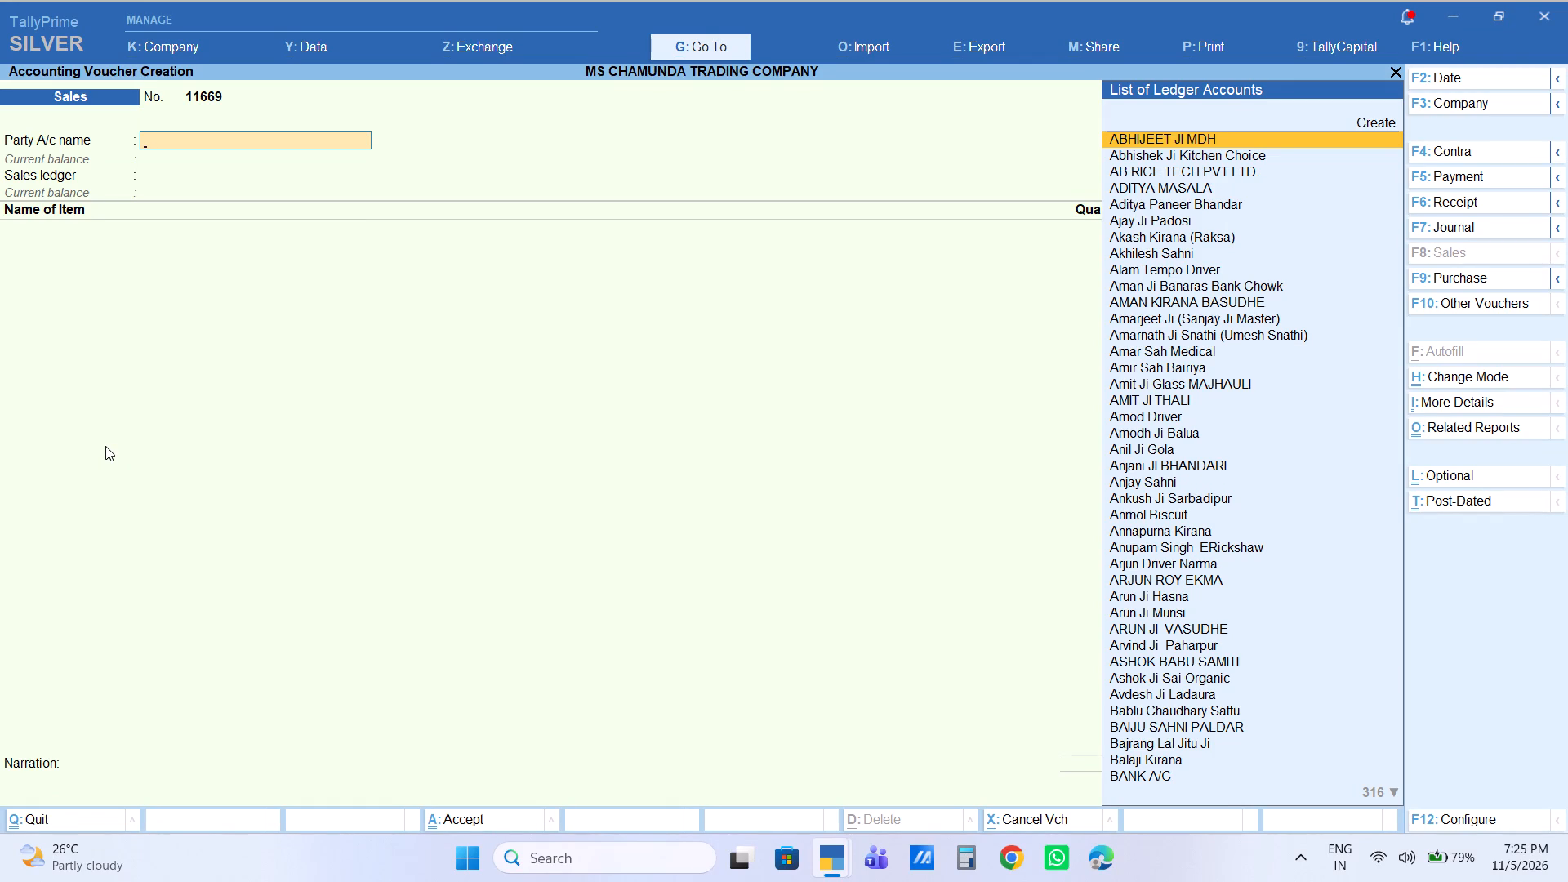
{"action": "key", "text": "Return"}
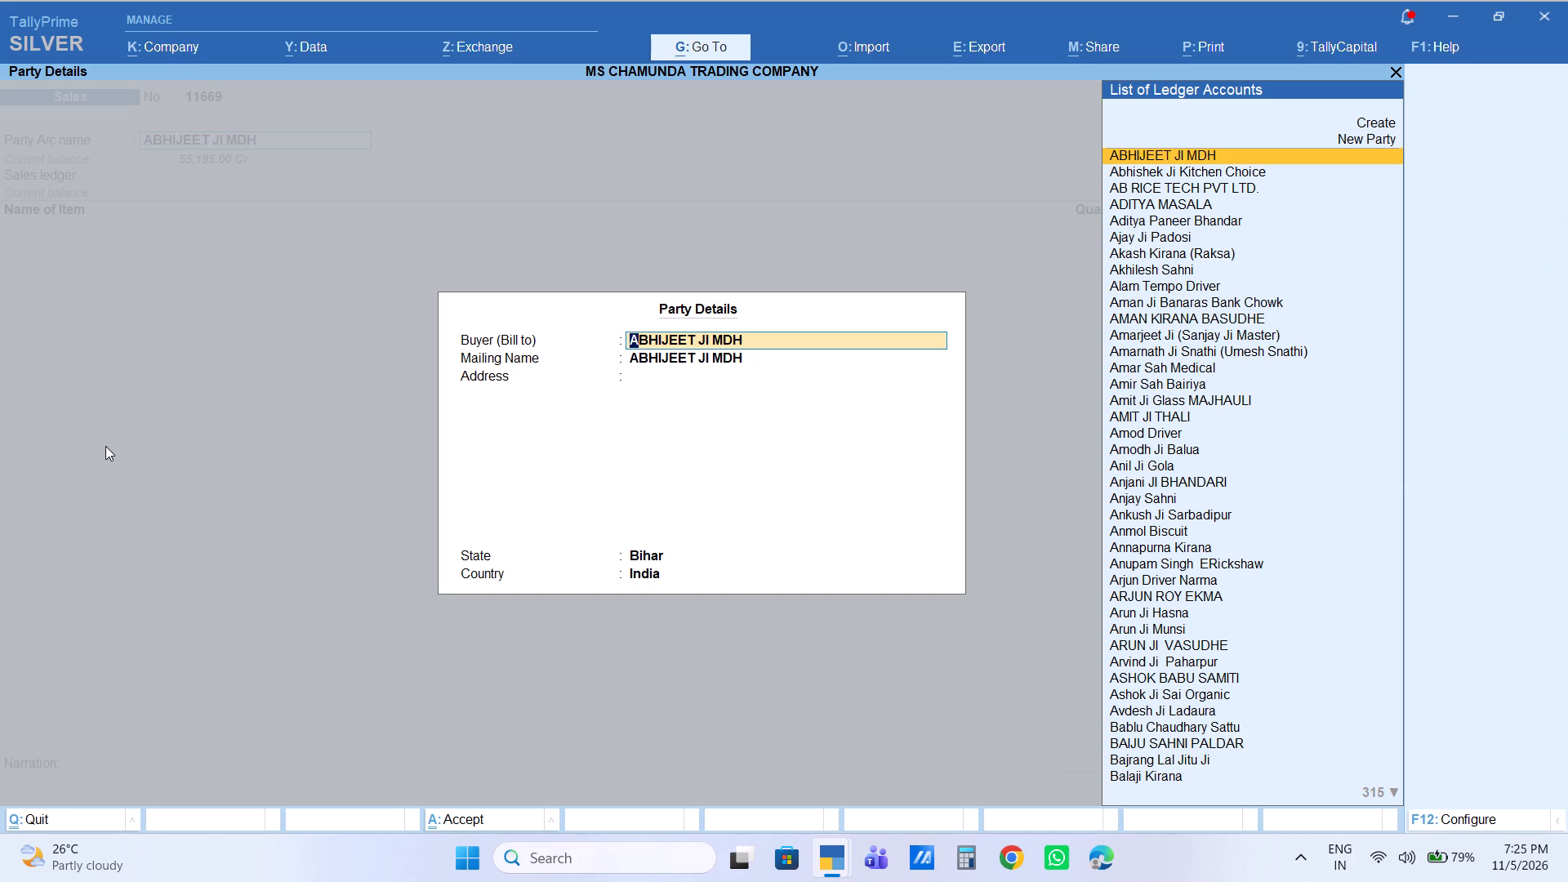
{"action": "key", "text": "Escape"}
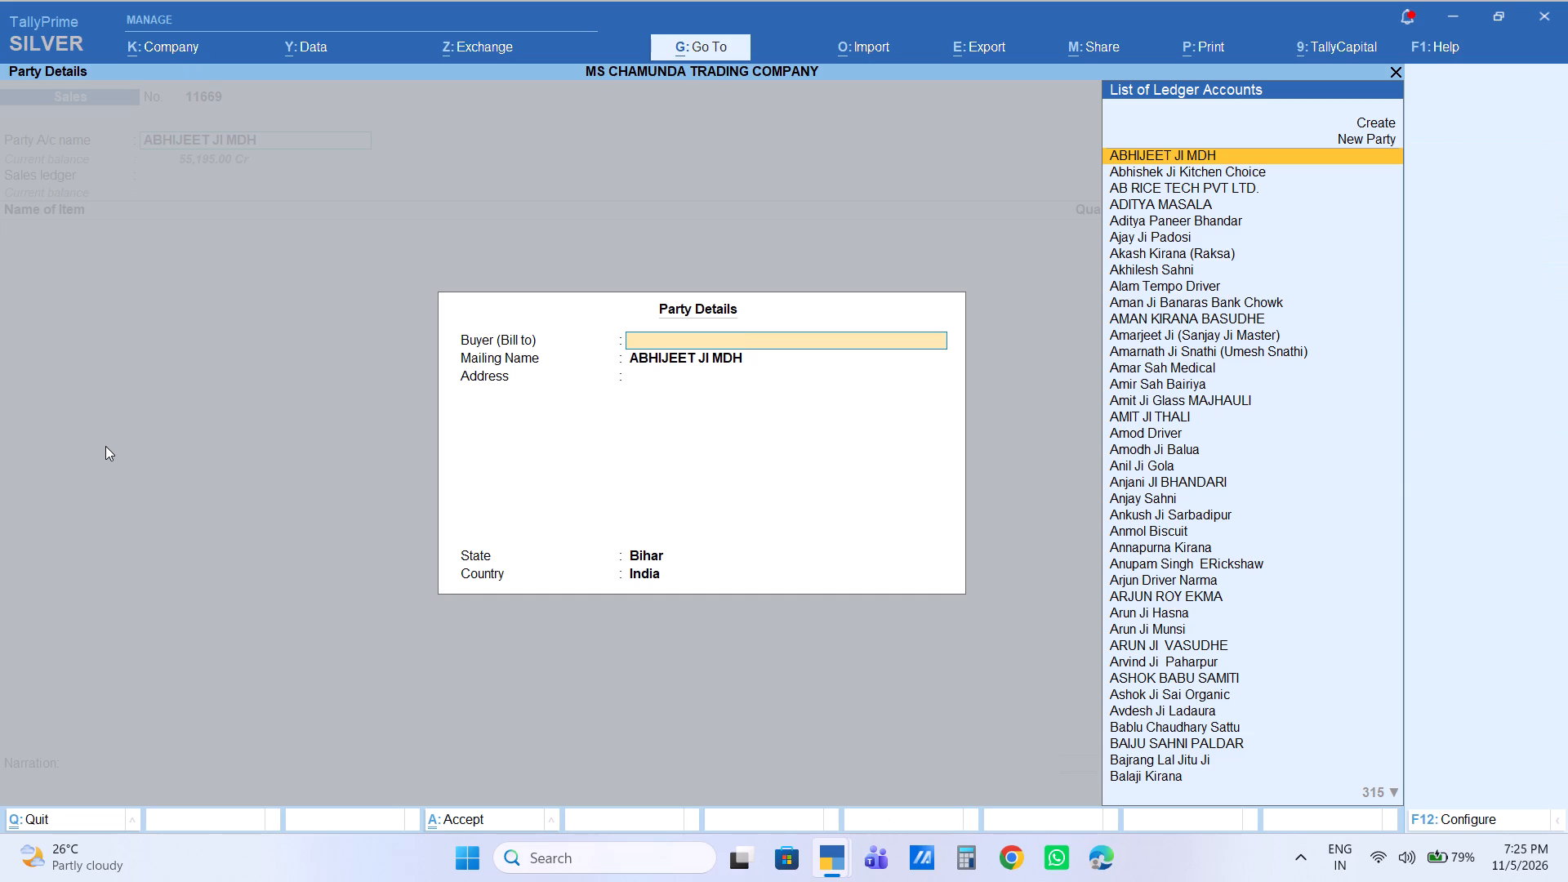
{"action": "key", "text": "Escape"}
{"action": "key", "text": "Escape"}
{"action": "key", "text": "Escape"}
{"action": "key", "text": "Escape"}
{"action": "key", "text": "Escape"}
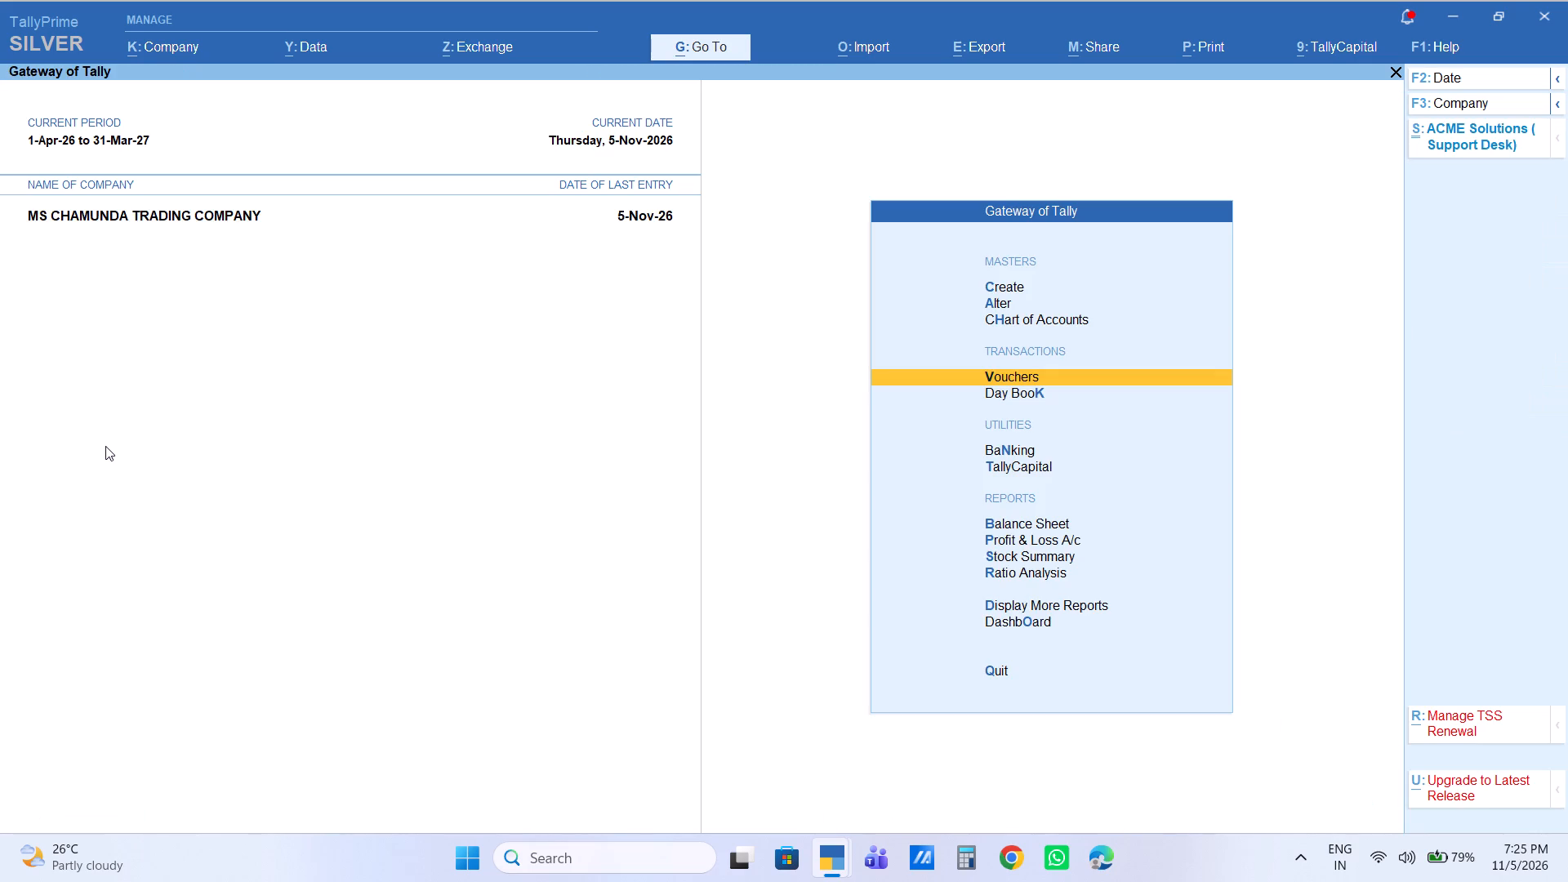
Open sales voucher 11668 from the Day Book for alteration.
{"action": "key", "text": "Down"}
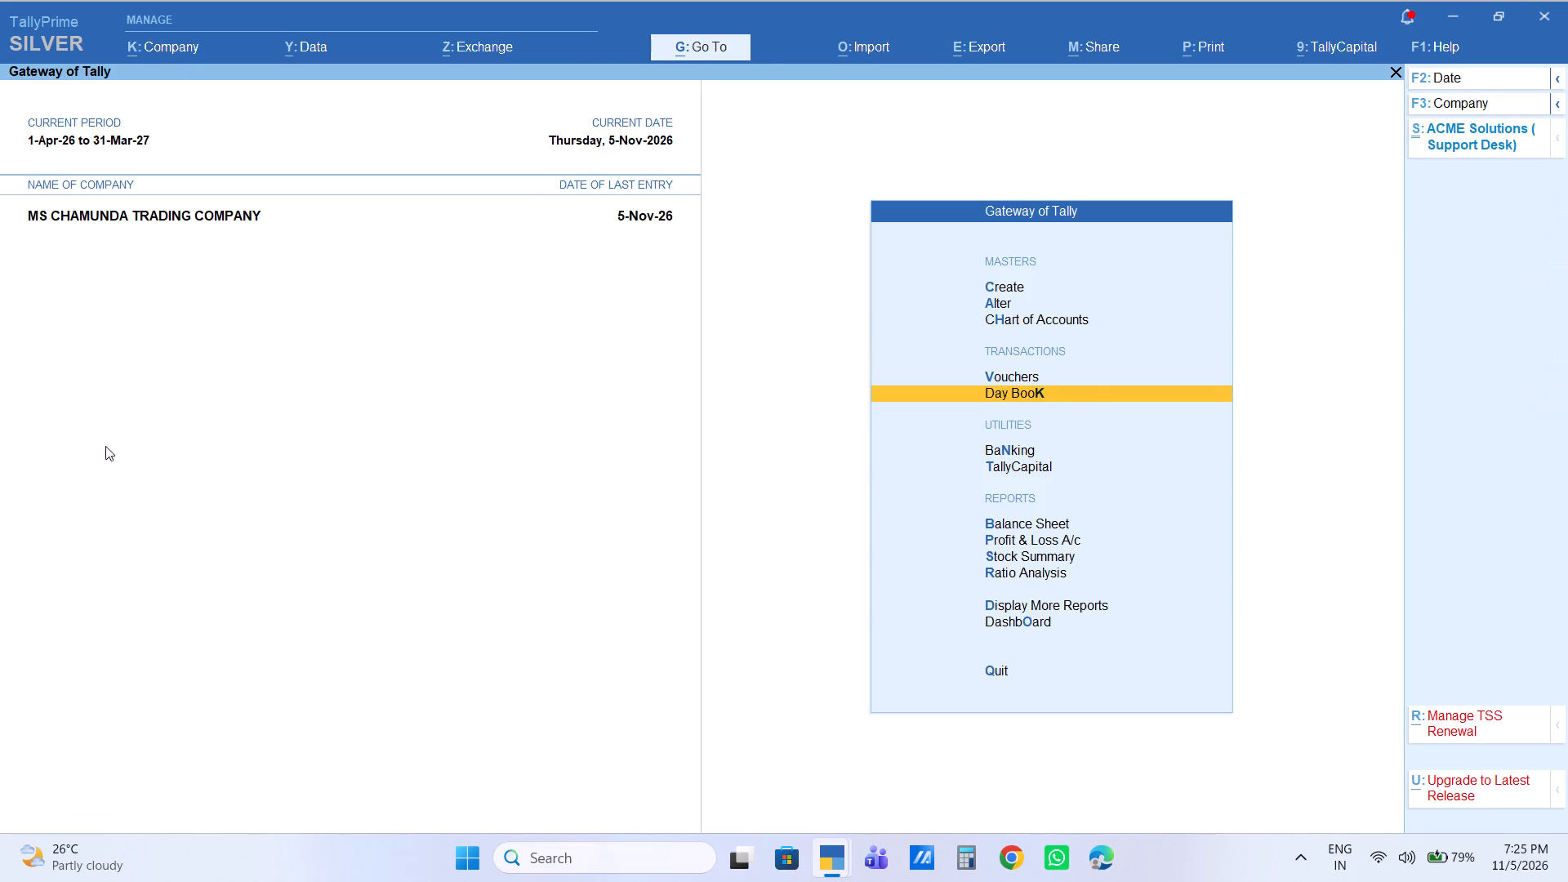
{"action": "key", "text": "Return"}
{"action": "key", "text": "Down"}
{"action": "key", "text": "Down"}
{"action": "key", "text": "Down"}
{"action": "key", "text": "Down"}
{"action": "key", "text": "Down"}
{"action": "key", "text": "Down"}
{"action": "key", "text": "Down"}
{"action": "key", "text": "Down"}
{"action": "key", "text": "Down"}
{"action": "key", "text": "Down"}
{"action": "key", "text": "Down"}
{"action": "key", "text": "Down"}
{"action": "key", "text": "Down"}
{"action": "key", "text": "Down"}
{"action": "key", "text": "Down"}
{"action": "key", "text": "Down"}
{"action": "key", "text": "Down"}
{"action": "key", "text": "Down"}
{"action": "key", "text": "Down"}
{"action": "key", "text": "Down"}
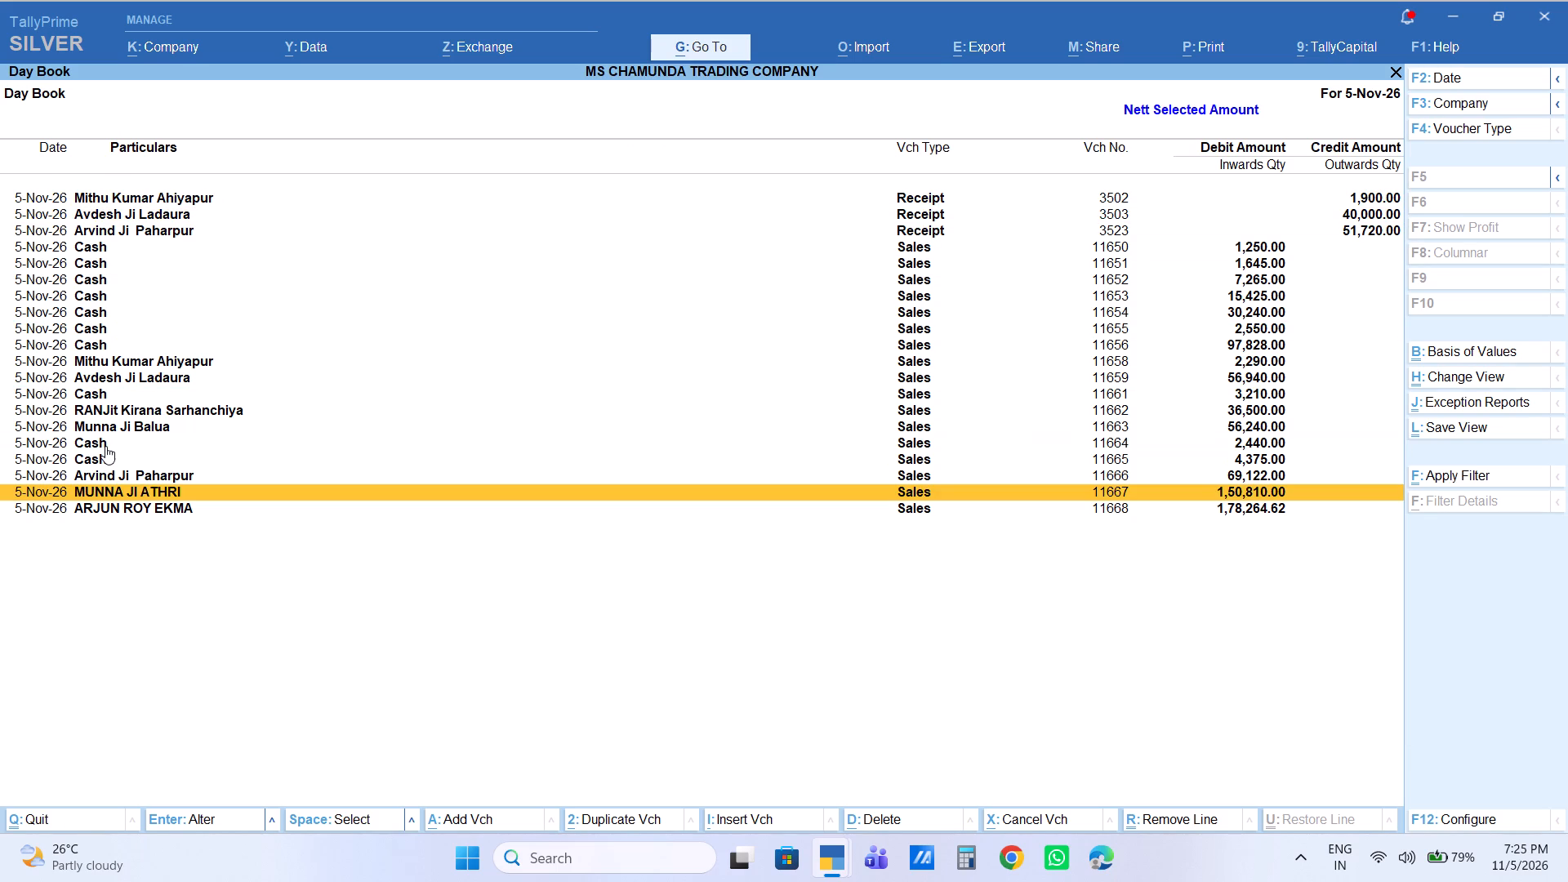
{"action": "key", "text": "Return"}
Apply a 38% discount to the R Haldi 200g line, keeping the voucher's party, sales ledger, quantity and rate.
{"action": "key", "text": "Return"}
{"action": "key", "text": "Return"}
{"action": "key", "text": "Return"}
{"action": "key", "text": "Return"}
{"action": "key", "text": "Return"}
{"action": "key", "text": "Return"}
{"action": "key", "text": "Return"}
{"action": "key", "text": "Return"}
{"action": "key", "text": "Return"}
{"action": "key", "text": "Return"}
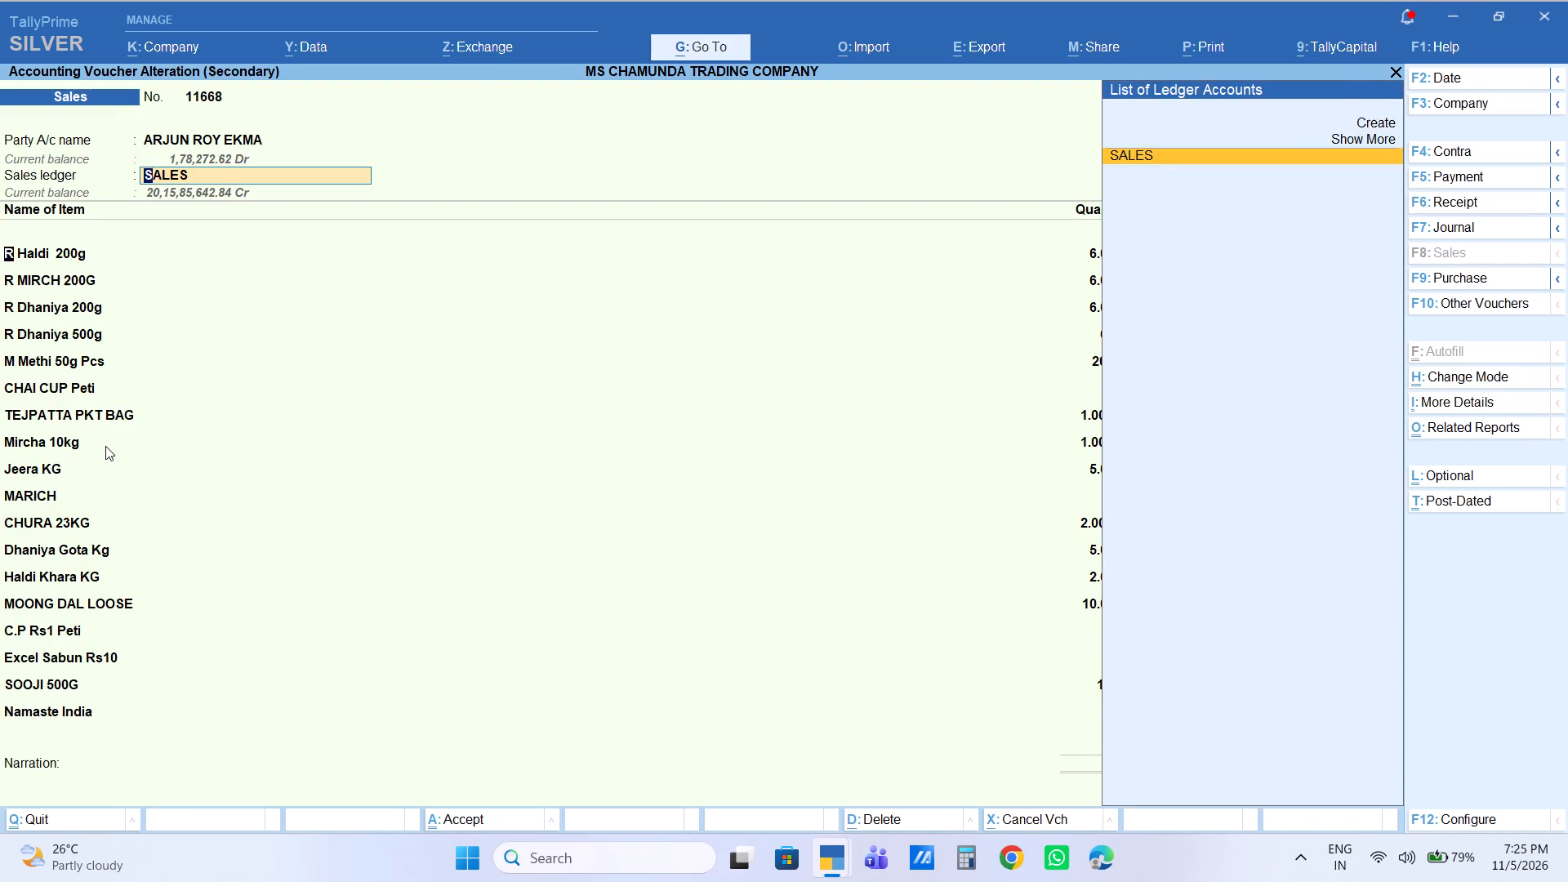
{"action": "key", "text": "Return"}
{"action": "key", "text": "Return"}
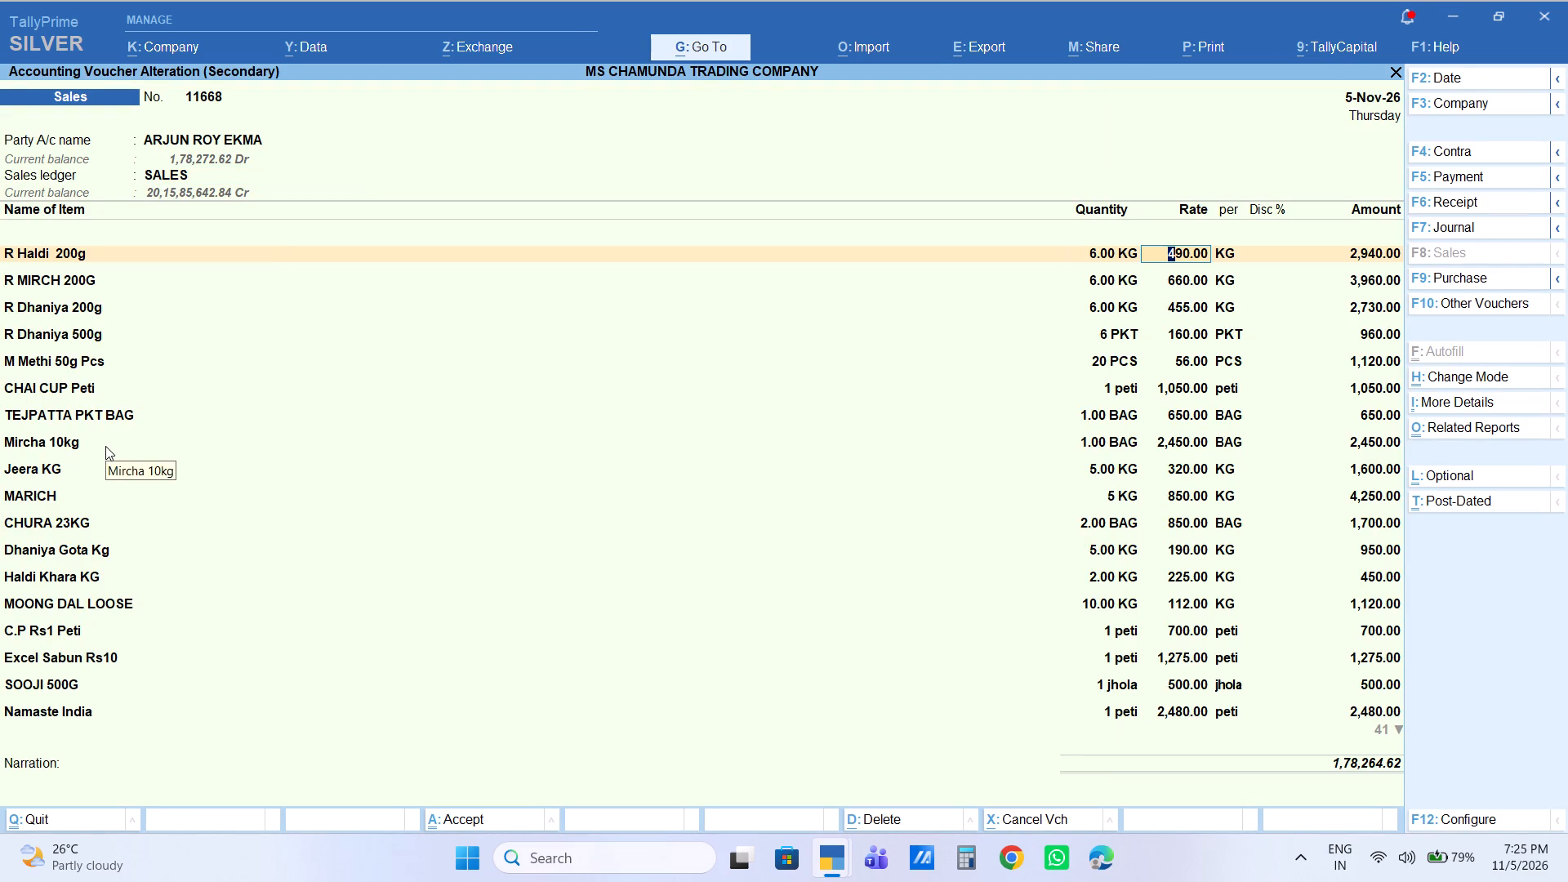
{"action": "key", "text": "Return"}
{"action": "key", "text": "Return"}
{"action": "type", "text": "38"}
{"action": "key", "text": "Return"}
{"action": "key", "text": "Return"}
Apply a 38% discount to the R MIRCH 200G line.
{"action": "key", "text": "Return"}
{"action": "key", "text": "Return"}
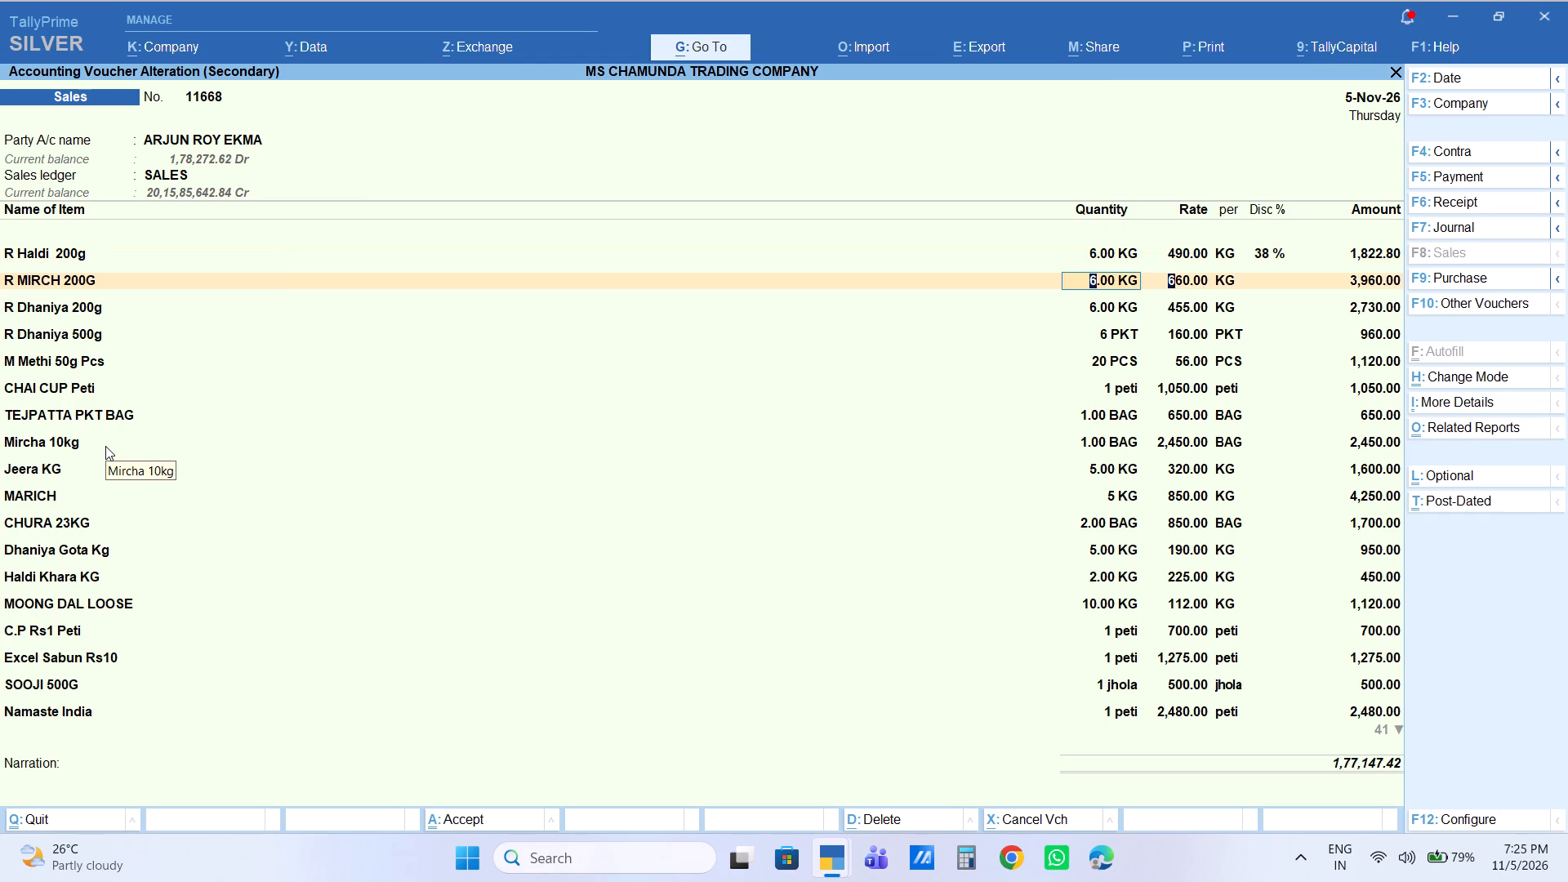
{"action": "key", "text": "Return"}
{"action": "key", "text": "Return"}
{"action": "type", "text": "38"}
{"action": "key", "text": "Return"}
{"action": "key", "text": "Return"}
Apply a 38% discount to the R Dhaniya 200g line.
{"action": "key", "text": "Return"}
{"action": "key", "text": "Return"}
{"action": "key", "text": "Return"}
{"action": "key", "text": "Return"}
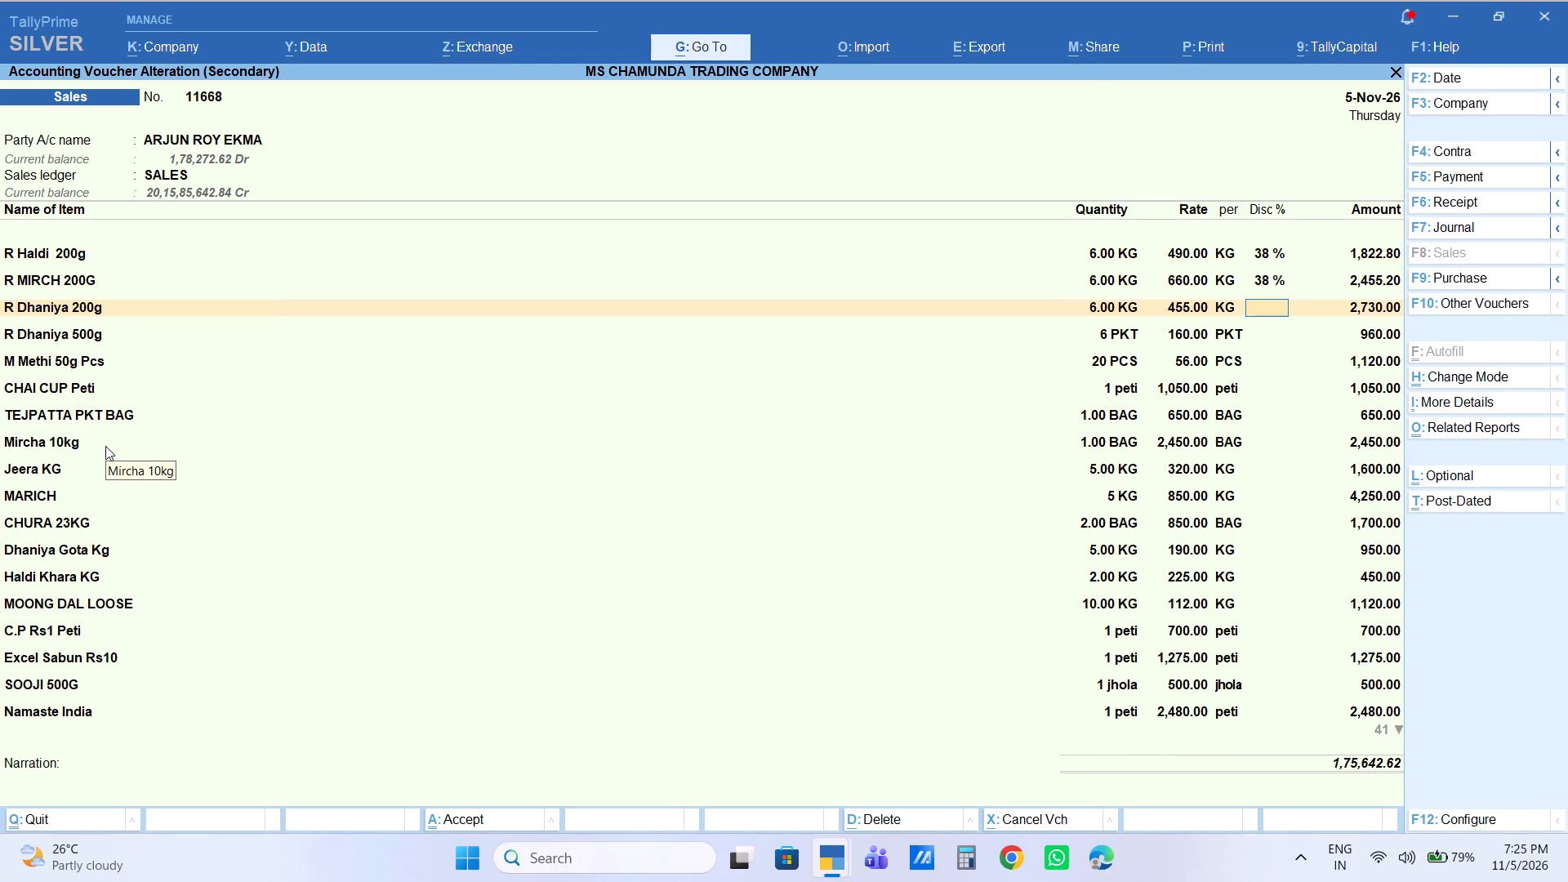
{"action": "type", "text": "38"}
{"action": "key", "text": "Return"}
{"action": "key", "text": "Return"}
Set the R Dhaniya 500g rate to 225 per packet and its discount to 38%.
{"action": "key", "text": "Return"}
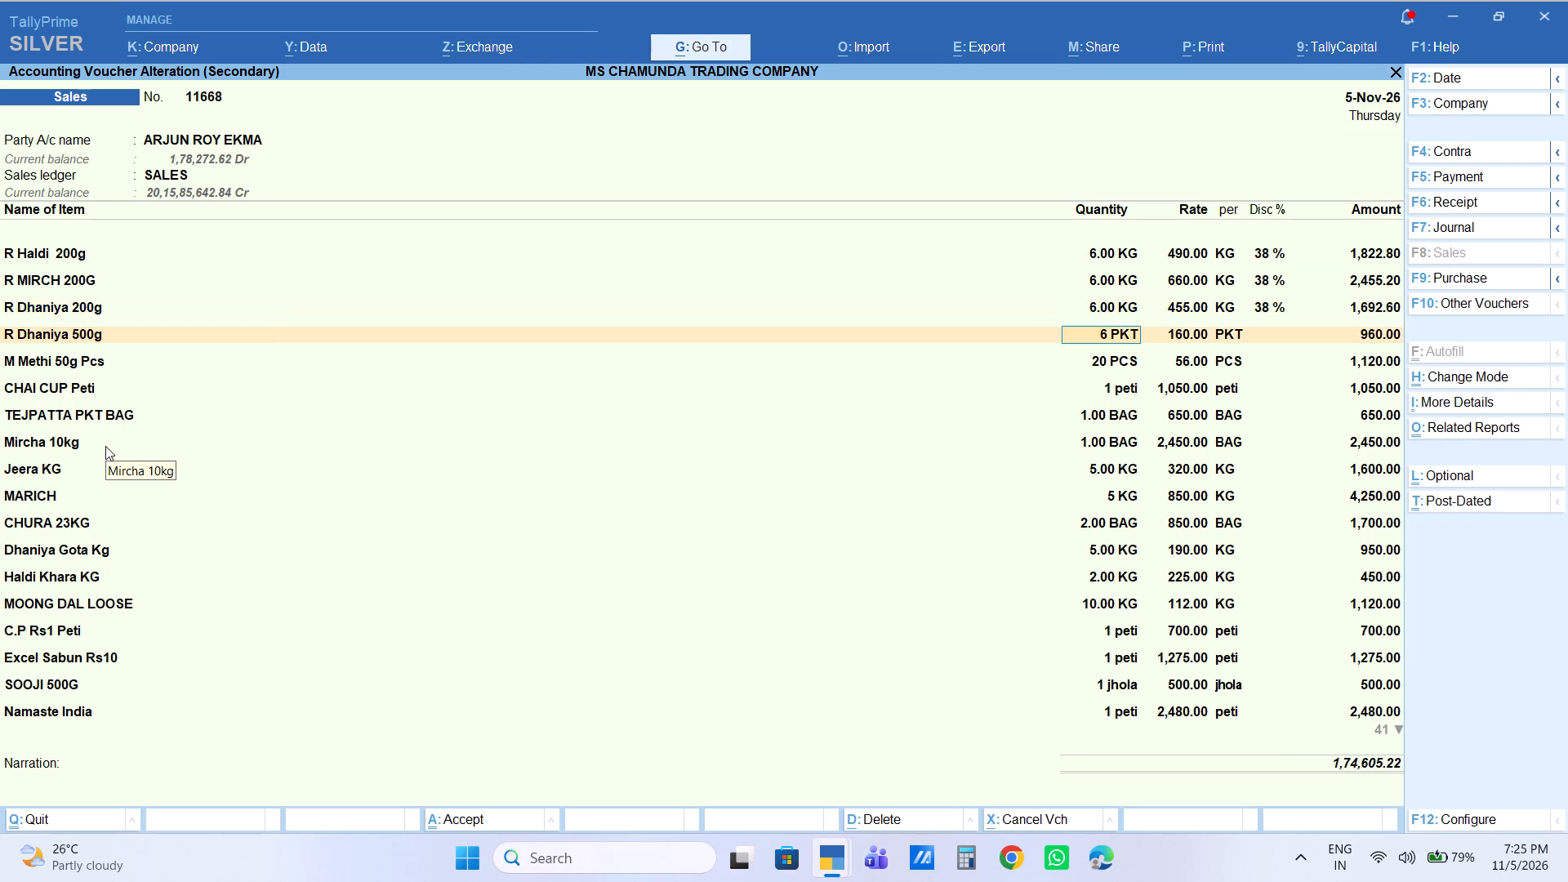
{"action": "key", "text": "Return"}
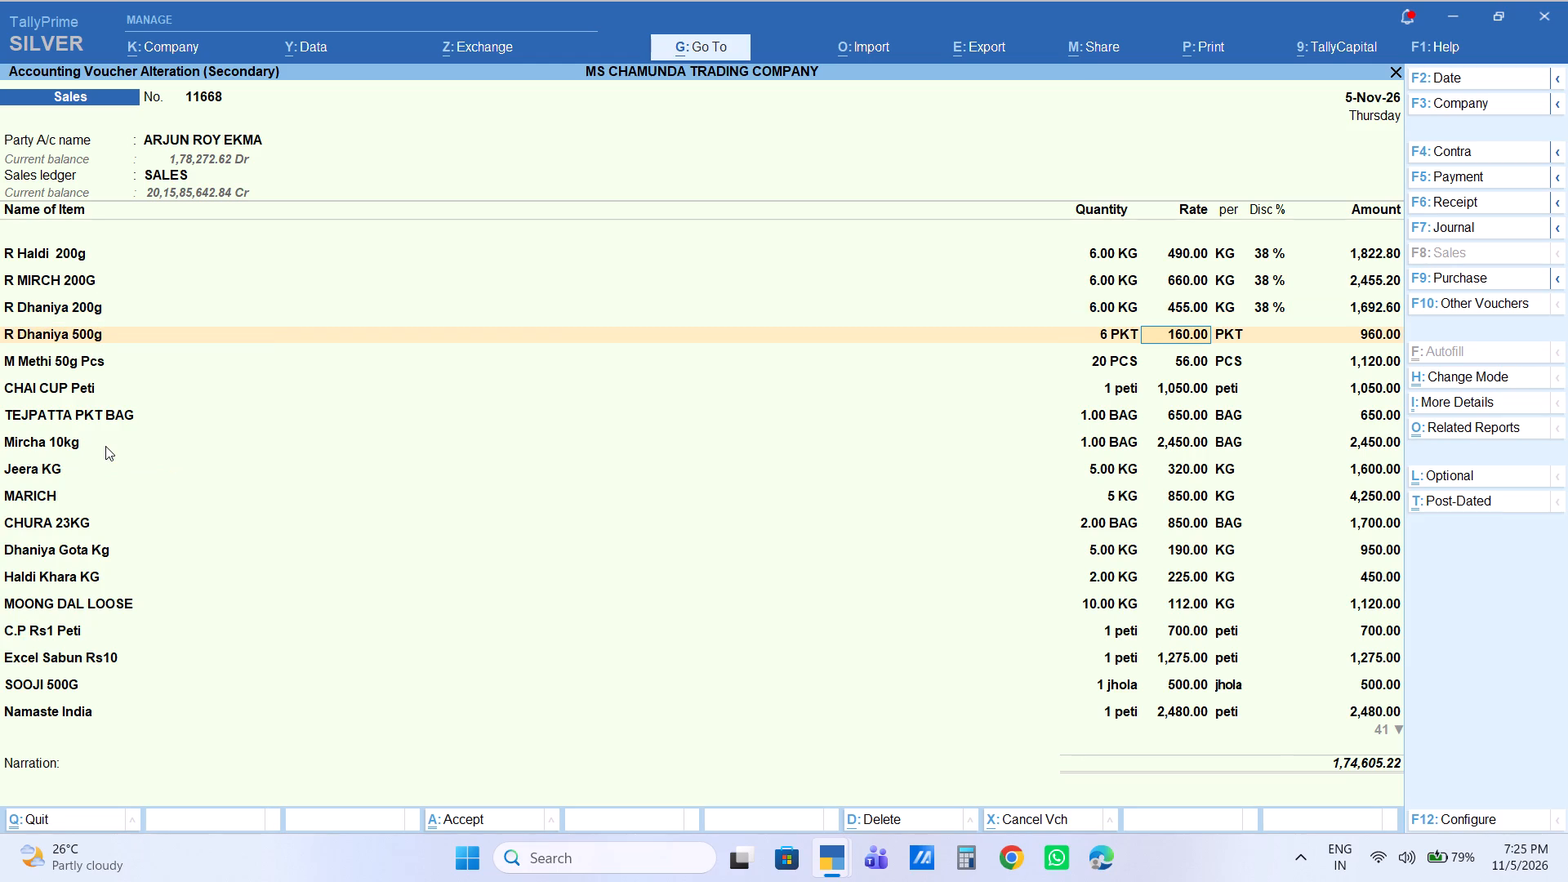
{"action": "key", "text": "Return"}
{"action": "key", "text": "Return"}
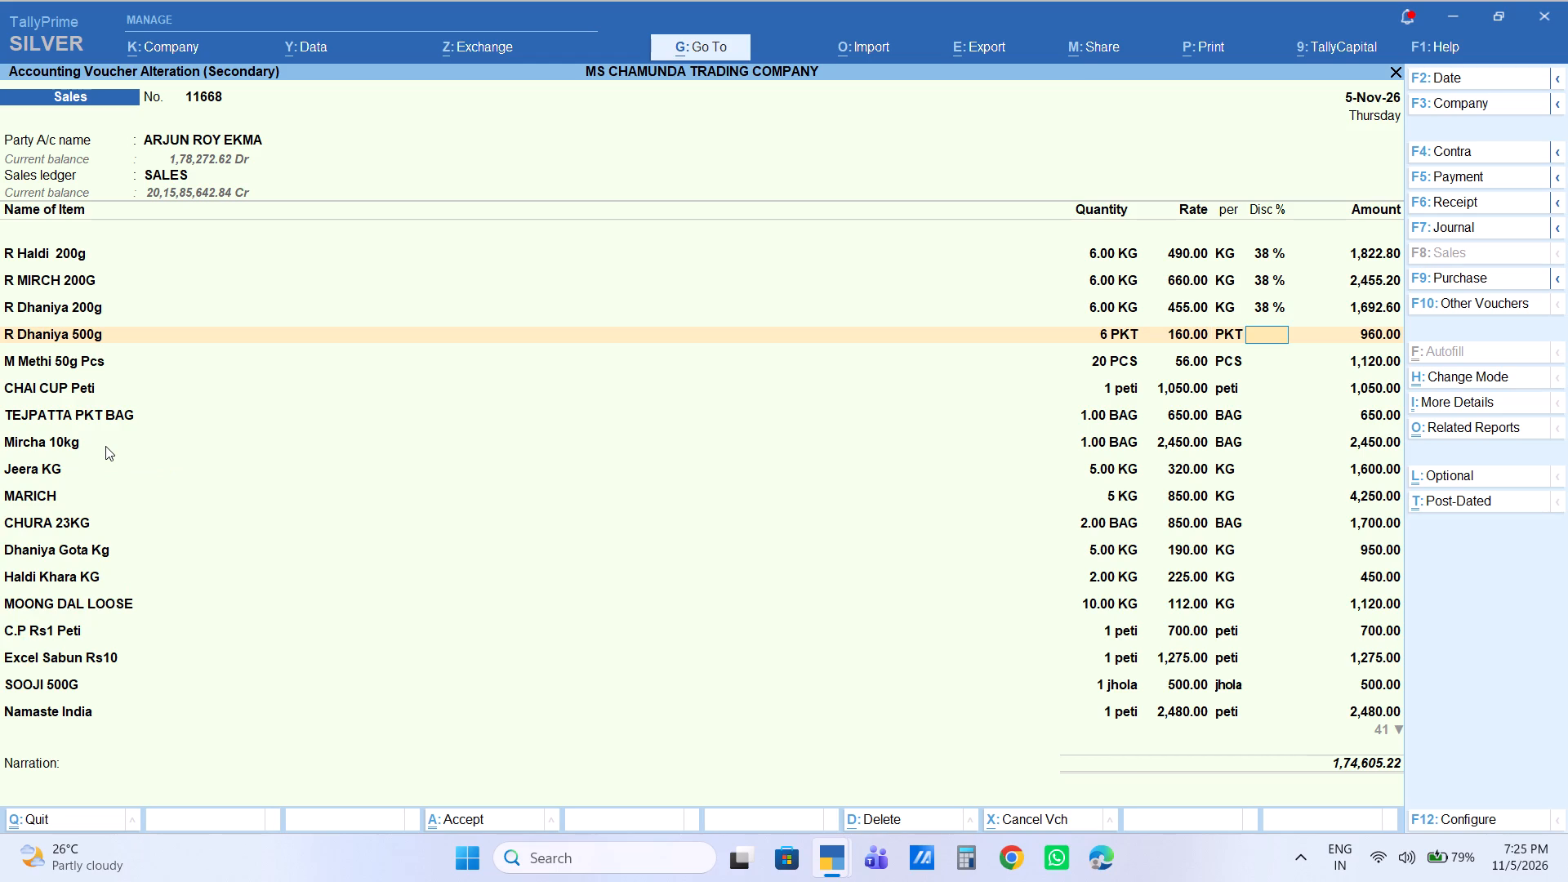
{"action": "key", "text": "BackSpace"}
{"action": "key", "text": "BackSpace"}
{"action": "type", "text": "225"}
{"action": "key", "text": "Return"}
{"action": "key", "text": "Return"}
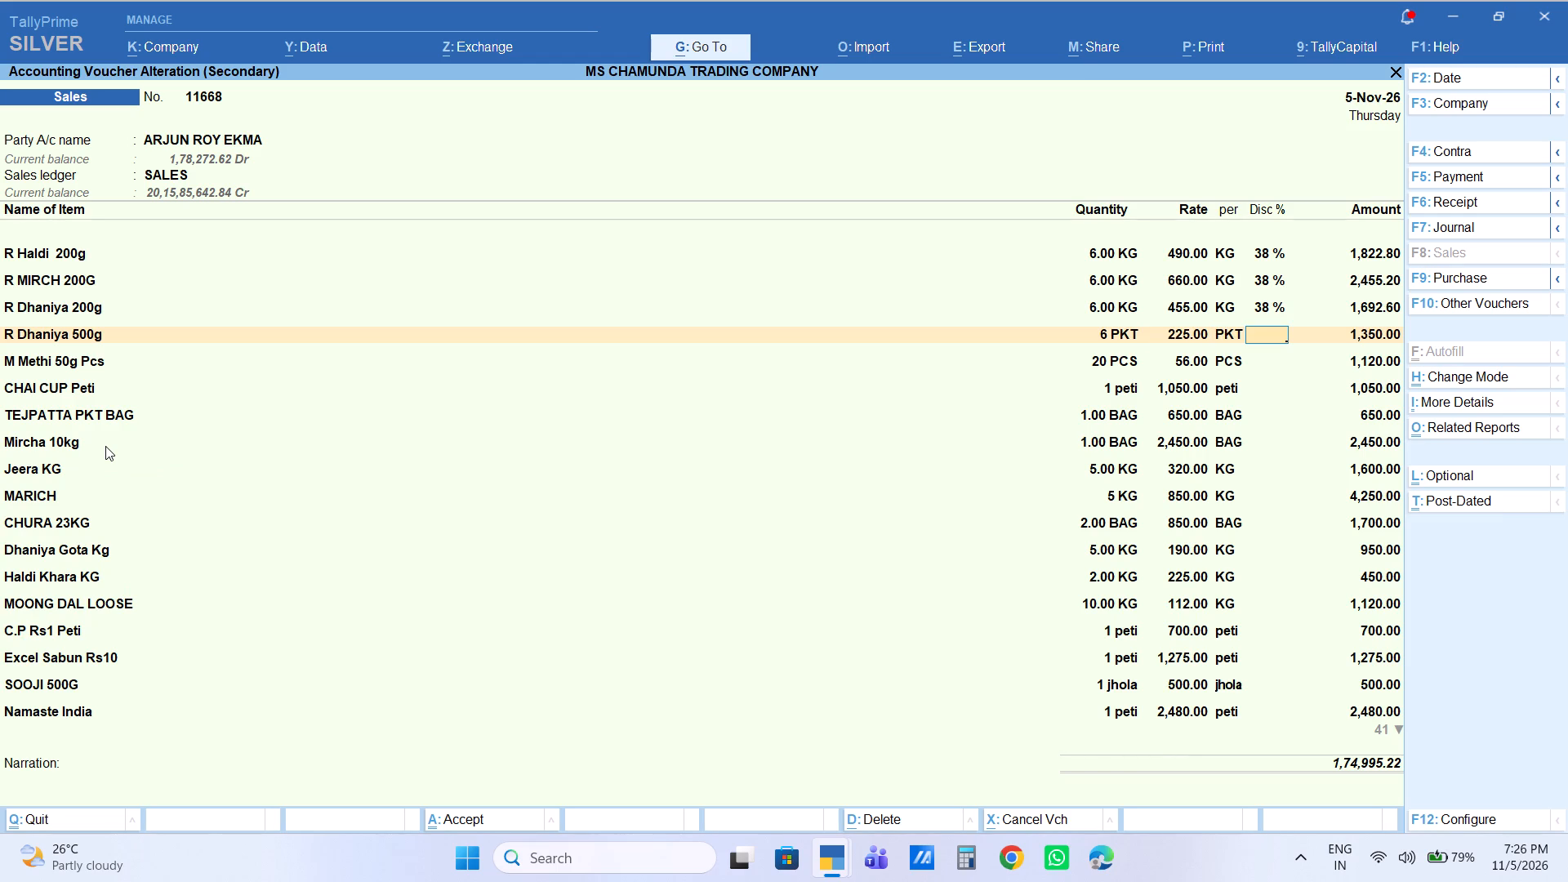
{"action": "type", "text": "38"}
{"action": "key", "text": "Return"}
{"action": "key", "text": "Return"}
Apply a 22% discount to the M Methi 50g Pcs line.
{"action": "key", "text": "Return"}
{"action": "key", "text": "Return"}
{"action": "key", "text": "Return"}
{"action": "key", "text": "Return"}
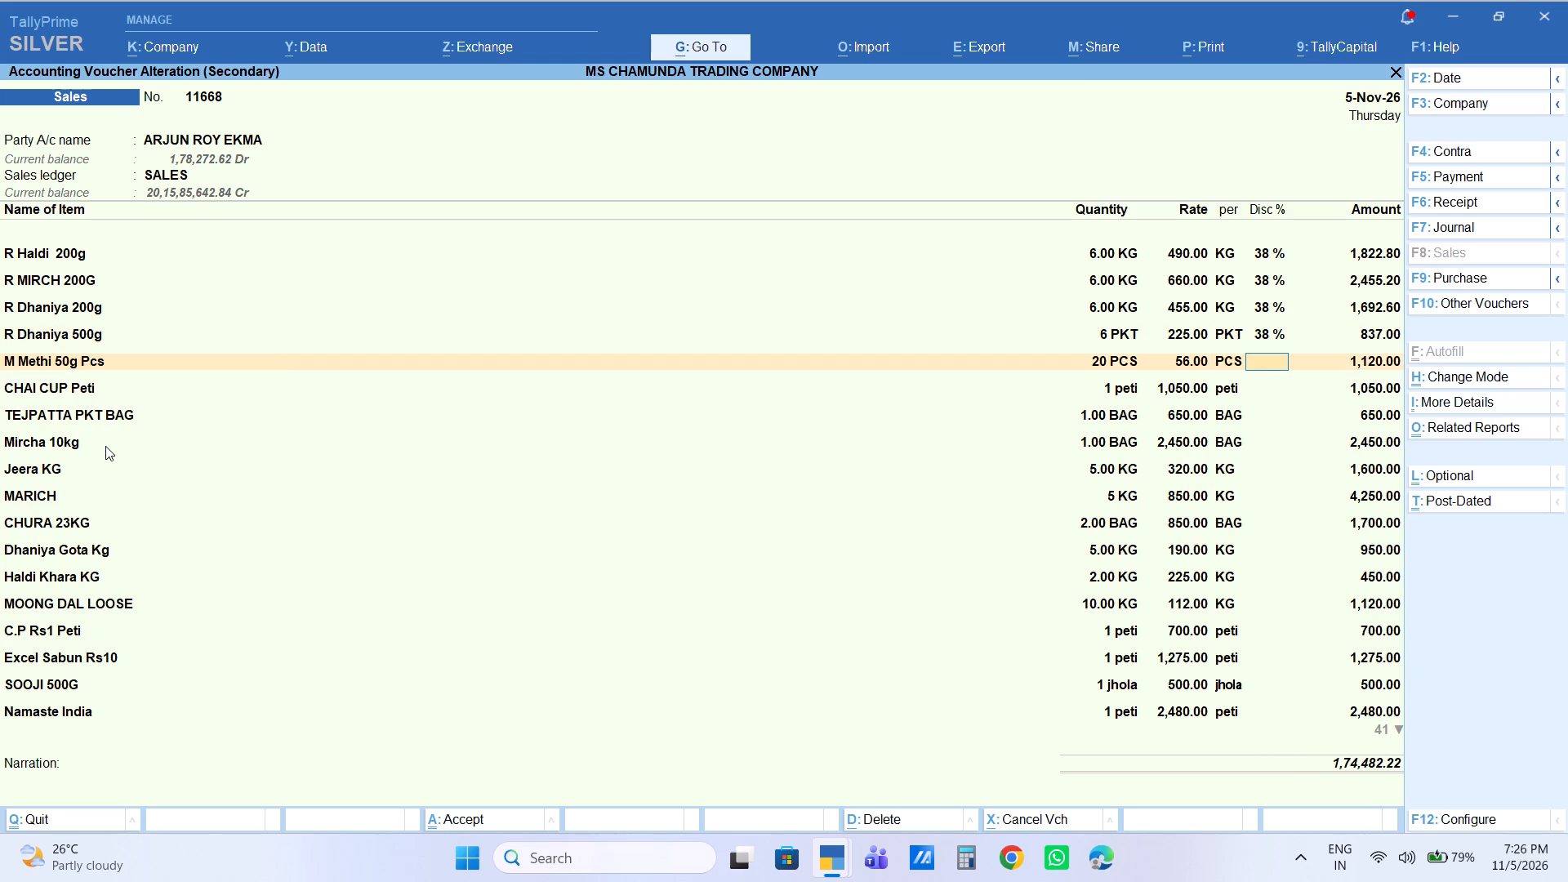
{"action": "type", "text": "22"}
{"action": "key", "text": "Return"}
{"action": "key", "text": "Return"}
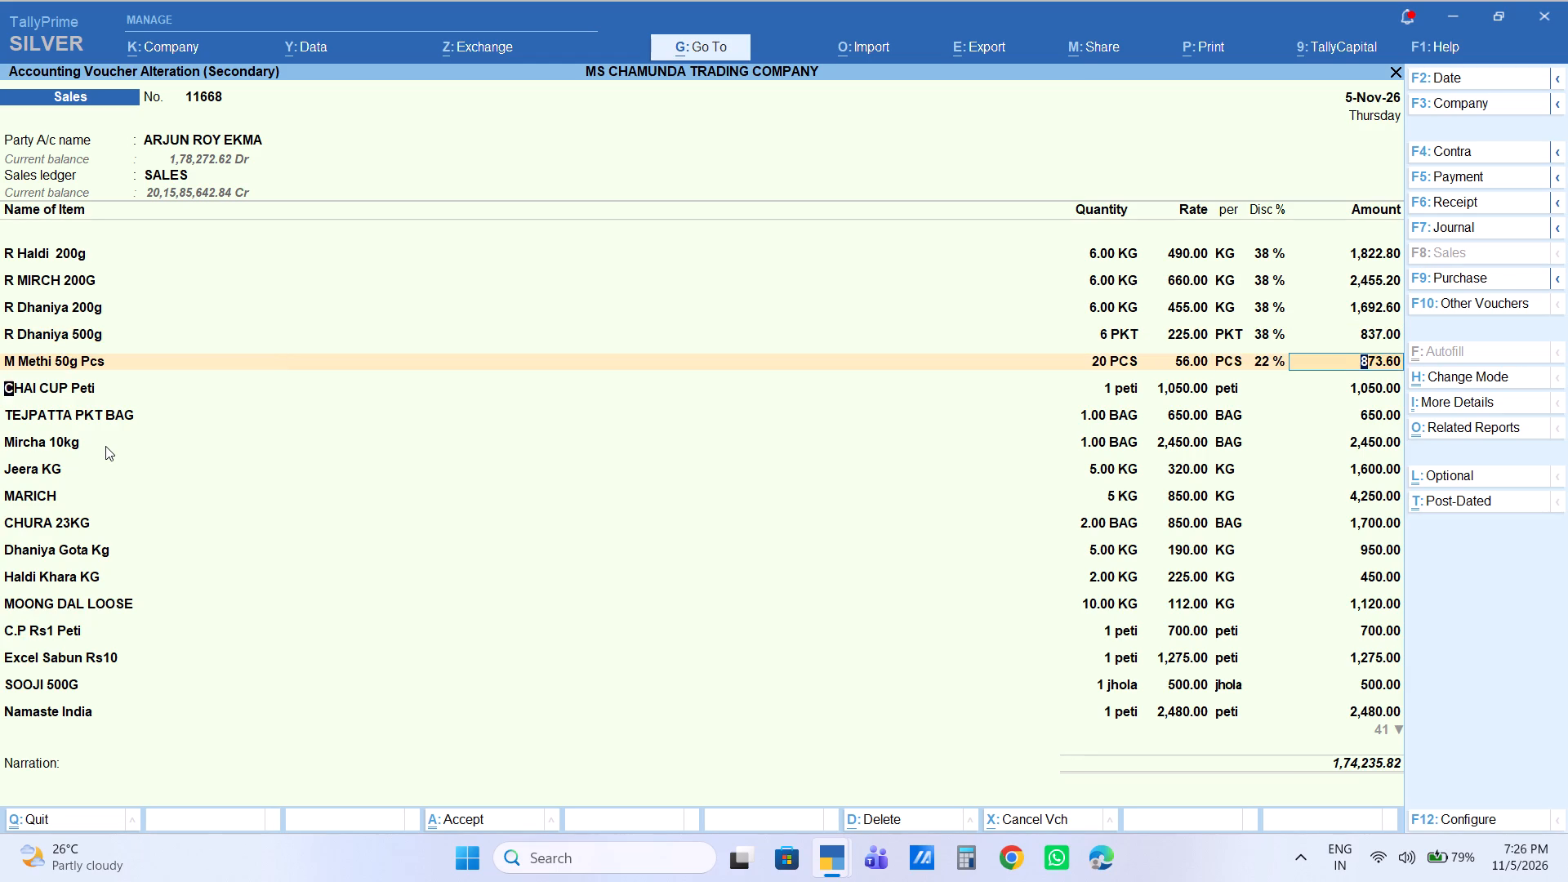
Review the rates of the item lines from CHAI CUP Peti through Dhaniya Gota Kg.
{"action": "key", "text": "Return"}
{"action": "key", "text": "Return"}
{"action": "key", "text": "Return"}
{"action": "key", "text": "Return"}
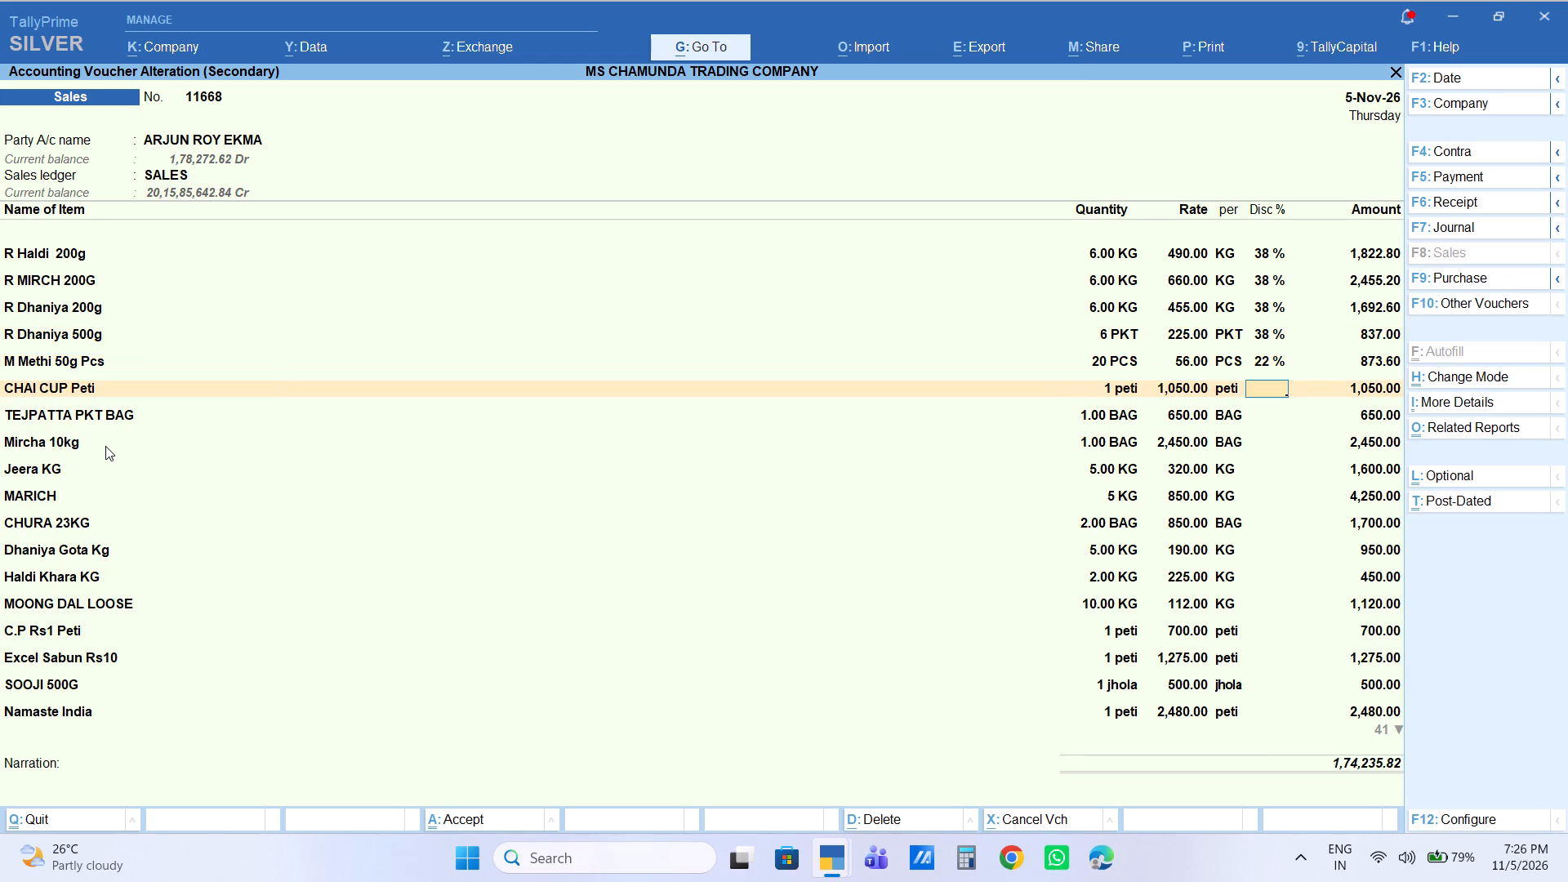
{"action": "key", "text": "Return"}
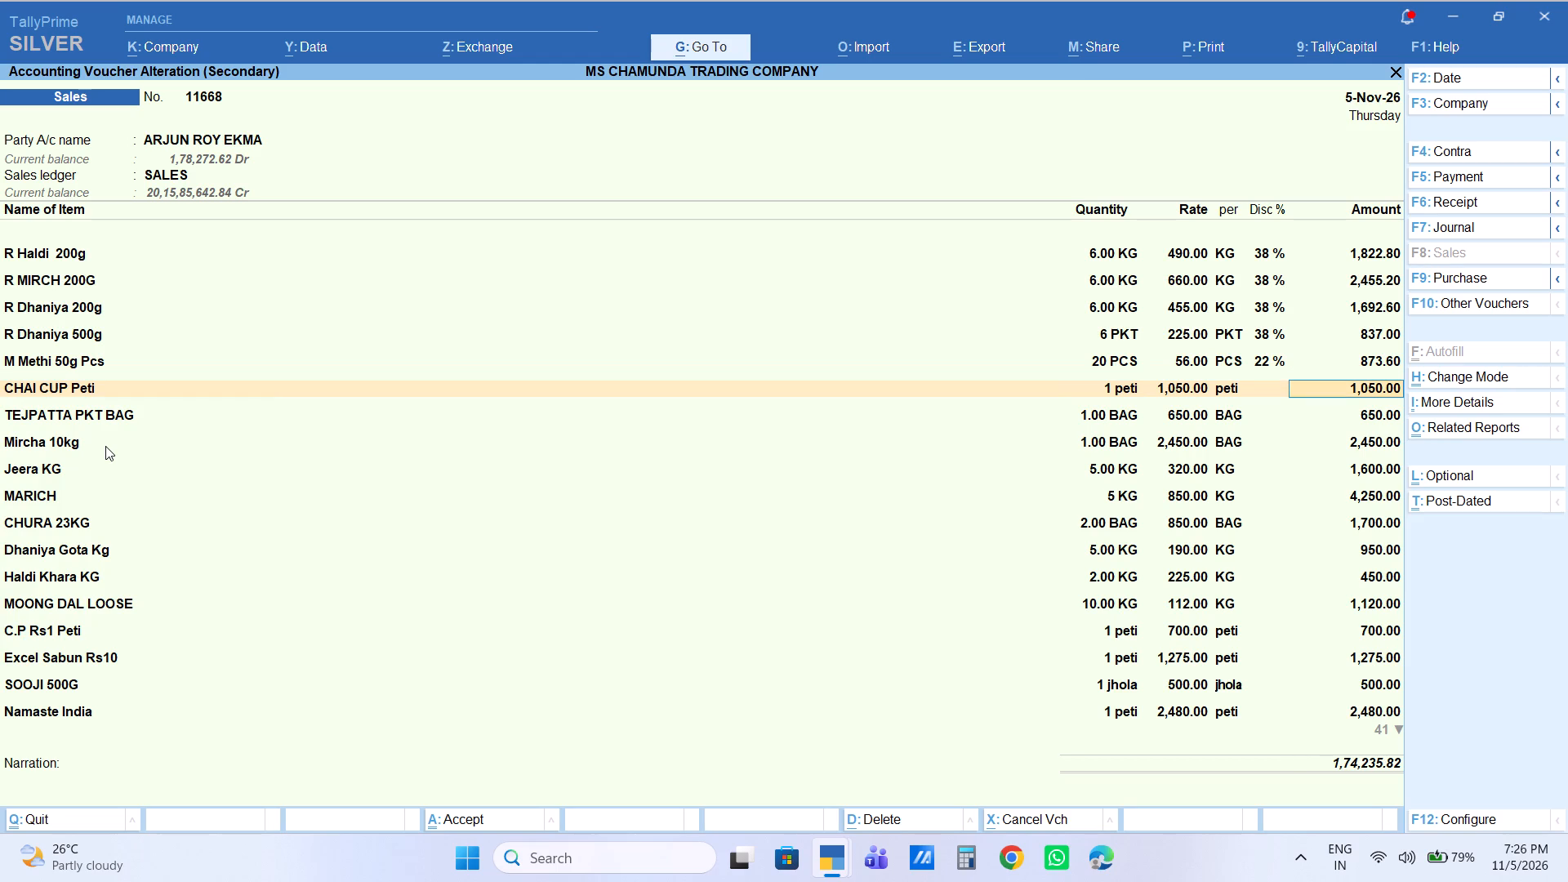
{"action": "key", "text": "Return"}
{"action": "key", "text": "Return"}
{"action": "key", "text": "Return"}
{"action": "key", "text": "Return"}
{"action": "key", "text": "BackSpace"}
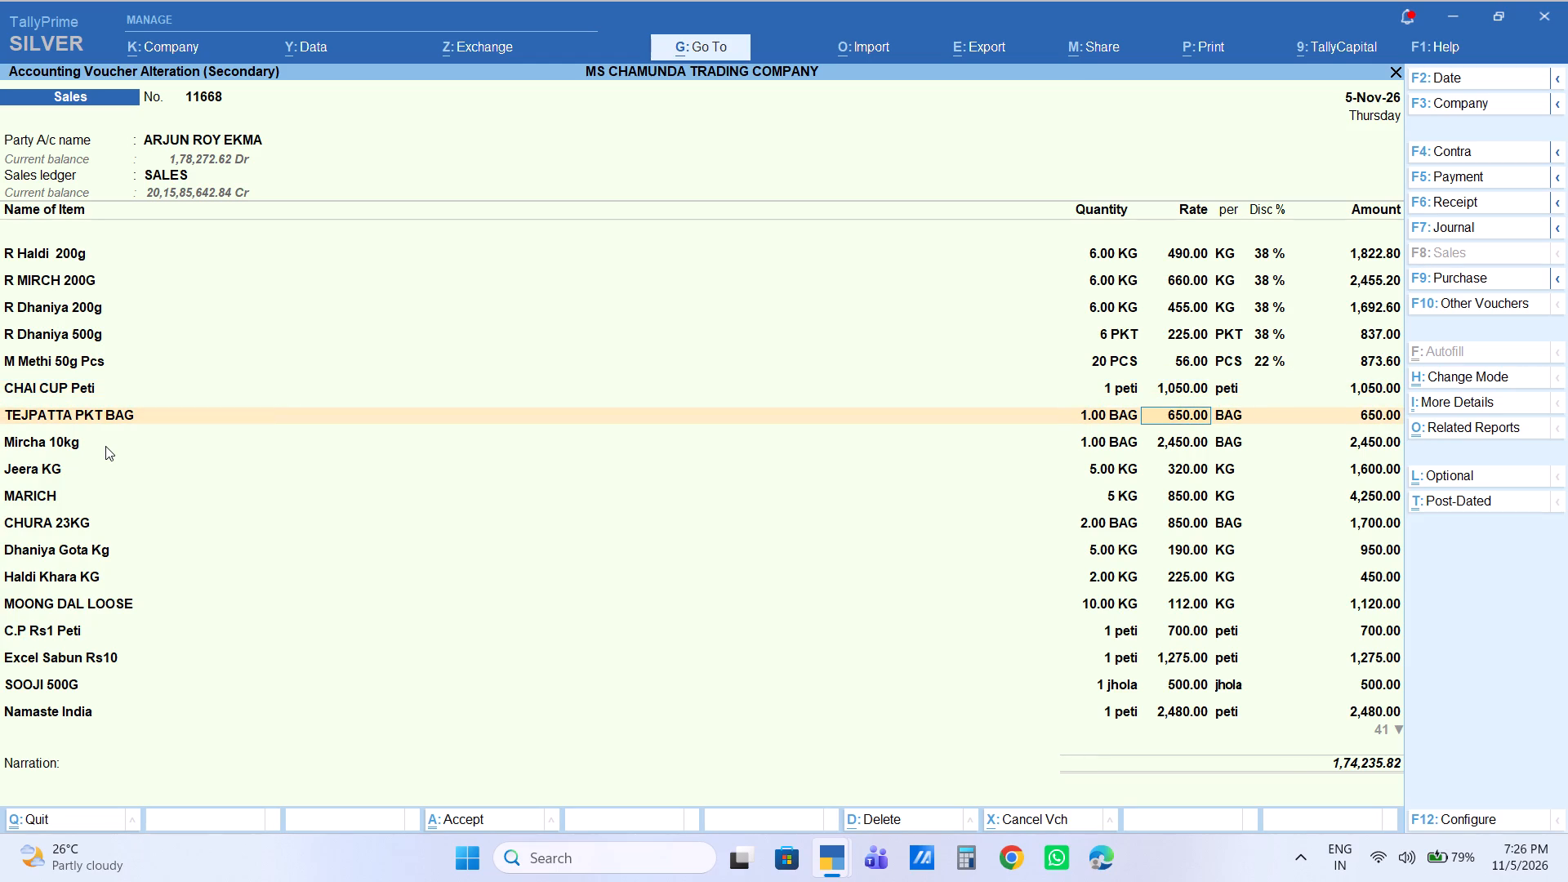
{"action": "key", "text": "Down"}
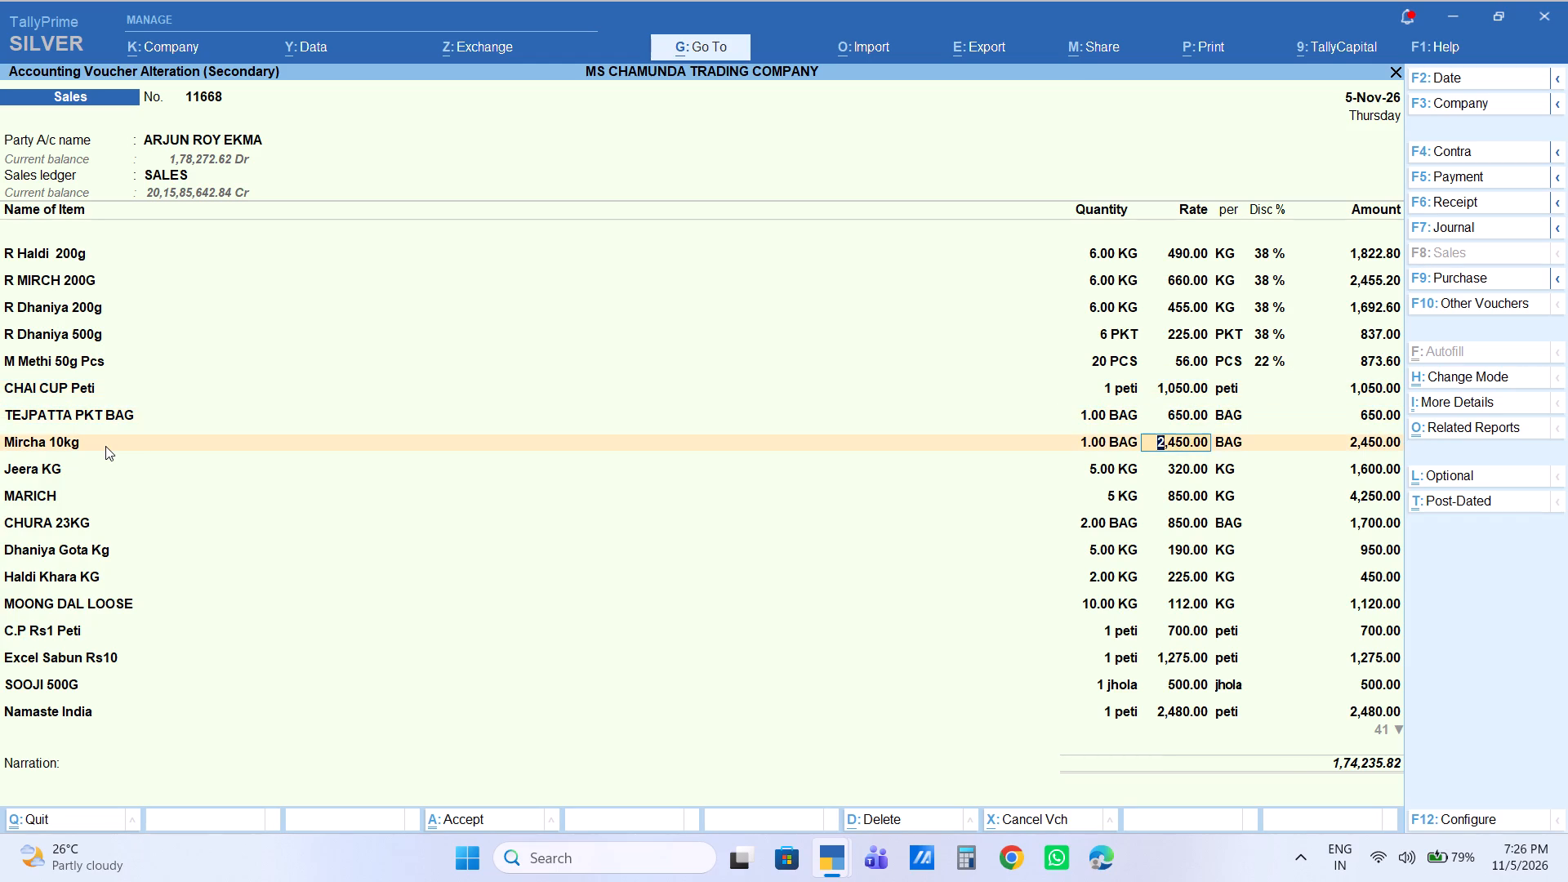
{"action": "key", "text": "Down"}
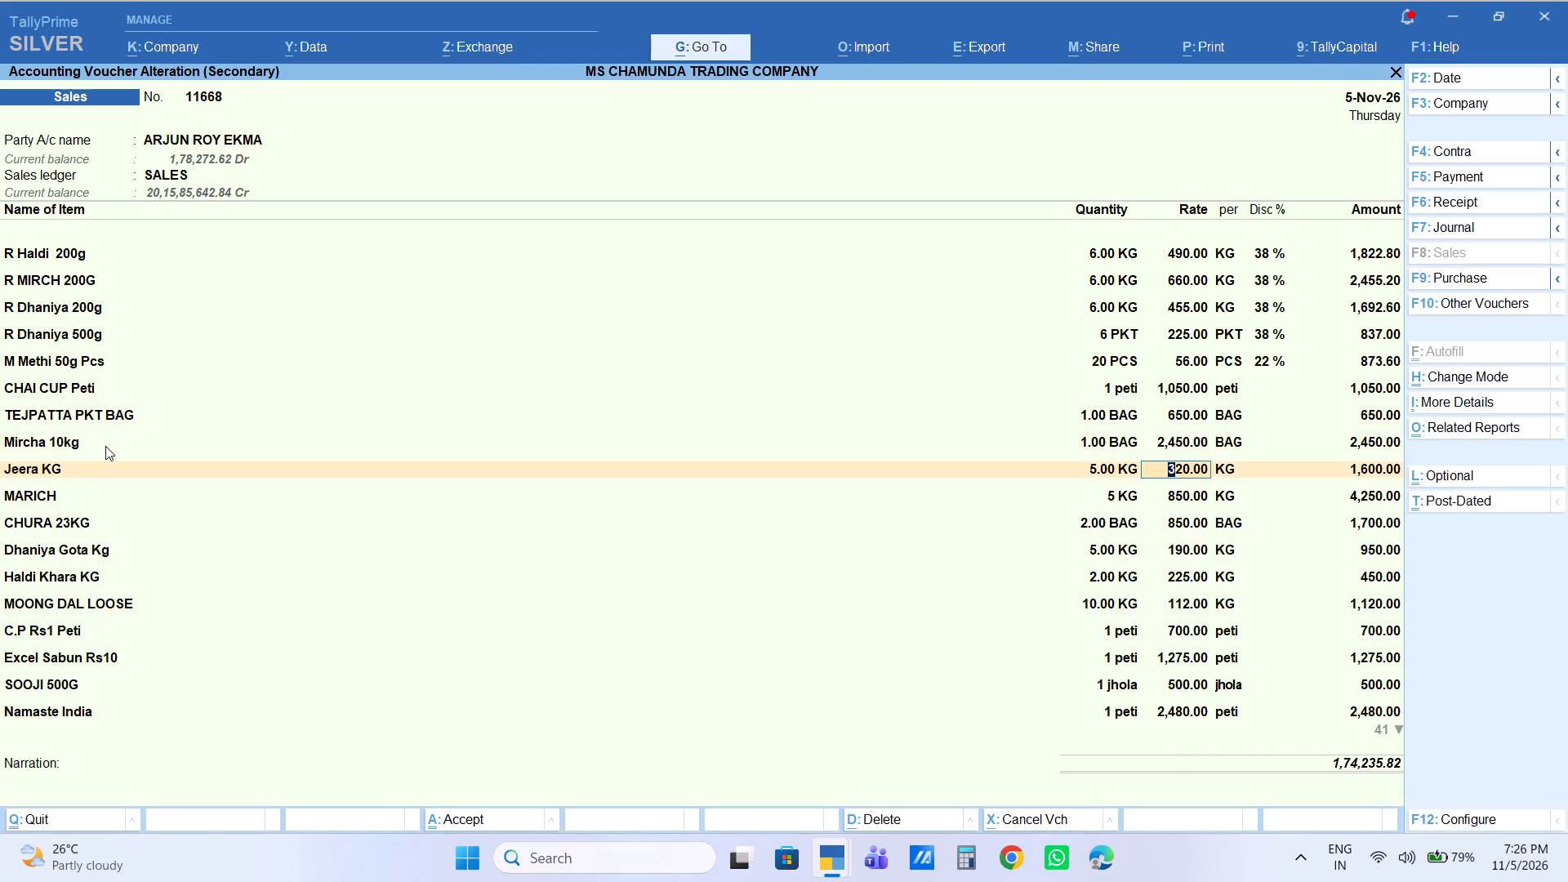
{"action": "key", "text": "Down"}
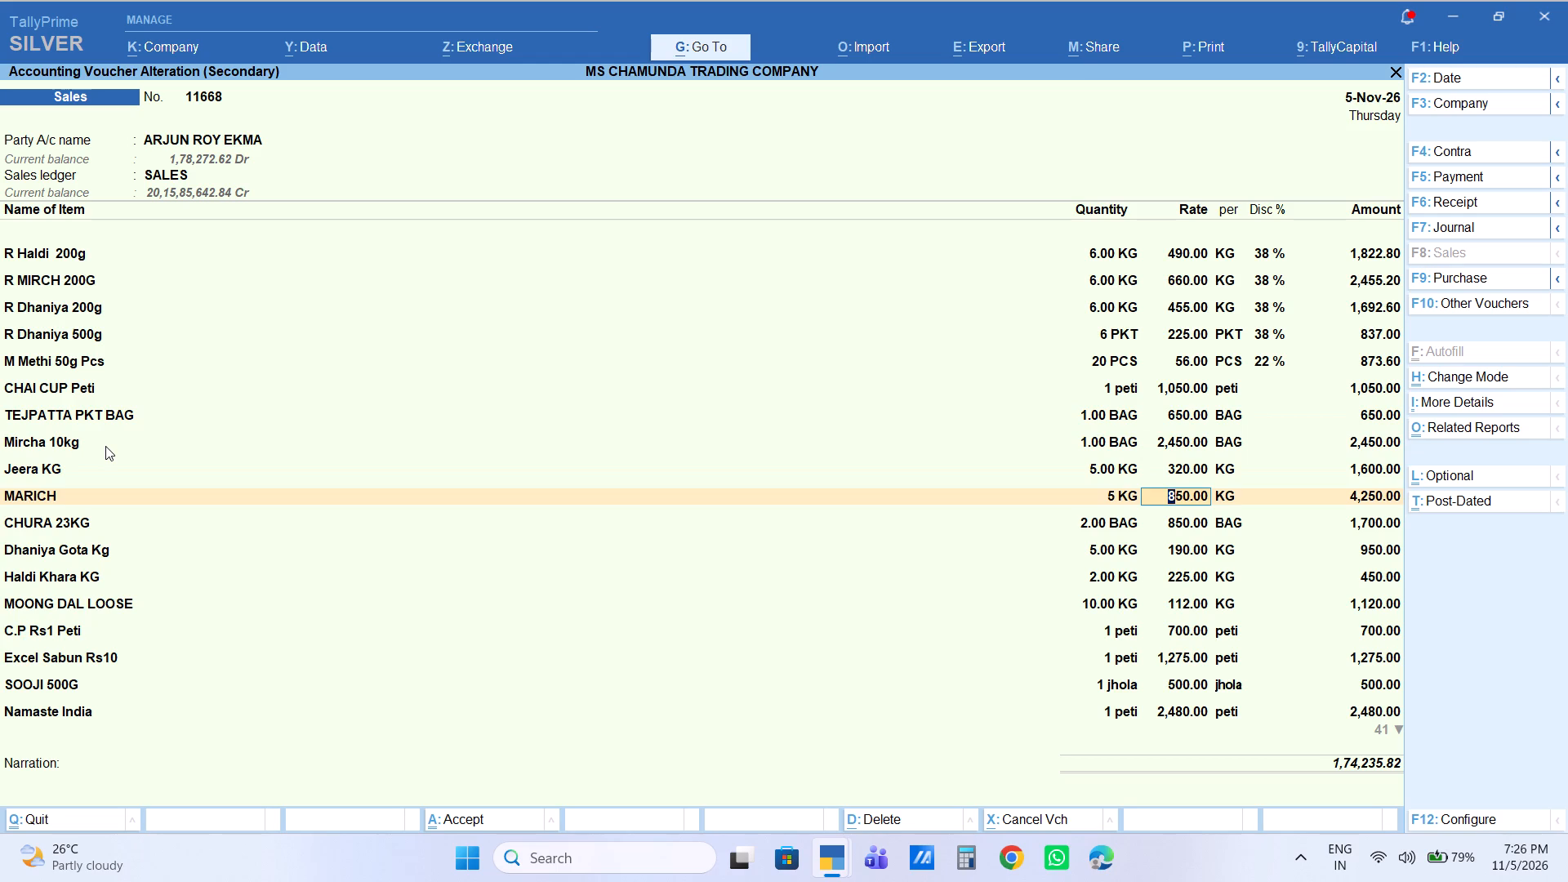
{"action": "key", "text": "Down"}
{"action": "key", "text": "Up"}
{"action": "key", "text": "Down"}
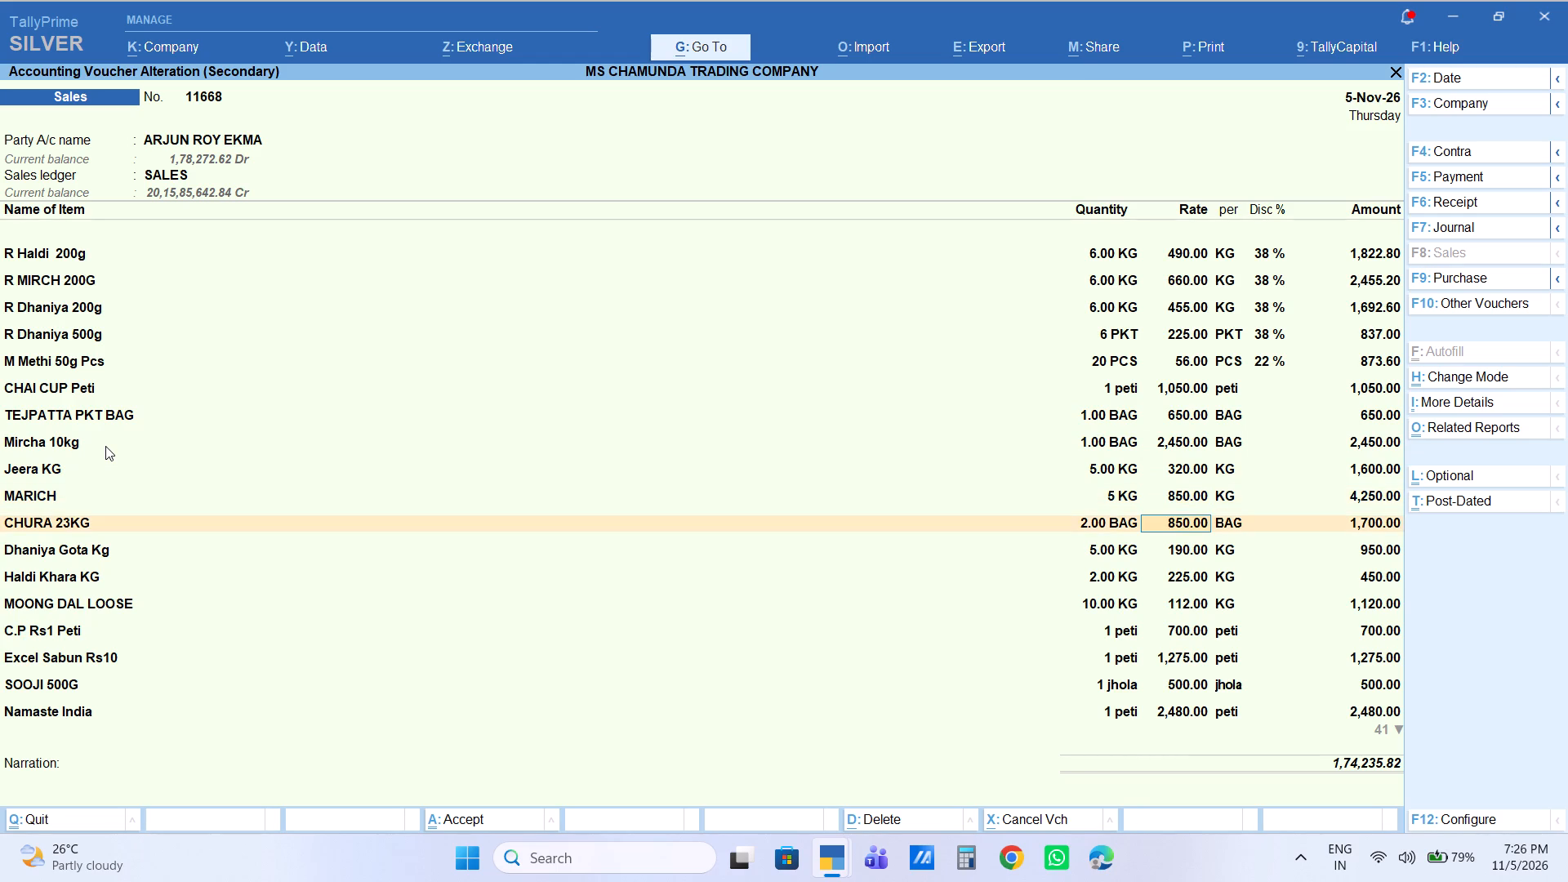
{"action": "key", "text": "Down"}
{"action": "key", "text": "Up"}
{"action": "key", "text": "Up"}
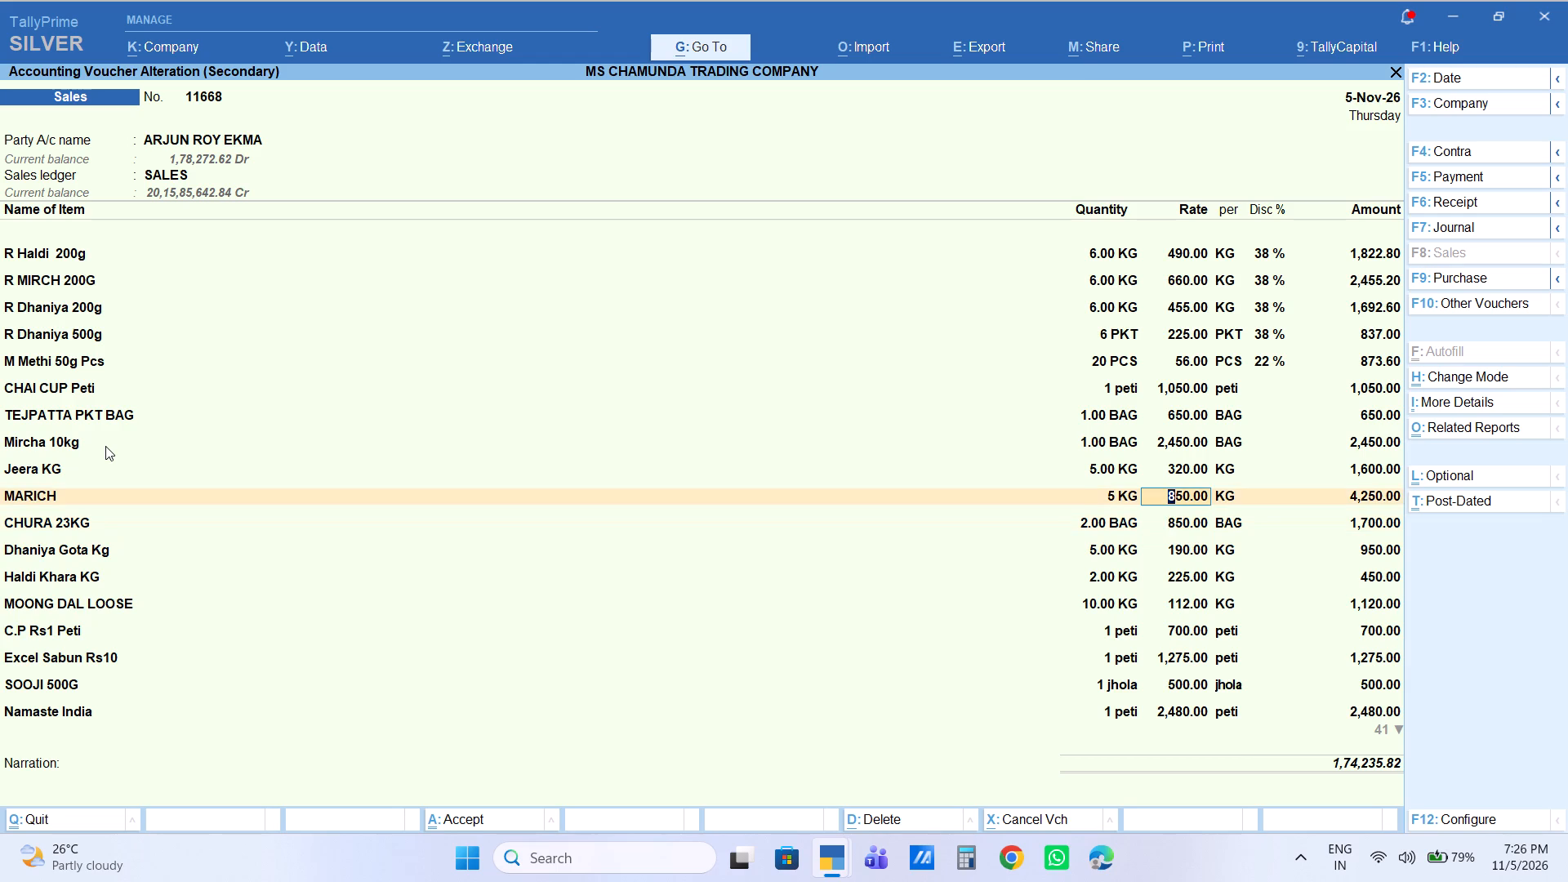
{"action": "key", "text": "Down"}
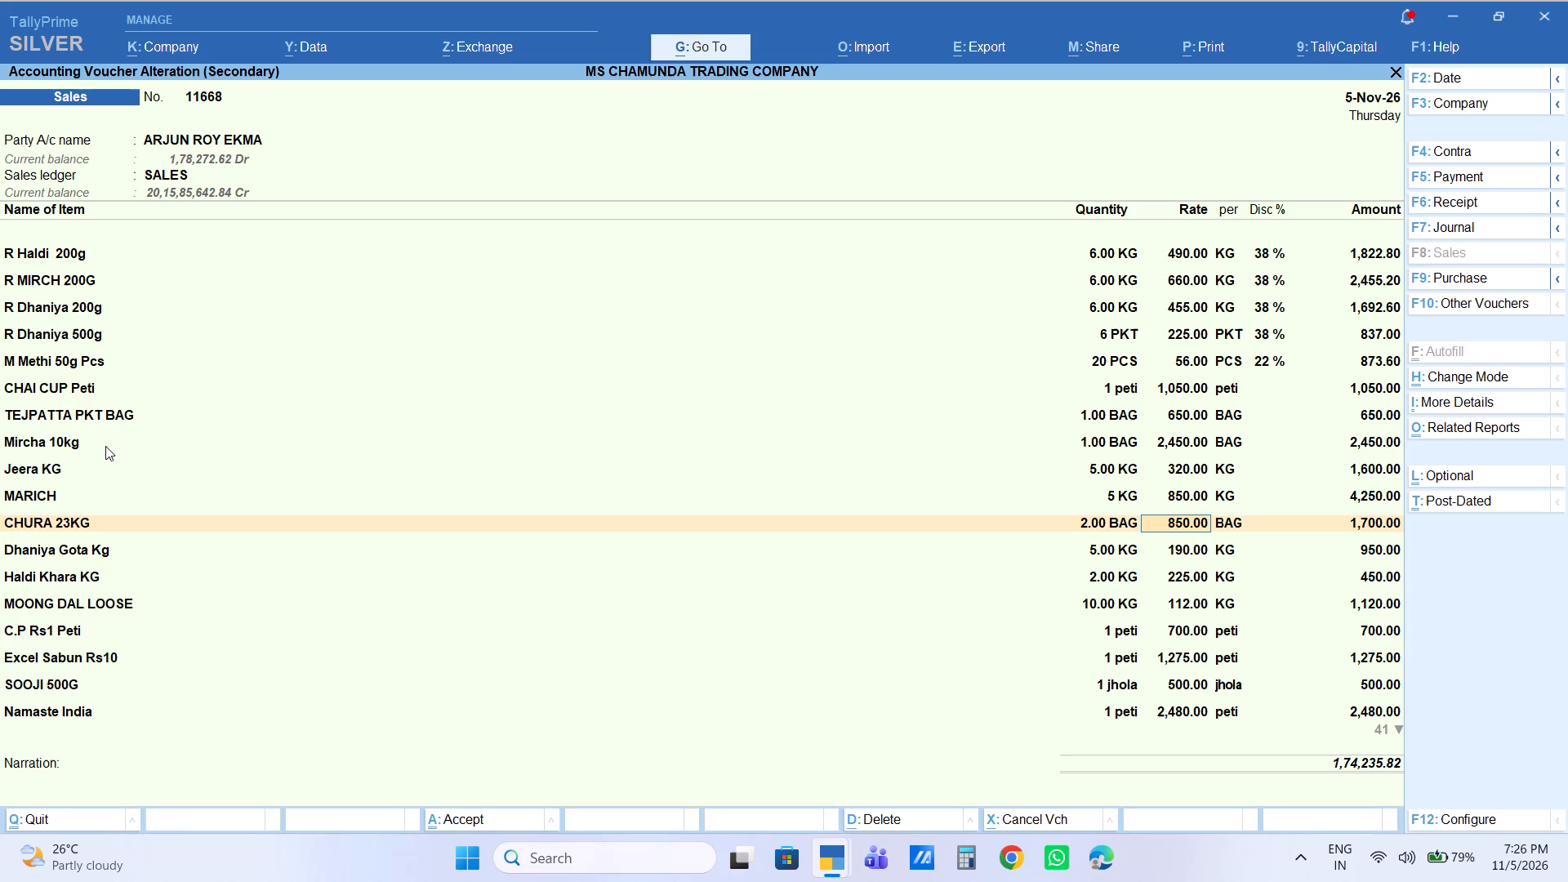
{"action": "key", "text": "Down"}
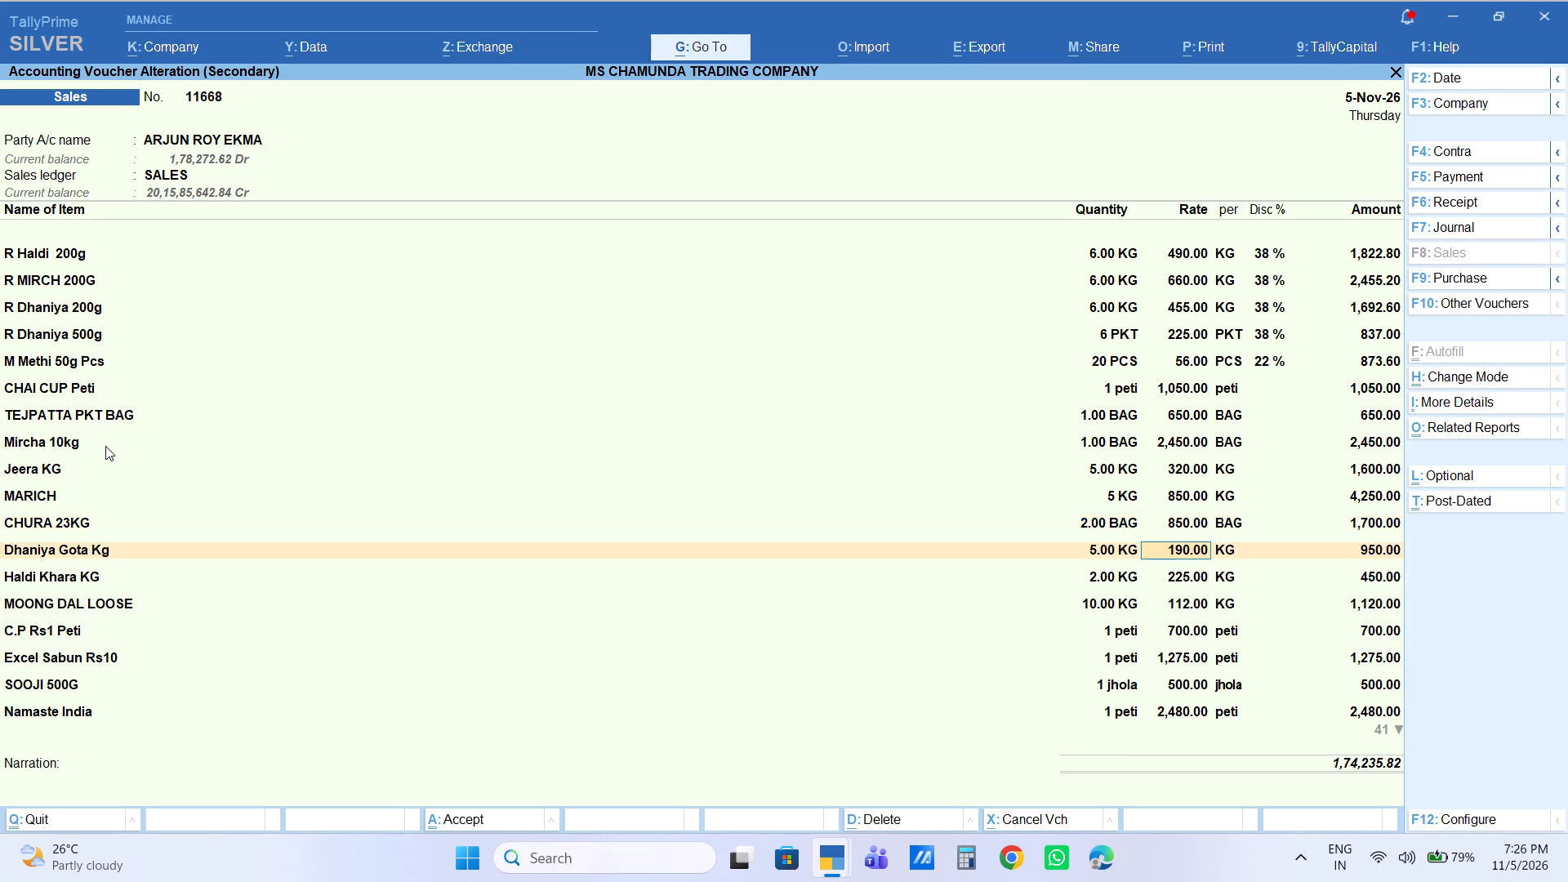
Set the Haldi Khara KG rate to 250 per KG, leaving its discount blank.
{"action": "key", "text": "Down"}
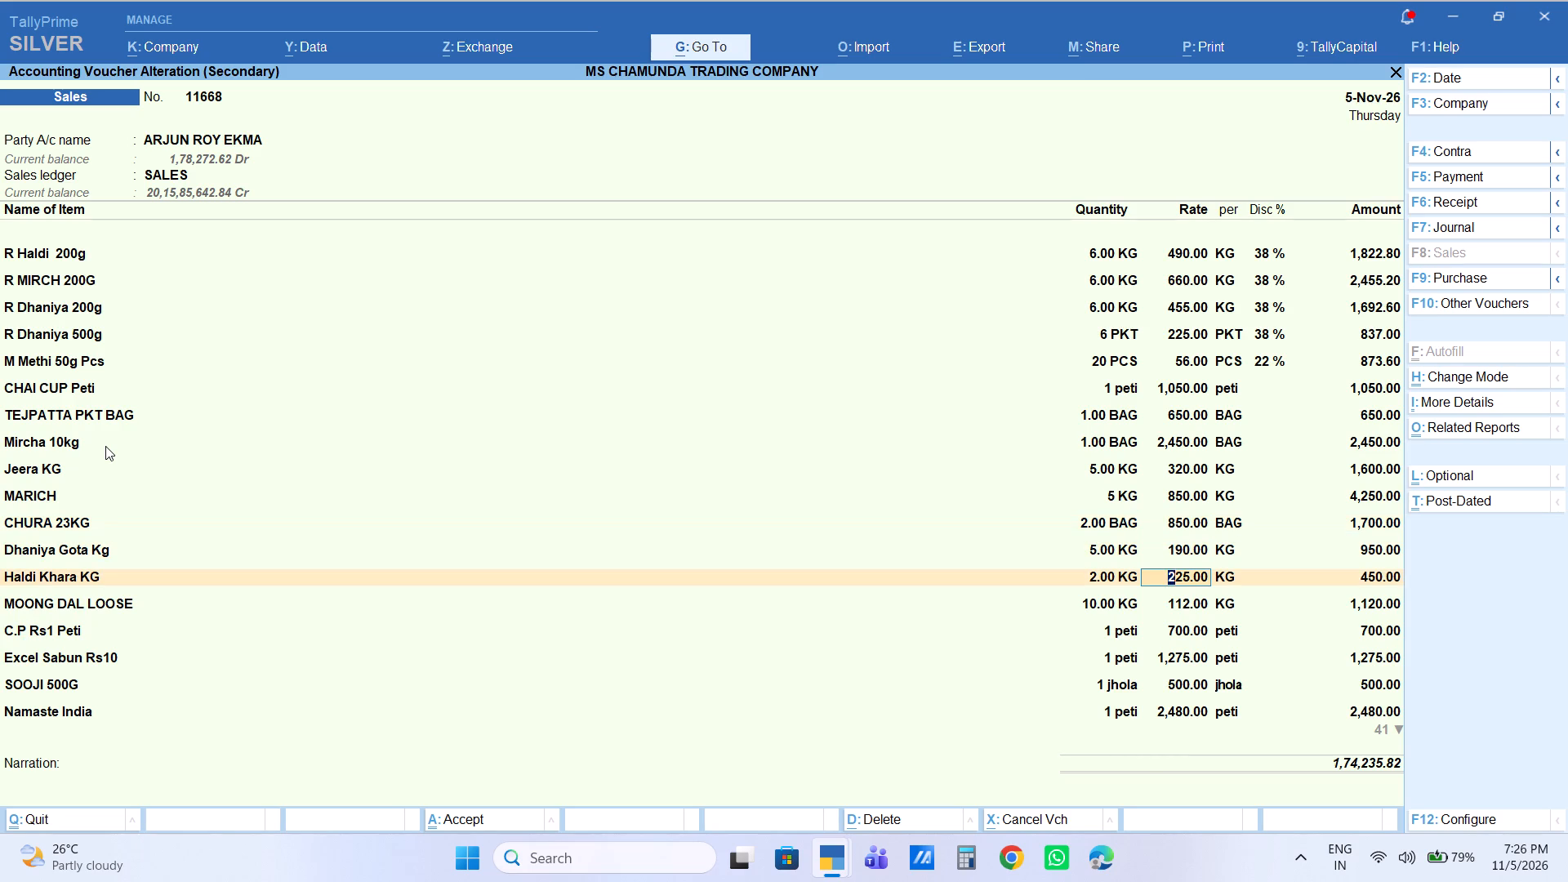
{"action": "type", "text": "250"}
{"action": "key", "text": "Return"}
{"action": "key", "text": "Return"}
{"action": "key", "text": "Return"}
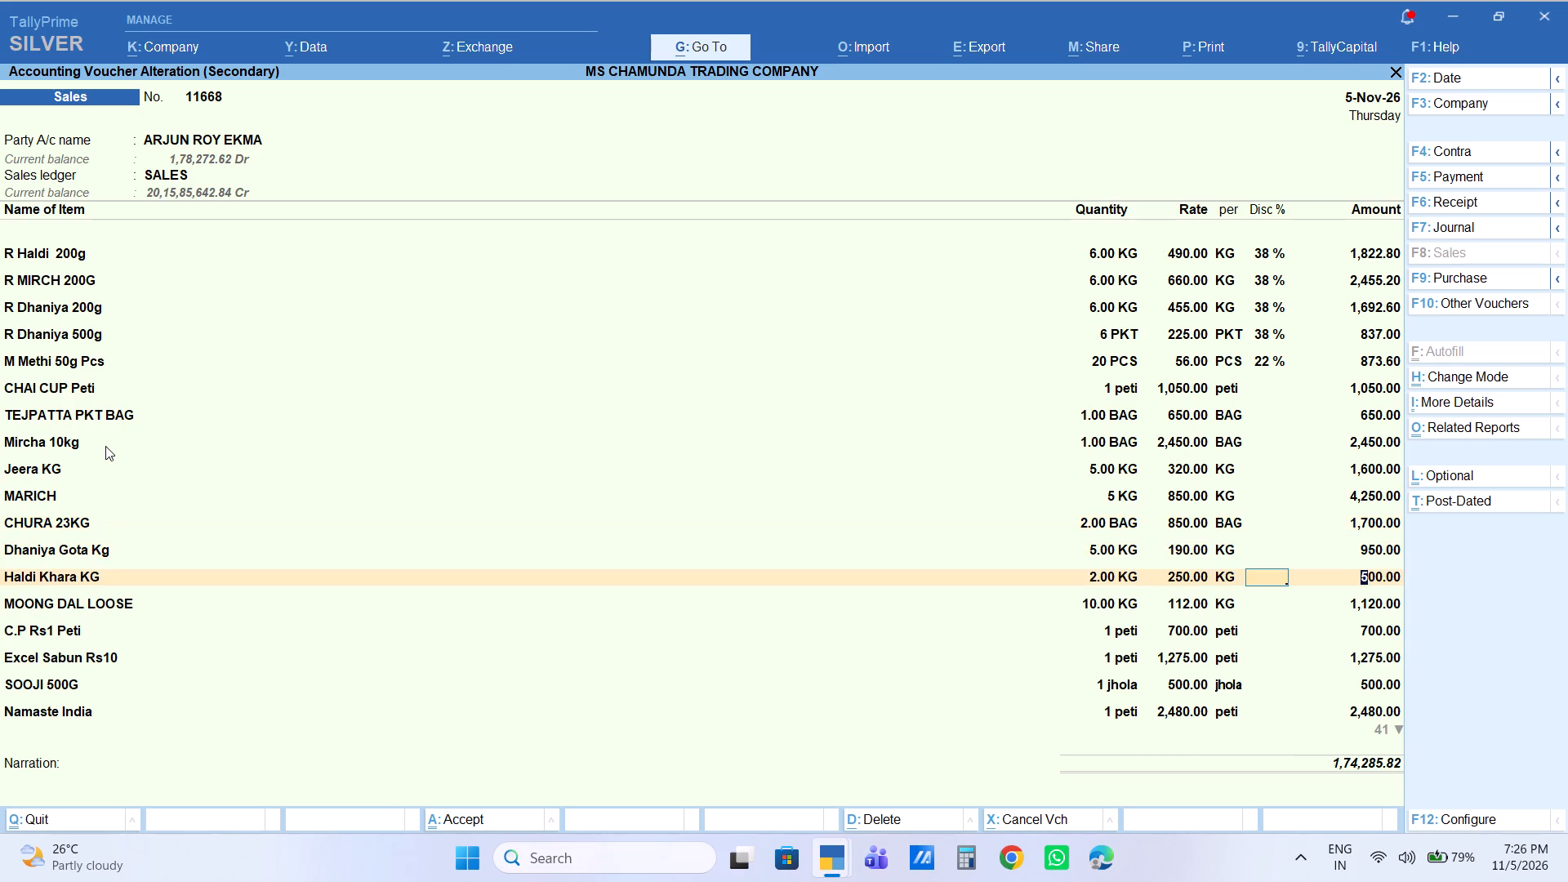
{"action": "key", "text": "Return"}
Set the MOONG DAL LOOSE rate to 115 per KG and continue to the C.P Rs1 Peti rate.
{"action": "key", "text": "Return"}
{"action": "key", "text": "Return"}
{"action": "key", "text": "Return"}
{"action": "key", "text": "BackSpace"}
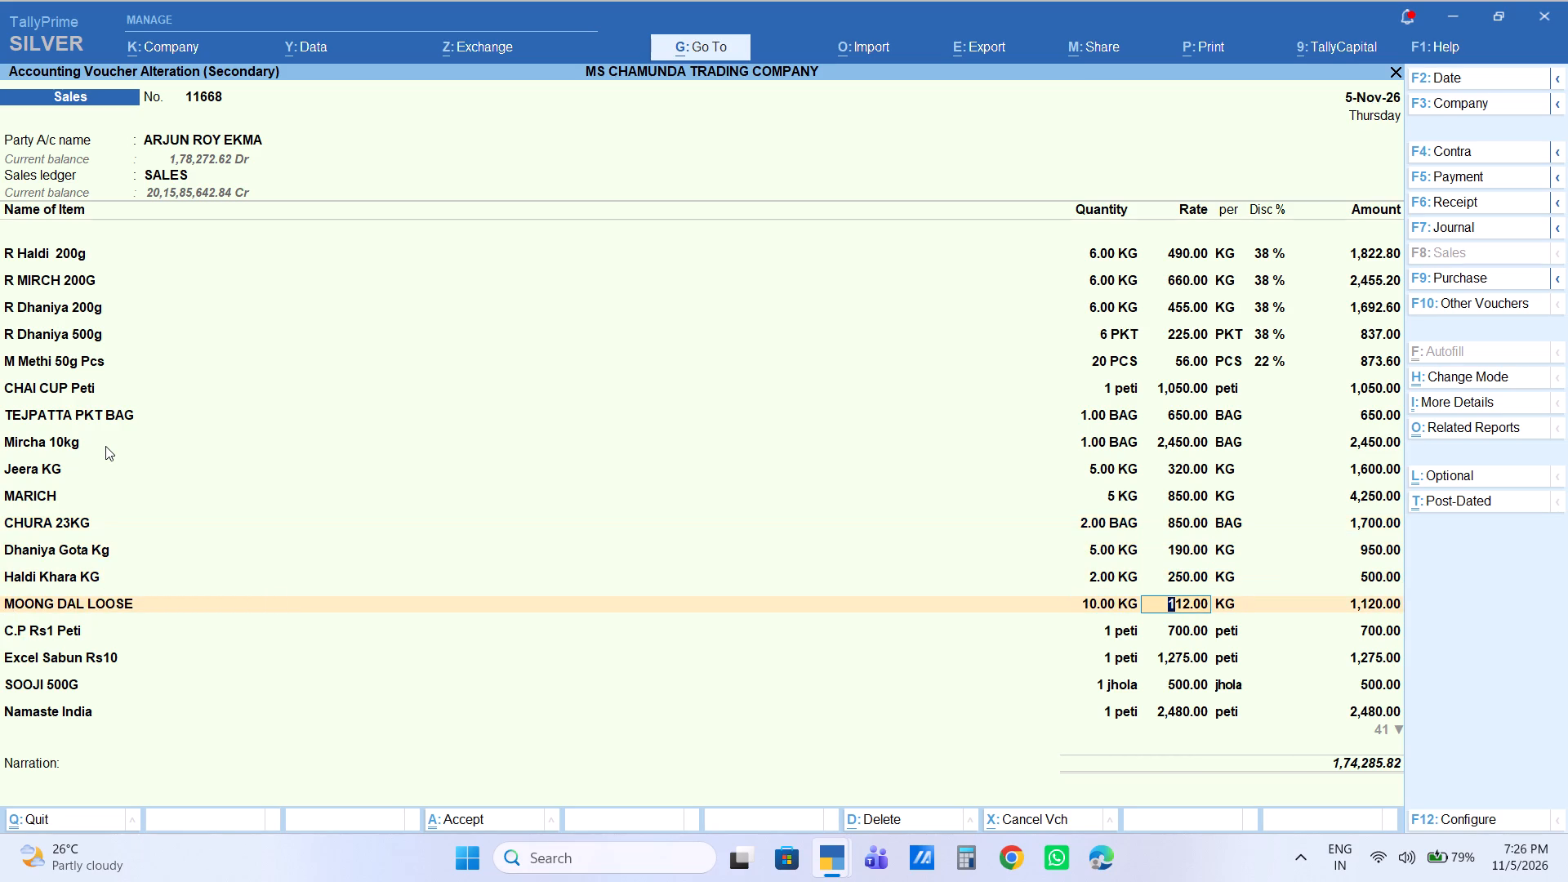
{"action": "type", "text": "115"}
{"action": "key", "text": "Return"}
{"action": "key", "text": "Return"}
{"action": "key", "text": "Return"}
{"action": "key", "text": "Return"}
{"action": "key", "text": "Return"}
{"action": "key", "text": "Return"}
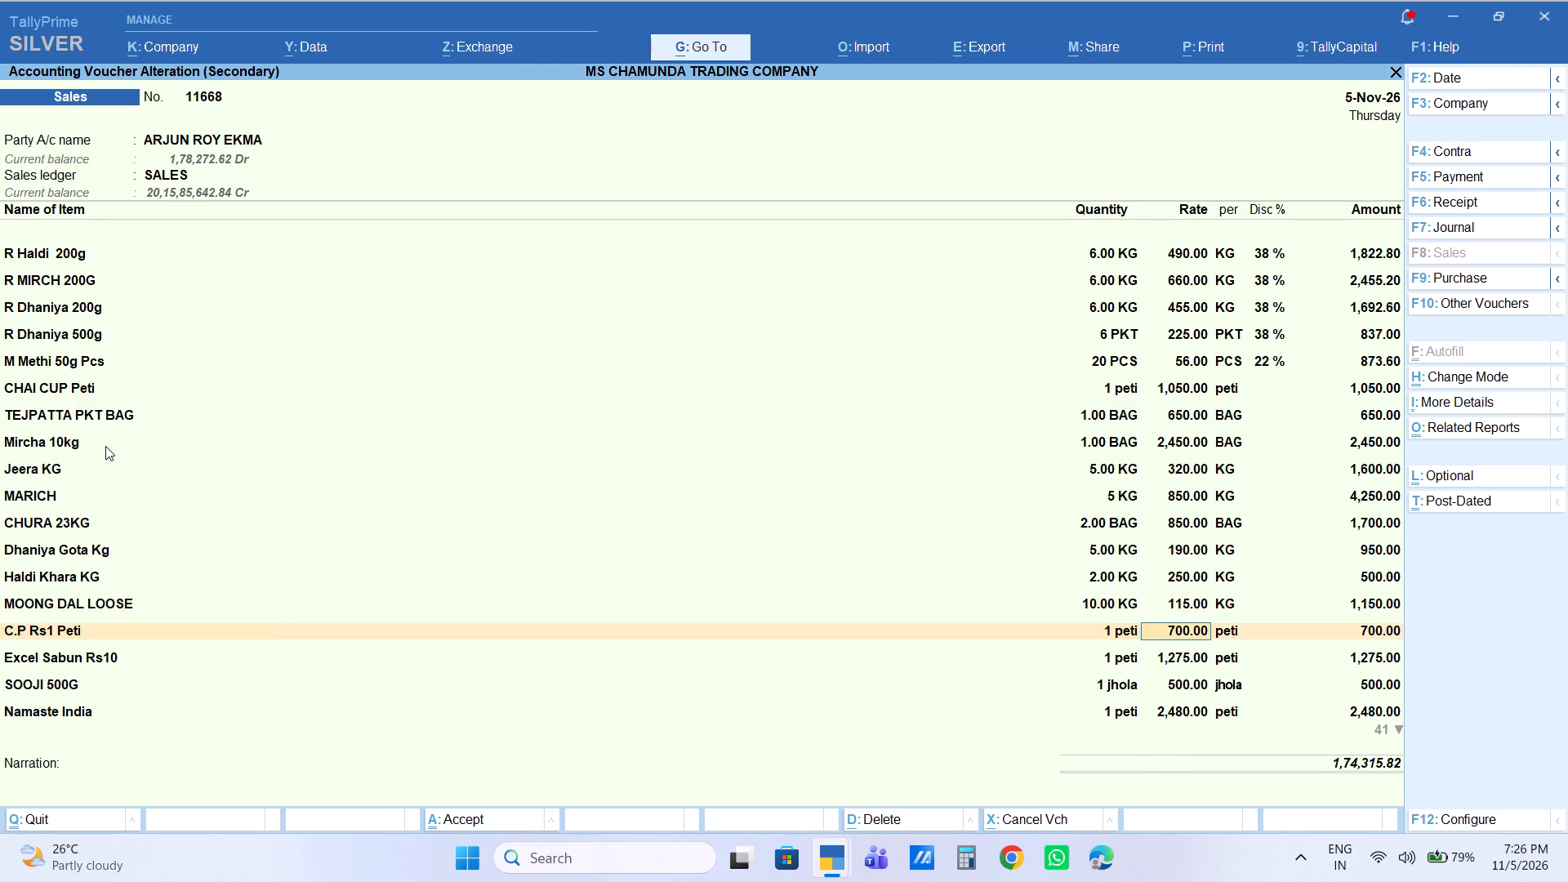
Set the C.P Rs1 Peti rate to 710 per peti, leaving its discount blank.
{"action": "type", "text": "710"}
{"action": "key", "text": "Return"}
{"action": "key", "text": "Return"}
{"action": "key", "text": "Return"}
{"action": "key", "text": "Return"}
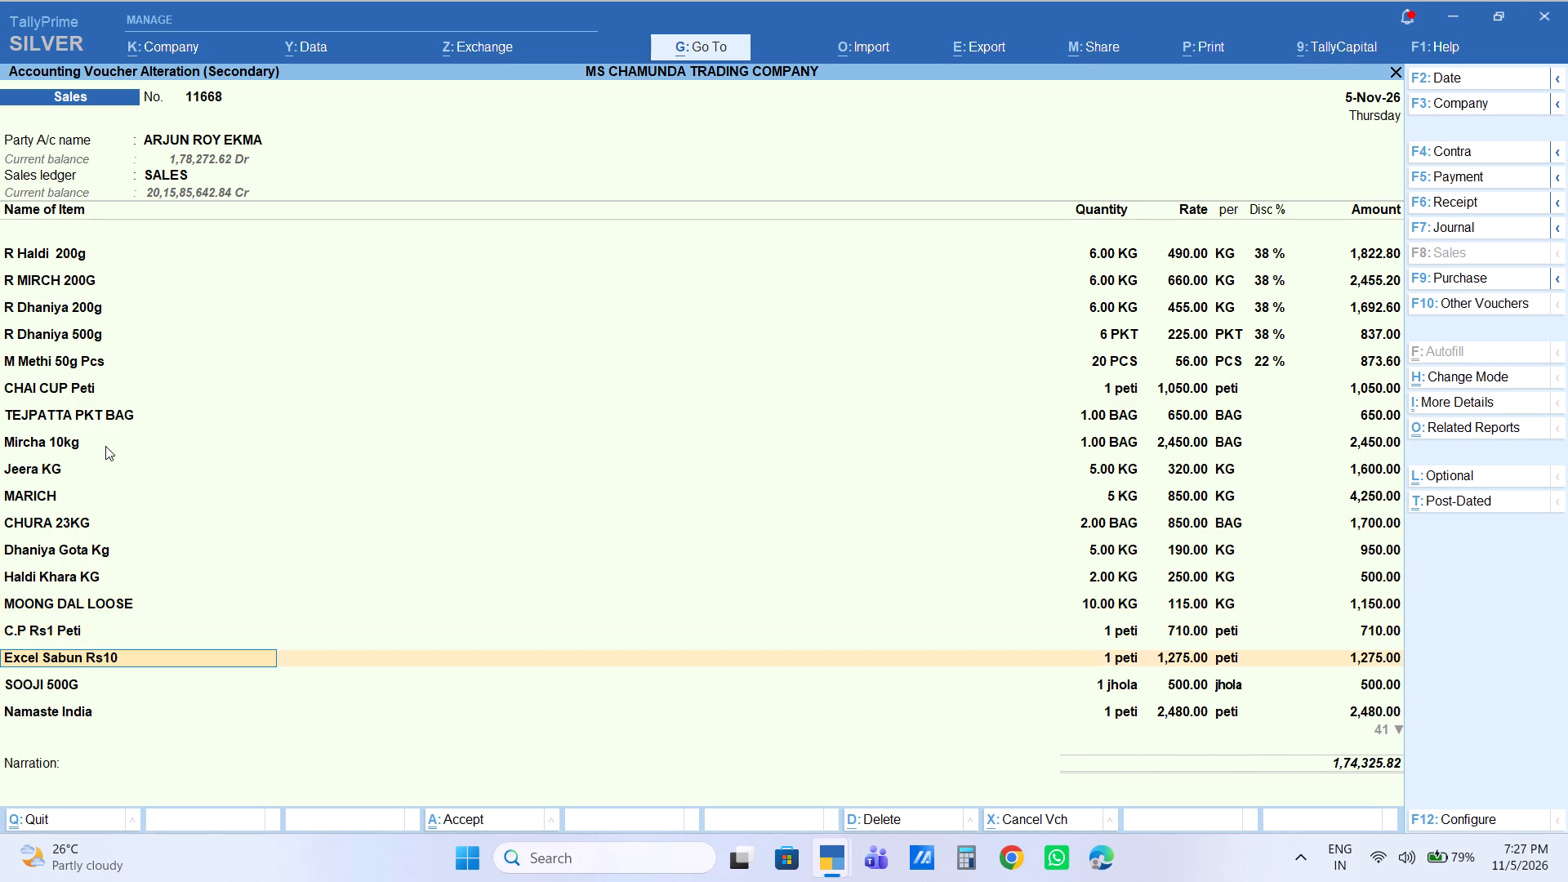
Keep the Excel Sabun Rs10 rate and set the SOOJI 500G rate to 480 per jhola.
{"action": "key", "text": "Return"}
{"action": "key", "text": "Return"}
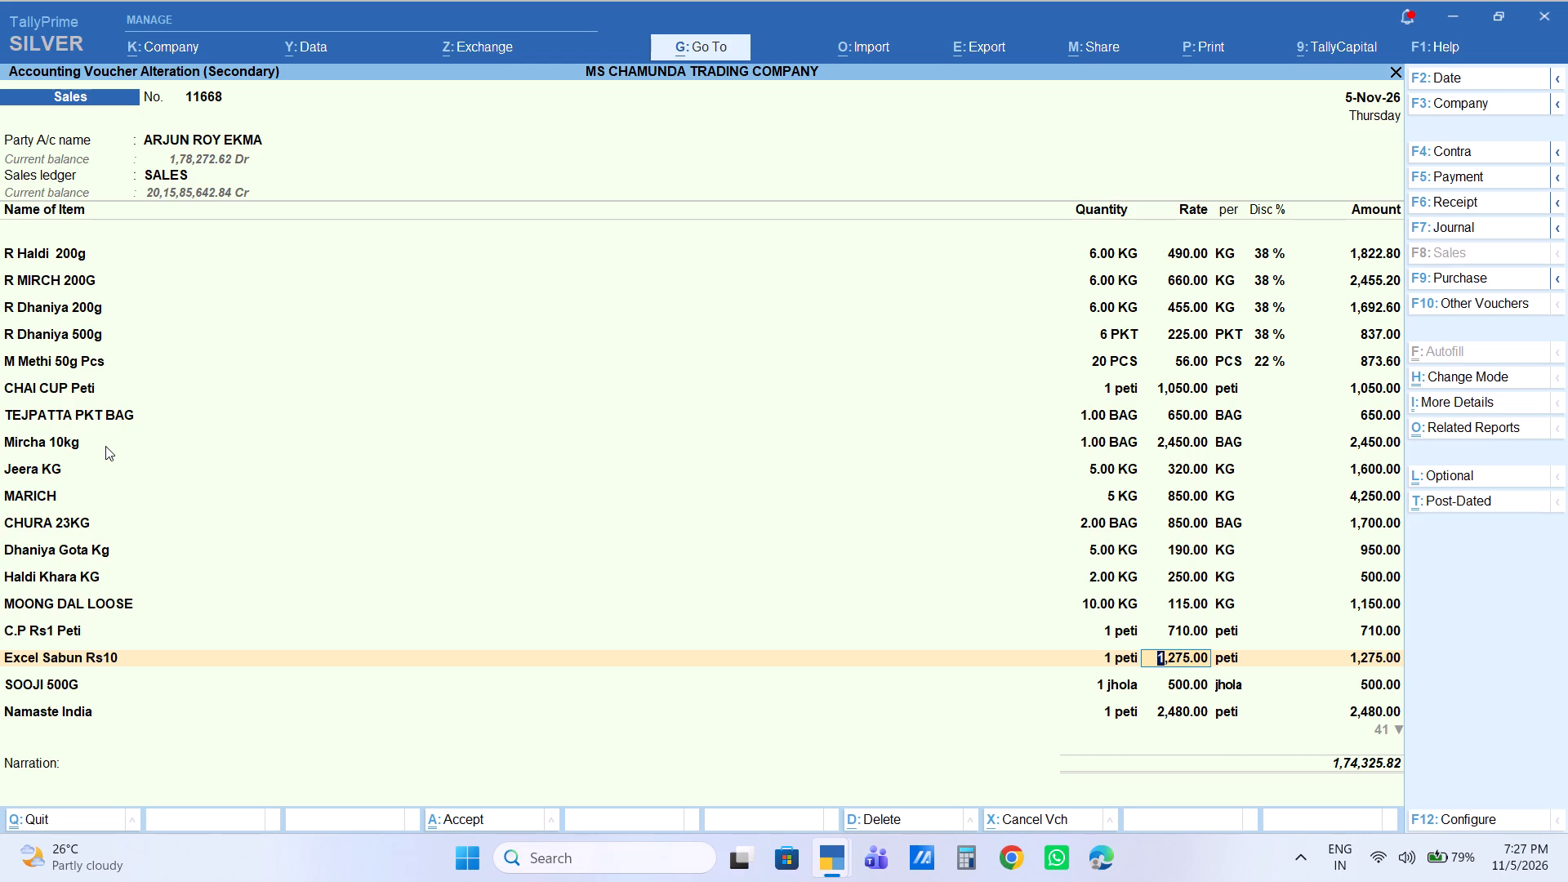
{"action": "key", "text": "Down"}
{"action": "type", "text": "480"}
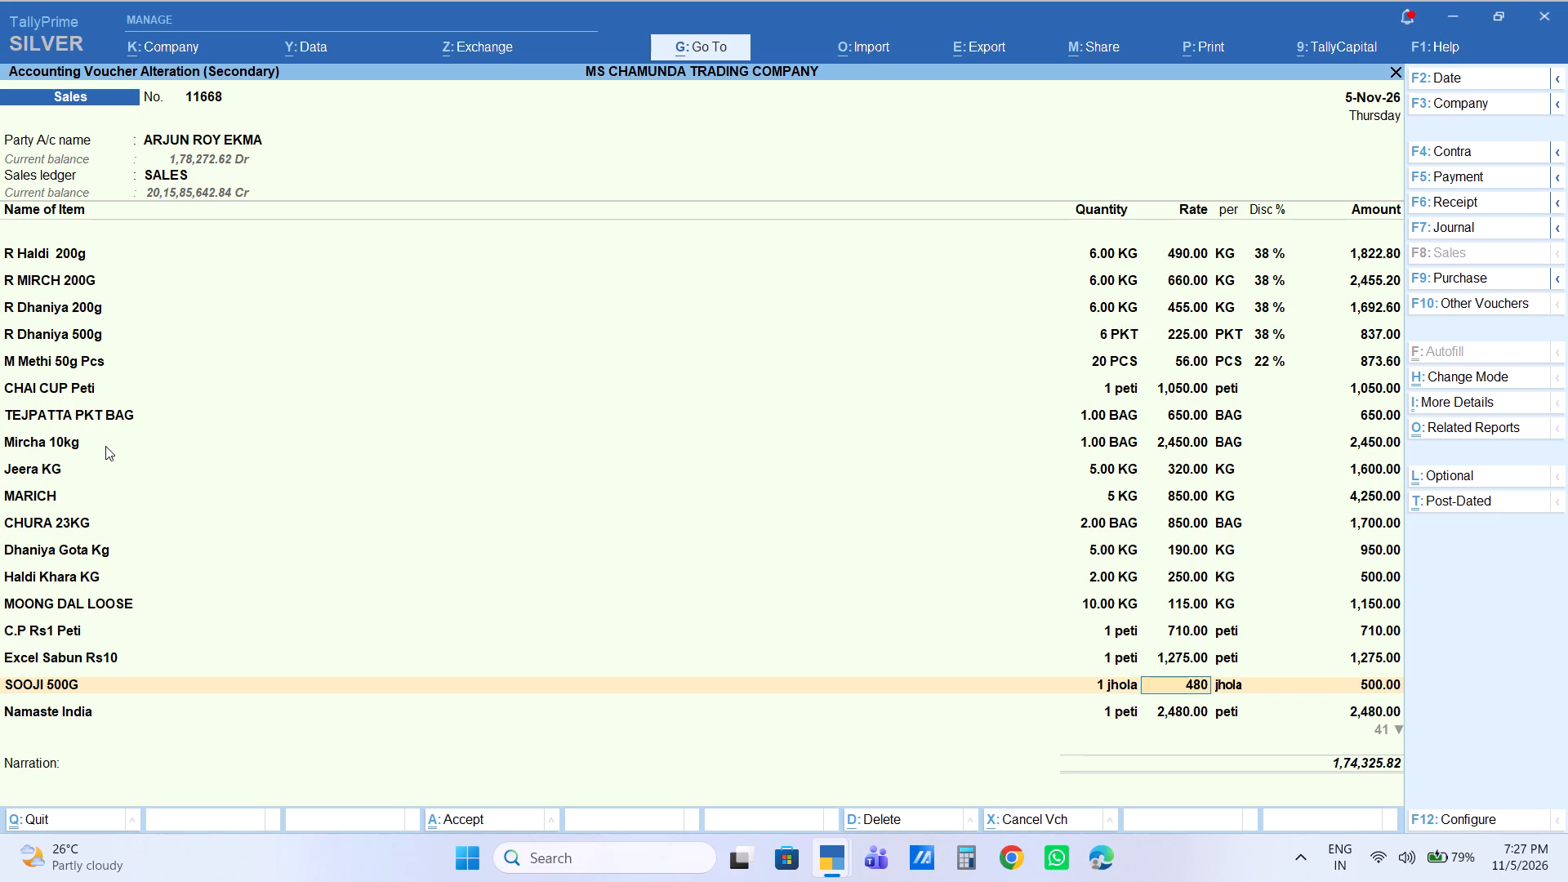
{"action": "key", "text": "Return"}
{"action": "key", "text": "Return"}
{"action": "key", "text": "Return"}
{"action": "key", "text": "Return"}
{"action": "key", "text": "Return"}
{"action": "key", "text": "Return"}
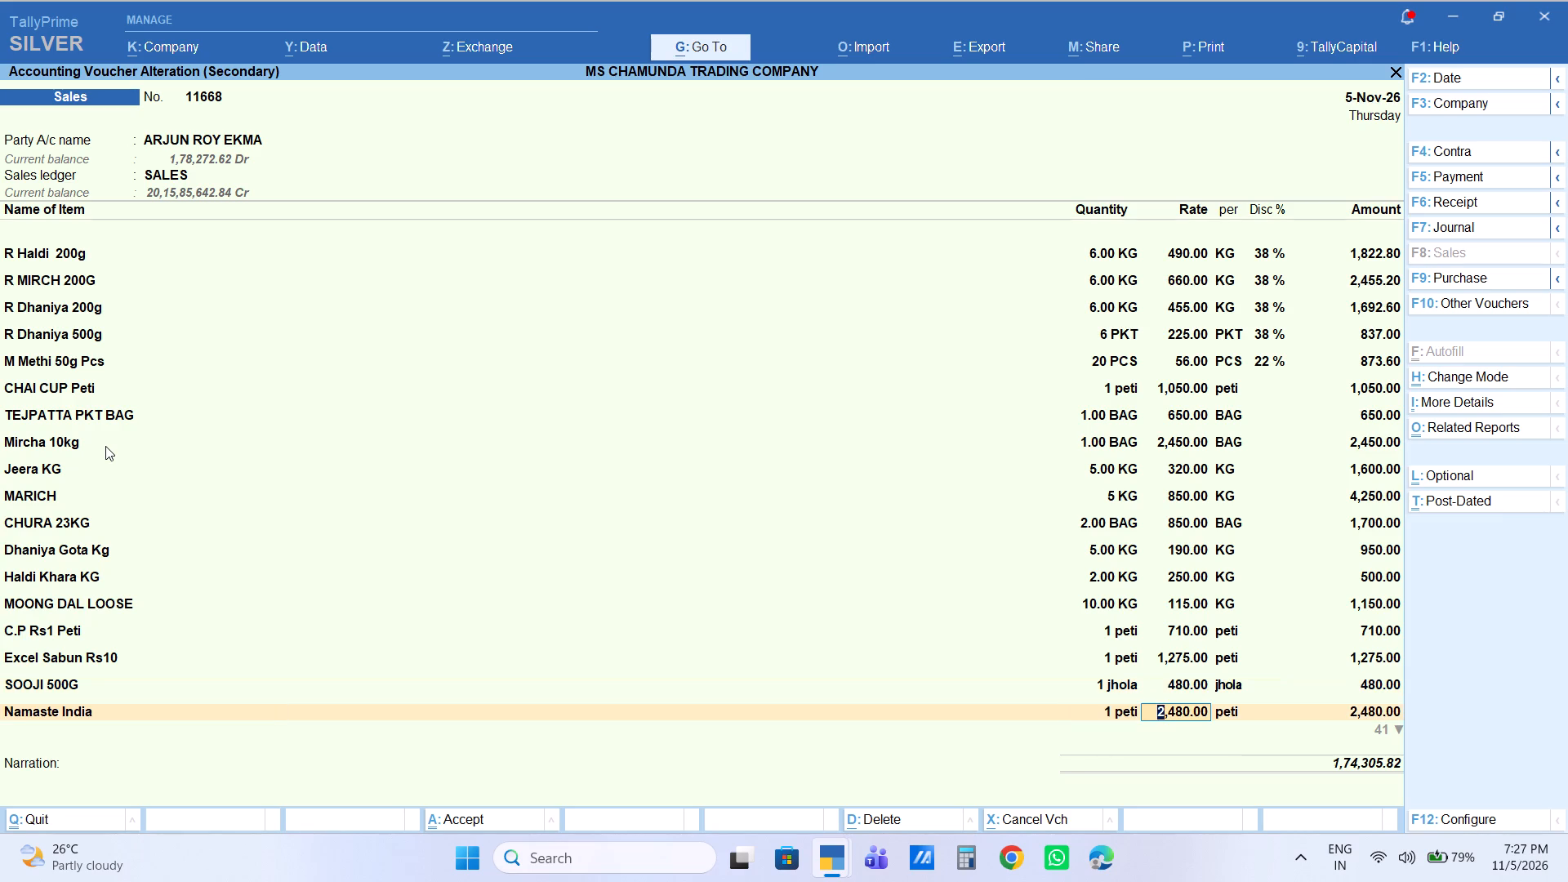
Set the Namaste India rate to 2490 per peti, leaving its discount blank.
{"action": "type", "text": "24890"}
{"action": "key", "text": "BackSpace"}
{"action": "key", "text": "BackSpace"}
{"action": "key", "text": "BackSpace"}
{"action": "type", "text": "90"}
{"action": "key", "text": "Return"}
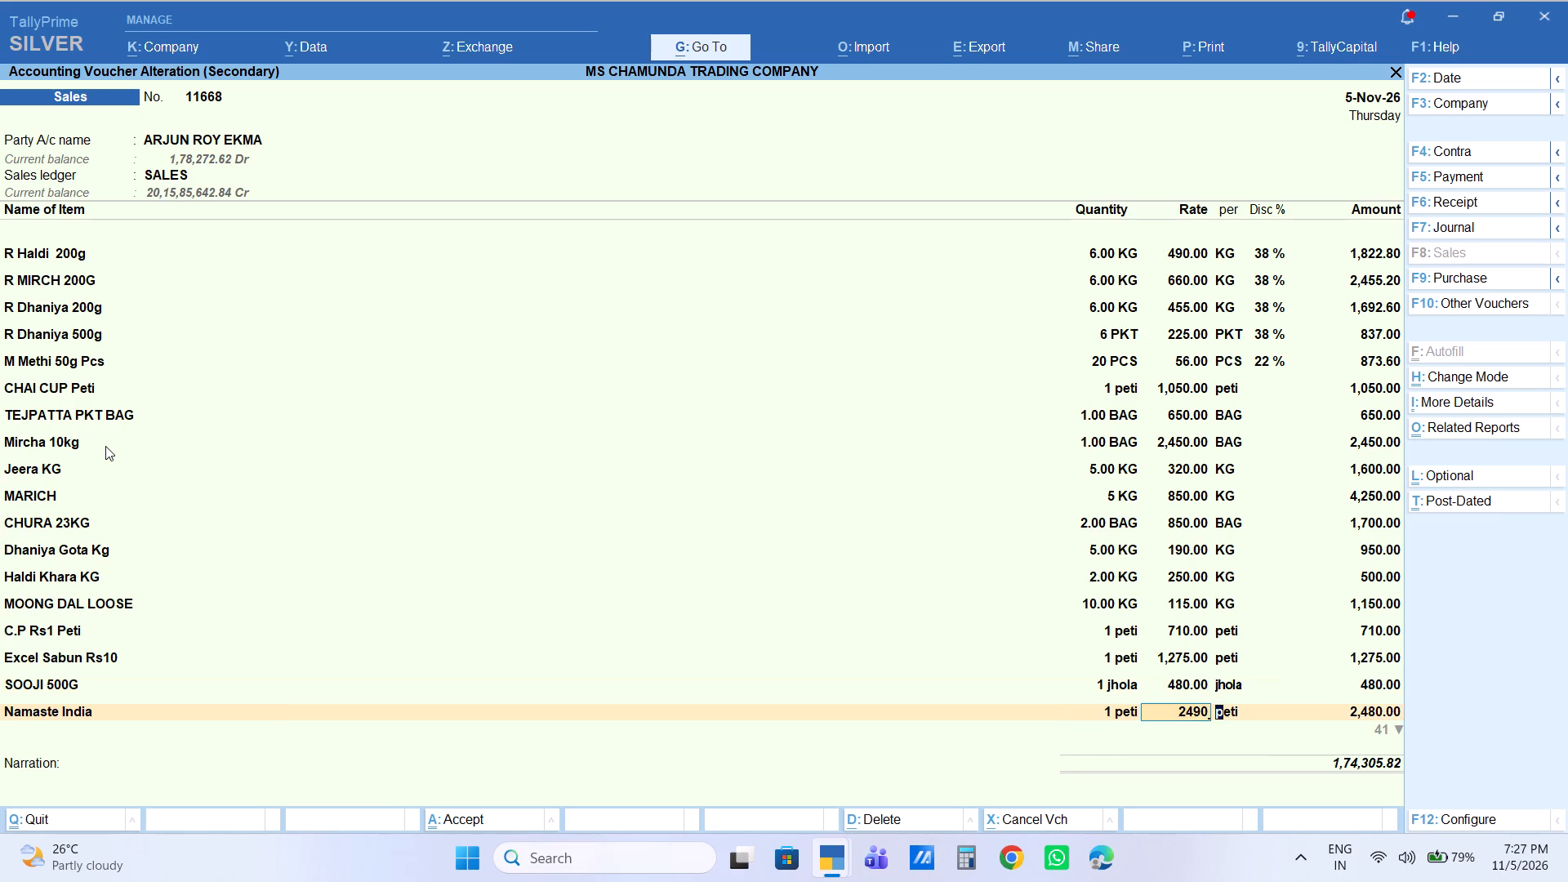
{"action": "key", "text": "Return"}
{"action": "key", "text": "Return"}
{"action": "key", "text": "Return"}
{"action": "key", "text": "Return"}
{"action": "key", "text": "Return"}
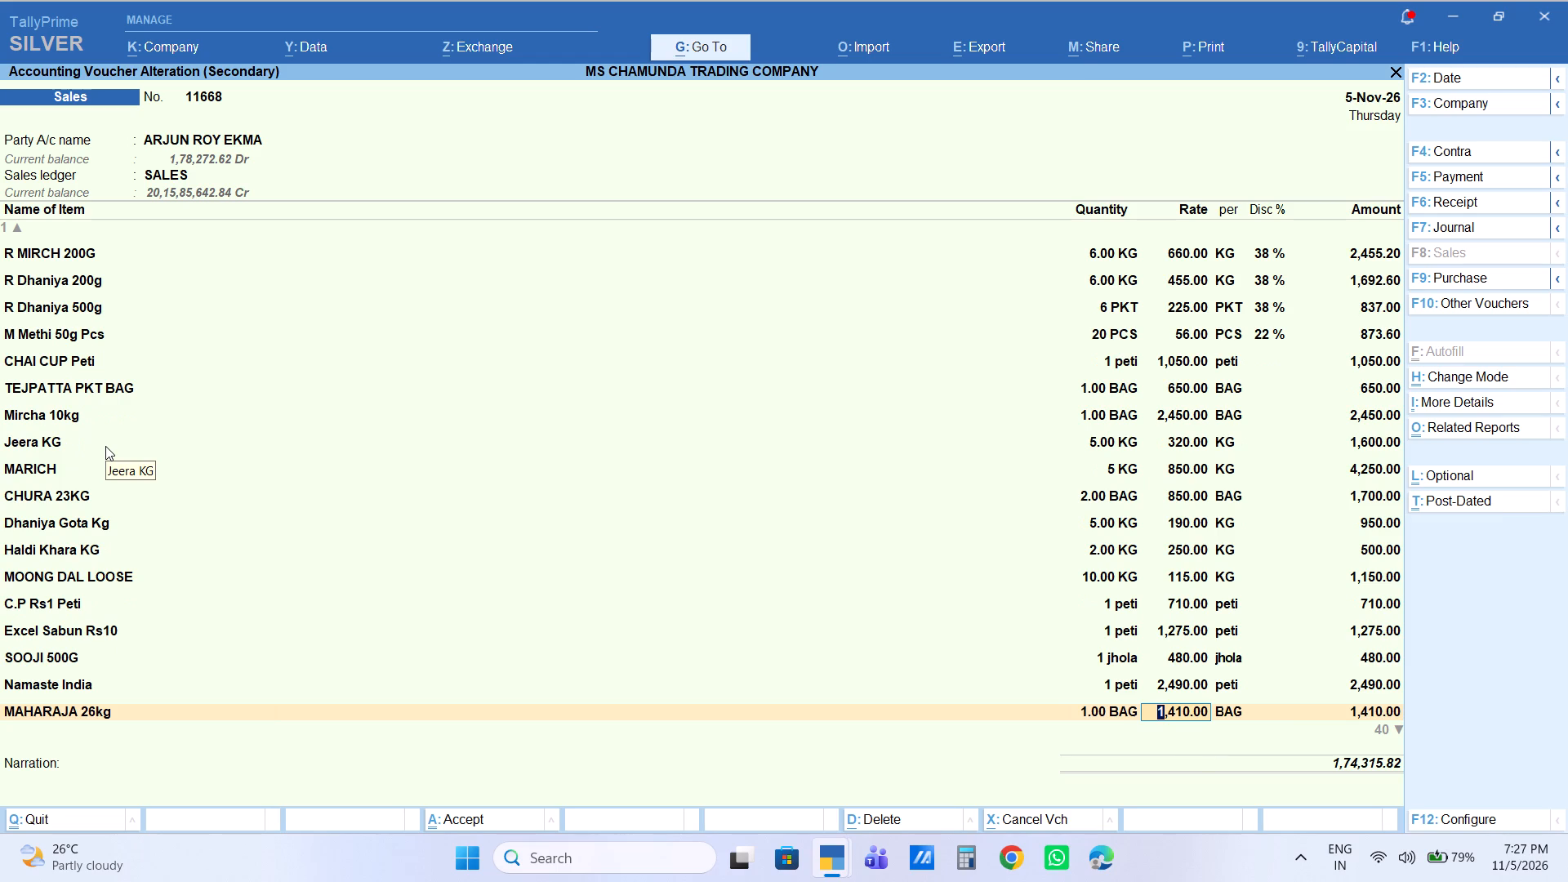
Set the MAHARAJA 26kg rate to 1430 per BAG, leaving its discount blank.
{"action": "key", "text": "Down"}
{"action": "key", "text": "Up"}
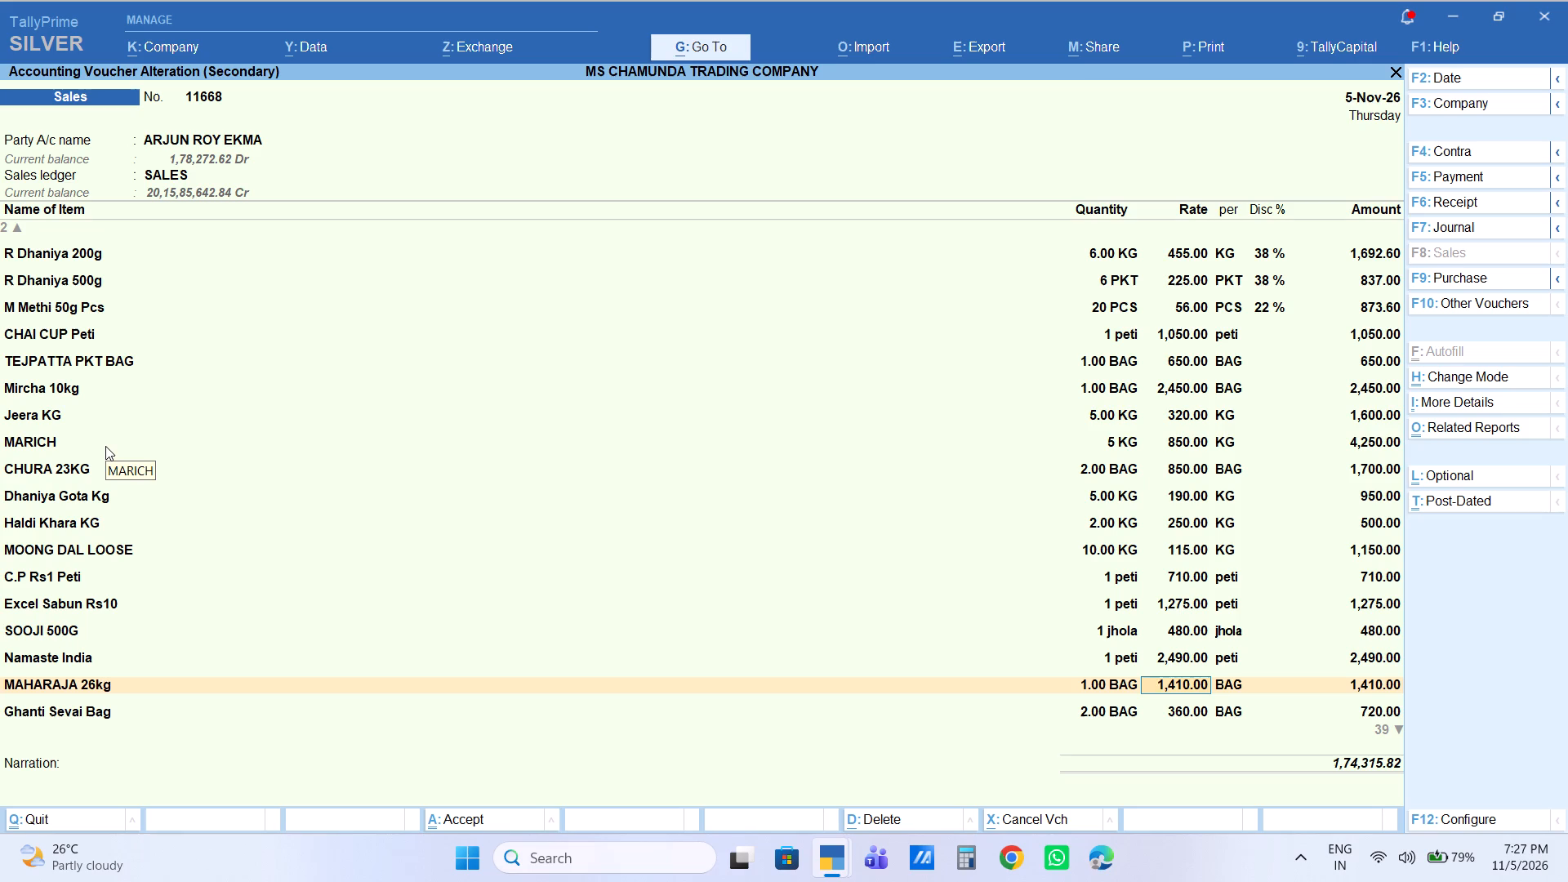
{"action": "type", "text": "1430"}
{"action": "key", "text": "Return"}
{"action": "key", "text": "Return"}
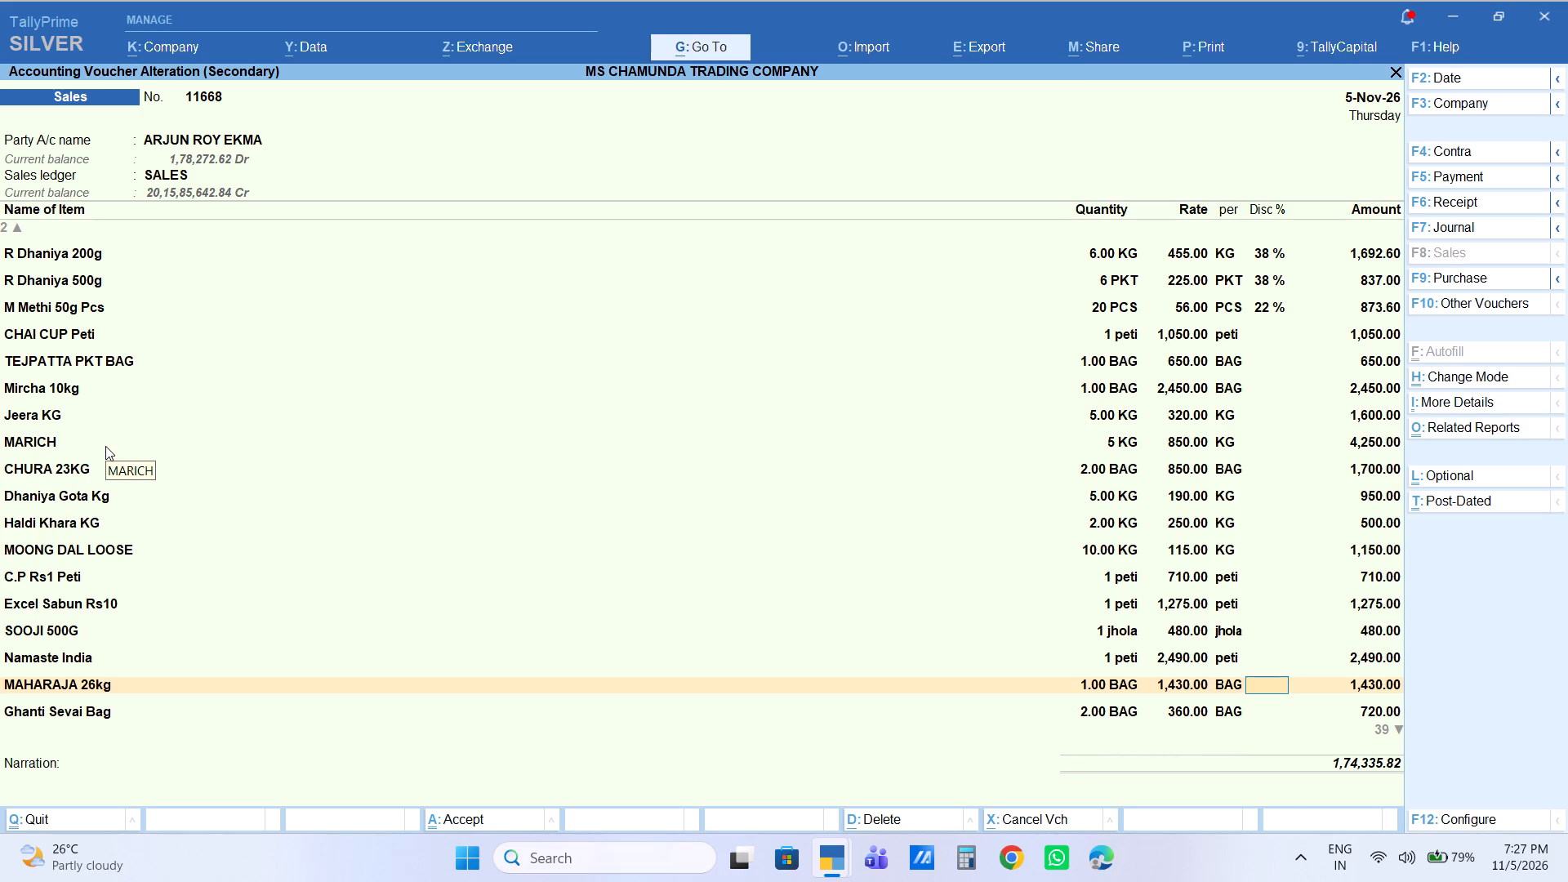
{"action": "key", "text": "Return"}
{"action": "key", "text": "Return"}
{"action": "key", "text": "Return"}
{"action": "key", "text": "Return"}
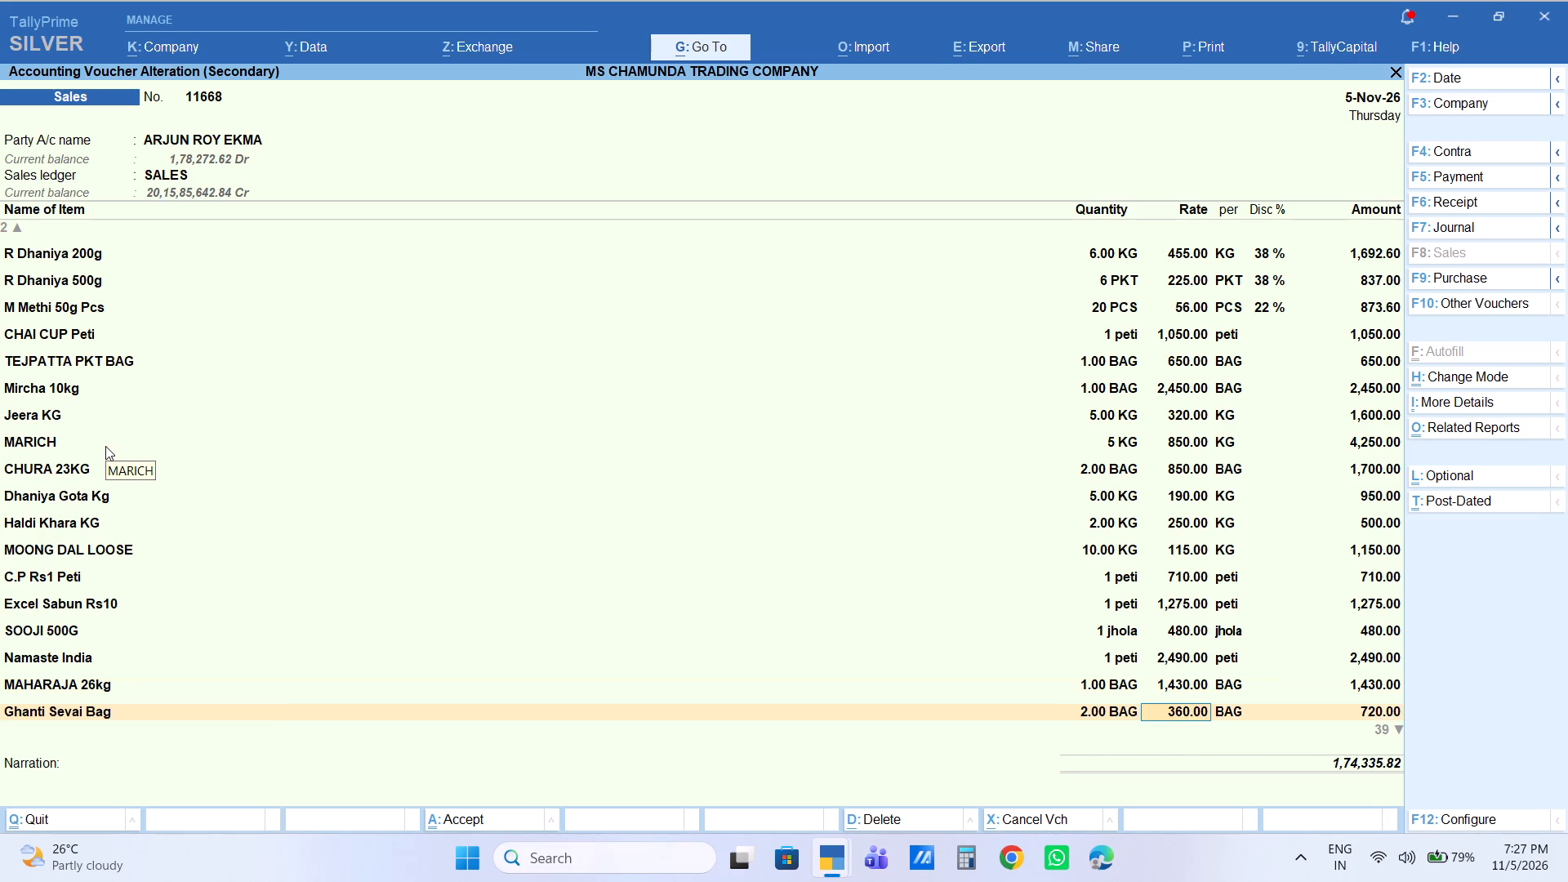
Set the R GARAM RS5 BdL rate to 190 per BDL, keeping the Ghanti Sevai Bag rate.
{"action": "key", "text": "Down"}
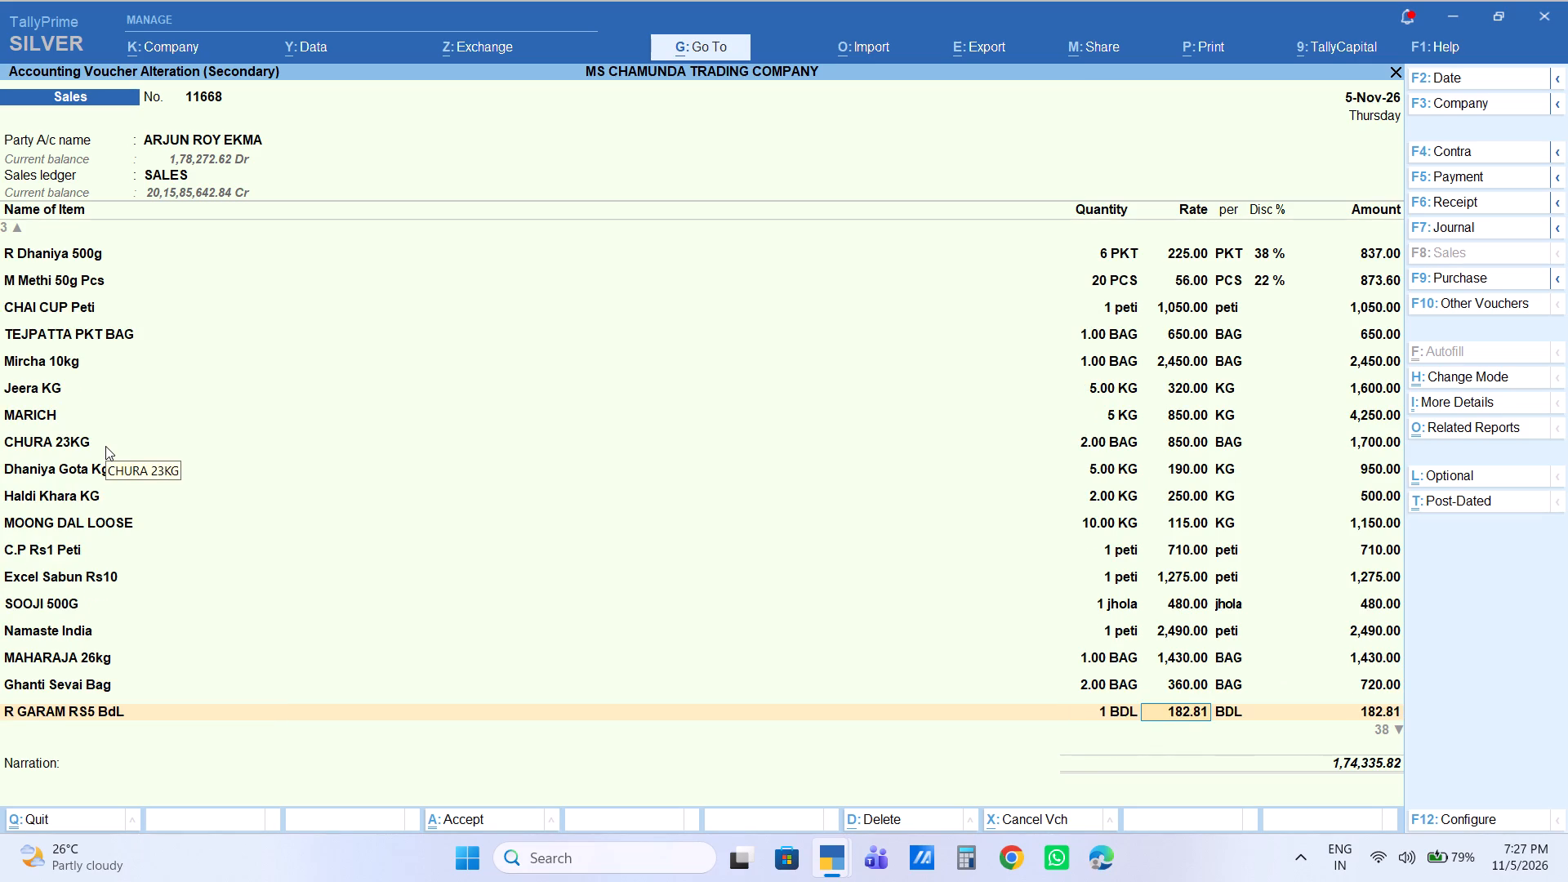
{"action": "type", "text": "190"}
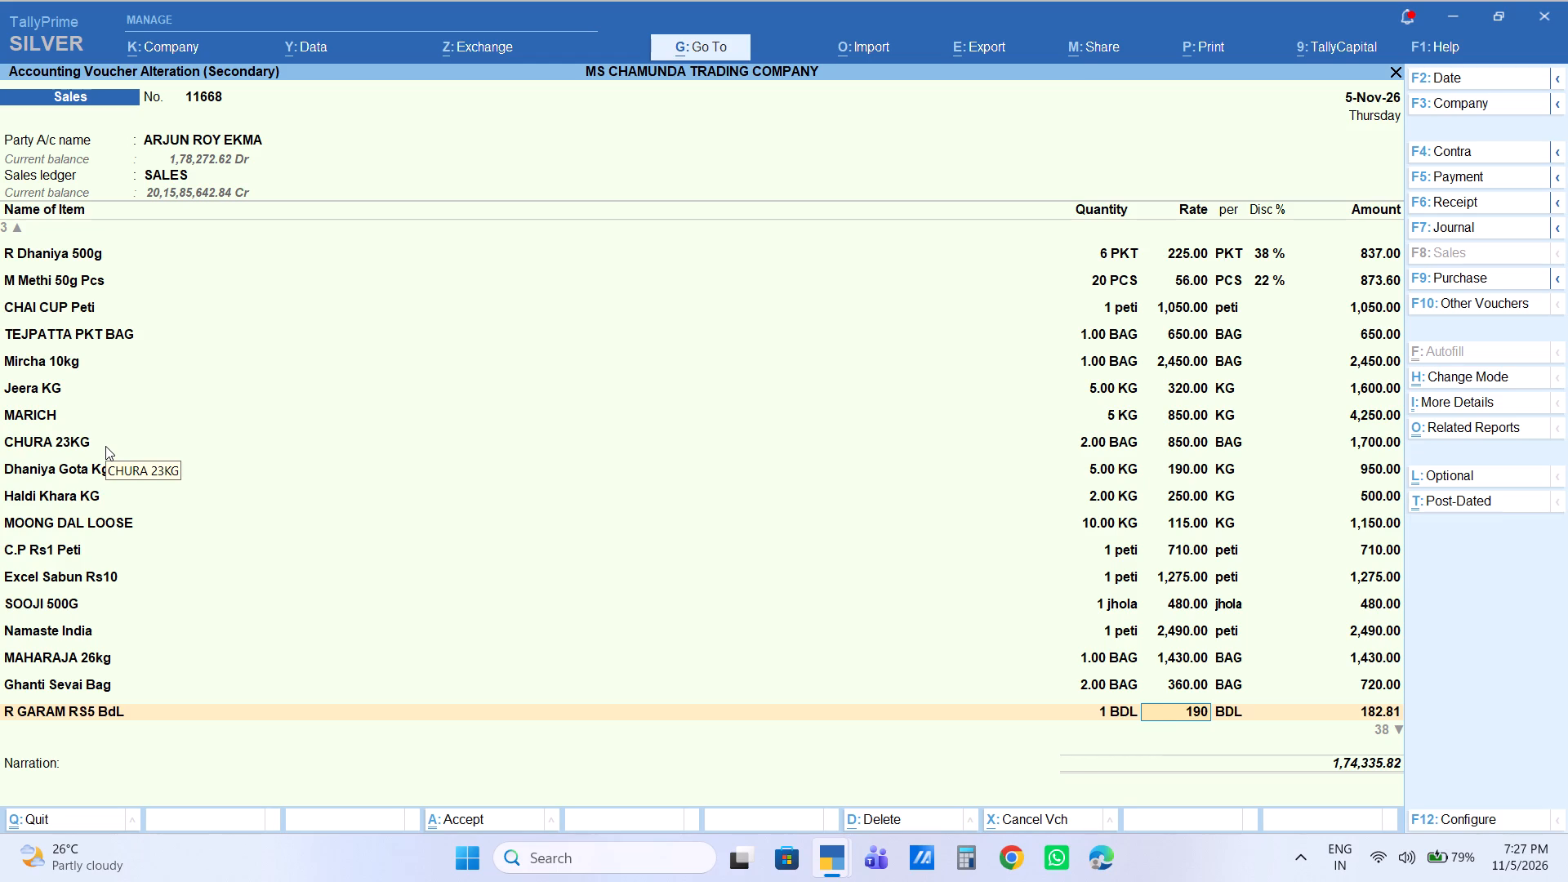
{"action": "key", "text": "Return"}
{"action": "key", "text": "Return"}
{"action": "key", "text": "Return"}
{"action": "key", "text": "Return"}
{"action": "key", "text": "Return"}
{"action": "key", "text": "Return"}
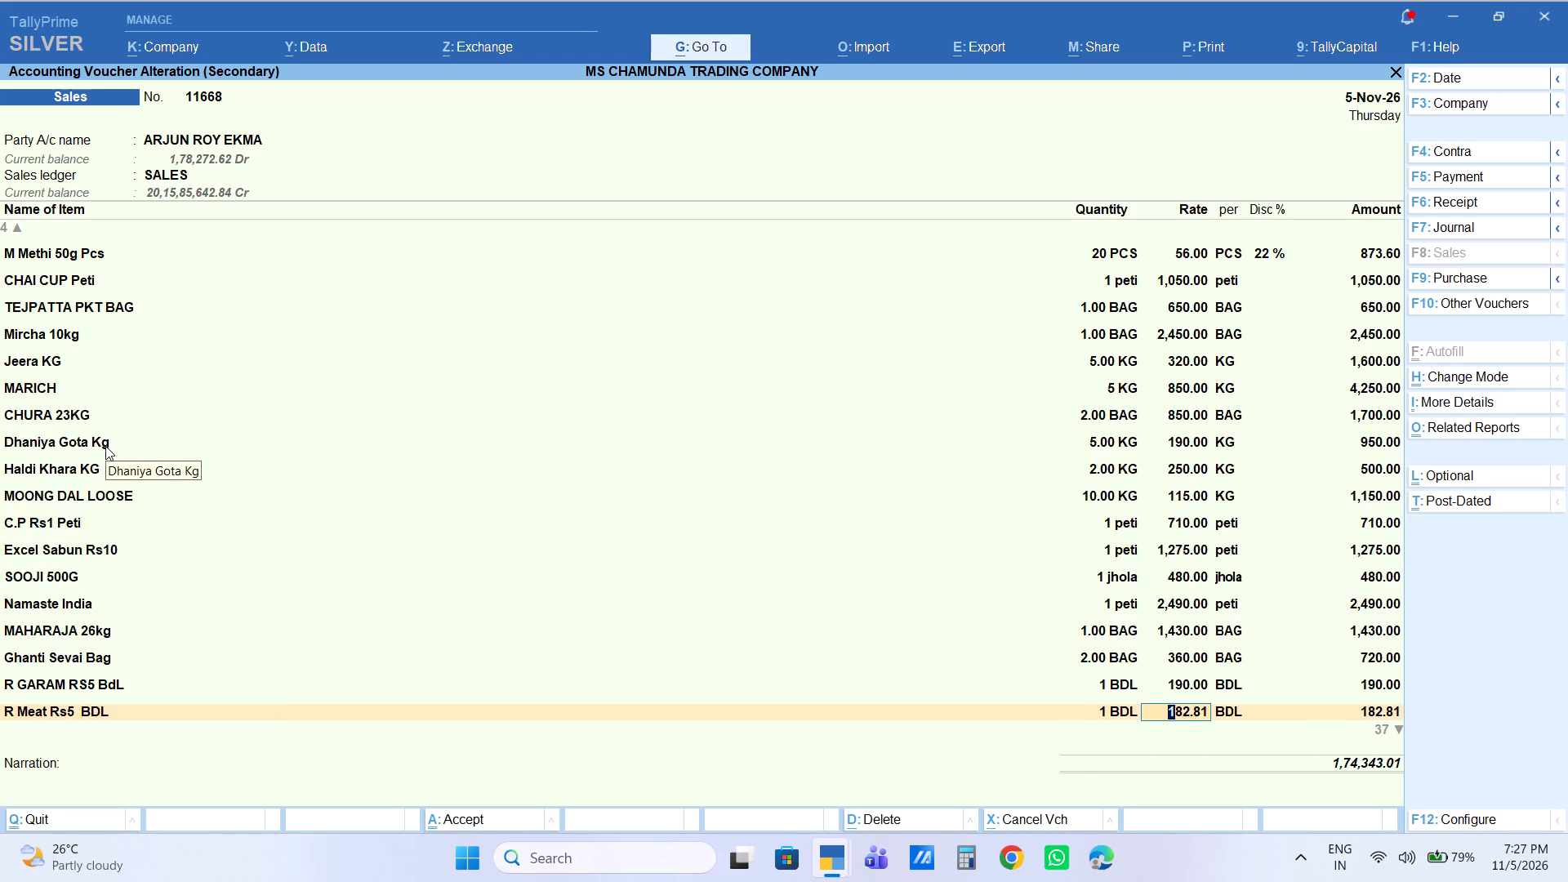
Set the R Meat Rs5 BDL rate to 190 per BDL, leaving its discount blank.
{"action": "type", "text": "190"}
{"action": "key", "text": "Return"}
{"action": "key", "text": "Return"}
{"action": "key", "text": "Return"}
{"action": "key", "text": "Return"}
{"action": "key", "text": "Return"}
{"action": "key", "text": "Return"}
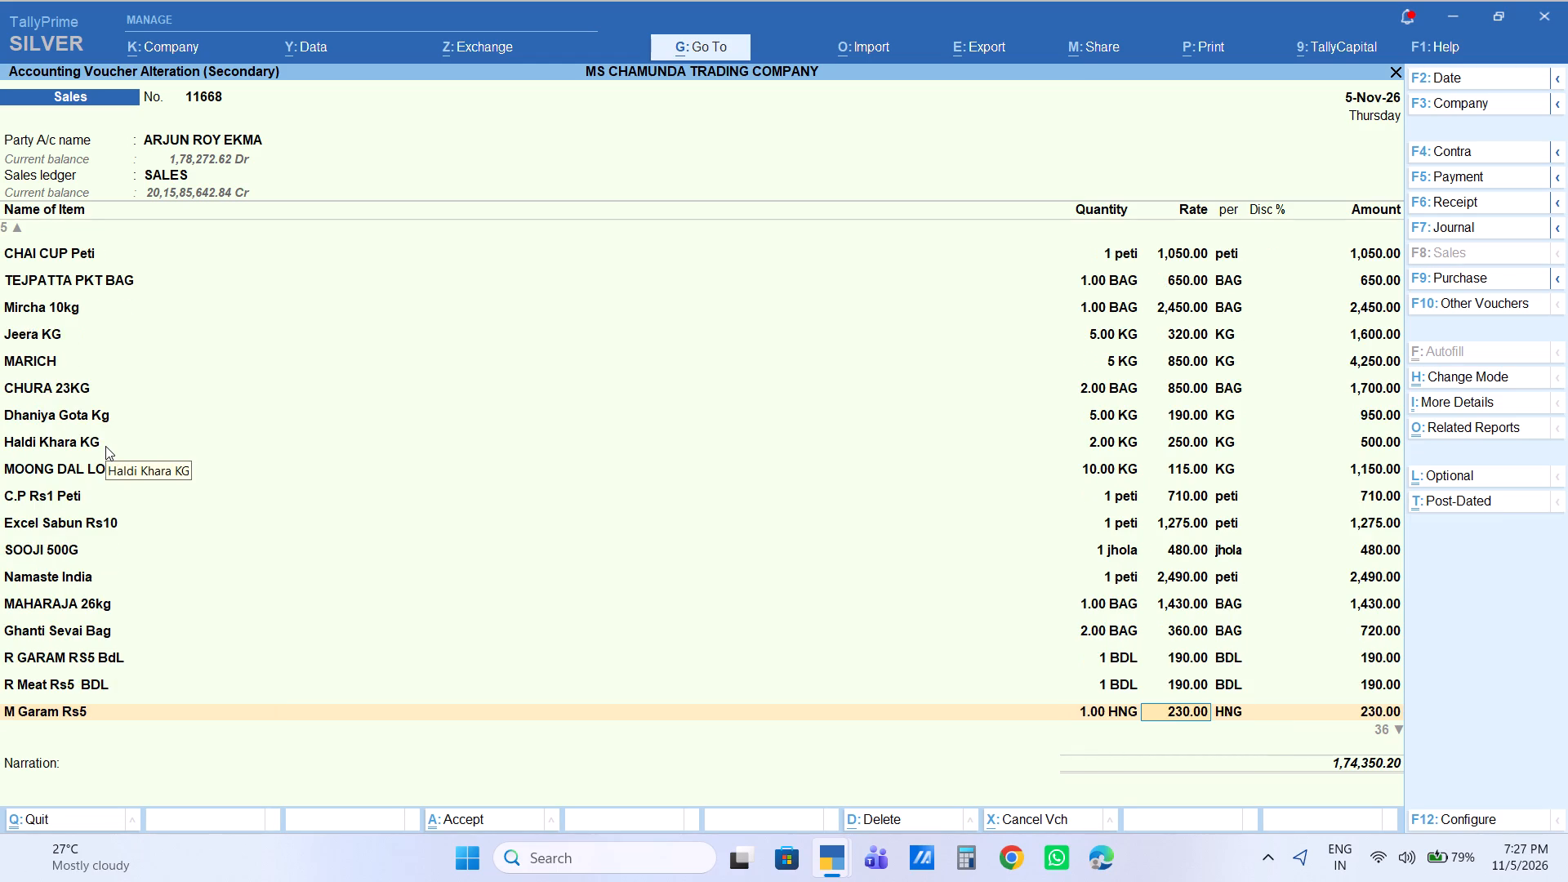
Set the M Garam Rs5 rate to 235 per HNG, leaving its discount blank.
{"action": "type", "text": "235"}
{"action": "key", "text": "Return"}
{"action": "key", "text": "Return"}
{"action": "key", "text": "Return"}
{"action": "key", "text": "Return"}
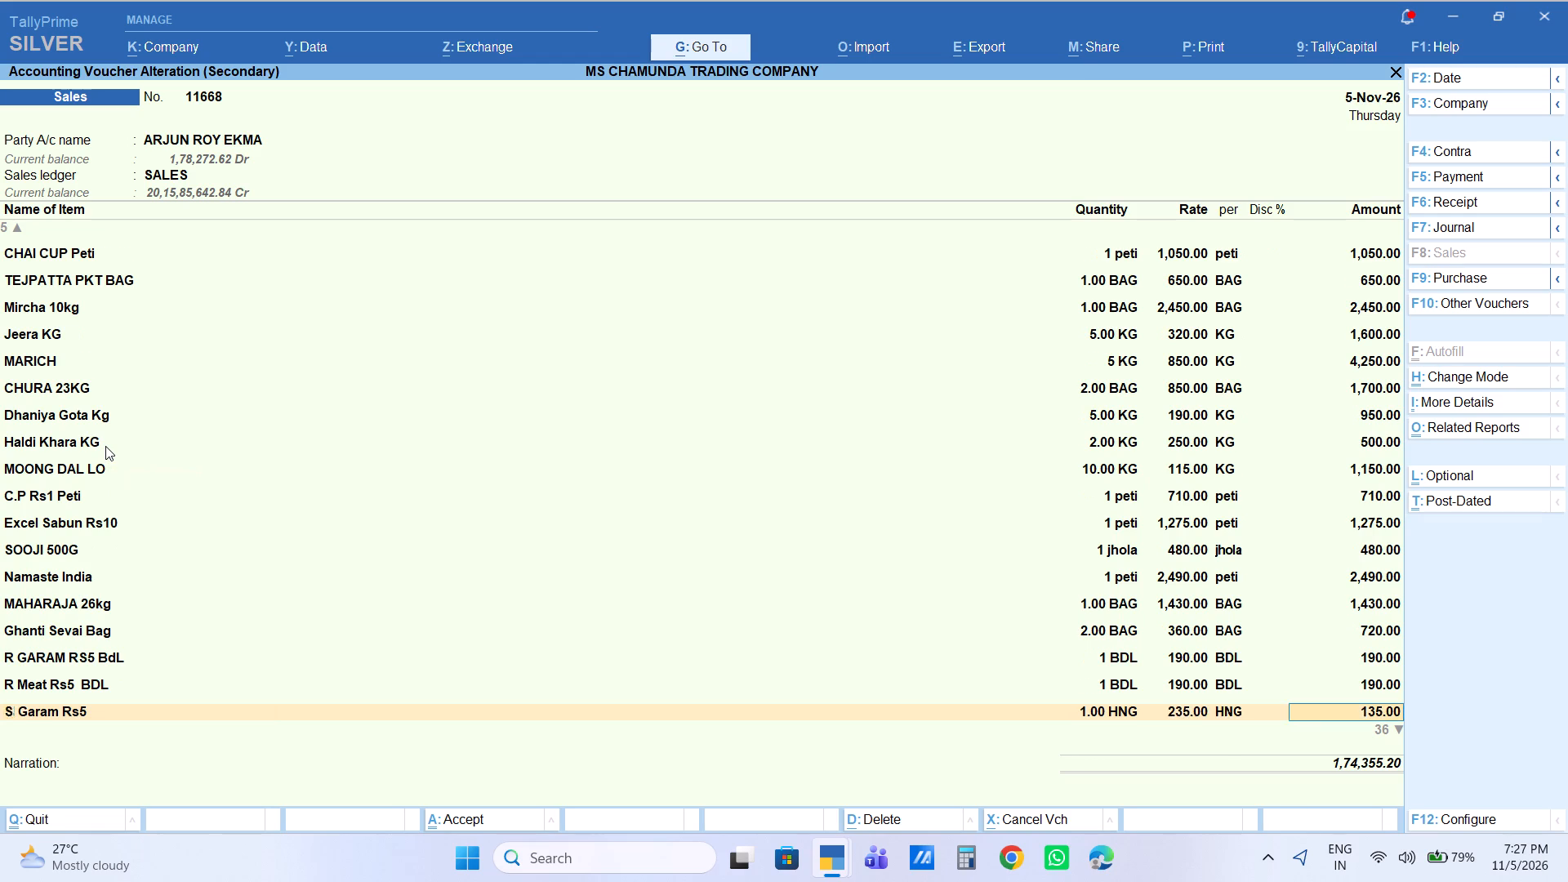
{"action": "key", "text": "Return"}
{"action": "key", "text": "Return"}
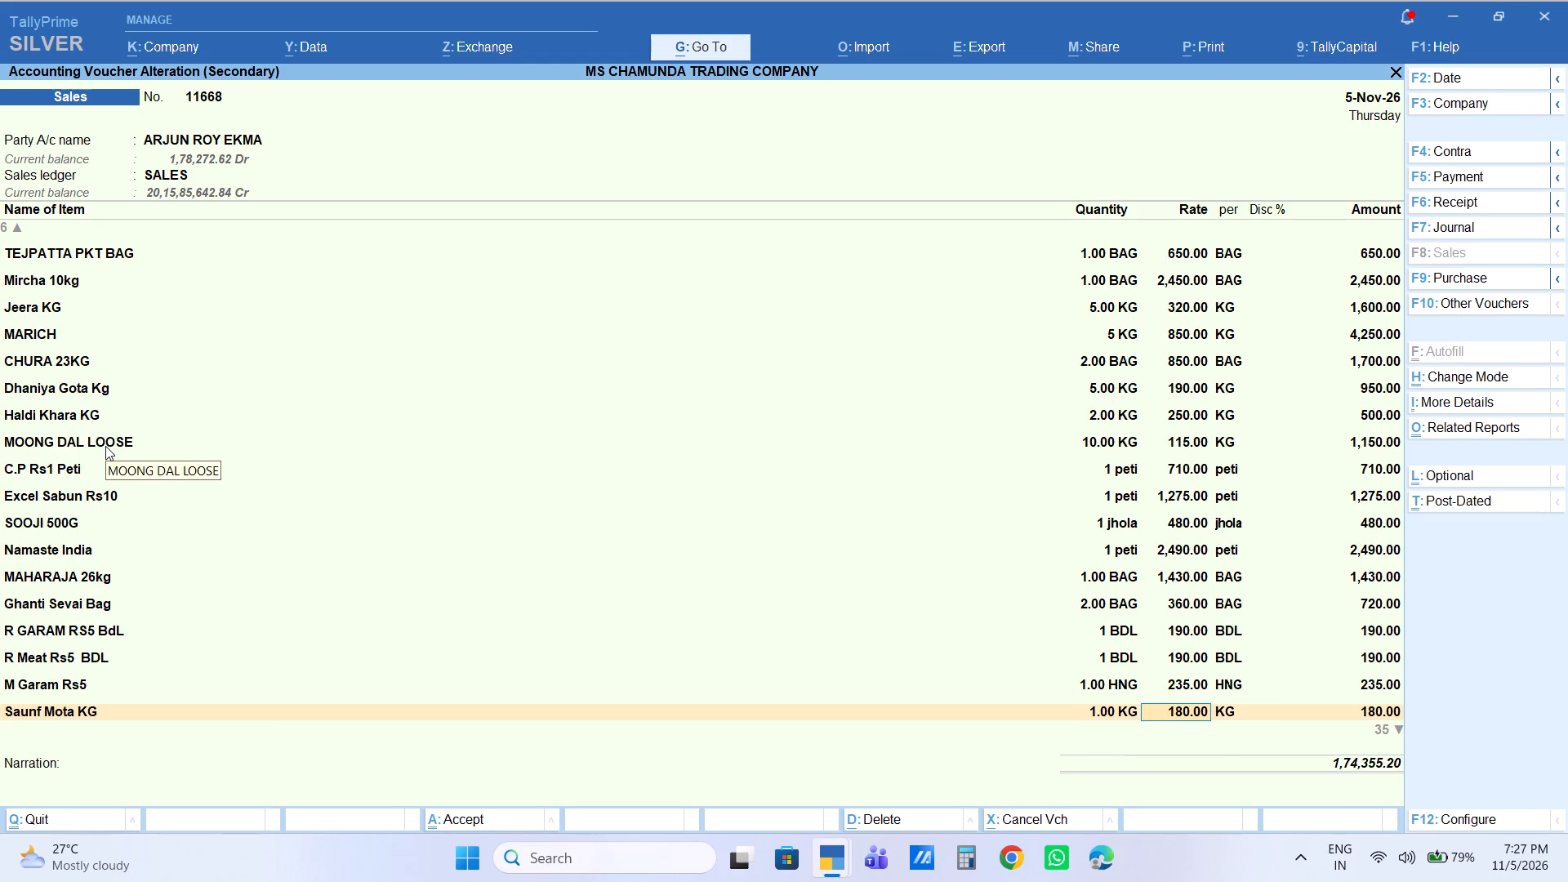
Set the Saunf Mota KG rate to 190 per KG, leaving its discount blank.
{"action": "type", "text": "190"}
{"action": "key", "text": "Return"}
{"action": "key", "text": "Return"}
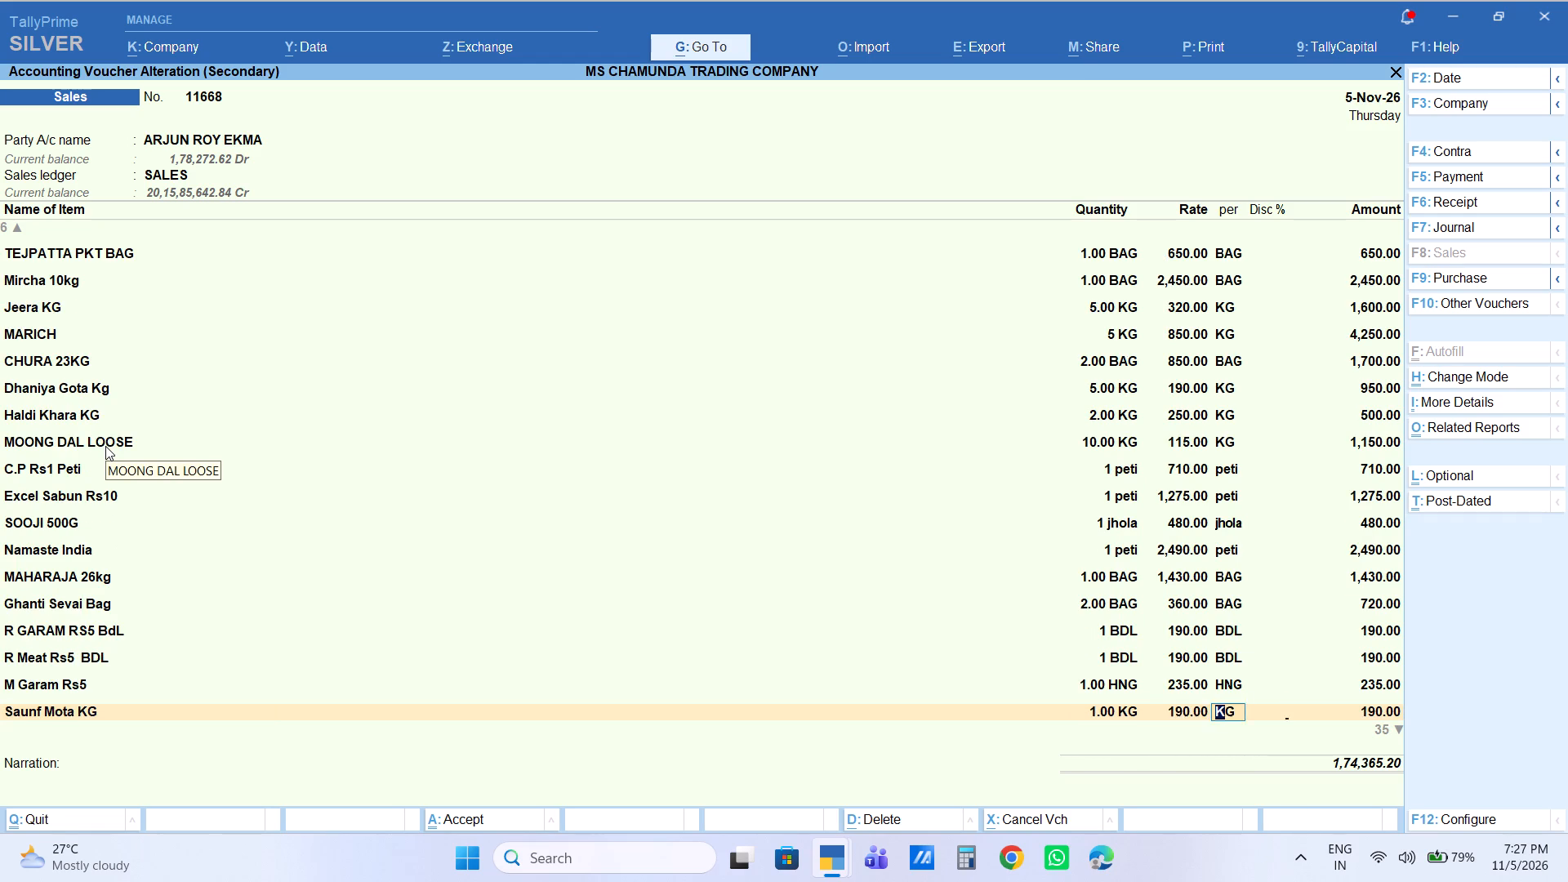
{"action": "key", "text": "Return"}
{"action": "key", "text": "Return"}
{"action": "key", "text": "Return"}
{"action": "key", "text": "Return"}
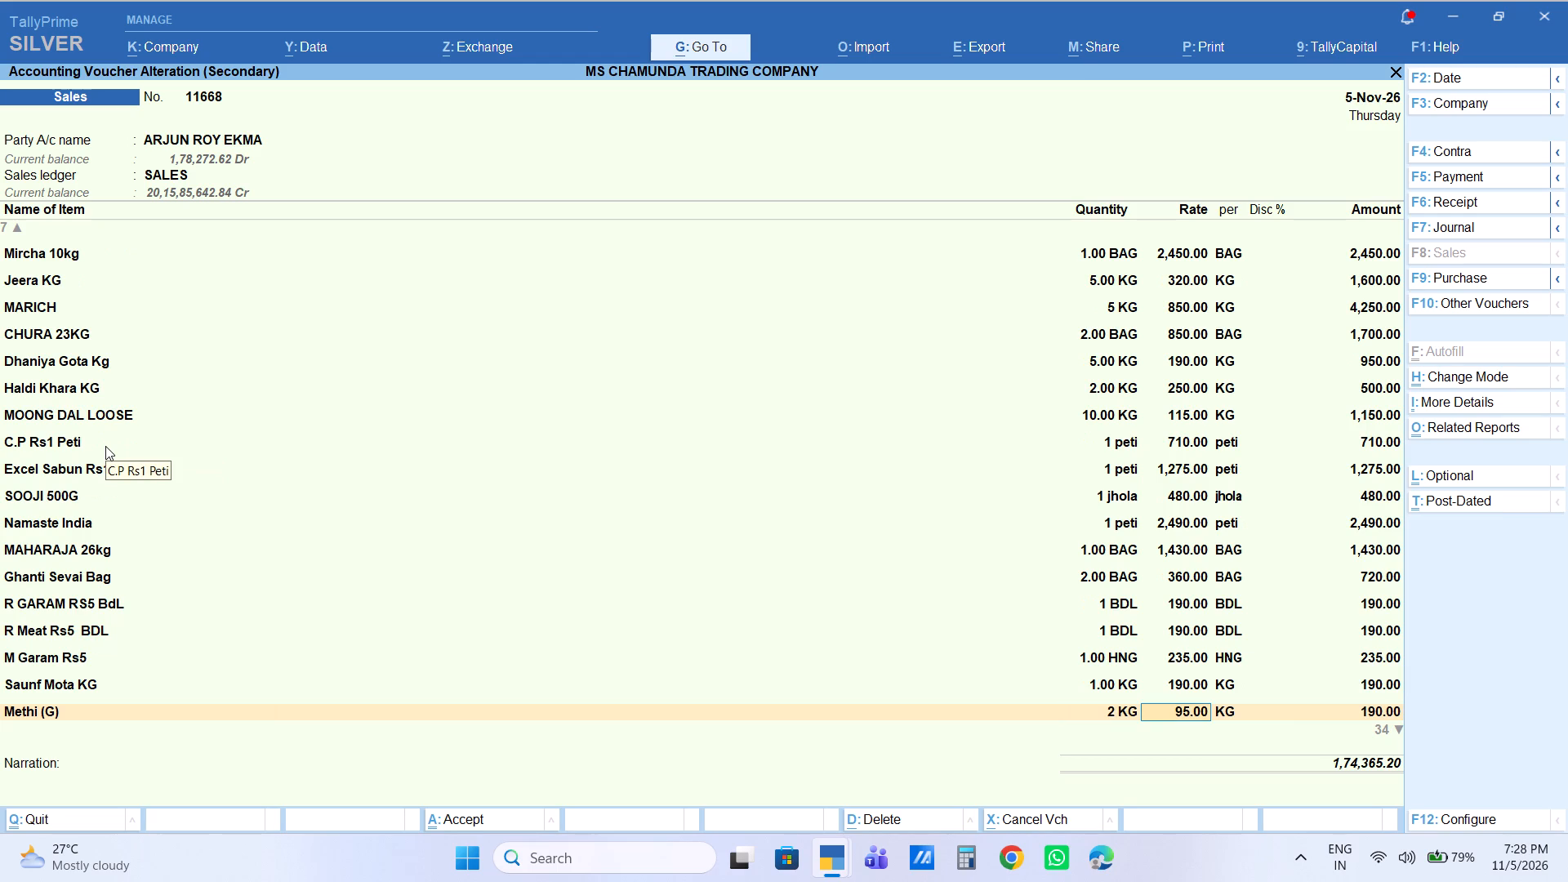
Keep the rates from Methi (G) through Frylo Peti and set the PARIVAR PAPAD PETI rate to 2250 per peti.
{"action": "key", "text": "Down"}
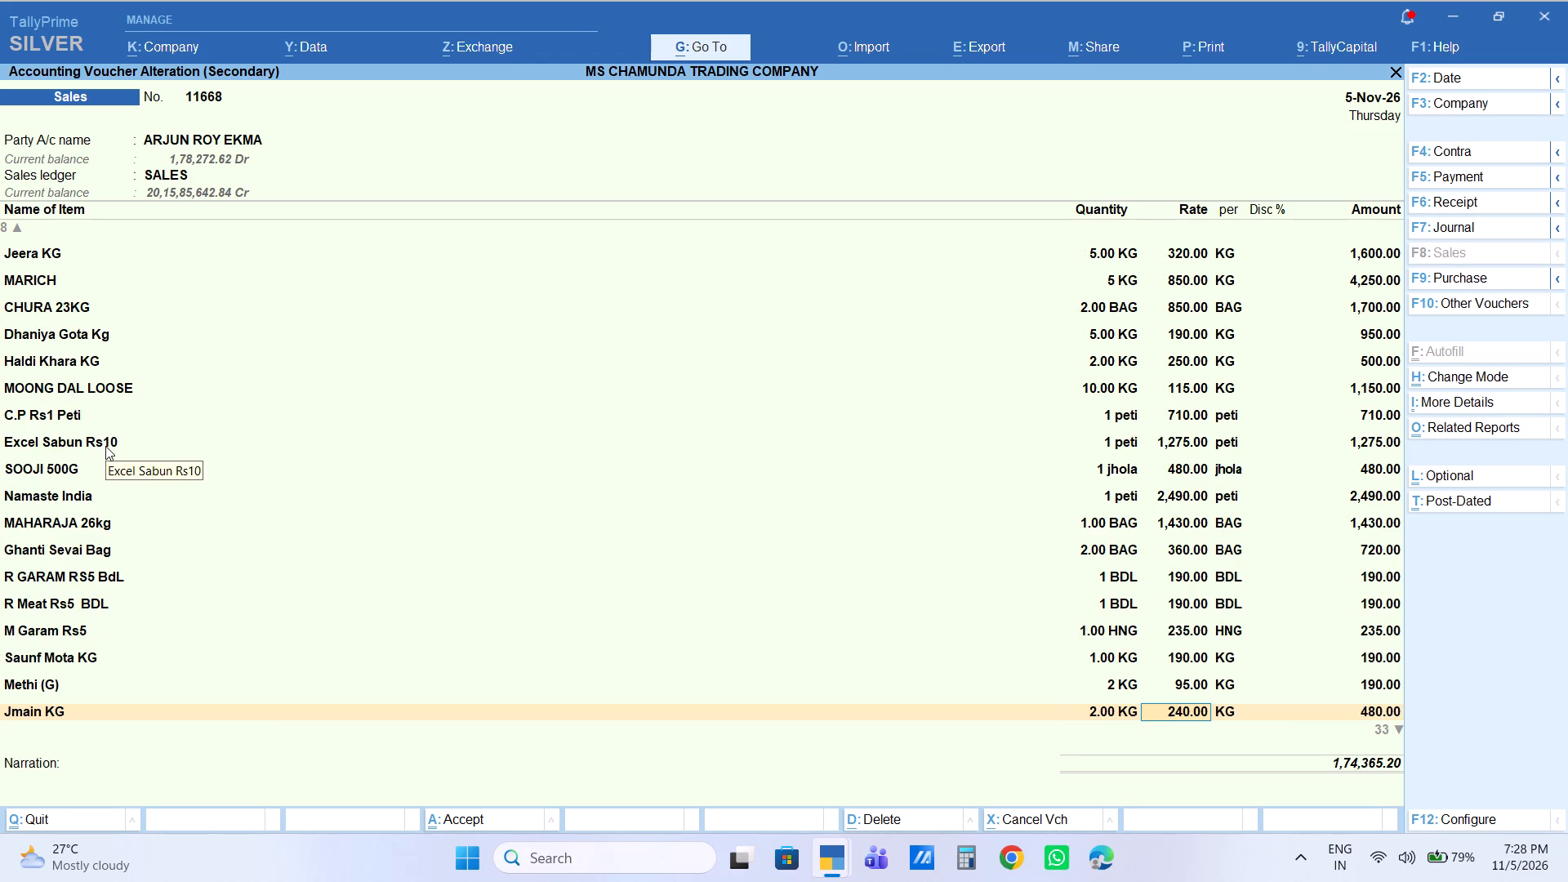
{"action": "key", "text": "Down"}
{"action": "key", "text": "Down"}
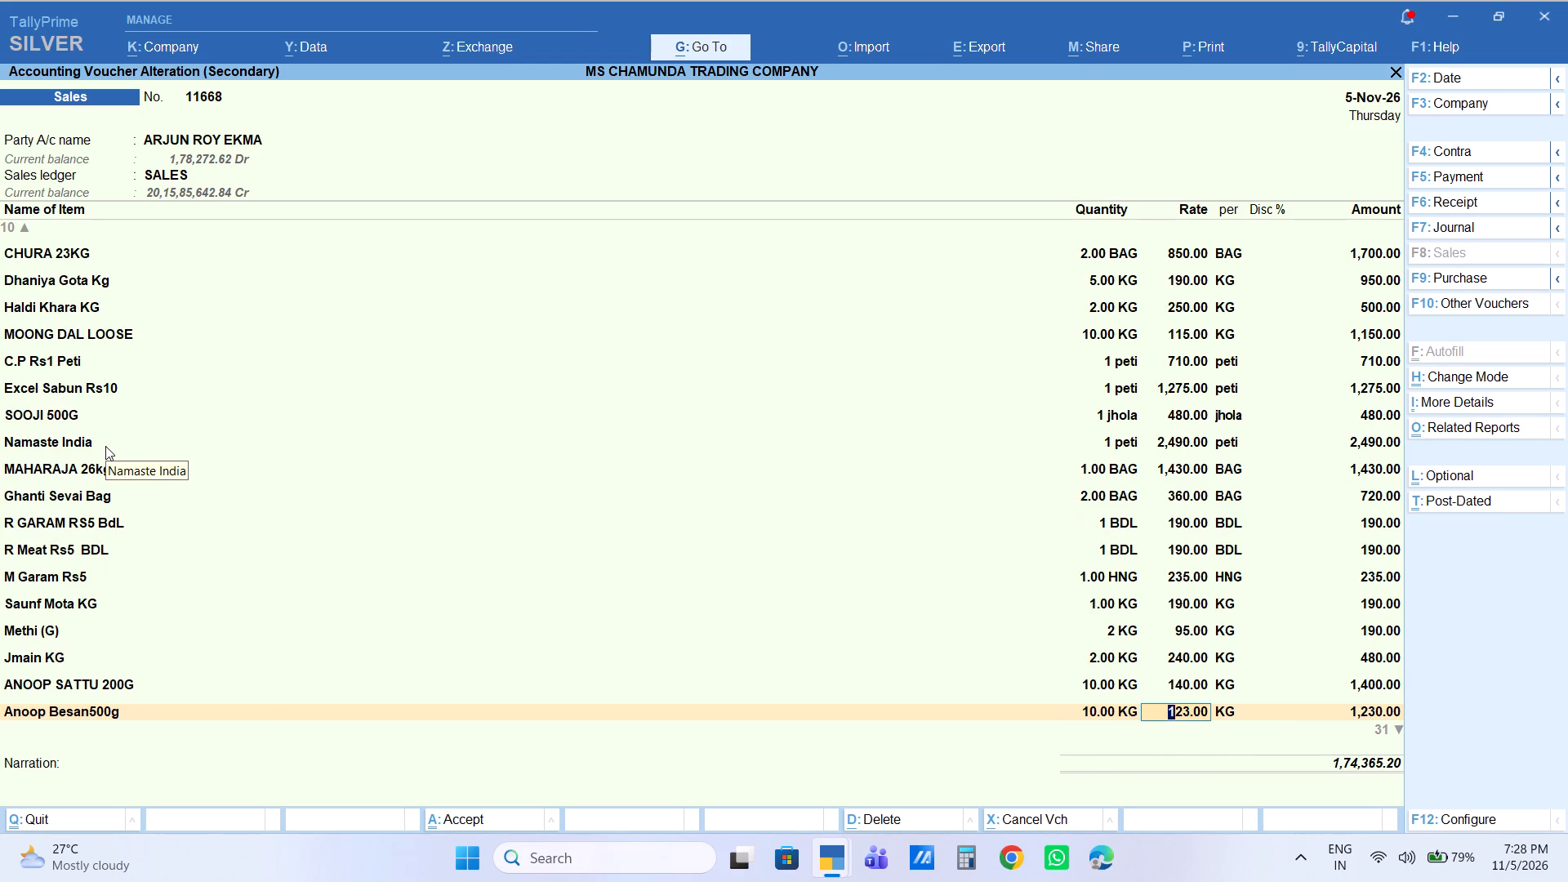
{"action": "key", "text": "Down"}
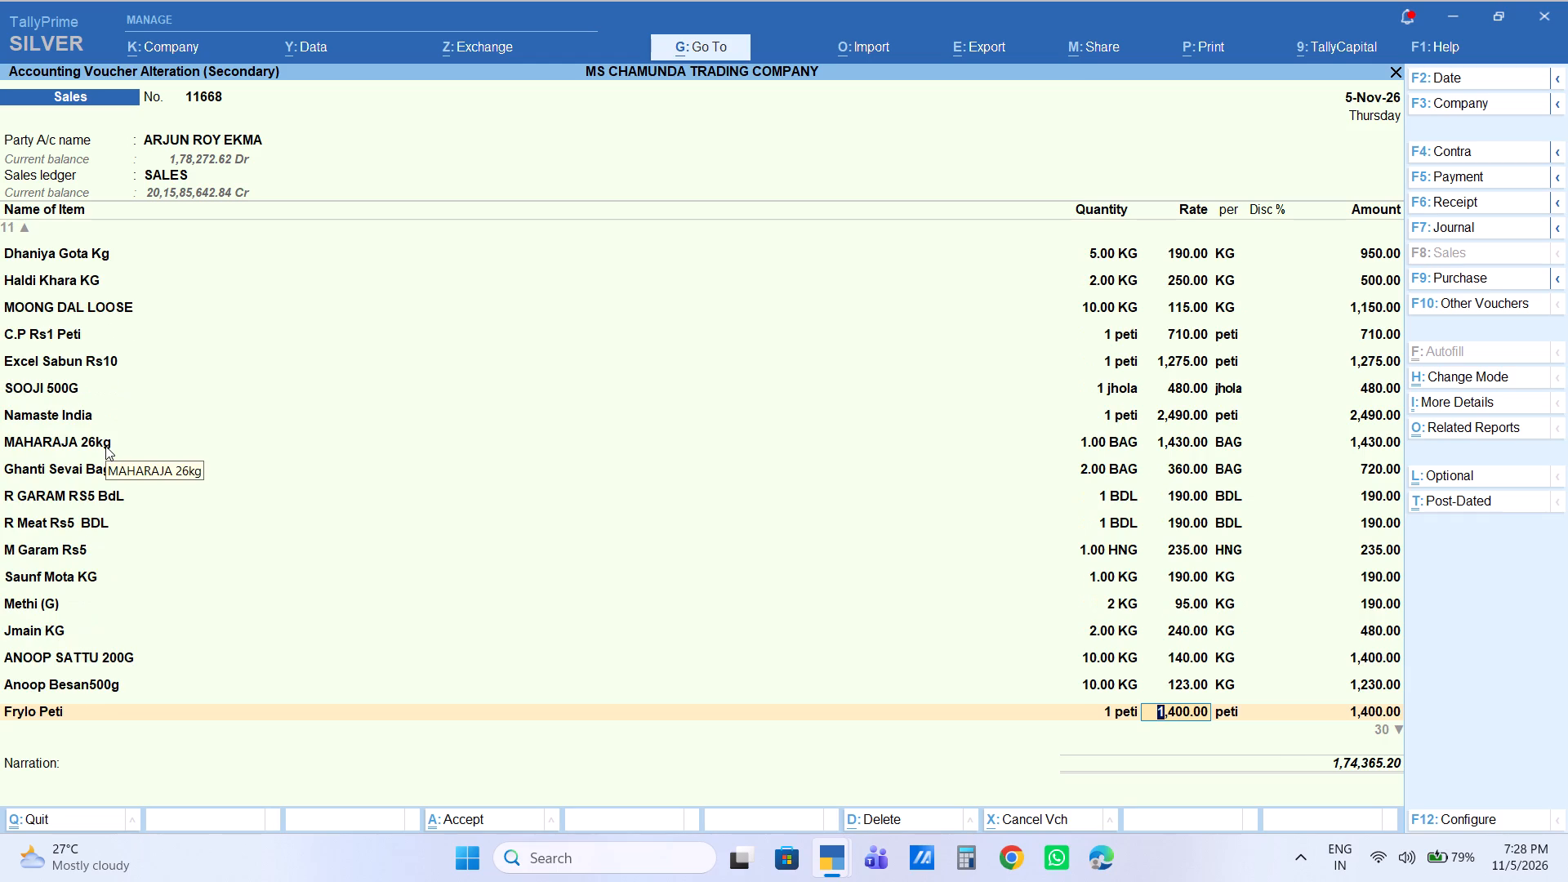
{"action": "key", "text": "Down"}
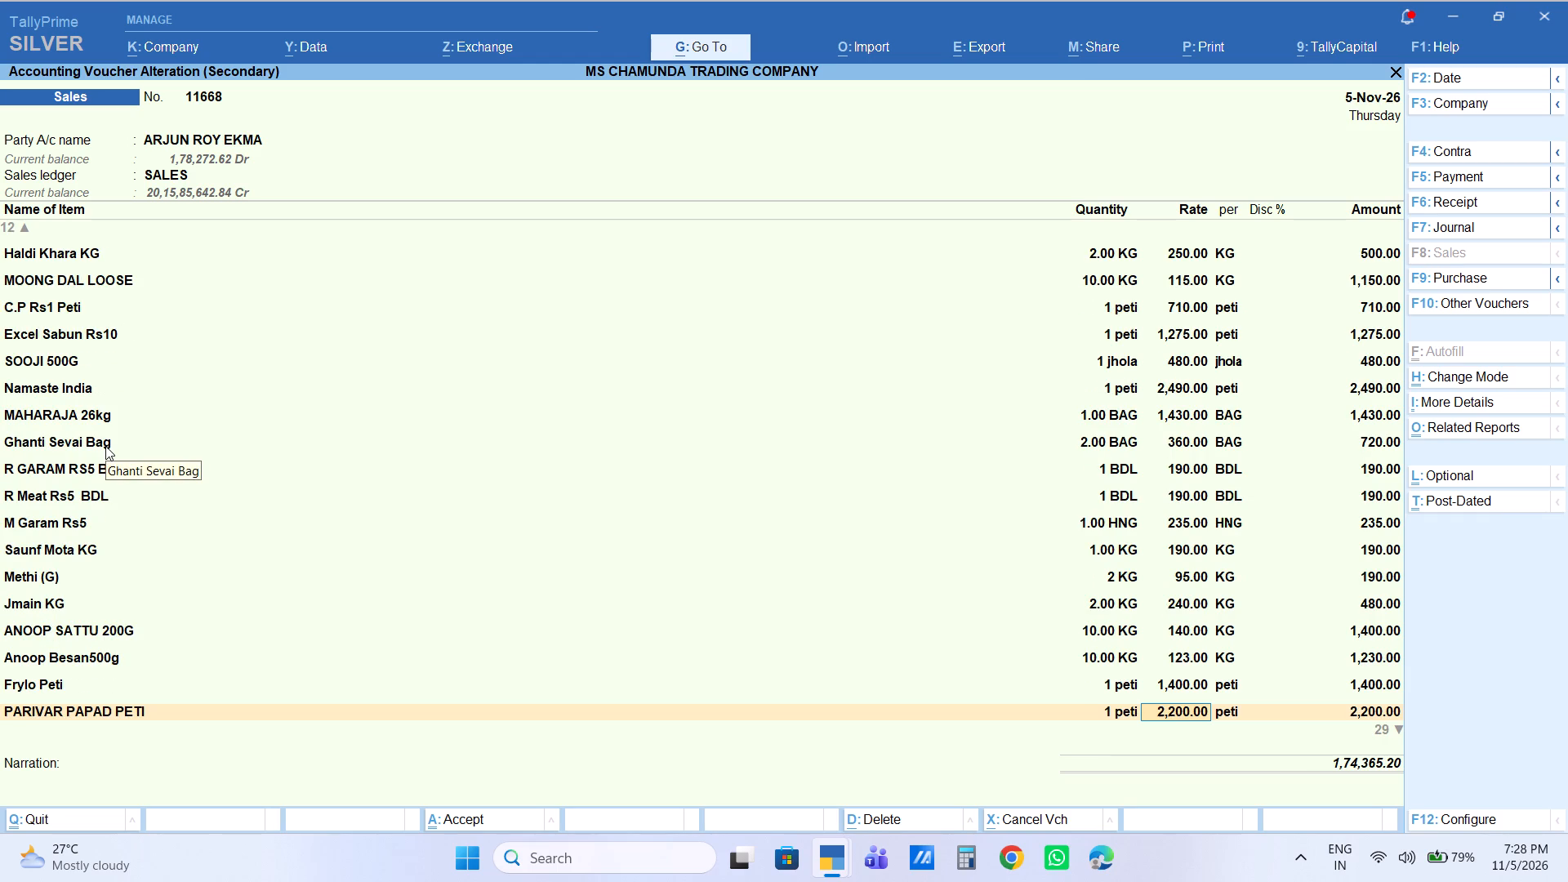
{"action": "type", "text": "2250"}
{"action": "key", "text": "Return"}
{"action": "key", "text": "Return"}
{"action": "key", "text": "Return"}
{"action": "key", "text": "Return"}
{"action": "key", "text": "Return"}
{"action": "key", "text": "Return"}
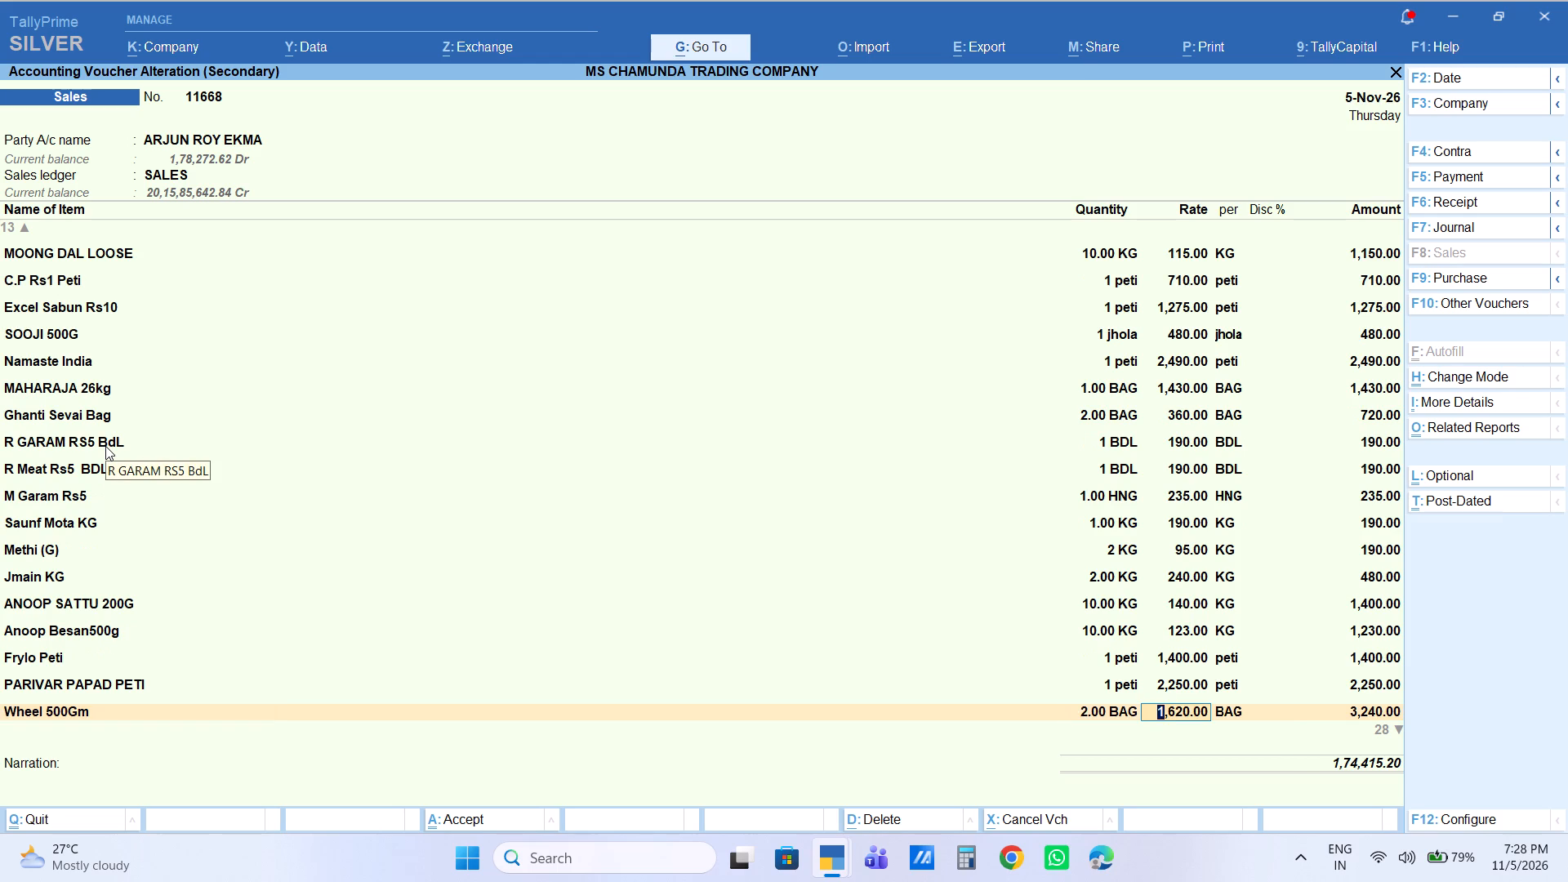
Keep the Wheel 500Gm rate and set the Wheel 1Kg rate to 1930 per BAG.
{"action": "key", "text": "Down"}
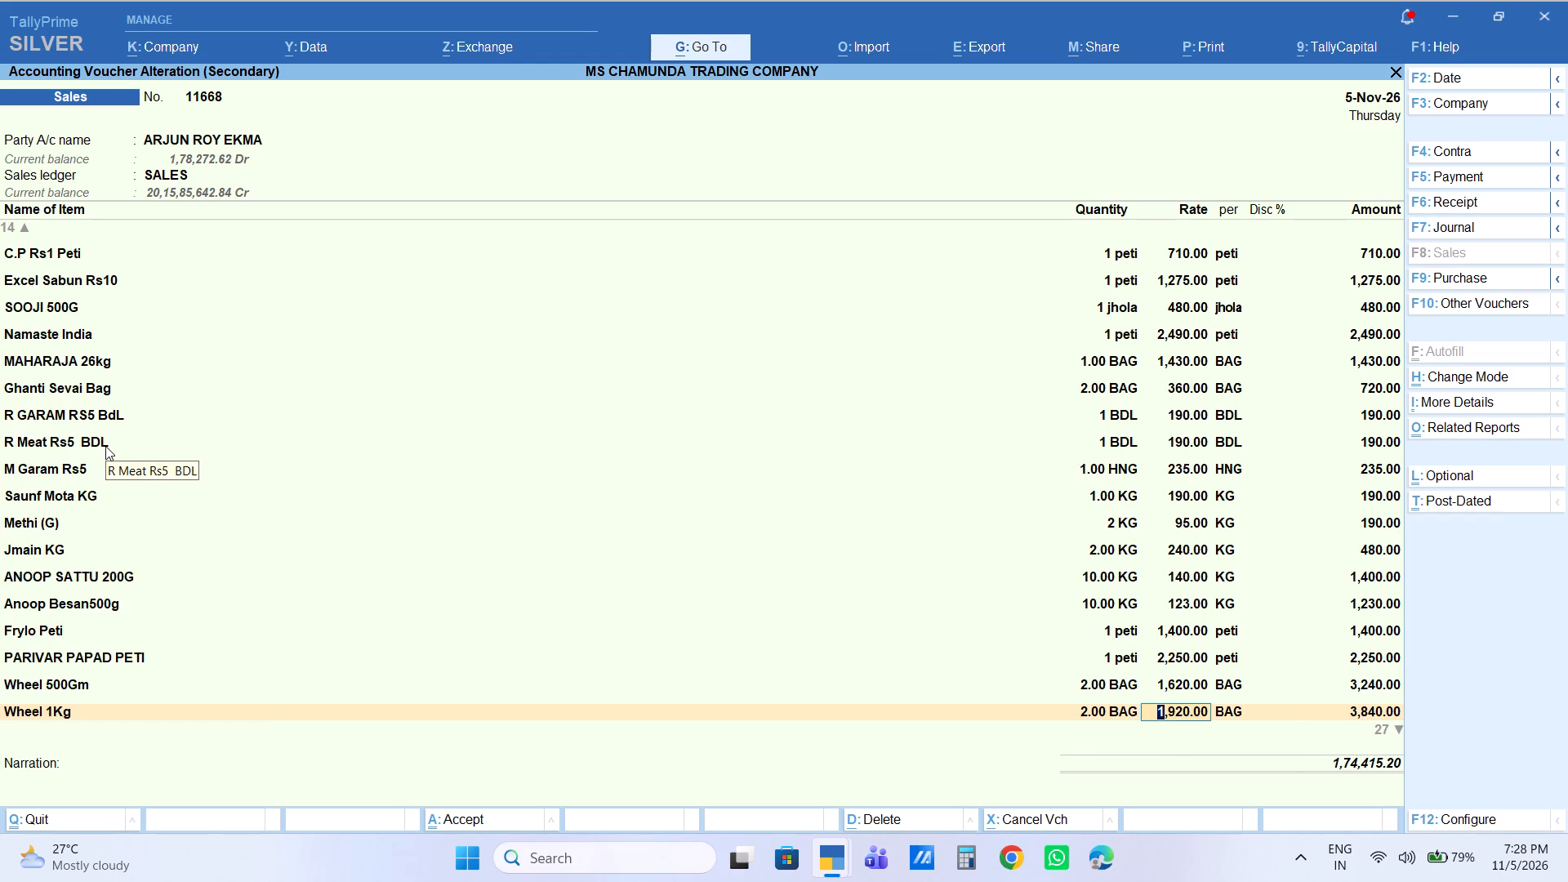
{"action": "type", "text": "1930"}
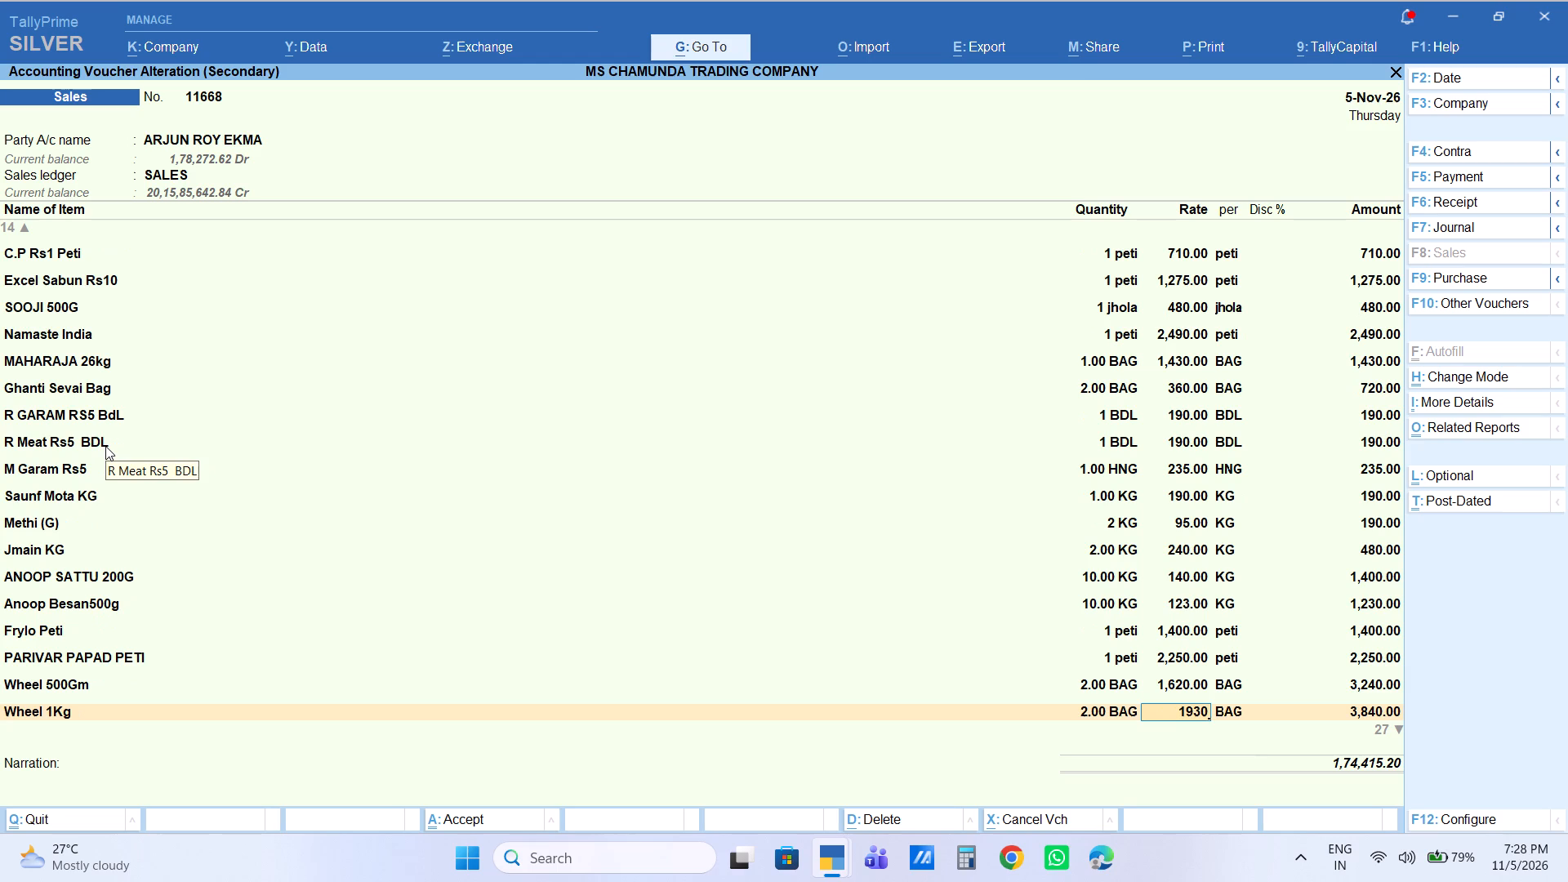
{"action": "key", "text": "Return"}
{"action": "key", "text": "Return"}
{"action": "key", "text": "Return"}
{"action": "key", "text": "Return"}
Return to the Wheel 1Kg line and set its rate to 1960 per BAG.
{"action": "key", "text": "BackSpace"}
{"action": "key", "text": "BackSpace"}
{"action": "key", "text": "BackSpace"}
{"action": "key", "text": "BackSpace"}
{"action": "key", "text": "BackSpace"}
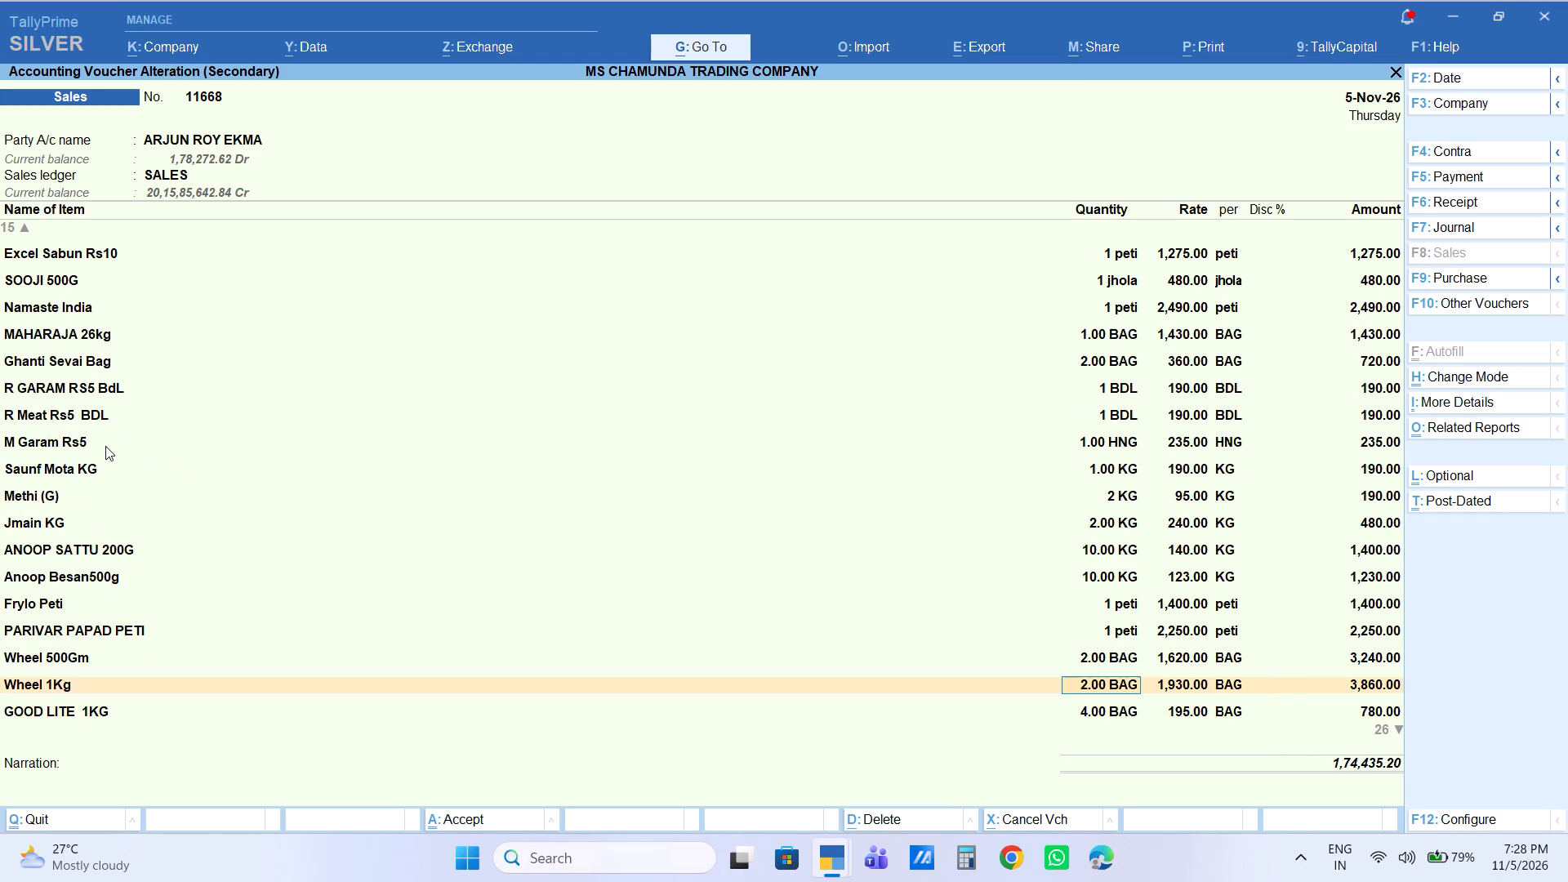
{"action": "key", "text": "Return"}
{"action": "type", "text": "1960"}
{"action": "key", "text": "Return"}
{"action": "key", "text": "Return"}
{"action": "key", "text": "Return"}
{"action": "key", "text": "Return"}
{"action": "key", "text": "Return"}
{"action": "key", "text": "Return"}
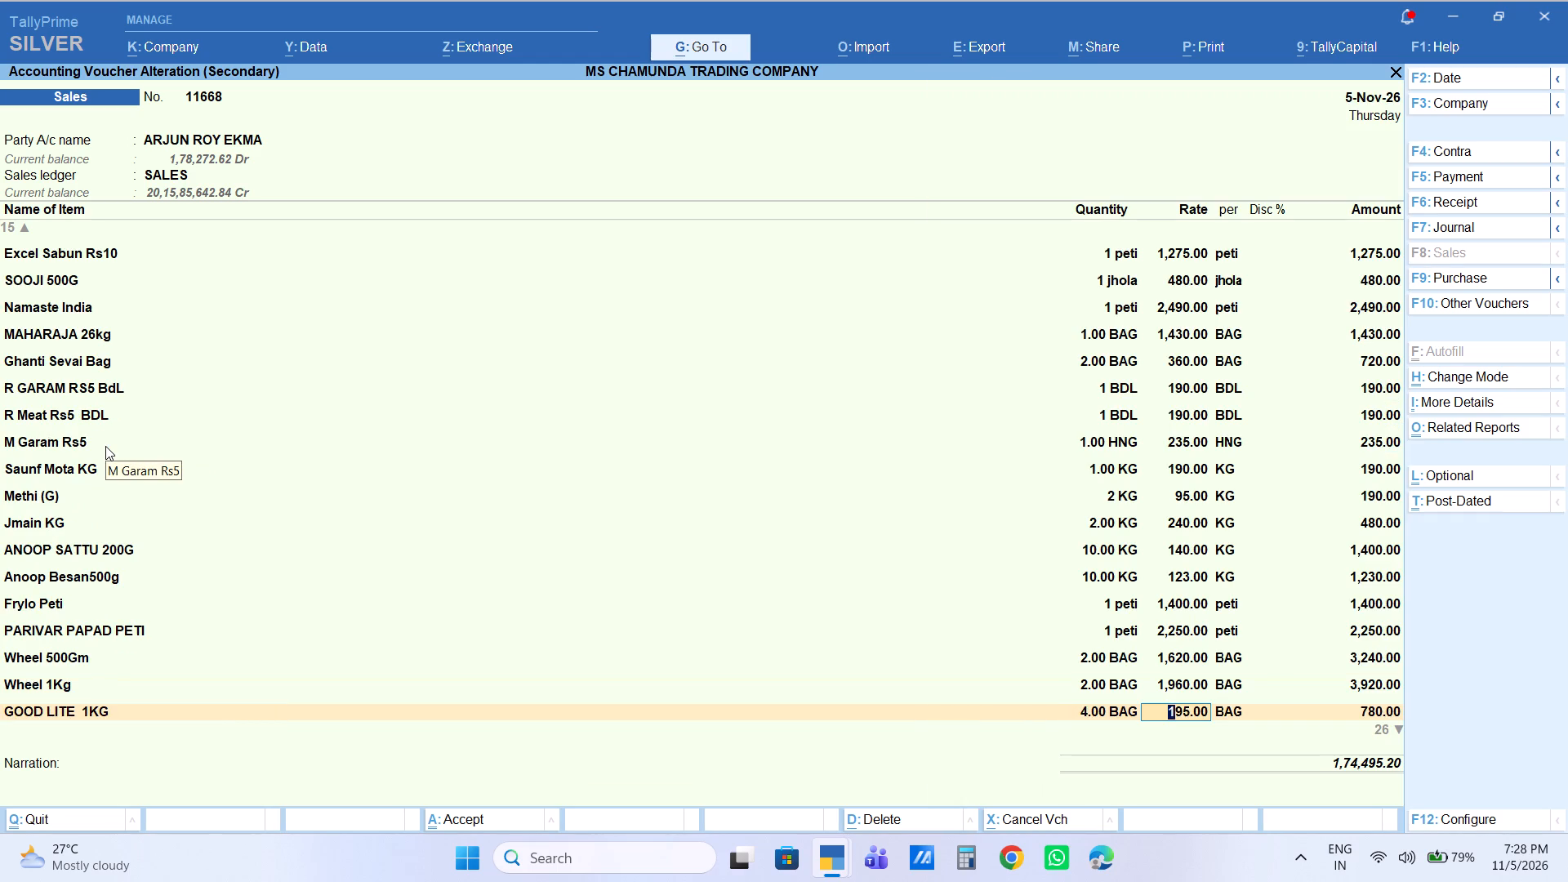
Set the GOOD LITE 1KG rate to 200 per BAG, leaving its discount blank.
{"action": "type", "text": "200"}
{"action": "key", "text": "Return"}
{"action": "key", "text": "Return"}
{"action": "key", "text": "Return"}
{"action": "key", "text": "Return"}
{"action": "key", "text": "Return"}
{"action": "key", "text": "Return"}
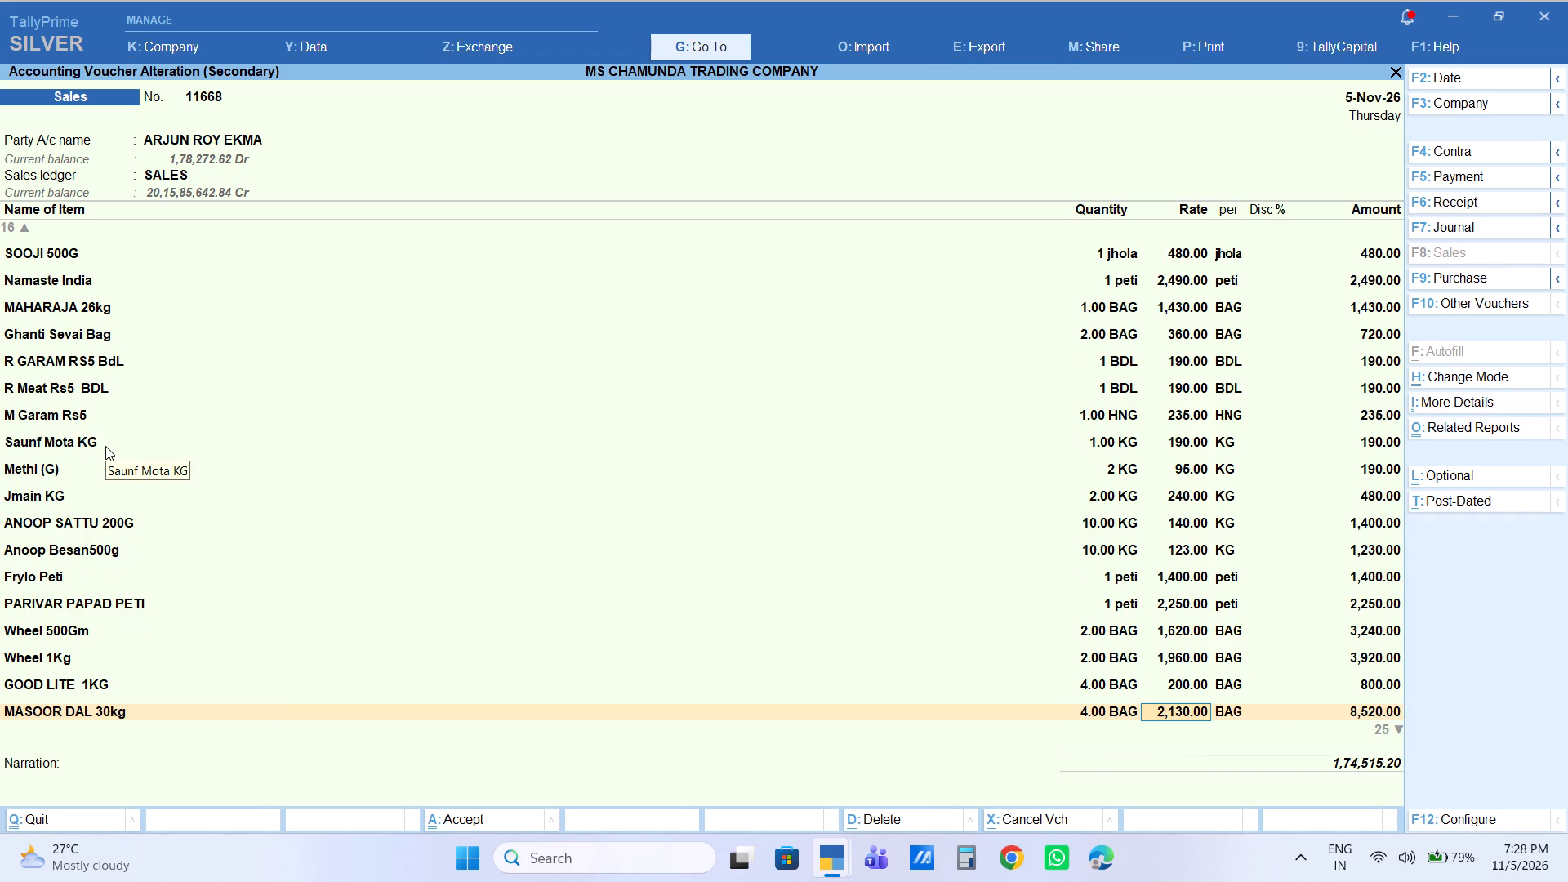
Keep the MASOOR DAL 30kg, CHANA 30KG and CHINI SF 50kg rates and set the MAIDA LV rate to 1590 per BAG.
{"action": "key", "text": "Down"}
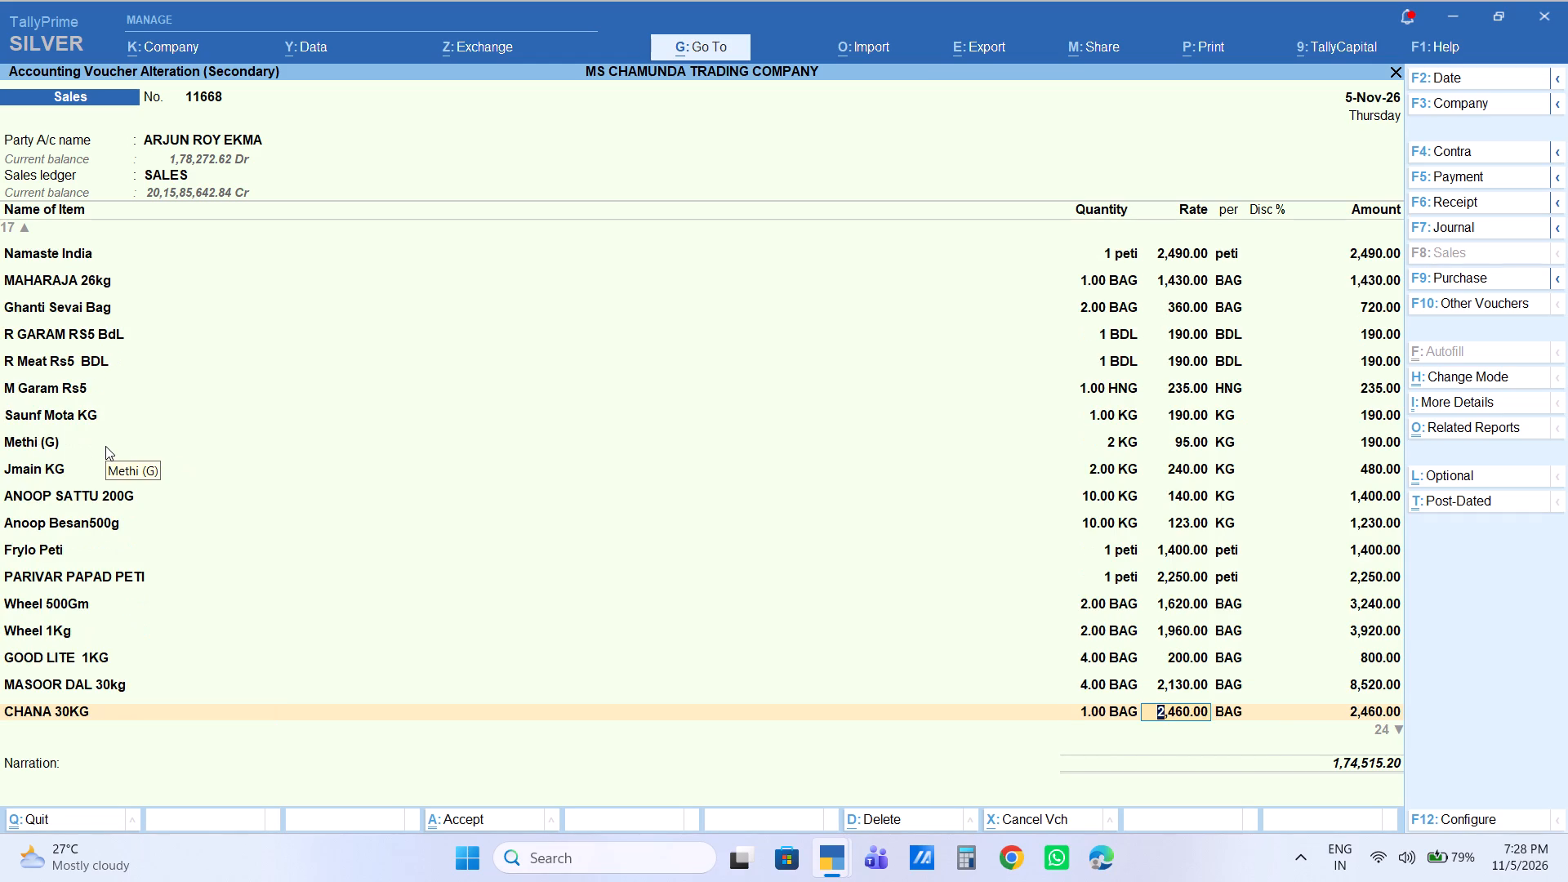
{"action": "key", "text": "Down"}
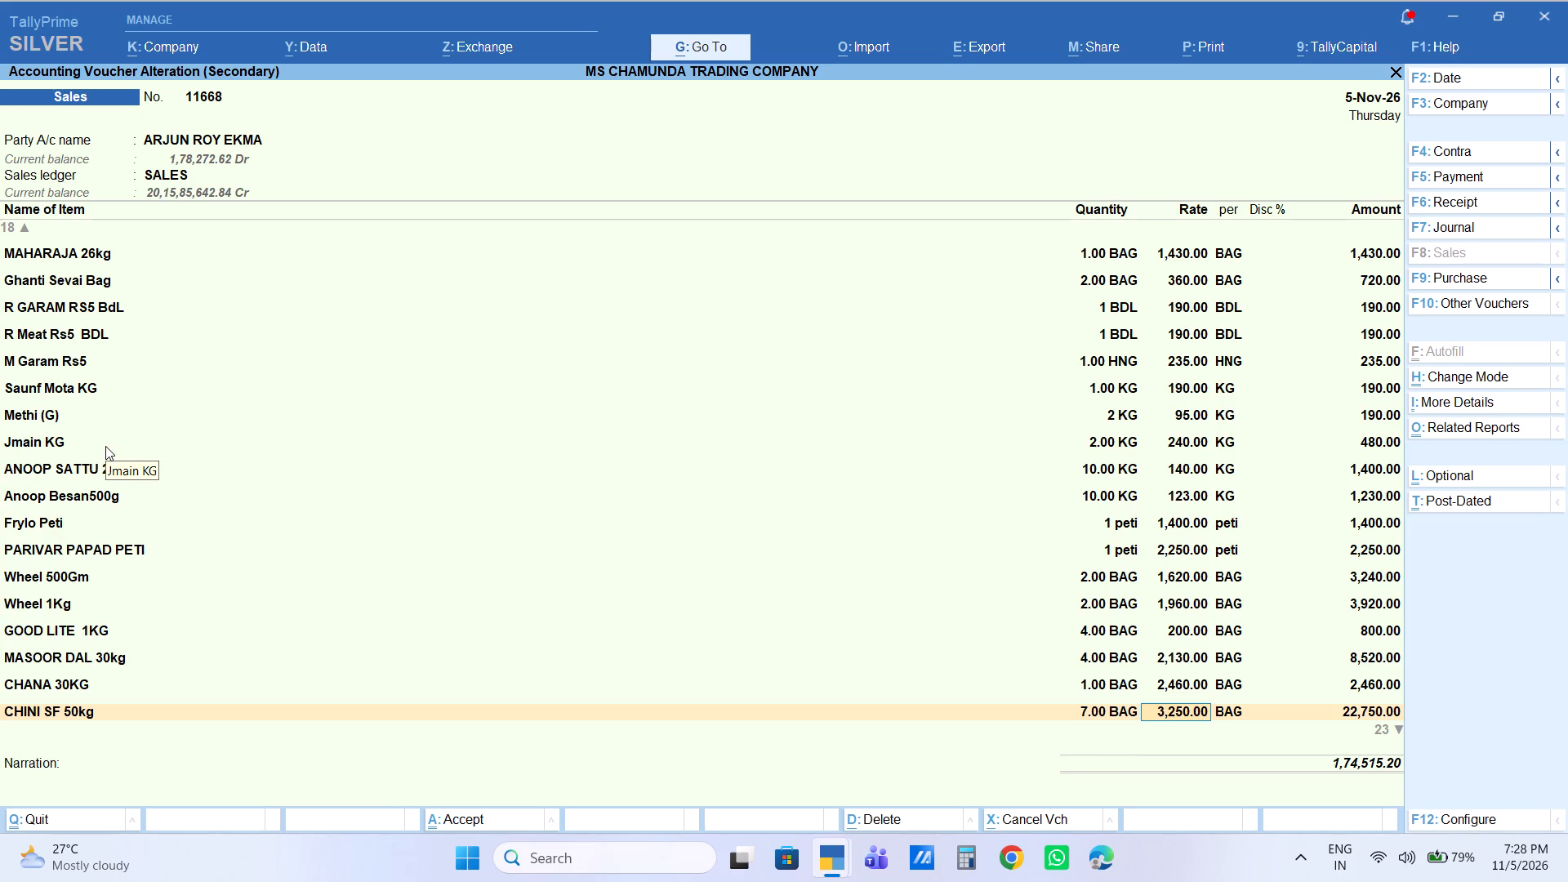
{"action": "key", "text": "Up"}
{"action": "key", "text": "Down"}
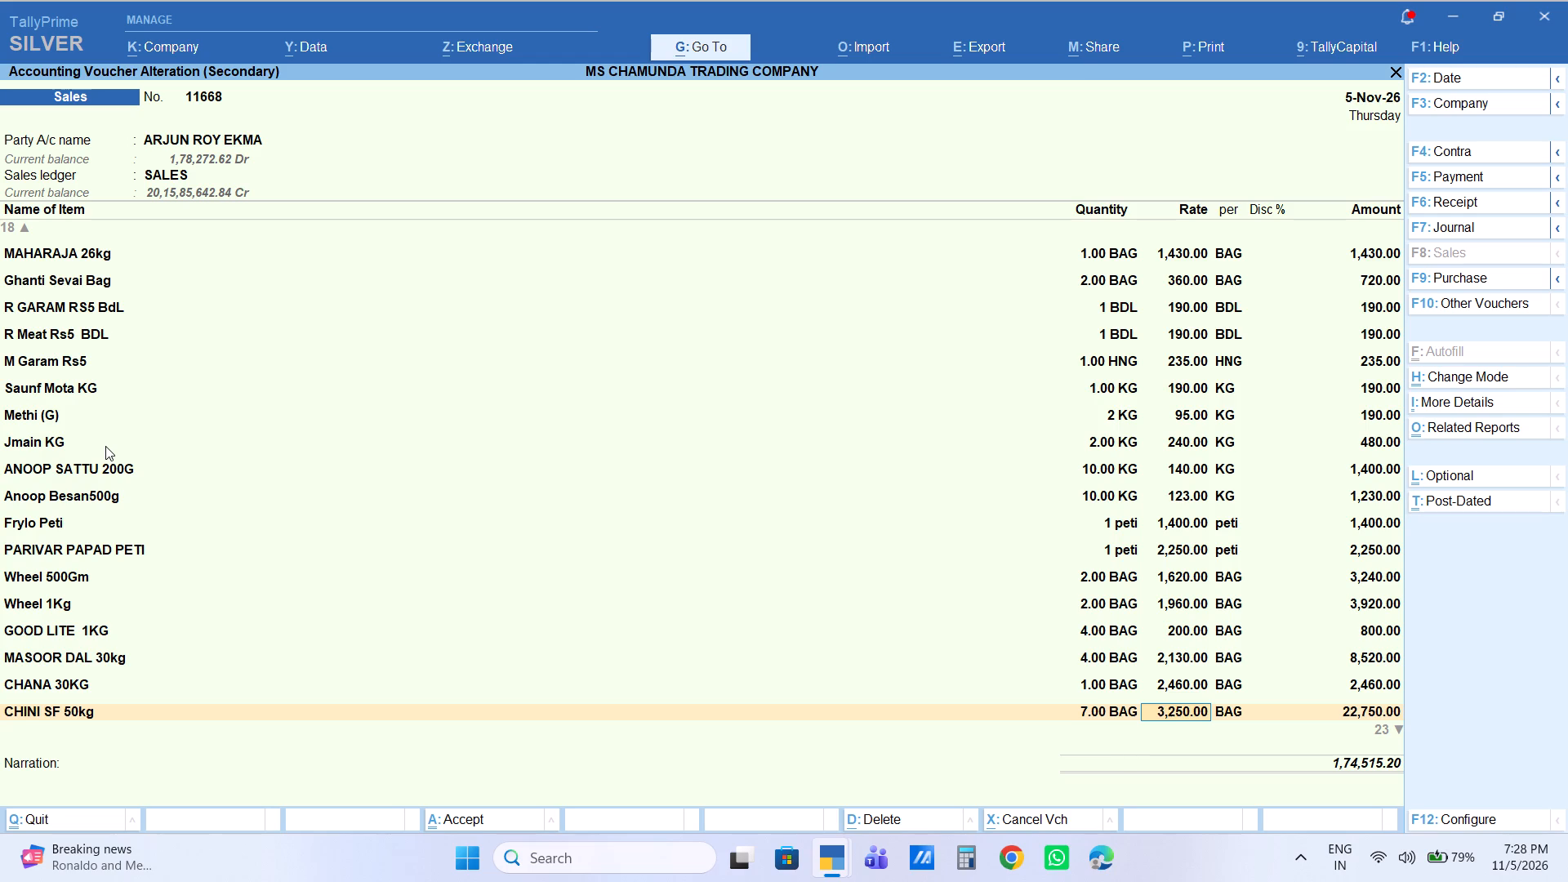
{"action": "key", "text": "Down"}
{"action": "type", "text": "1590"}
{"action": "key", "text": "Return"}
{"action": "key", "text": "Return"}
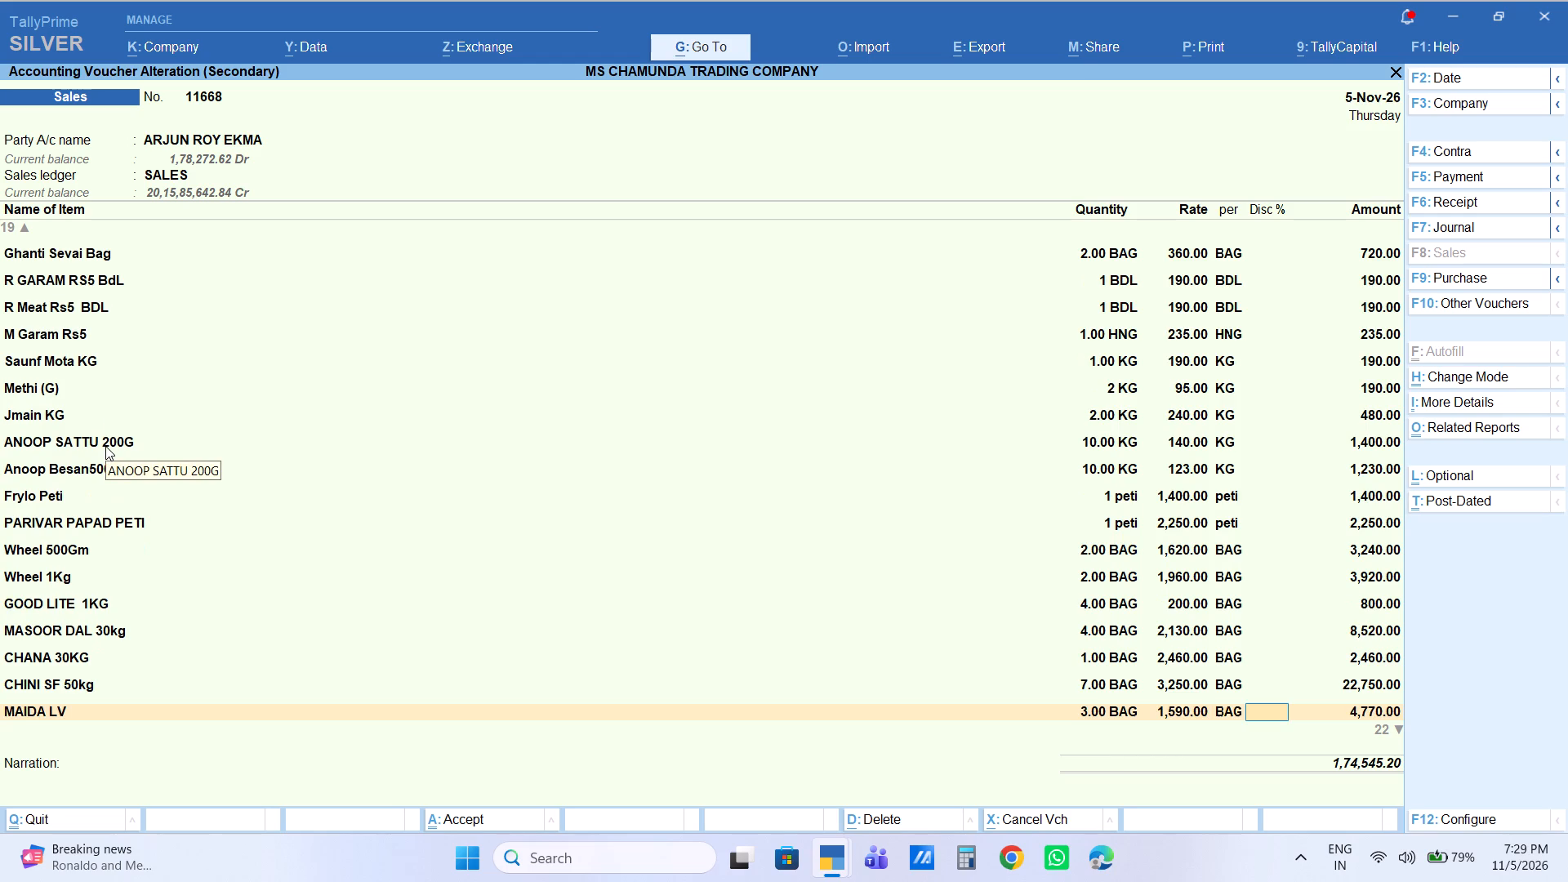
Set the HATHI 1L rate to 3216 per peti, leaving its quantity as is and its discount blank.
{"action": "key", "text": "Return"}
{"action": "key", "text": "Return"}
{"action": "key", "text": "Return"}
{"action": "key", "text": "Return"}
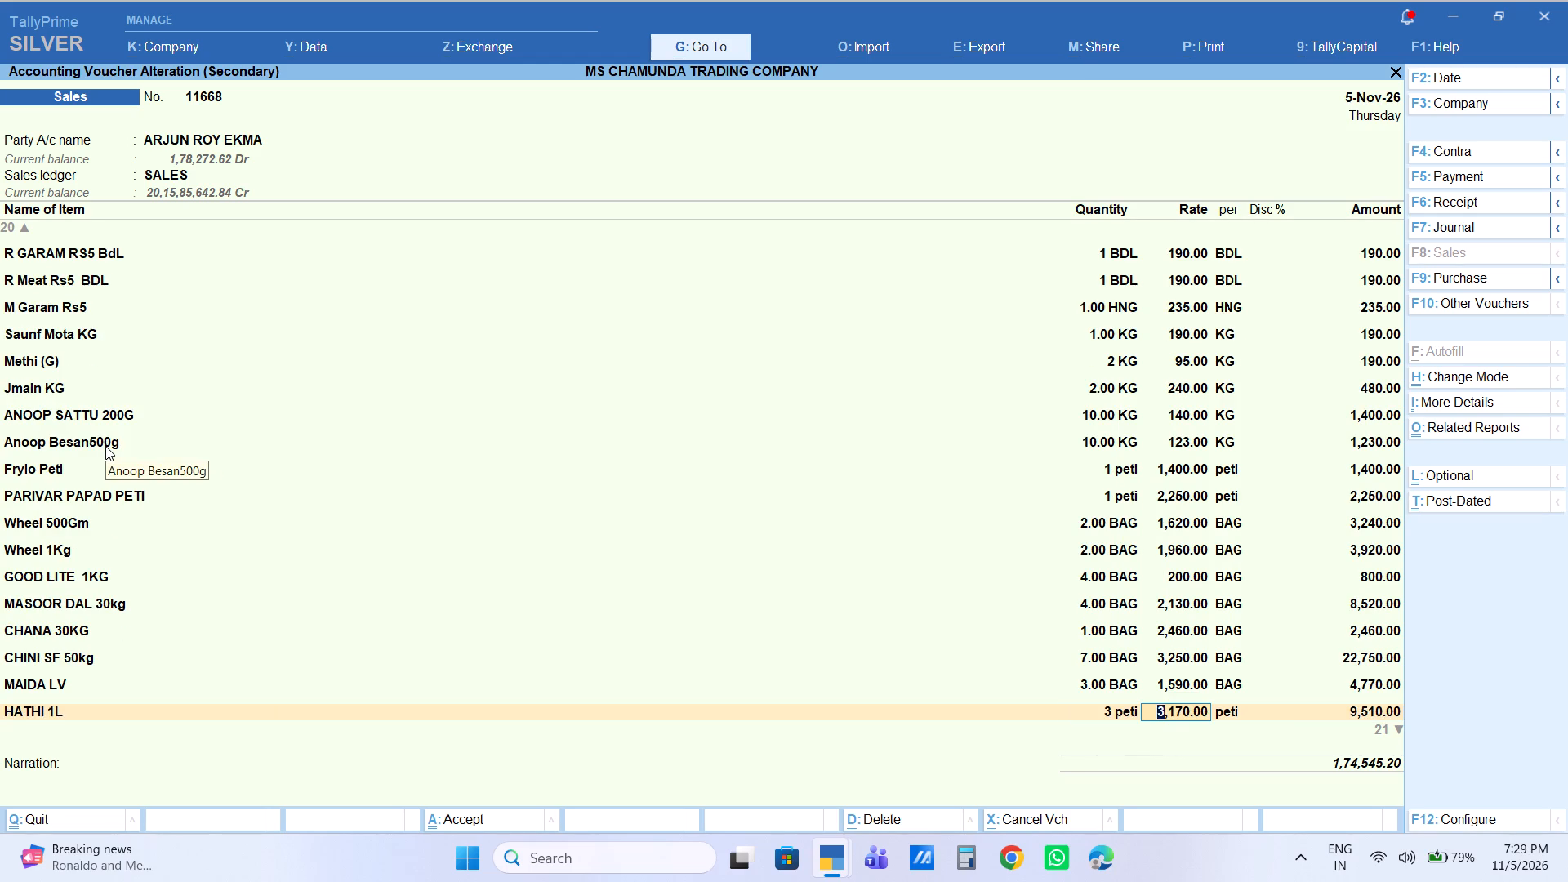
{"action": "type", "text": "3216"}
{"action": "key", "text": "Return"}
{"action": "key", "text": "Return"}
{"action": "key", "text": "Return"}
{"action": "key", "text": "Return"}
Set the HATHI 500ML rate to 3690 per peti, leaving its discount blank.
{"action": "key", "text": "Return"}
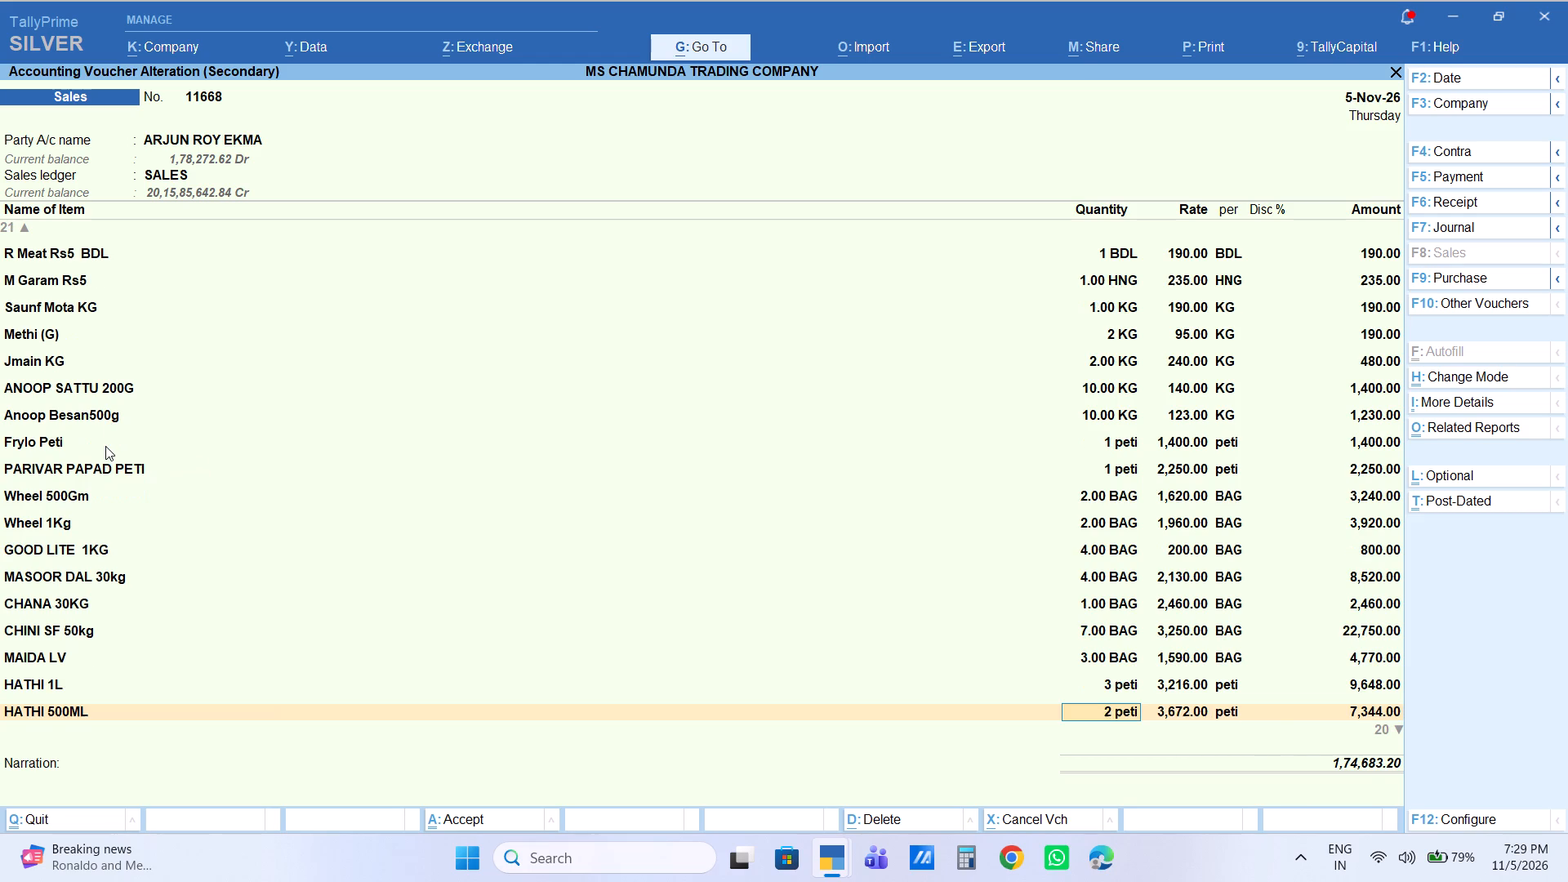
{"action": "key", "text": "Return"}
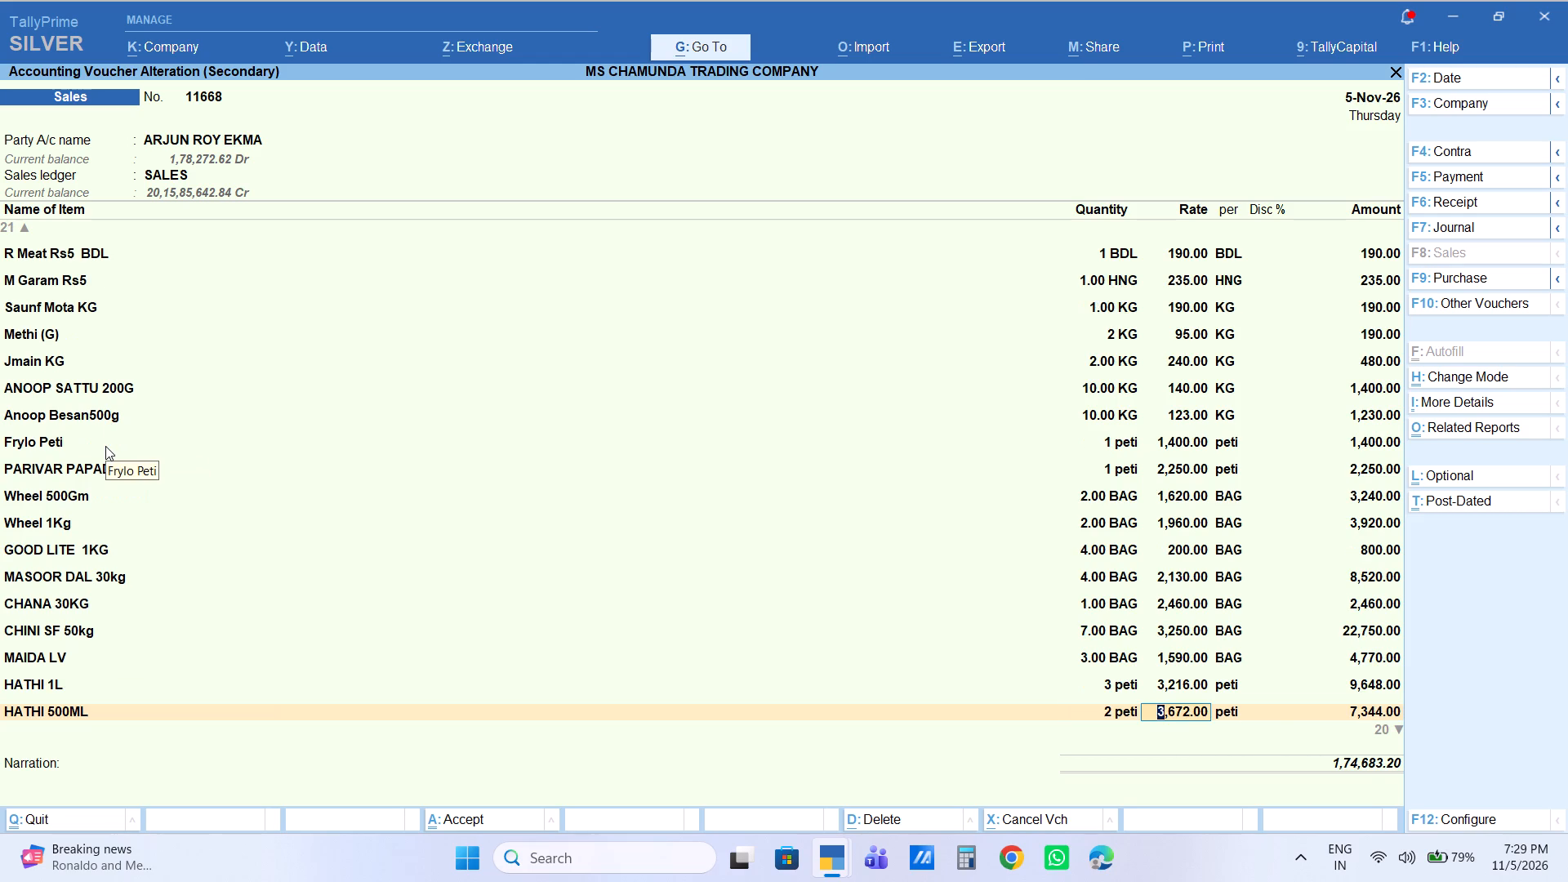
{"action": "type", "text": "3690"}
{"action": "key", "text": "Return"}
{"action": "key", "text": "Return"}
{"action": "key", "text": "Return"}
{"action": "key", "text": "Return"}
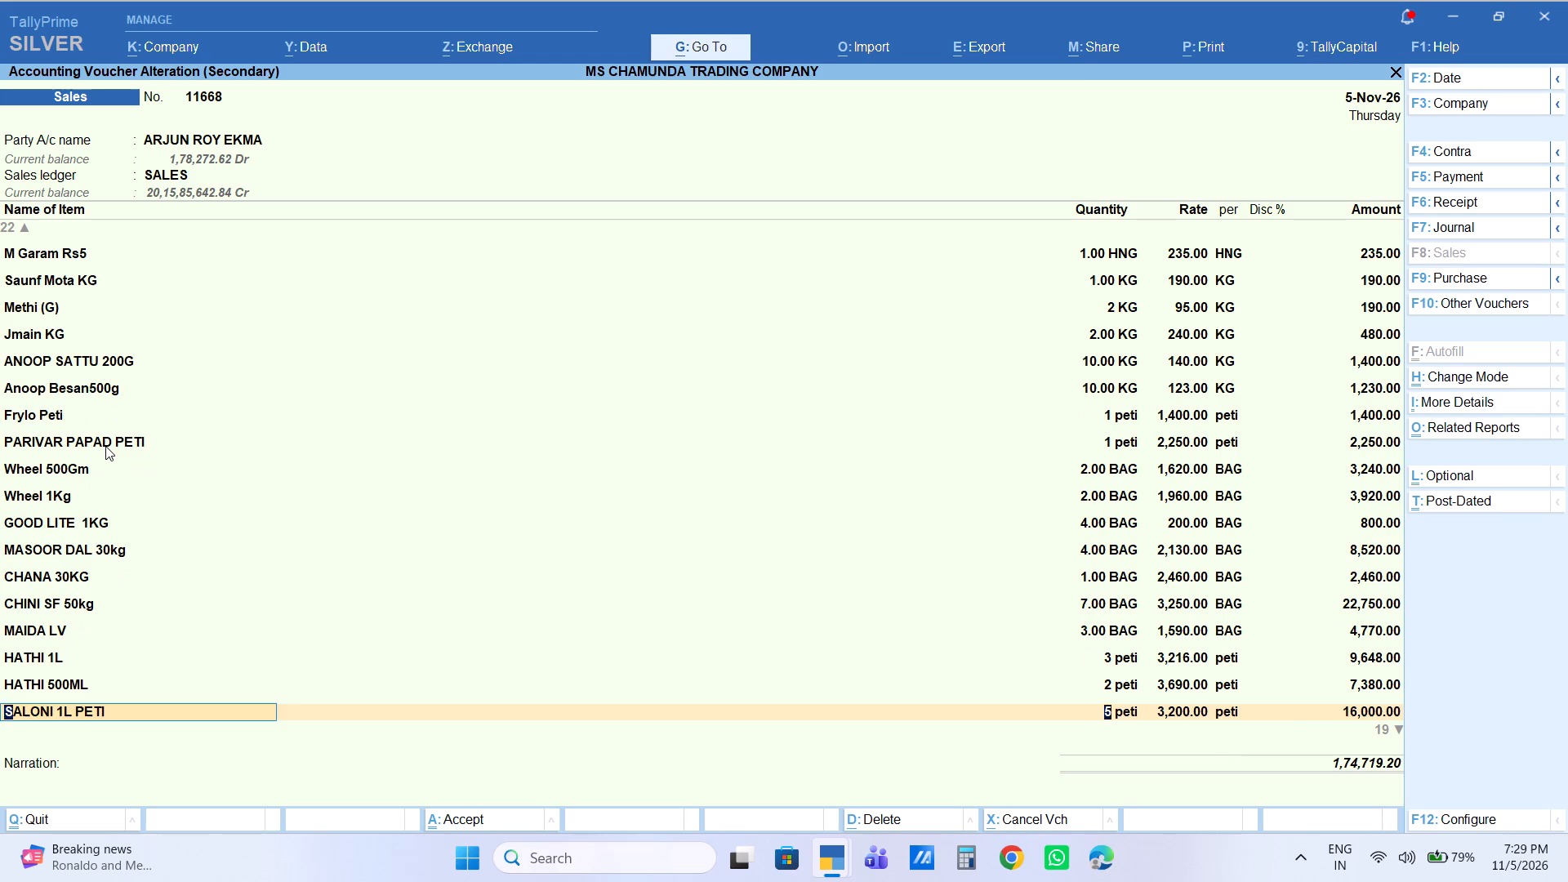
Keep the SALONI 1L PETI and SALONI 500ML PETI rates and set the FORTUNE 1L PETI rate to 2640 per peti.
{"action": "key", "text": "Return"}
{"action": "key", "text": "Return"}
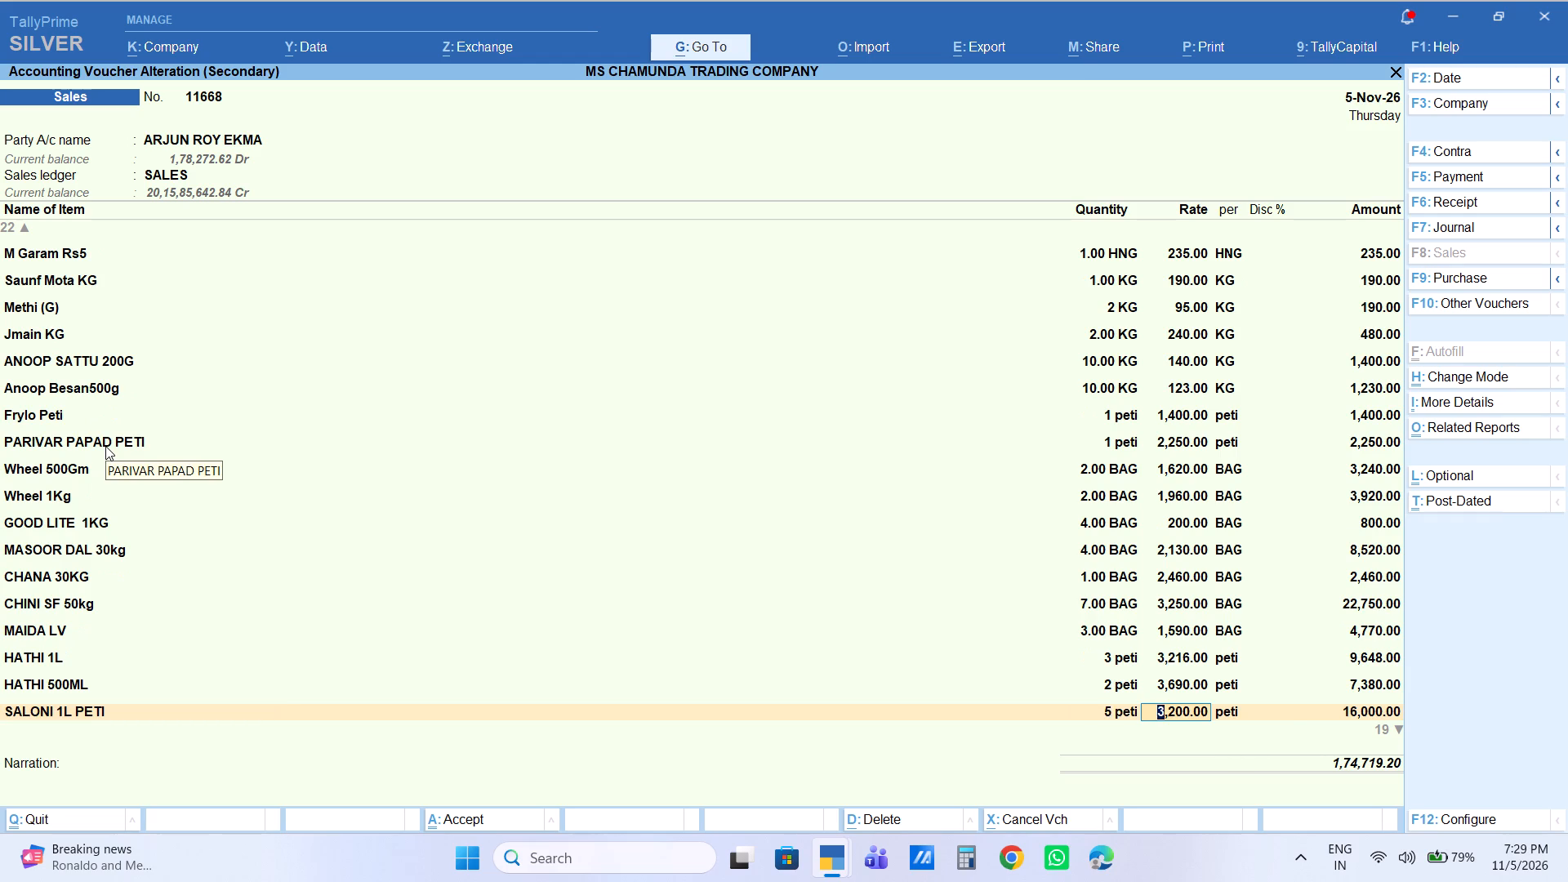
{"action": "key", "text": "Down"}
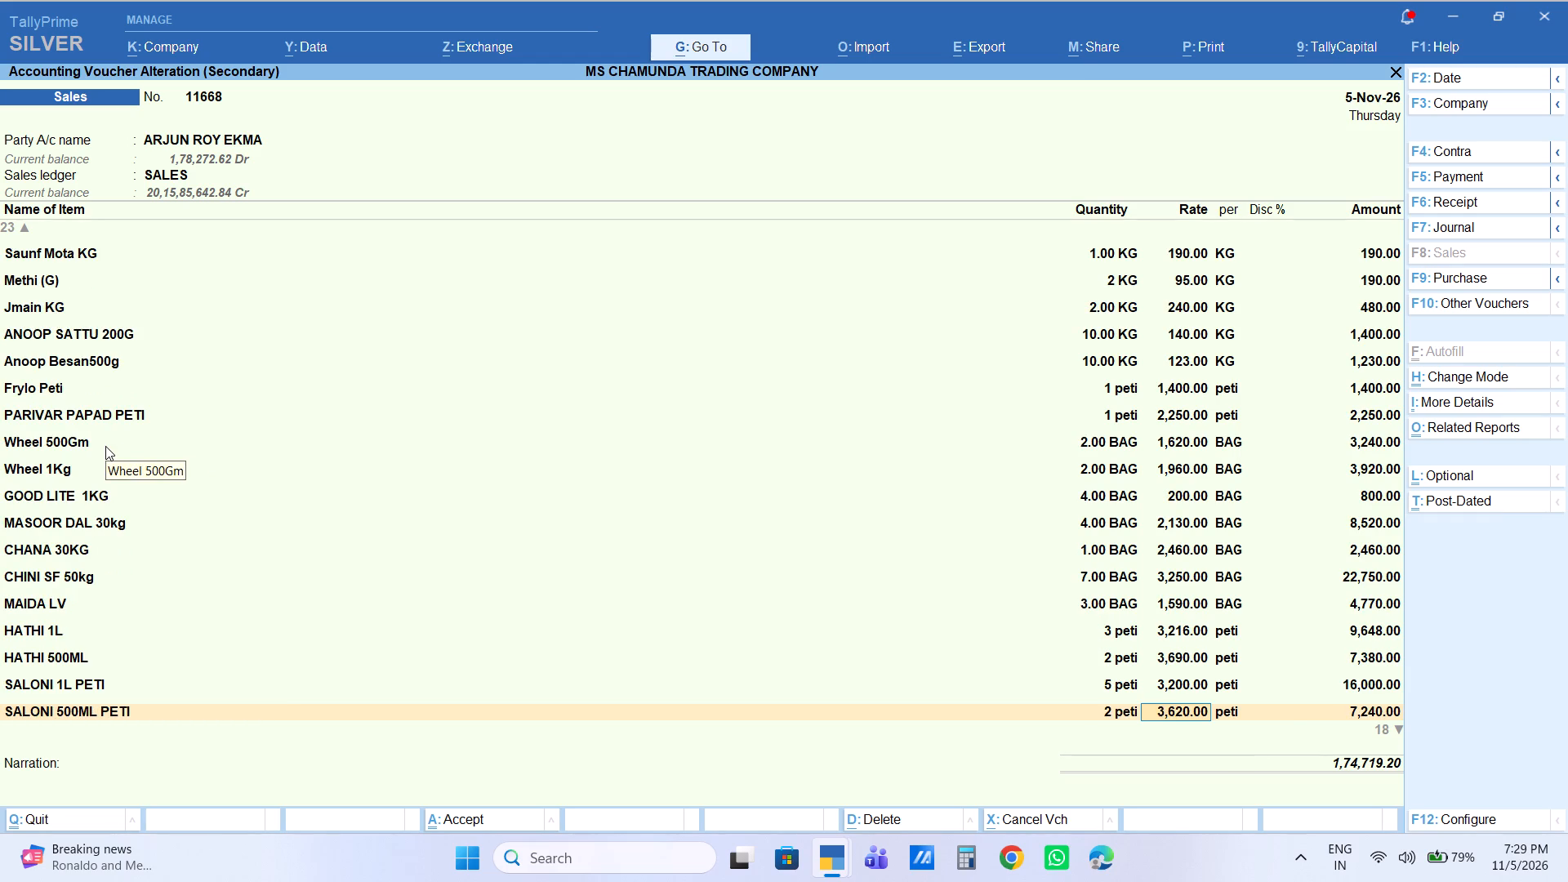
{"action": "key", "text": "Down"}
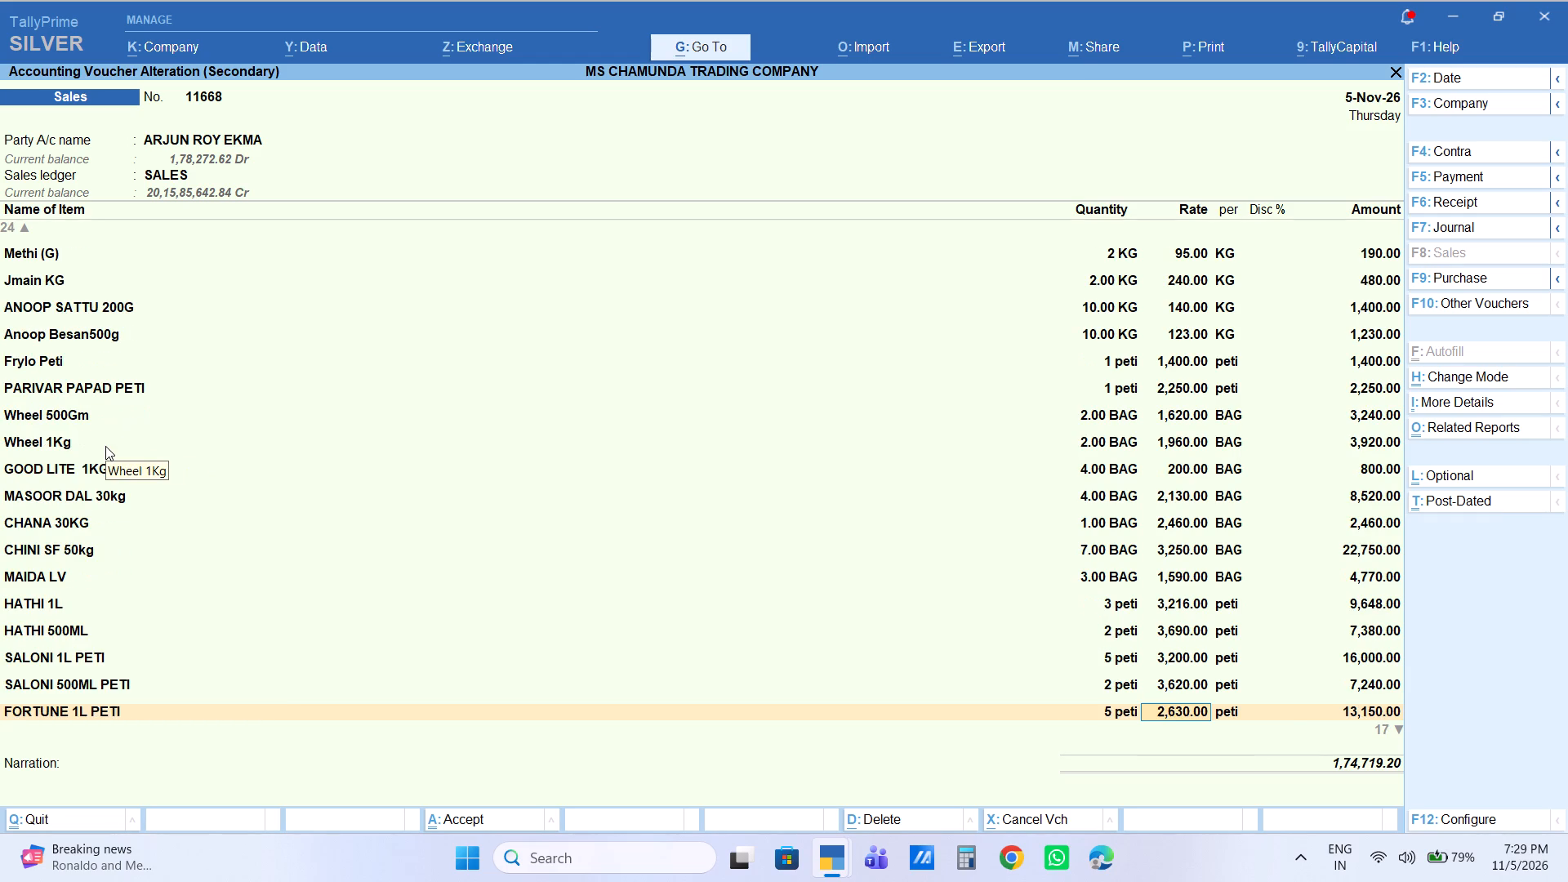
{"action": "type", "text": "2640"}
{"action": "key", "text": "Return"}
{"action": "key", "text": "Return"}
{"action": "key", "text": "Return"}
{"action": "key", "text": "Return"}
Set the Fortune 500ml PETI rate to 2025 per peti, leaving its discount blank.
{"action": "key", "text": "Return"}
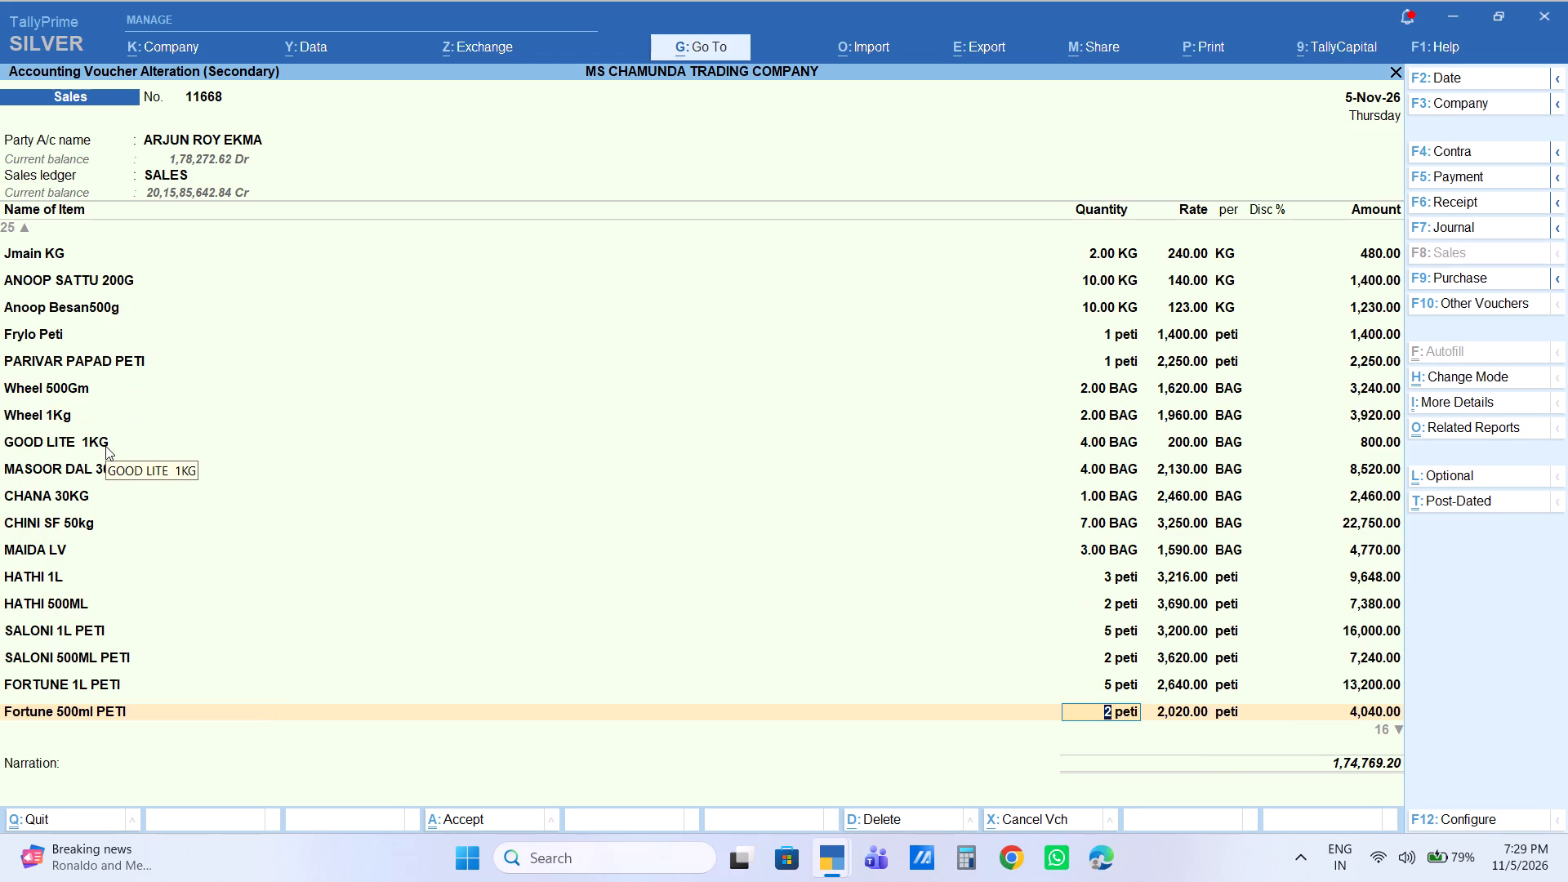
{"action": "key", "text": "Return"}
{"action": "type", "text": "2025"}
{"action": "key", "text": "Return"}
{"action": "key", "text": "Return"}
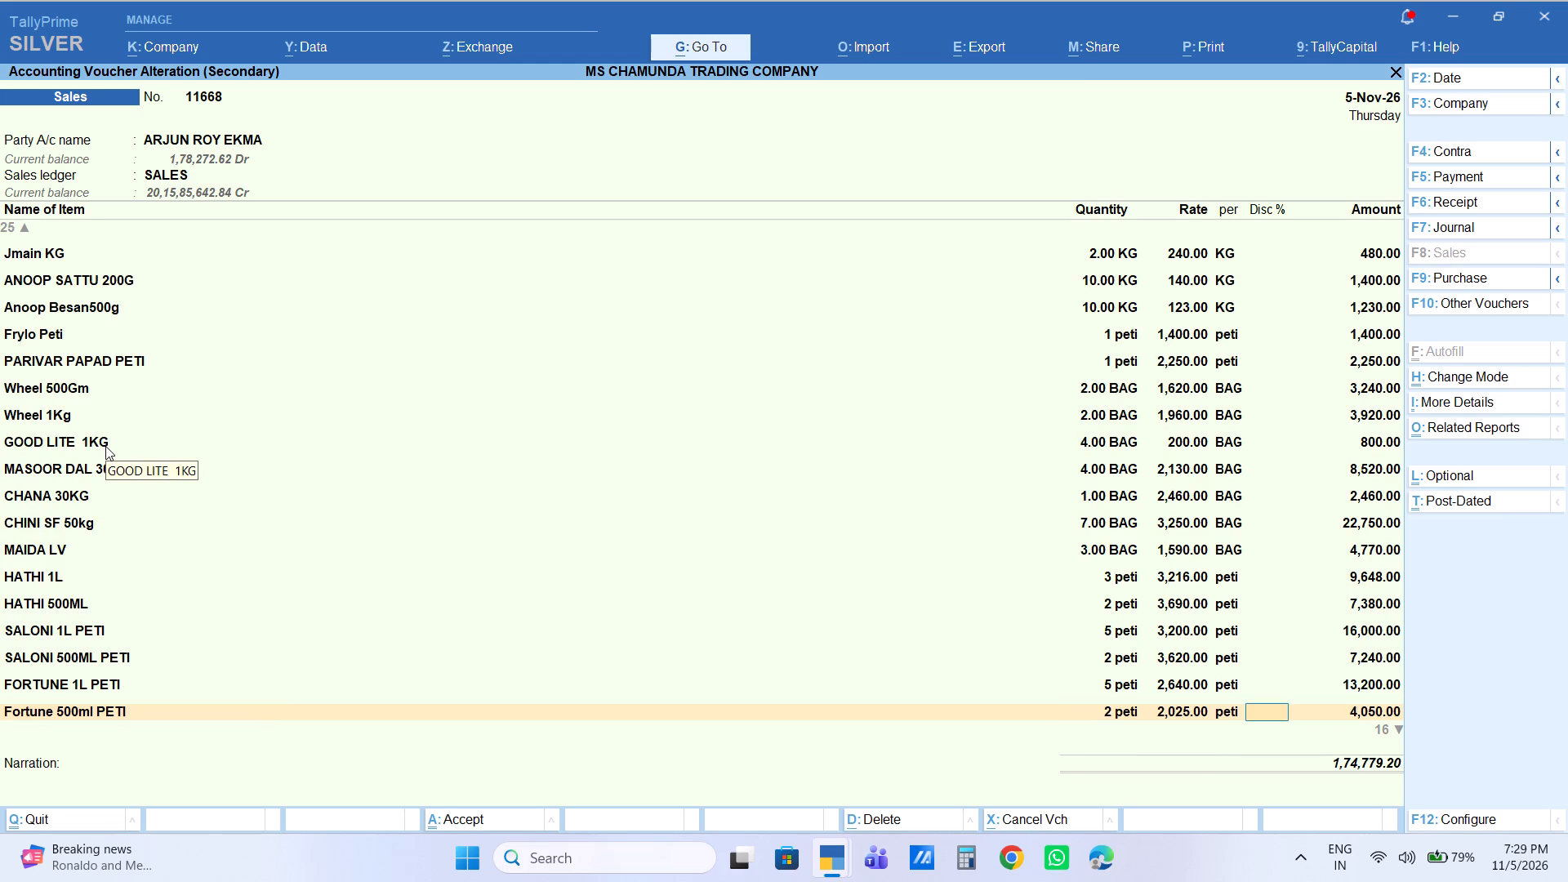
{"action": "key", "text": "Return"}
{"action": "key", "text": "Return"}
Set the Nariyal Burada KG rate to 350 per KG, leaving its discount blank.
{"action": "key", "text": "Return"}
{"action": "key", "text": "Return"}
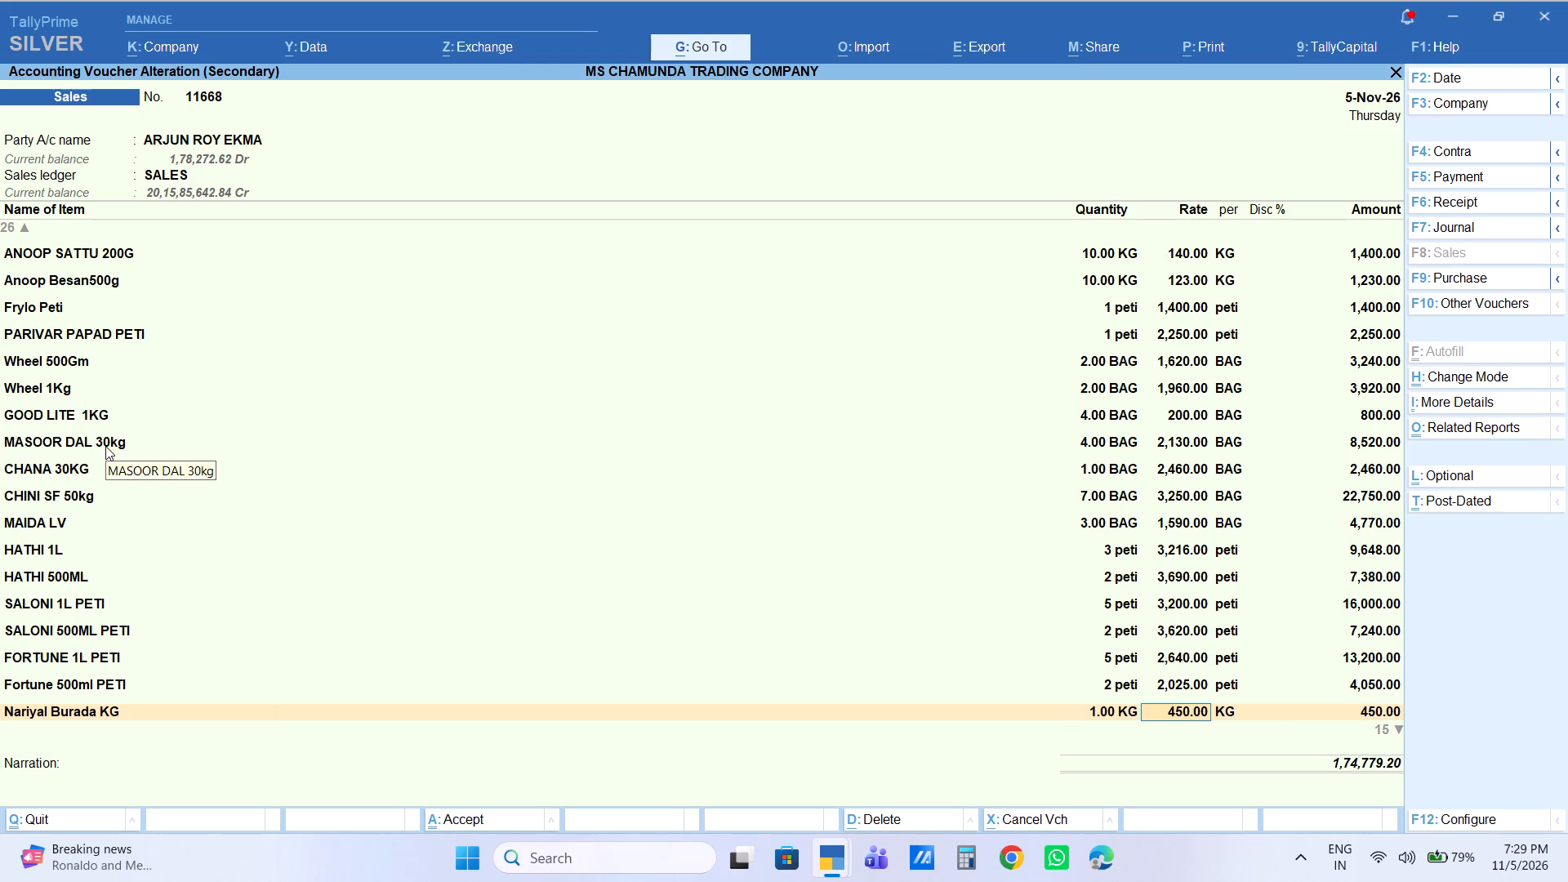
{"action": "type", "text": "350"}
{"action": "key", "text": "Return"}
{"action": "key", "text": "Return"}
{"action": "key", "text": "Return"}
{"action": "key", "text": "Return"}
Set the KISMIS rate to 400 per KG, leaving its discount blank.
{"action": "key", "text": "Return"}
{"action": "key", "text": "Return"}
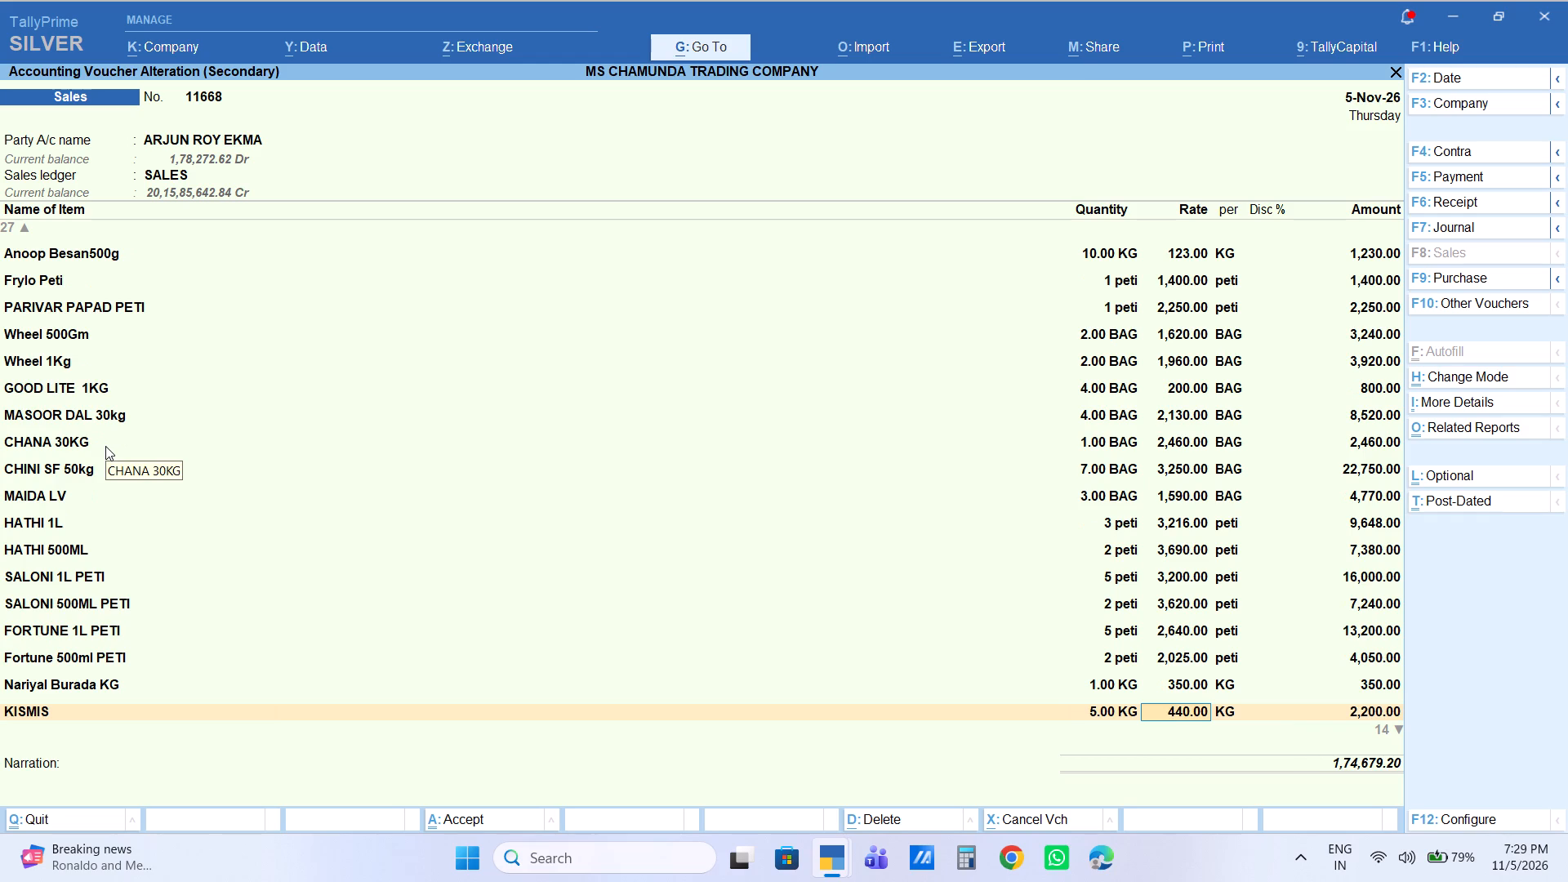
{"action": "type", "text": "400"}
{"action": "key", "text": "Return"}
{"action": "key", "text": "Return"}
{"action": "key", "text": "Return"}
{"action": "key", "text": "Return"}
Keep the Gari Gola KG rate and set the SODA KG rate to 75 per KG.
{"action": "key", "text": "Return"}
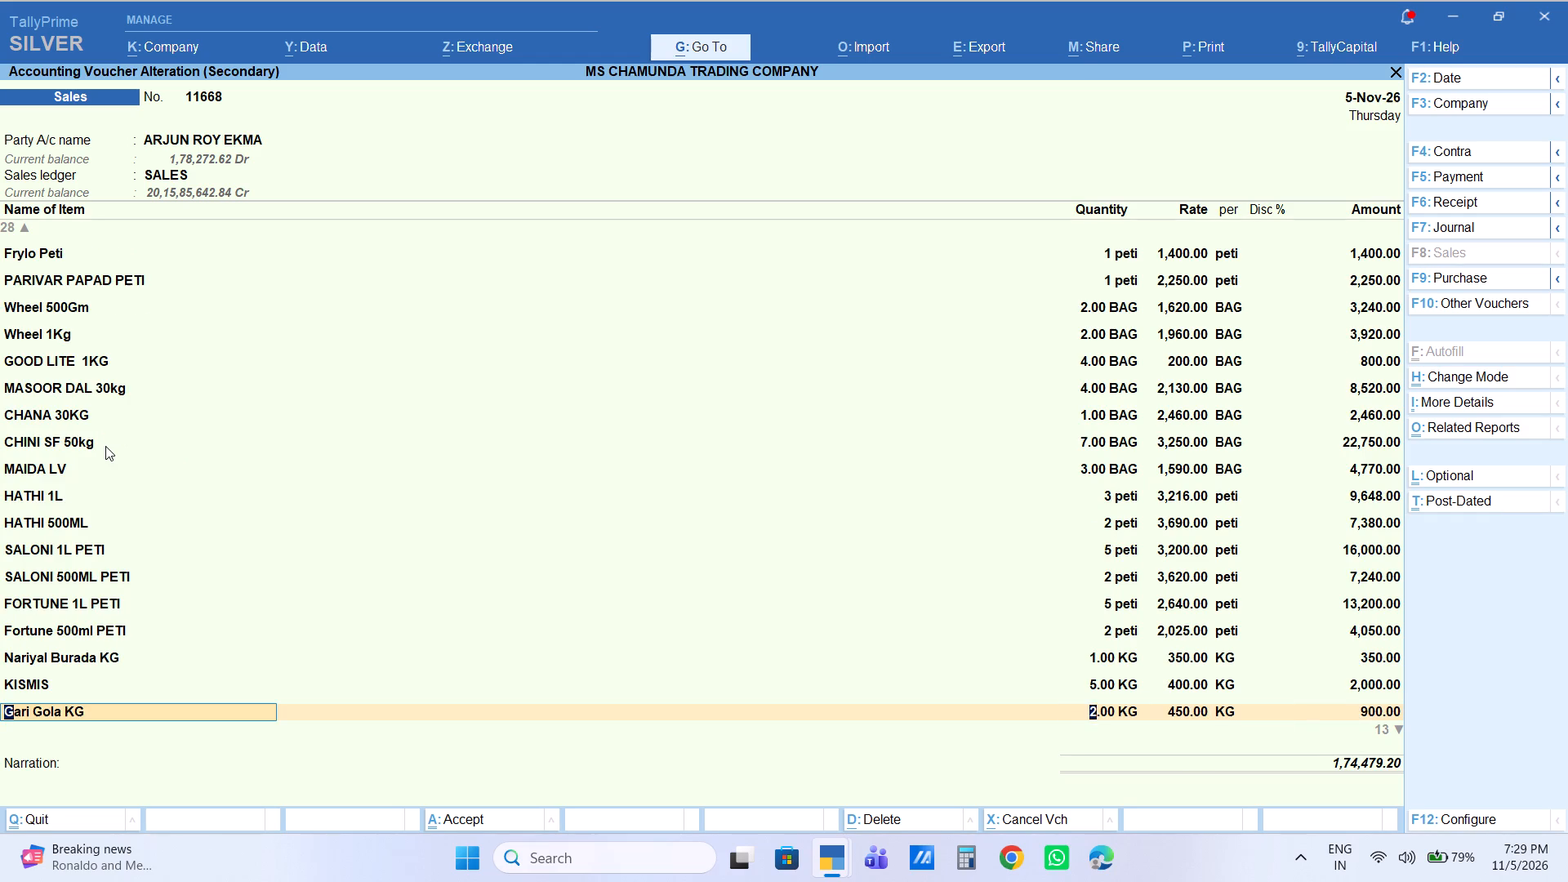
{"action": "key", "text": "Return"}
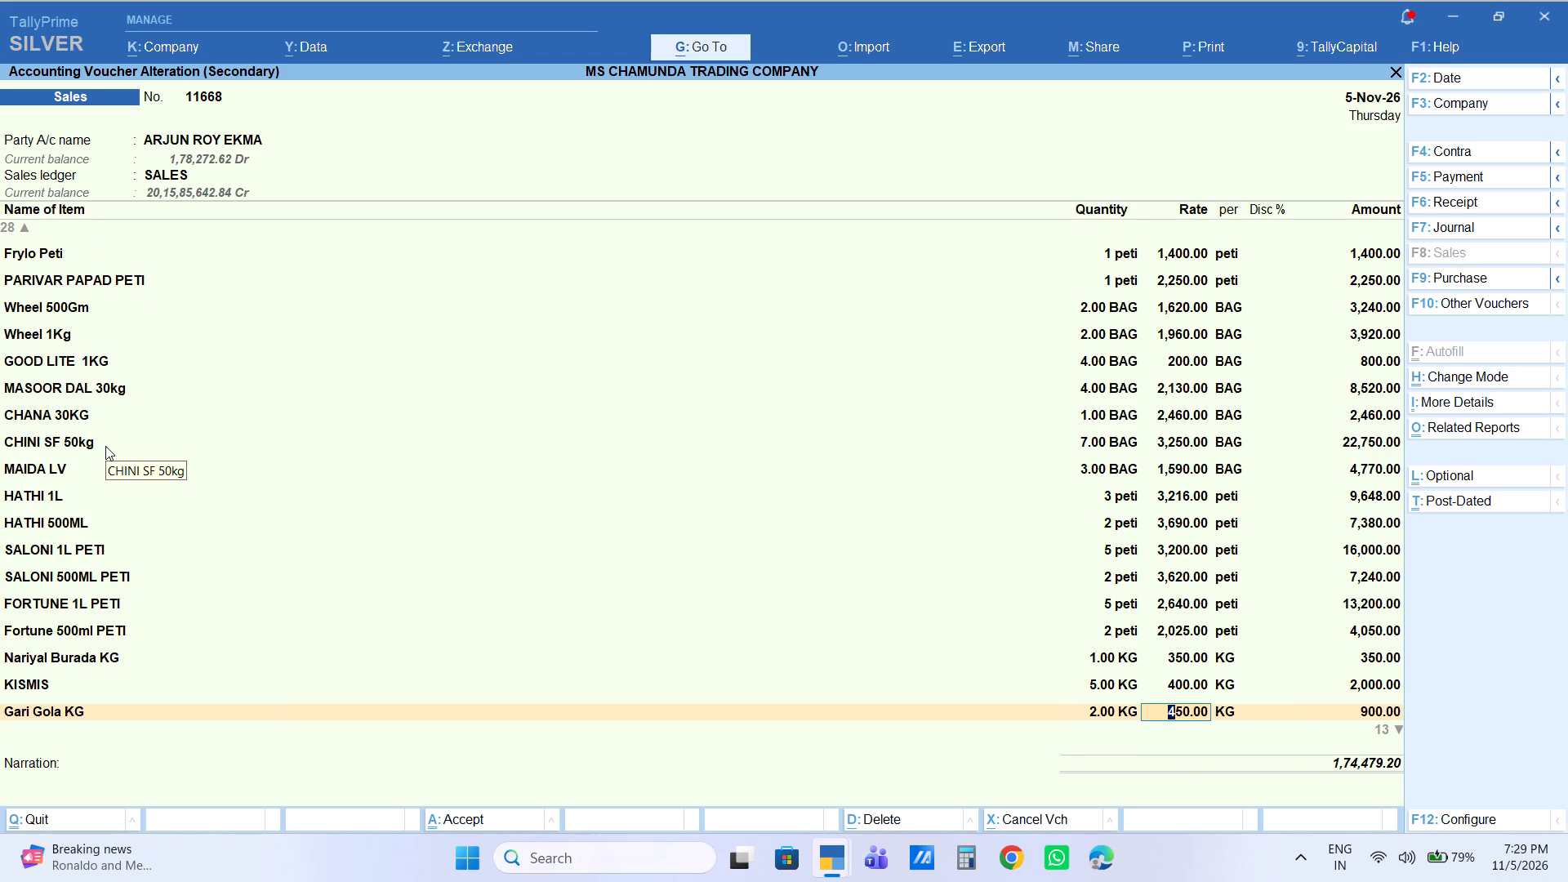
{"action": "key", "text": "Down"}
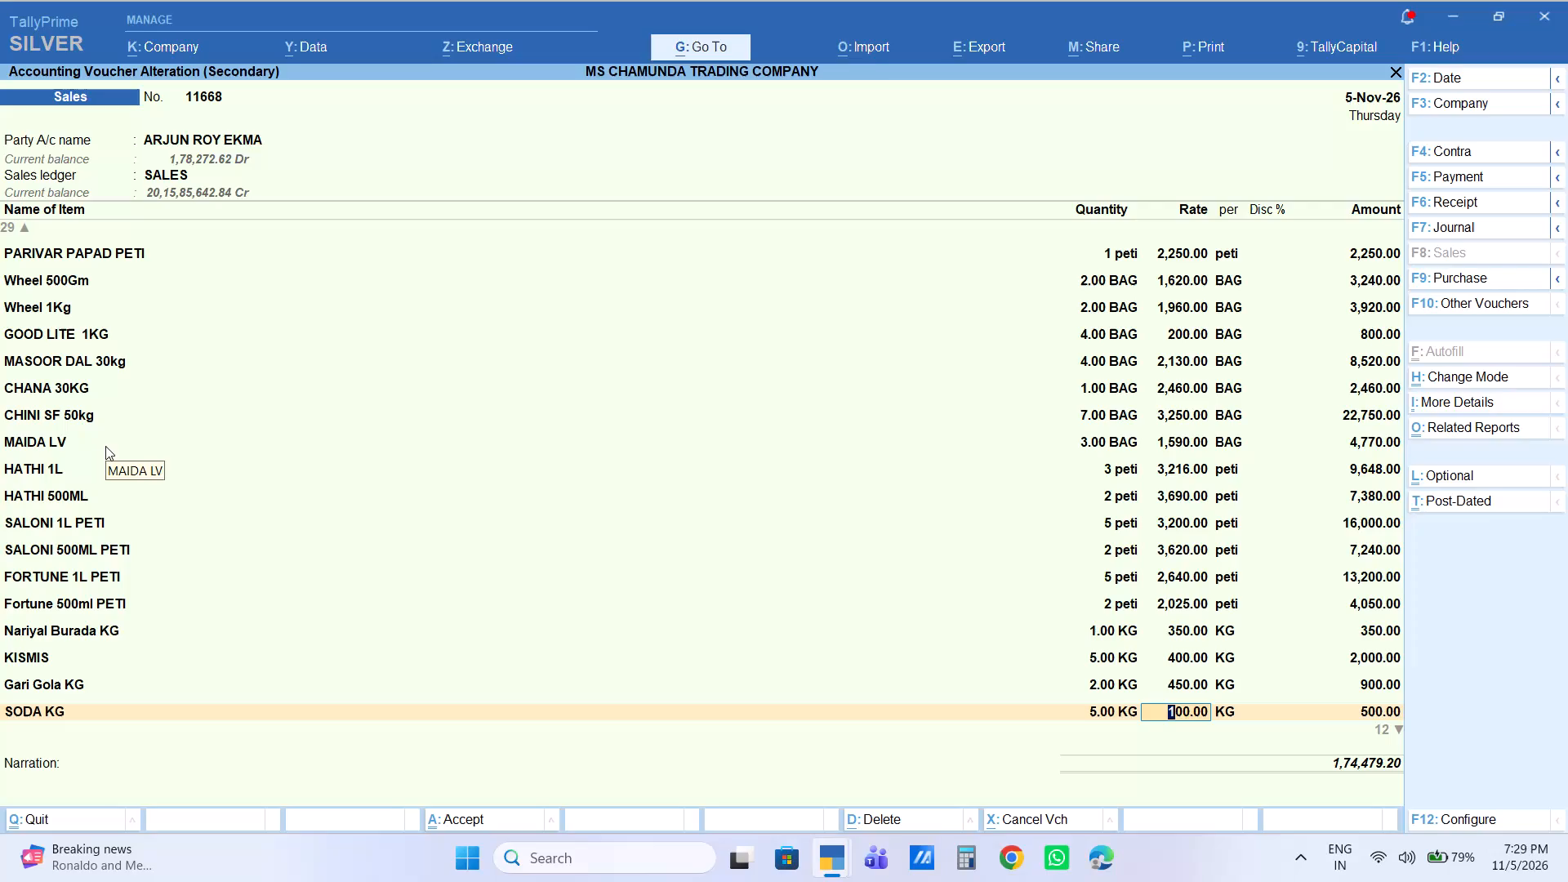
{"action": "type", "text": "75"}
{"action": "key", "text": "Return"}
{"action": "key", "text": "Return"}
{"action": "key", "text": "Return"}
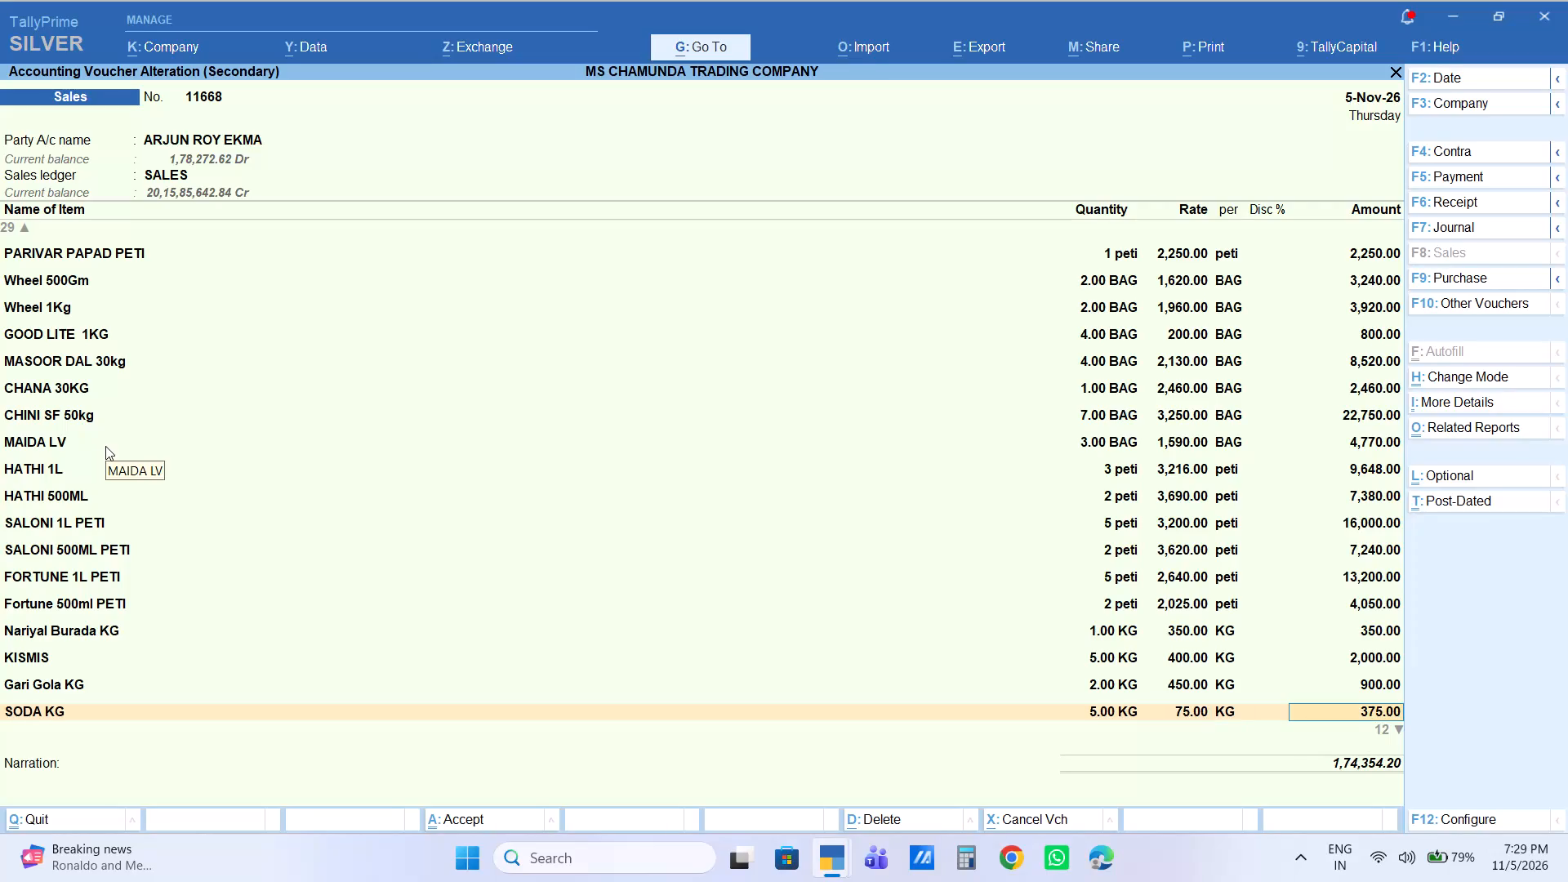
{"action": "key", "text": "Return"}
Set the ELAICHI RS5 rate to 125 per BDL, leaving its discount blank.
{"action": "key", "text": "Return"}
{"action": "key", "text": "Return"}
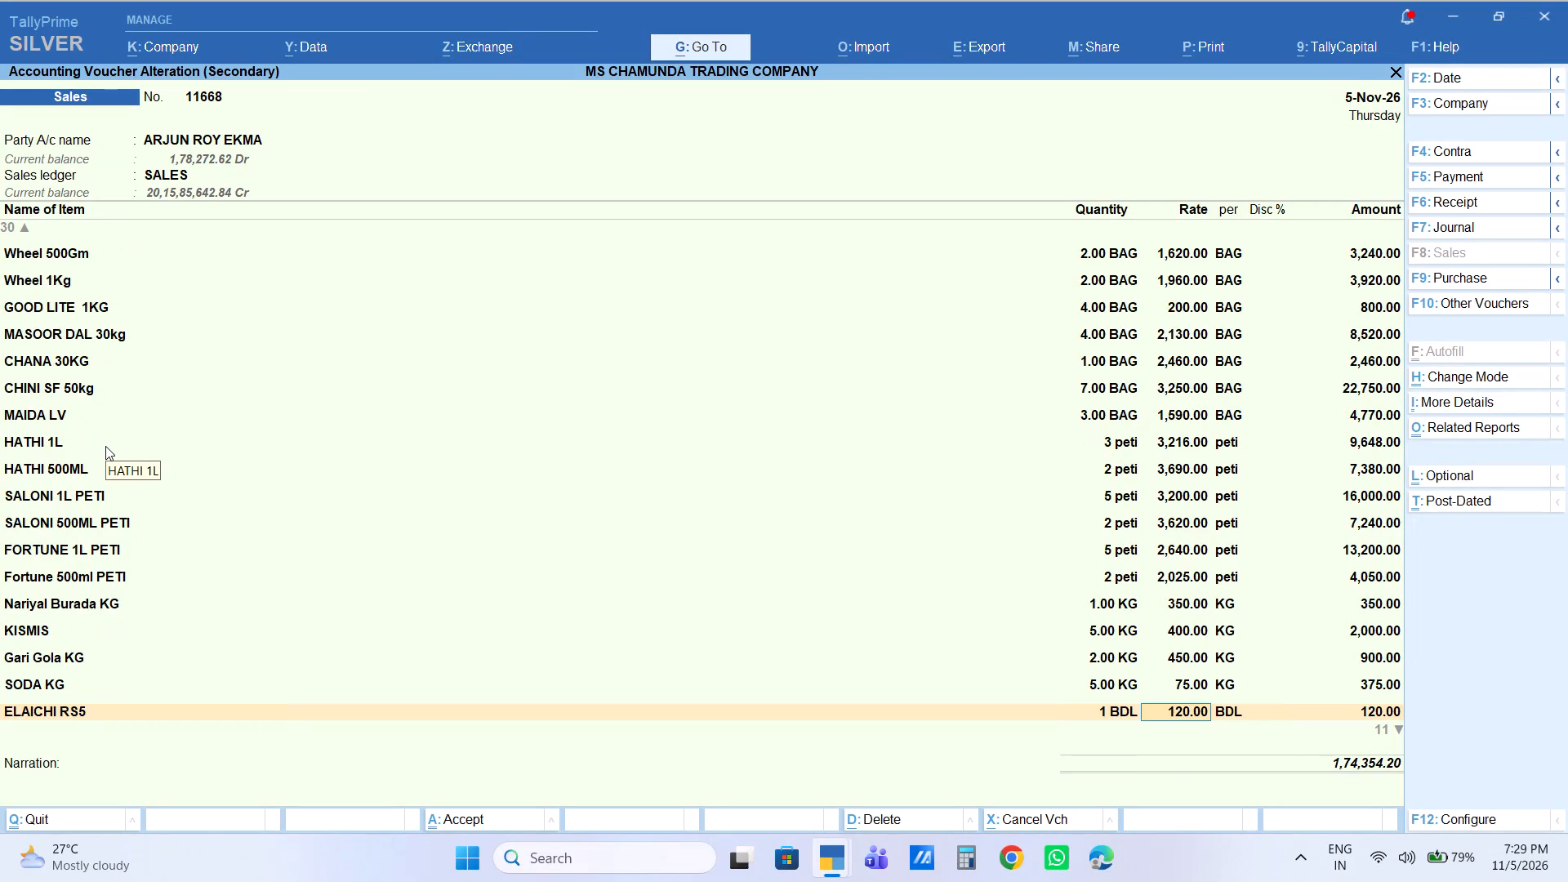
{"action": "type", "text": "125"}
{"action": "key", "text": "Return"}
{"action": "key", "text": "Return"}
{"action": "key", "text": "Return"}
{"action": "key", "text": "Return"}
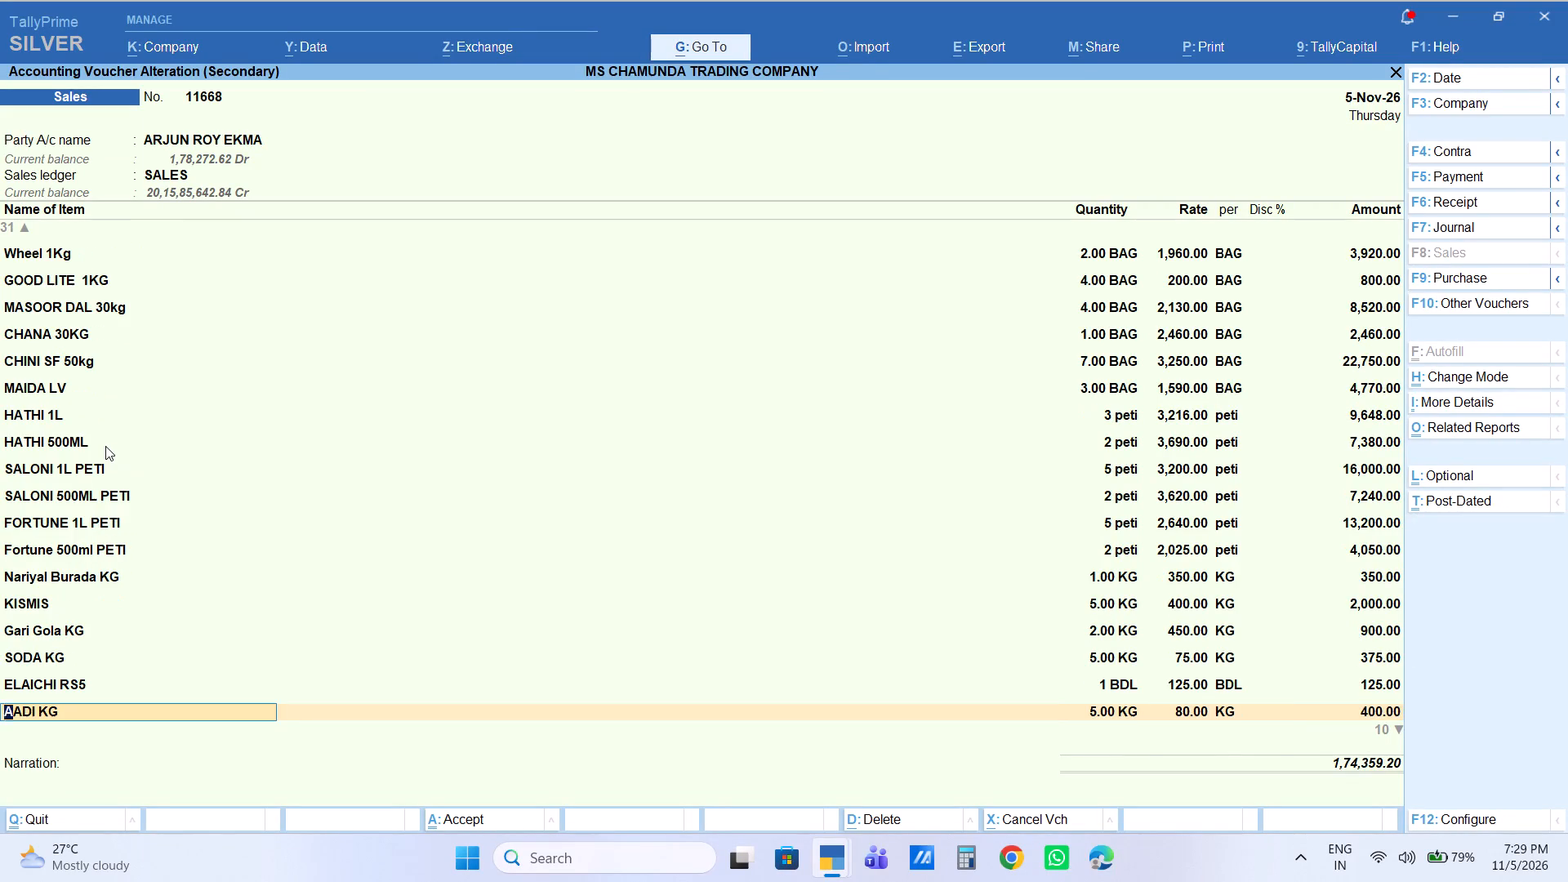
Keep the AADI KG, Mewa Rs10, A Dreamlite Rs5 and P Dudh BiscuitRS5 rates and set the R CHAI ELAICHI RS10 rate to 158 per BDL.
{"action": "key", "text": "Return"}
{"action": "key", "text": "Return"}
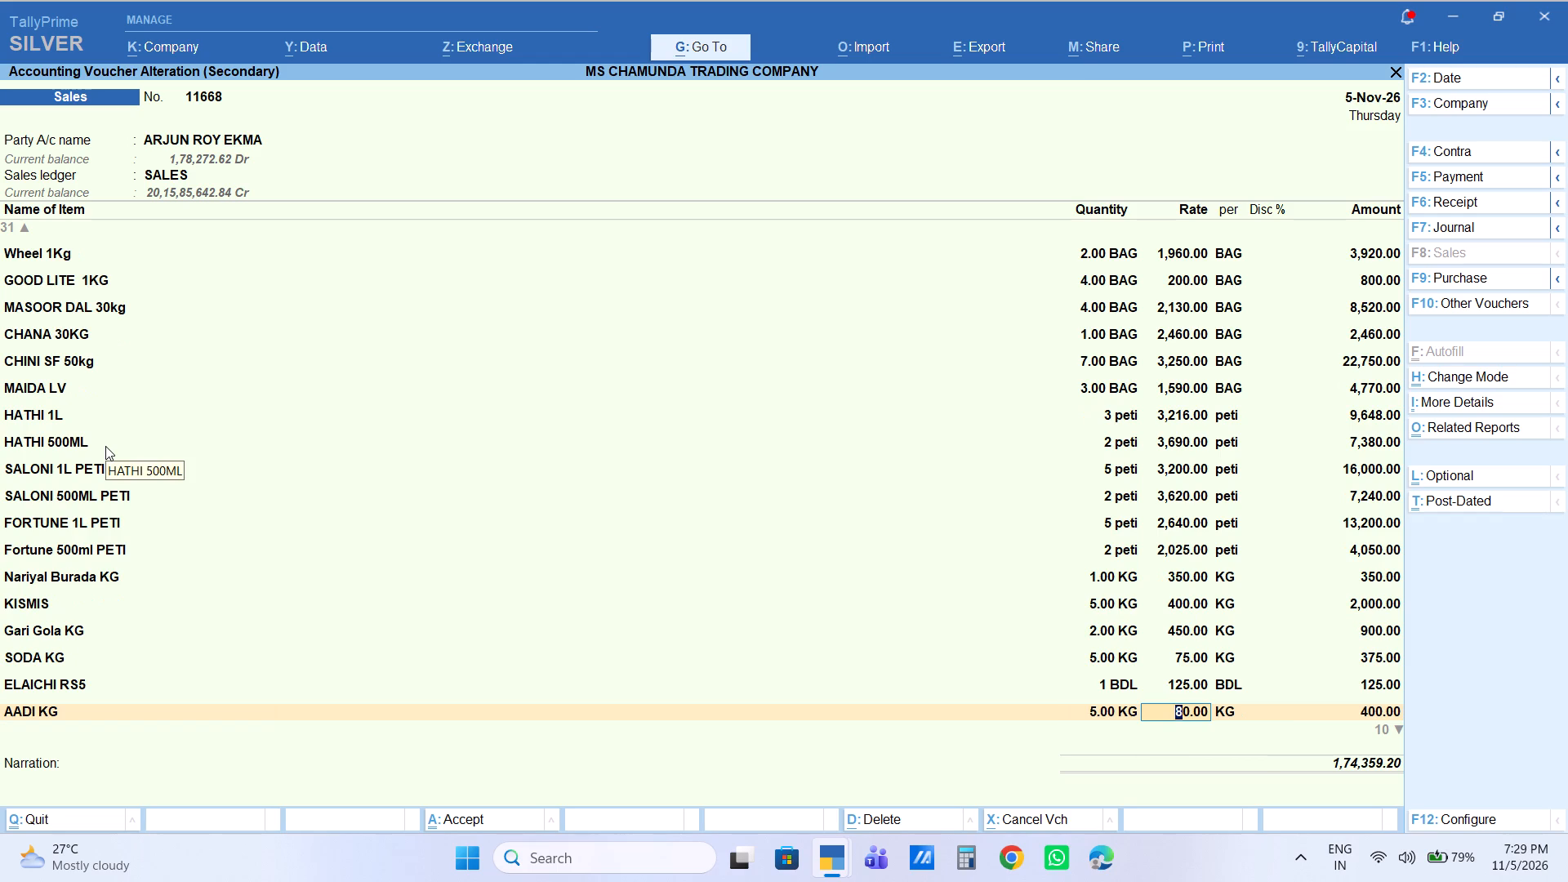
{"action": "key", "text": "Down"}
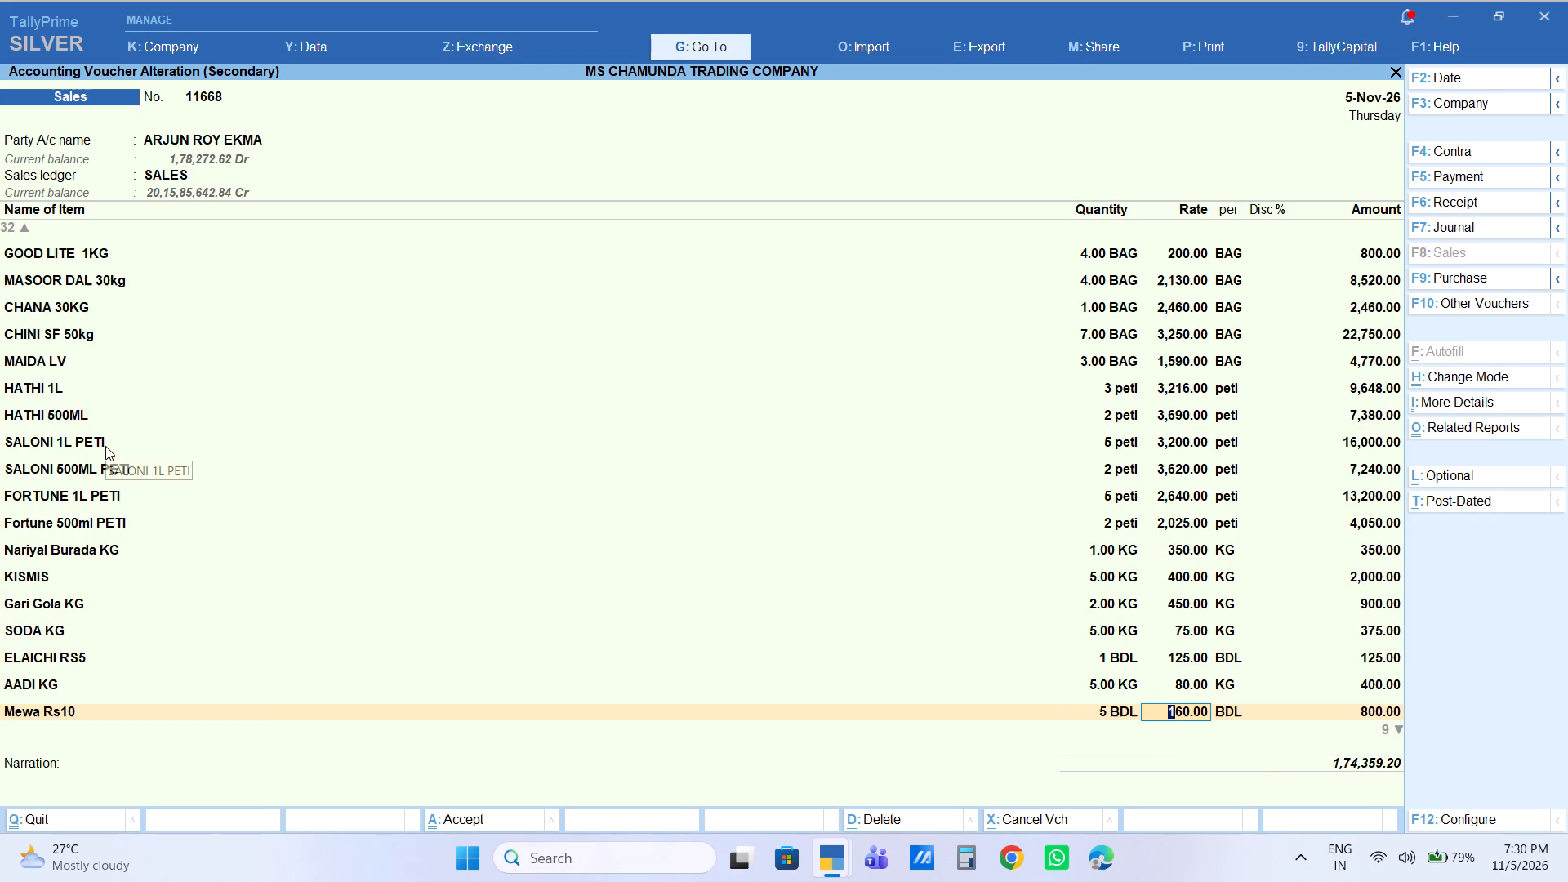
{"action": "key", "text": "Down"}
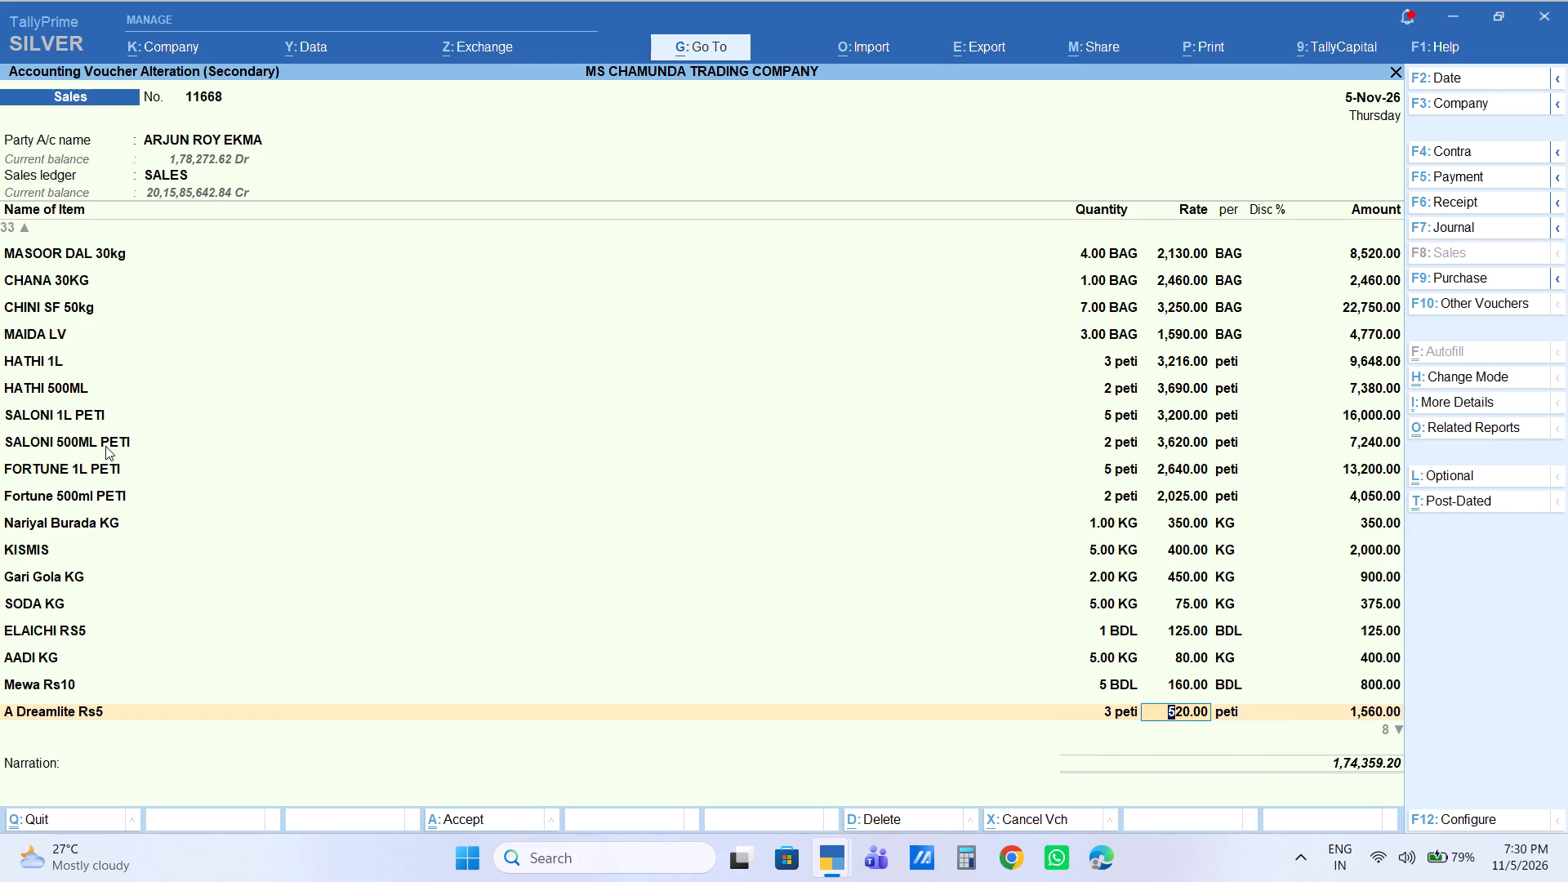
{"action": "key", "text": "Down"}
{"action": "key", "text": "Down"}
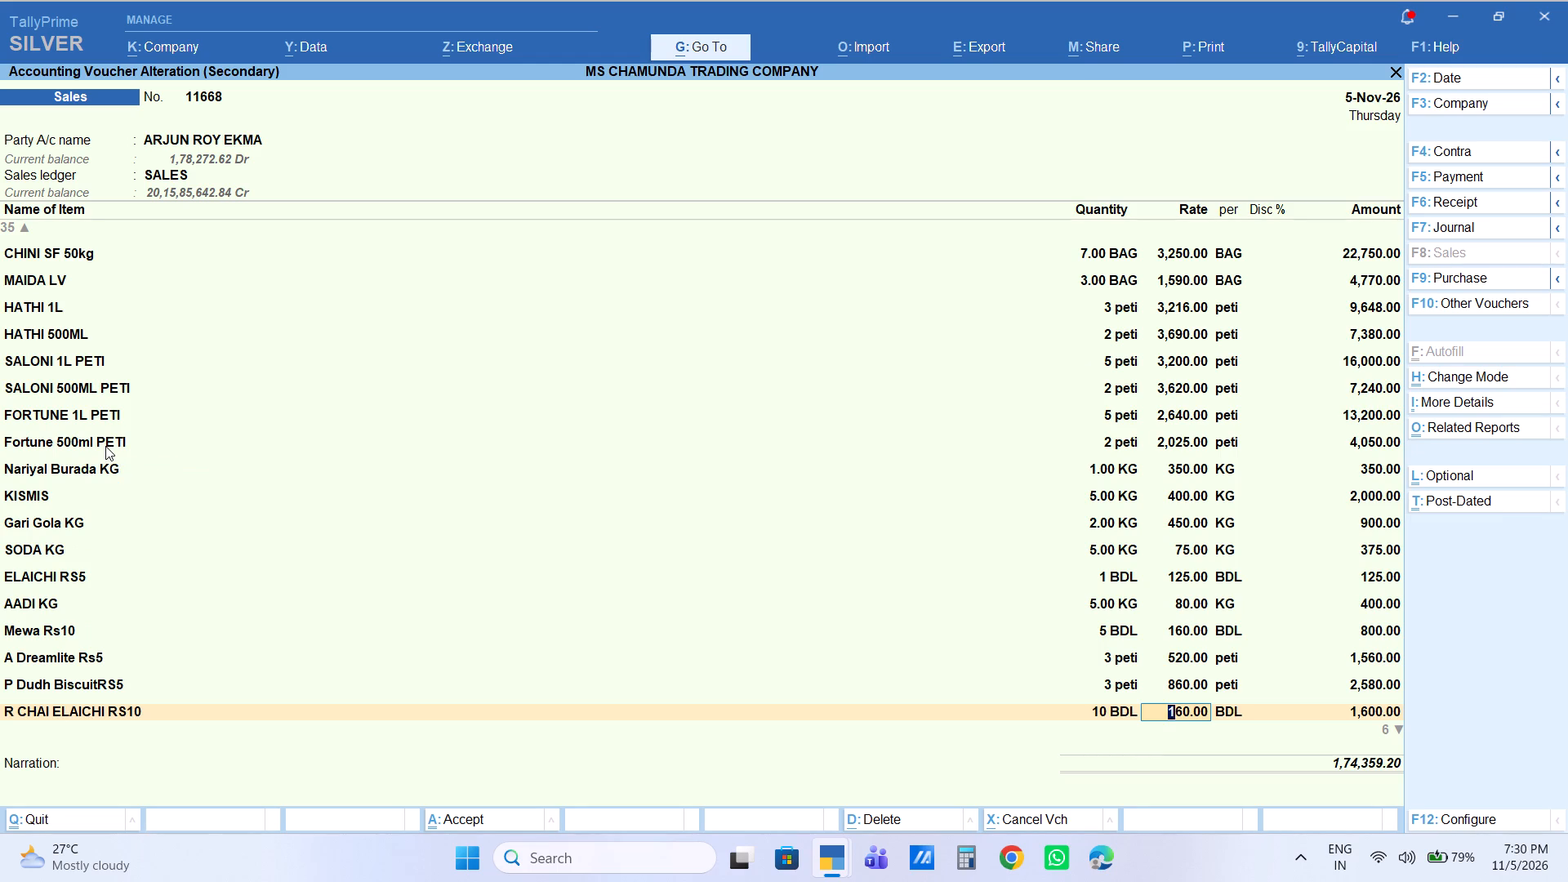
{"action": "type", "text": "158"}
{"action": "key", "text": "Return"}
{"action": "key", "text": "Return"}
{"action": "key", "text": "Return"}
{"action": "key", "text": "Return"}
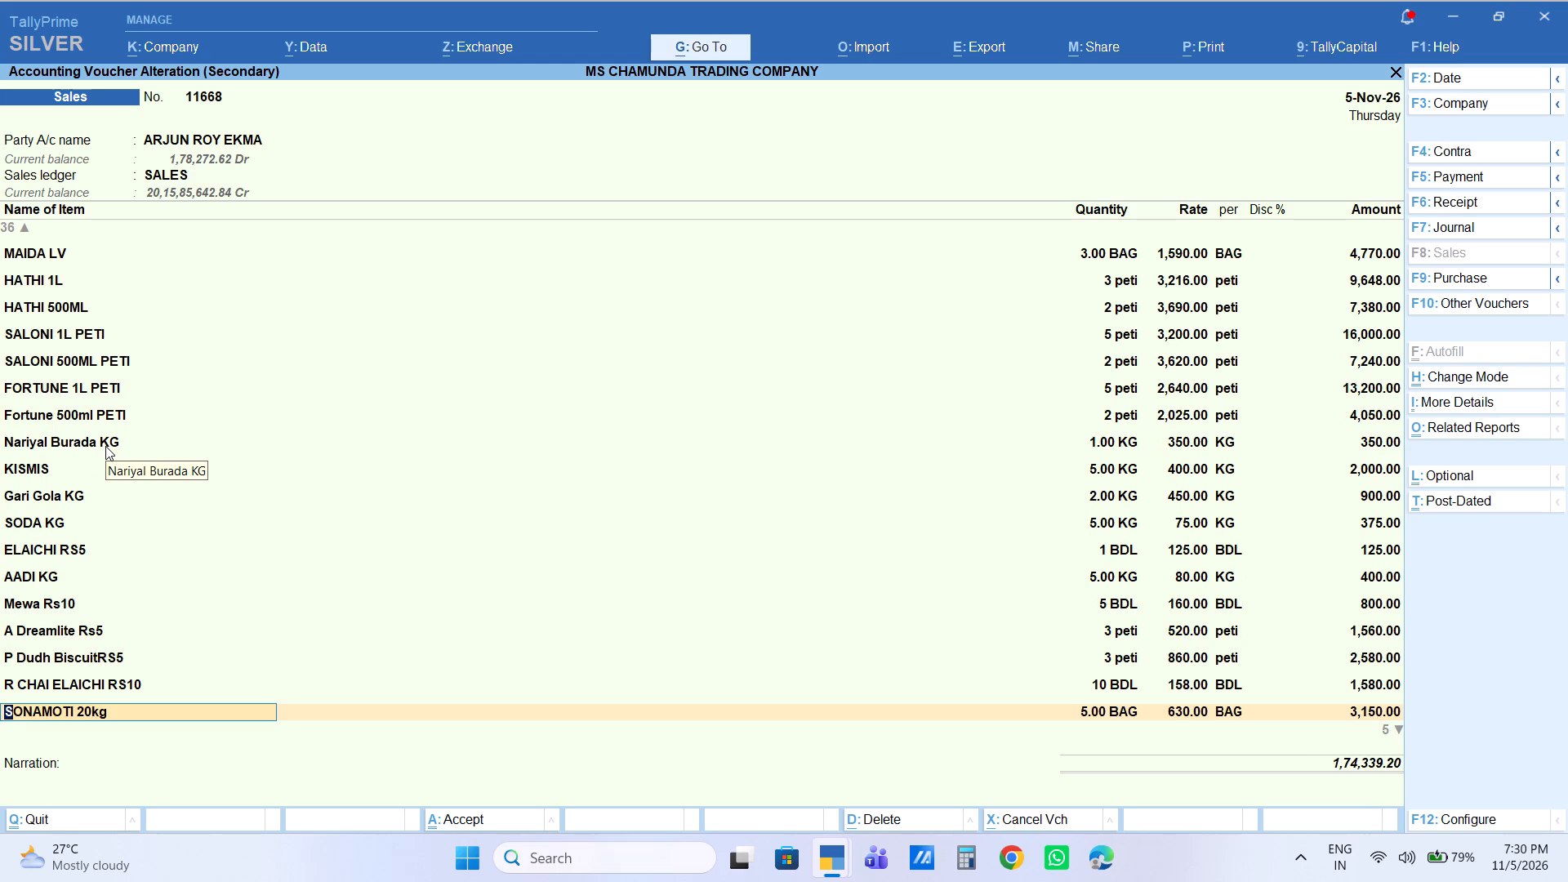
Set the SONAMOTI 20kg quantity to 15 BAG, keeping its rate and leaving its discount blank.
{"action": "key", "text": "Return"}
{"action": "key", "text": "Return"}
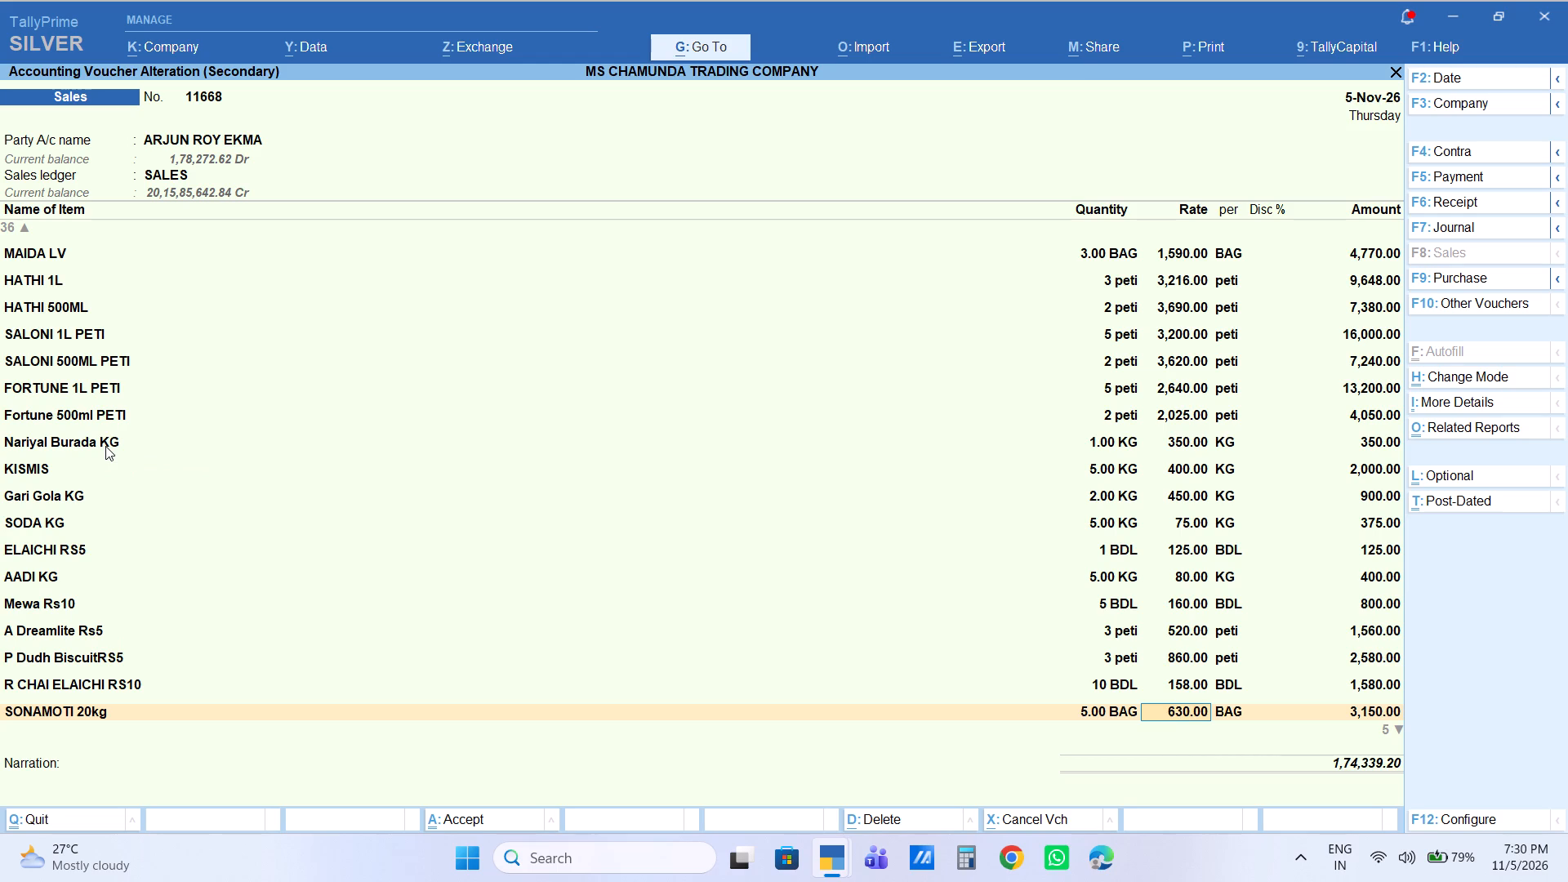
{"action": "key", "text": "BackSpace"}
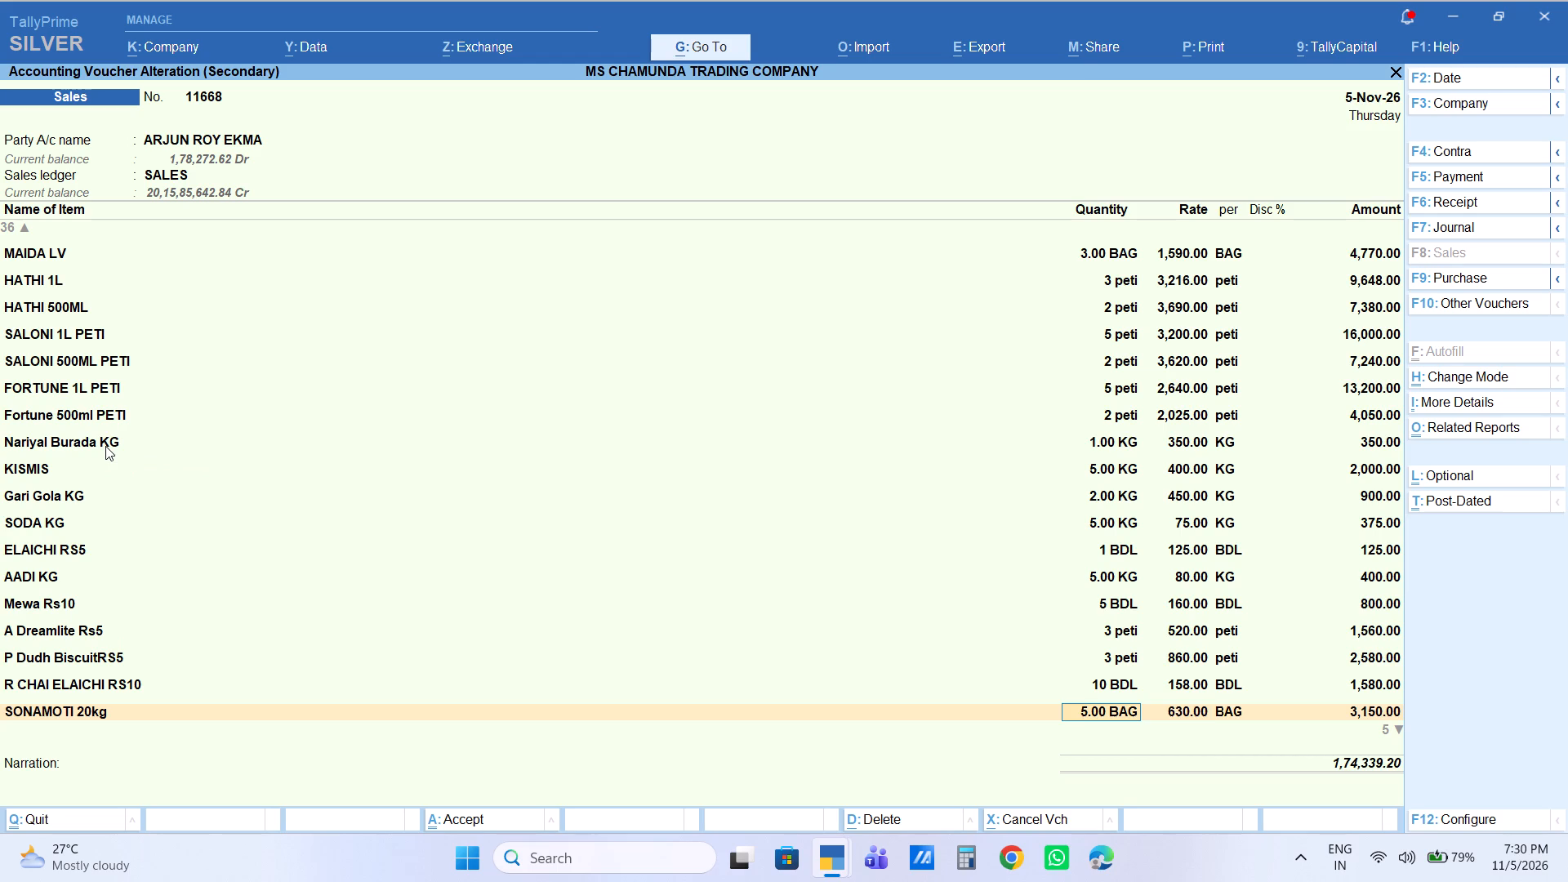
{"action": "type", "text": "15"}
{"action": "key", "text": "Return"}
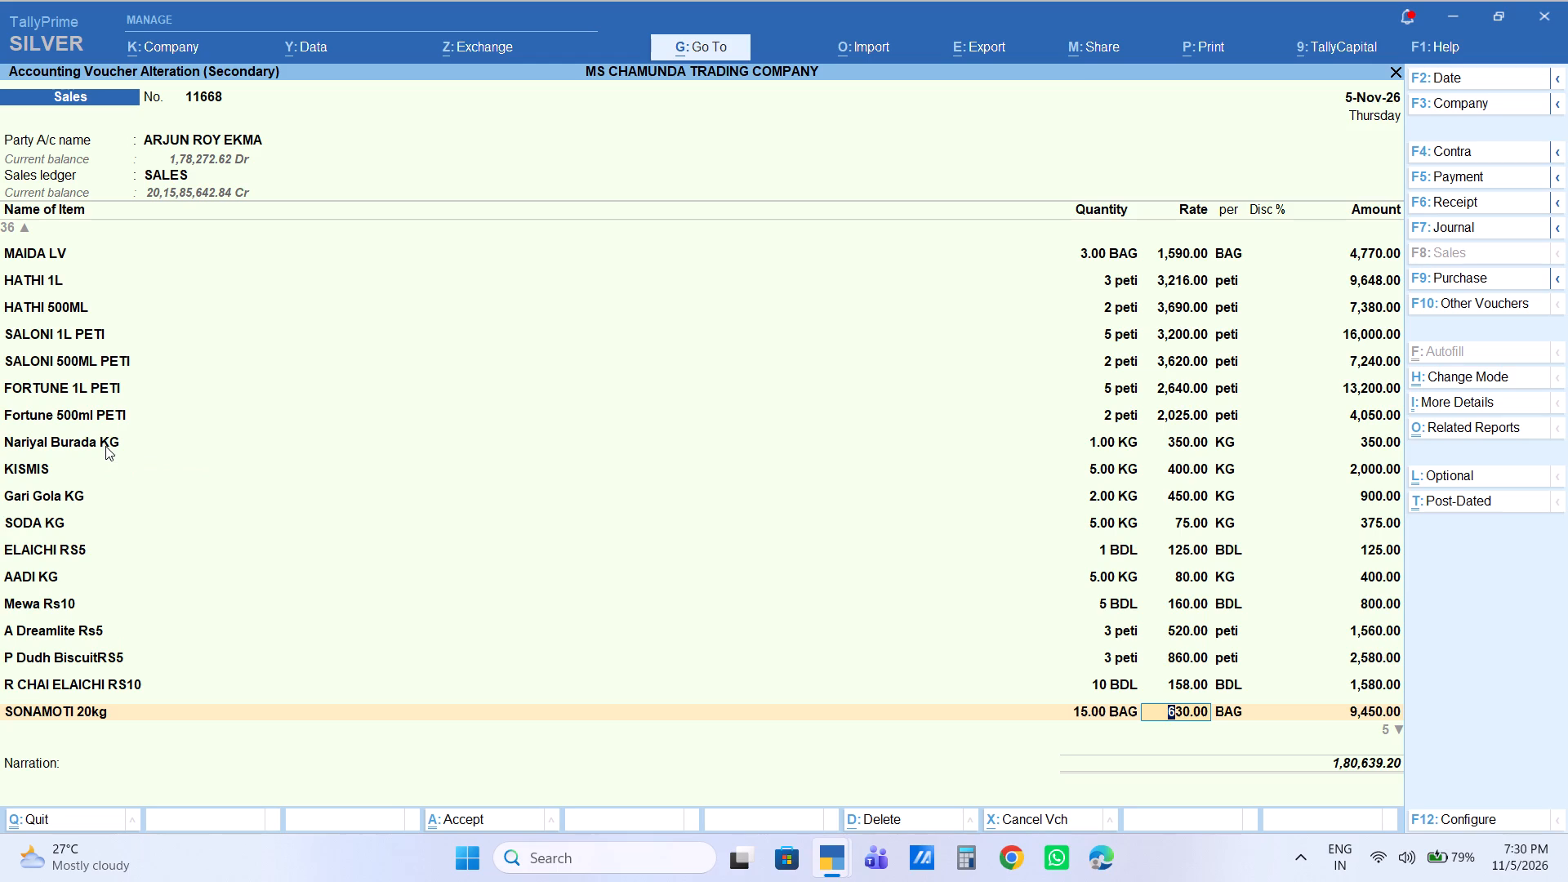
{"action": "key", "text": "Return"}
{"action": "key", "text": "Return"}
{"action": "key", "text": "Return"}
{"action": "key", "text": "Return"}
Set the Rajkanya 25kg rate to 1150 per BAG, leaving its discount blank.
{"action": "key", "text": "Return"}
{"action": "key", "text": "Return"}
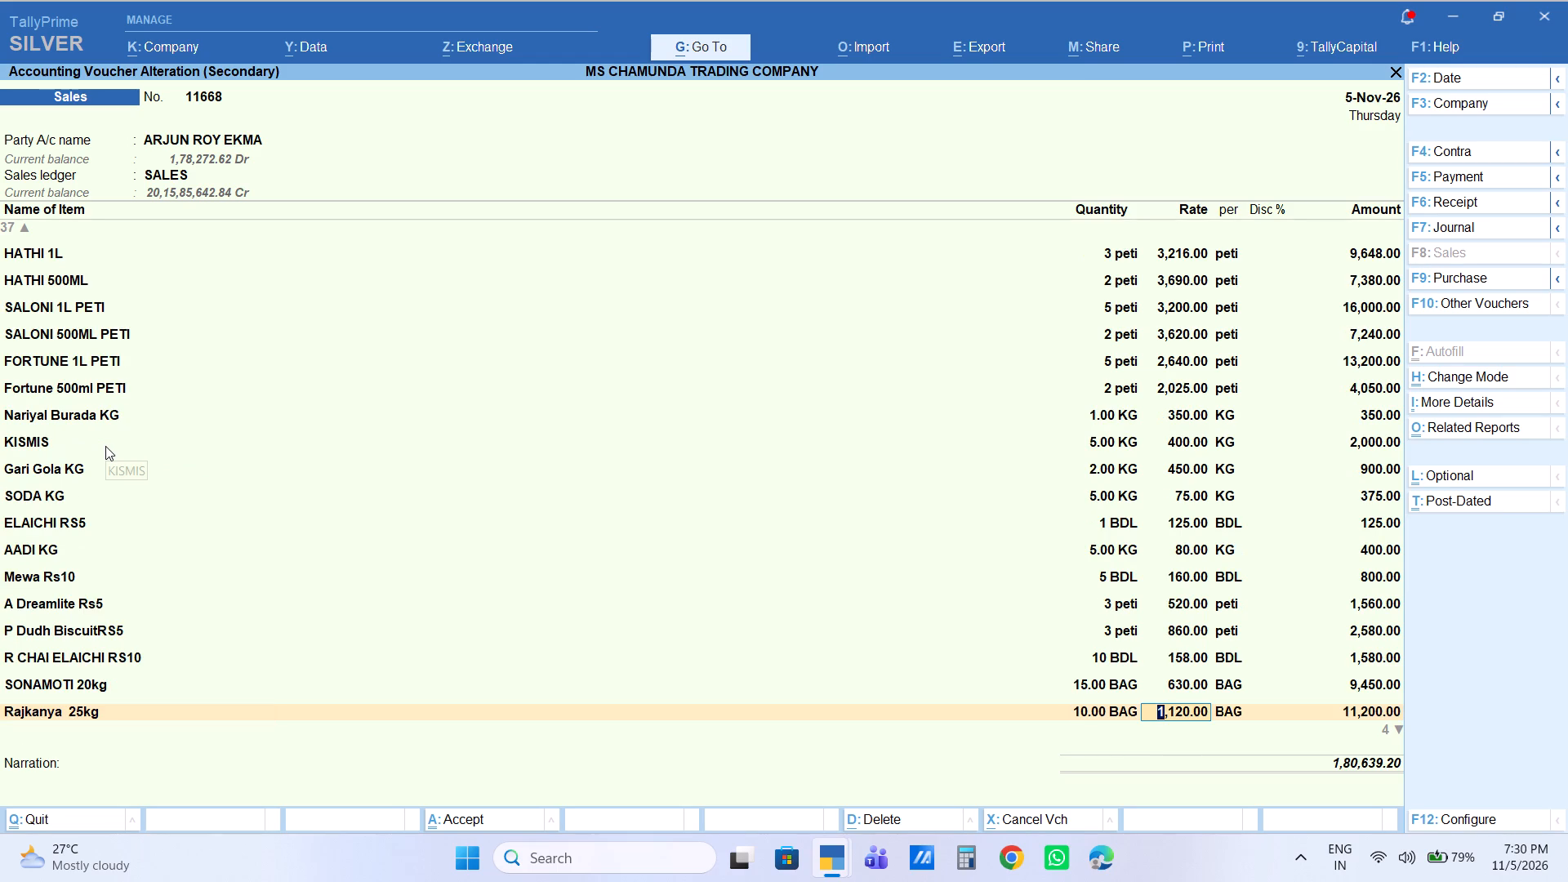
{"action": "type", "text": "1150"}
{"action": "key", "text": "Return"}
{"action": "key", "text": "Return"}
{"action": "key", "text": "Return"}
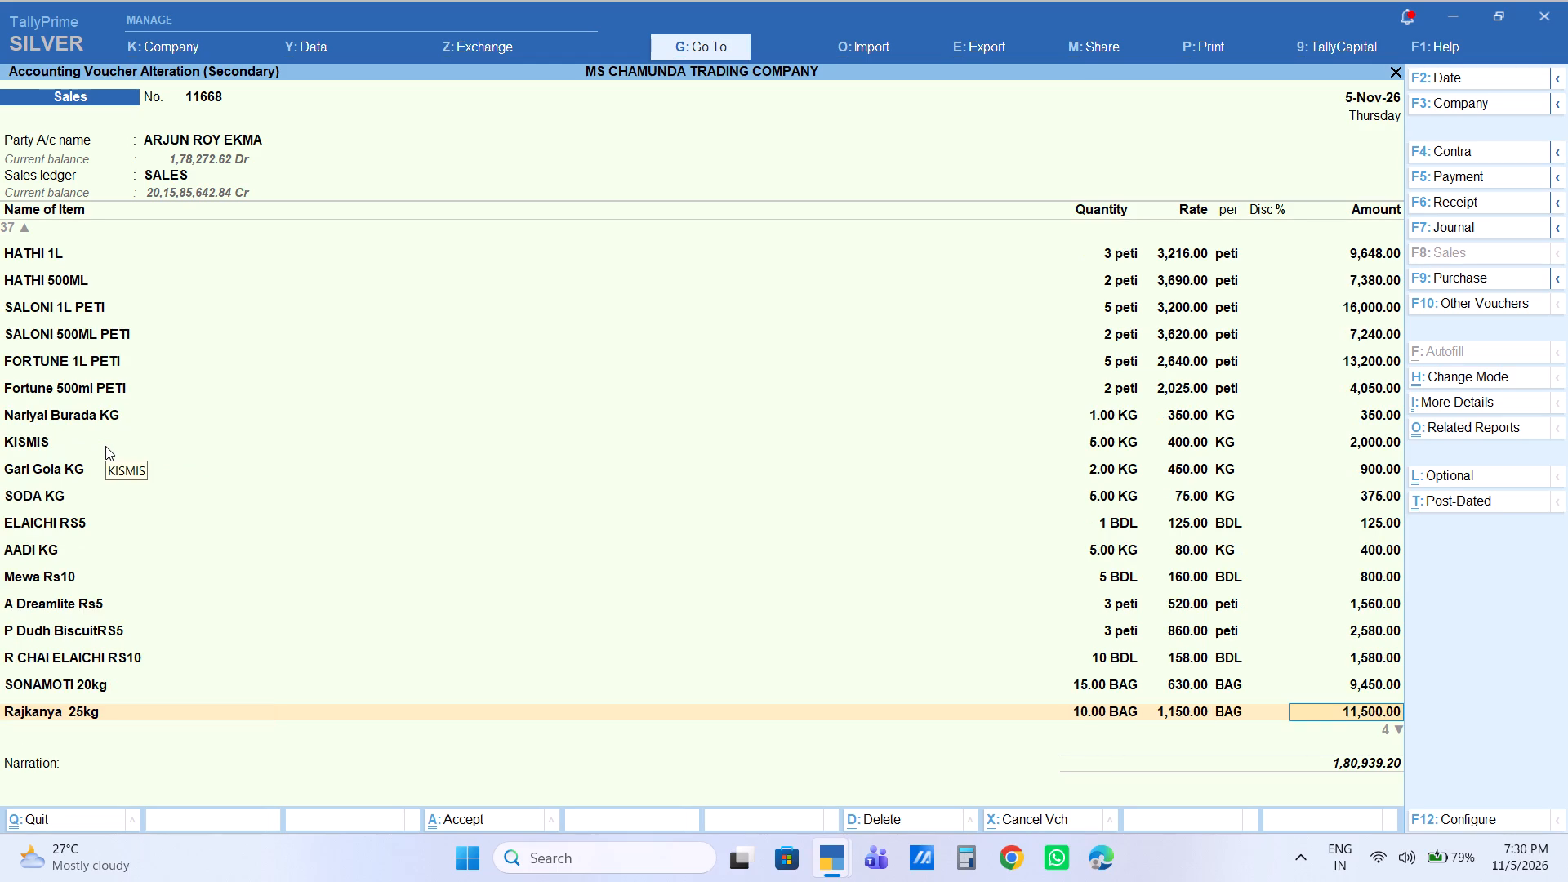
{"action": "key", "text": "Return"}
Set the GORANGA GOLD 26kg rate to 1350 per BAG, keeping its quantity and leaving its discount blank.
{"action": "key", "text": "Return"}
{"action": "key", "text": "Return"}
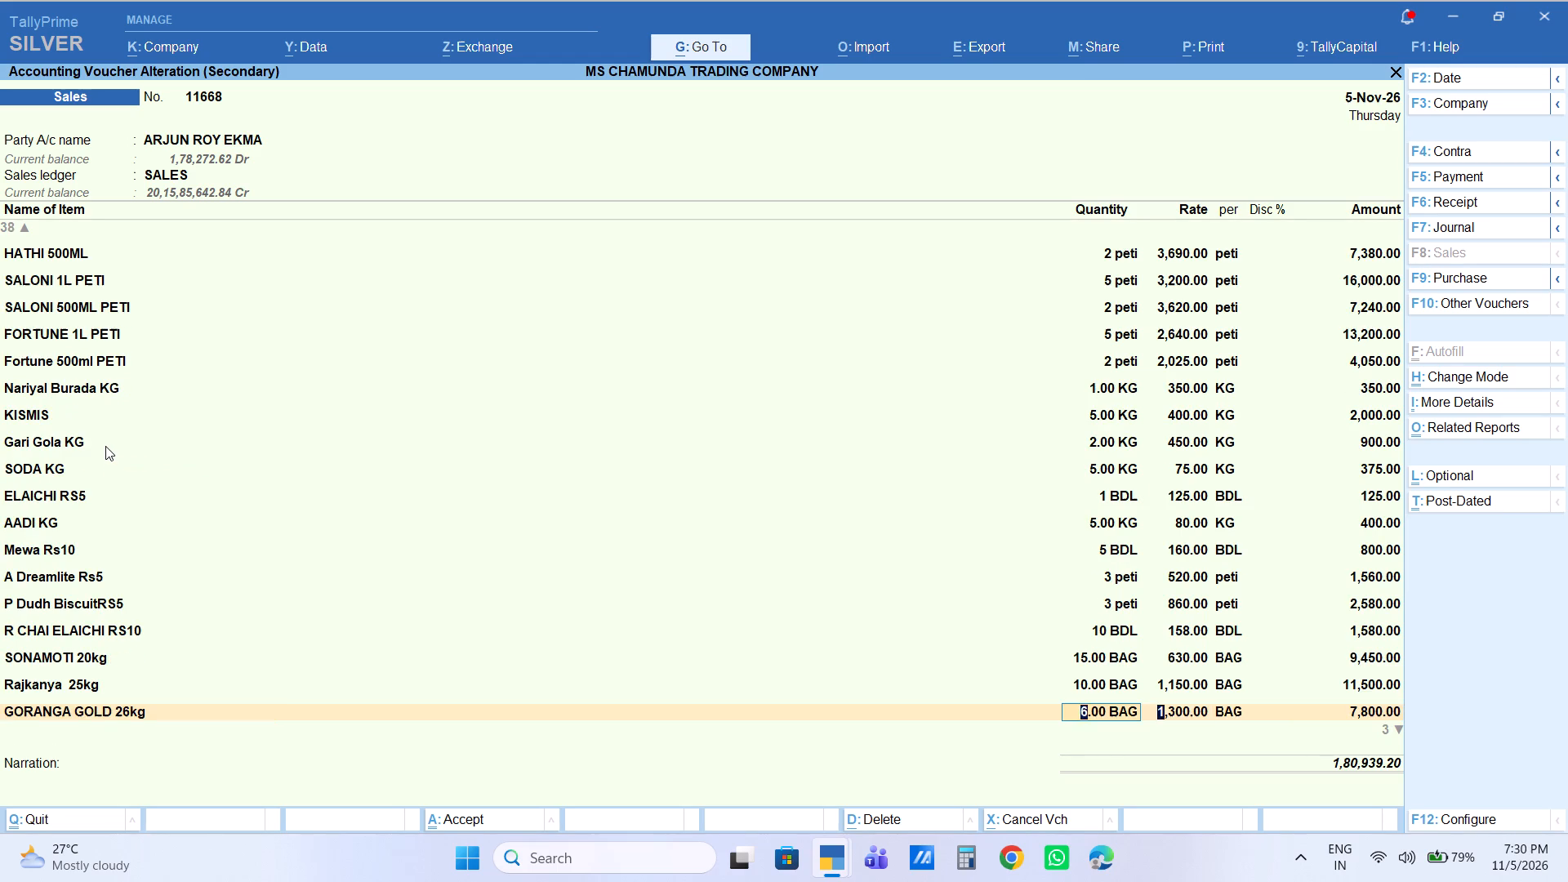
{"action": "key", "text": "Return"}
{"action": "key", "text": "BackSpace"}
{"action": "type", "text": "1350"}
{"action": "key", "text": "Return"}
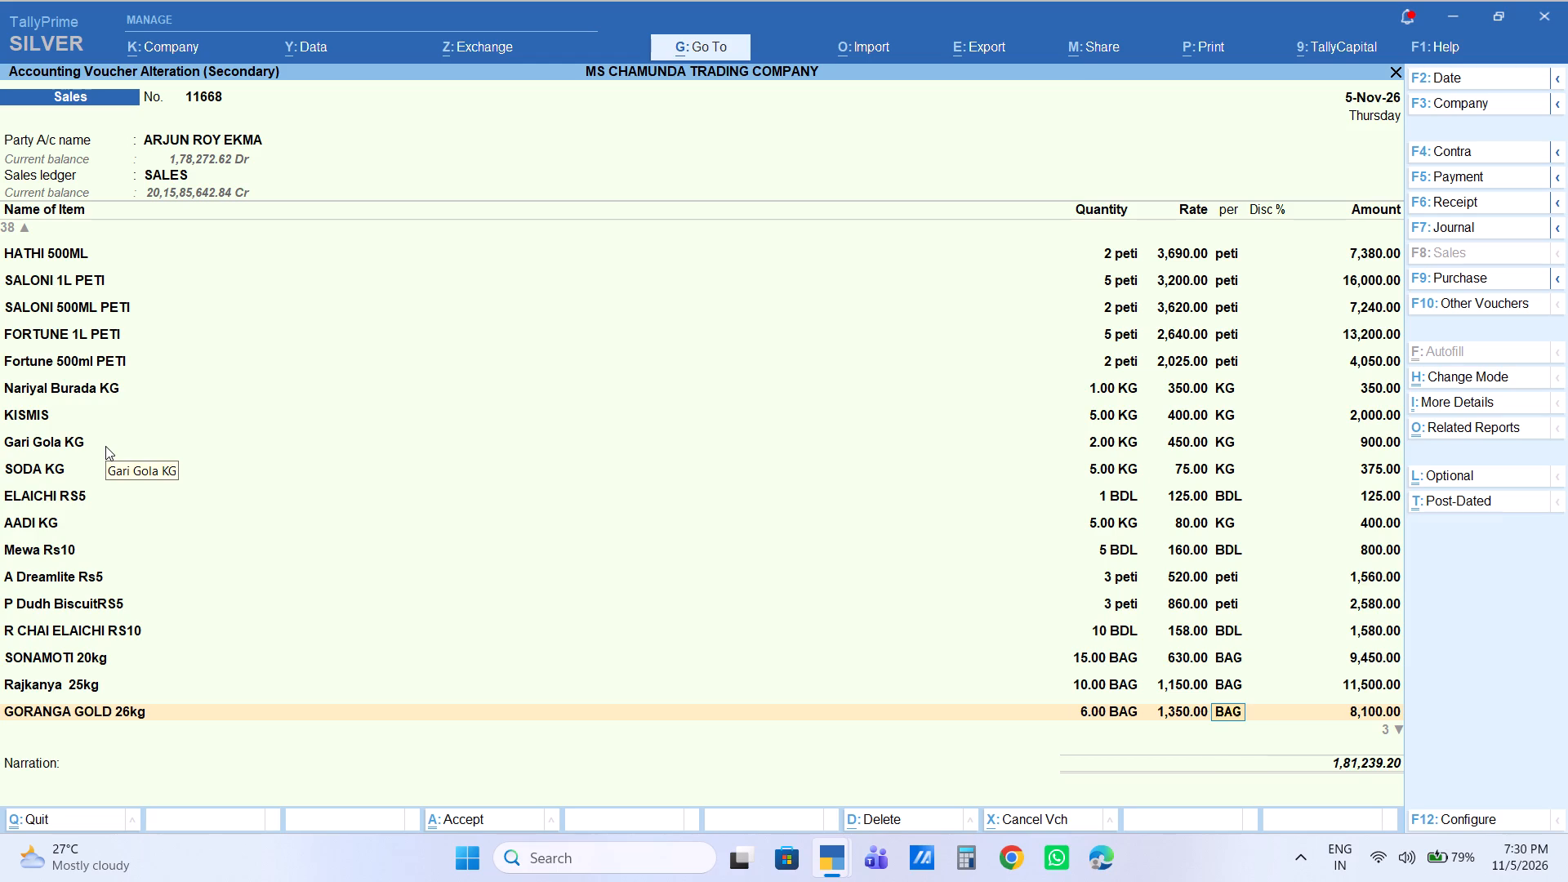
{"action": "key", "text": "Return"}
{"action": "key", "text": "Return"}
{"action": "key", "text": "Return"}
Keep the L MISHRI Cutting quantity and rate and advance to the blank item line below it.
{"action": "key", "text": "Return"}
{"action": "key", "text": "Return"}
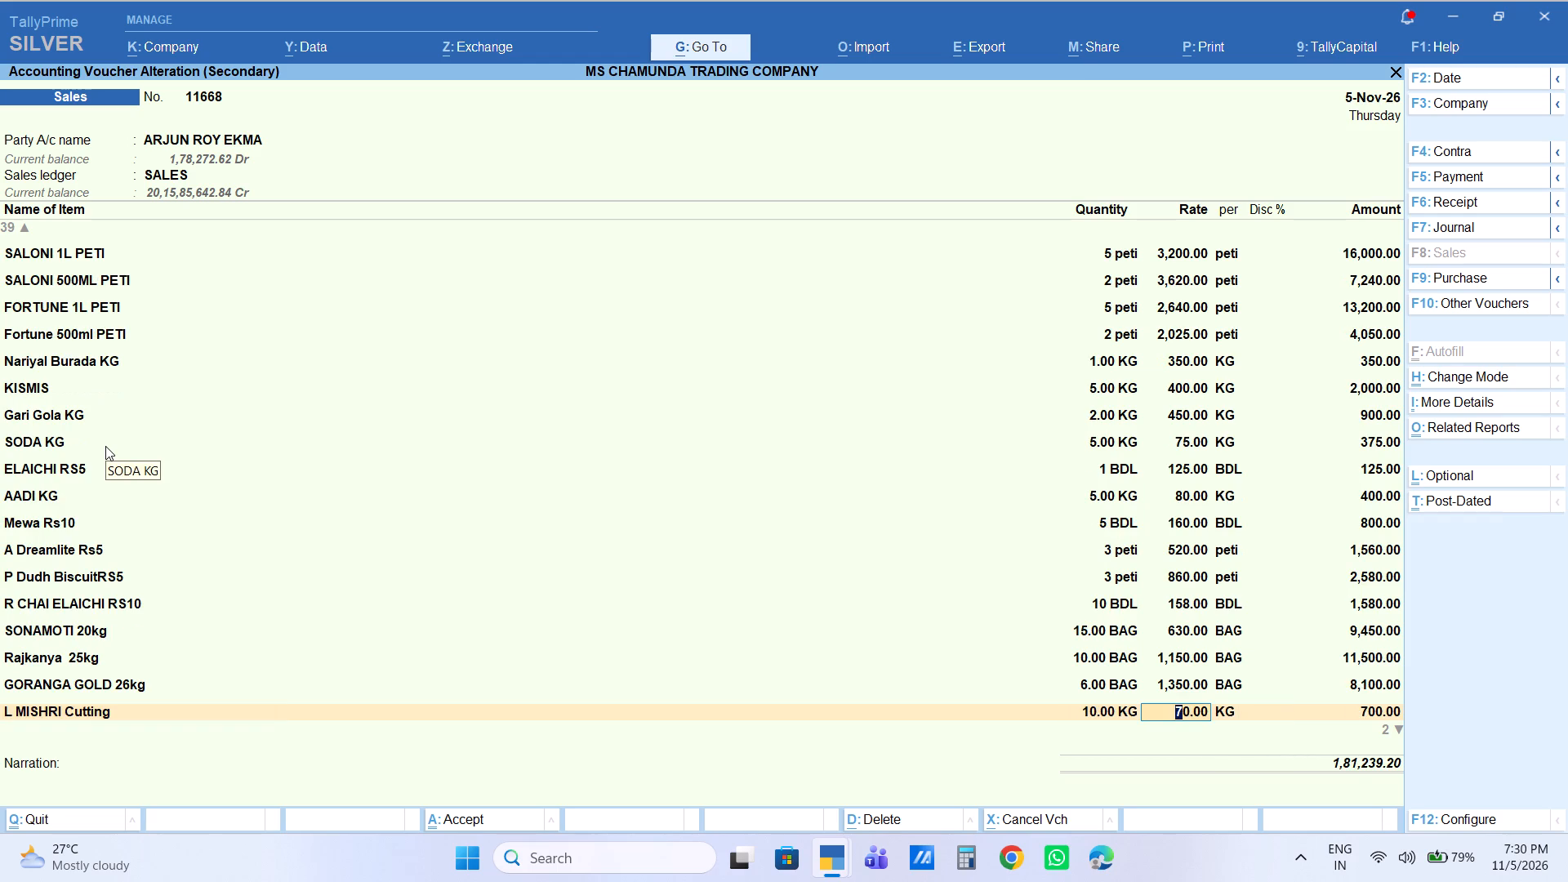
{"action": "key", "text": "Return"}
{"action": "key", "text": "Return"}
{"action": "key", "text": "Return"}
{"action": "key", "text": "Return"}
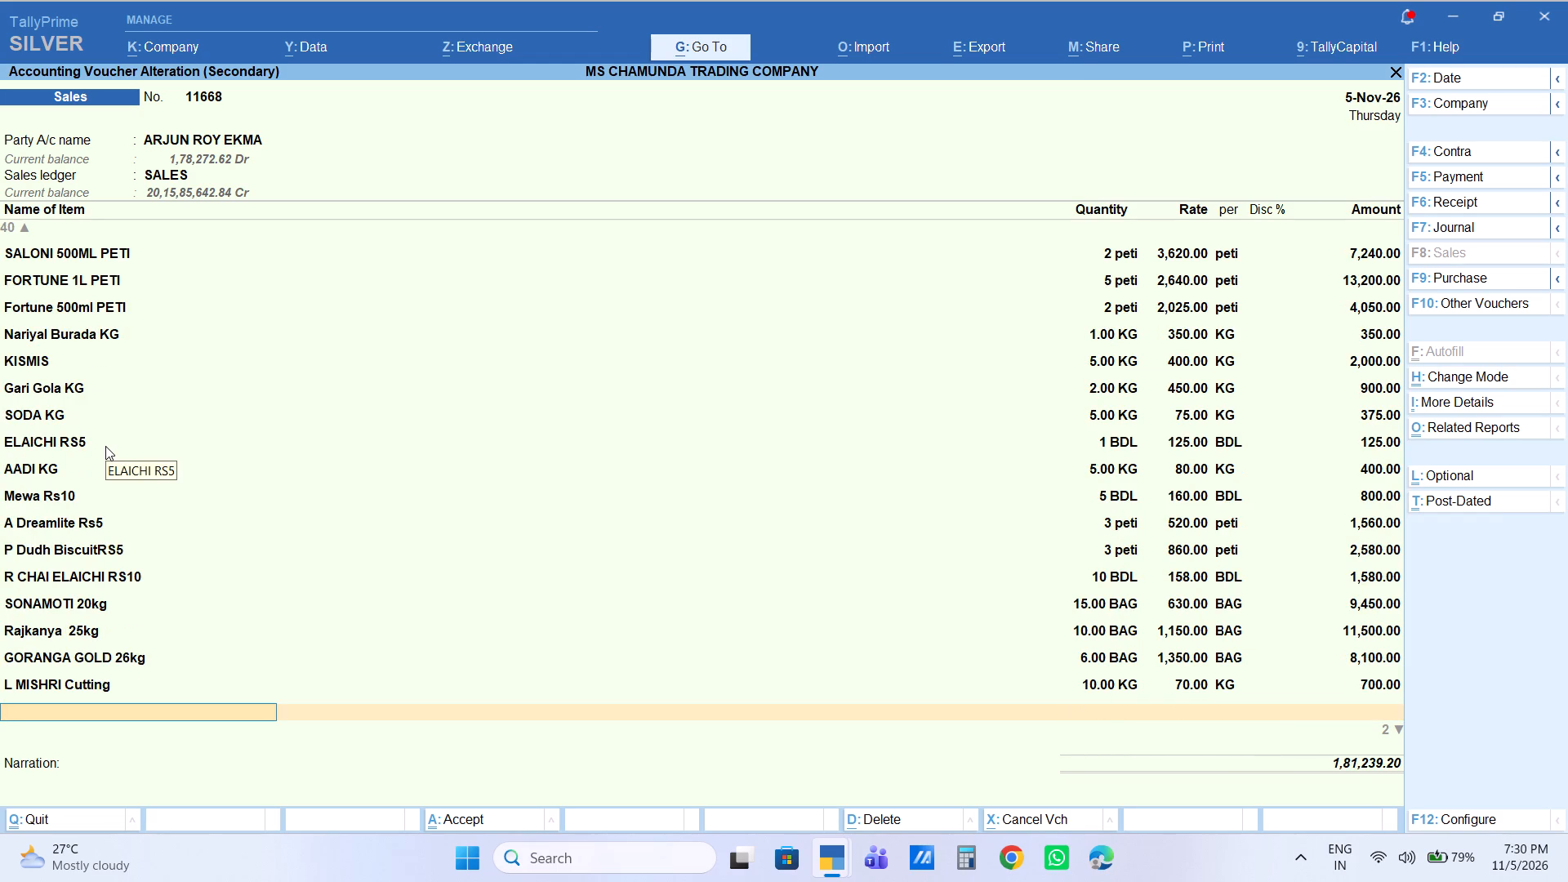
Add item LB to the voucher with quantity 1 peti, keeping its default rate and leaving the discount blank.
{"action": "type", "text": "lb"}
{"action": "key", "text": "Return"}
{"action": "key", "text": "1"}
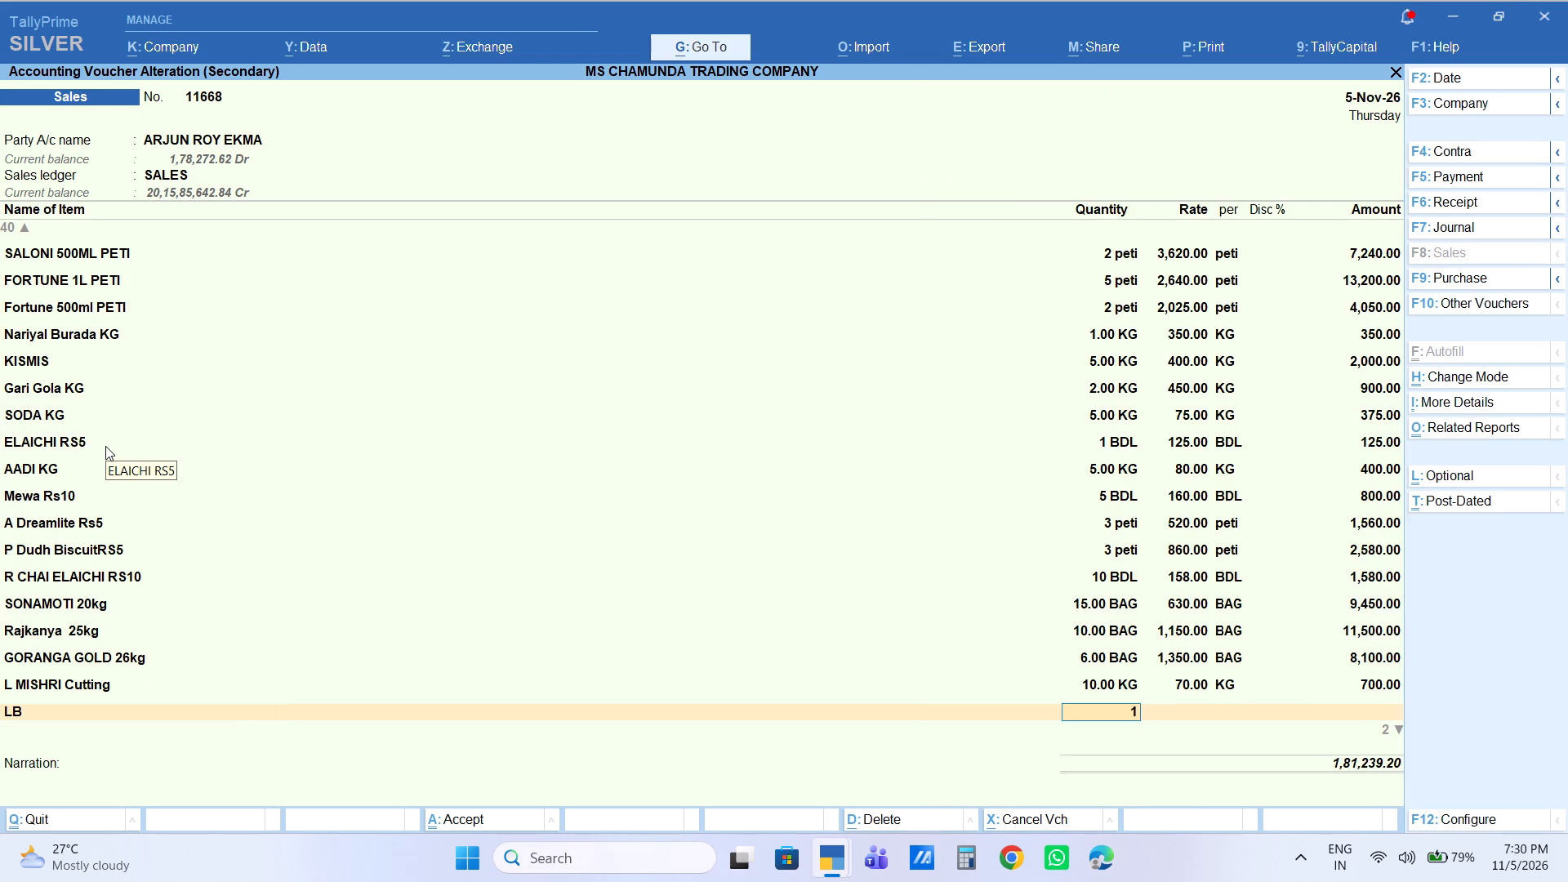
{"action": "key", "text": "Return"}
{"action": "key", "text": "Return"}
{"action": "key", "text": "Return"}
{"action": "key", "text": "Return"}
{"action": "key", "text": "Return"}
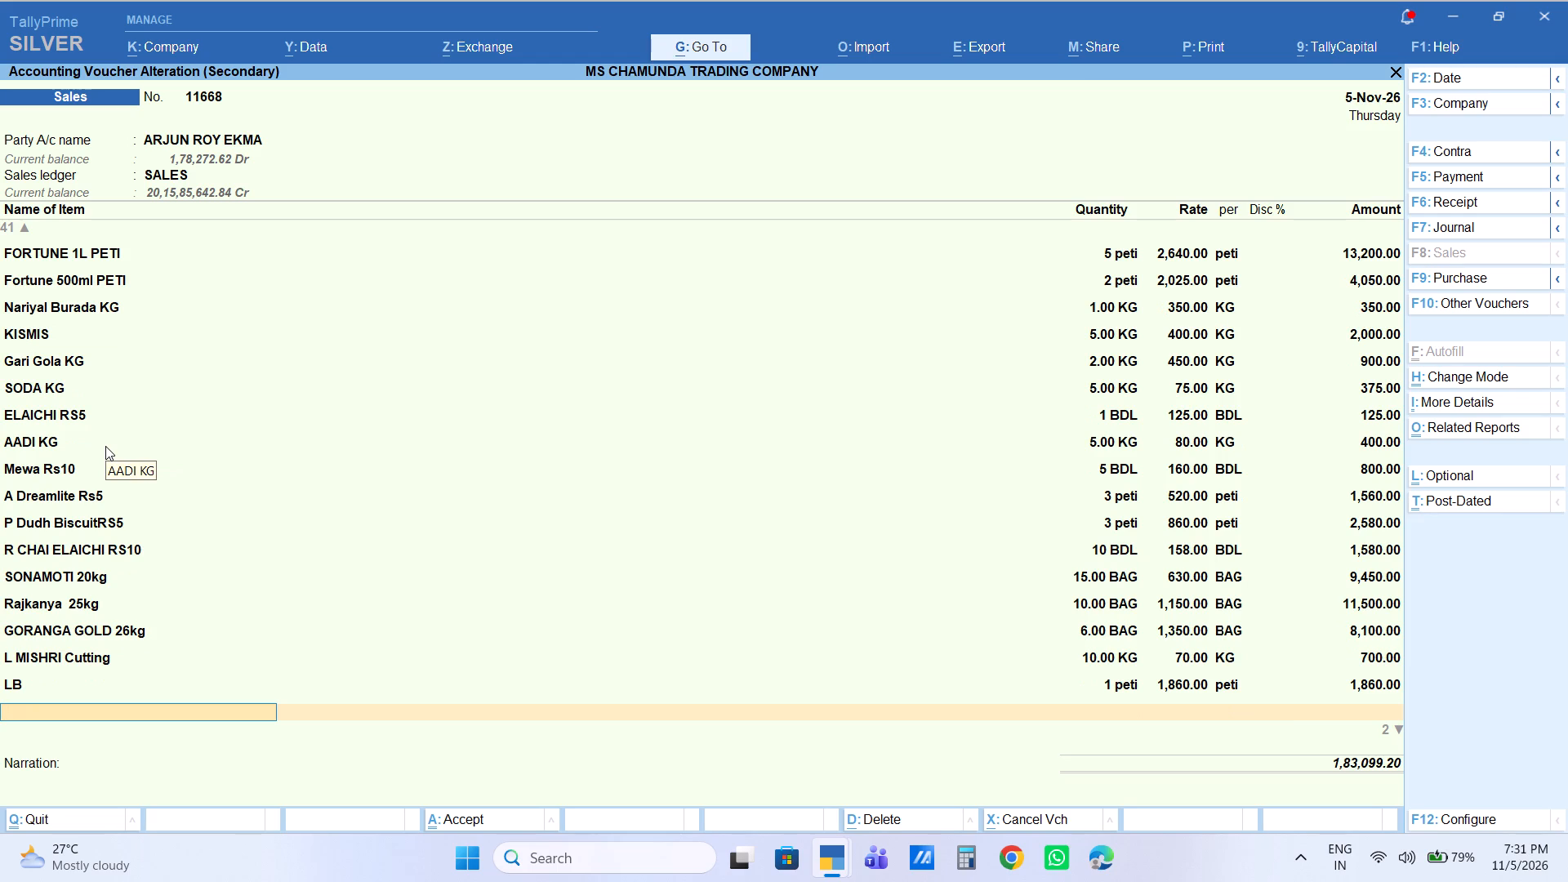
Add Punjabi Papad BdL with quantity 2 BDL at a rate of 225 per BDL, leaving its discount blank.
{"action": "key", "text": "p"}
{"action": "type", "text": "unja"}
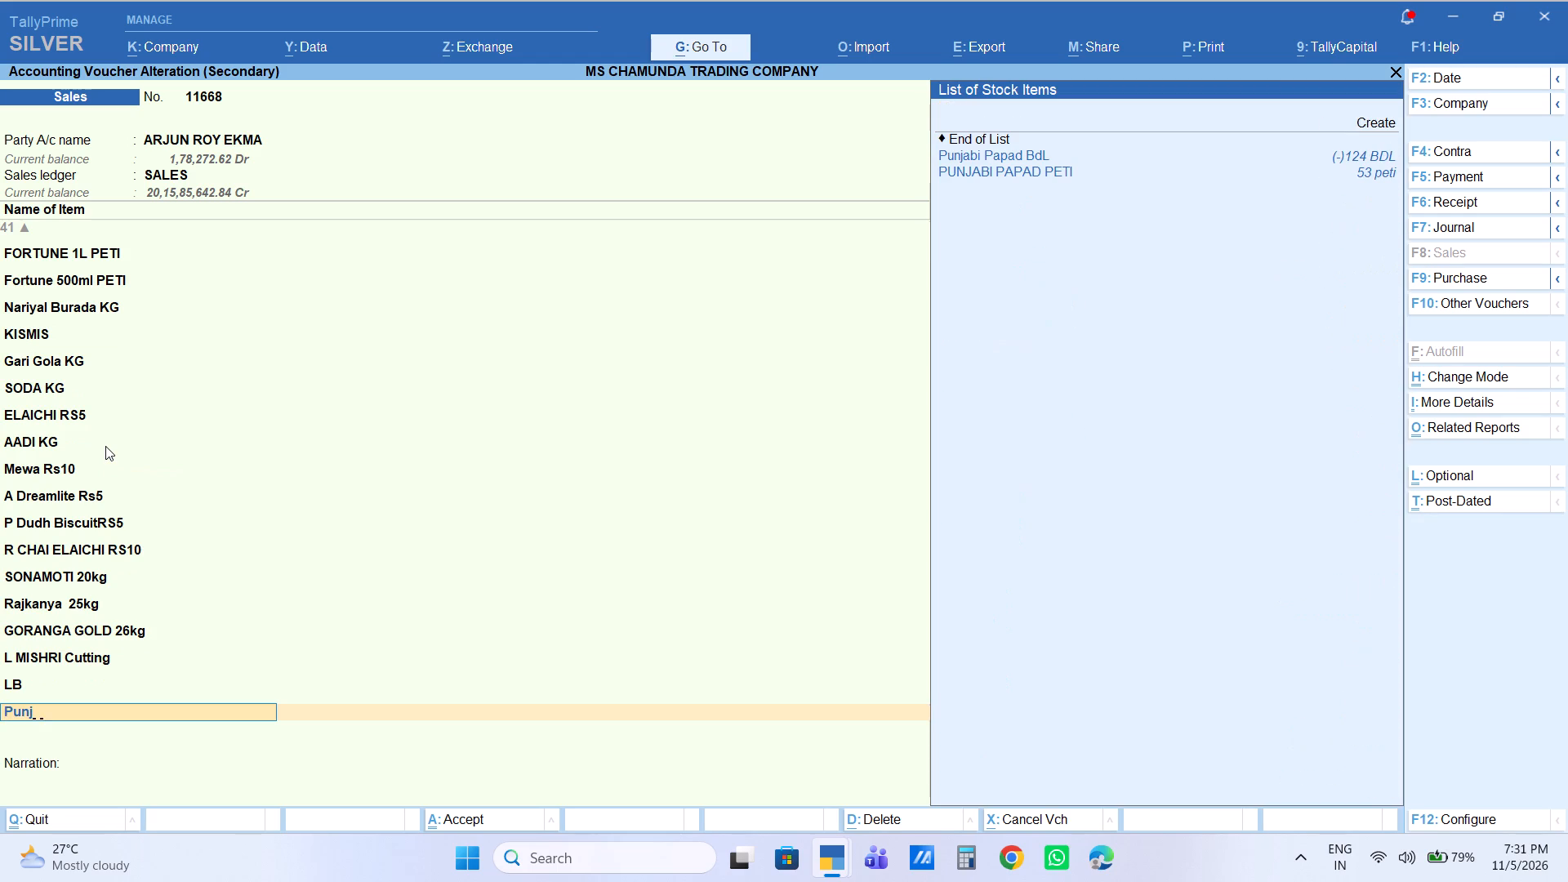
{"action": "key", "text": "Down"}
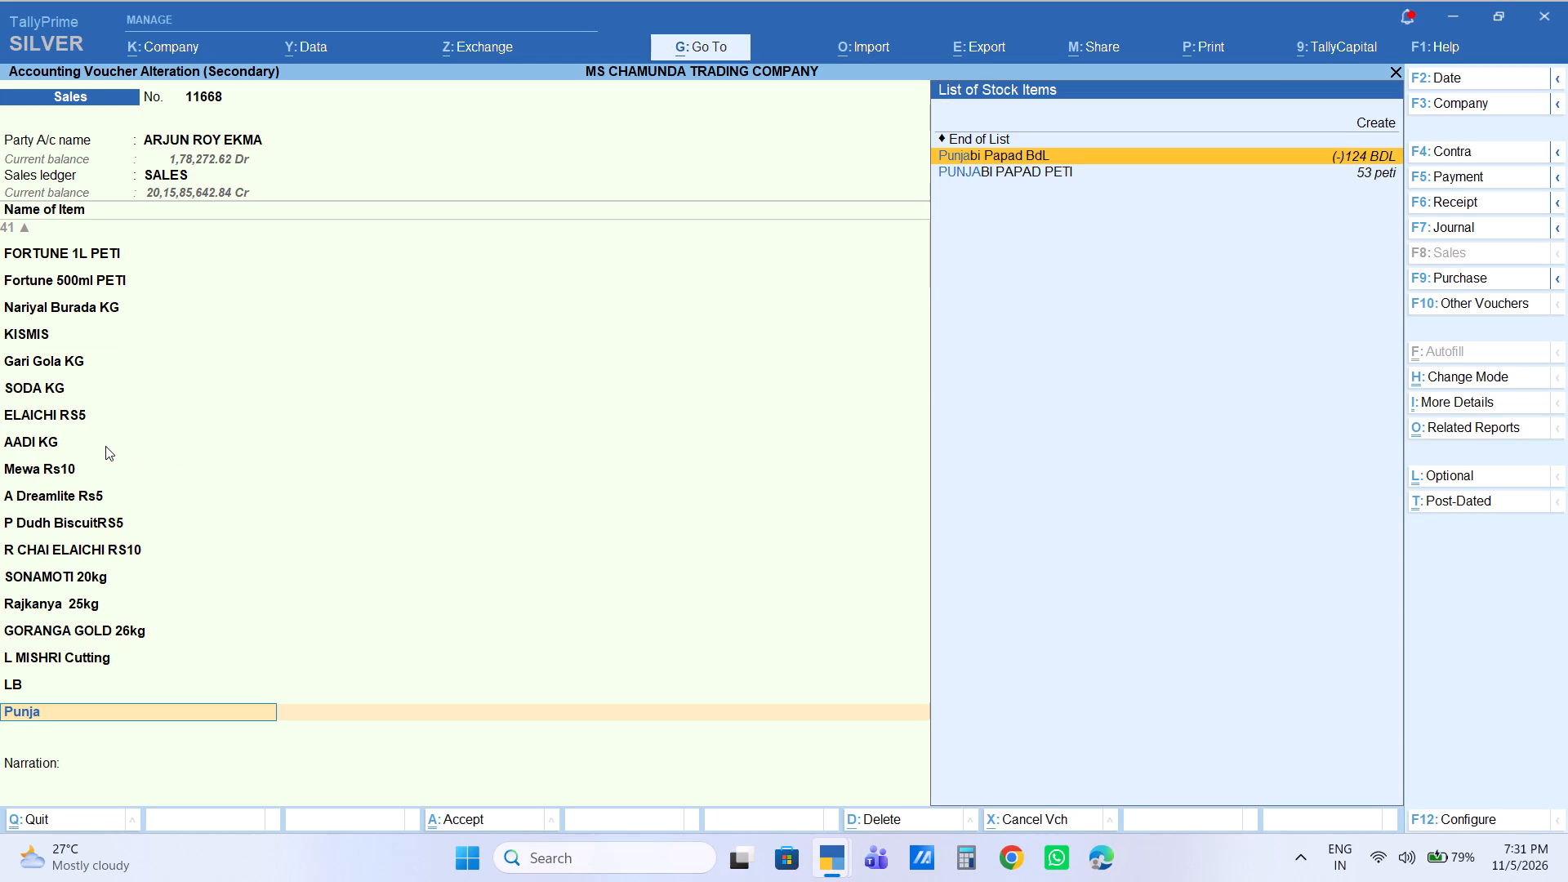
{"action": "key", "text": "Return"}
{"action": "key", "text": "3"}
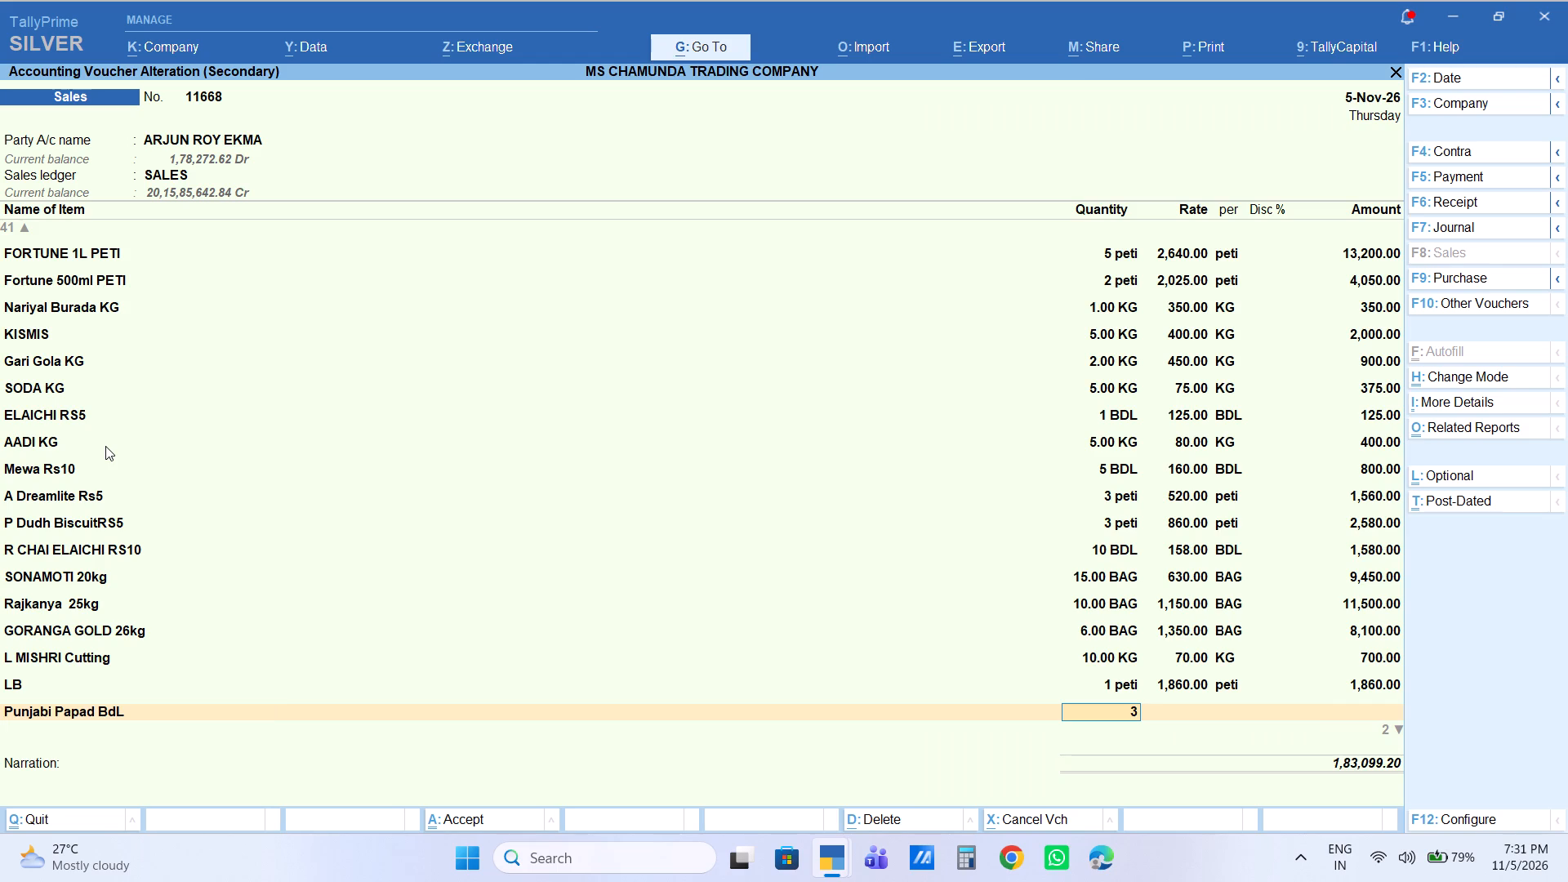
{"action": "key", "text": "BackSpace"}
{"action": "key", "text": "2"}
{"action": "key", "text": "Return"}
{"action": "key", "text": "Return"}
{"action": "key", "text": "Return"}
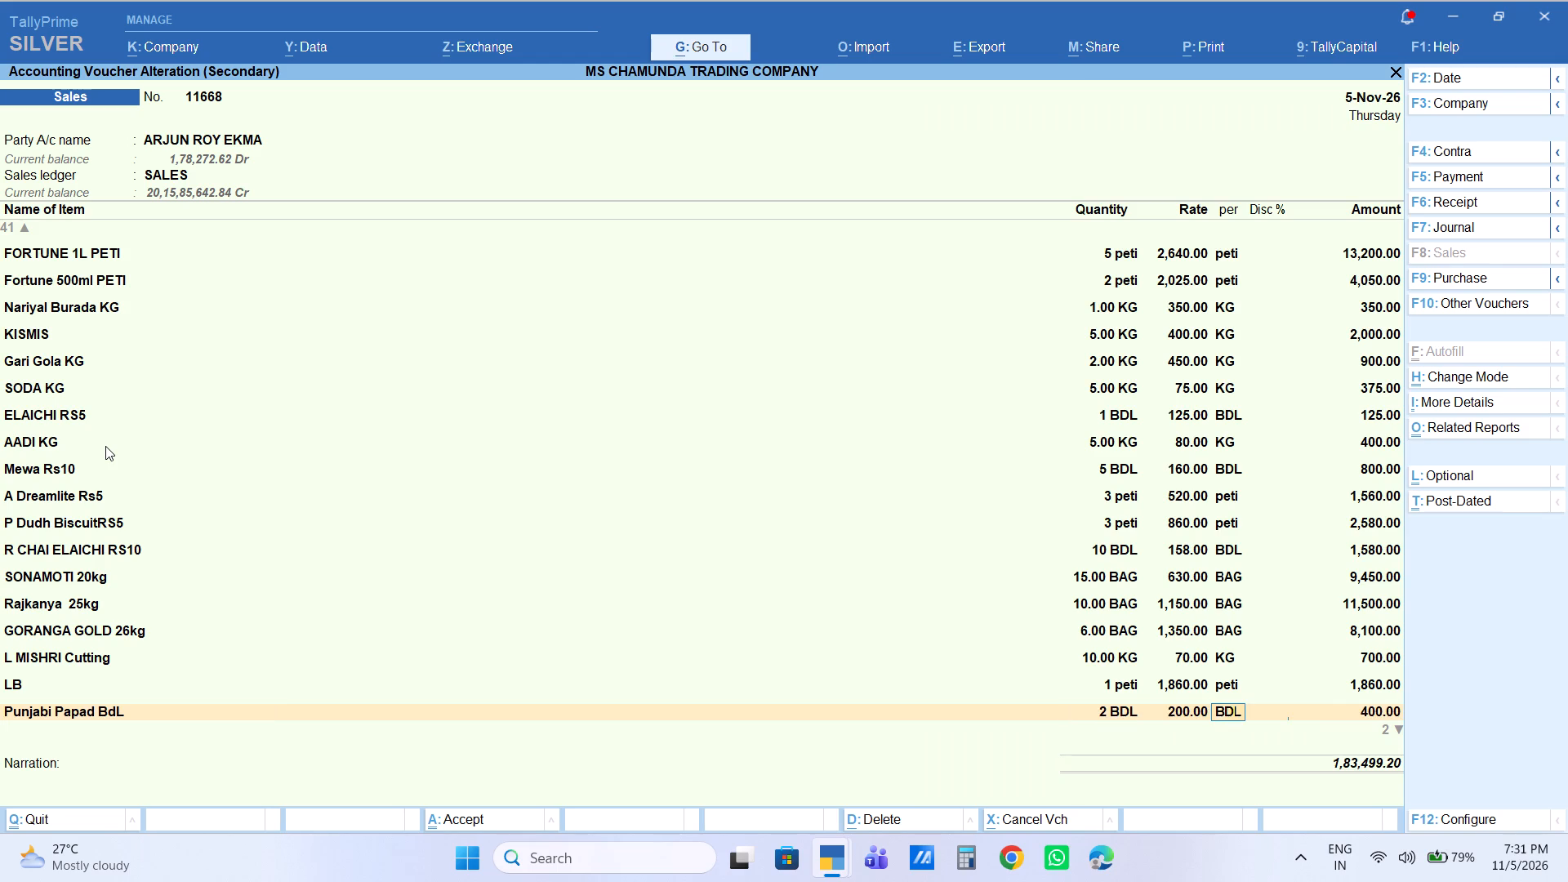
{"action": "key", "text": "Return"}
{"action": "key", "text": "BackSpace"}
{"action": "key", "text": "BackSpace"}
{"action": "key", "text": "BackSpace"}
{"action": "type", "text": "225"}
{"action": "key", "text": "Return"}
{"action": "key", "text": "Return"}
{"action": "key", "text": "Return"}
{"action": "key", "text": "Return"}
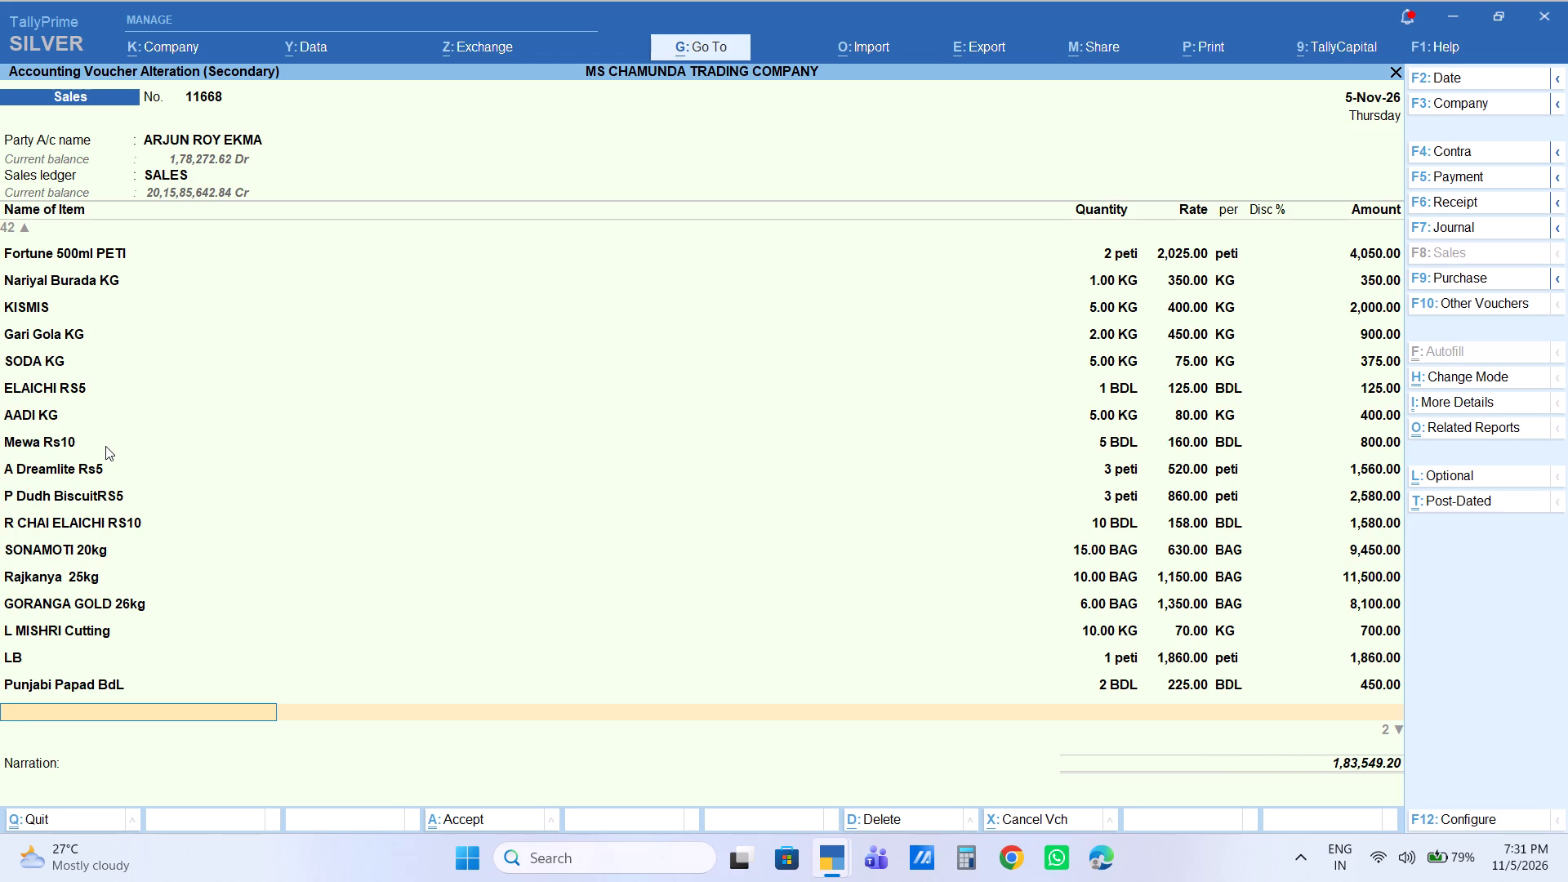
Add SOOJI 26KG with quantity 1 BAG and an amount of 975, leaving its discount blank.
{"action": "type", "text": "sooji26"}
{"action": "key", "text": "Return"}
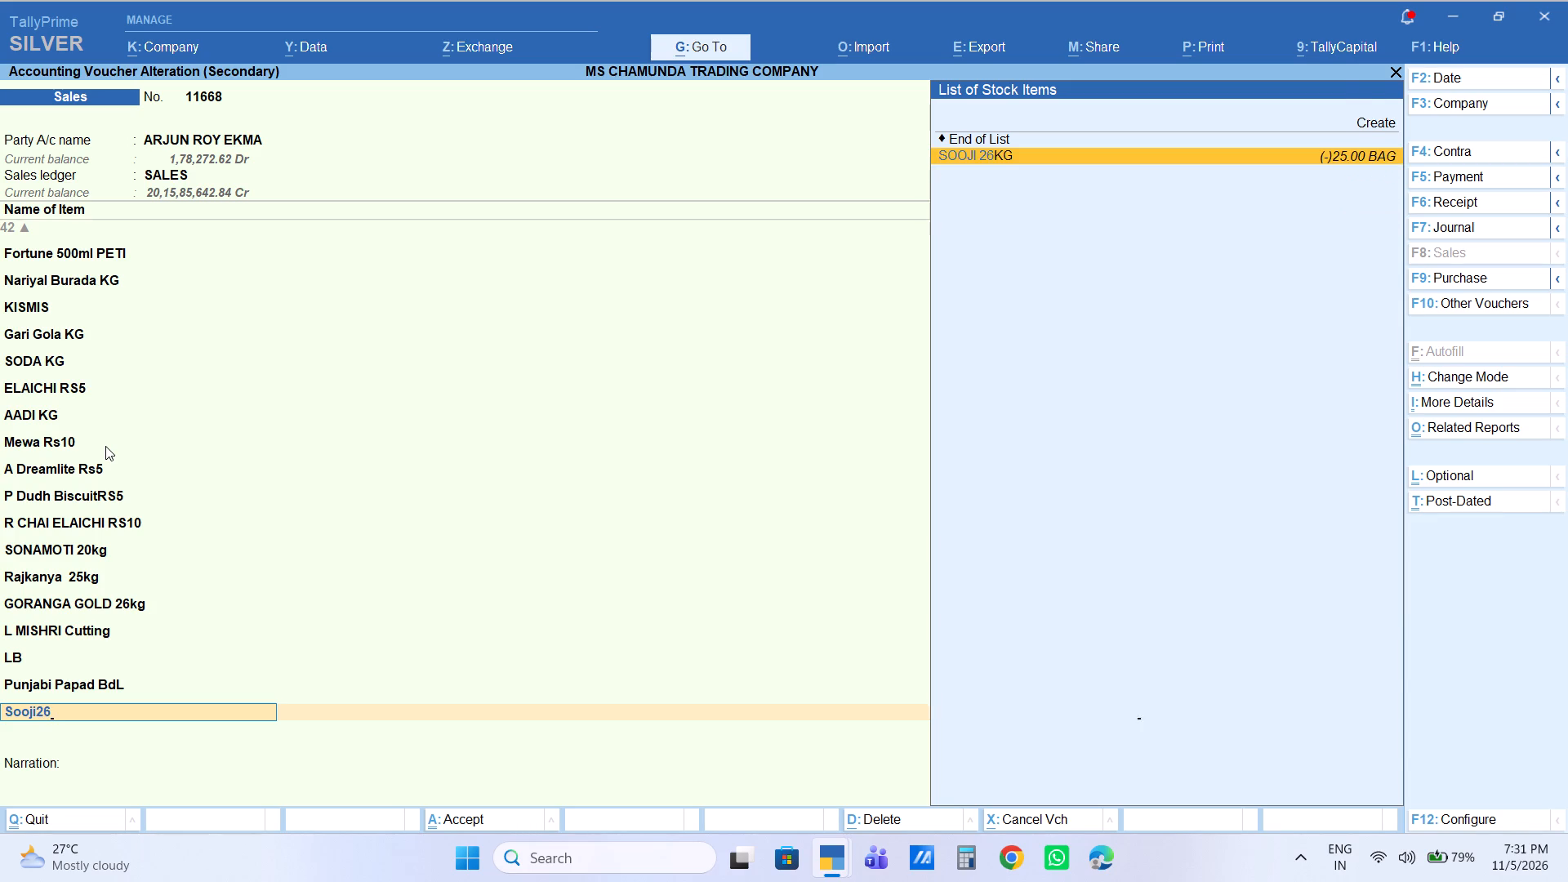
{"action": "key", "text": "1"}
{"action": "key", "text": "Return"}
{"action": "key", "text": "Return"}
{"action": "key", "text": "Return"}
{"action": "key", "text": "Return"}
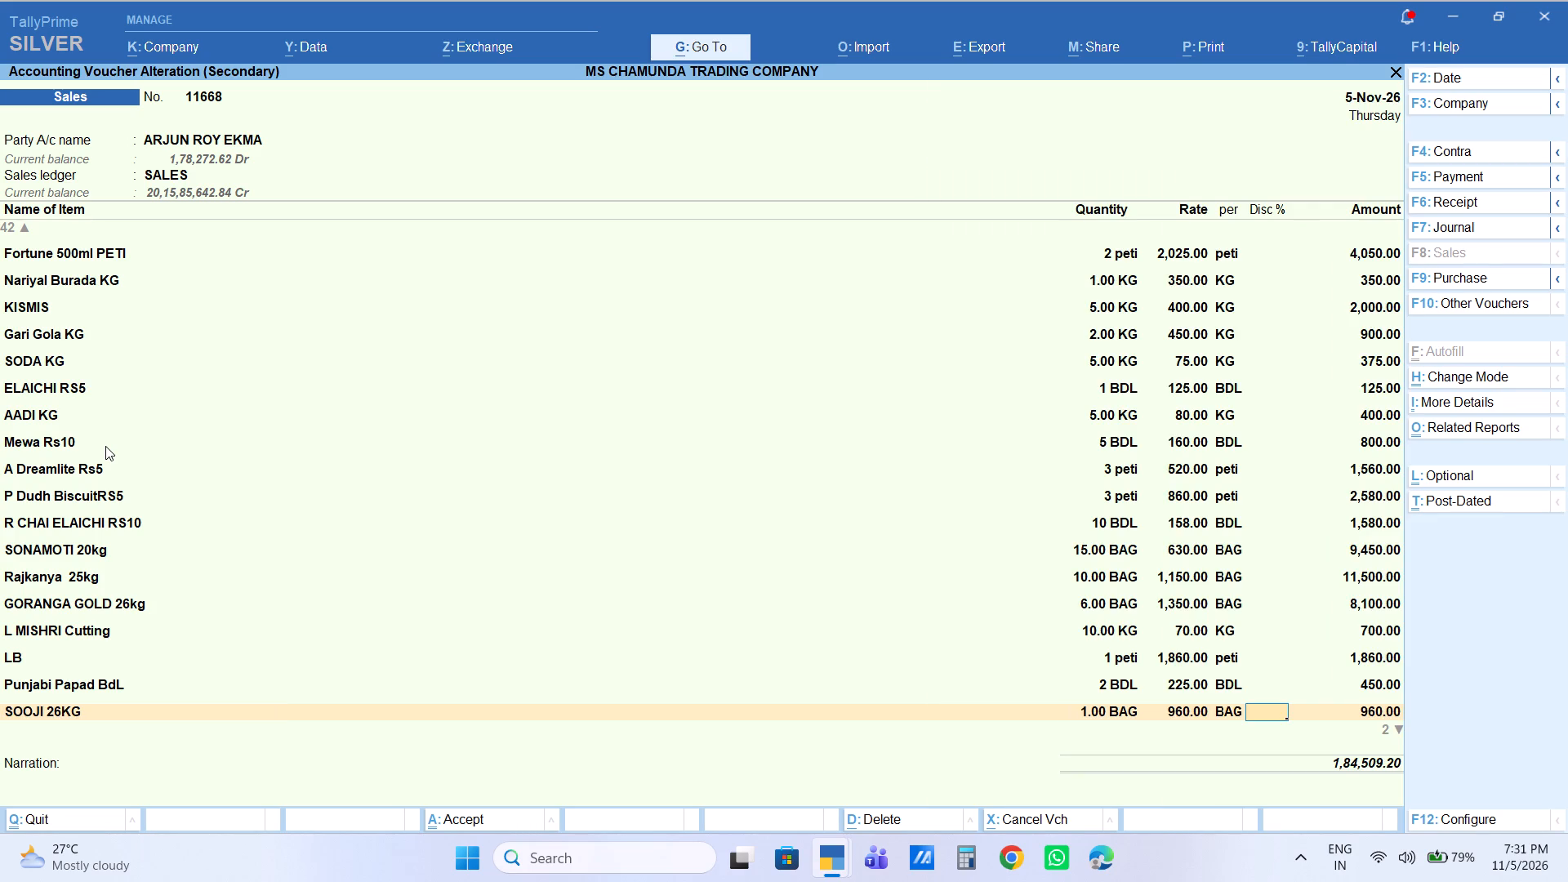
{"action": "type", "text": "975"}
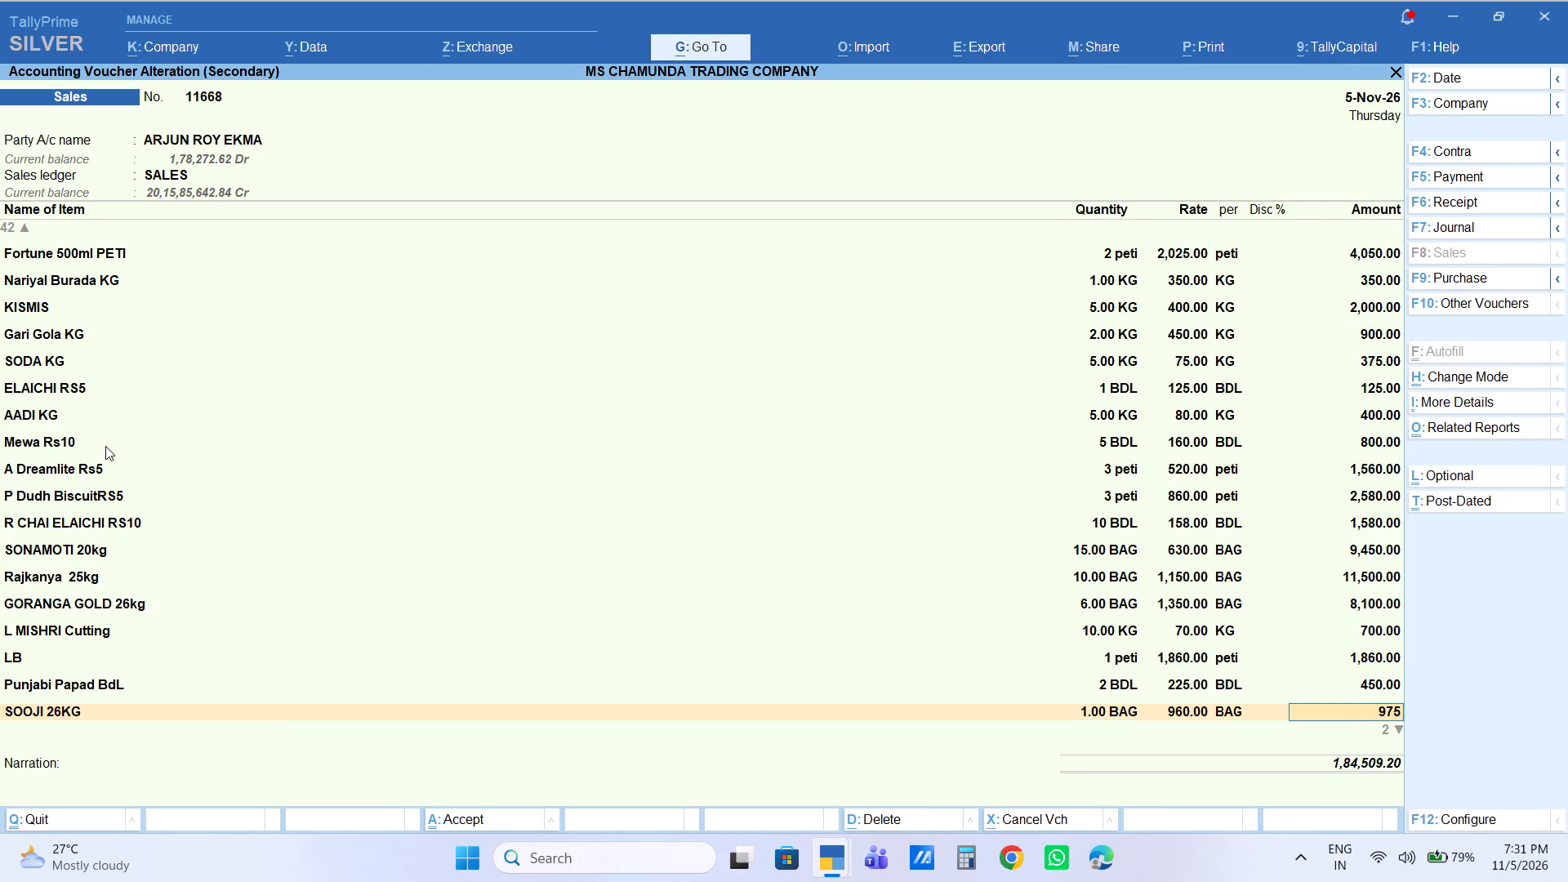
{"action": "key", "text": "Return"}
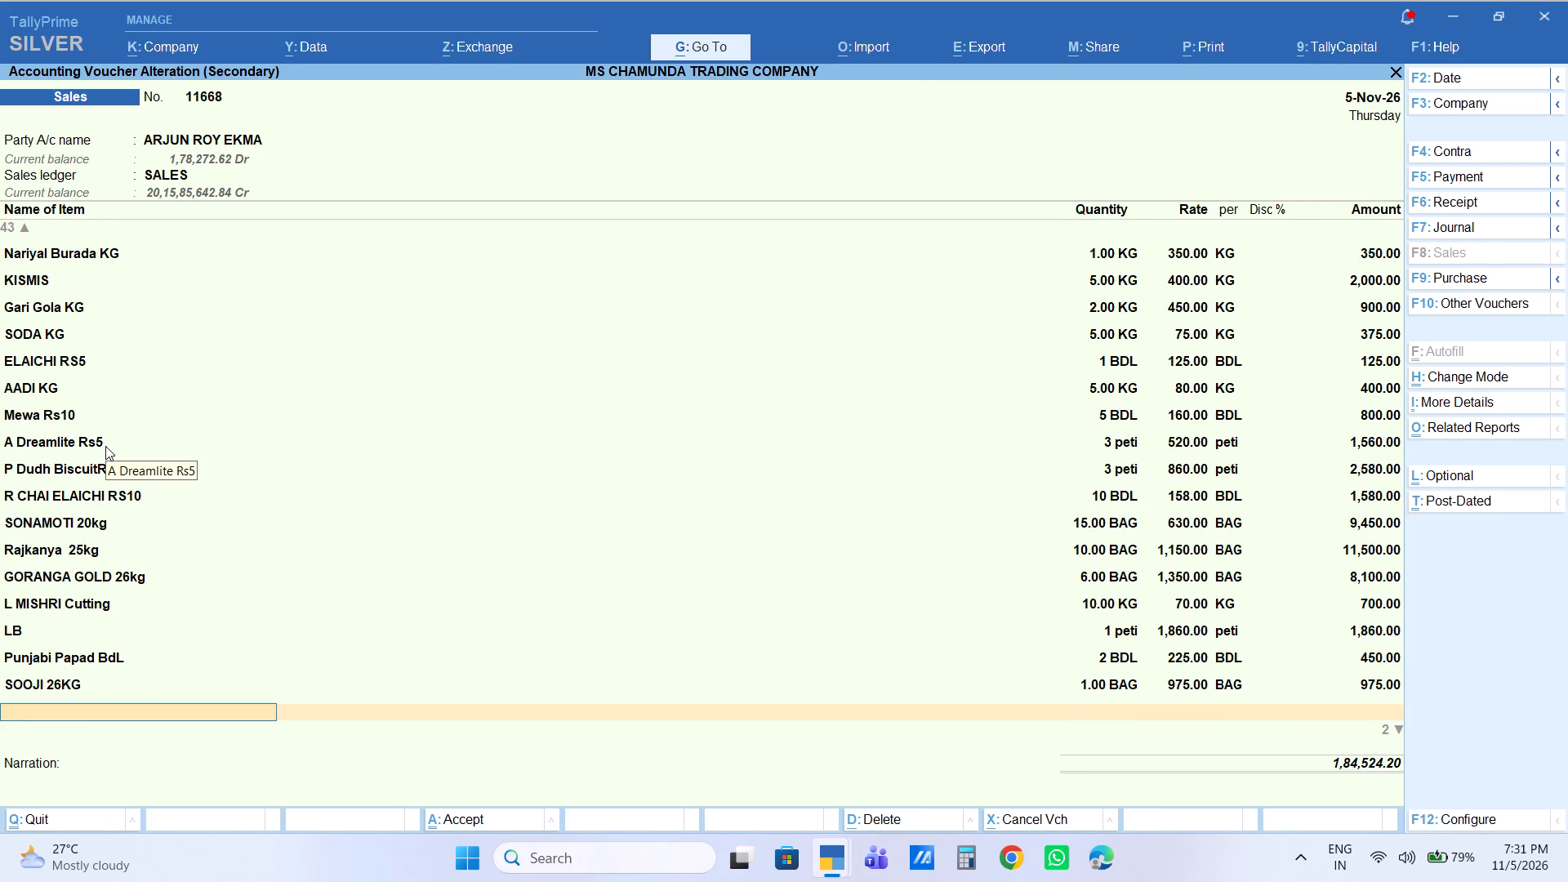
Add Raees 30kg with quantity 1 BAG and an amount of 3030, leaving its discount blank.
{"action": "type", "text": "raee"}
{"action": "key", "text": "Down"}
{"action": "key", "text": "Down"}
{"action": "key", "text": "Return"}
{"action": "key", "text": "1"}
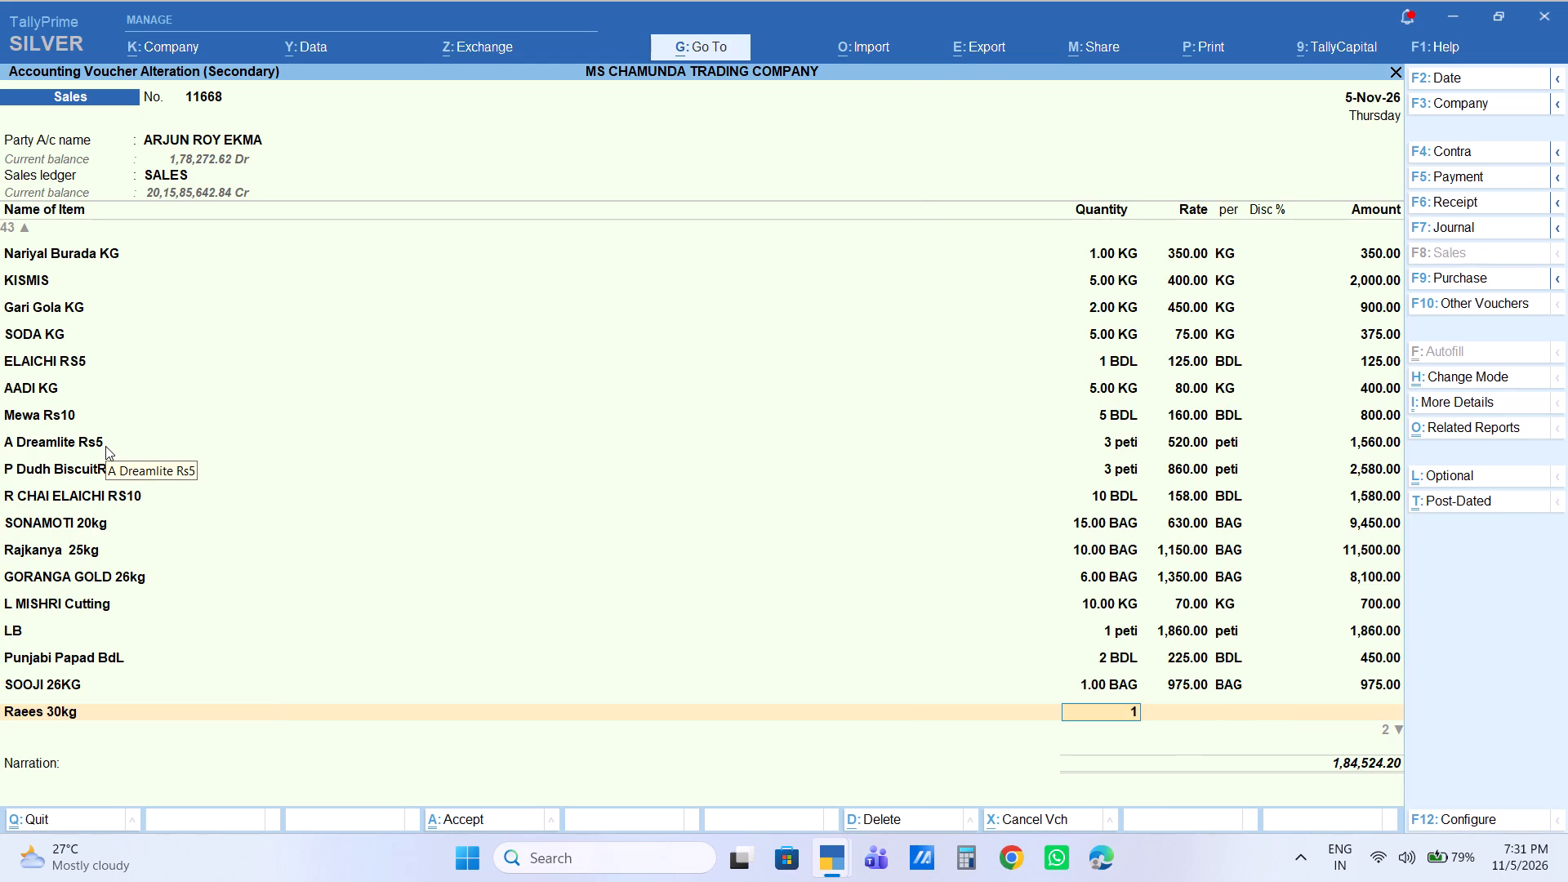
{"action": "key", "text": "Return"}
{"action": "key", "text": "Return"}
{"action": "key", "text": "Return"}
{"action": "key", "text": "Return"}
{"action": "type", "text": "3030"}
{"action": "key", "text": "Return"}
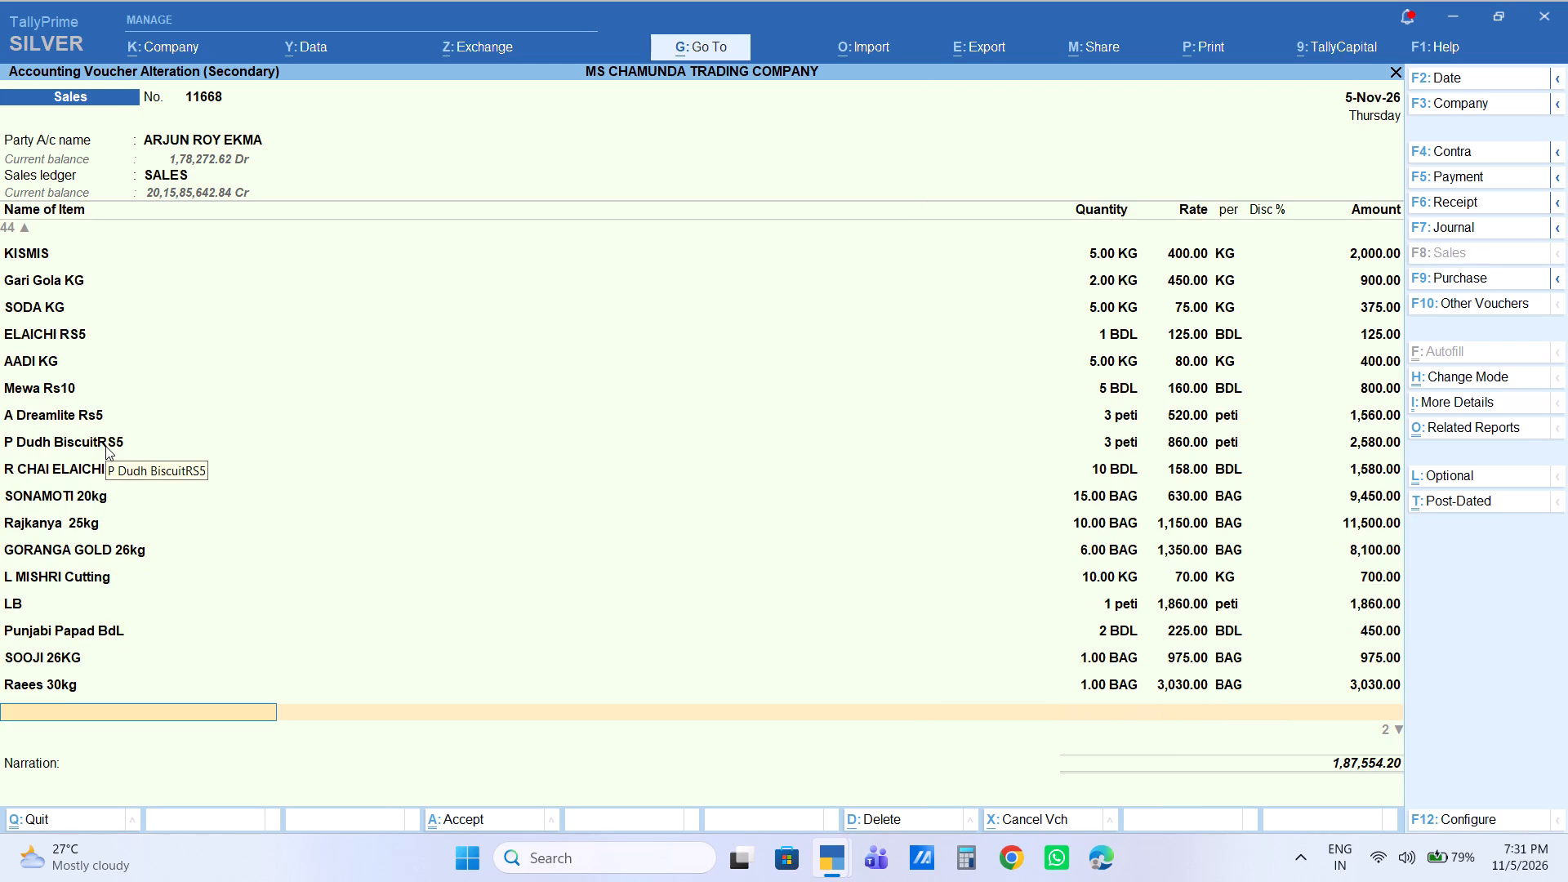
Add Madhuri Rahar30kg with quantity 1 BAG and an amount of 3060, leaving its discount blank.
{"action": "type", "text": "madhur"}
{"action": "key", "text": "Return"}
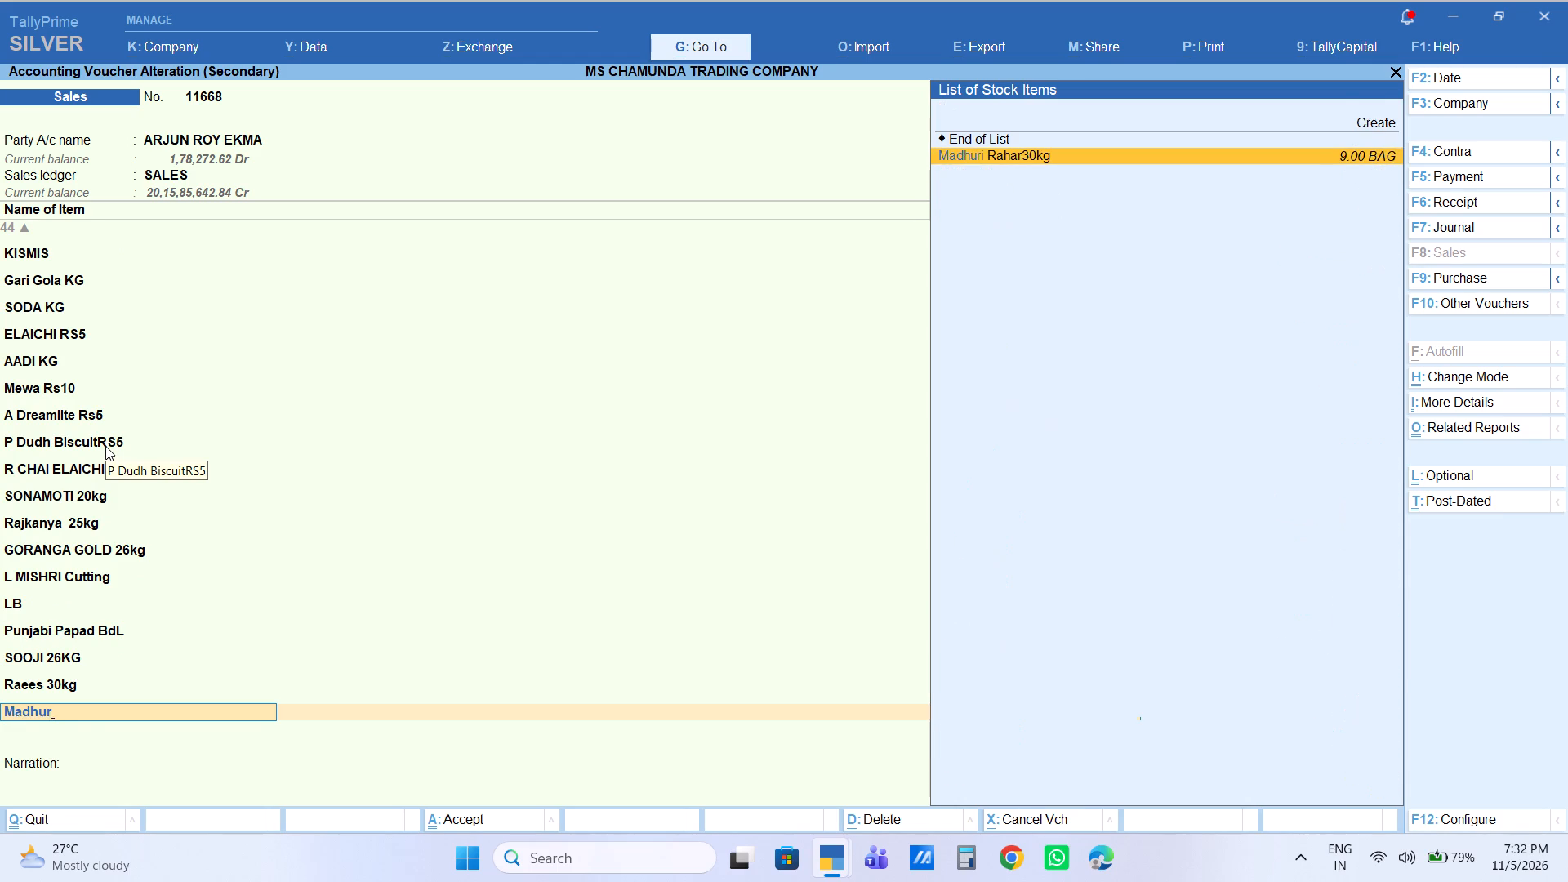
{"action": "key", "text": "1"}
{"action": "key", "text": "Return"}
{"action": "key", "text": "Return"}
{"action": "key", "text": "Return"}
{"action": "key", "text": "Return"}
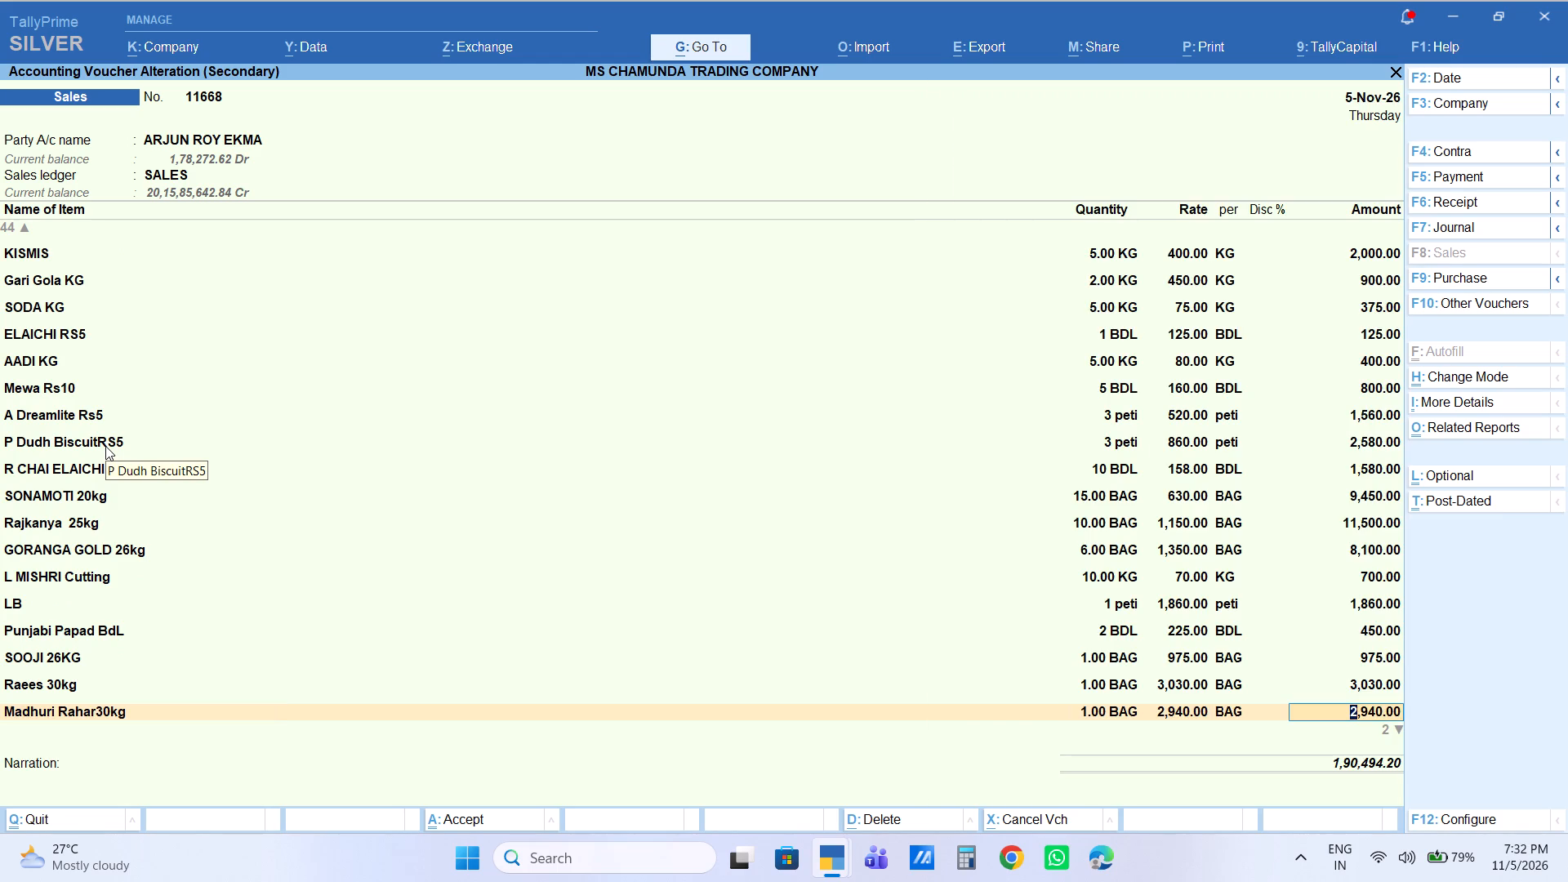
{"action": "type", "text": "3060"}
{"action": "key", "text": "Return"}
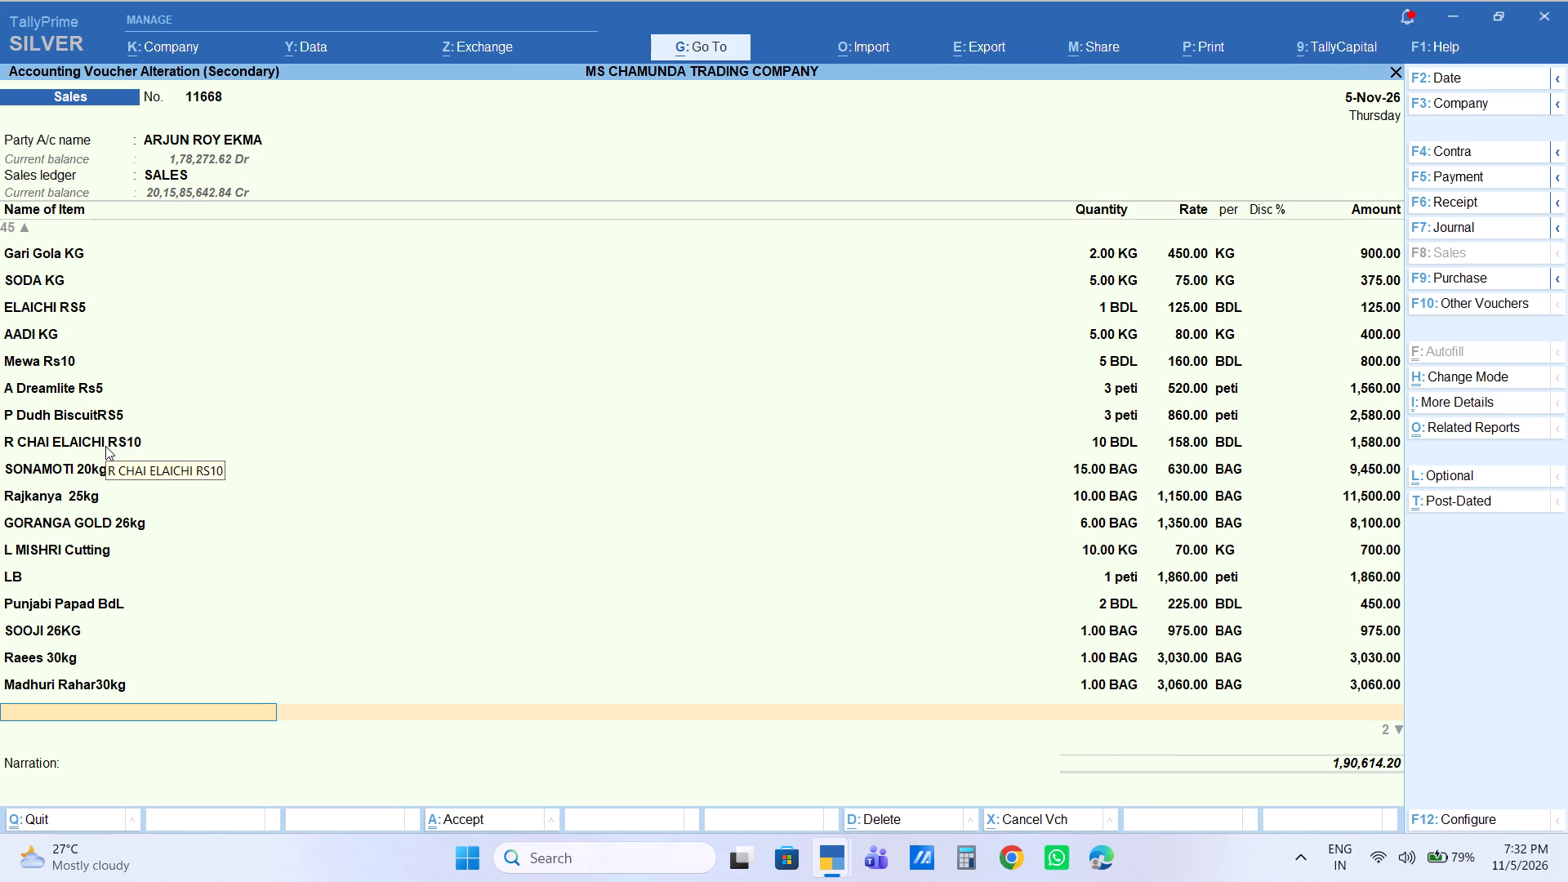
Add SAGAR 500G PCS with quantity 10 PCS, keeping its default rate and leaving the discount blank.
{"action": "type", "text": "sagar"}
{"action": "key", "text": "Return"}
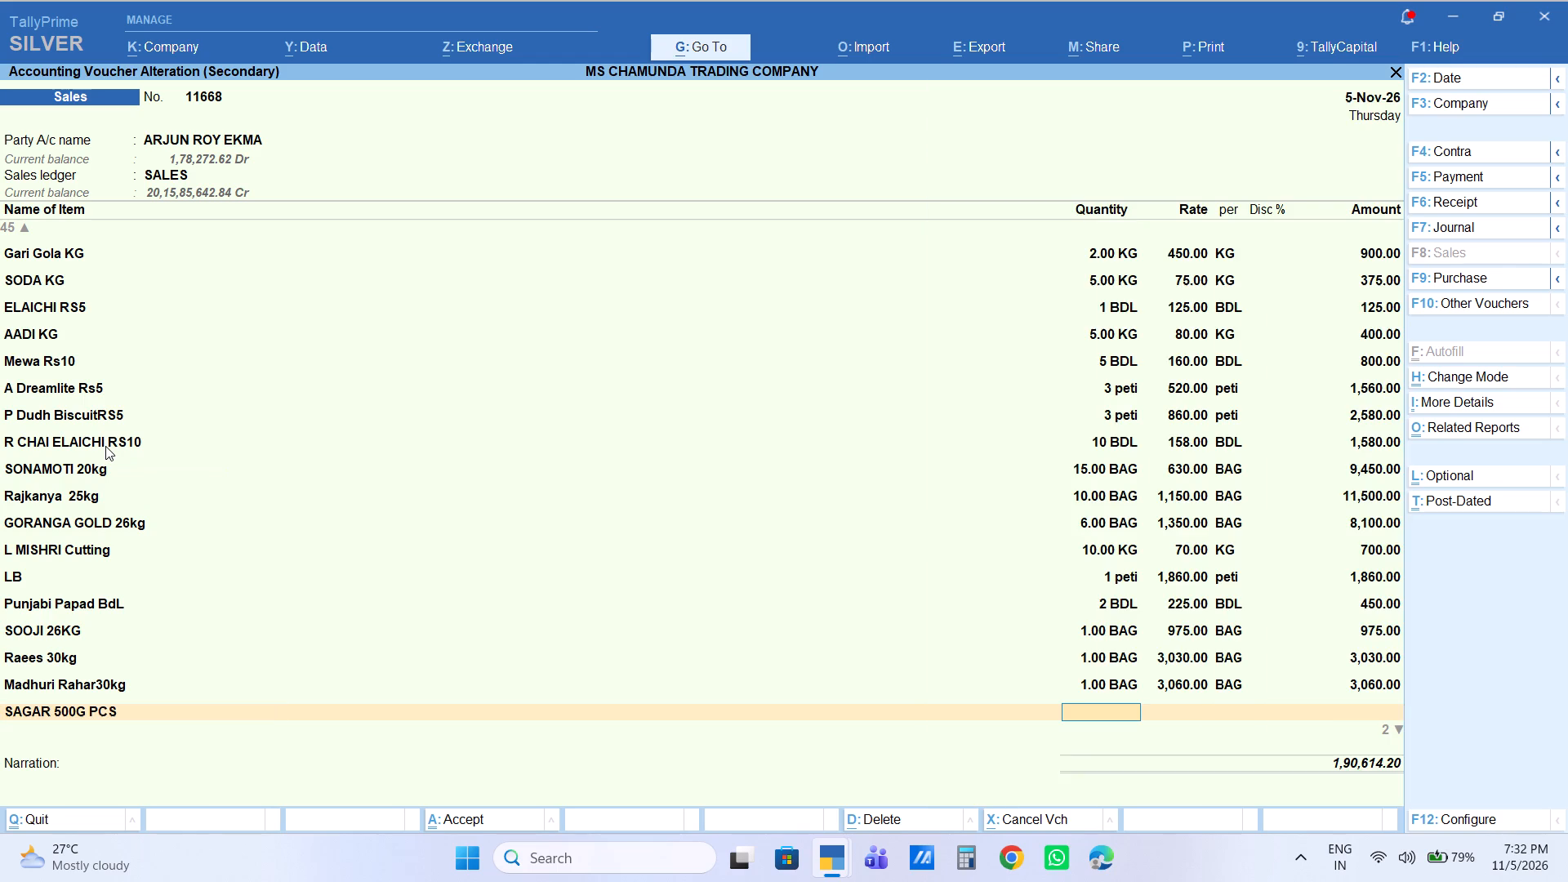
{"action": "type", "text": "10"}
{"action": "key", "text": "Return"}
{"action": "key", "text": "Return"}
{"action": "key", "text": "Return"}
{"action": "key", "text": "Return"}
{"action": "key", "text": "Return"}
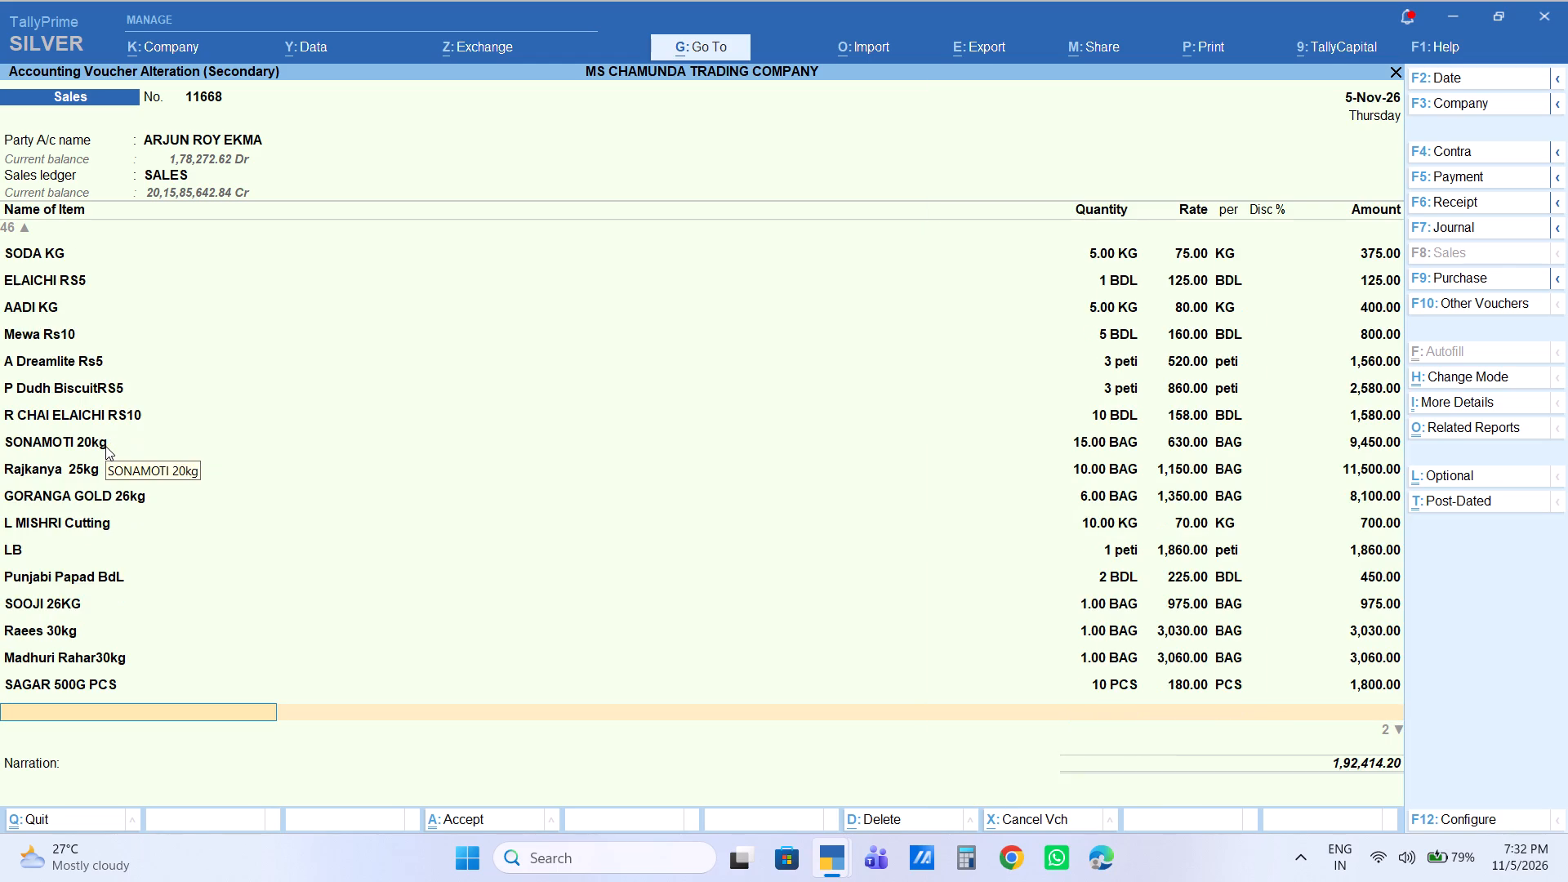
Add Horlicks 1kg (Jar) with quantity 3 PCS at its default rate and a 10% discount.
{"action": "type", "text": "horli"}
{"action": "key", "text": "Down"}
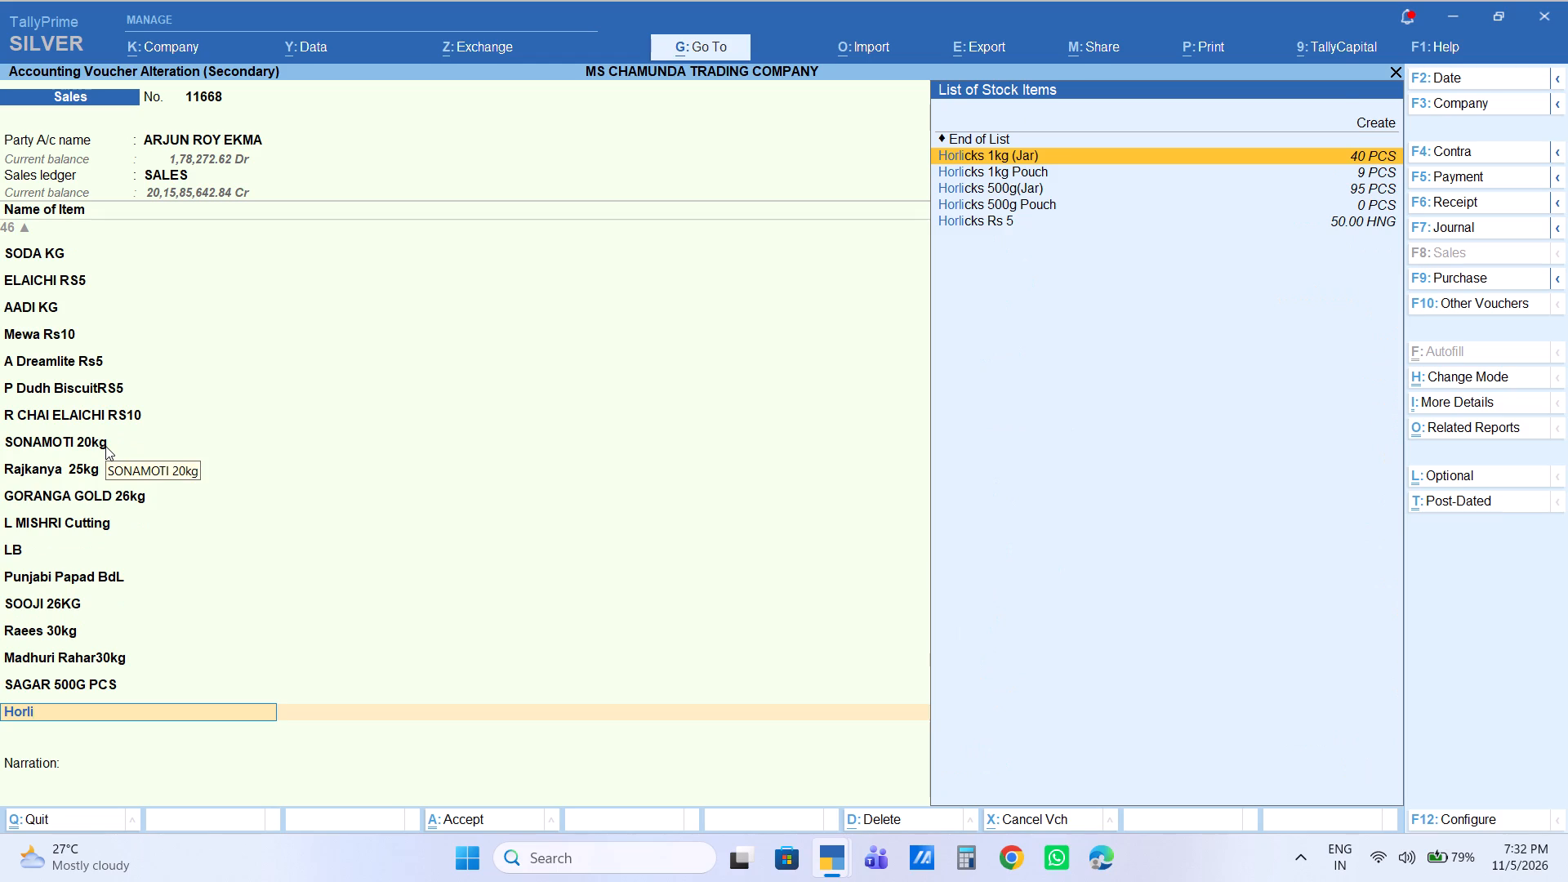
{"action": "key", "text": "Return"}
{"action": "key", "text": "3"}
{"action": "key", "text": "Return"}
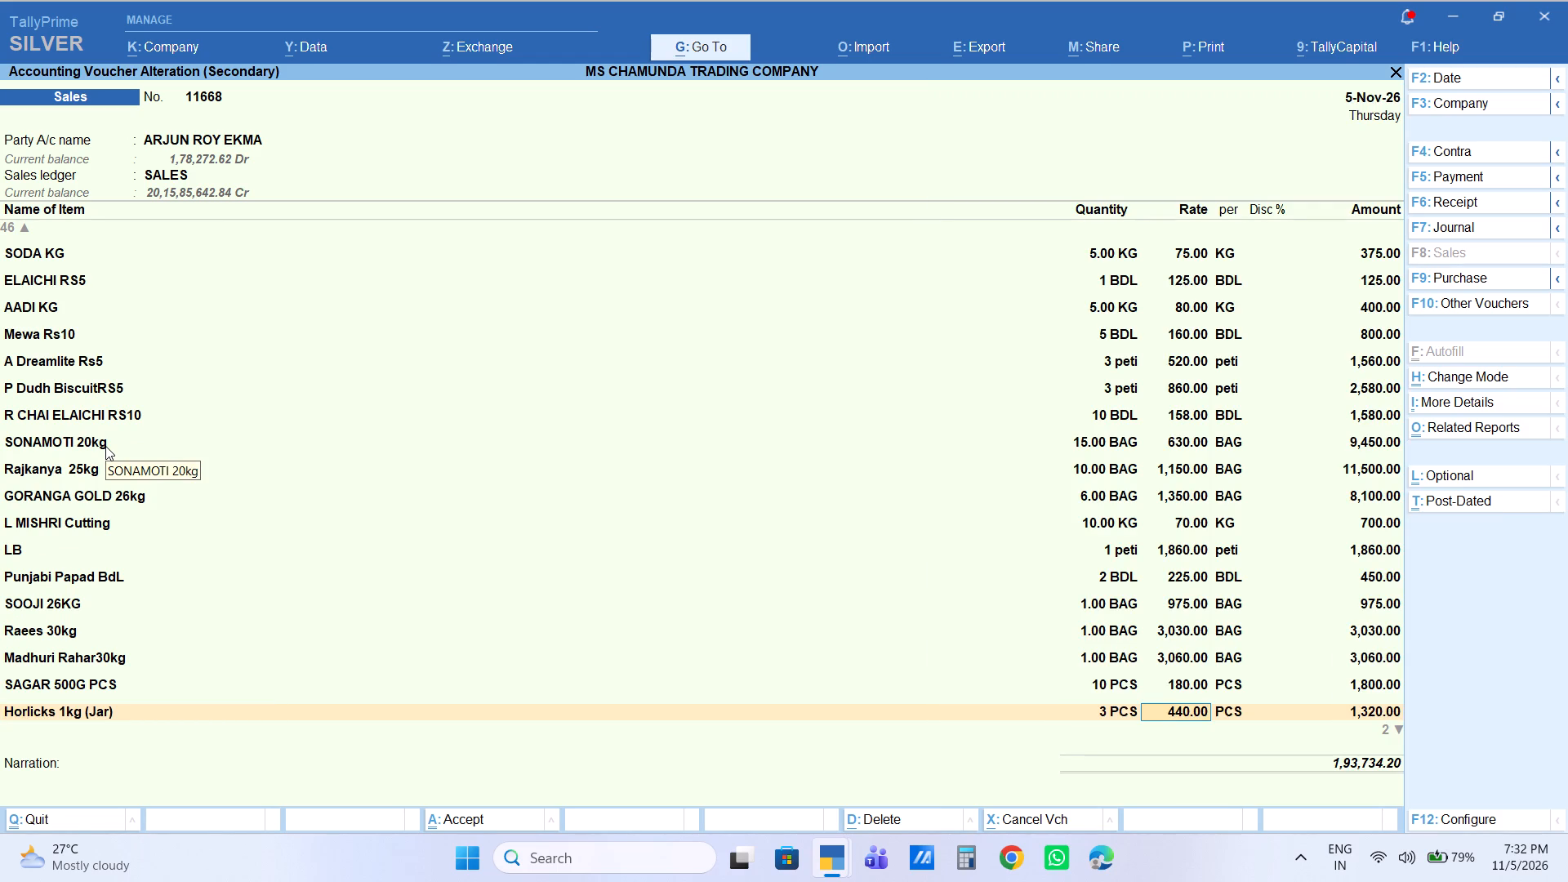
{"action": "key", "text": "Return"}
{"action": "key", "text": "Return"}
{"action": "type", "text": "10"}
{"action": "key", "text": "Return"}
{"action": "key", "text": "Return"}
{"action": "key", "text": "Return"}
{"action": "key", "text": "BackSpace"}
{"action": "key", "text": "Return"}
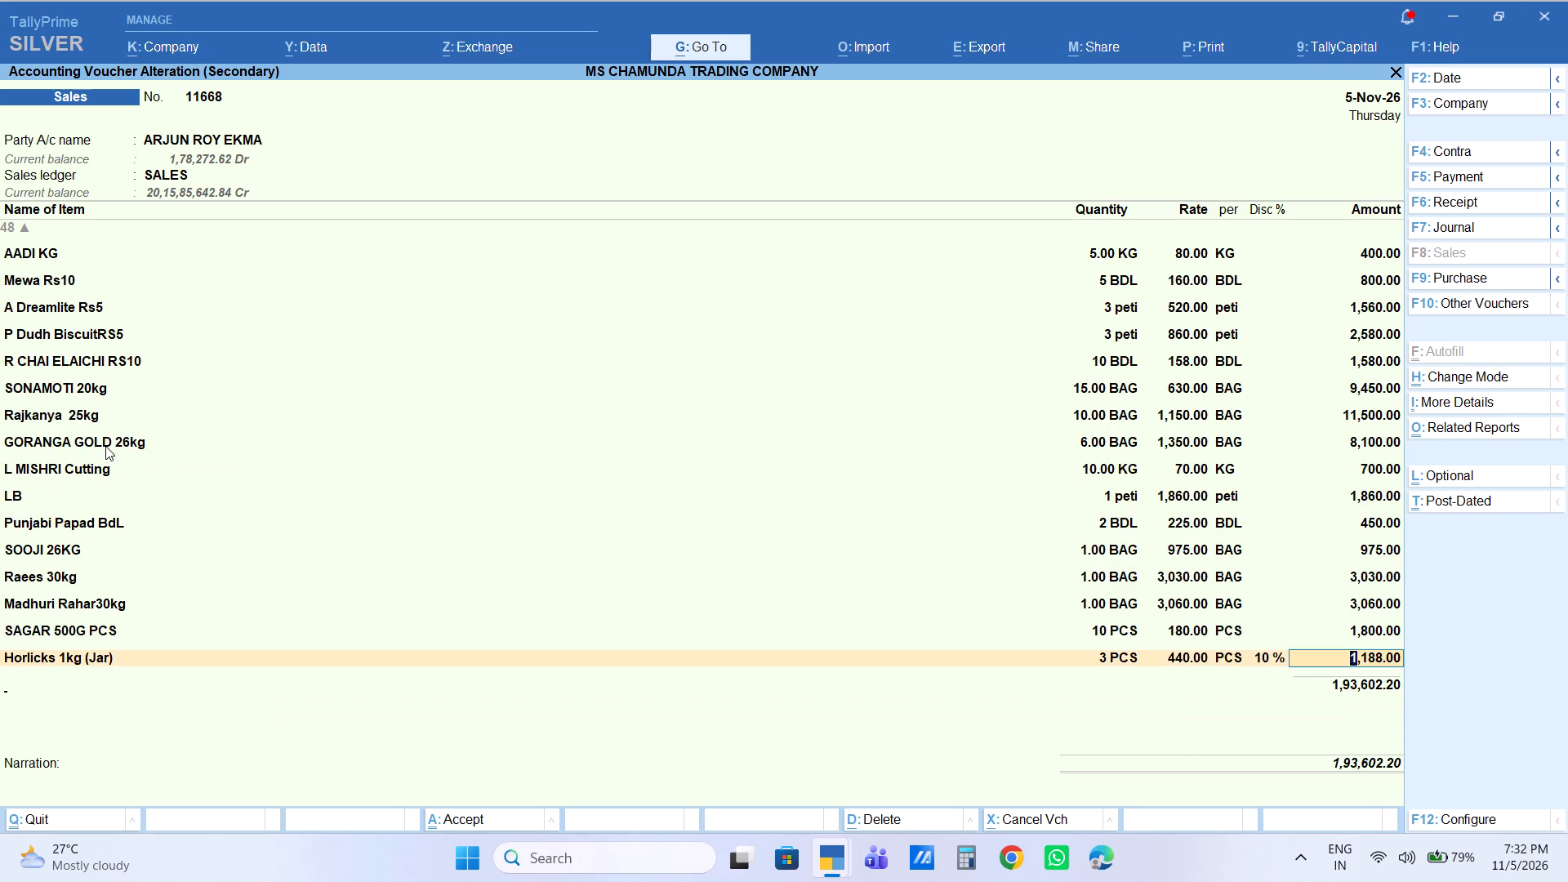
Add Horlicks 500g(Jar) with quantity 3 PCS at a rate of 264 and a 10% discount.
{"action": "type", "text": "horli"}
{"action": "key", "text": "Down"}
{"action": "key", "text": "Down"}
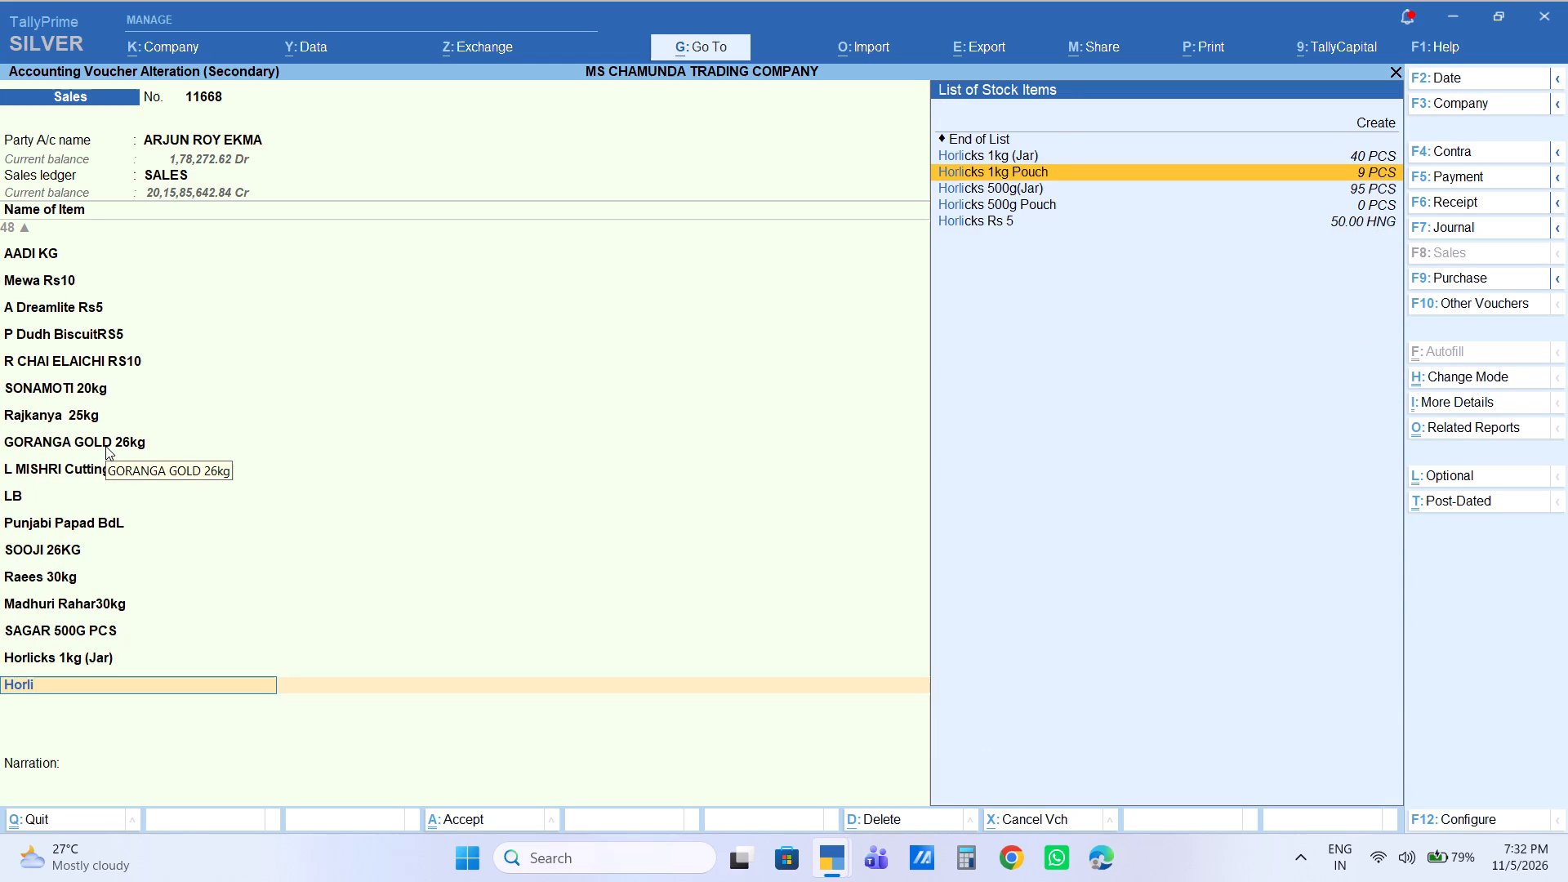
{"action": "key", "text": "Down"}
{"action": "key", "text": "Return"}
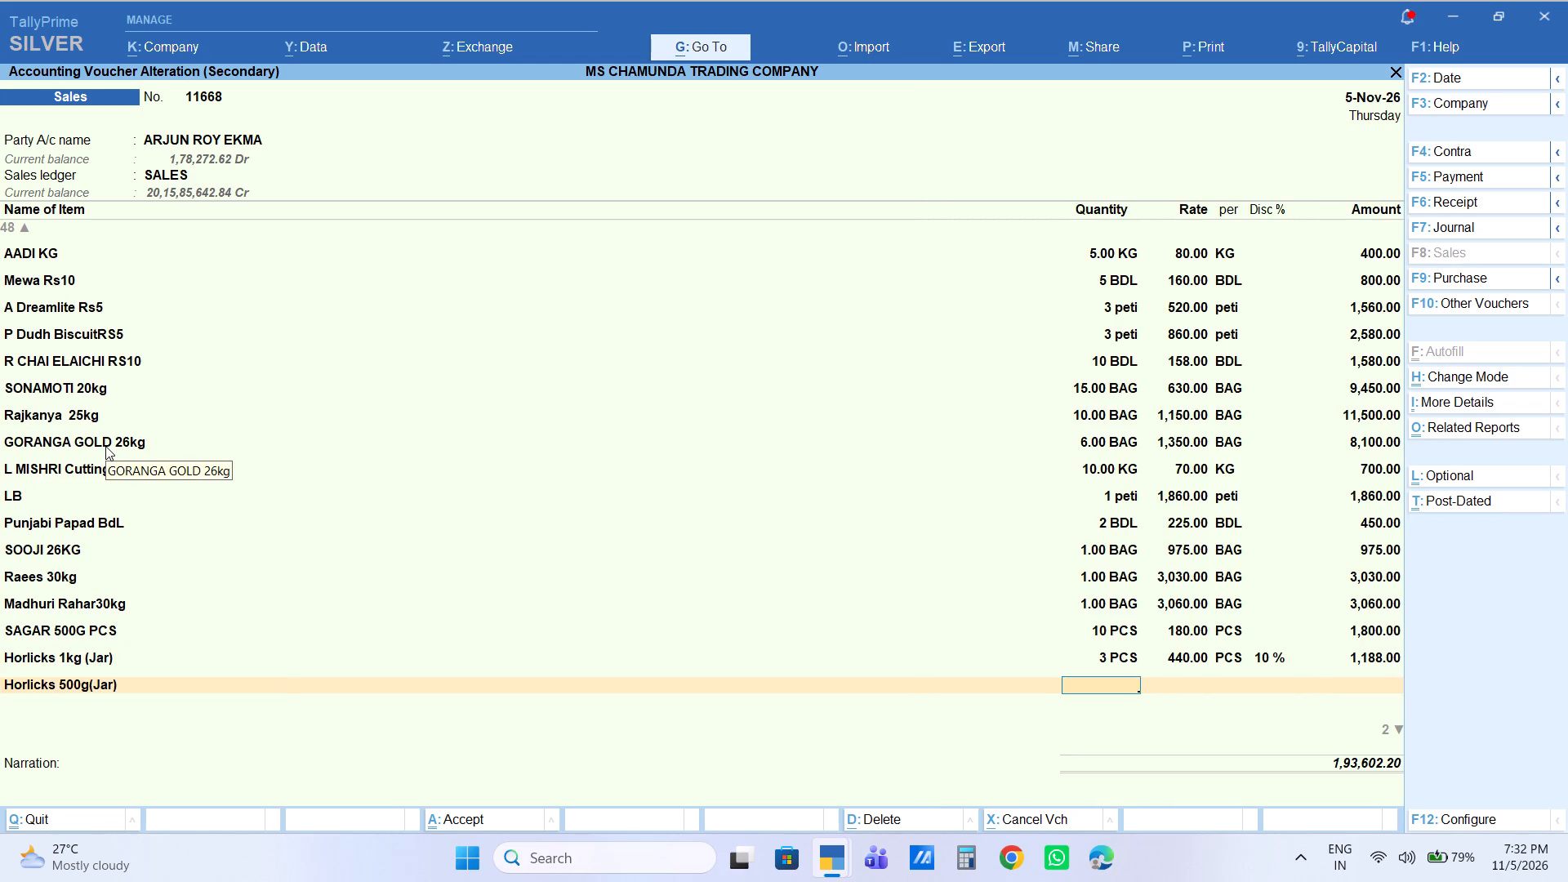
{"action": "key", "text": "3"}
{"action": "key", "text": "Return"}
{"action": "key", "text": "Return"}
{"action": "key", "text": "Return"}
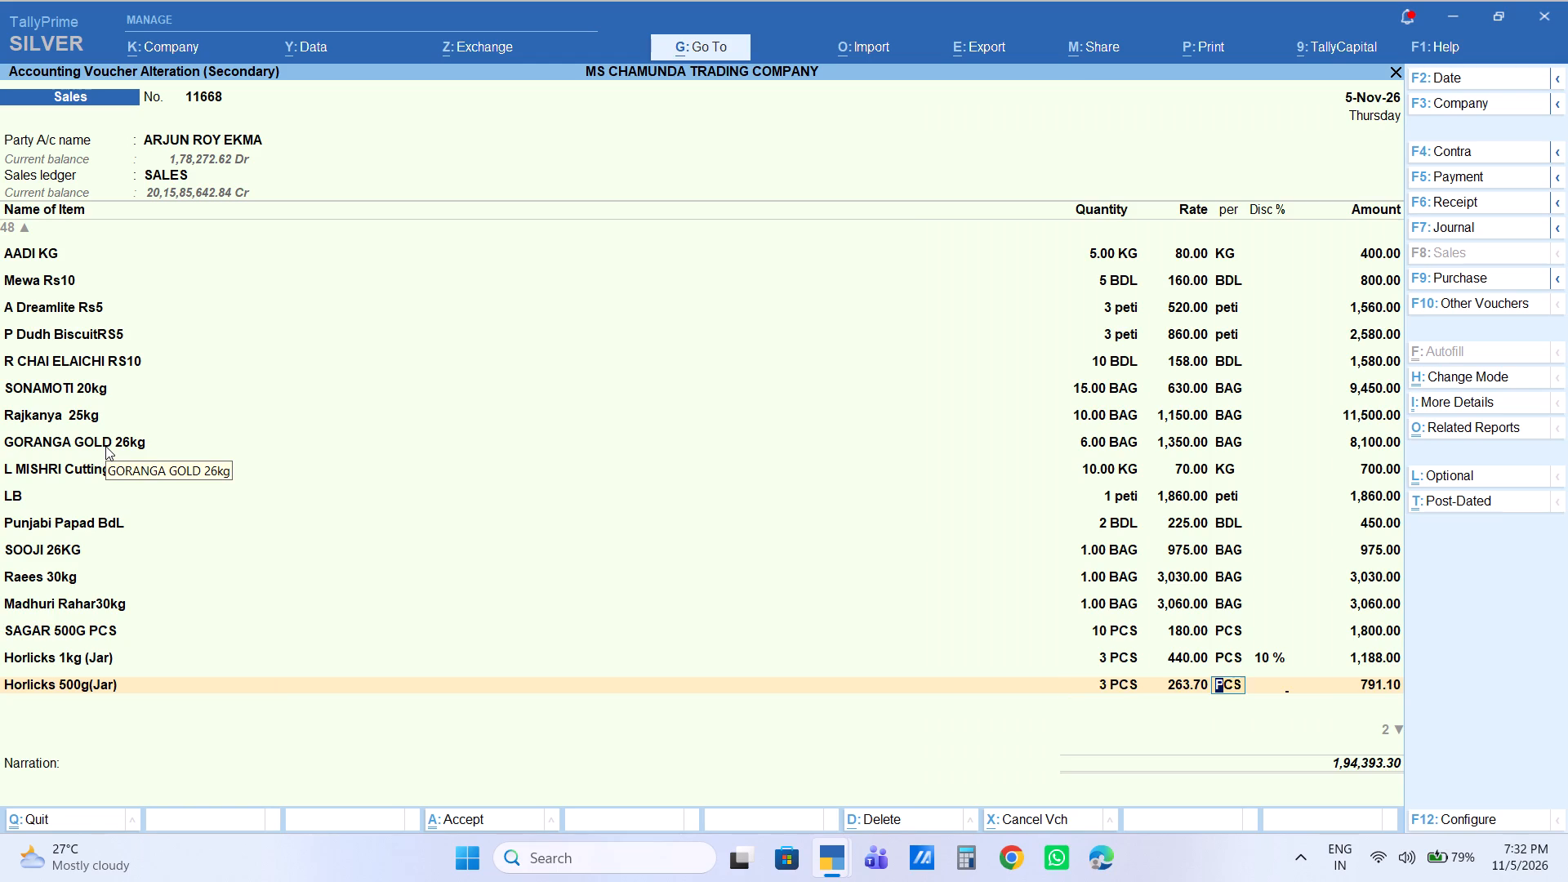
{"action": "key", "text": "BackSpace"}
{"action": "key", "text": "BackSpace"}
{"action": "type", "text": "264"}
{"action": "key", "text": "Return"}
{"action": "key", "text": "Return"}
{"action": "type", "text": "10"}
{"action": "key", "text": "Return"}
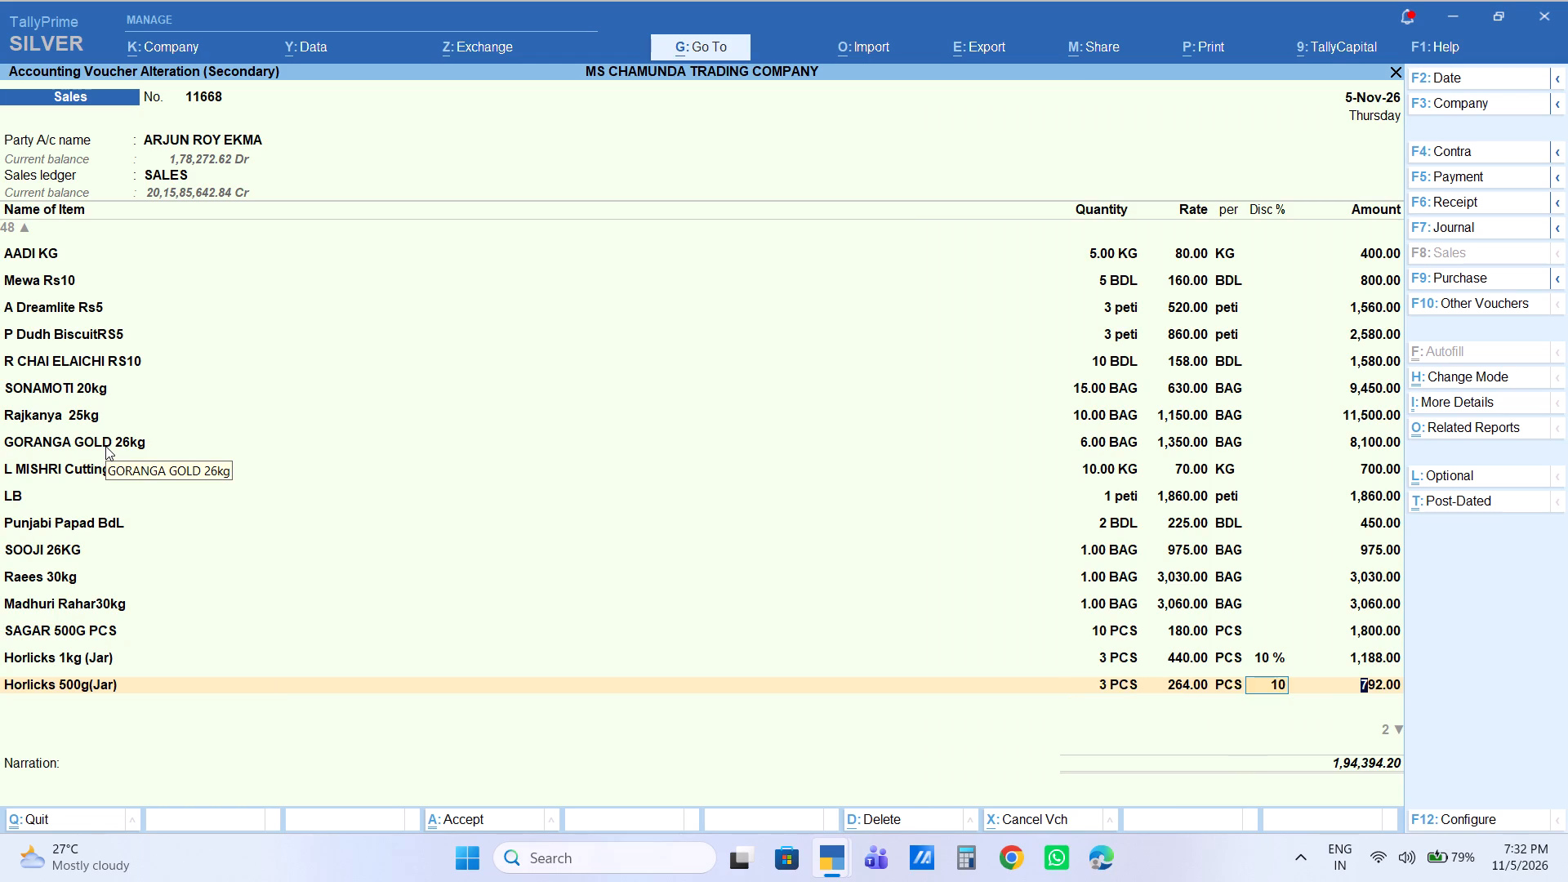
{"action": "key", "text": "Return"}
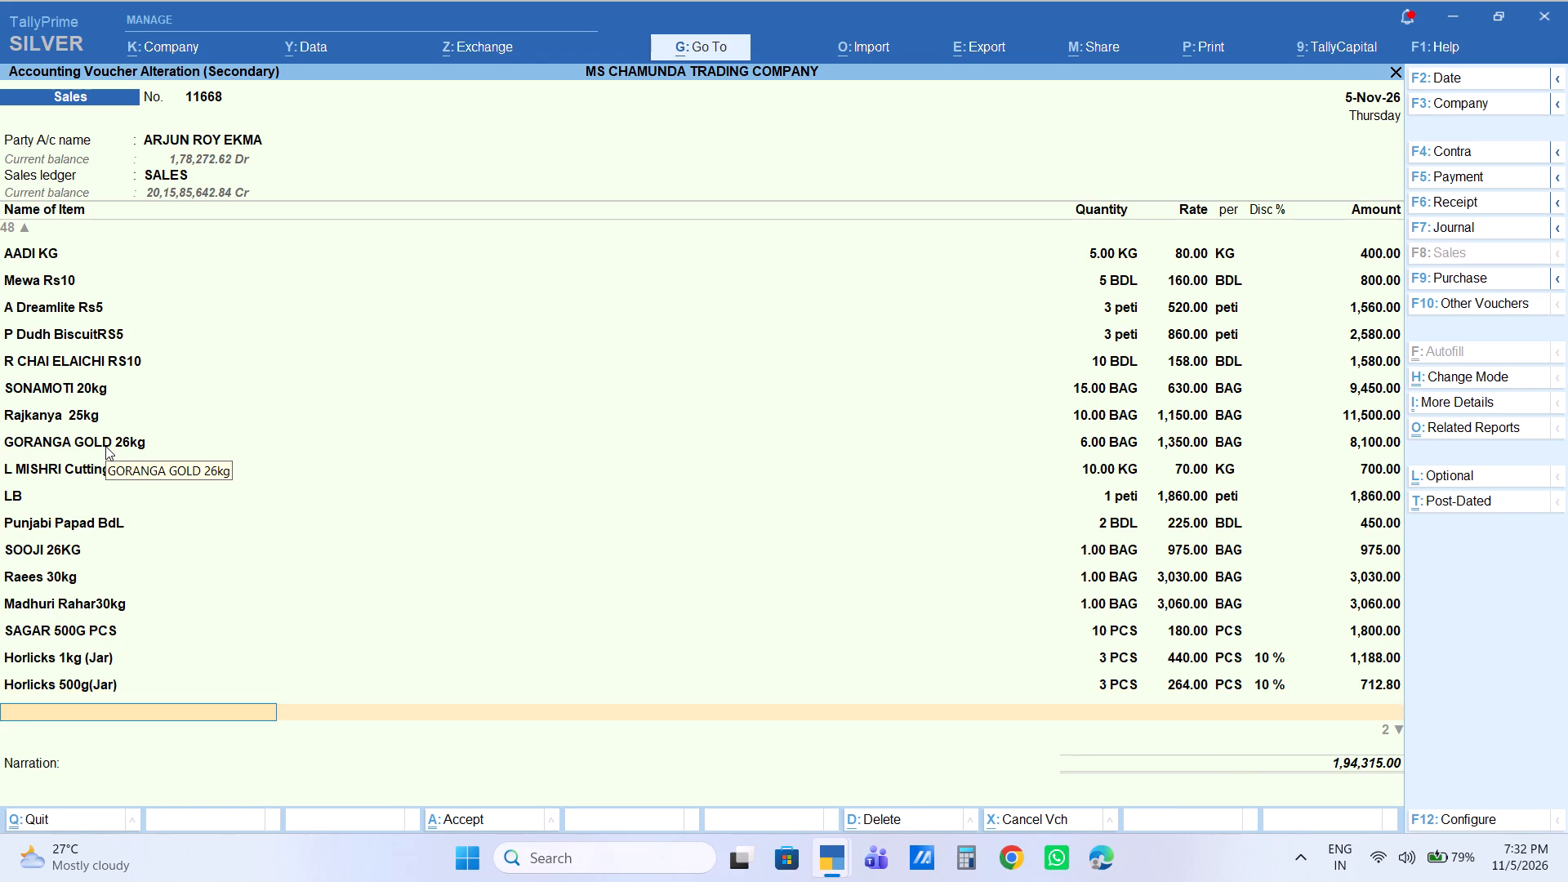
End the item list and add the Labour Charge ledger below the items.
{"action": "key", "text": "Return"}
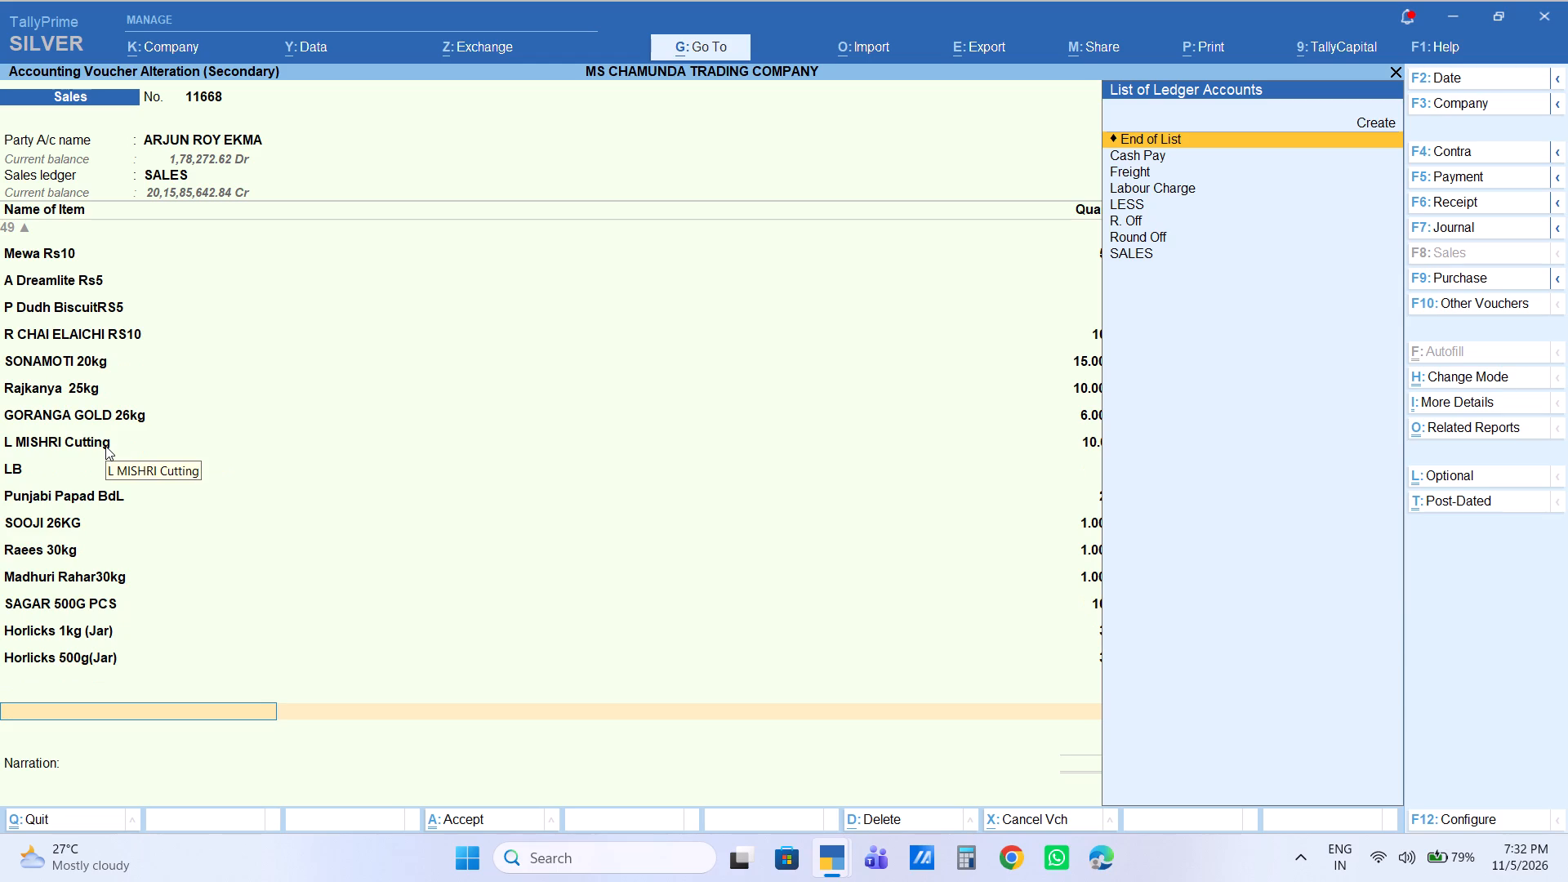
{"action": "key", "text": "Down"}
{"action": "key", "text": "Down"}
{"action": "key", "text": "Down"}
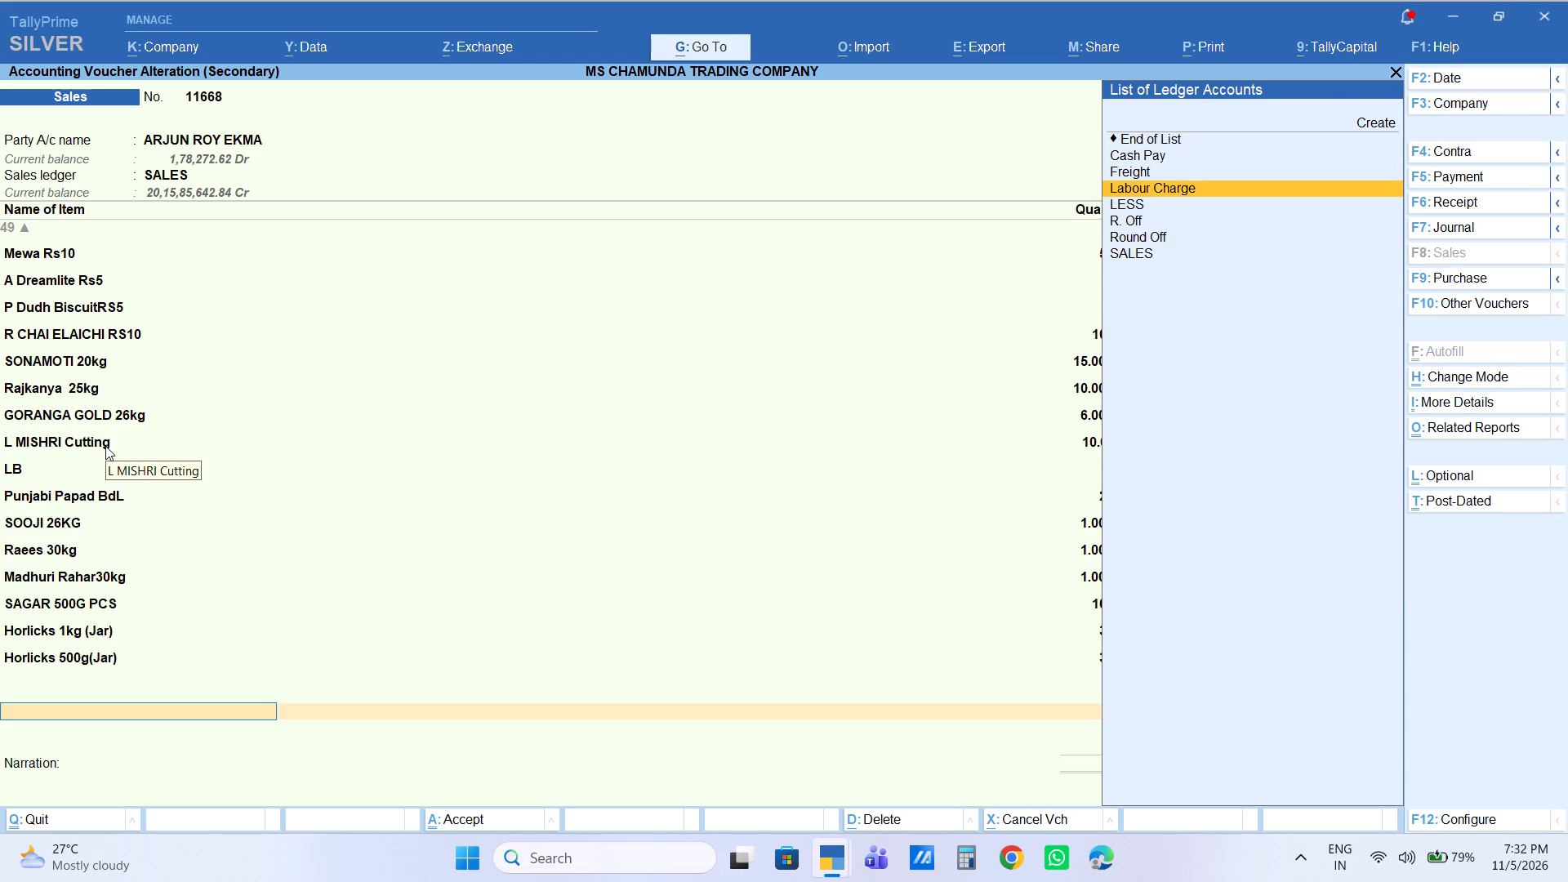
{"action": "key", "text": "Return"}
{"action": "key", "text": "Return"}
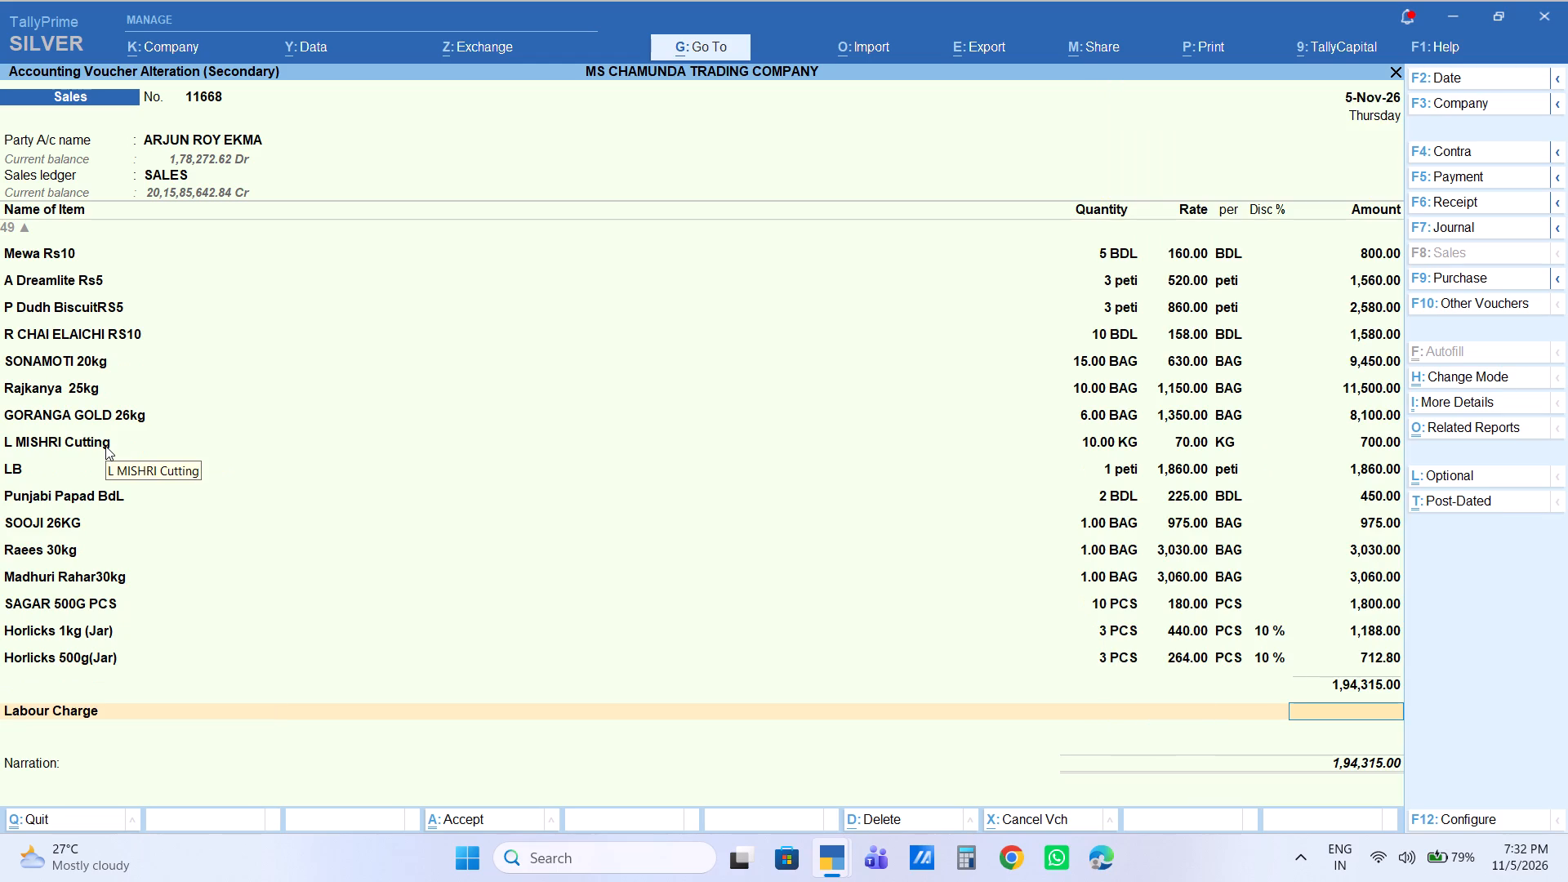
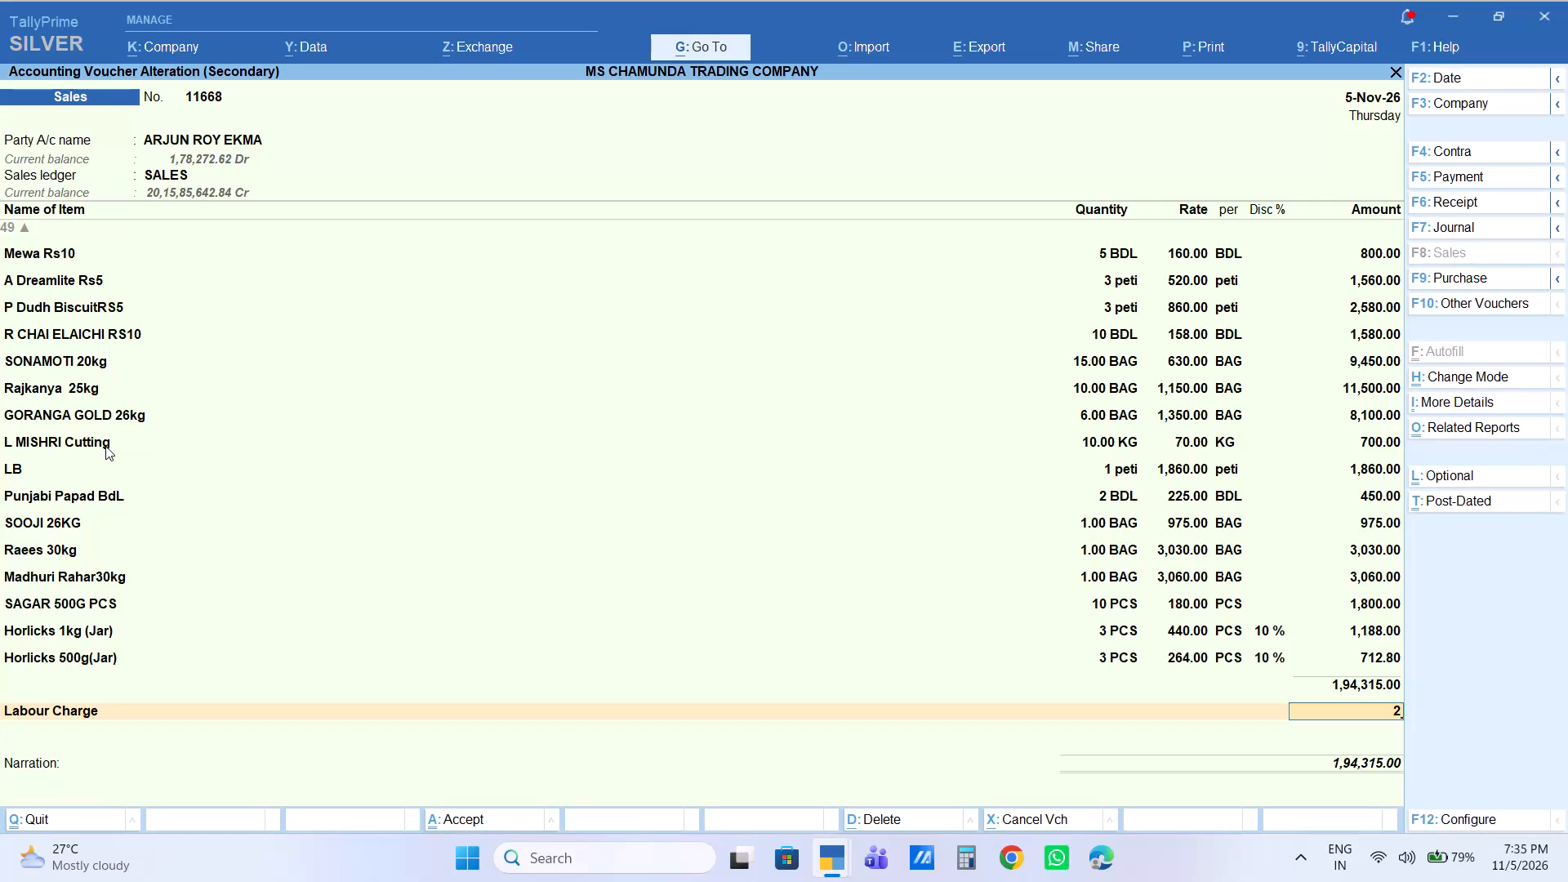
Set the Labour Charge amount to 235.
{"action": "type", "text": "34"}
{"action": "key", "text": "Return"}
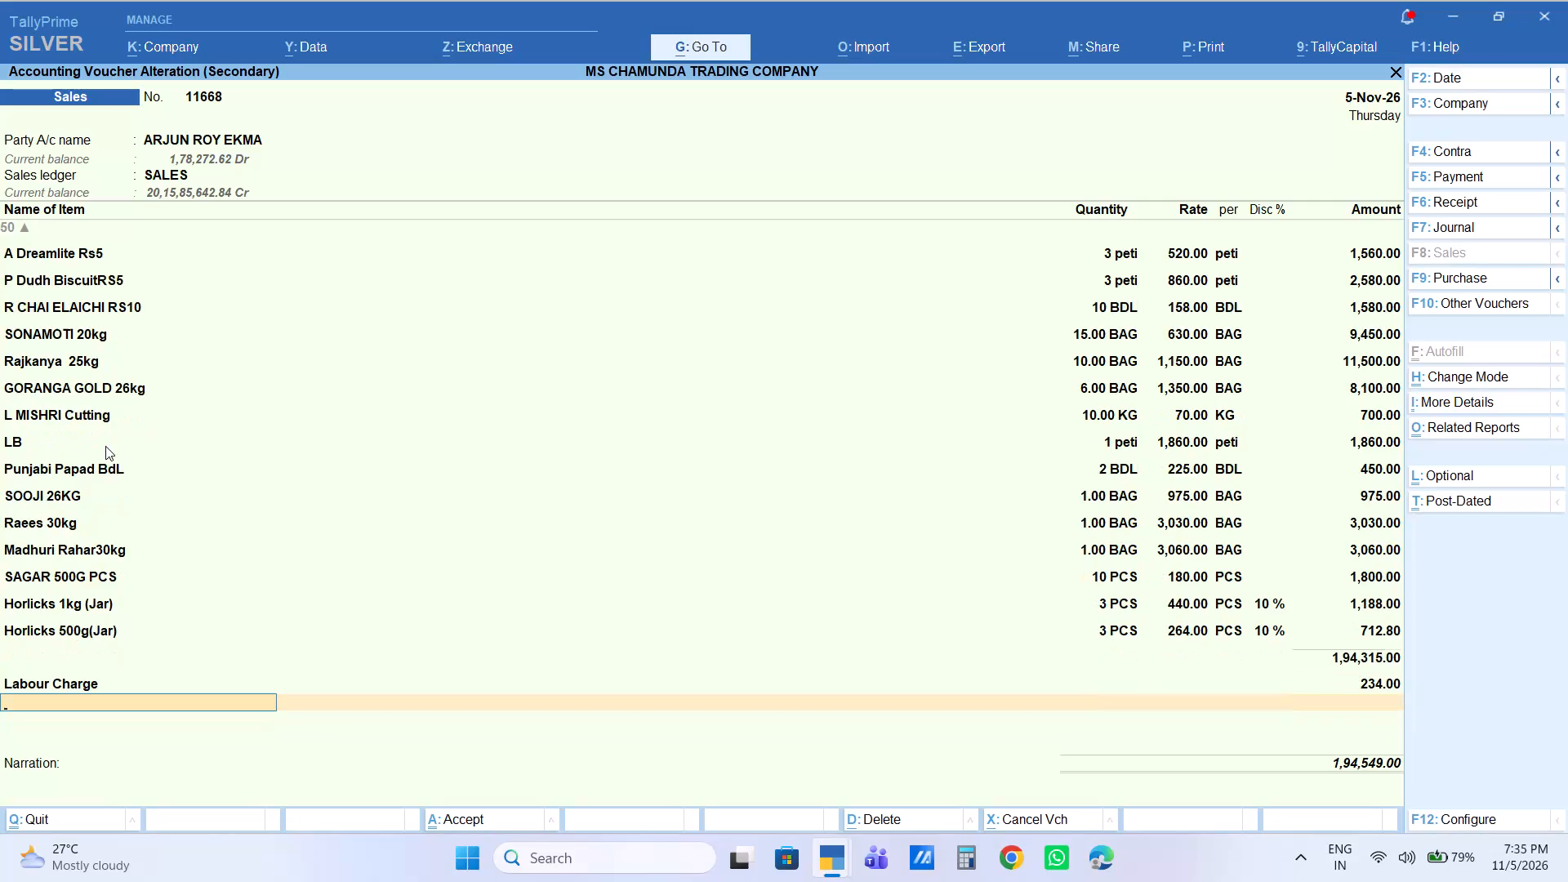
{"action": "key", "text": "BackSpace"}
{"action": "type", "text": "235"}
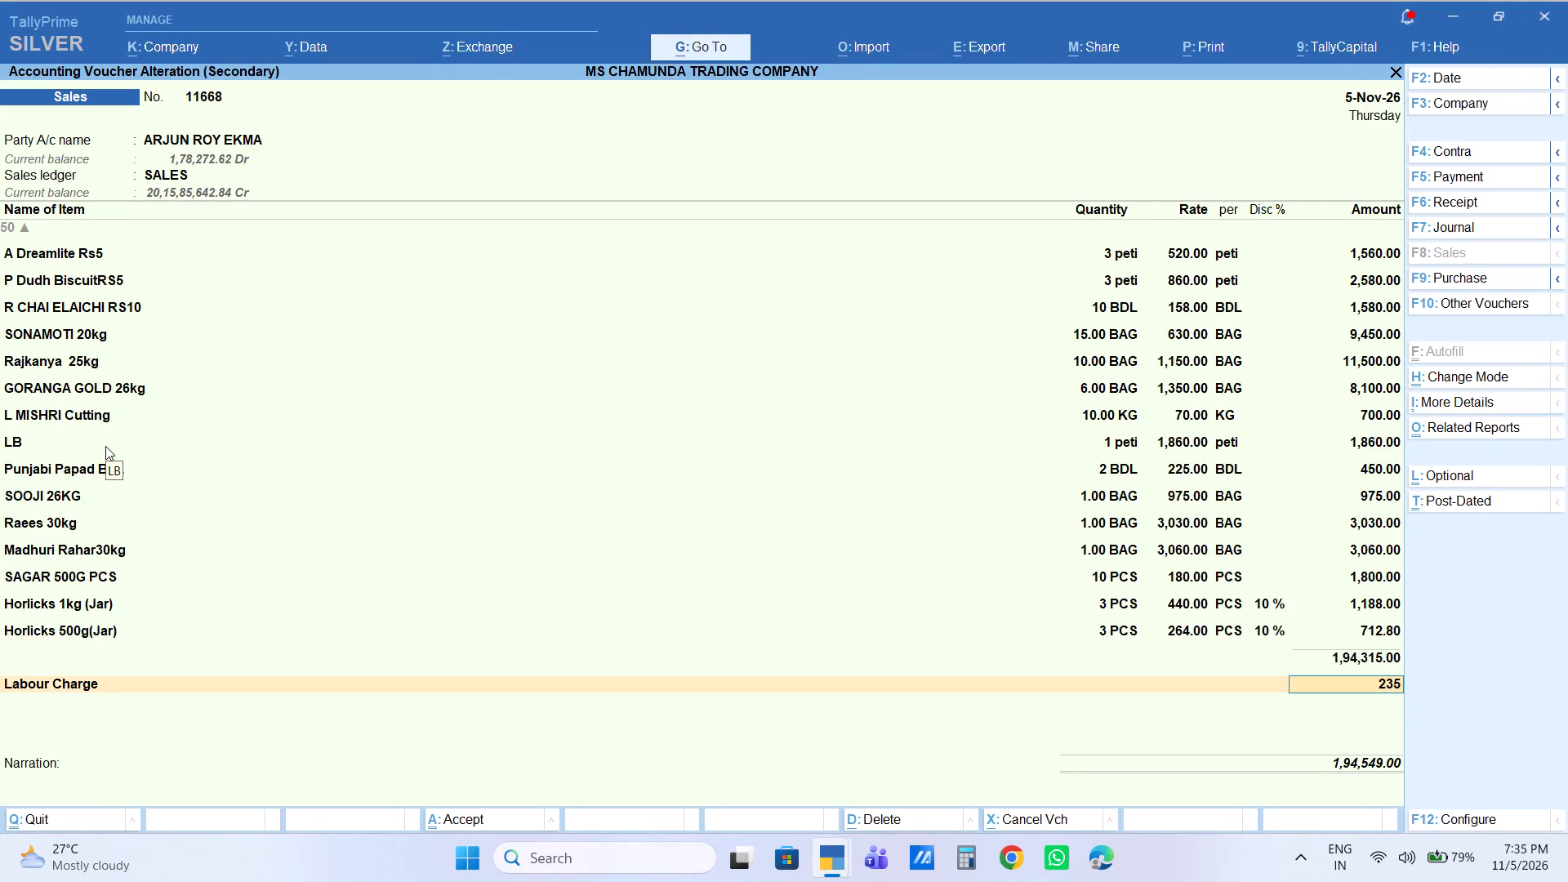
{"action": "key", "text": "Return"}
Finish the ledger entries, accept the party's bill-wise details with New Ref 11668, and save the sales voucher.
{"action": "key", "text": "Return"}
{"action": "key", "text": "Return"}
{"action": "key", "text": "Return"}
{"action": "key", "text": "Return"}
{"action": "key", "text": "Return"}
{"action": "key", "text": "Return"}
{"action": "key", "text": "Return"}
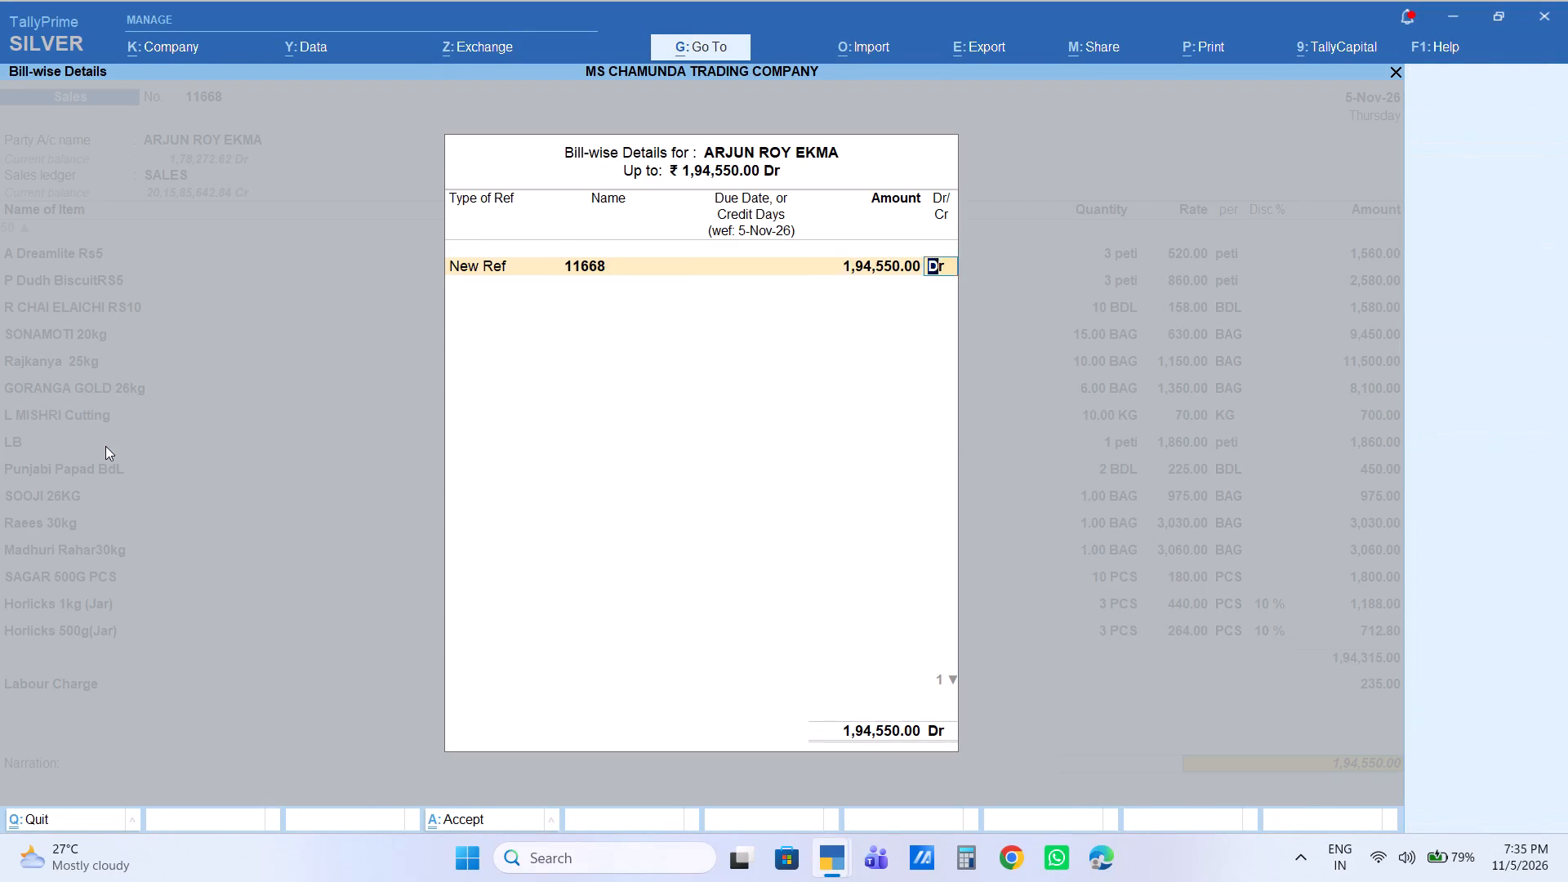
{"action": "key", "text": "Return"}
{"action": "key", "text": "Return"}
{"action": "key", "text": "Return"}
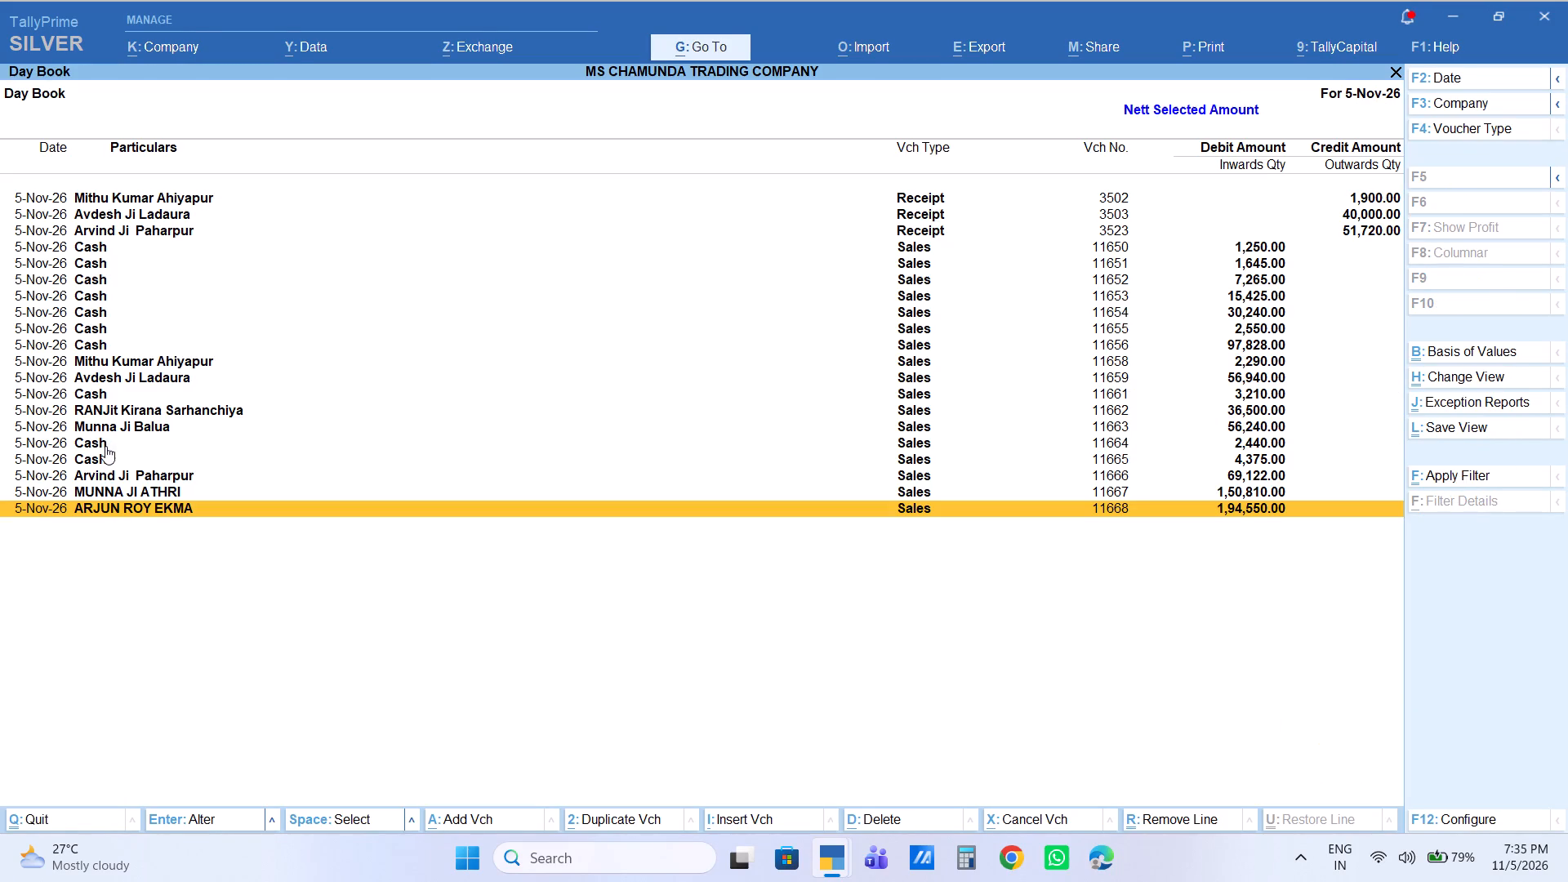
Reopen sales voucher 11668 from the Day Book and print one copy of its invoice on the TVS-E RP 3230 printer.
{"action": "key", "text": "Return"}
{"action": "key", "text": "ctrl+p"}
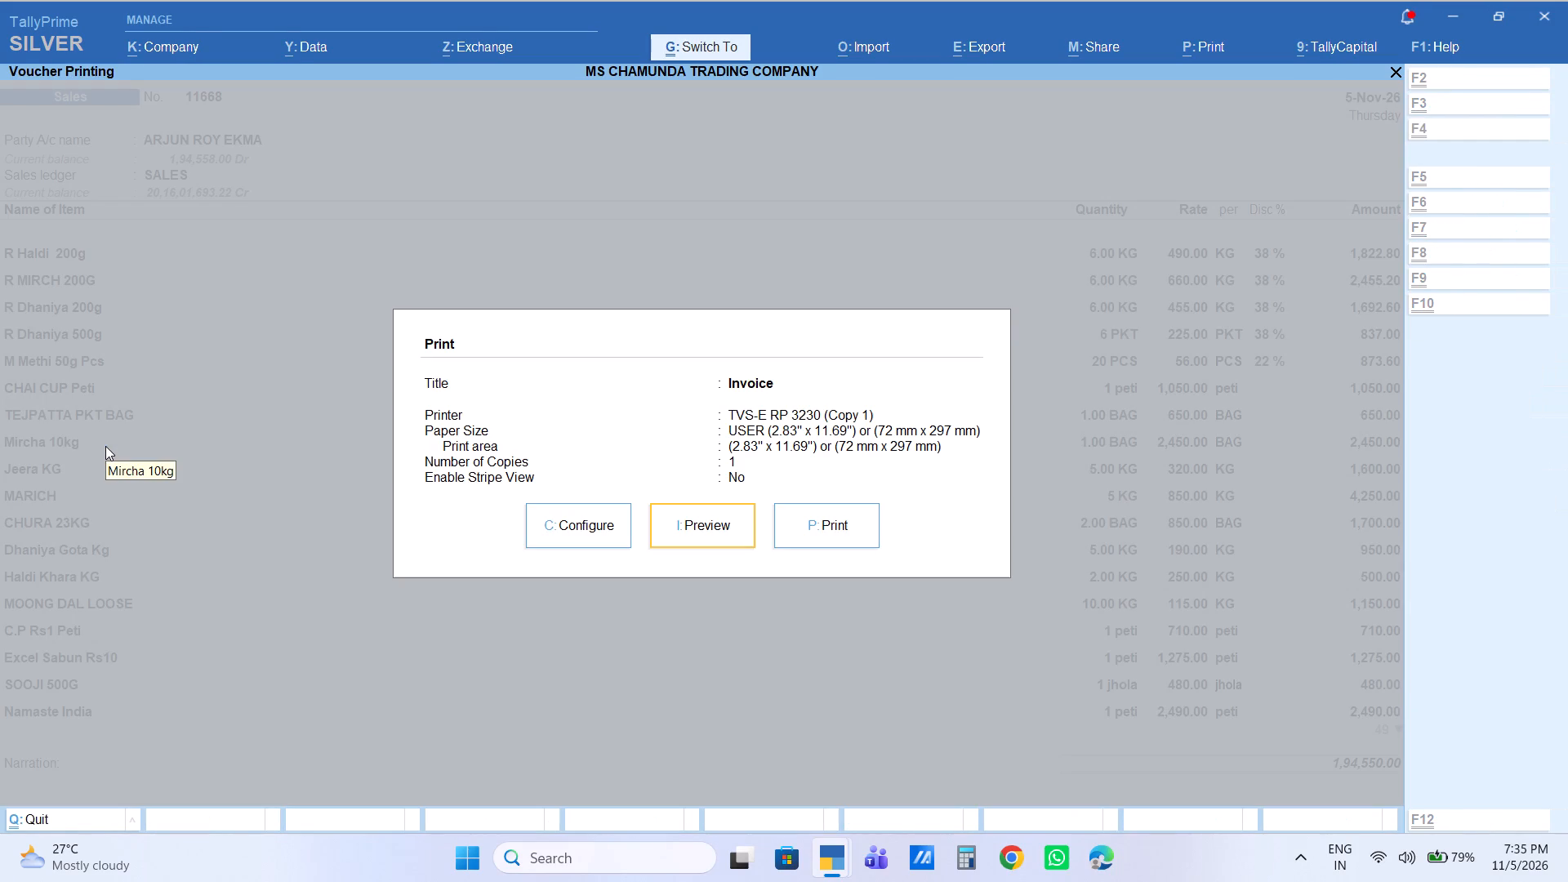
{"action": "key", "text": "Right"}
{"action": "key", "text": "Return"}
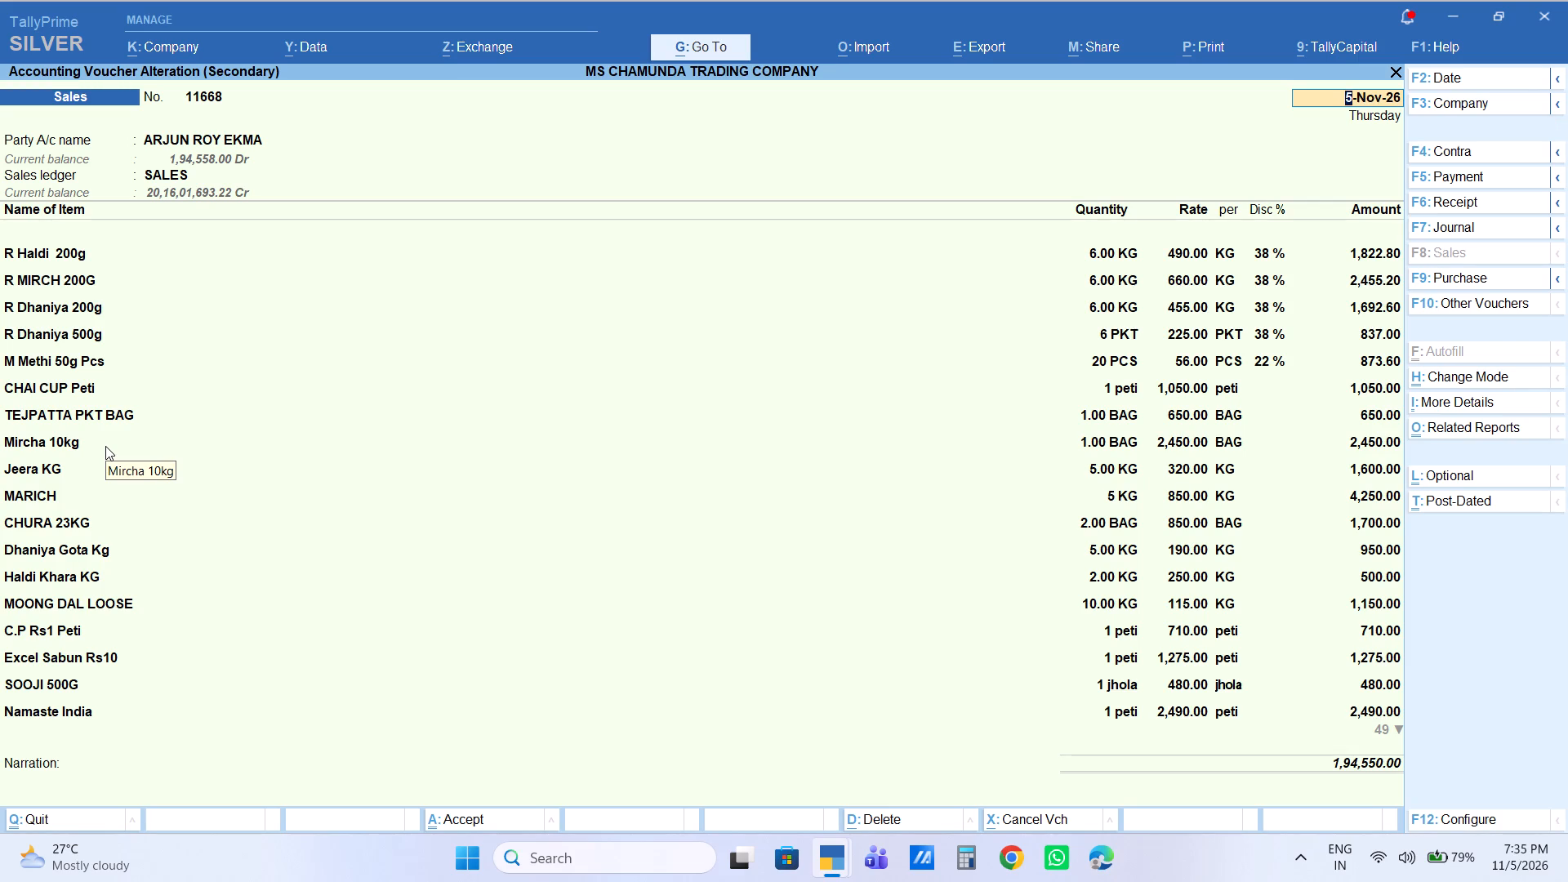
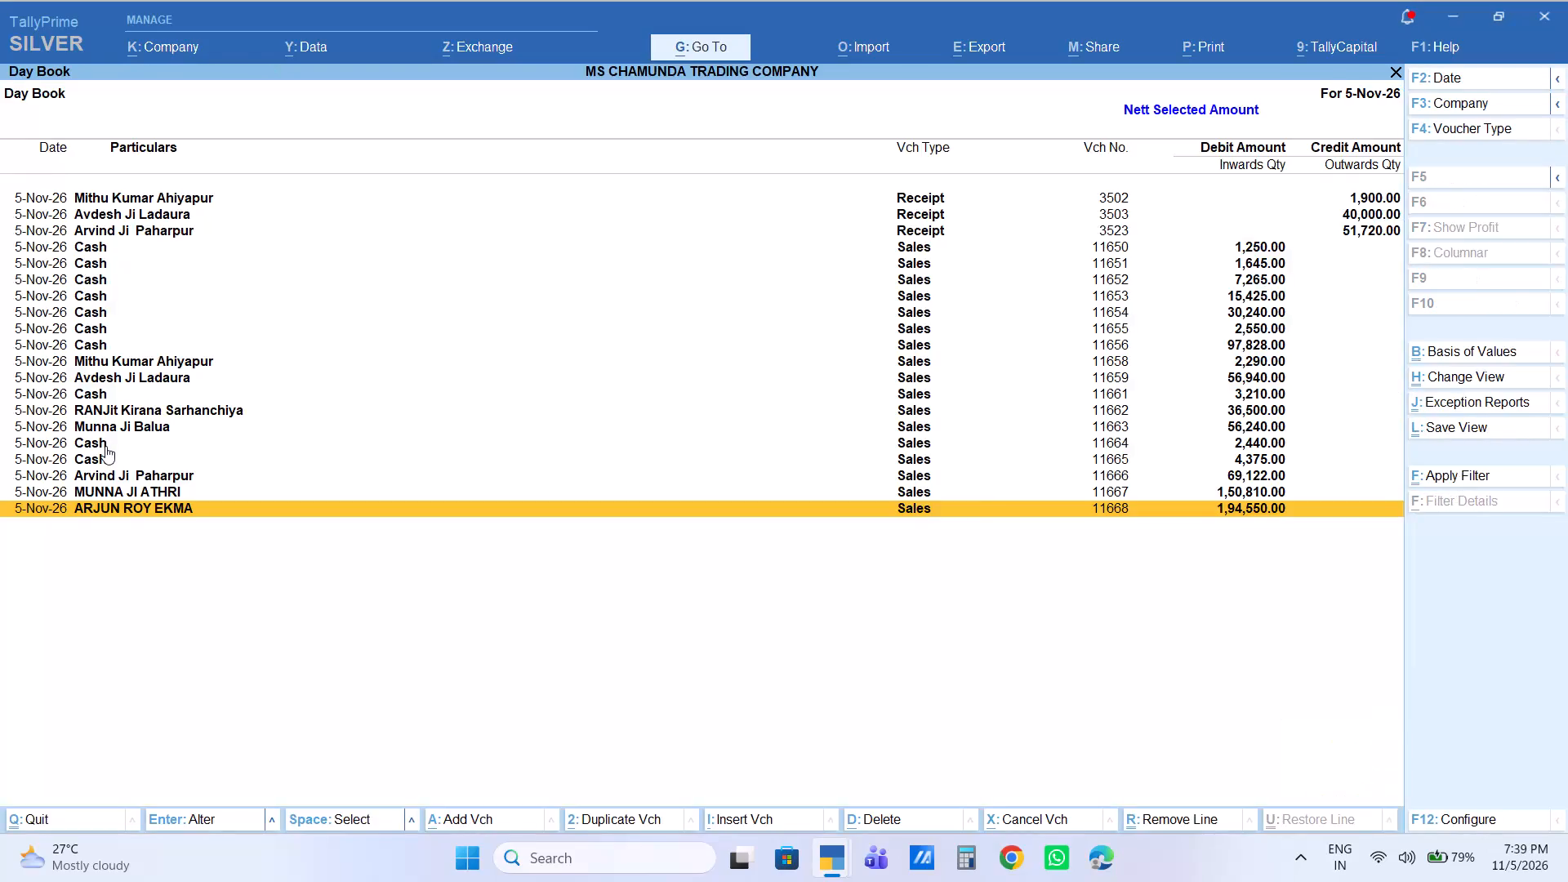
Leave the Day Book and start a new receipt voucher with Cash as the account.
{"action": "key", "text": "Escape"}
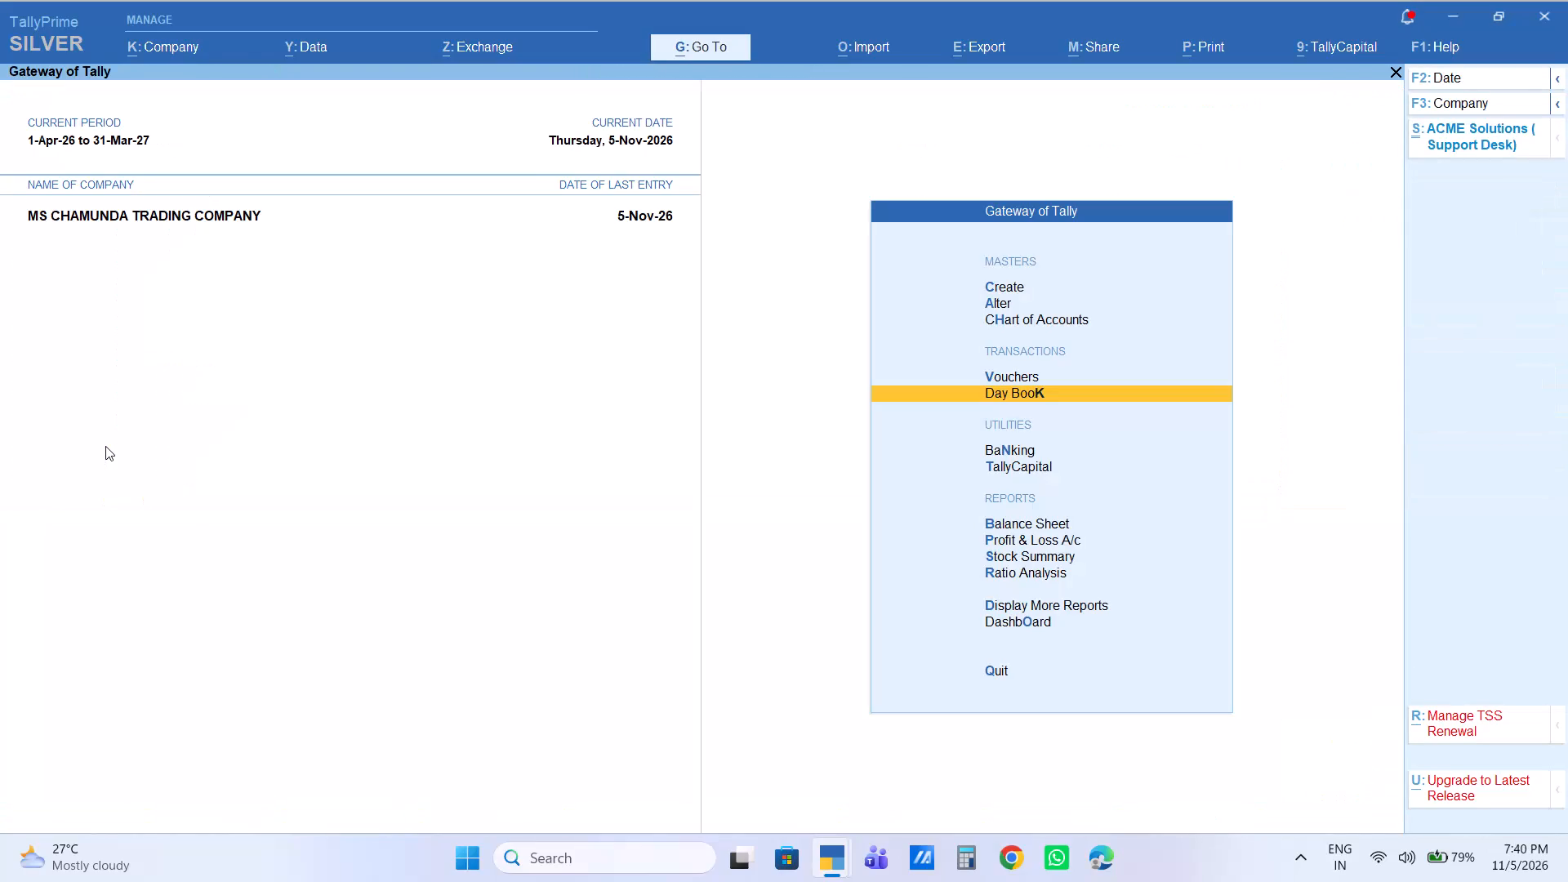
{"action": "key", "text": "Up"}
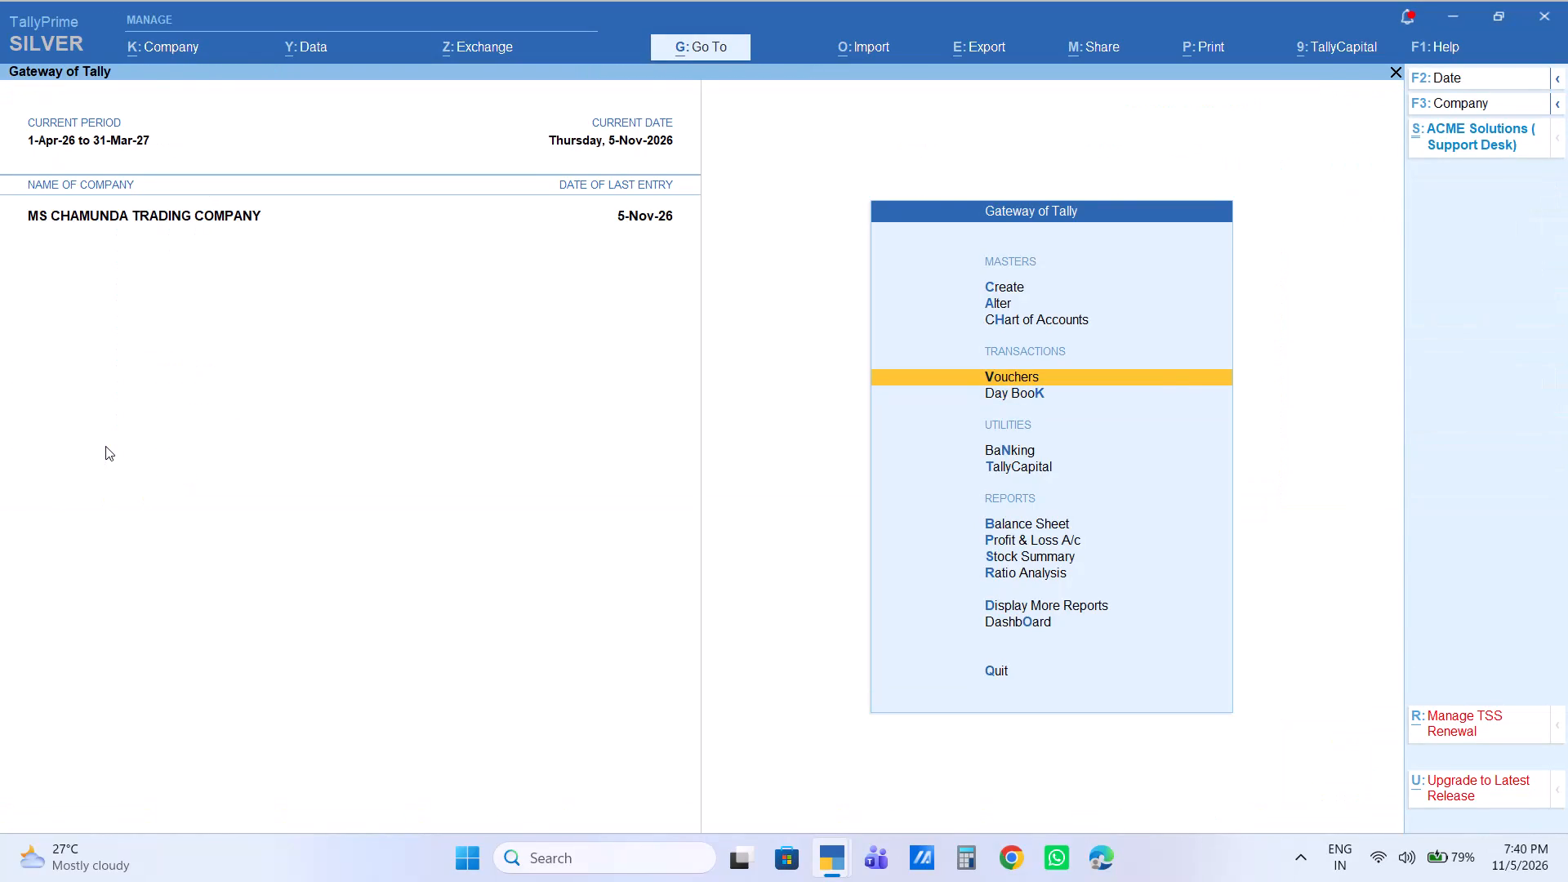
{"action": "key", "text": "Return"}
{"action": "key", "text": "F6"}
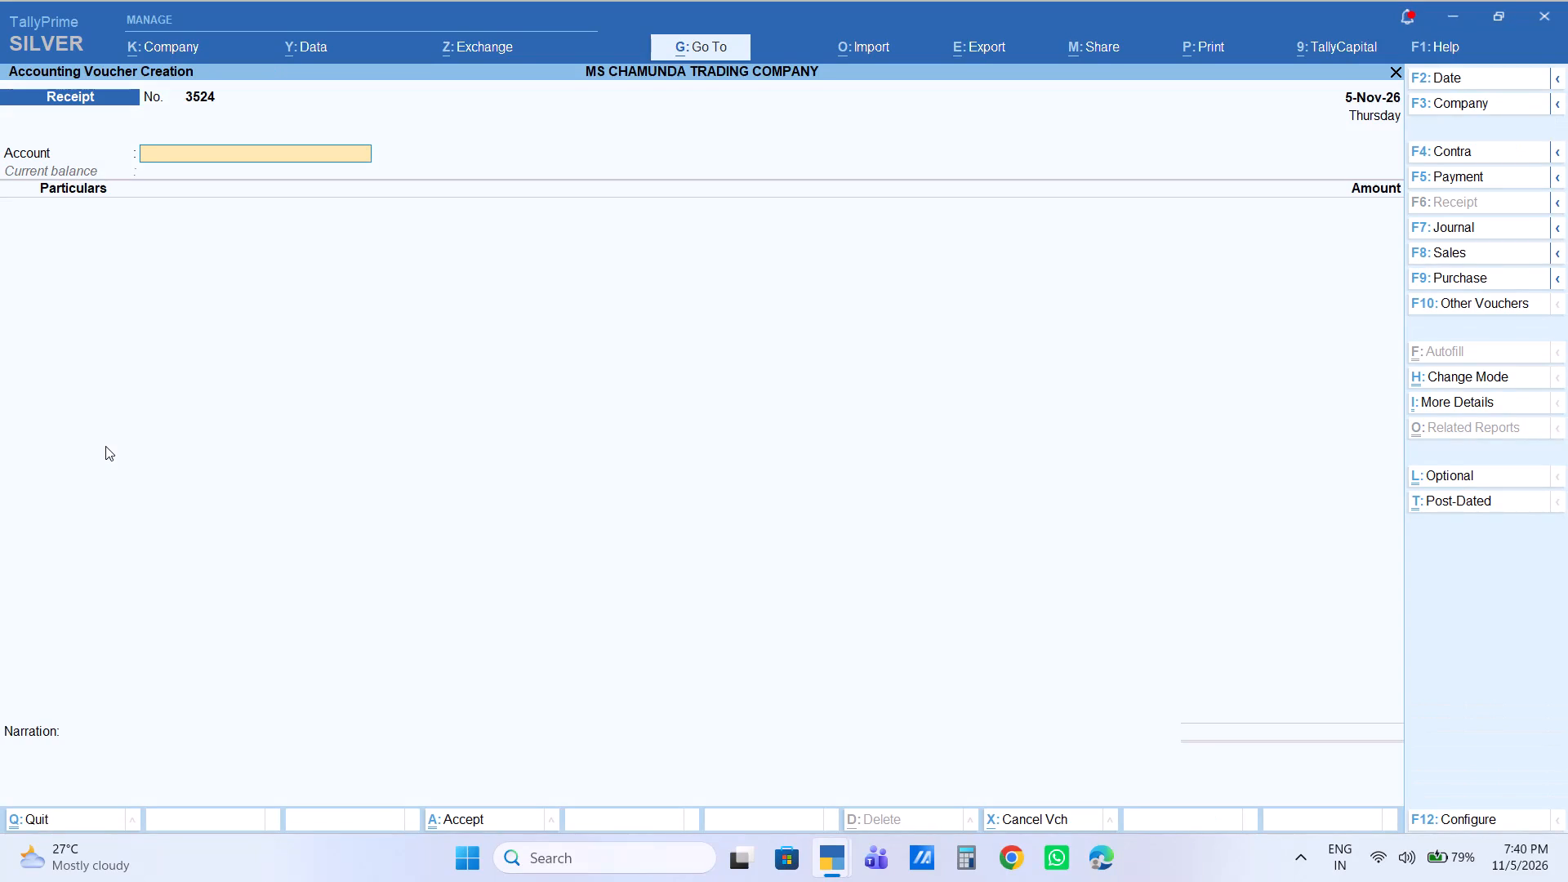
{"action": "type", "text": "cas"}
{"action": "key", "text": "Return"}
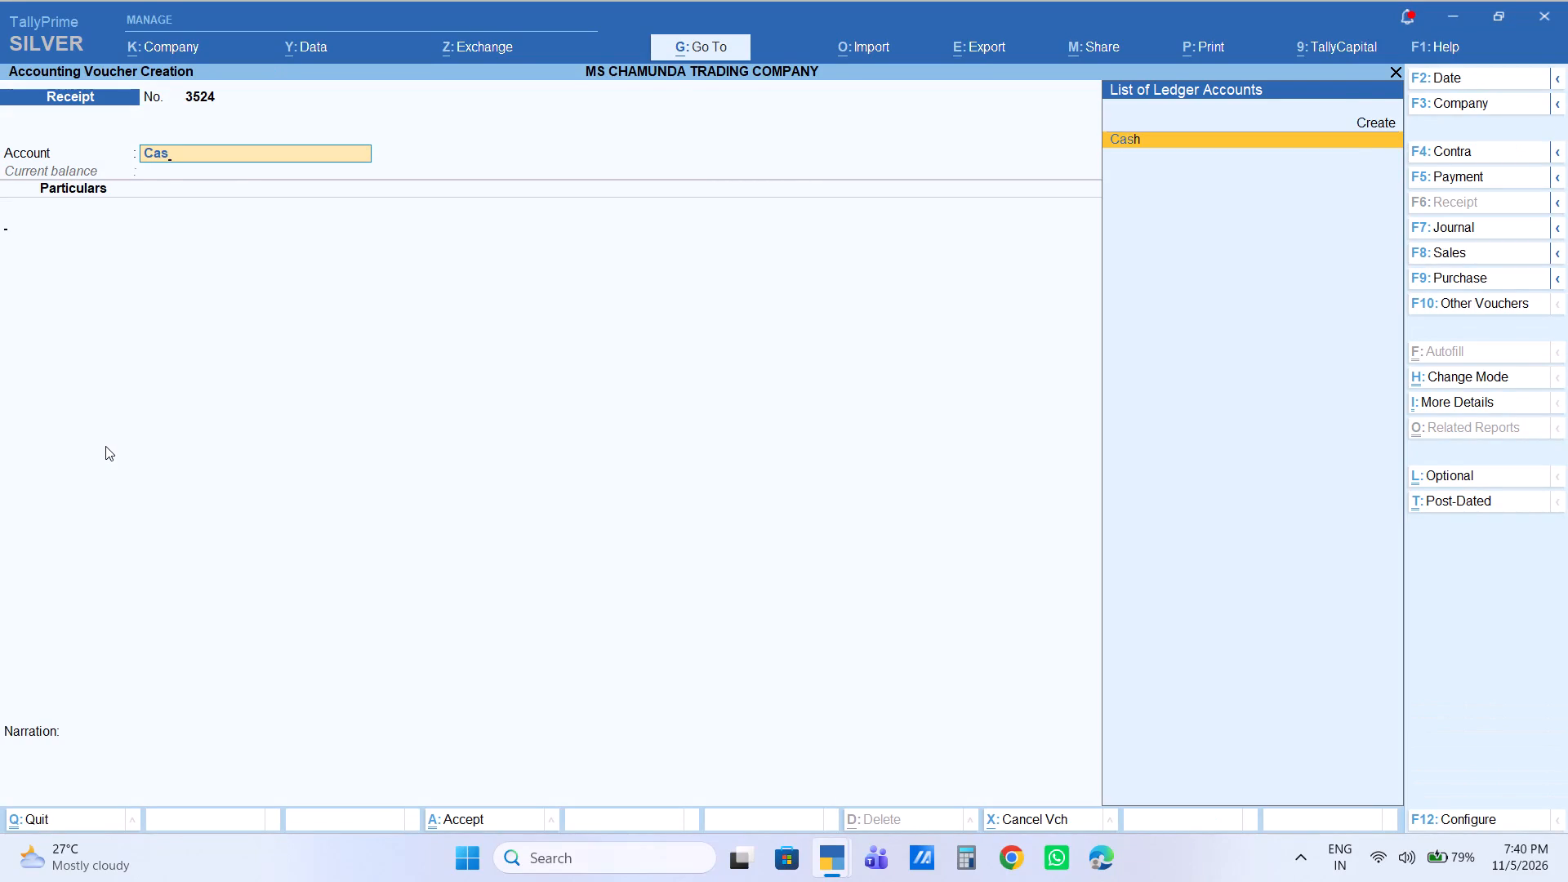
Credit the customer of sales voucher 11668 with 60,000, allocated as Agst Ref to bill 11668.
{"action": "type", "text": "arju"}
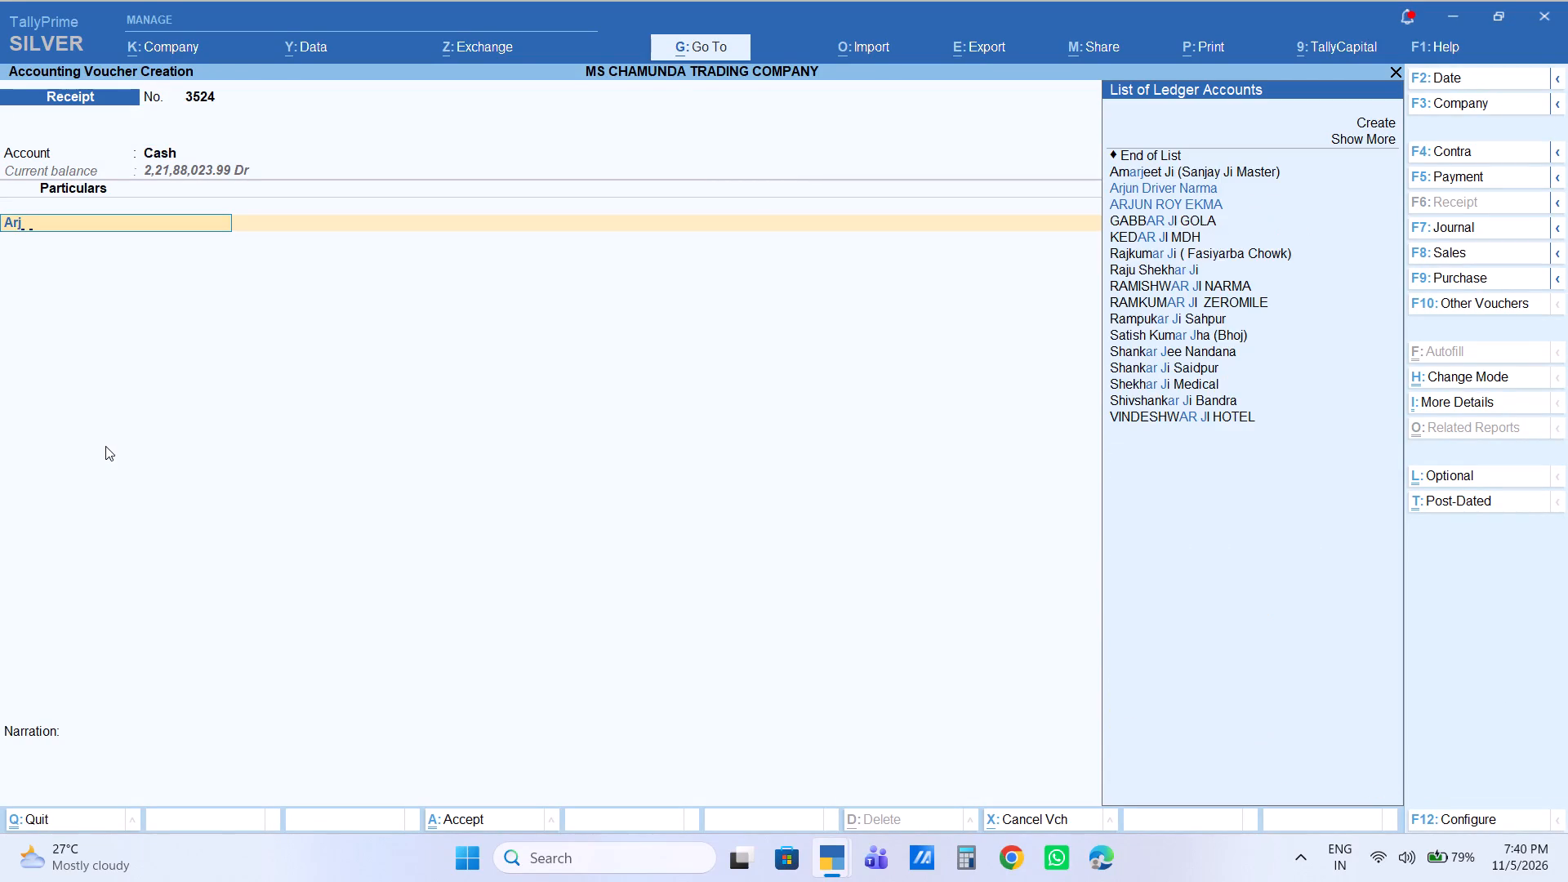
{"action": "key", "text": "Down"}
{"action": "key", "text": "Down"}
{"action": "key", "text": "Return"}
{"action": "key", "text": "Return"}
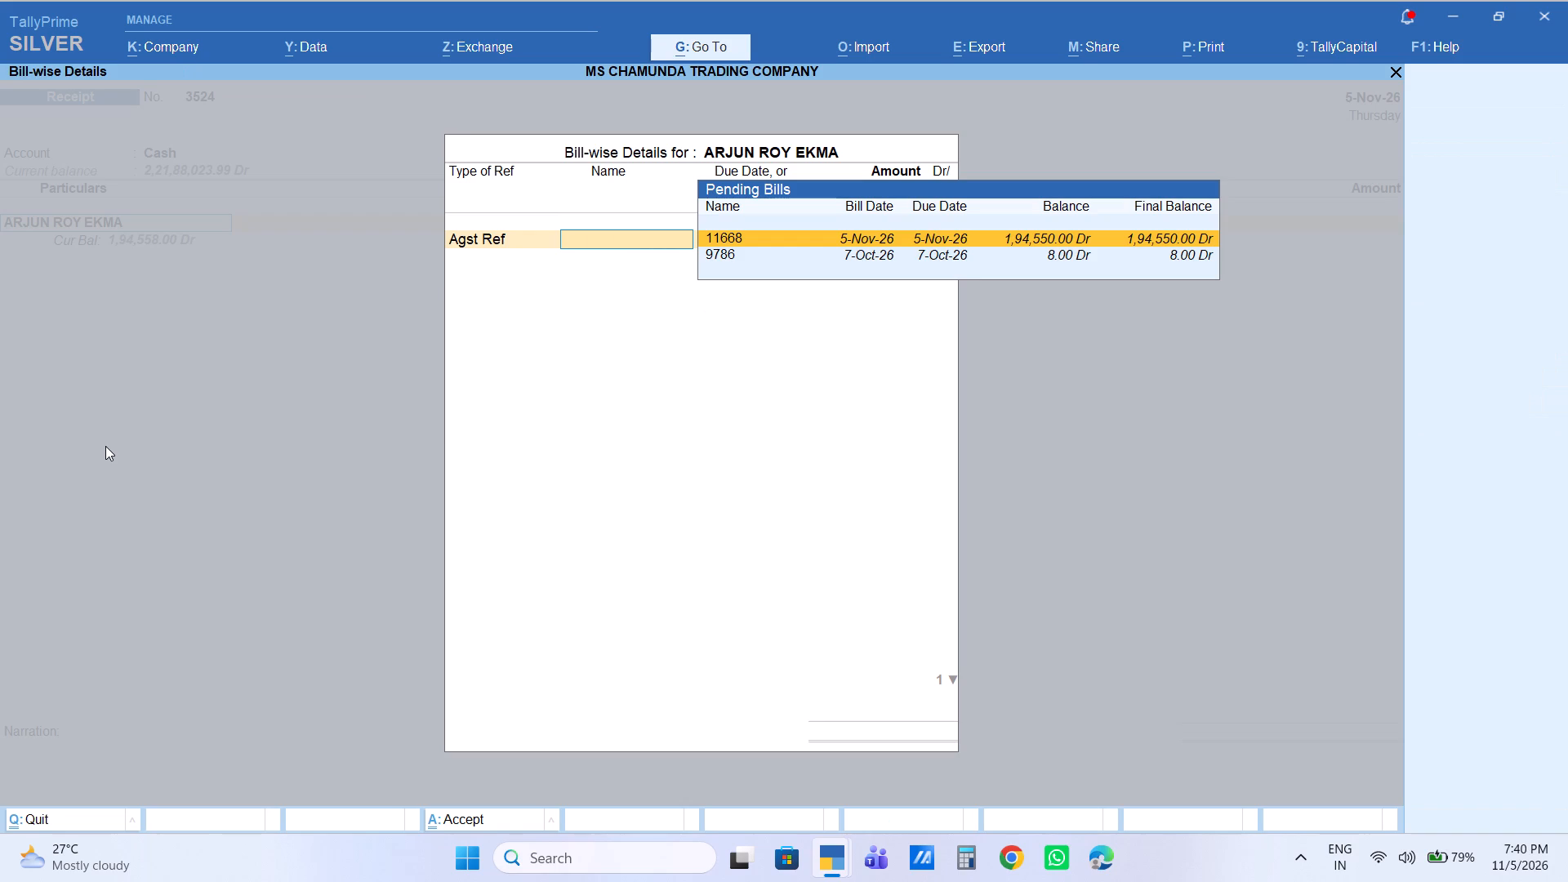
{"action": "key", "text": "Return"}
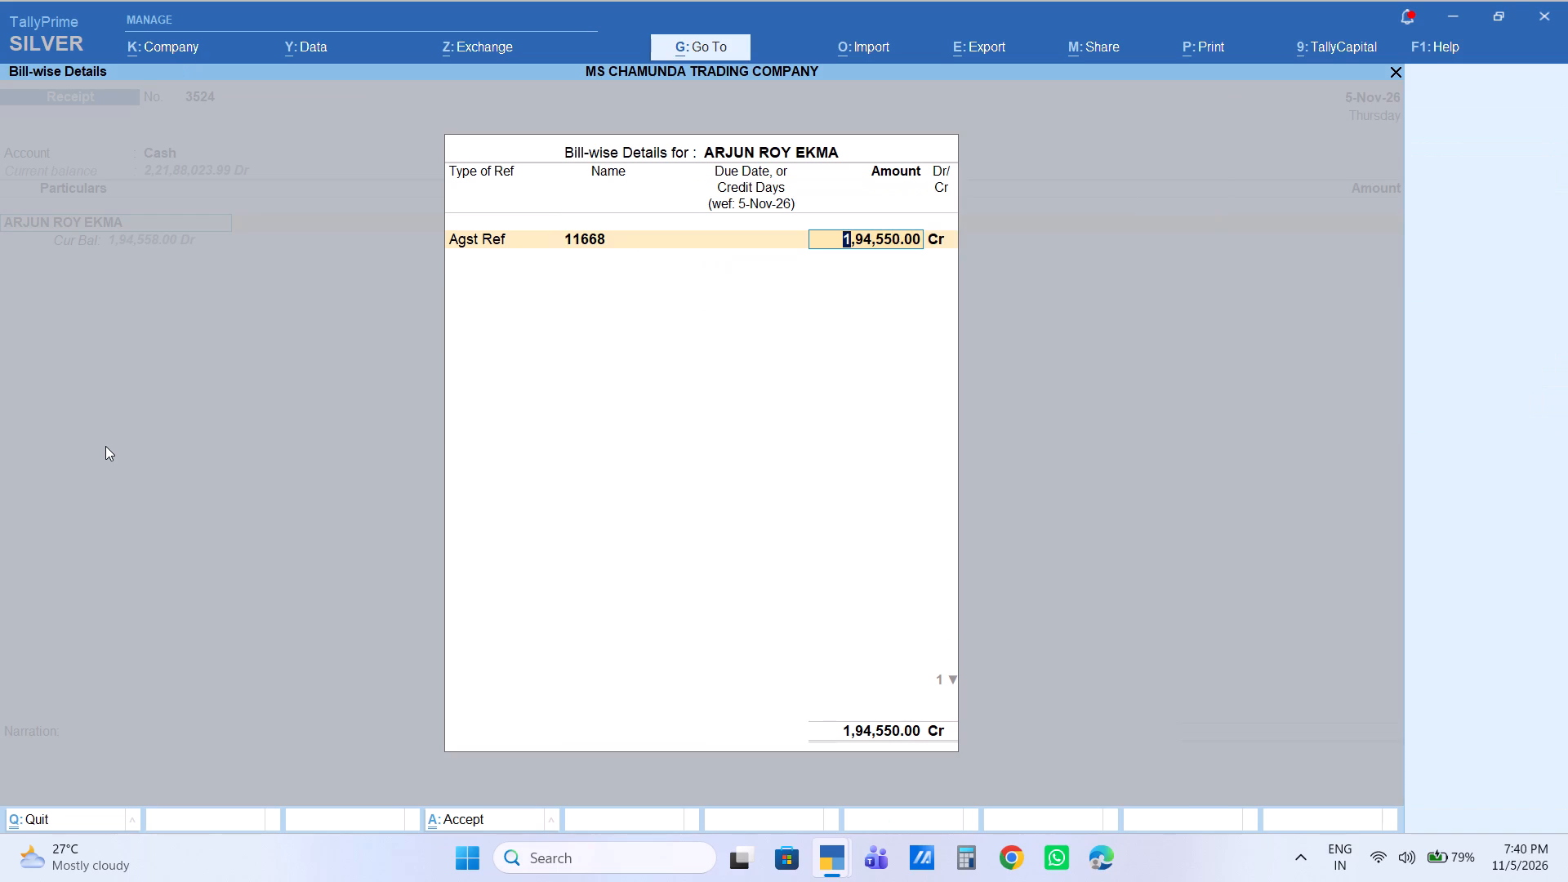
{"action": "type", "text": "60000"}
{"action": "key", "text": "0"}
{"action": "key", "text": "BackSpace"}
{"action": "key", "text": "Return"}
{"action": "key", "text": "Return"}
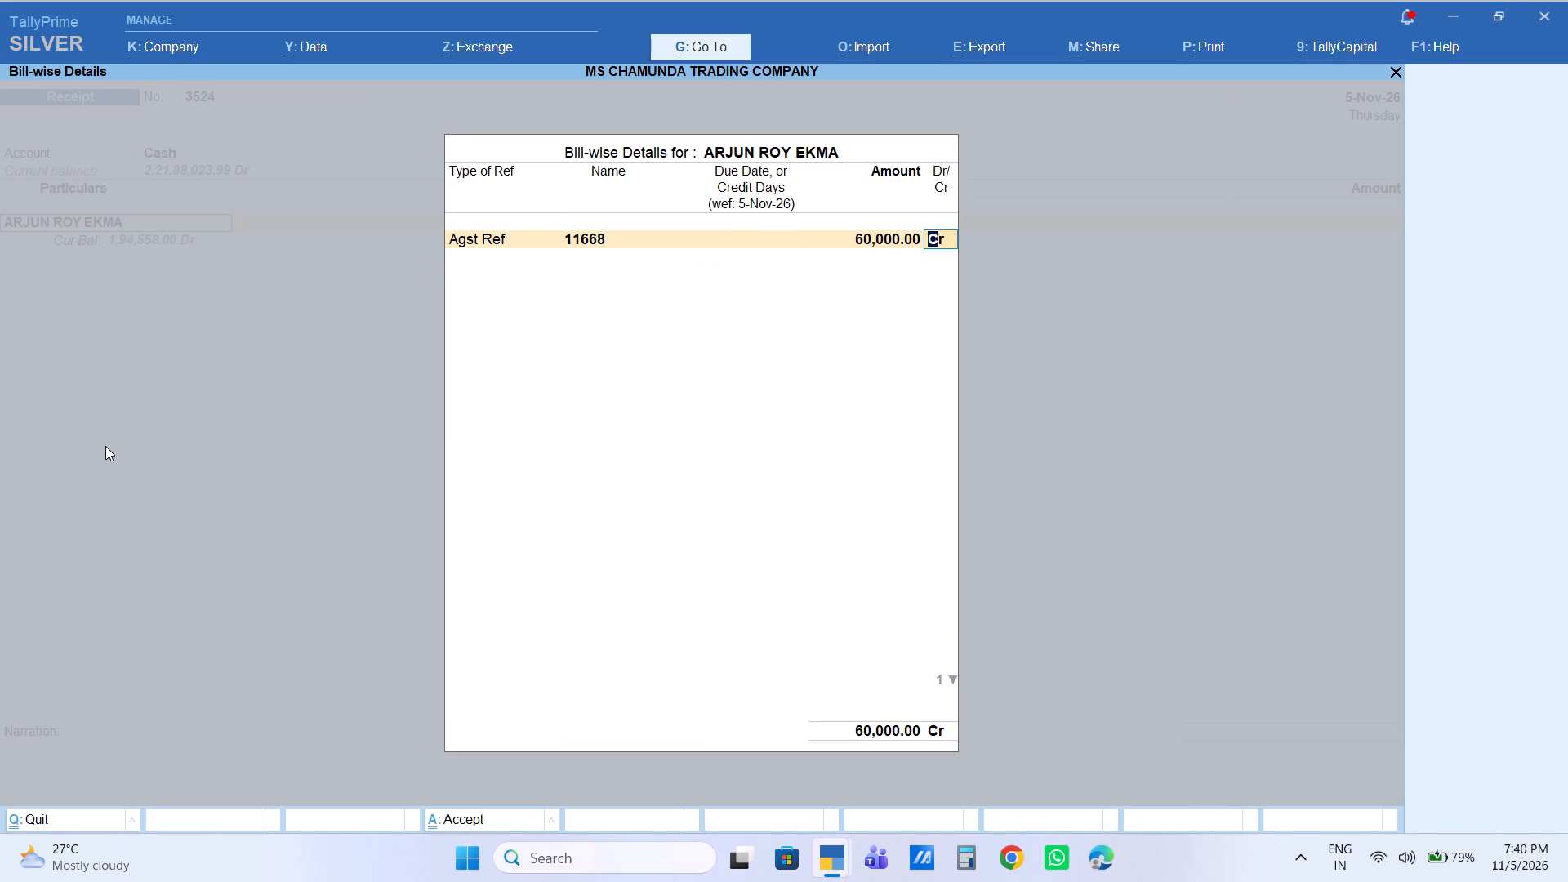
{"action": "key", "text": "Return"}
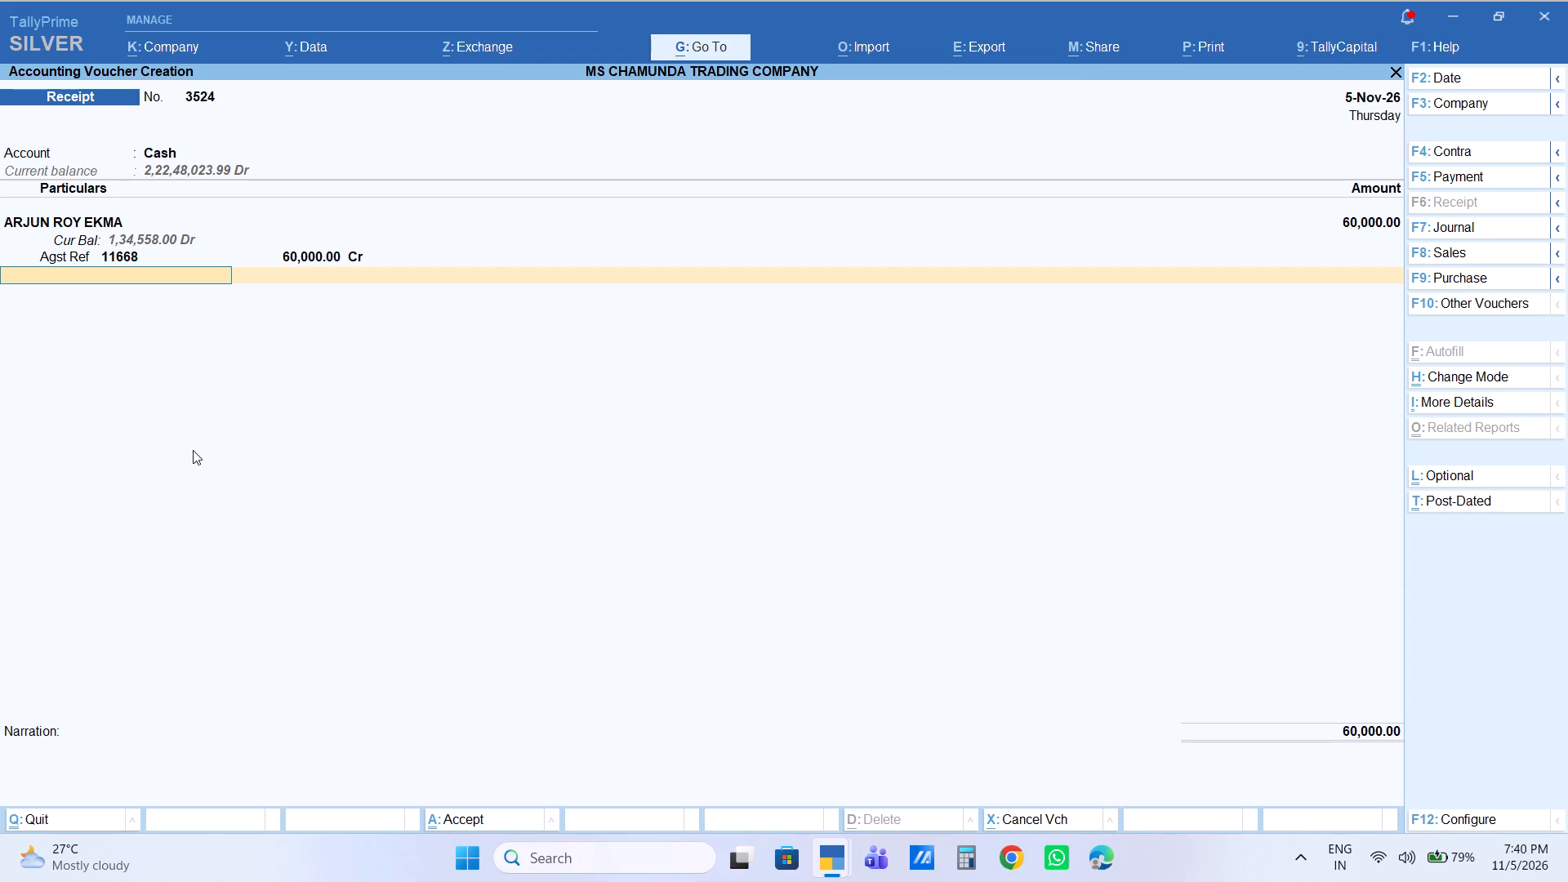
End the particulars, leave the narration blank, and save the receipt voucher.
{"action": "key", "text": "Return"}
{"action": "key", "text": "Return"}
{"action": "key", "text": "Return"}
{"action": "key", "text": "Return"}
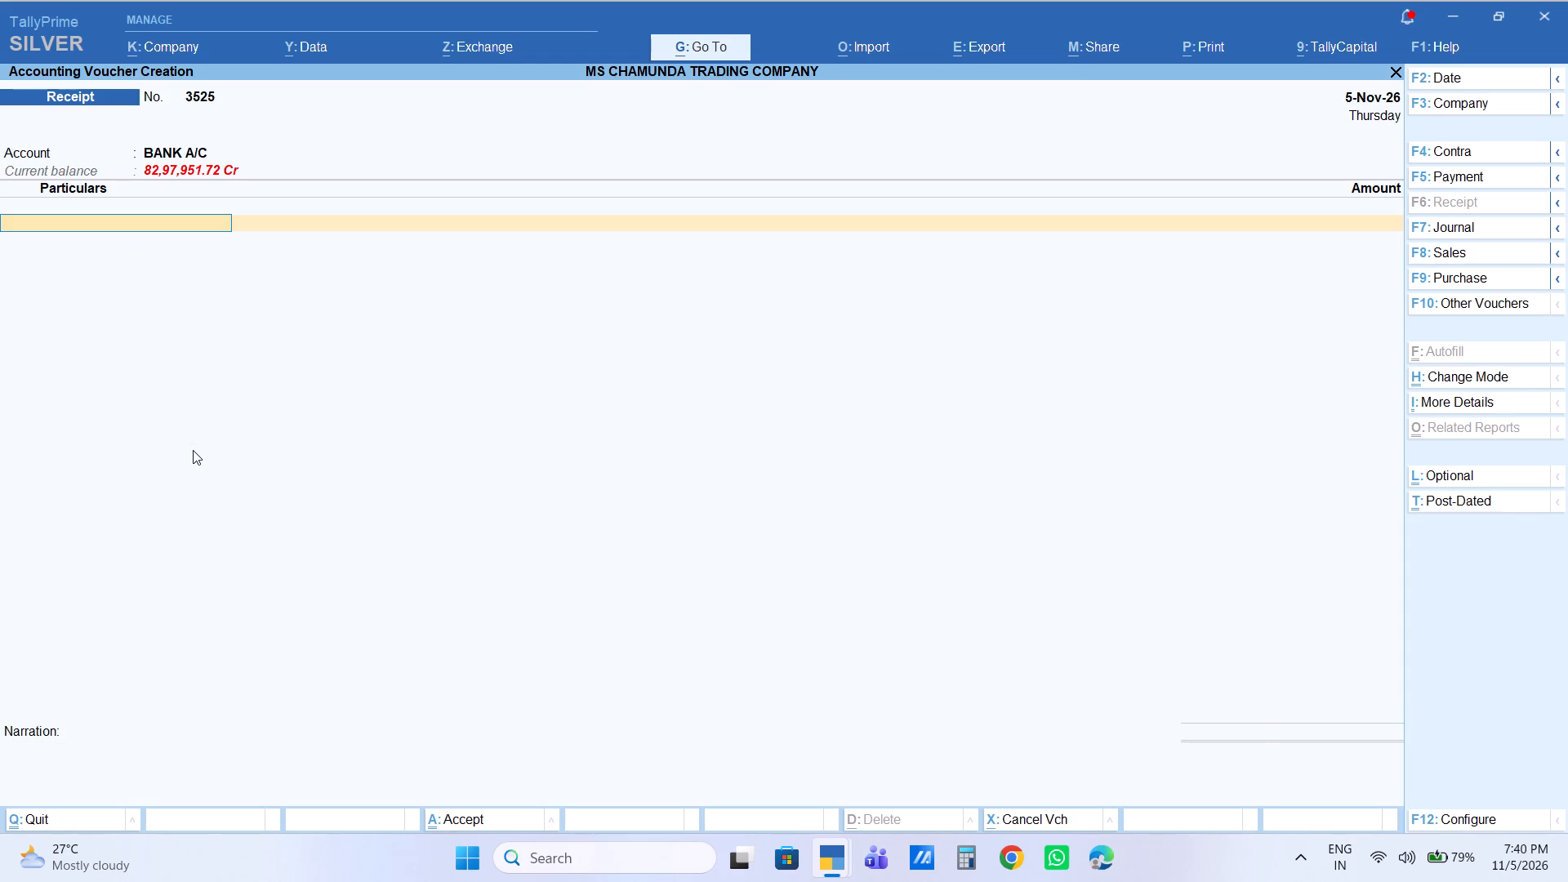